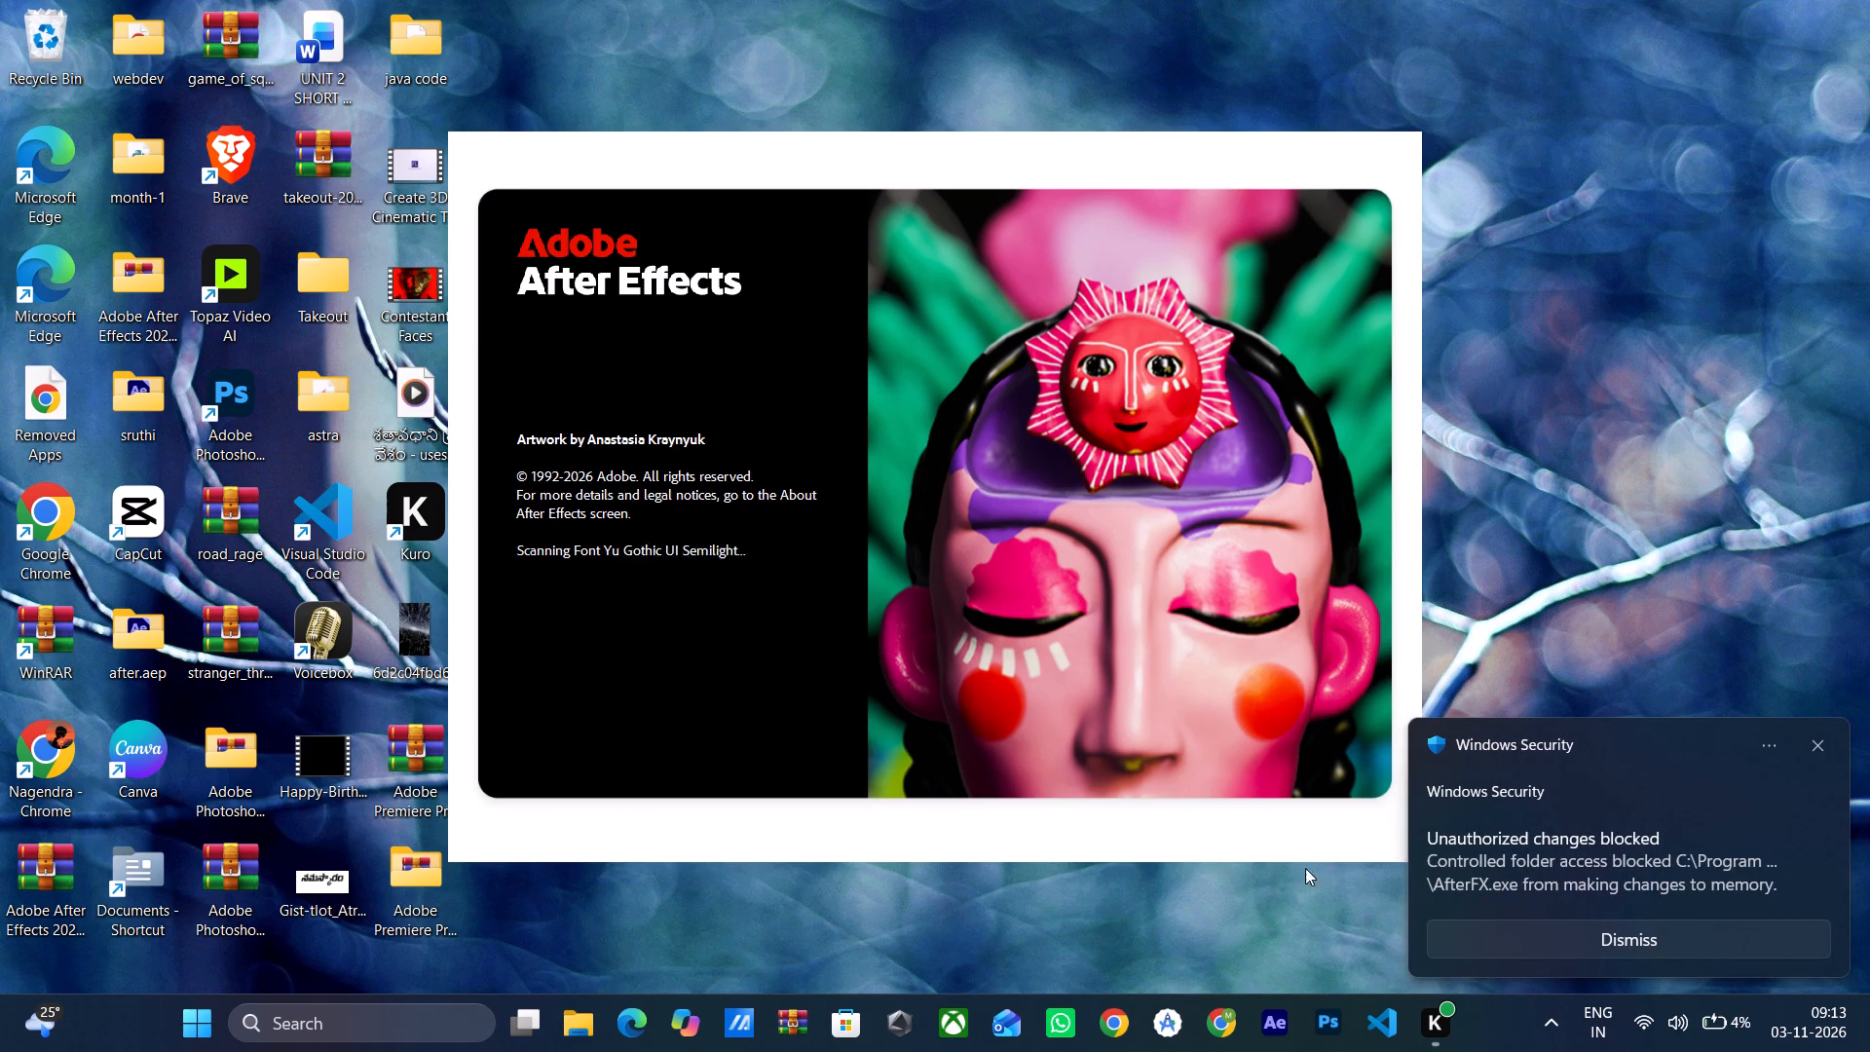
Dismiss the security notification and start a new After Effects project.
left_click(1815, 744)
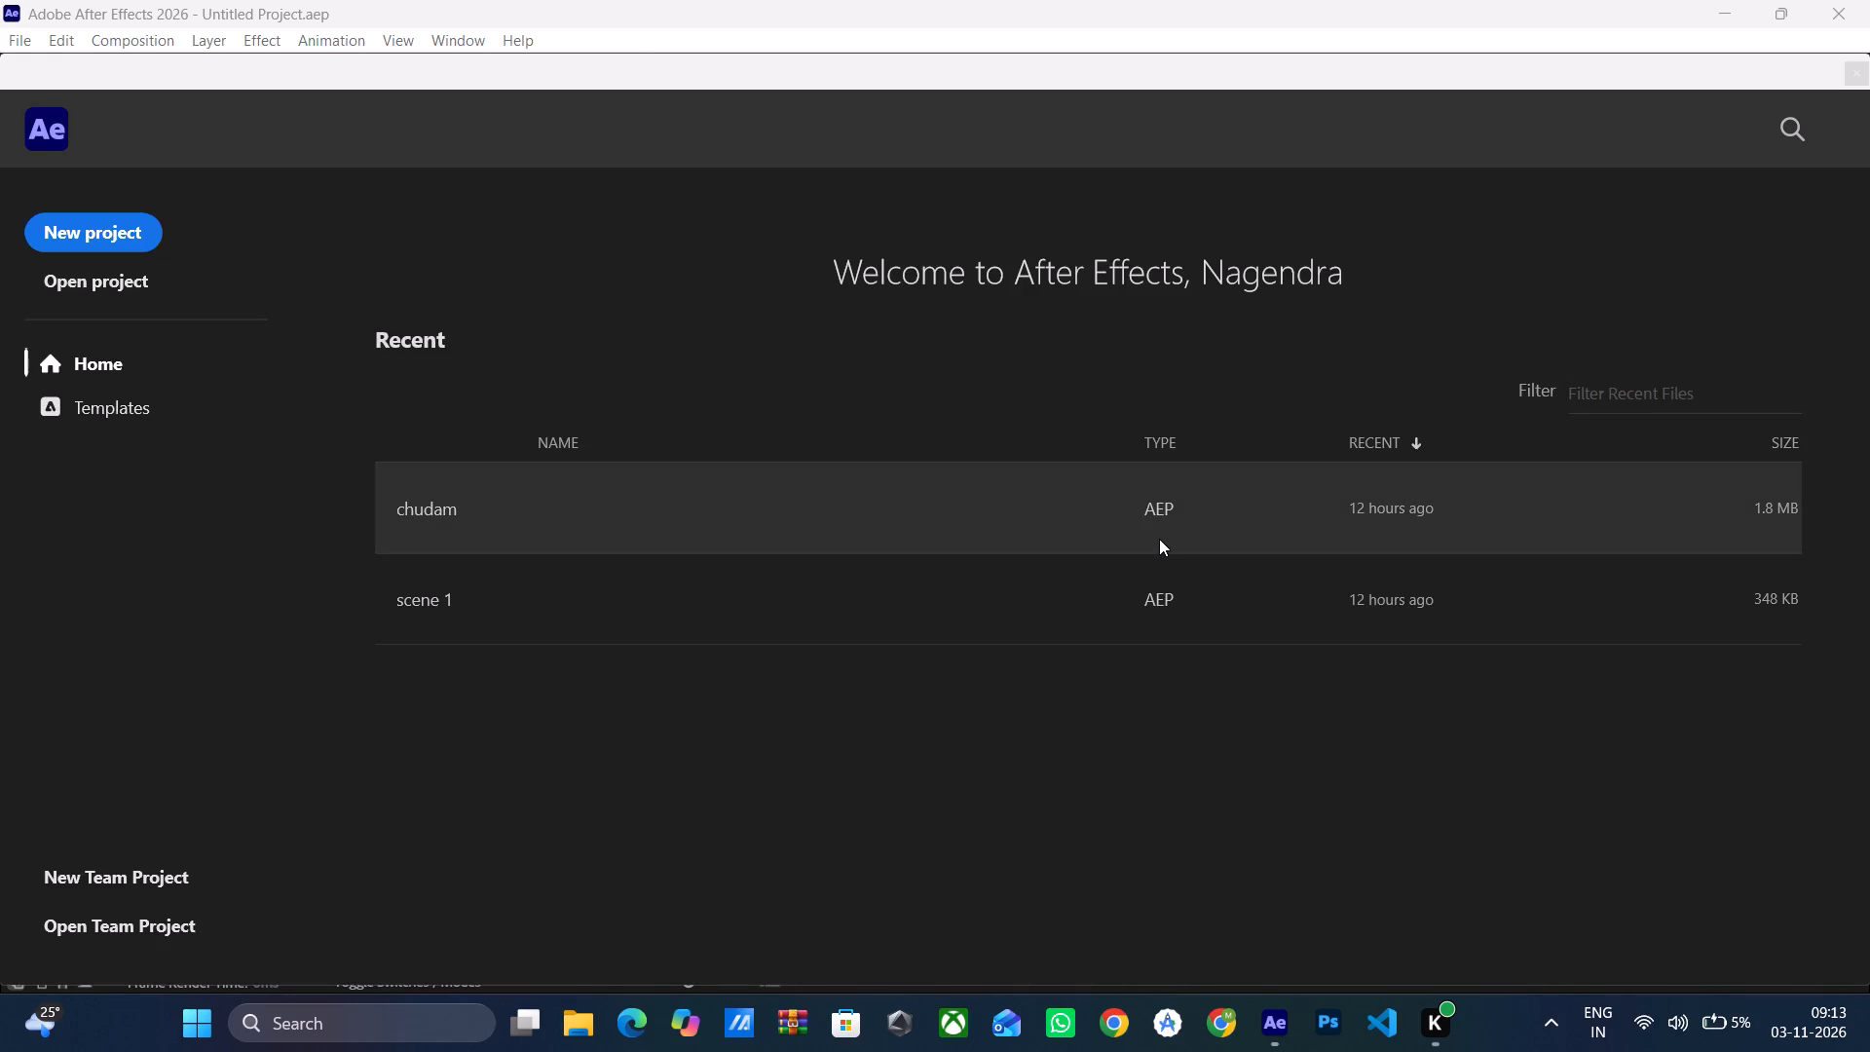
scroll(1153, 536, "up", 3)
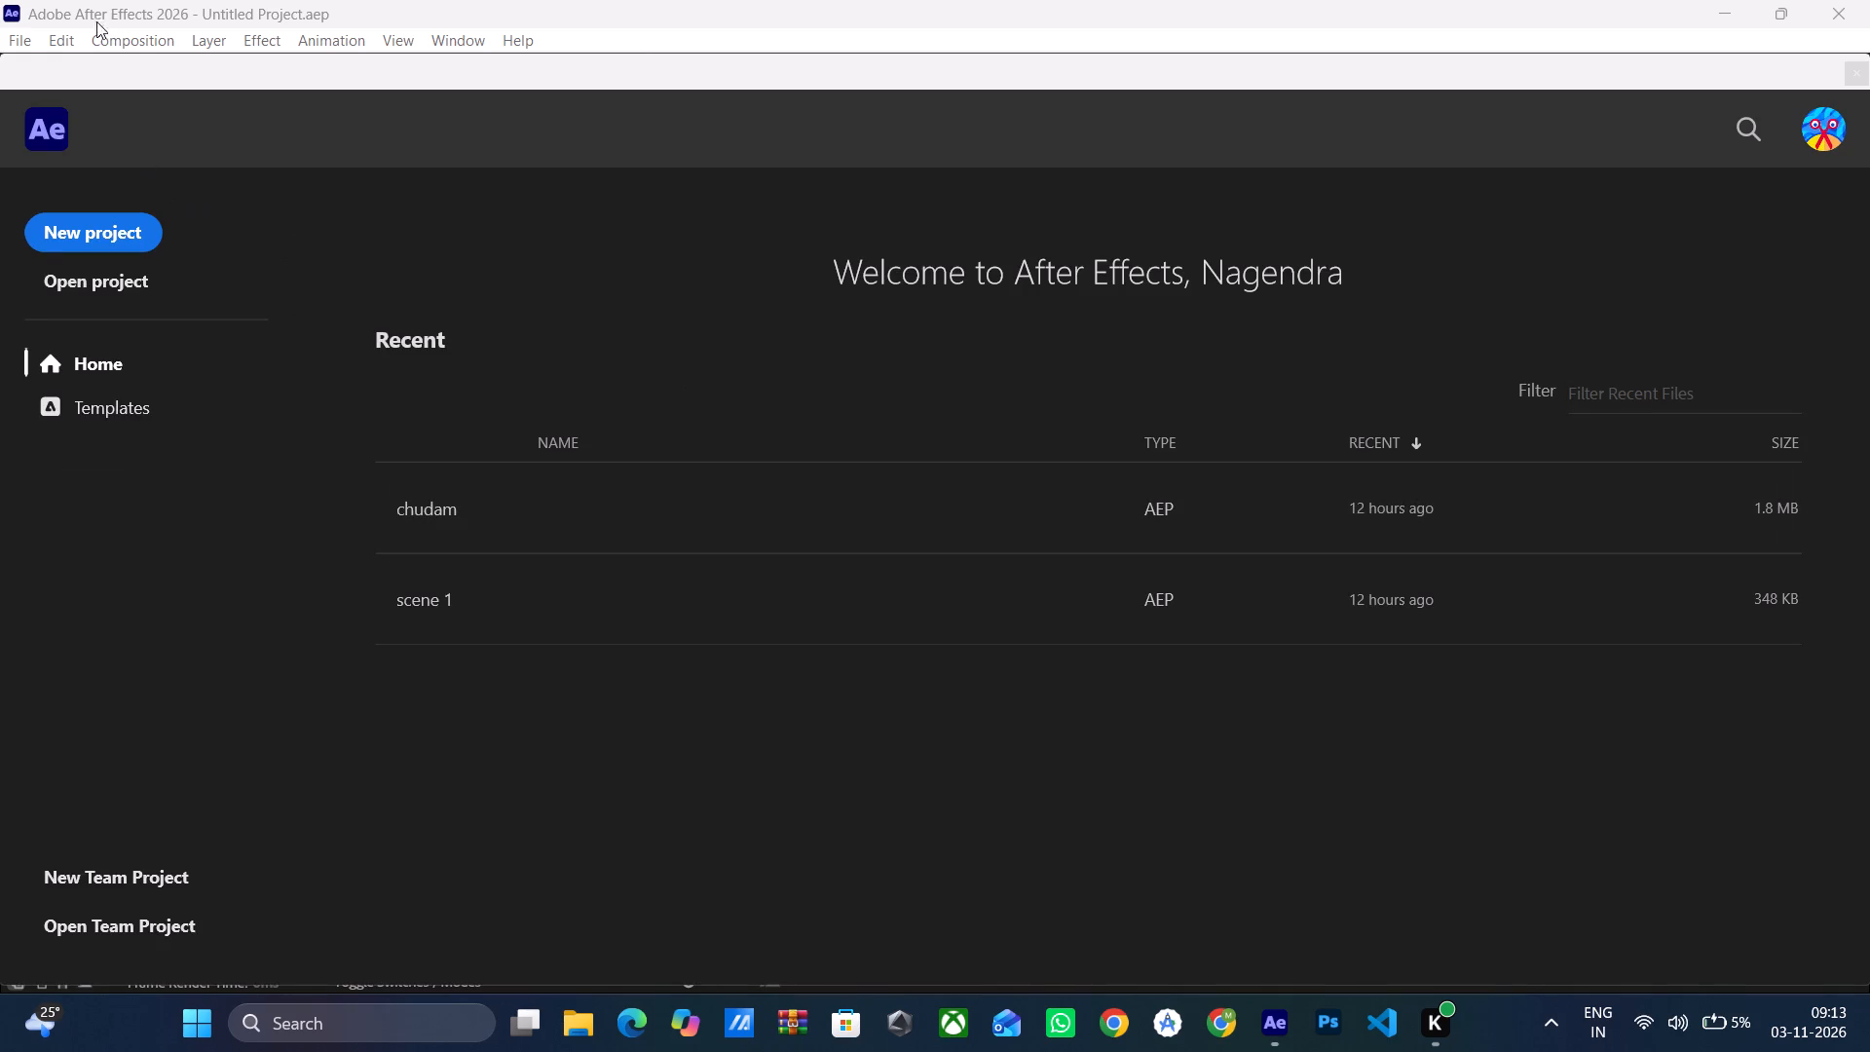
left_click(50, 210)
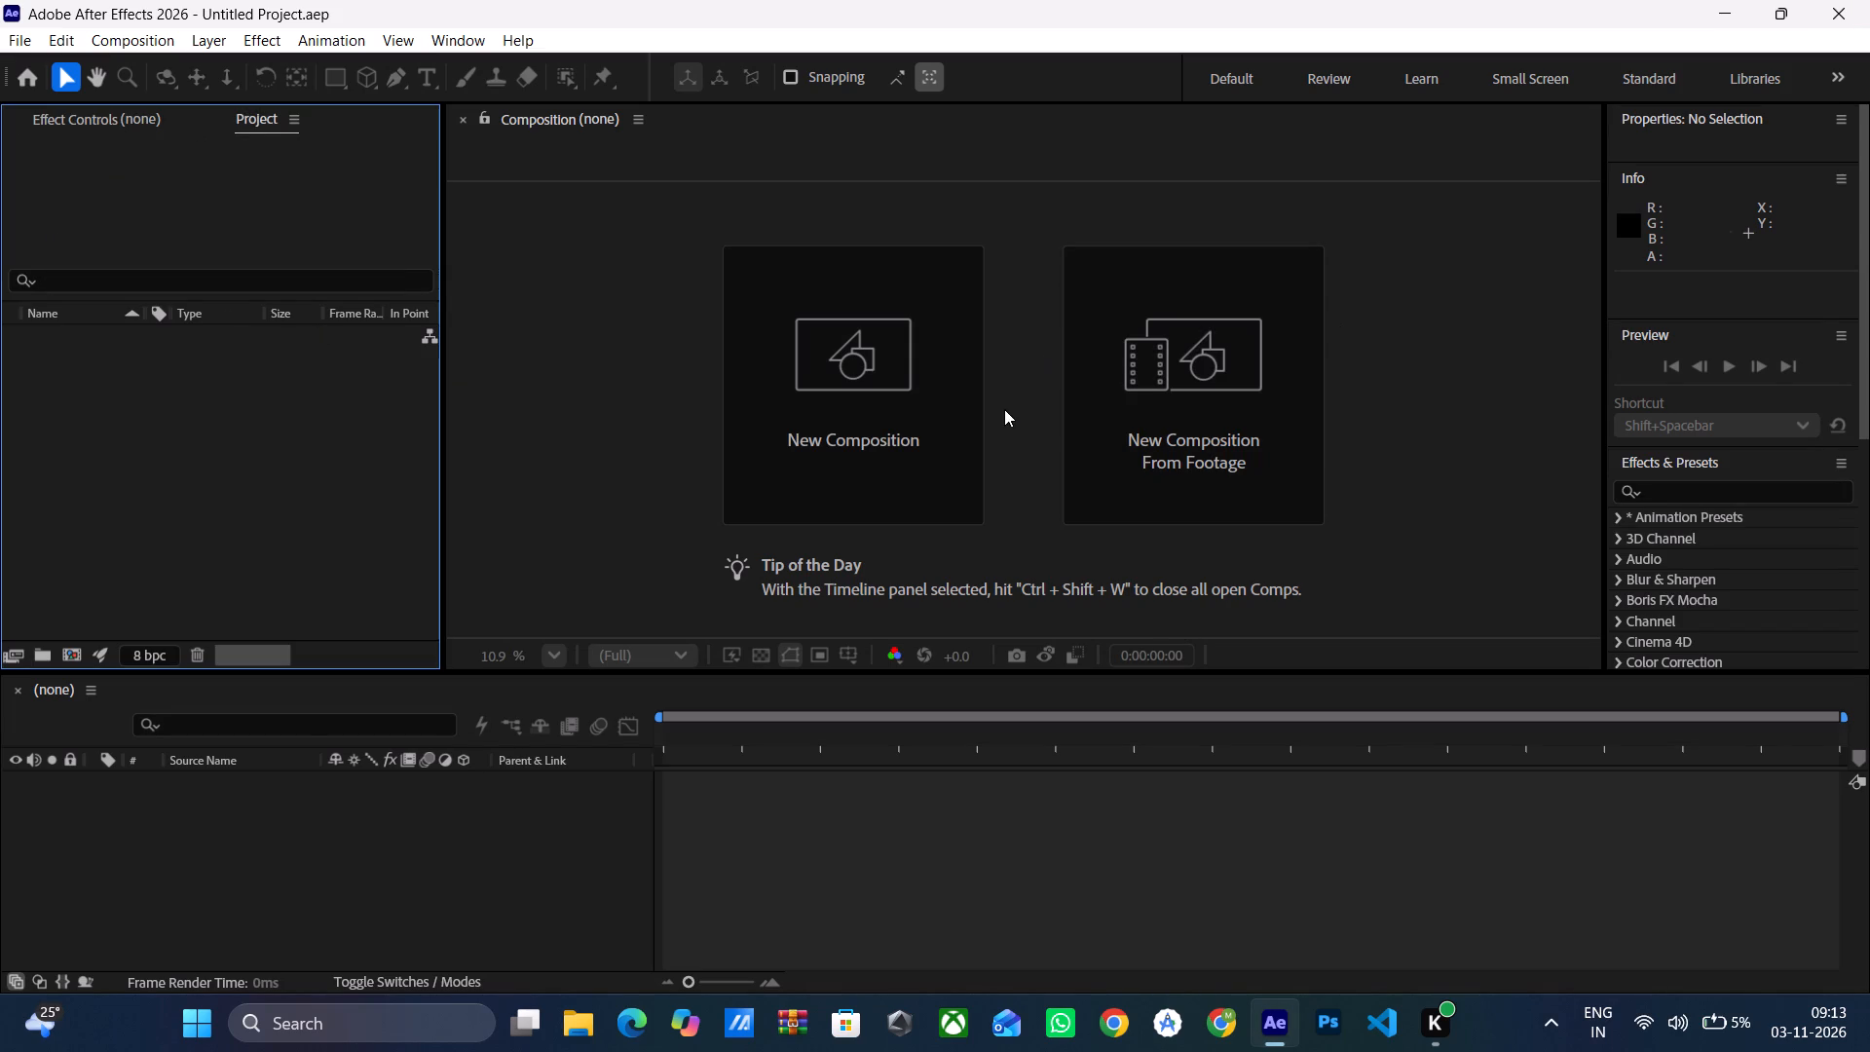
Create a new 1920x1080, 29.97 fps composition named "trail 1" with a 10-second duration.
left_click(889, 418)
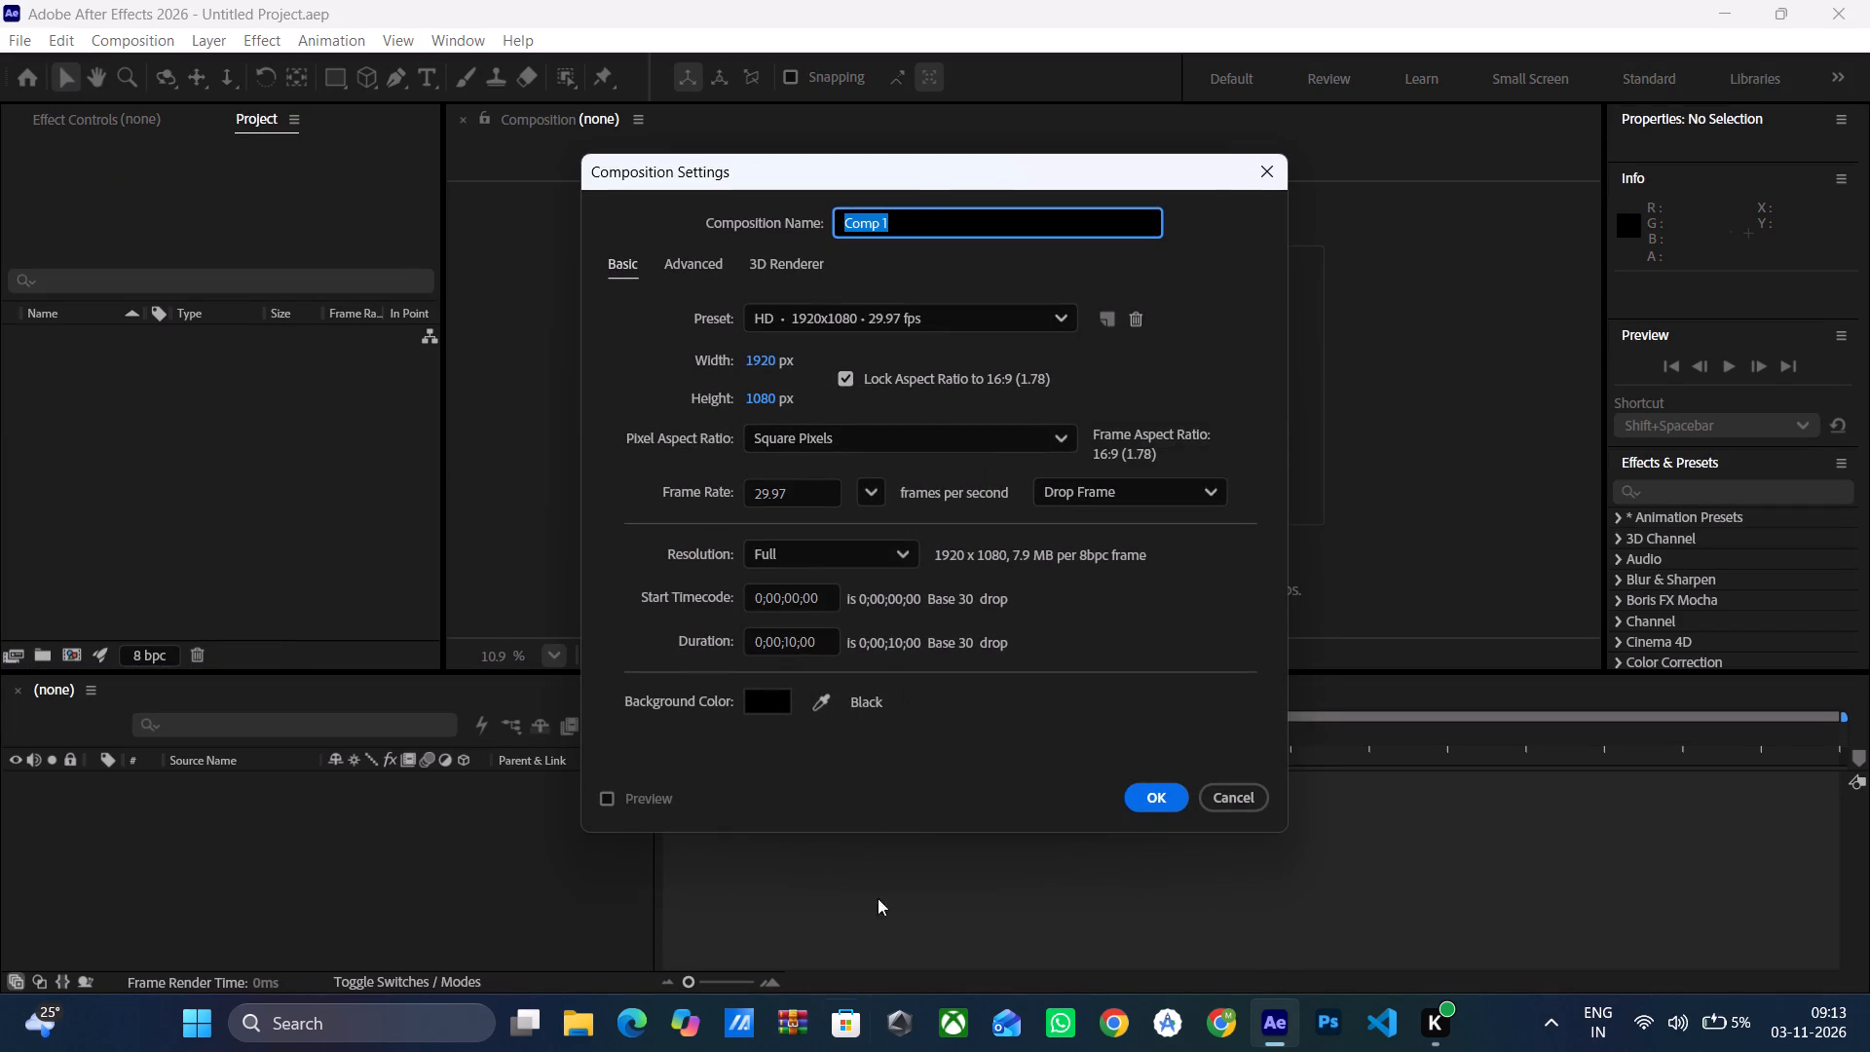
key("t")
key("r")
key("a")
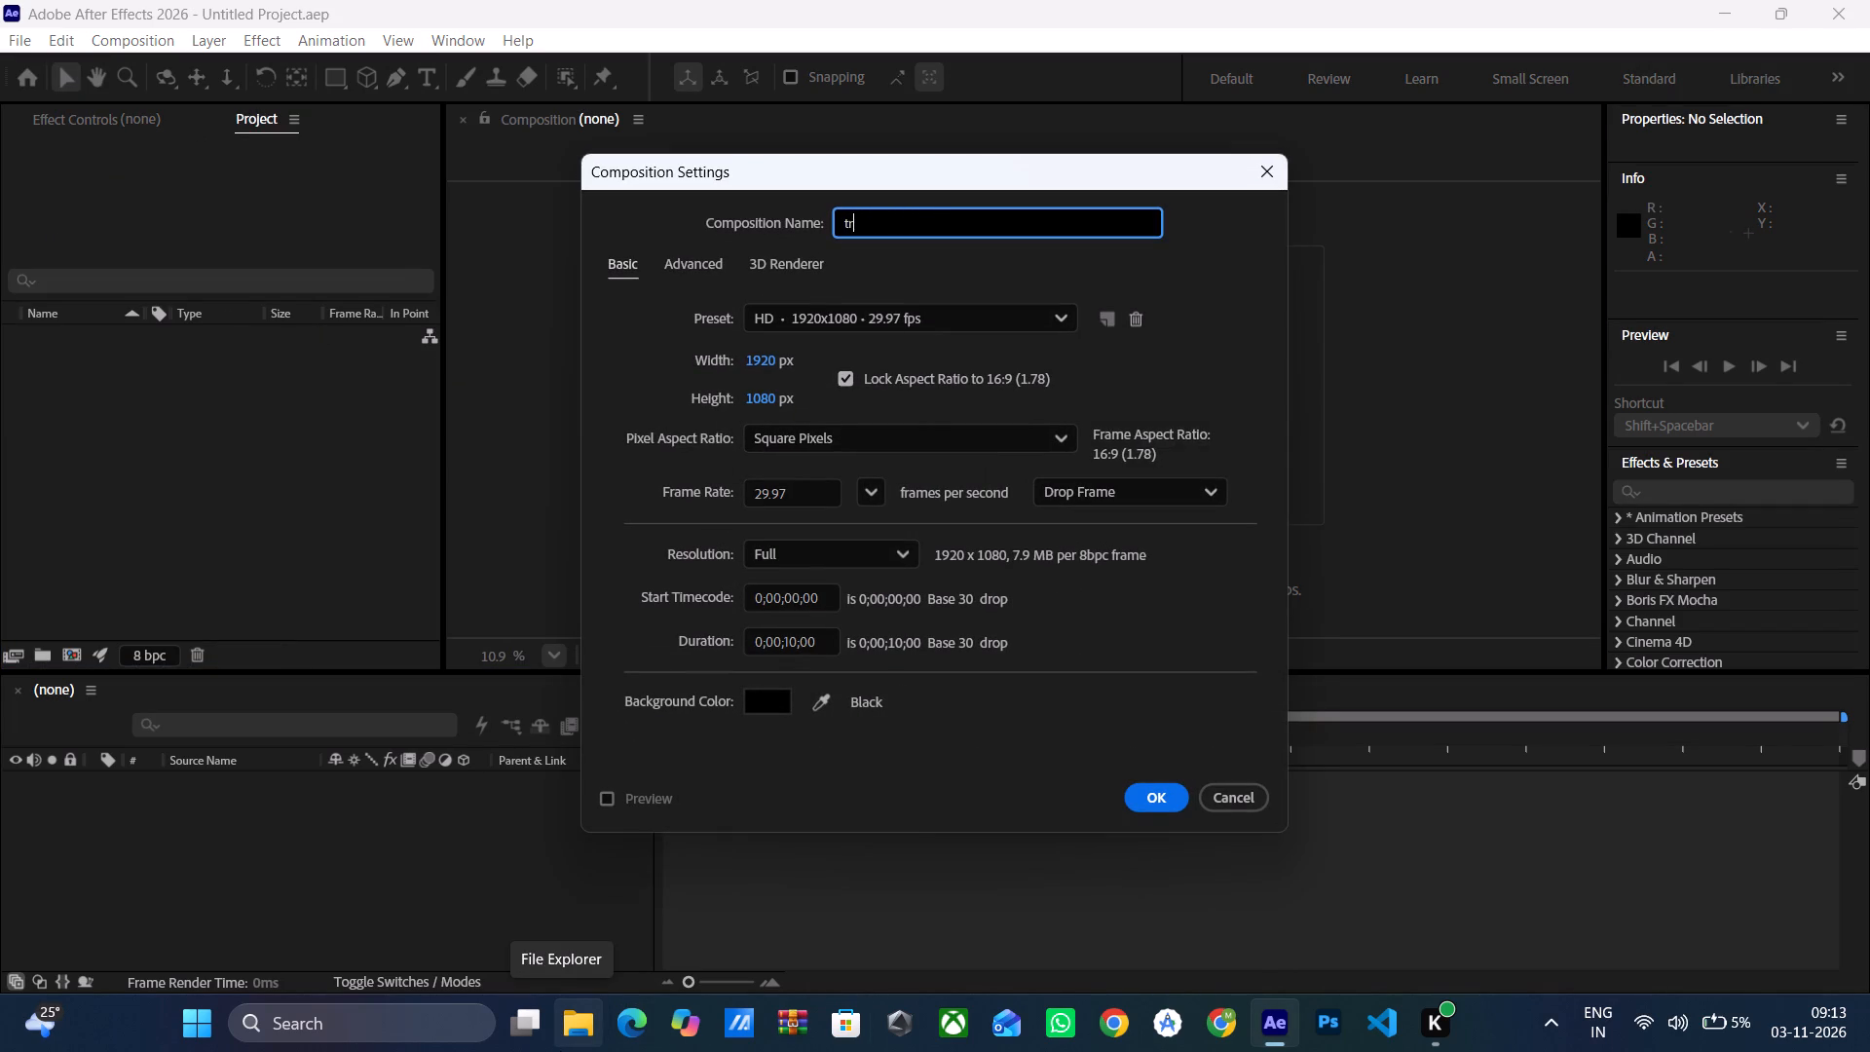
key("i")
key("l")
key("space")
type("1")
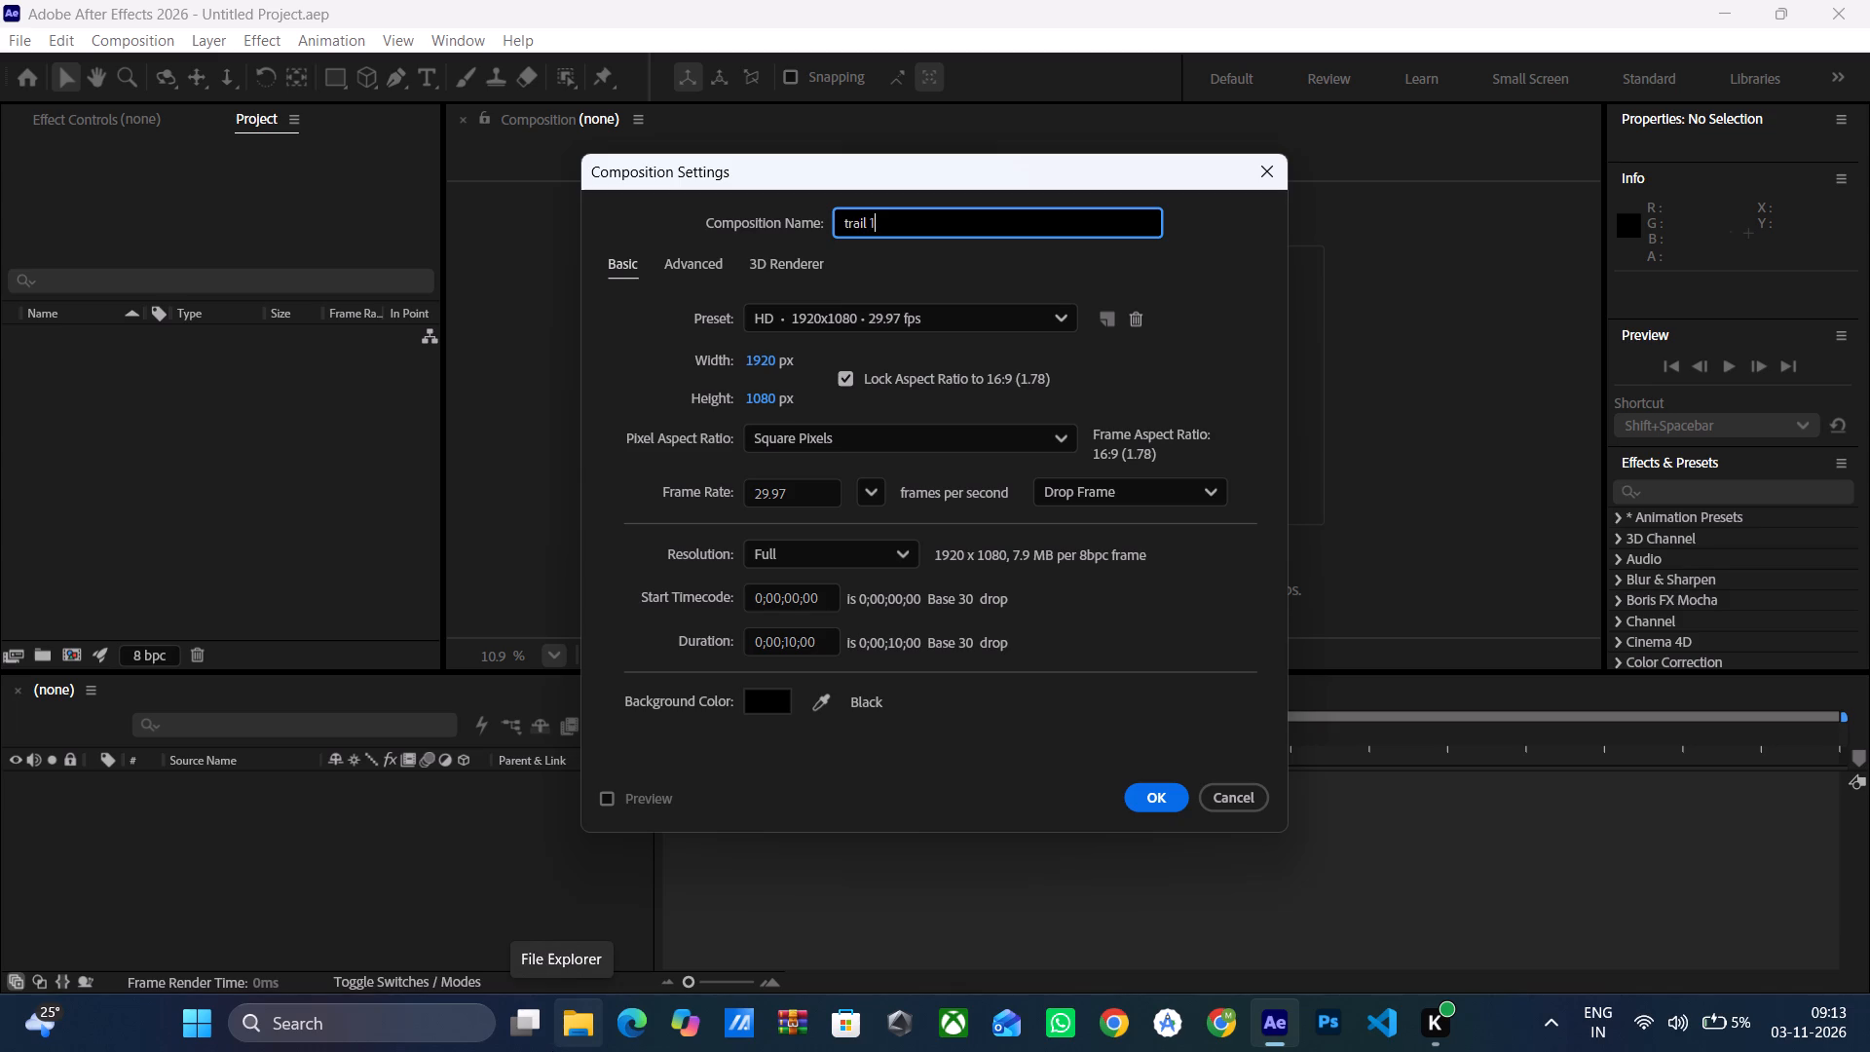
key("Return")
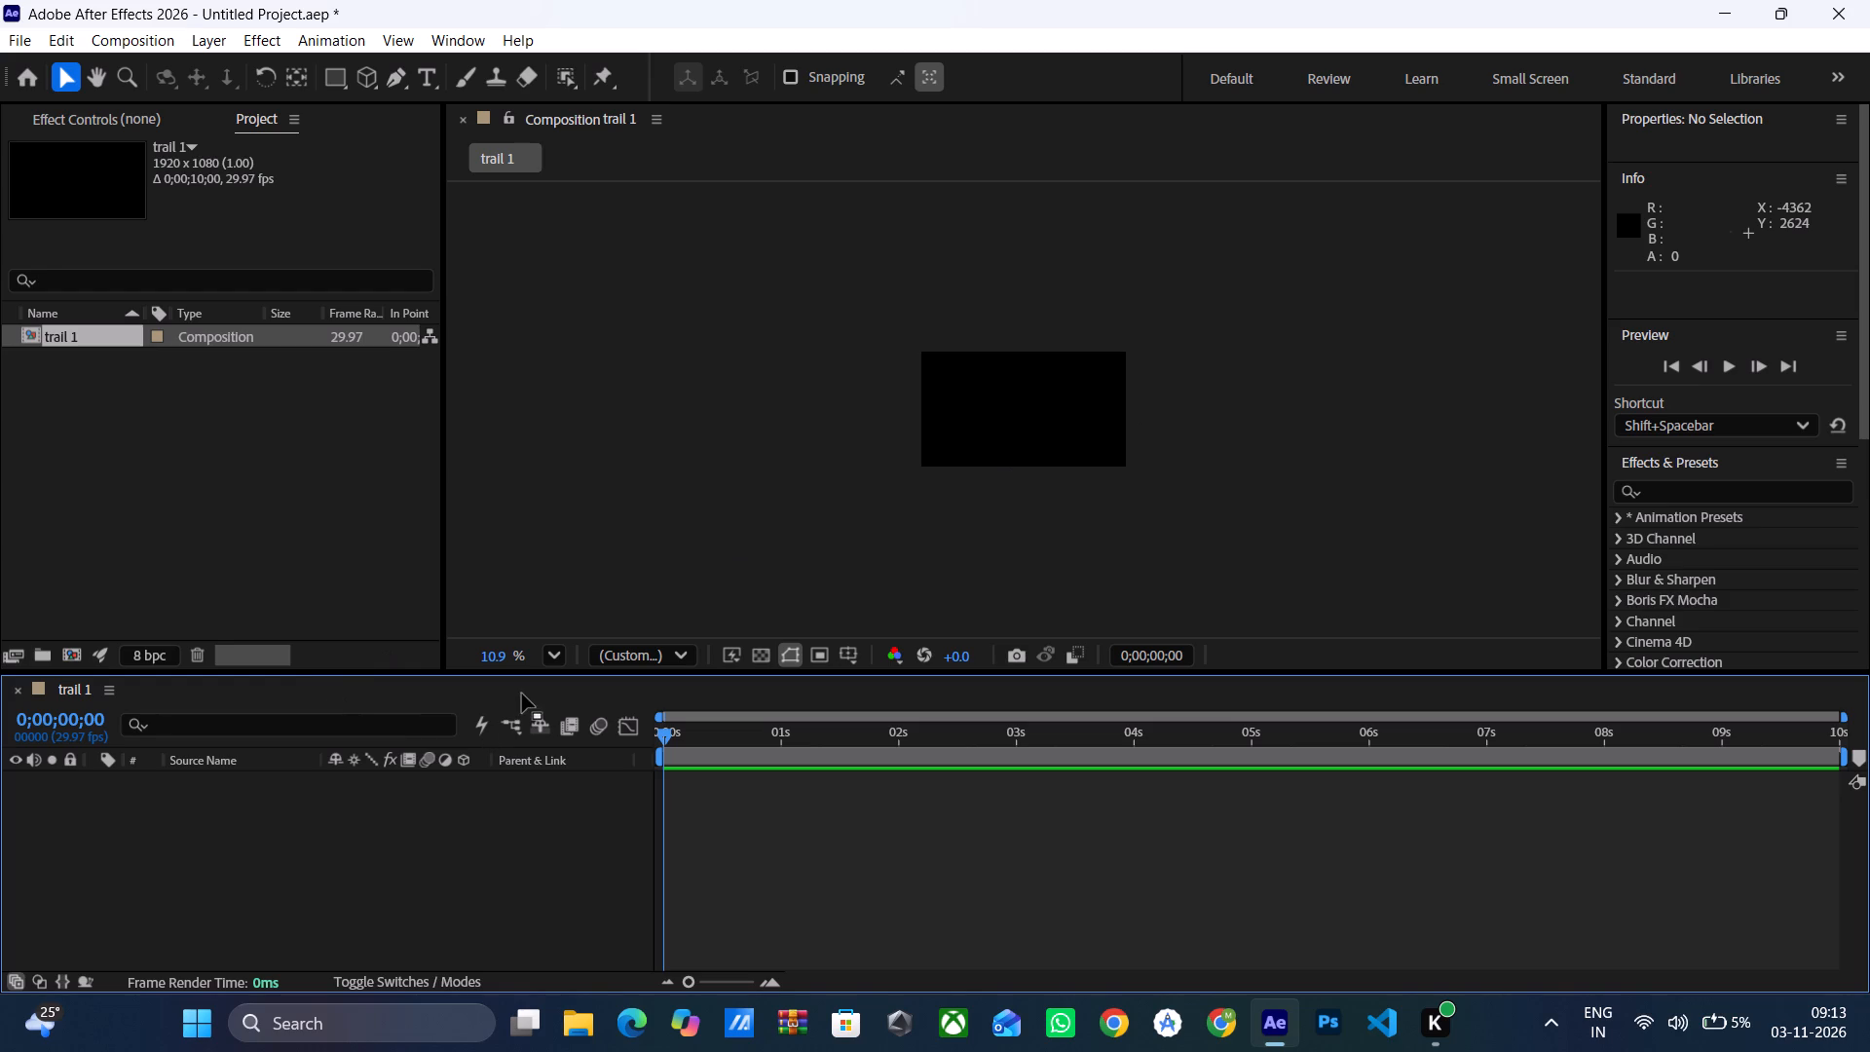
Add a text layer reading "AATA VIDUPU" to the trail 1 composition.
left_click(540, 661)
left_click(566, 653)
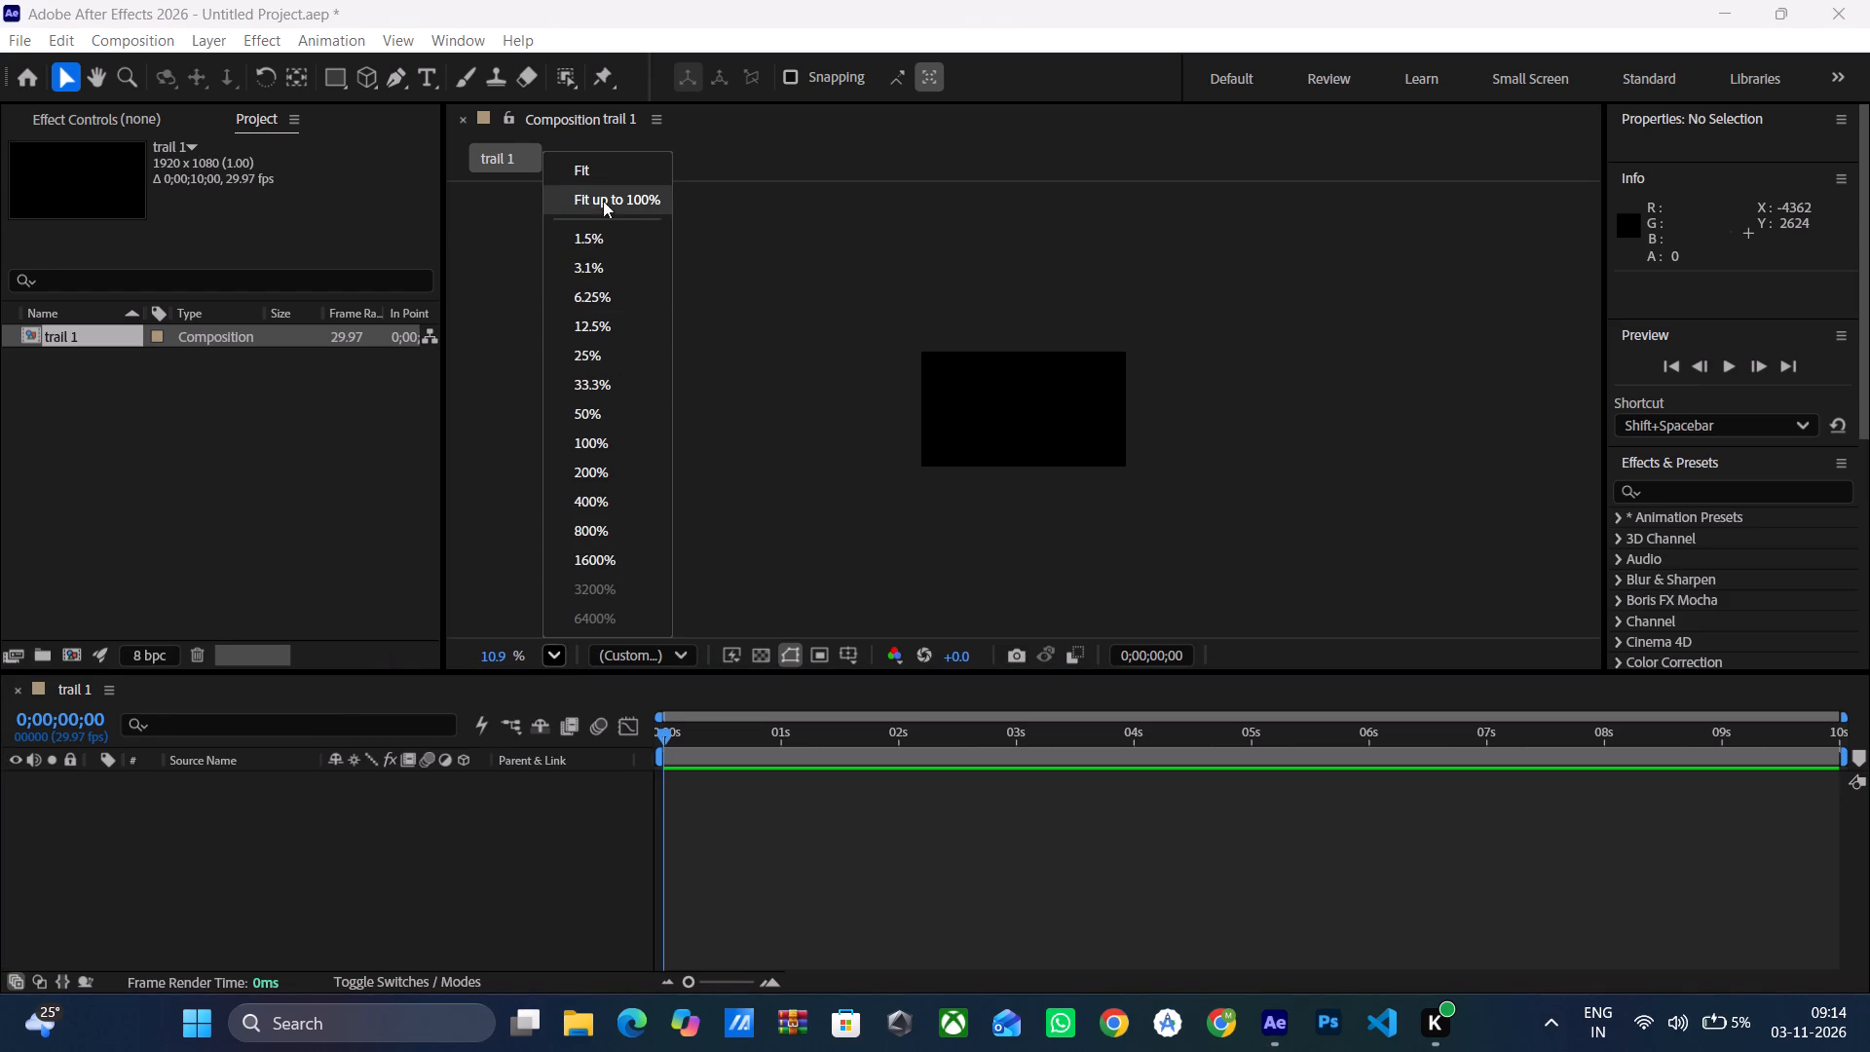
left_click(596, 163)
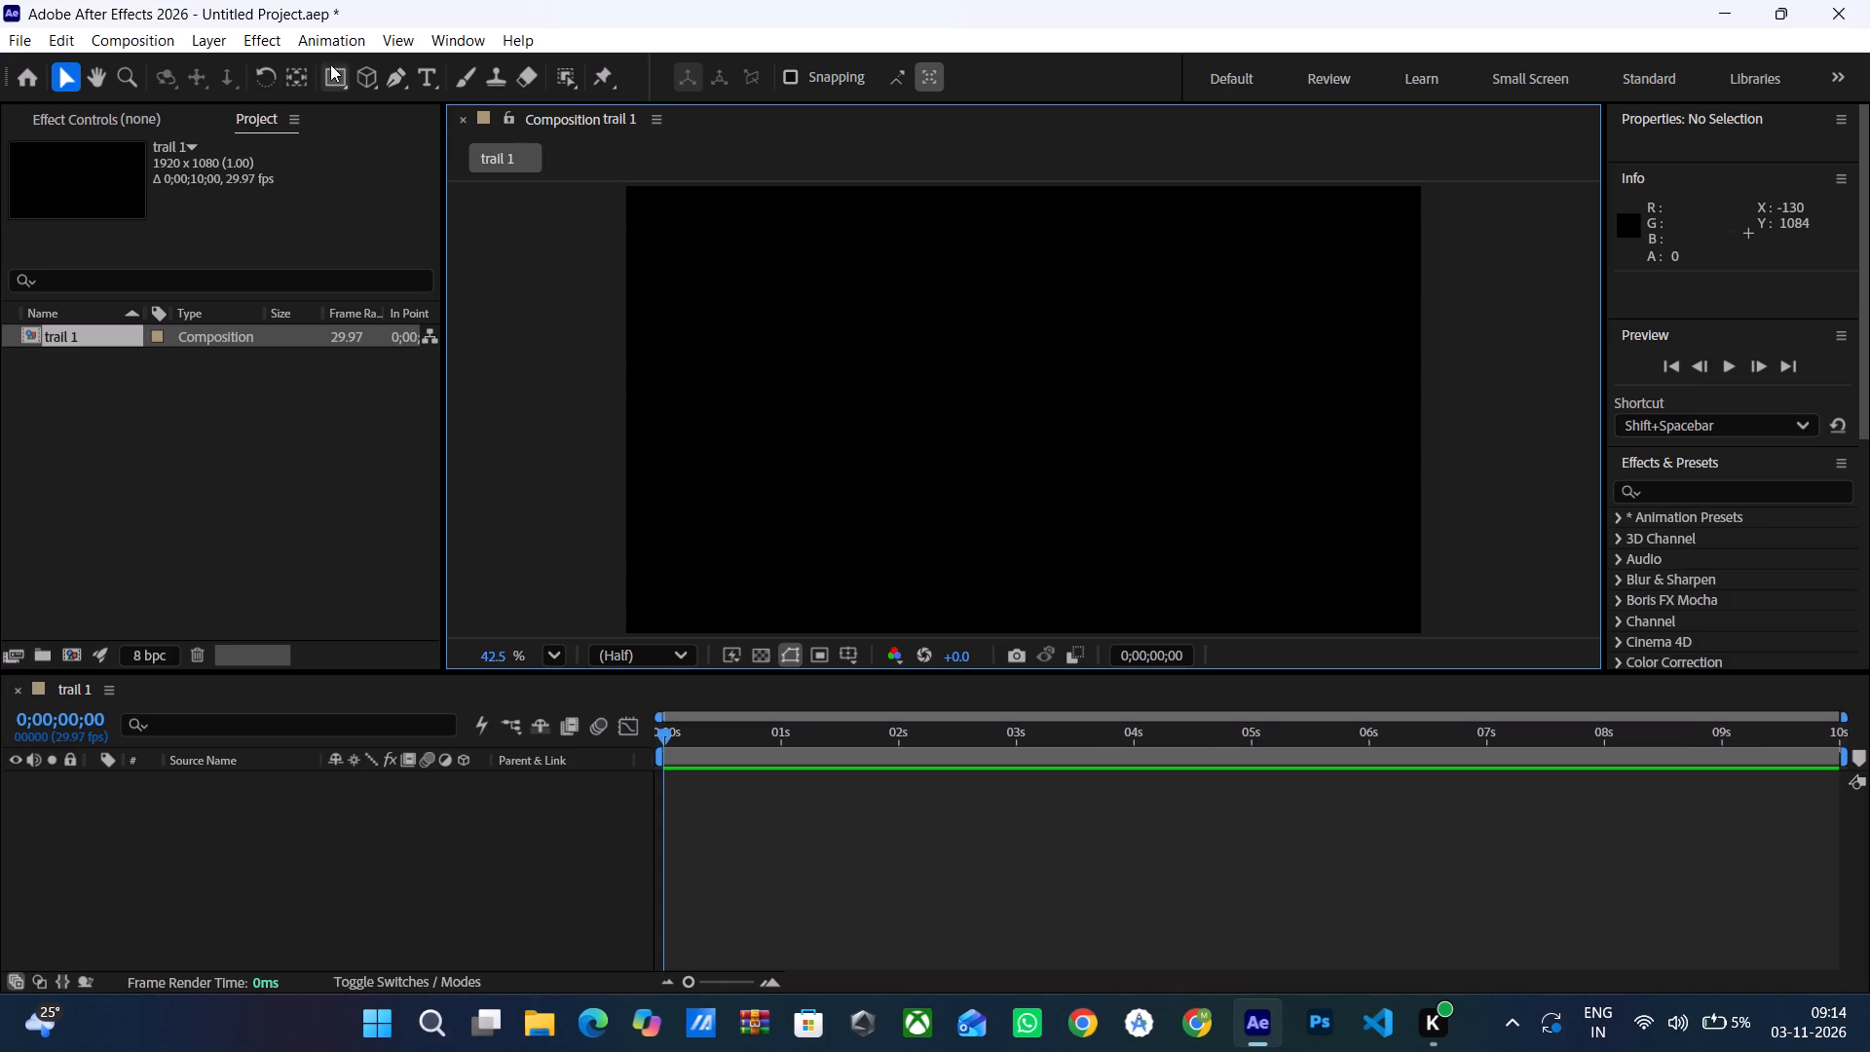
left_click(419, 71)
left_click(778, 383)
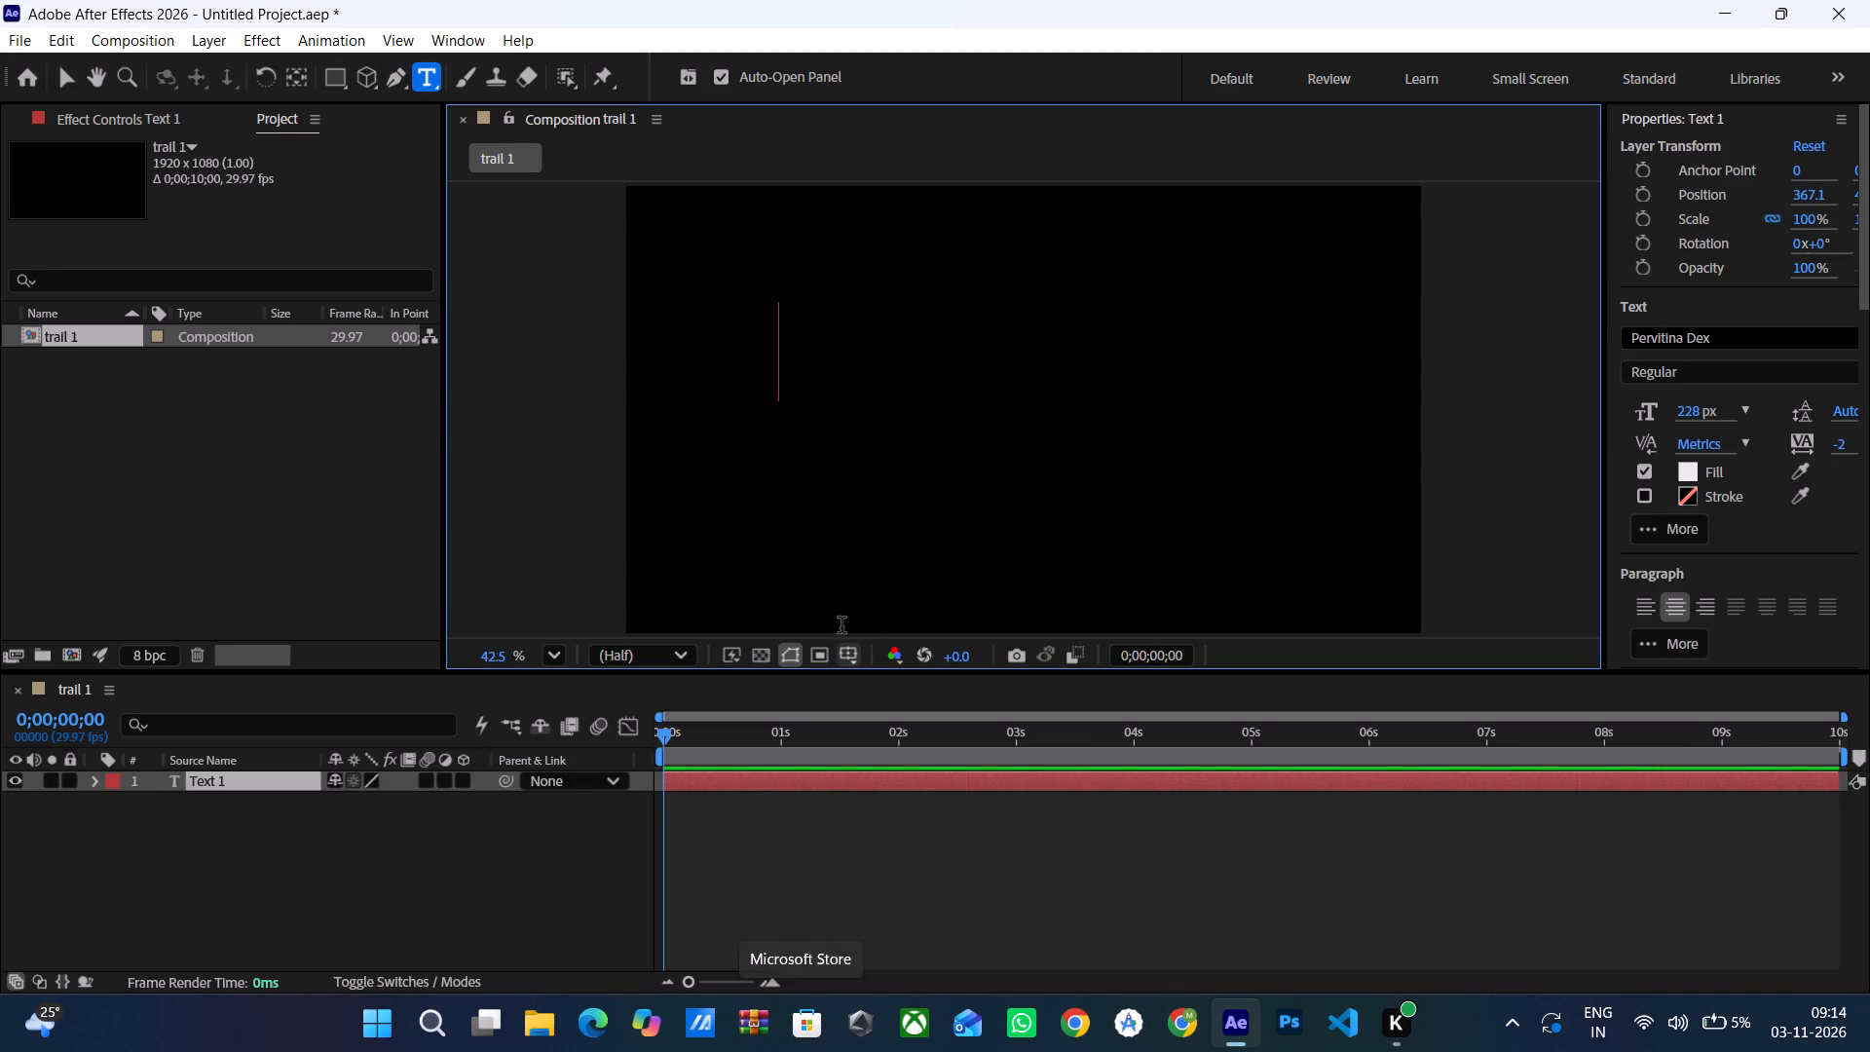
left_click(847, 422)
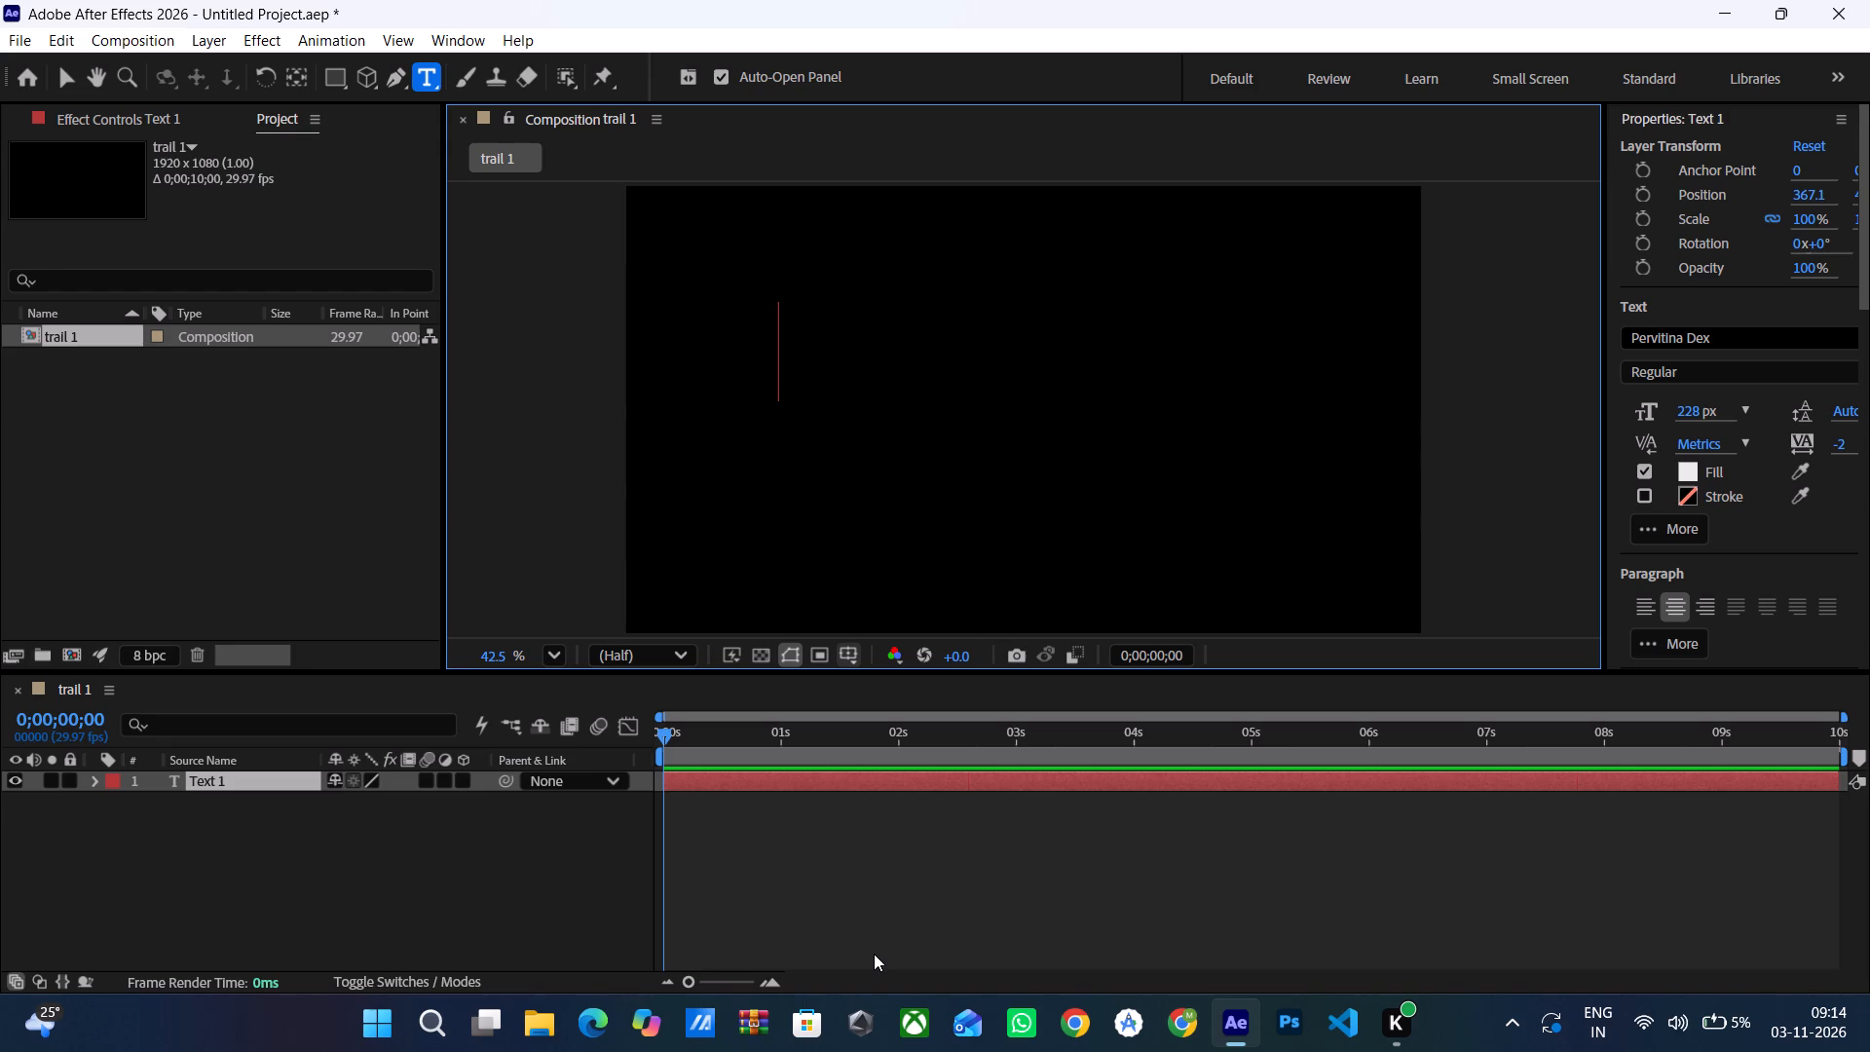
type("AATA")
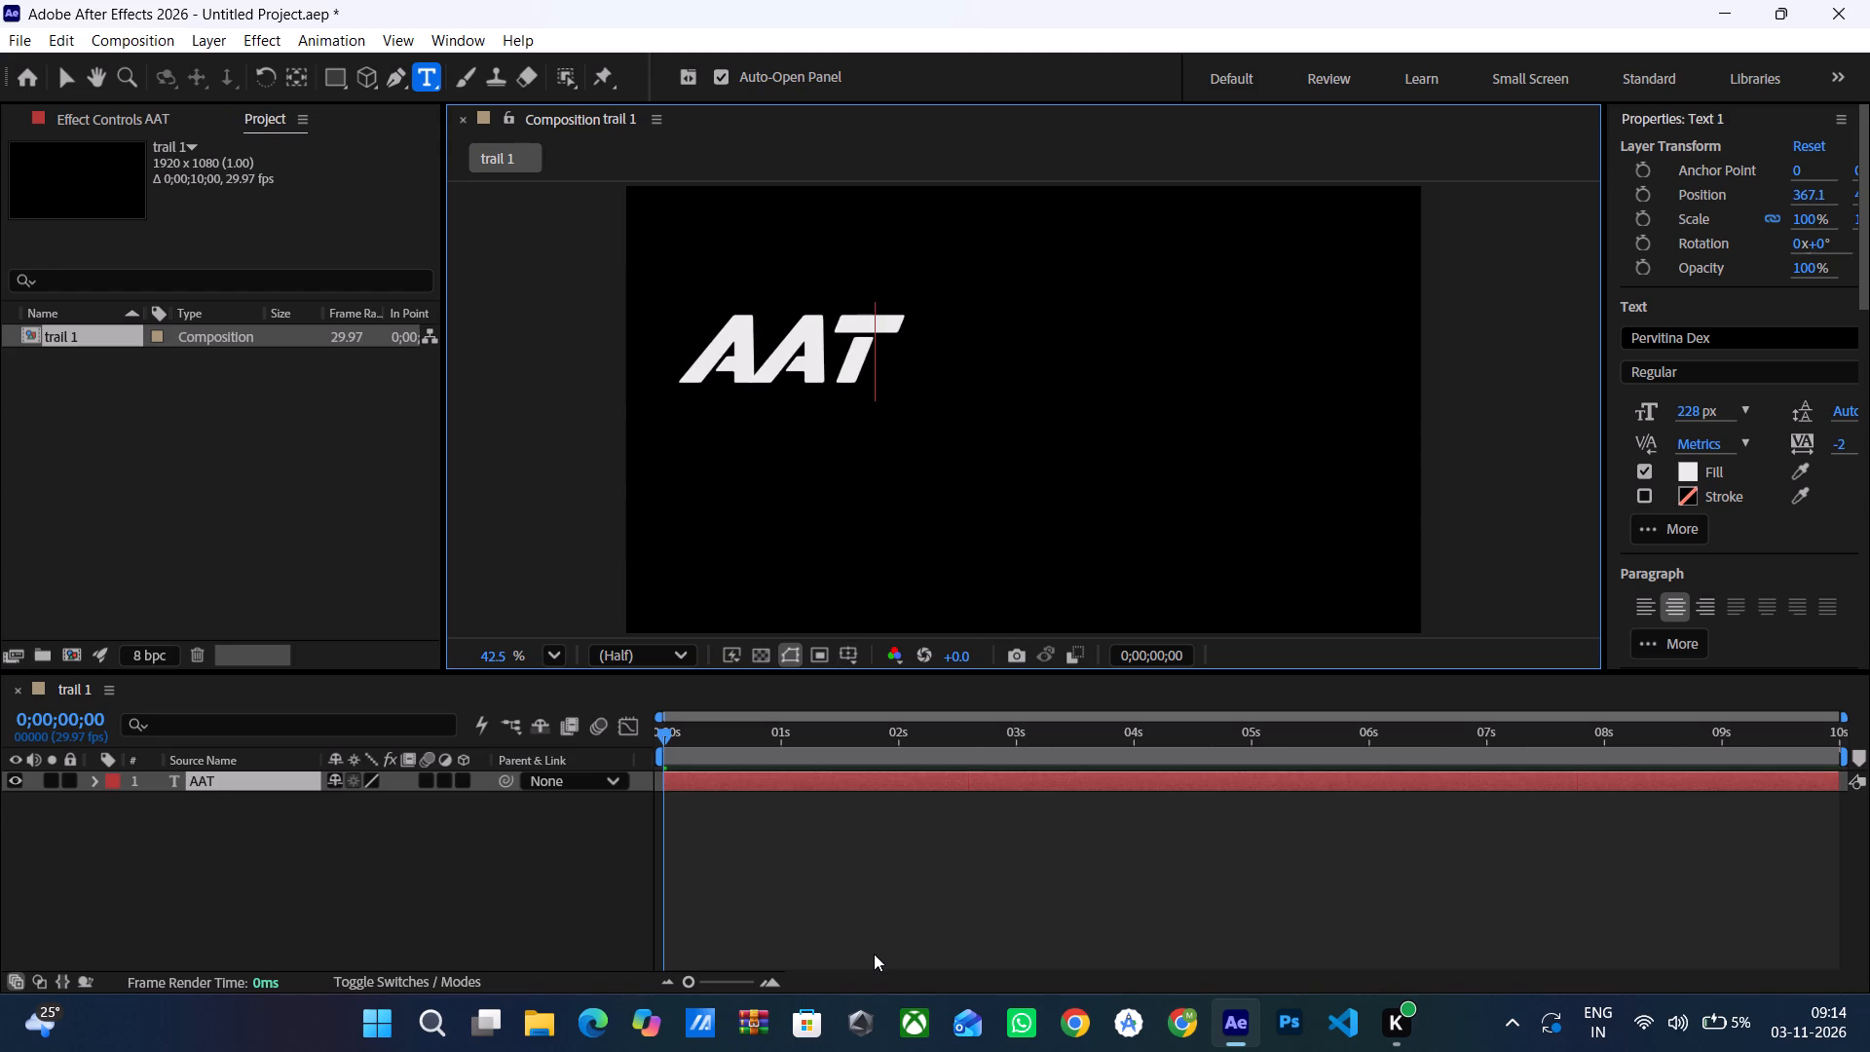
key("space")
type("VIDUPU")
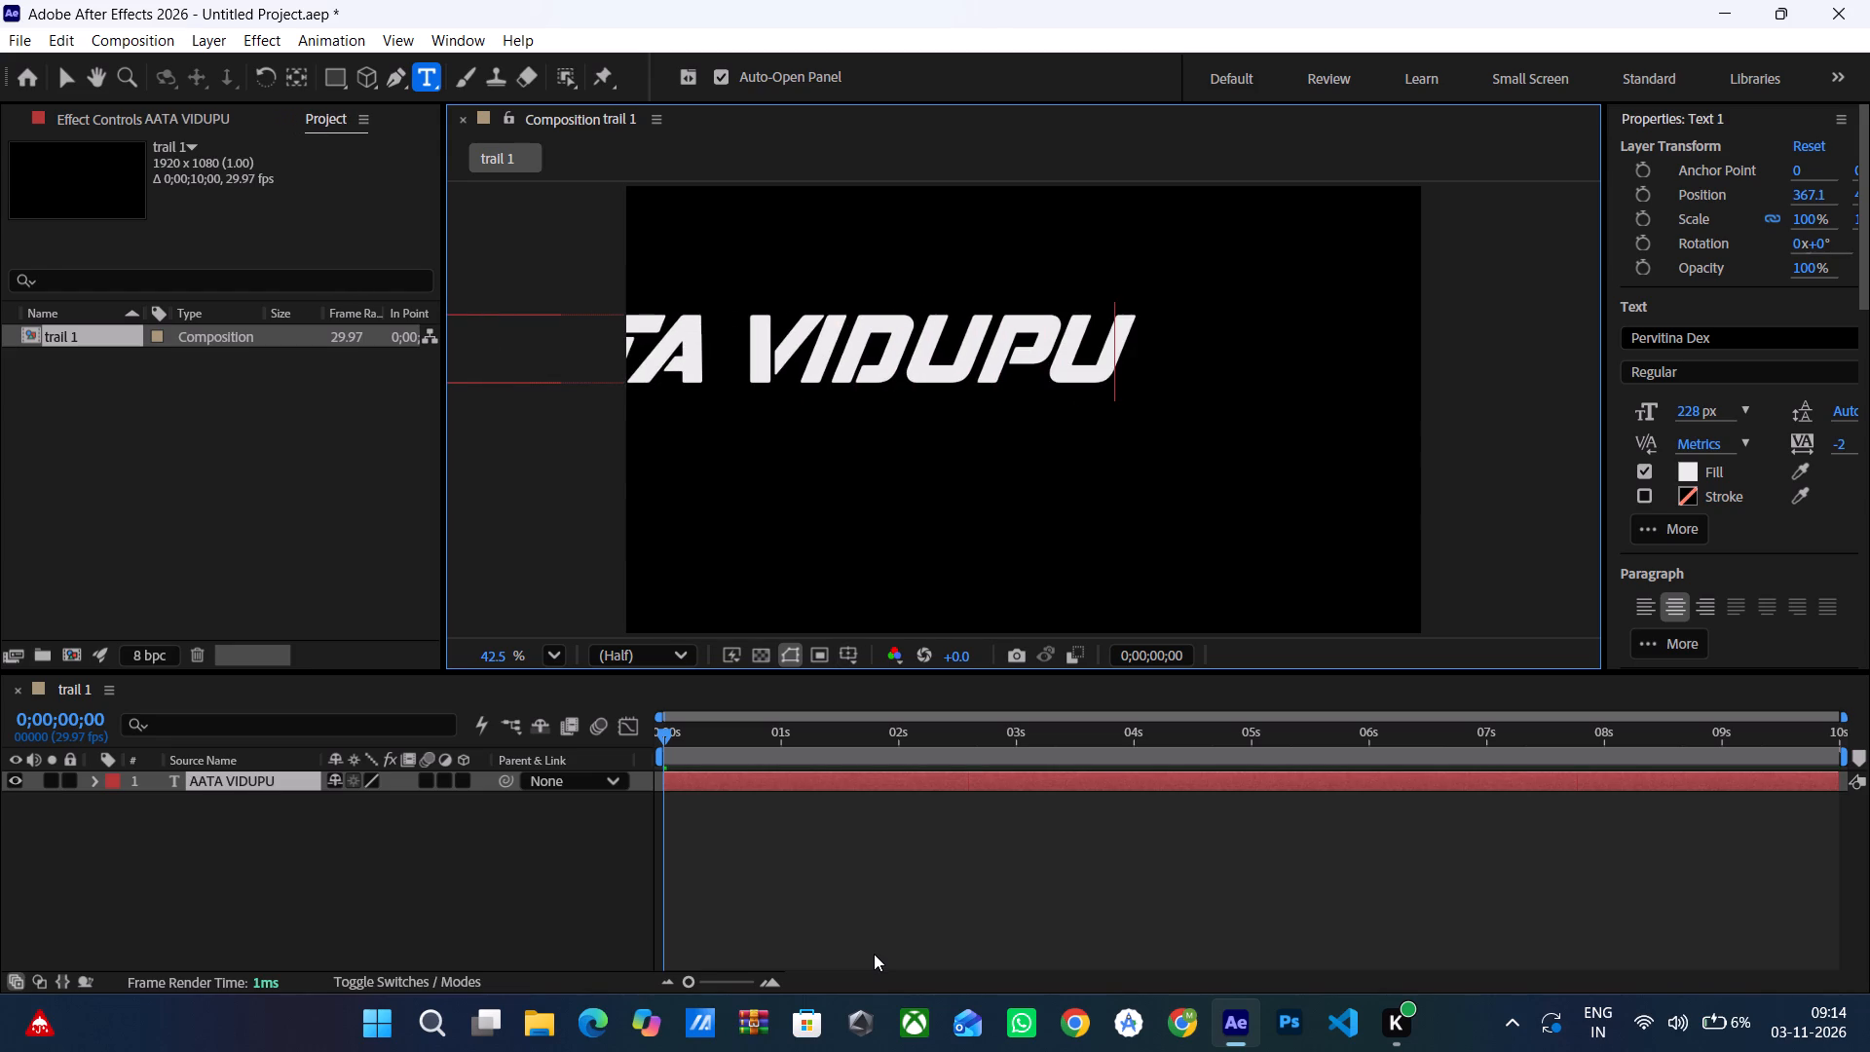
key("Return")
key("BackSpace")
Move the AATA VIDUPU text to the middle of the frame, at a horizontal position of about 906.
left_click_drag(1117, 496, 1389, 565)
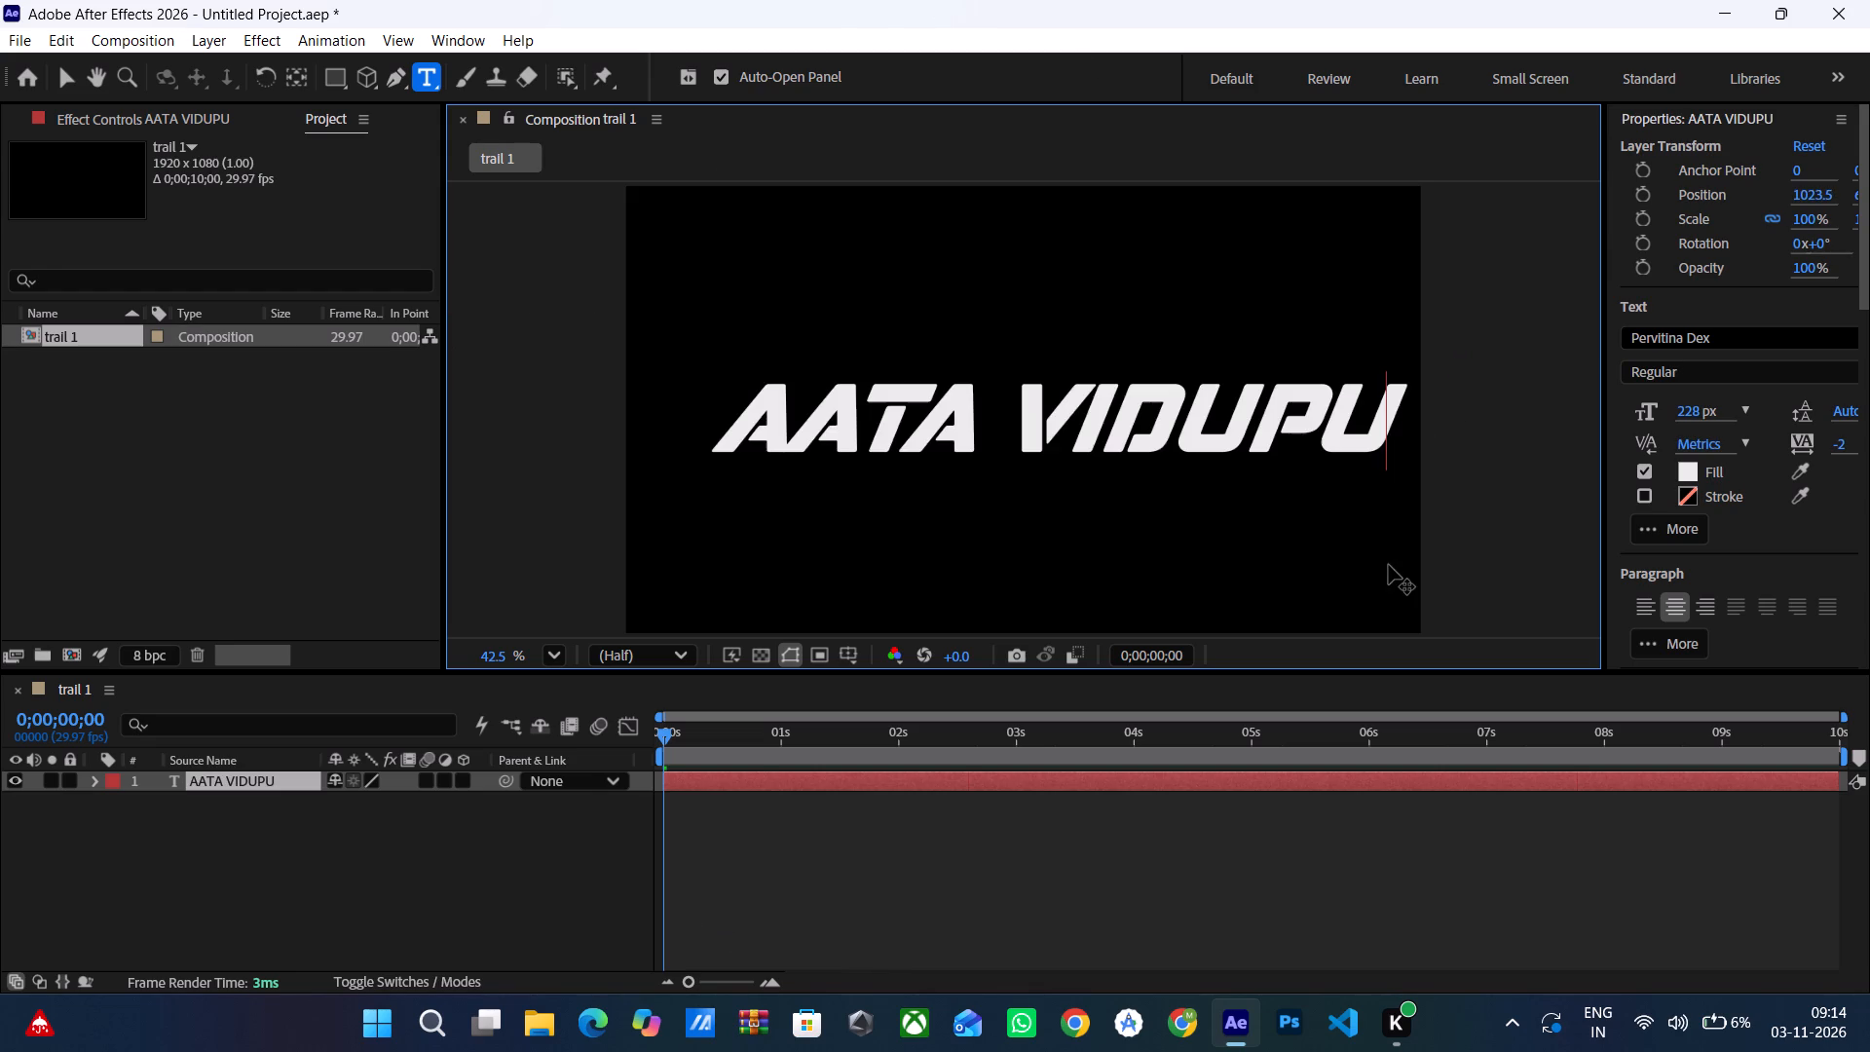
left_click_drag(1352, 513, 1279, 528)
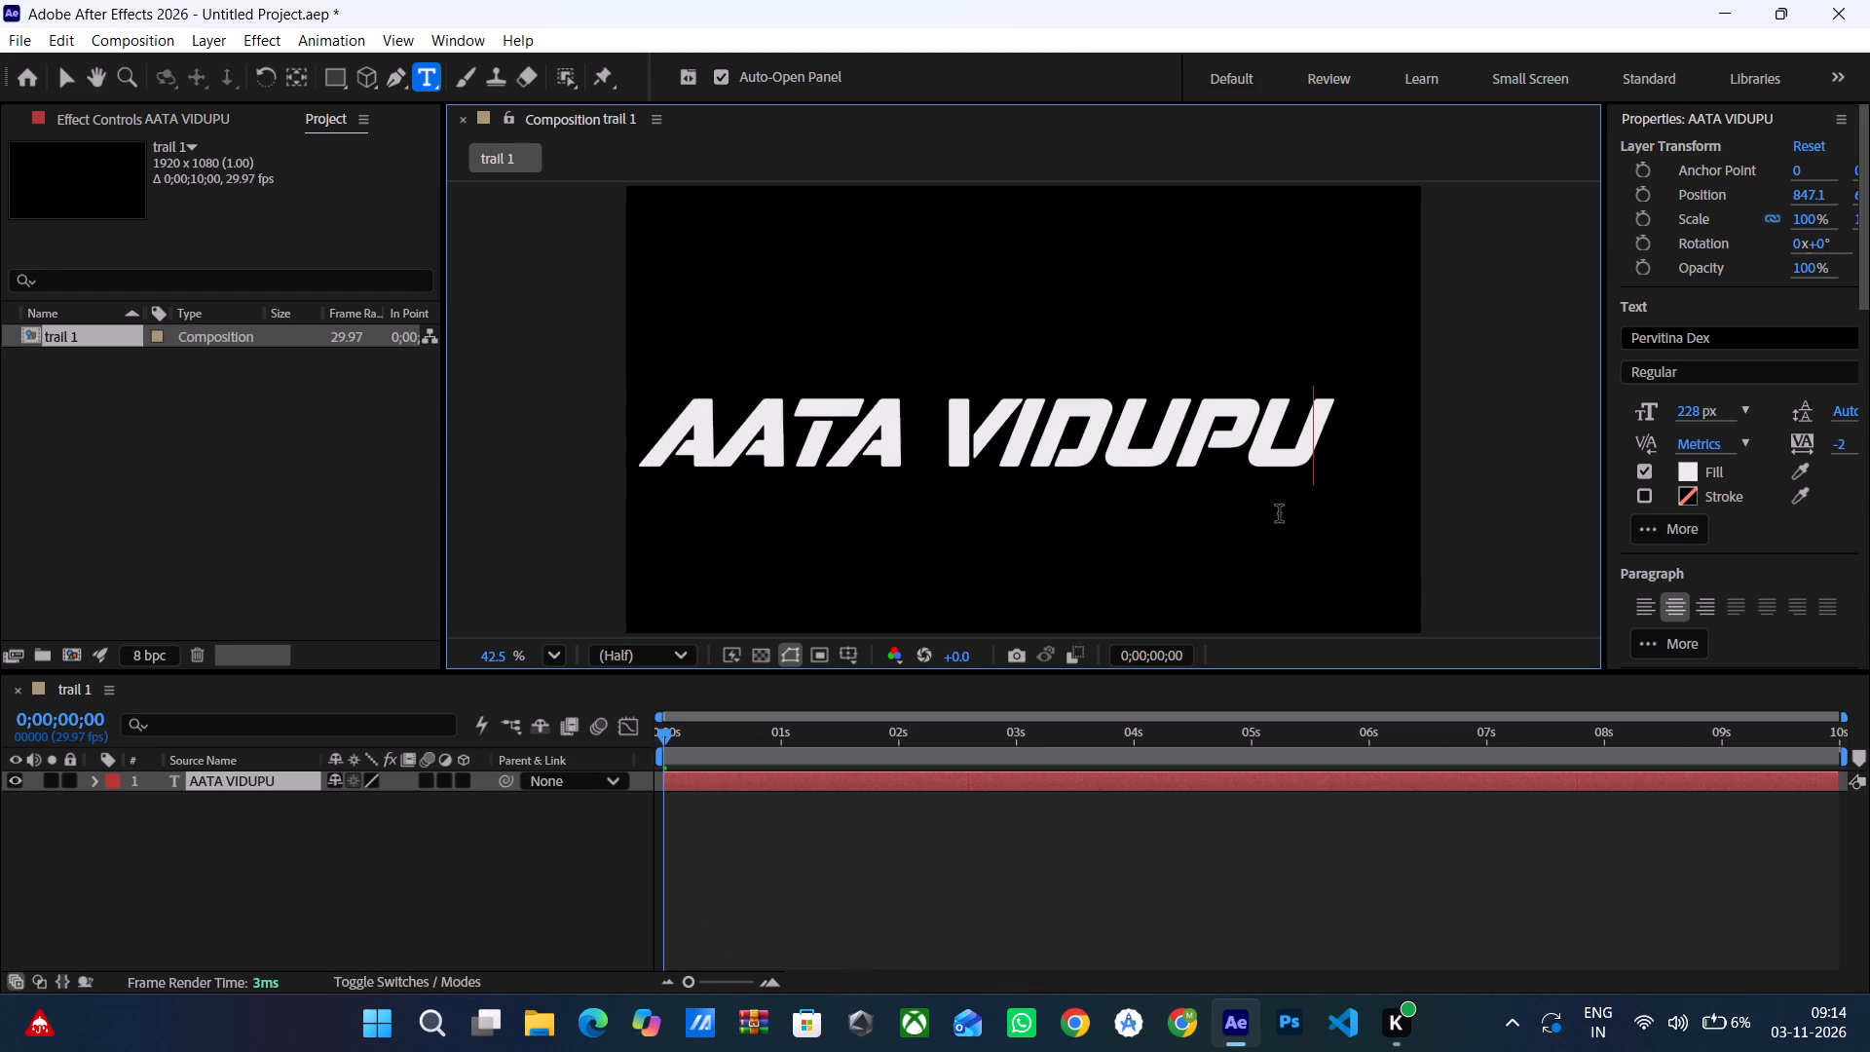
left_click_drag(1276, 546, 1292, 504)
left_click_drag(1288, 474, 1295, 491)
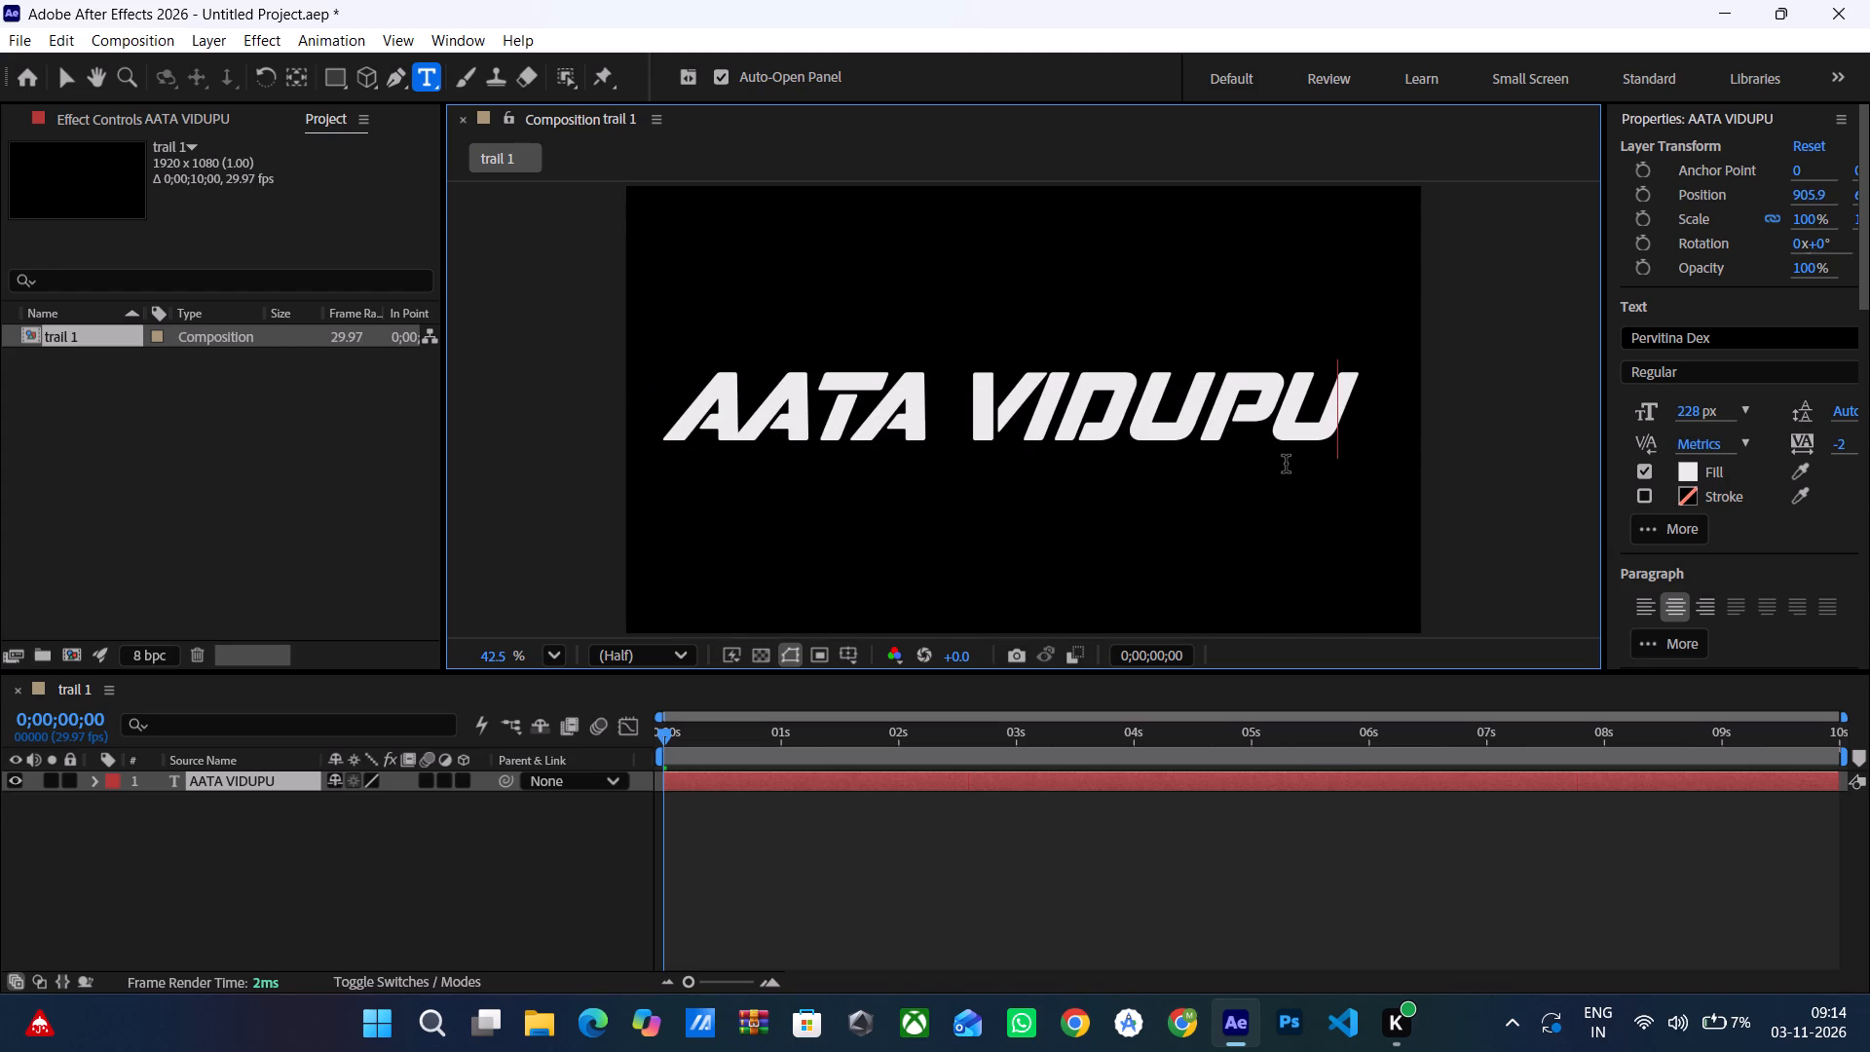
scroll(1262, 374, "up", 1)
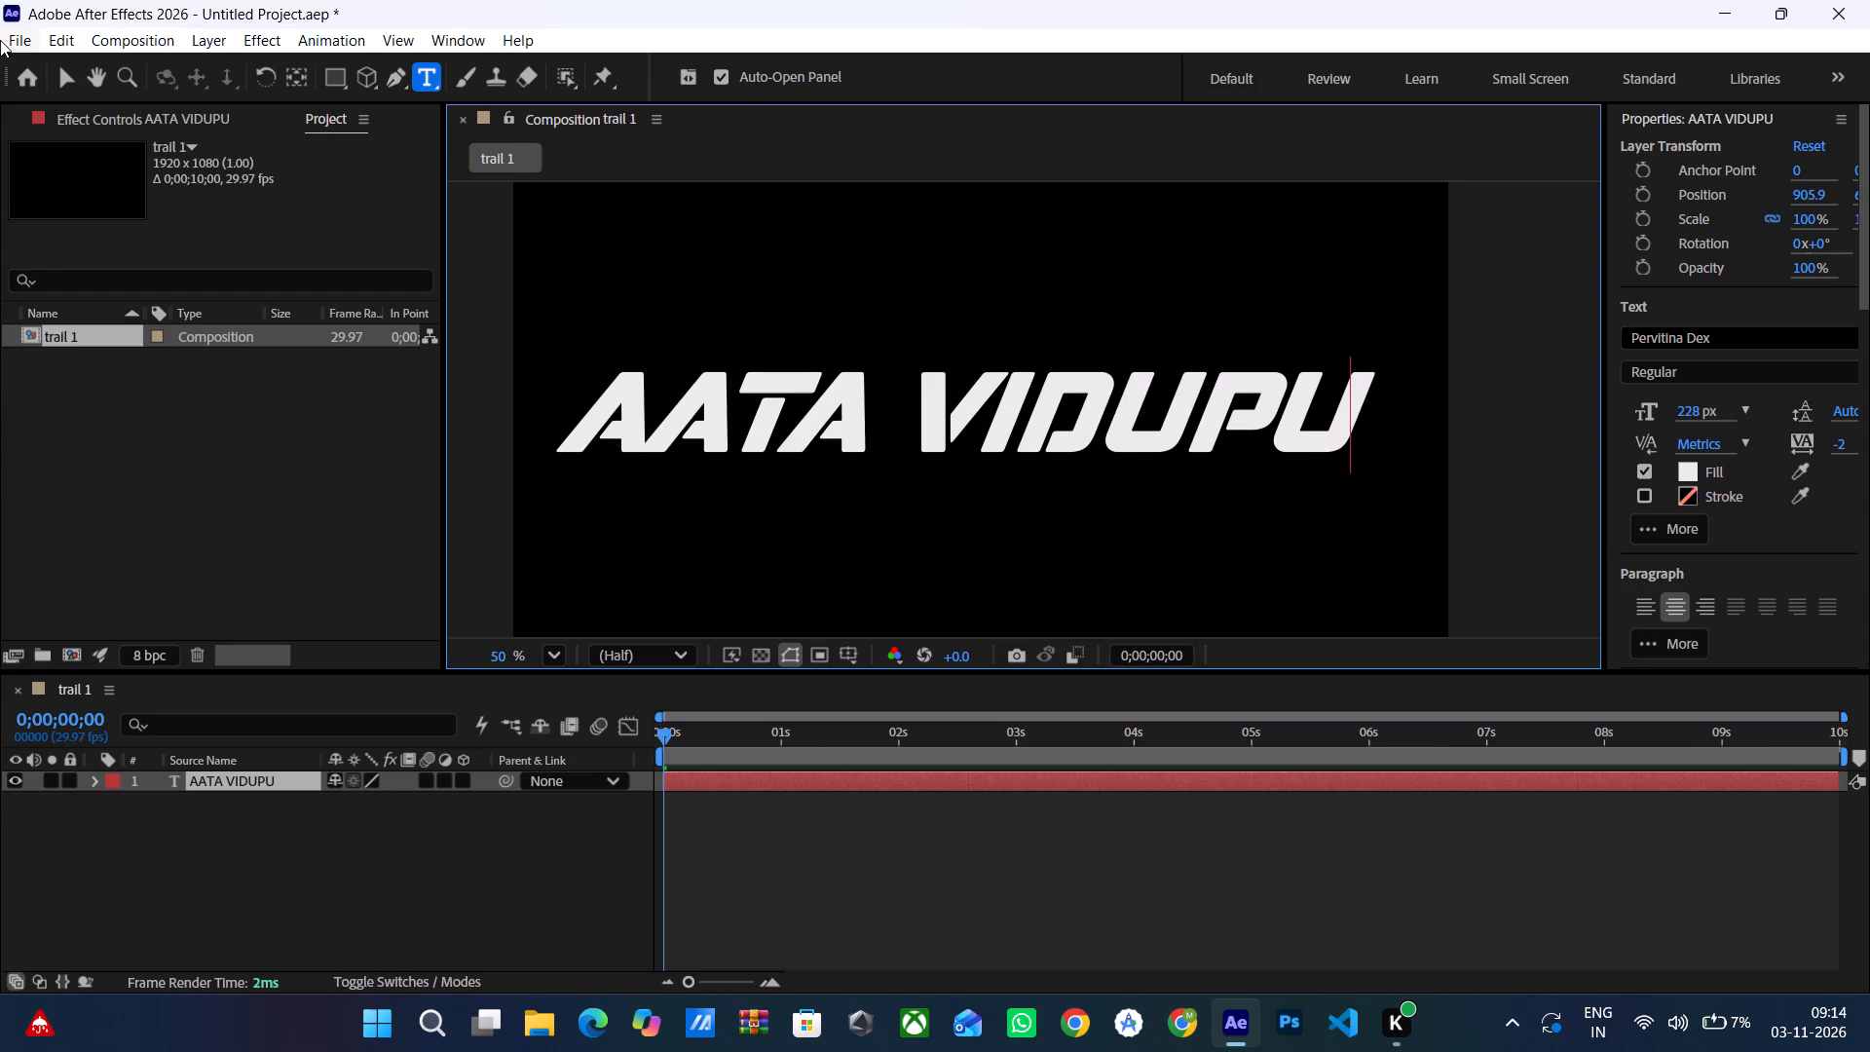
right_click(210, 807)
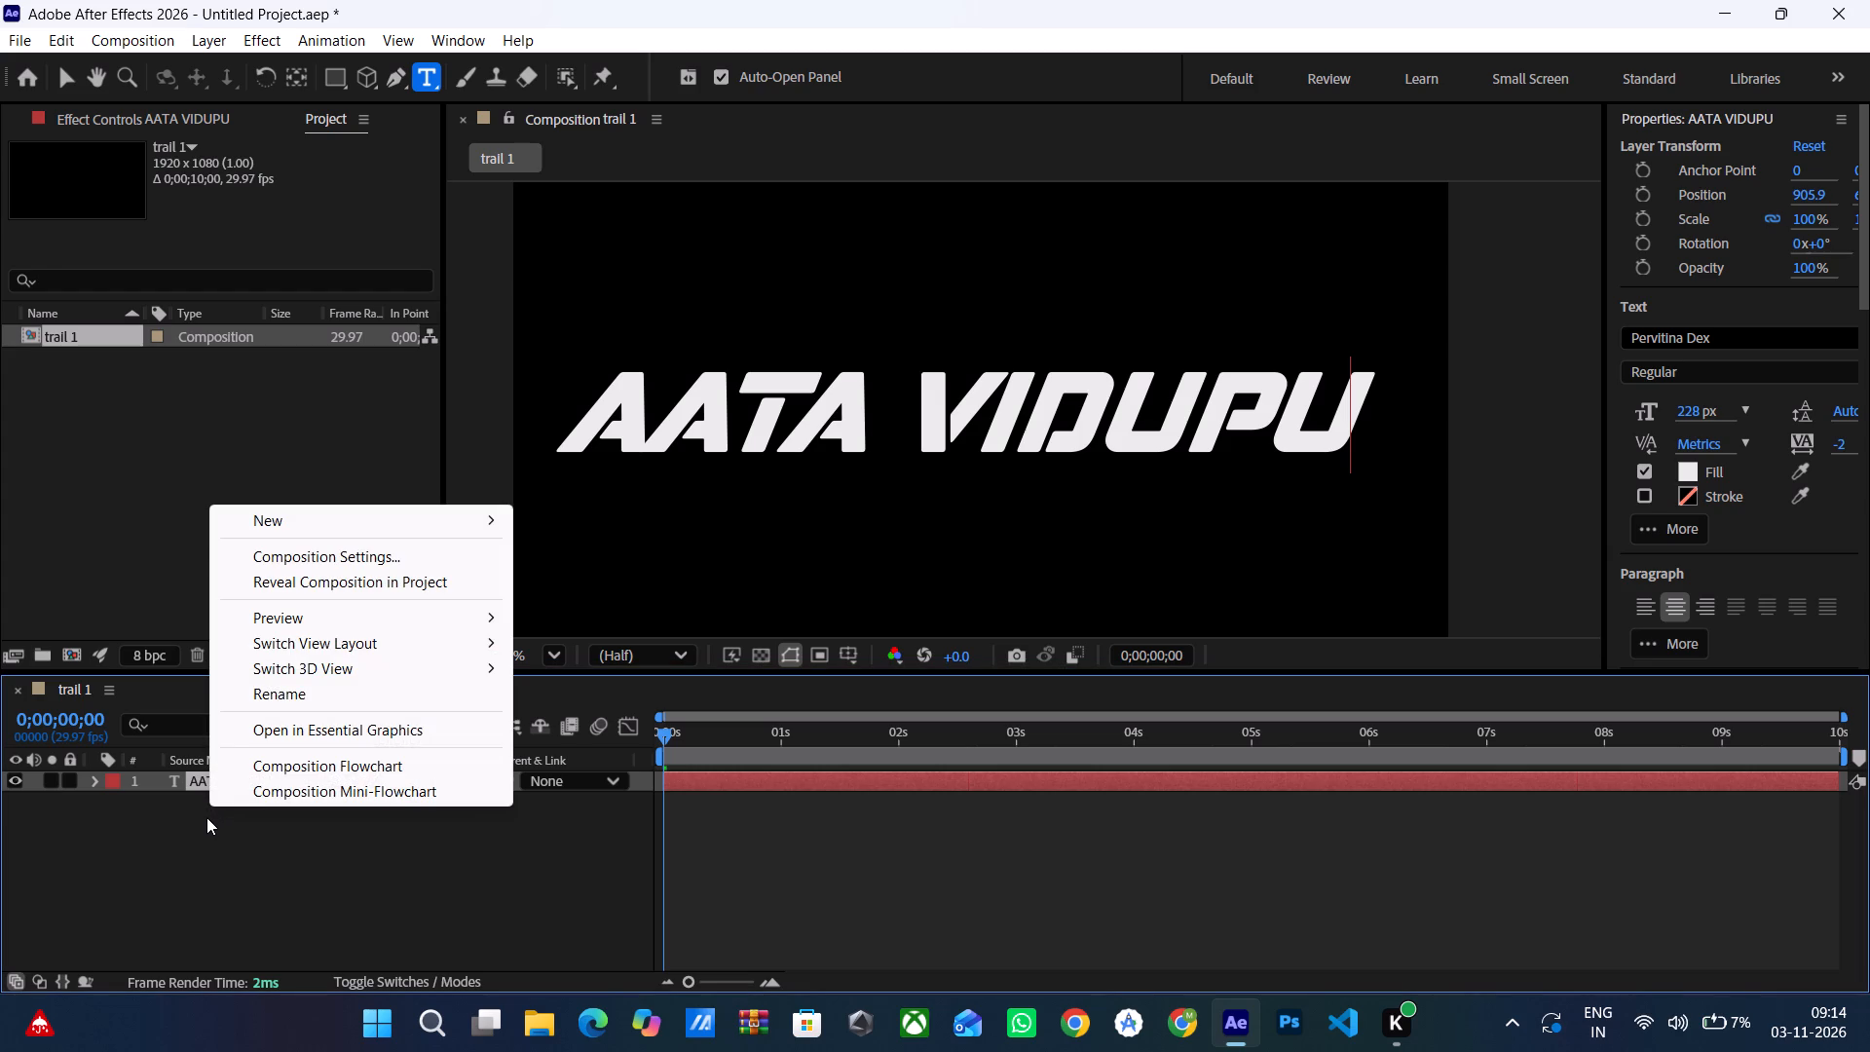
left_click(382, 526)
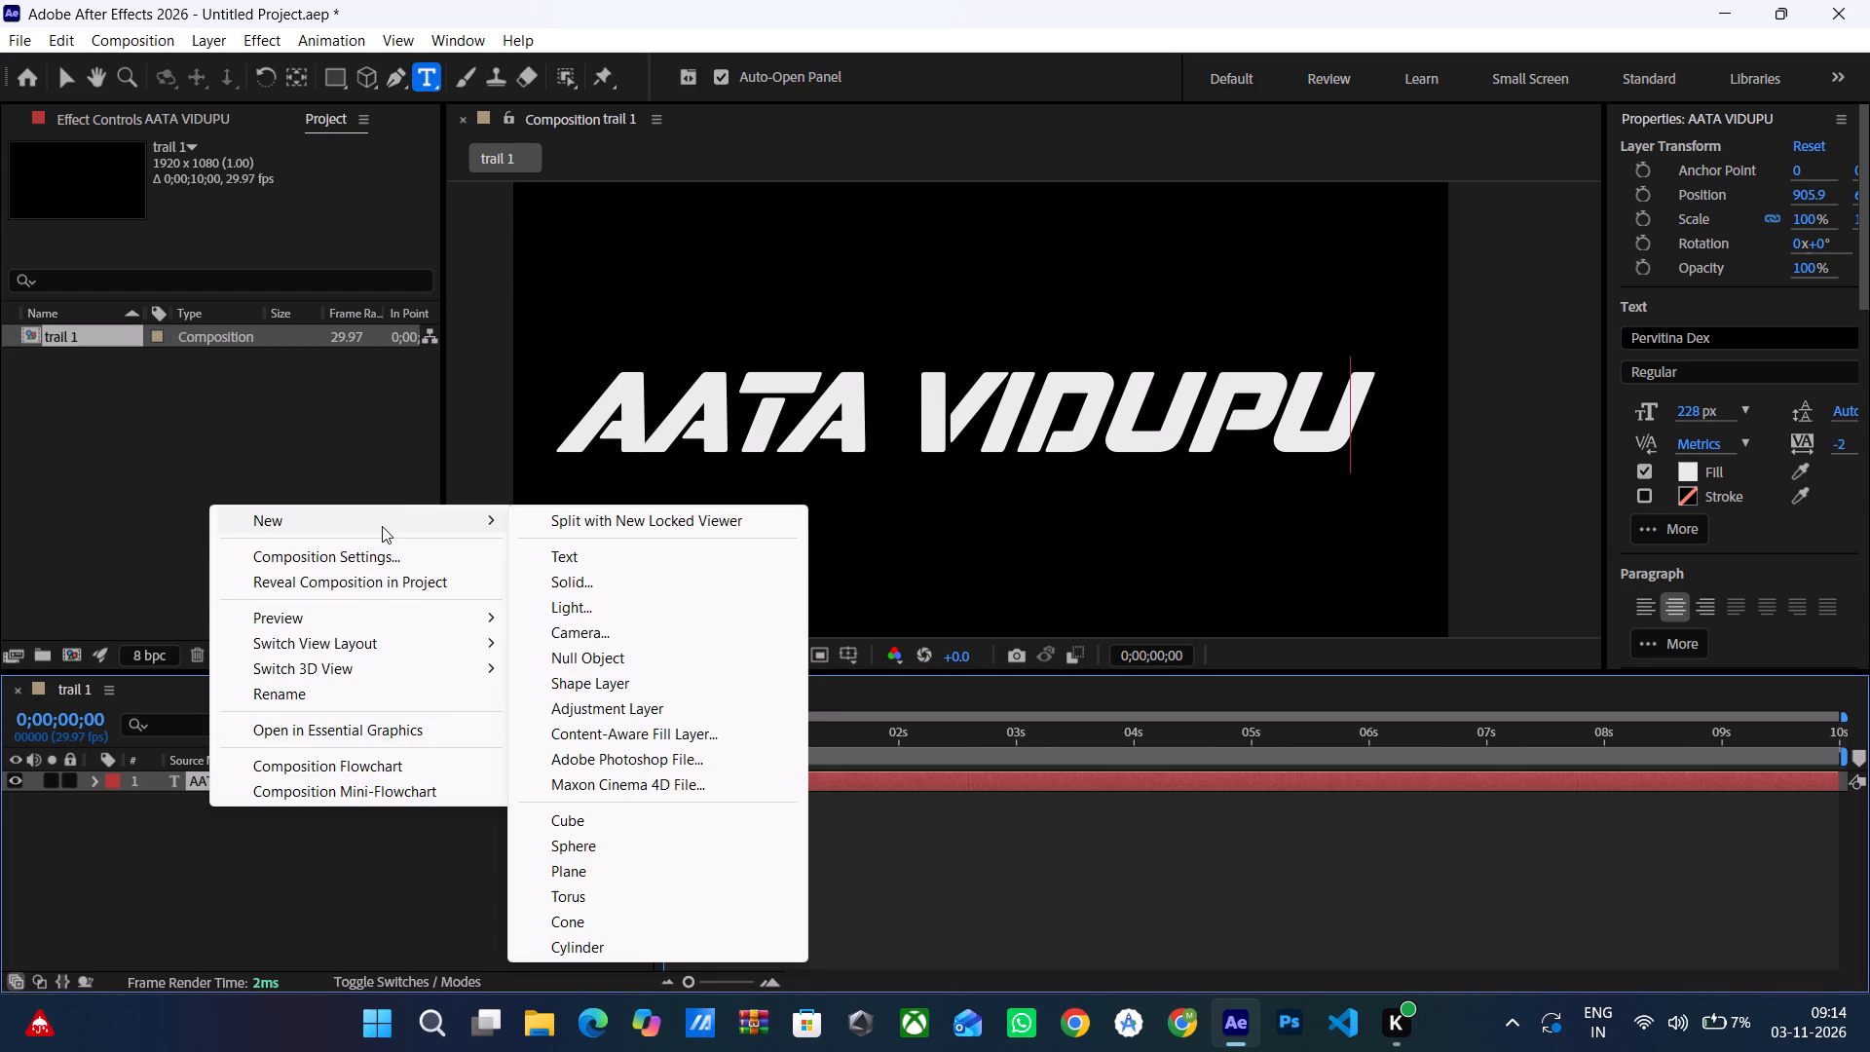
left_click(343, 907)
Delete the word VIDUPU from the text layer, leaving only AATA.
left_click_drag(937, 408, 1439, 453)
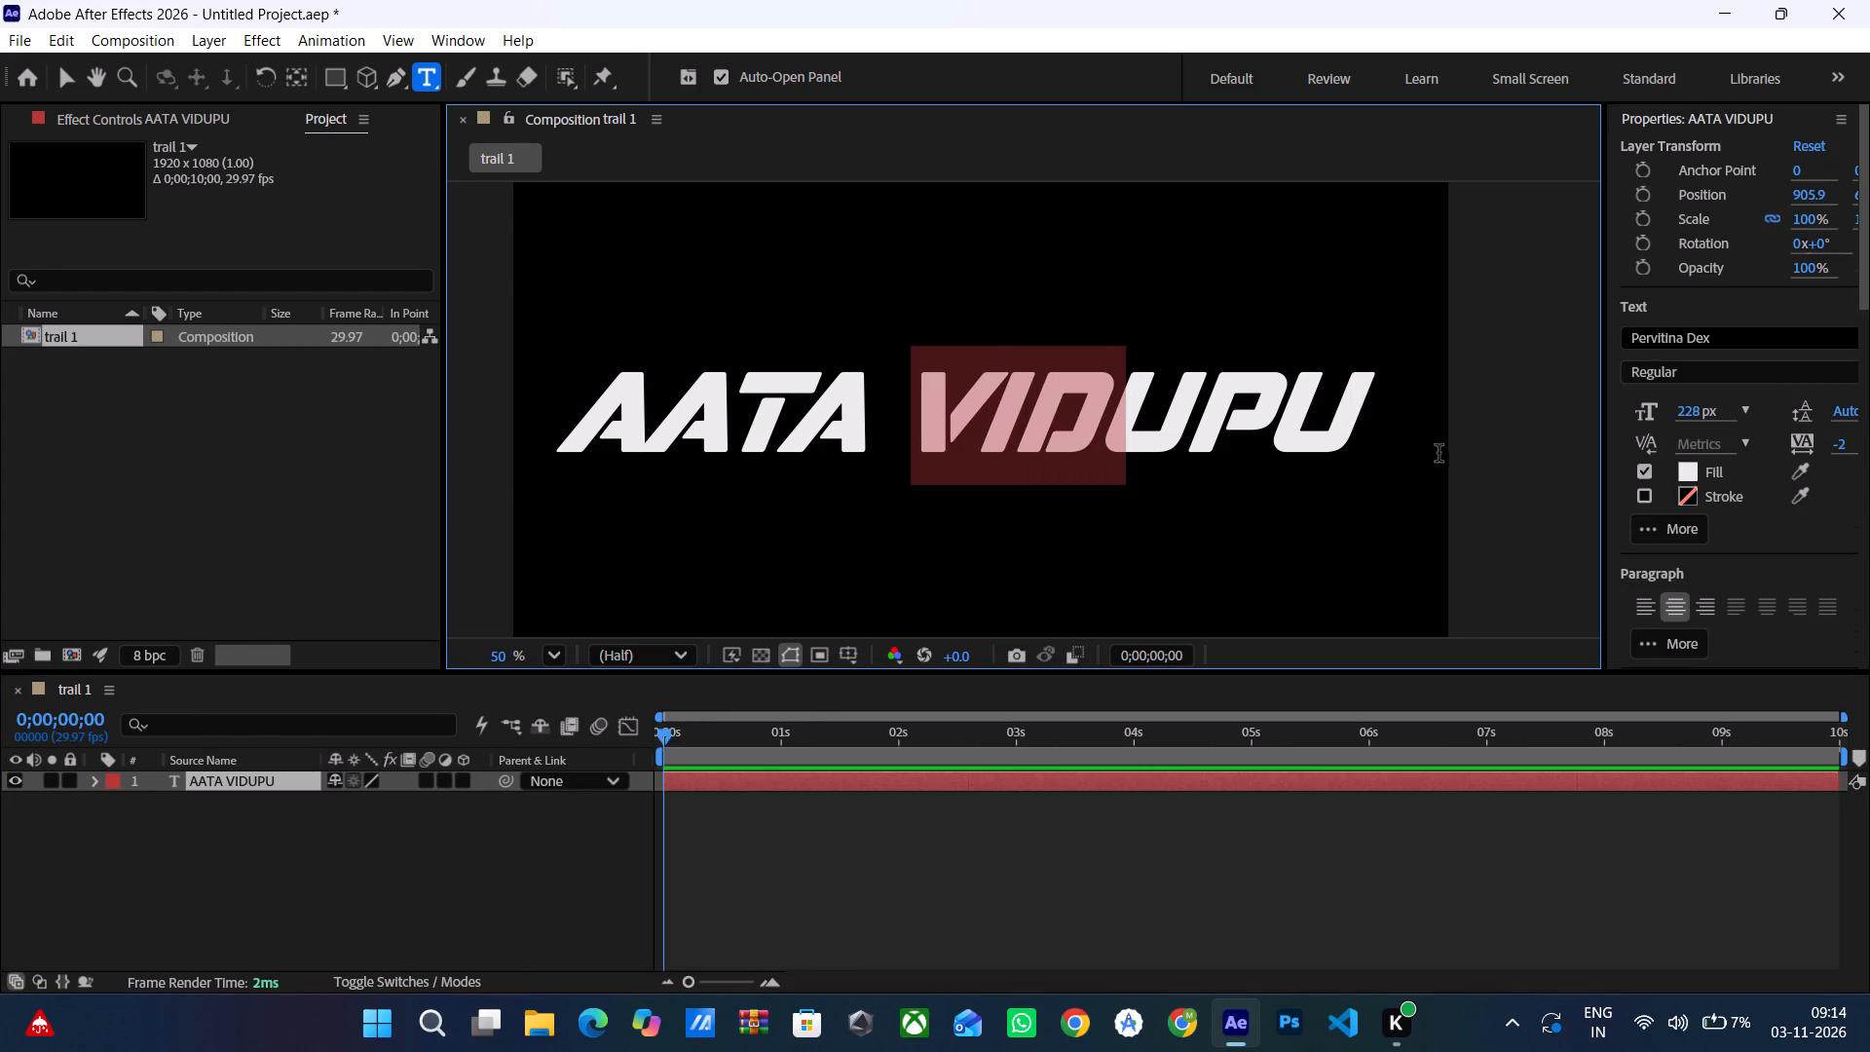
left_click_drag(1439, 453, 1439, 454)
key("BackSpace")
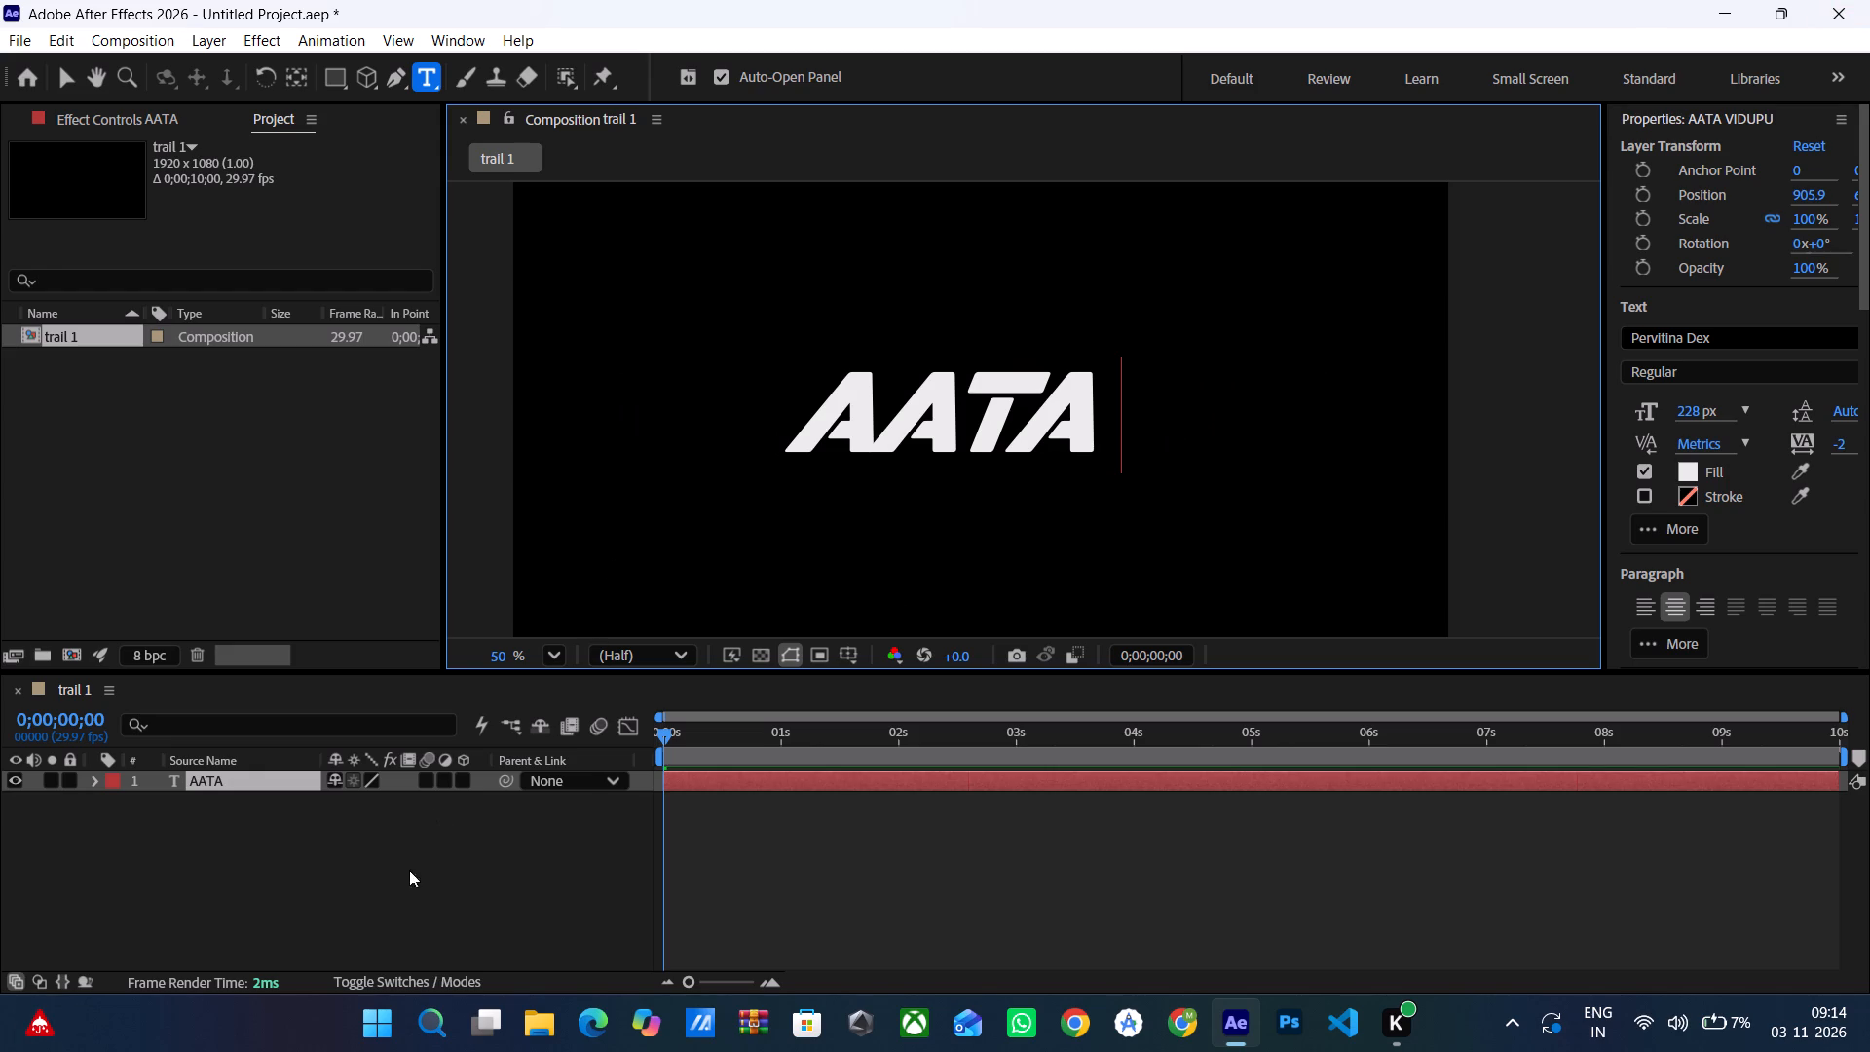
Add a second, separate text layer reading "VIDUPU".
right_click(413, 820)
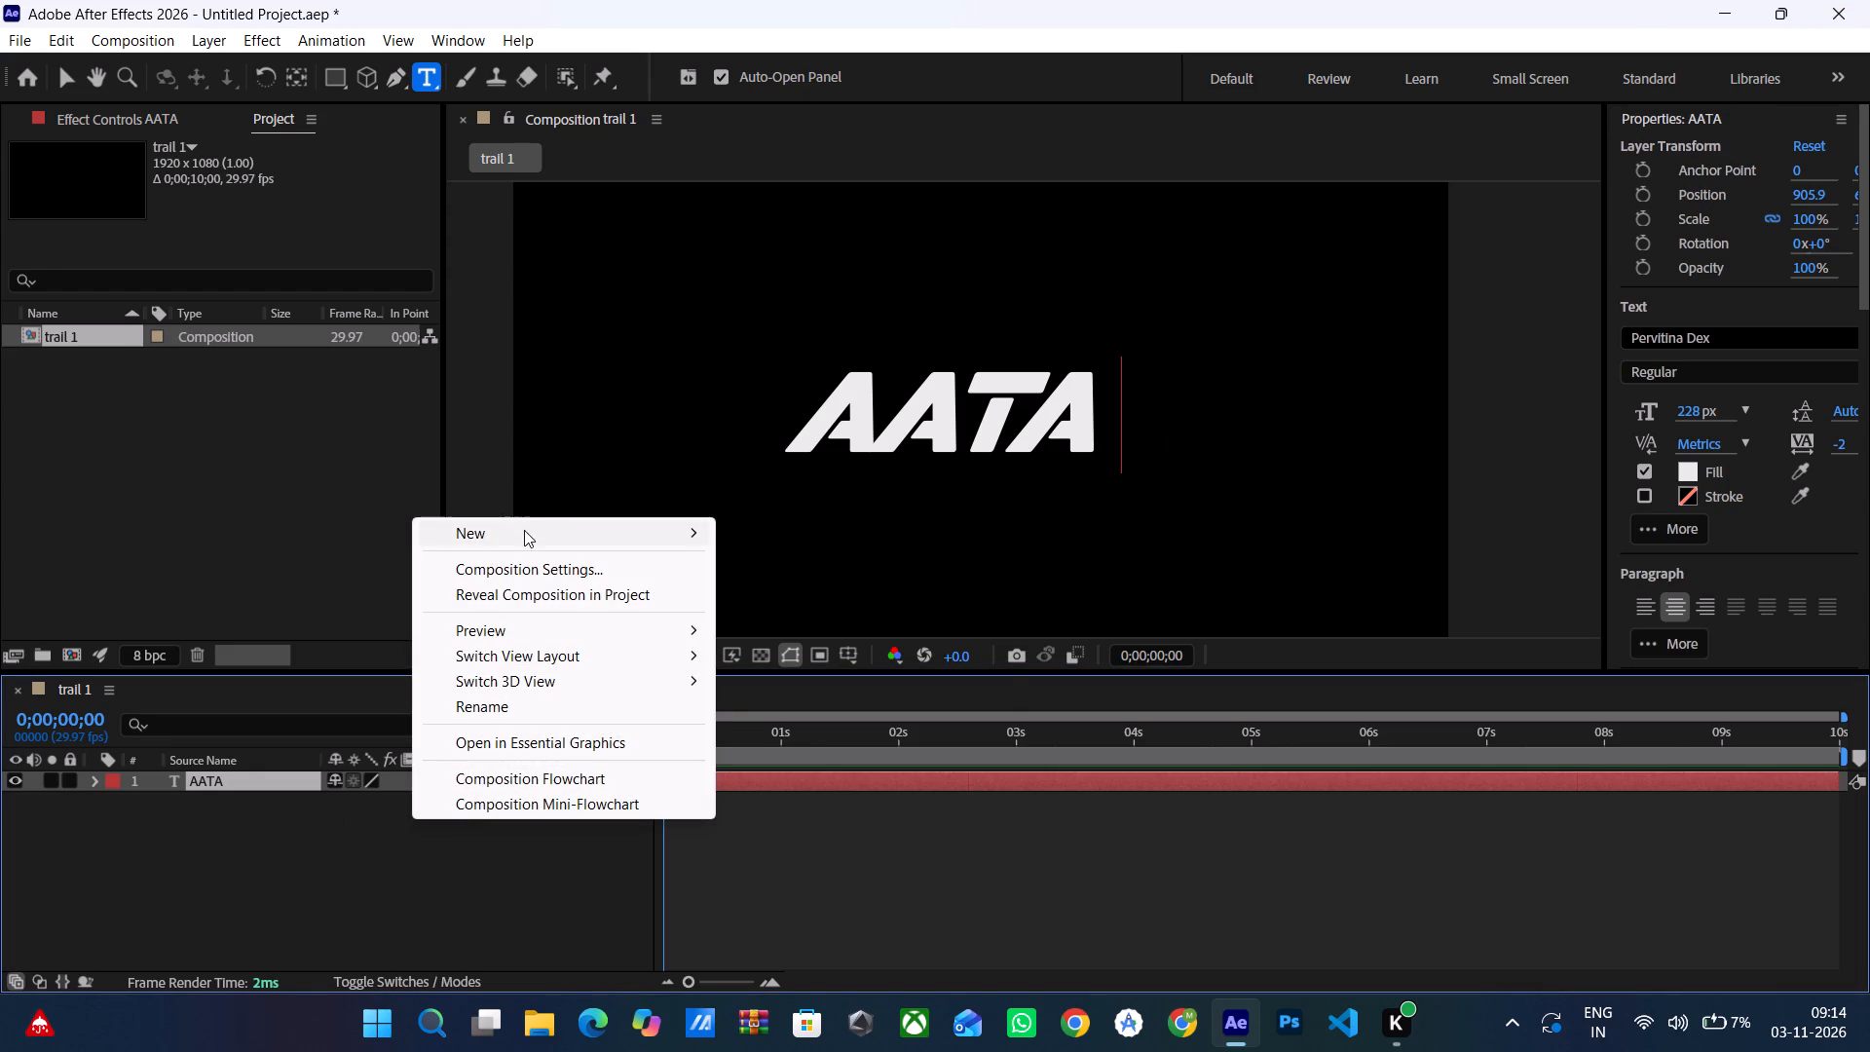
left_click(524, 530)
left_click(772, 567)
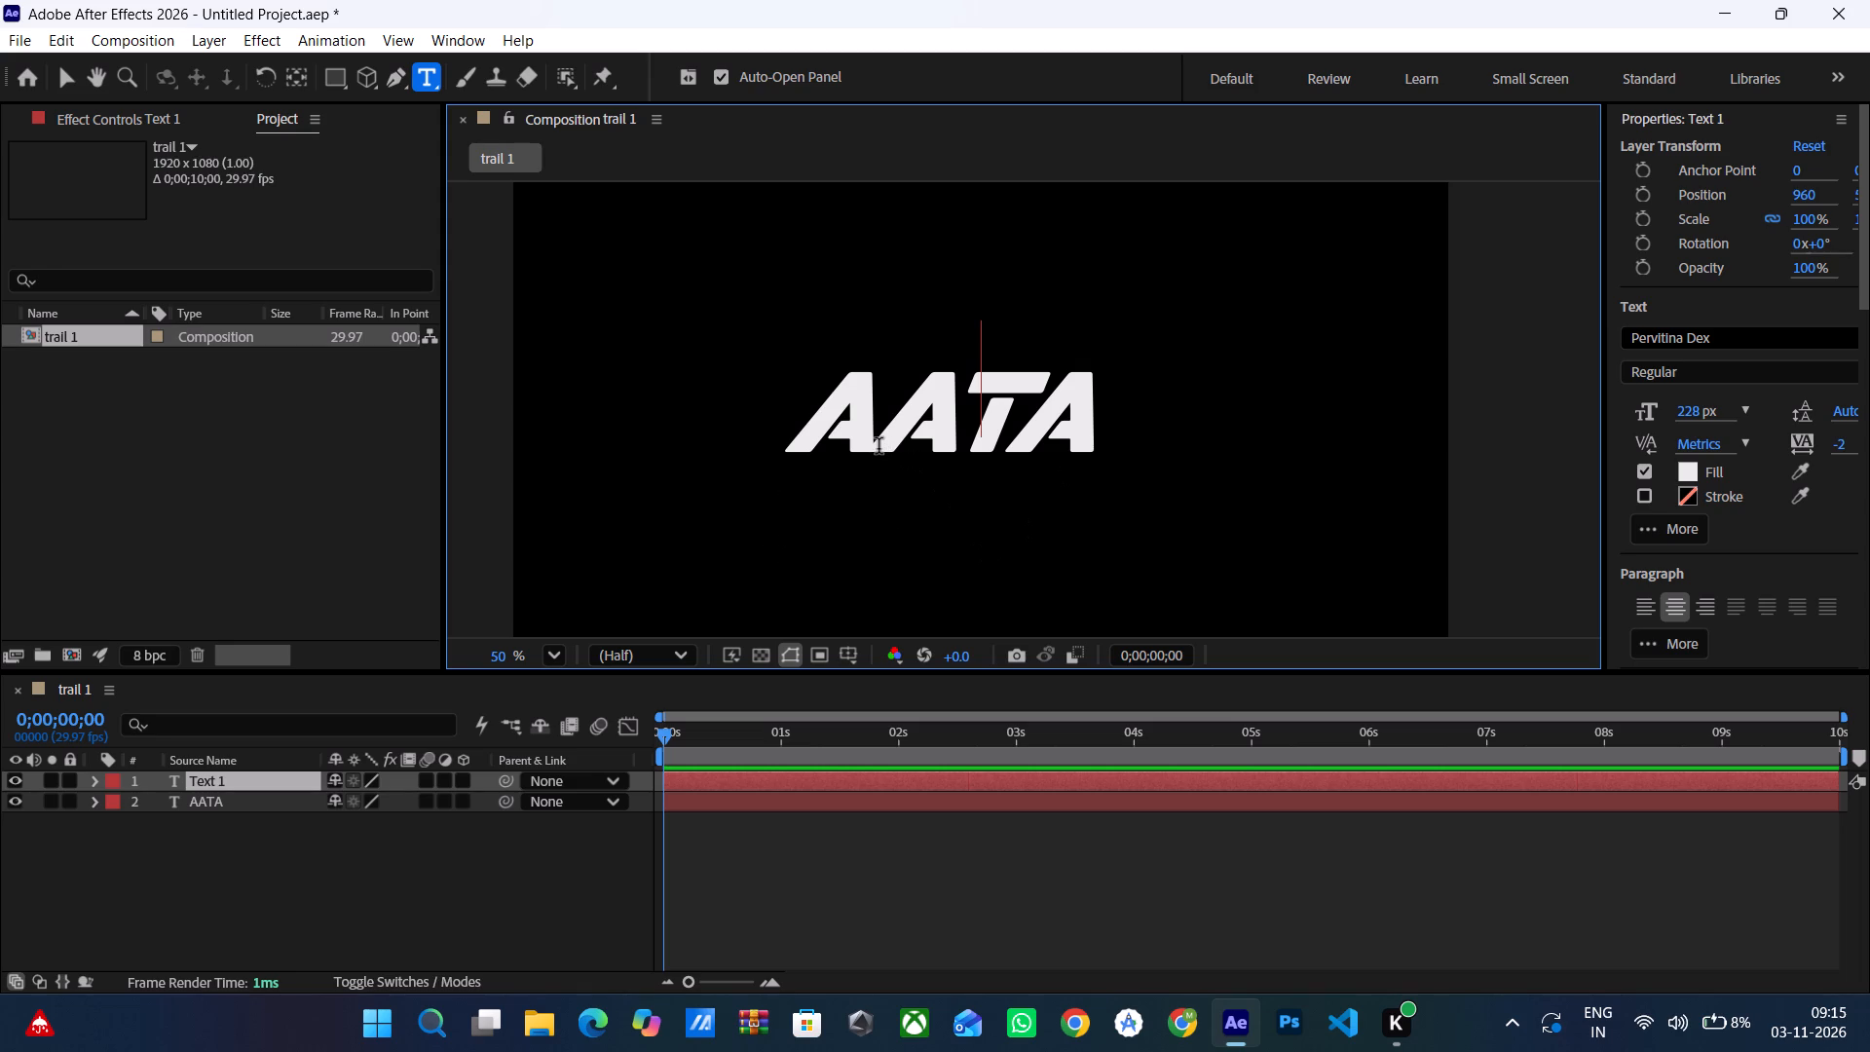
key("v")
key("i")
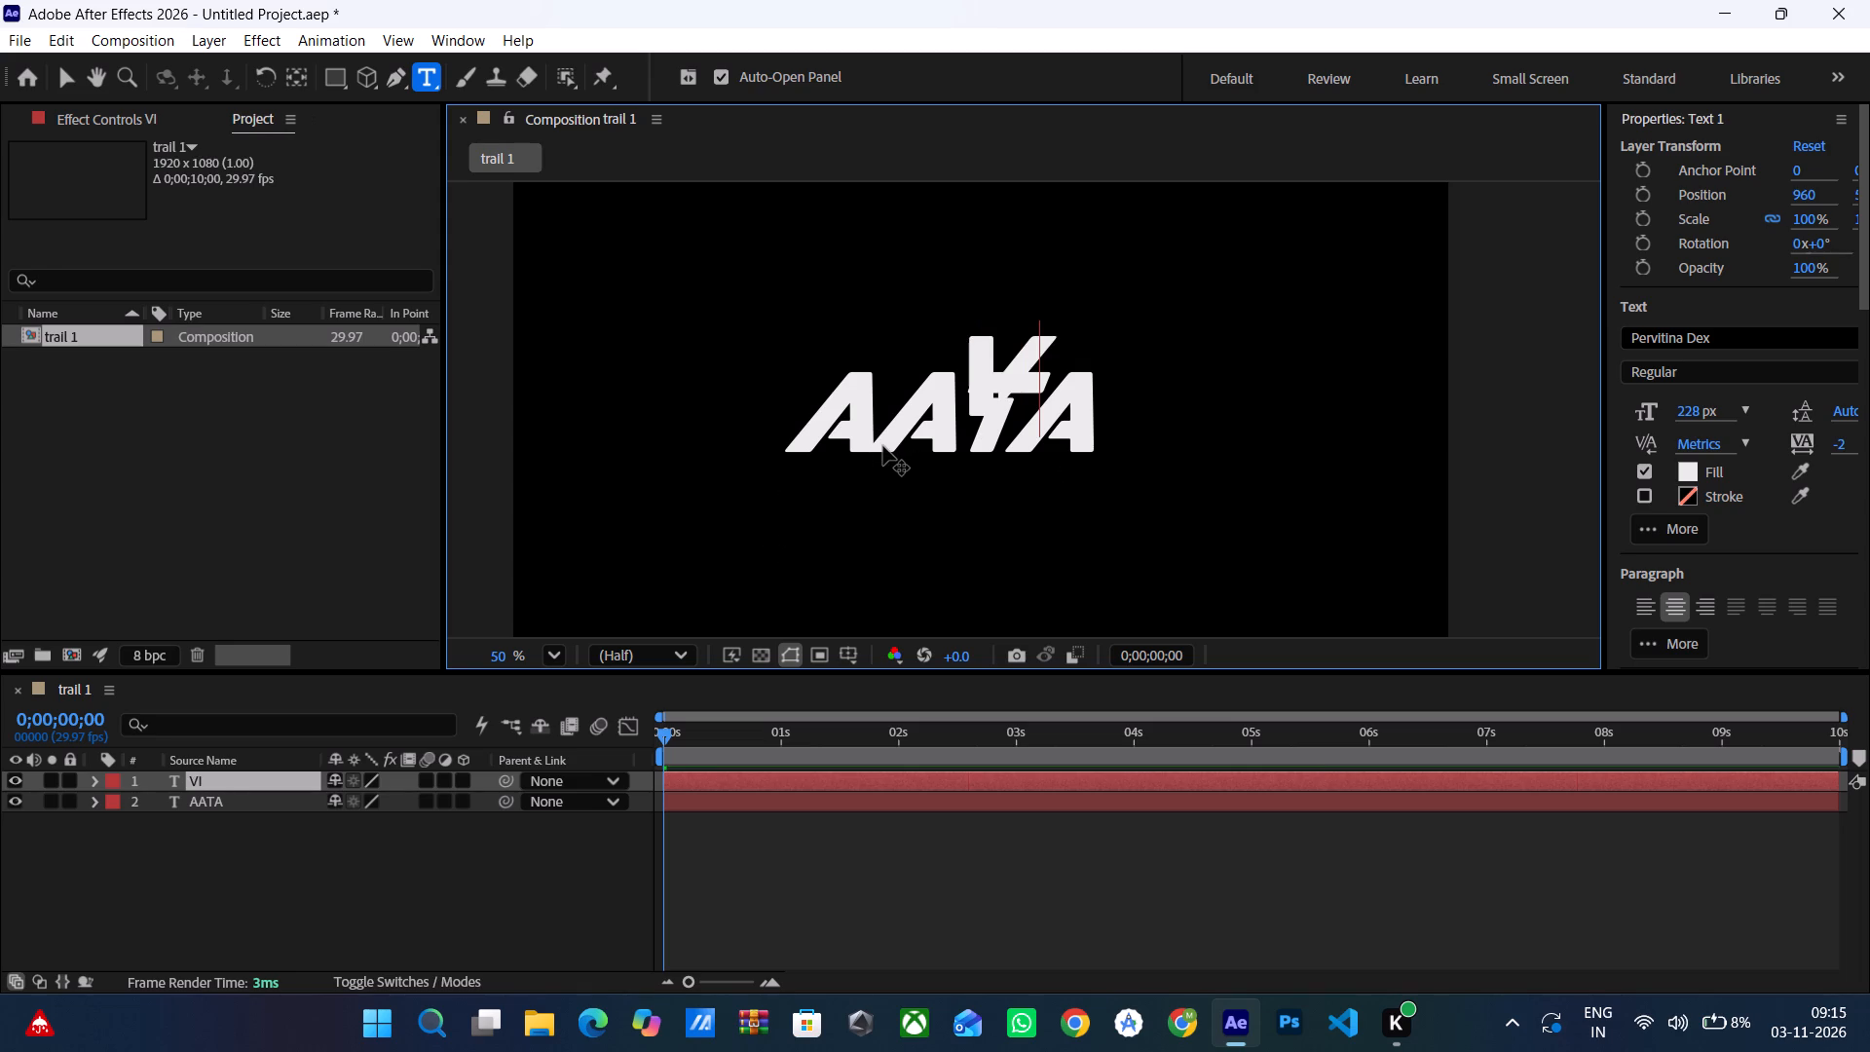
key("d")
key("u")
key("p")
key("u")
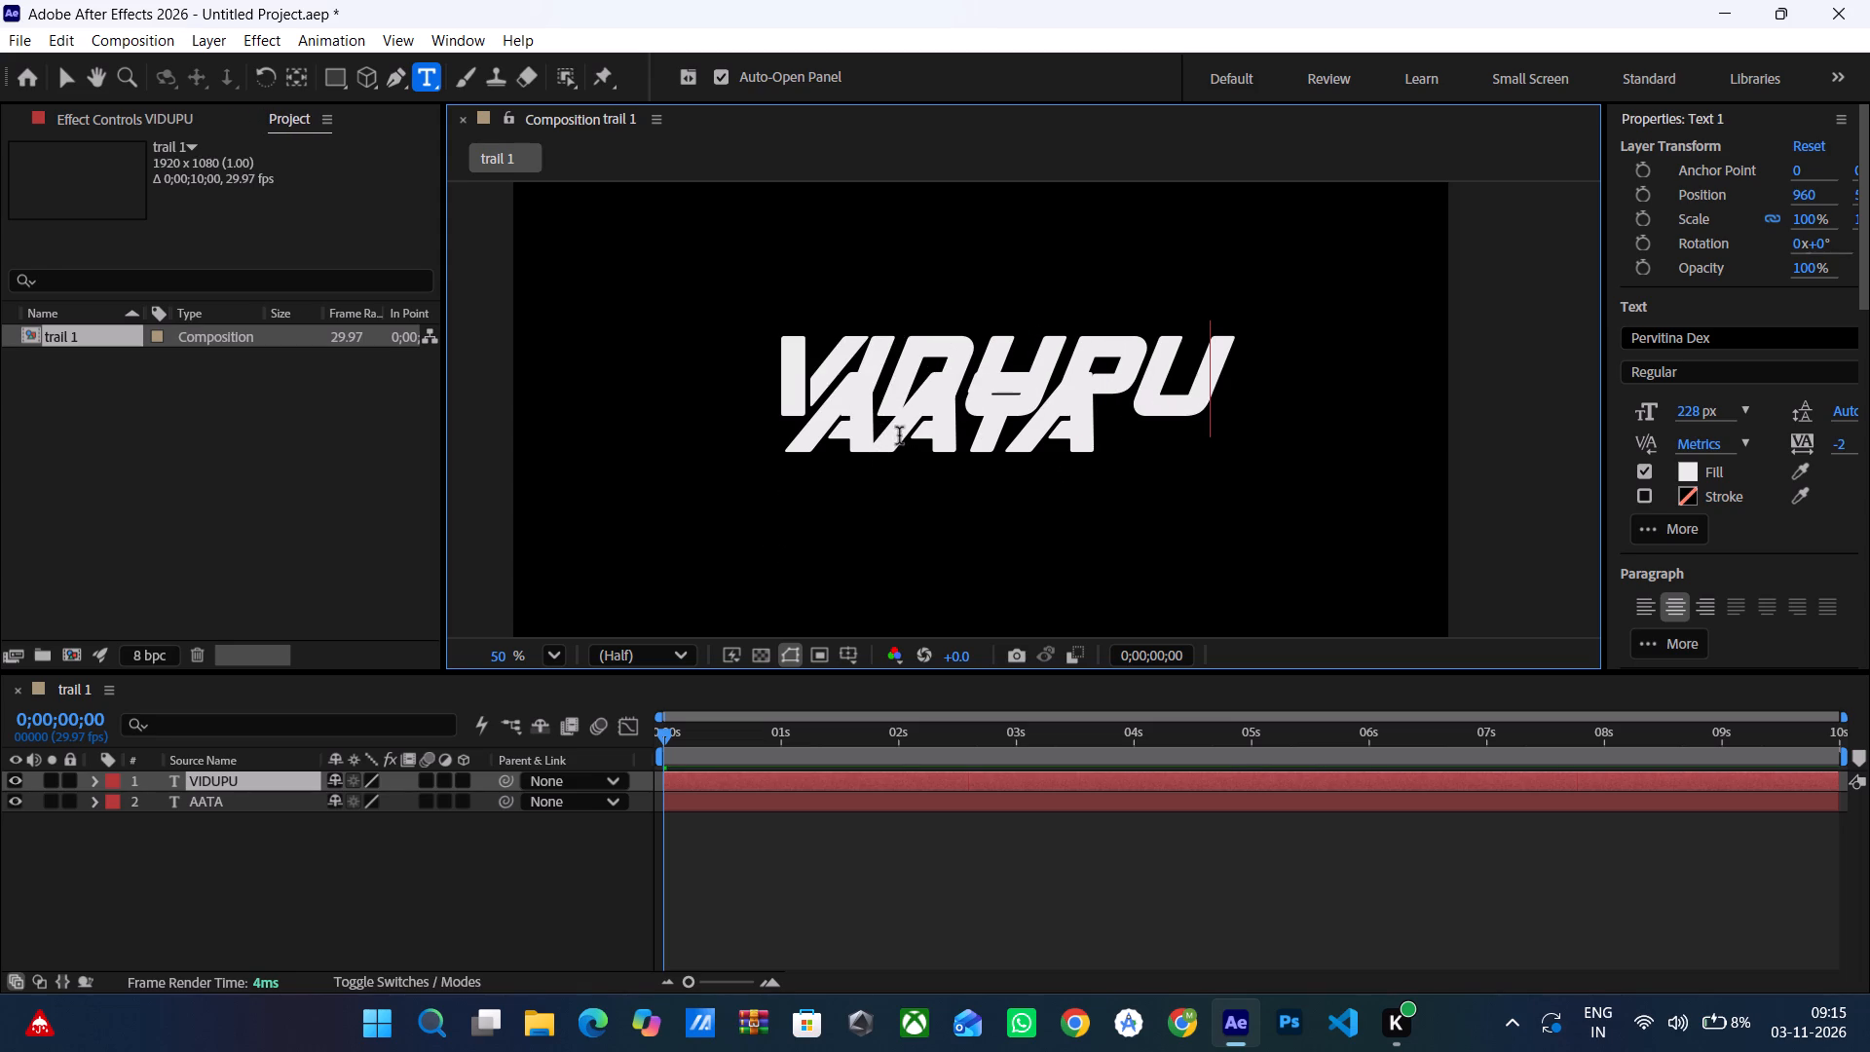
Move the VIDUPU text towards the right side of the frame, to a horizontal position of about 1288.
left_click_drag(1231, 470, 1368, 514)
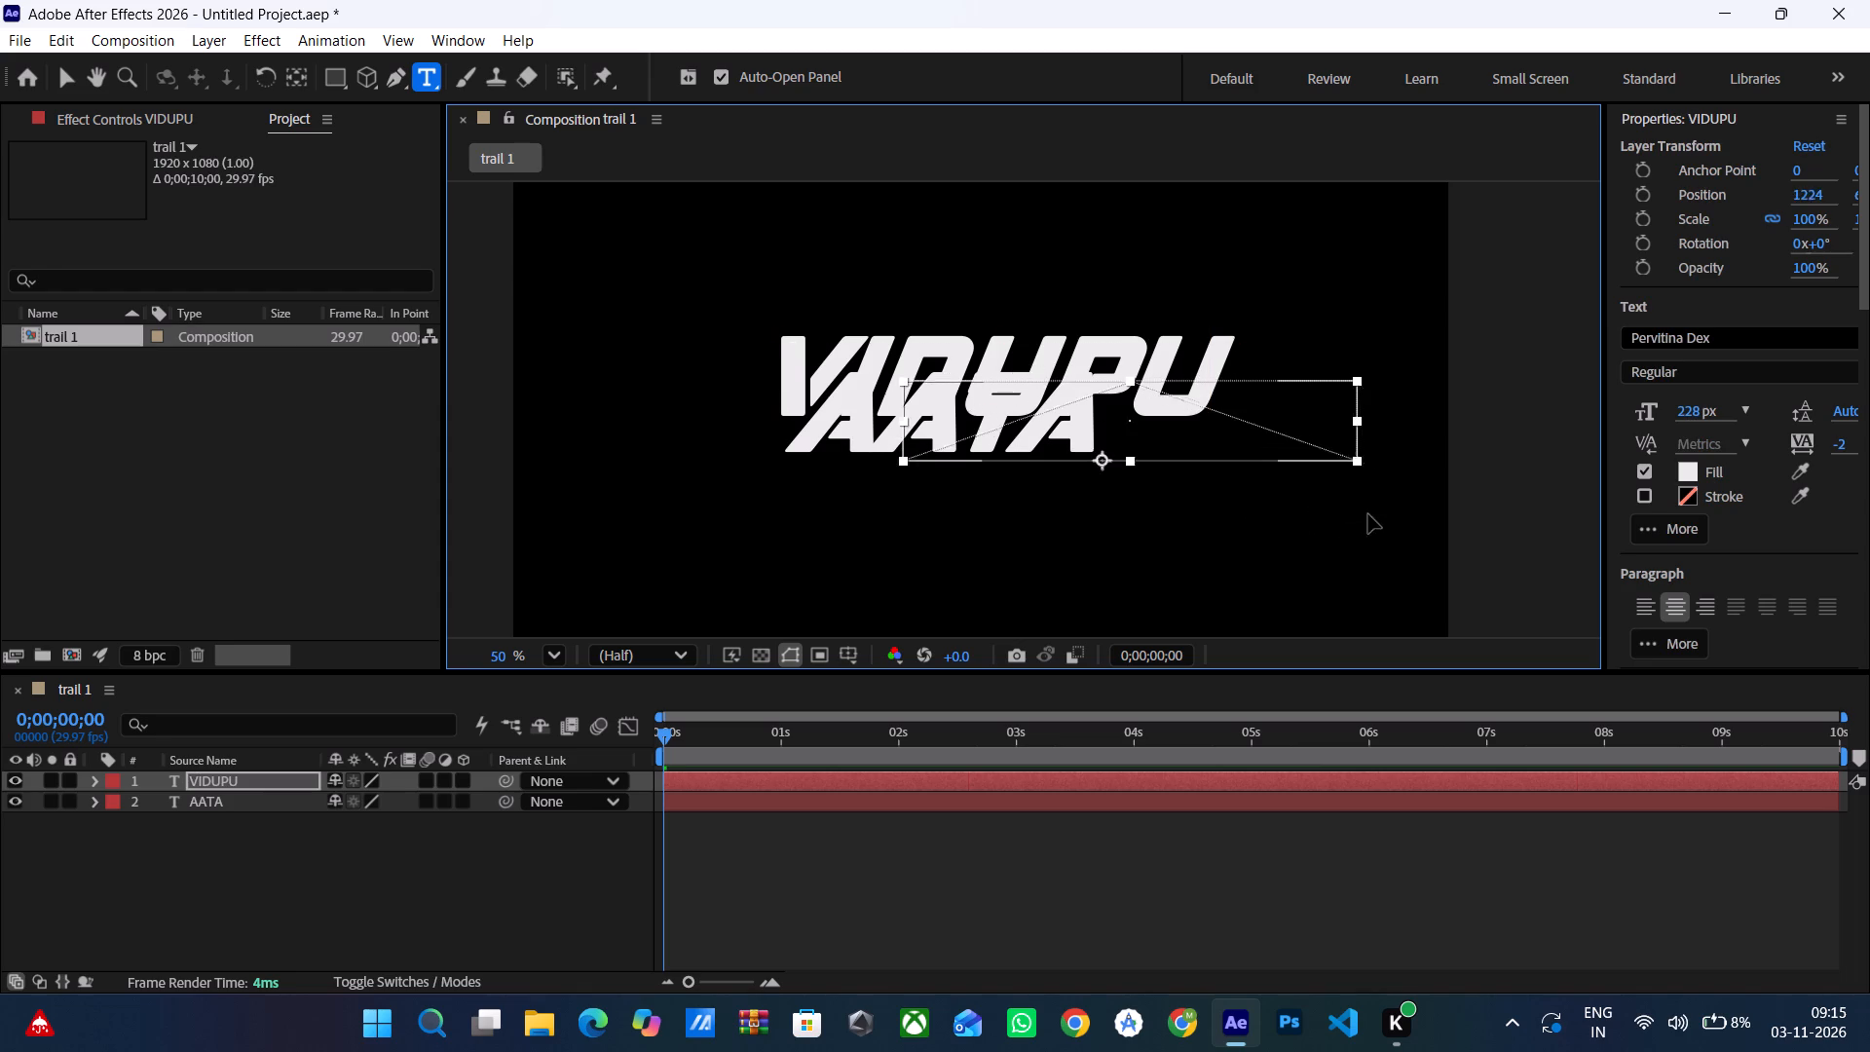
left_click_drag(1368, 514, 1420, 513)
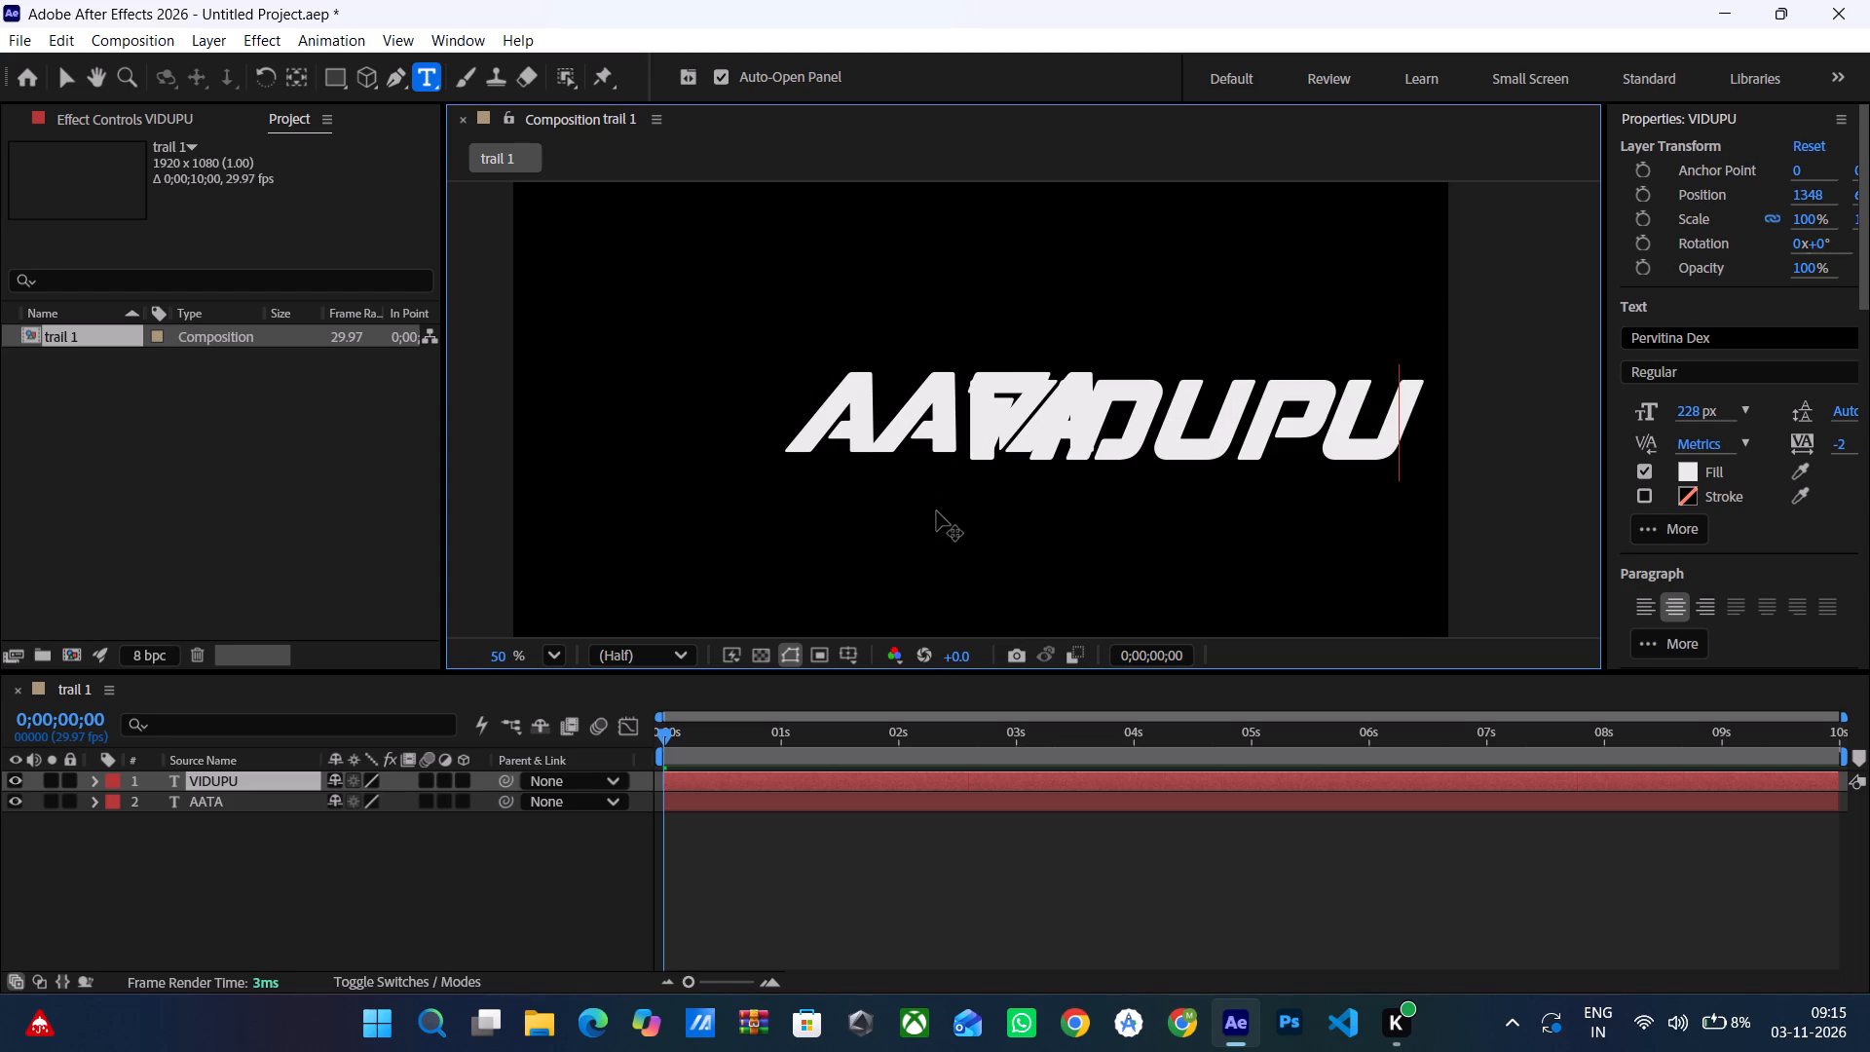
left_click_drag(937, 511, 618, 523)
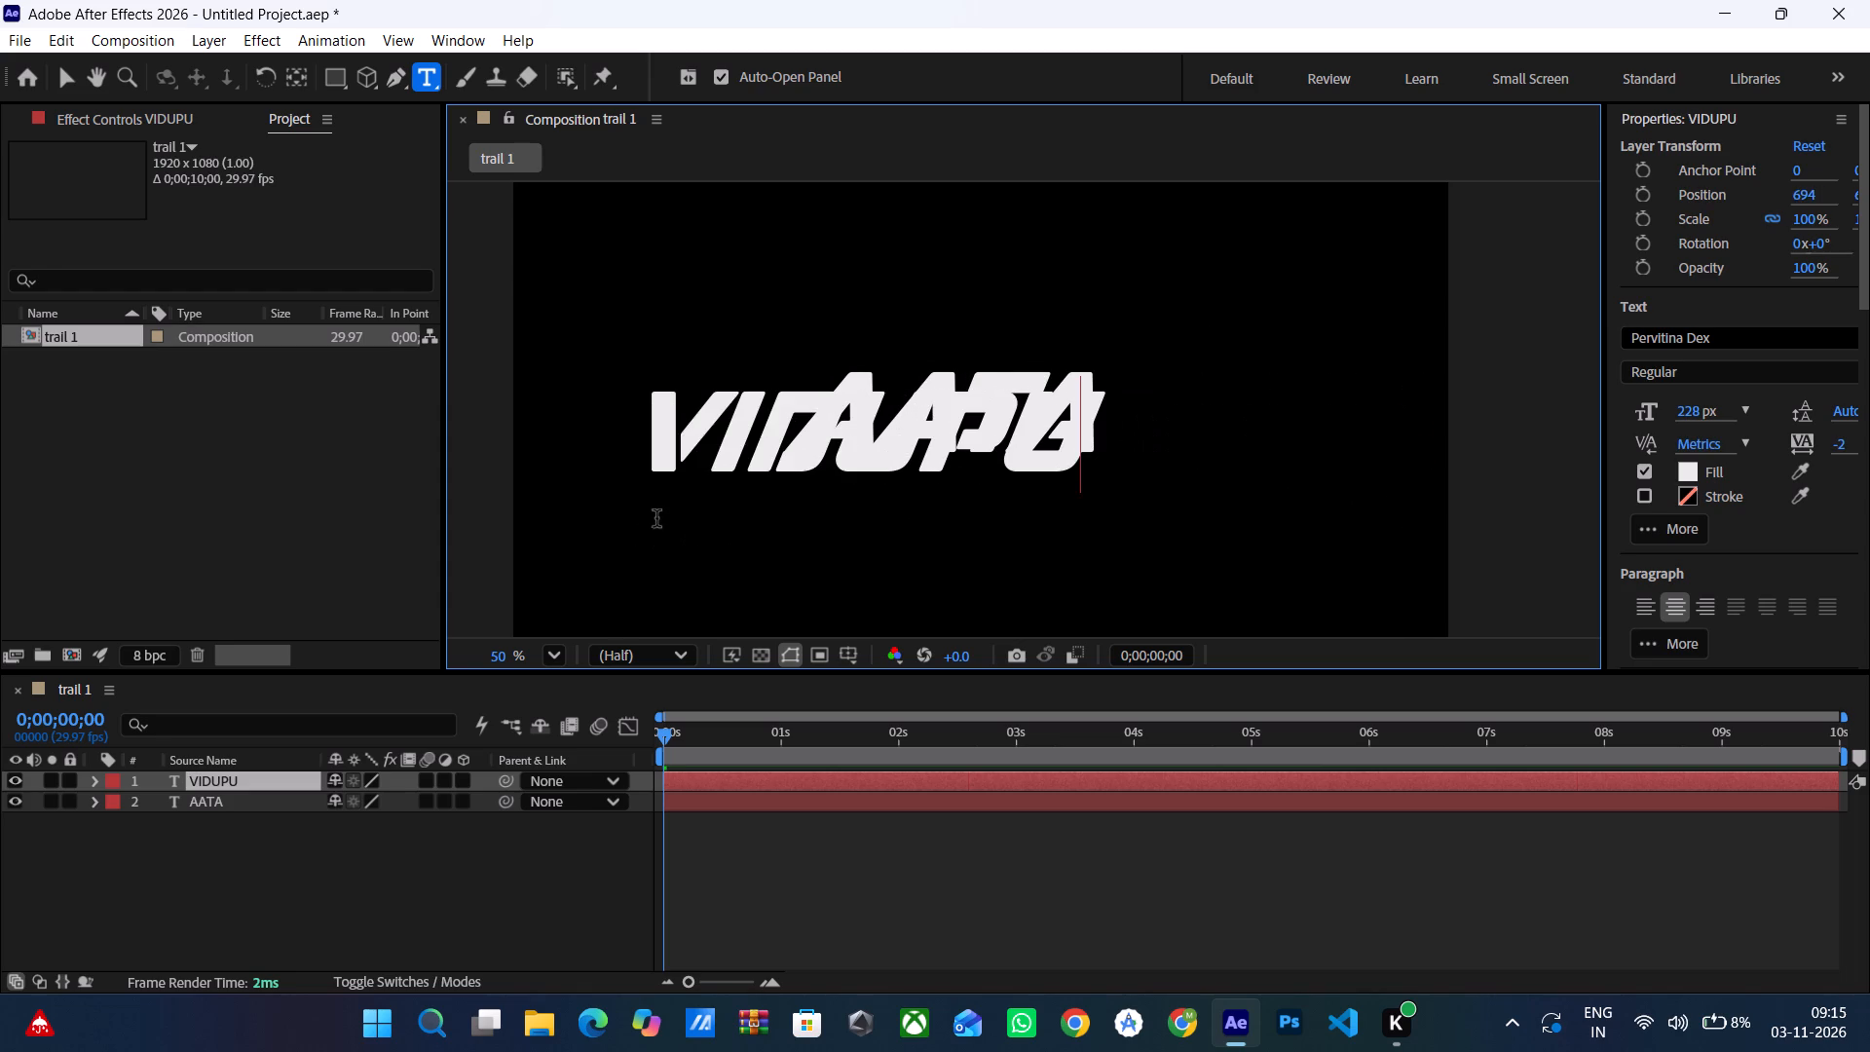
left_click_drag(694, 501, 1035, 537)
left_click(959, 560)
left_click_drag(967, 566, 1040, 572)
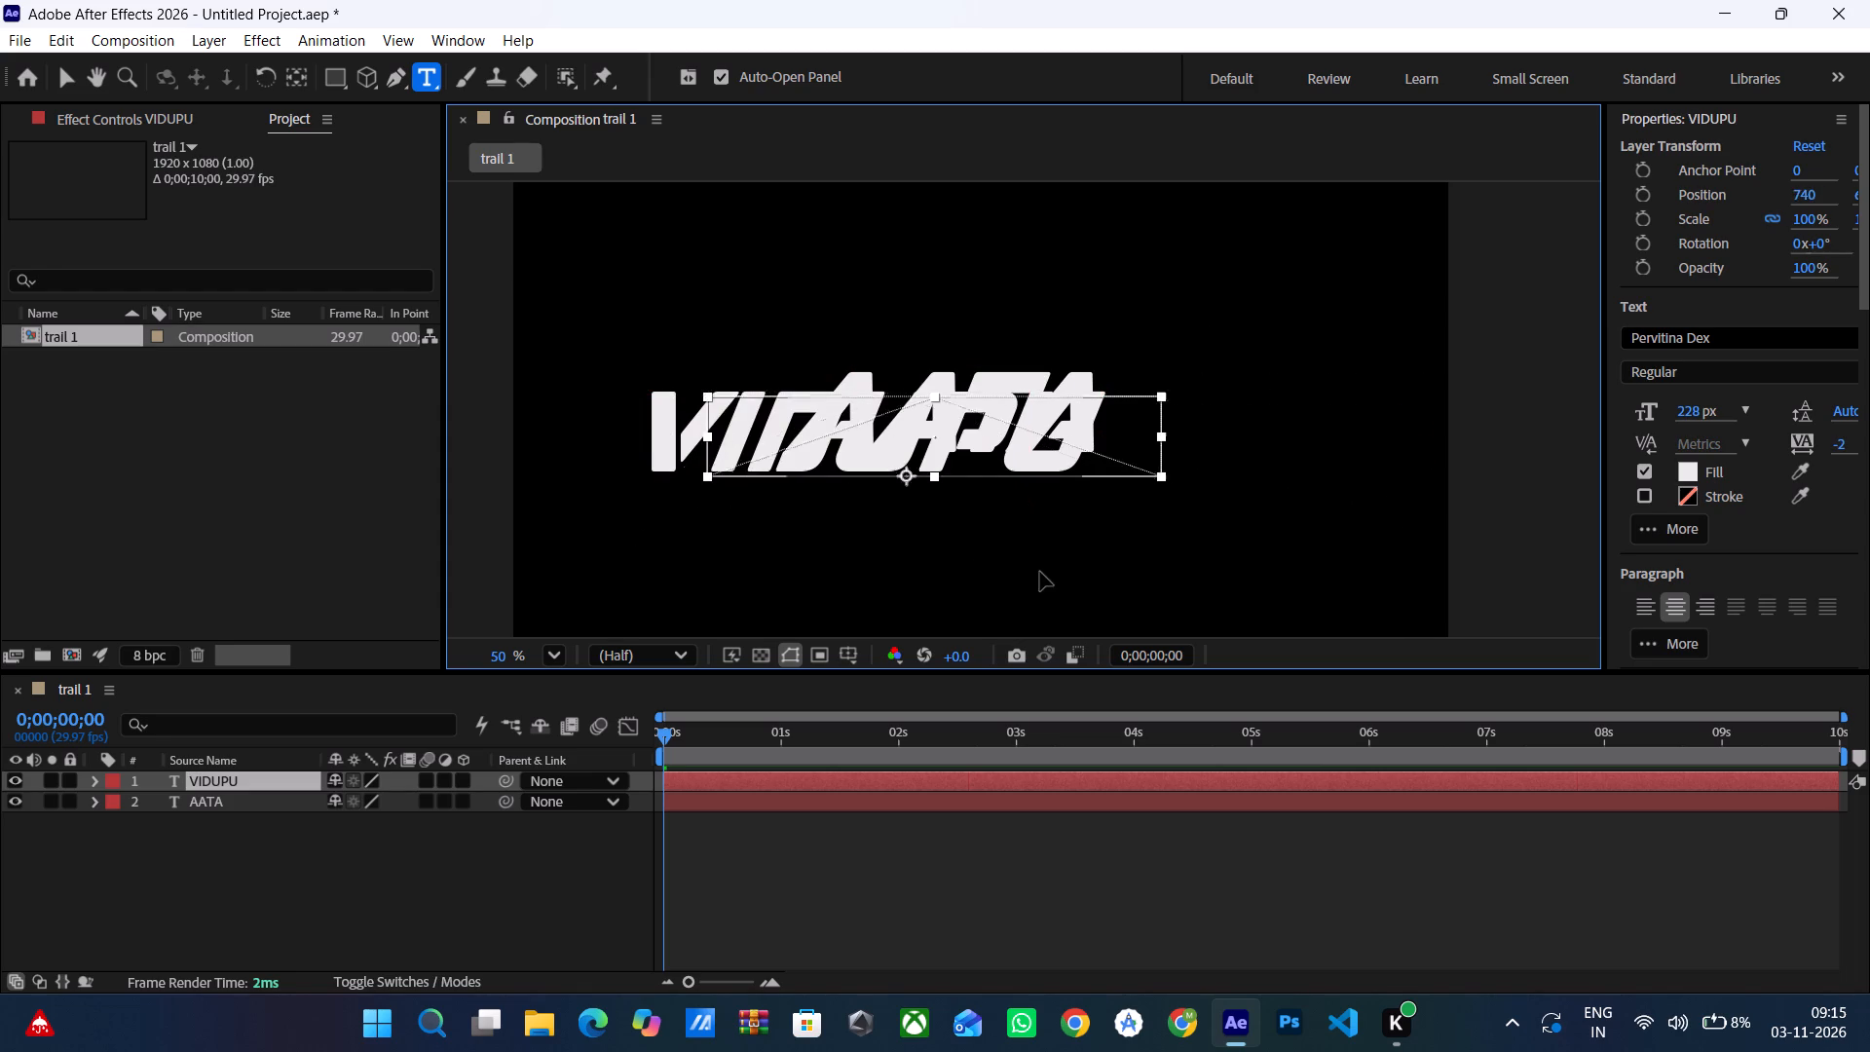
left_click_drag(1040, 572, 1256, 559)
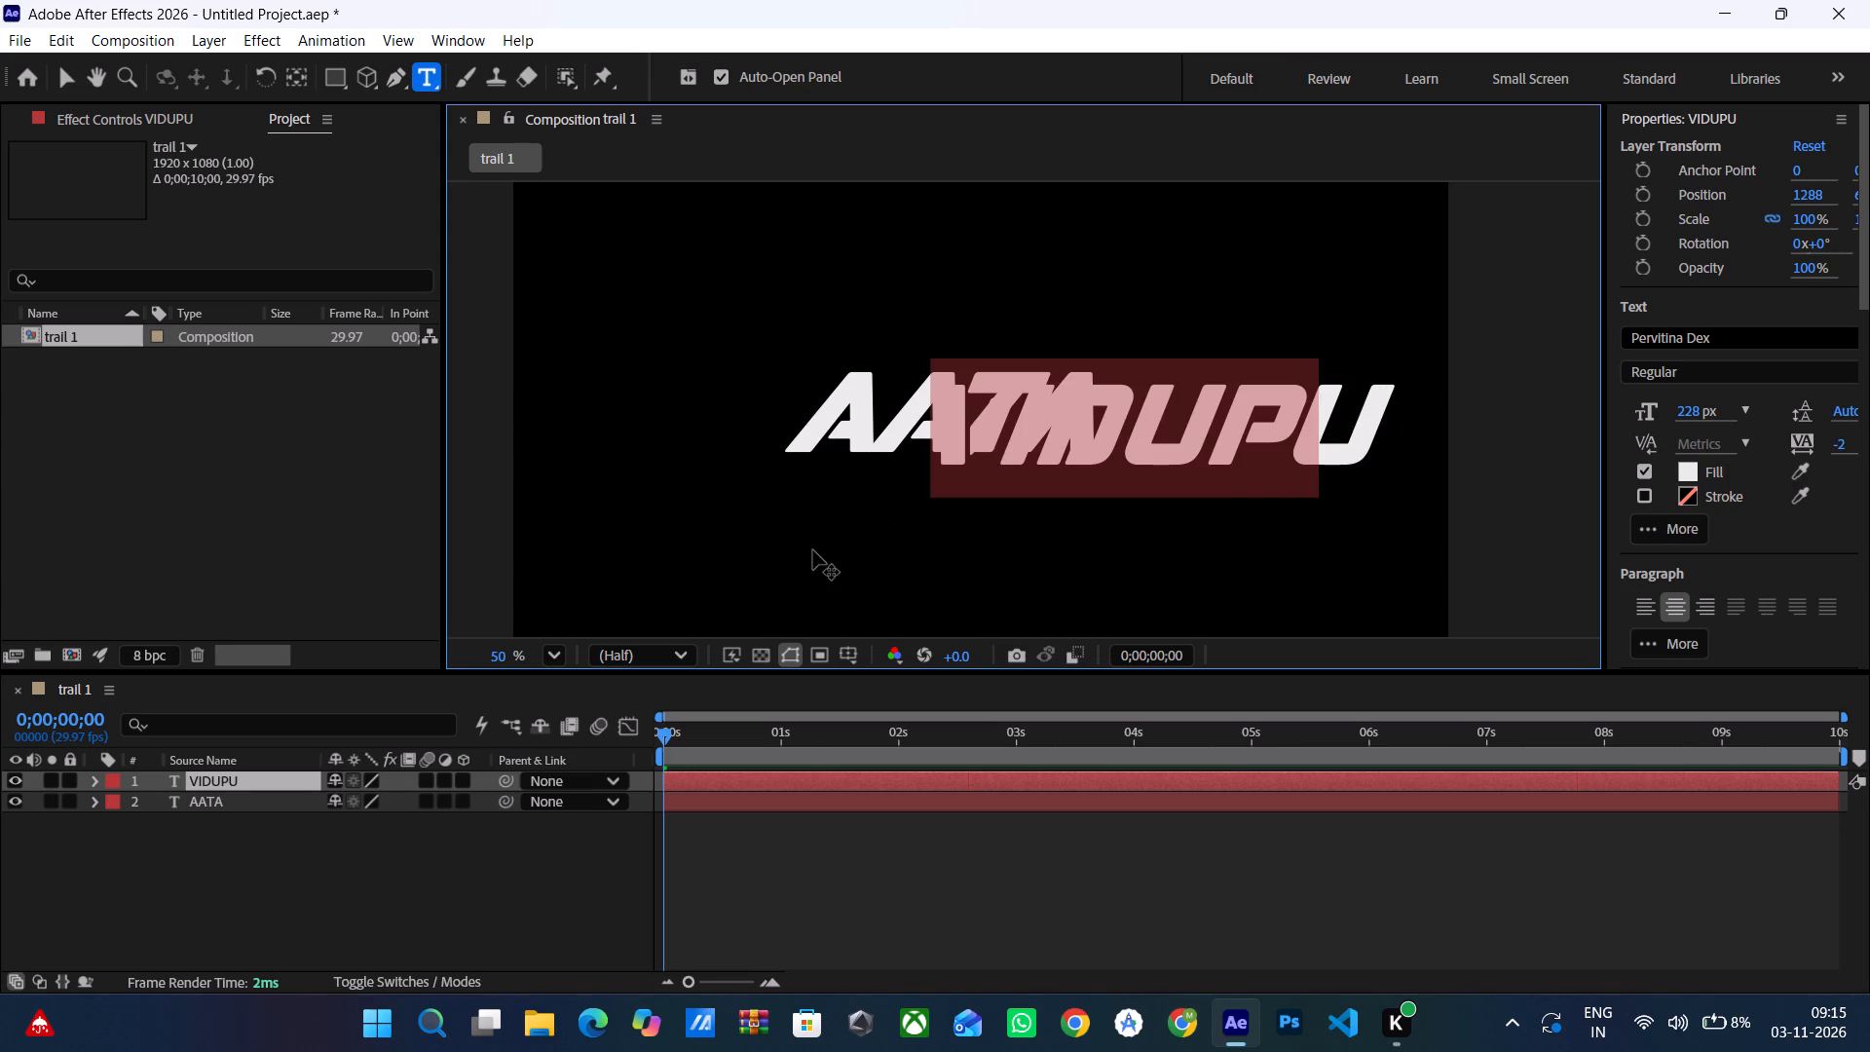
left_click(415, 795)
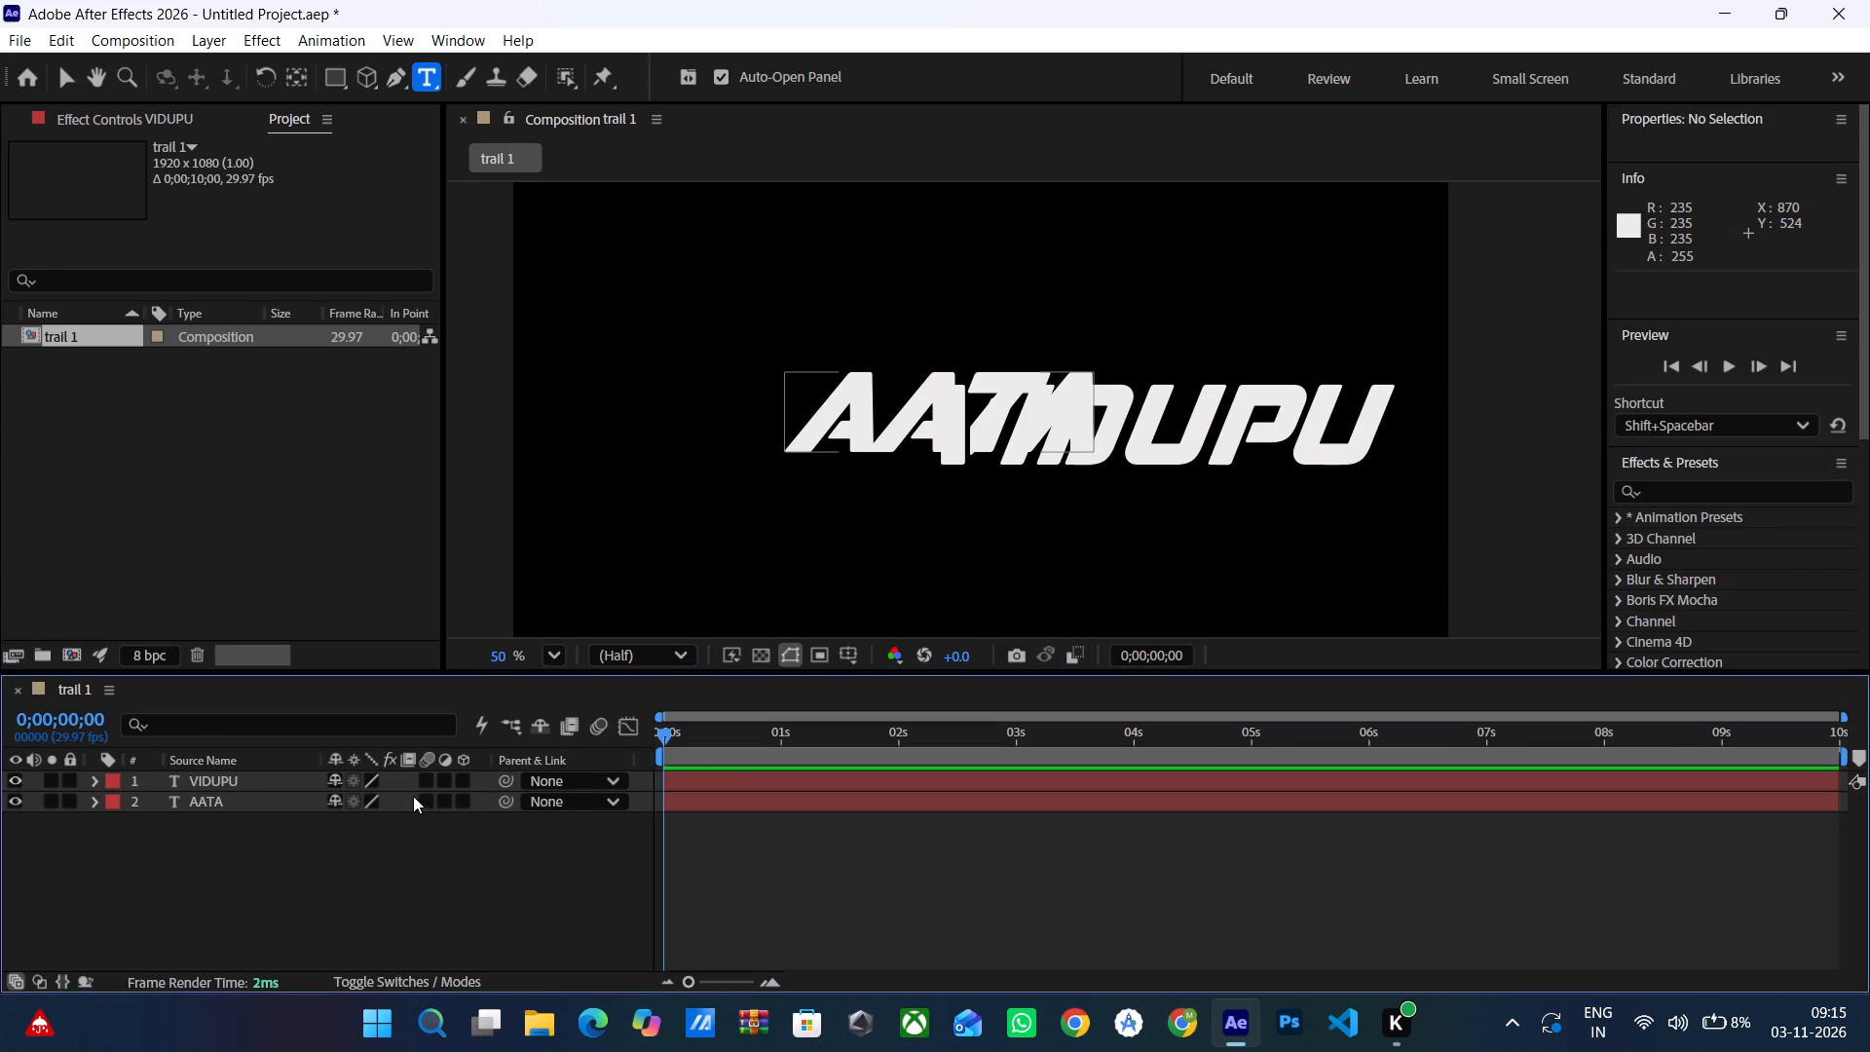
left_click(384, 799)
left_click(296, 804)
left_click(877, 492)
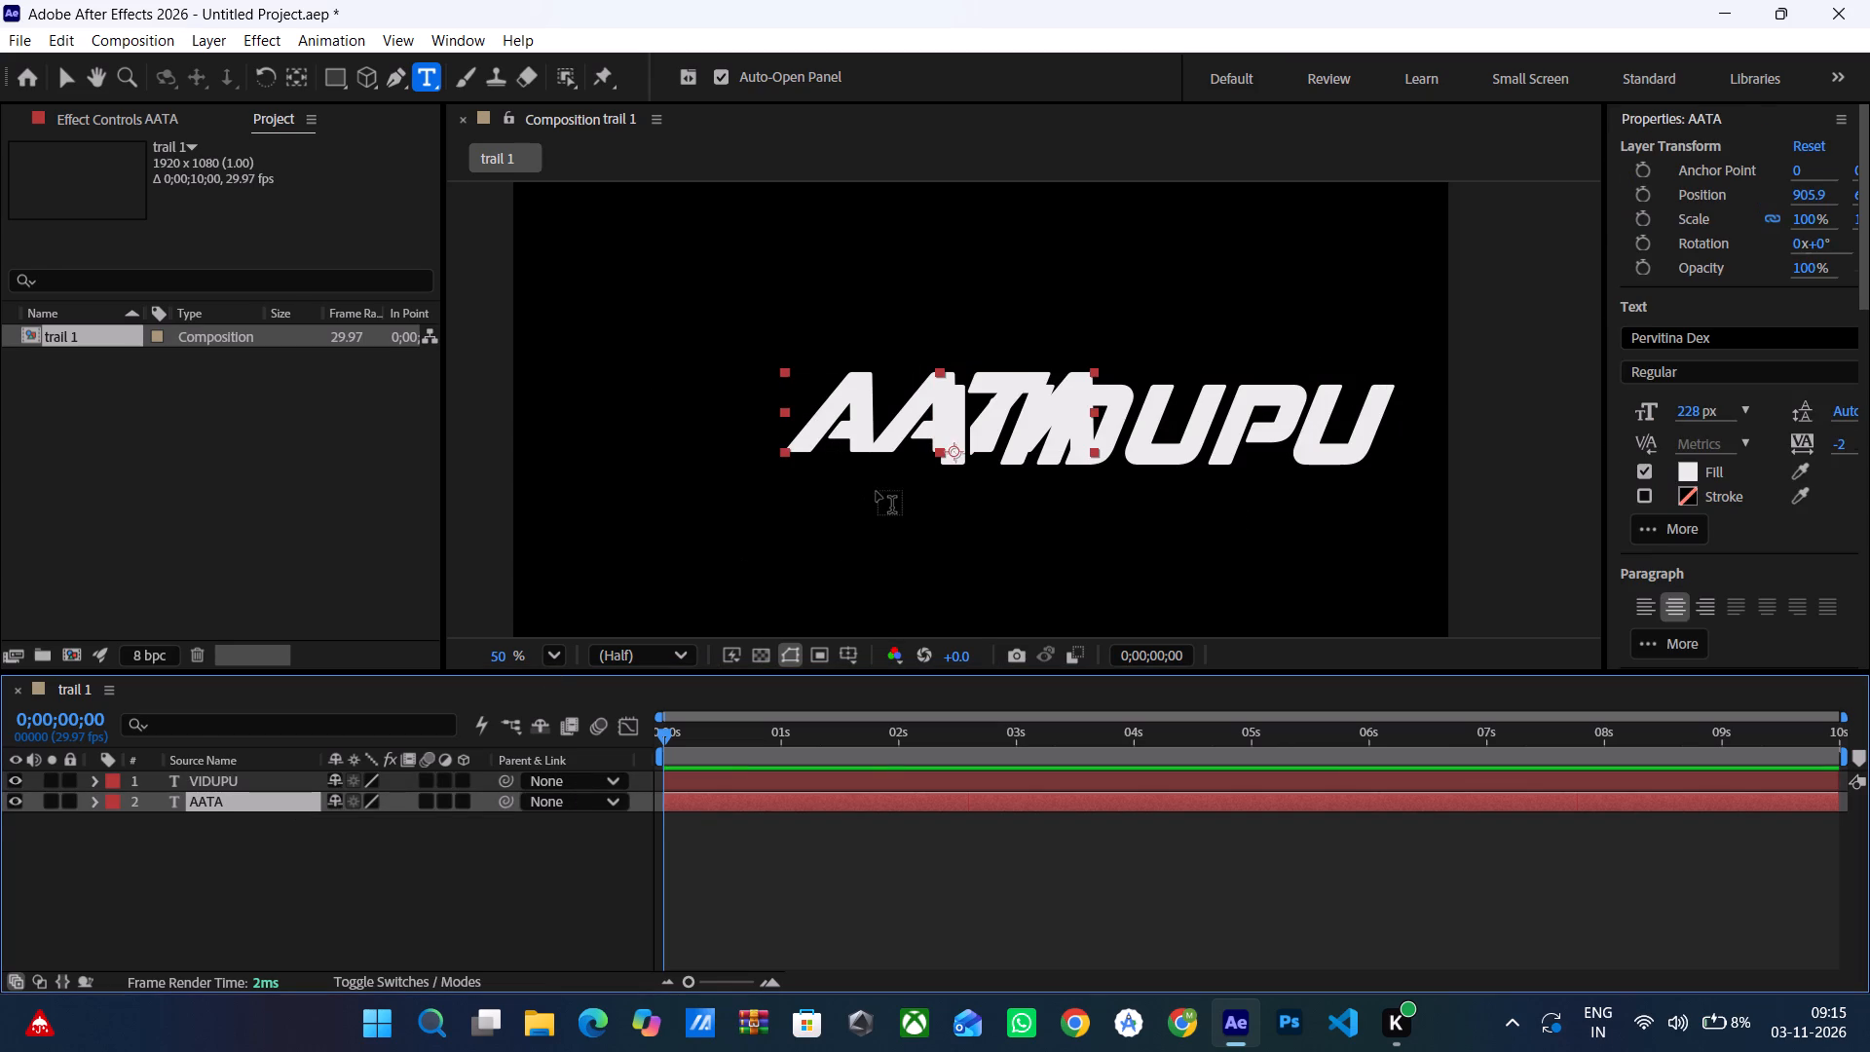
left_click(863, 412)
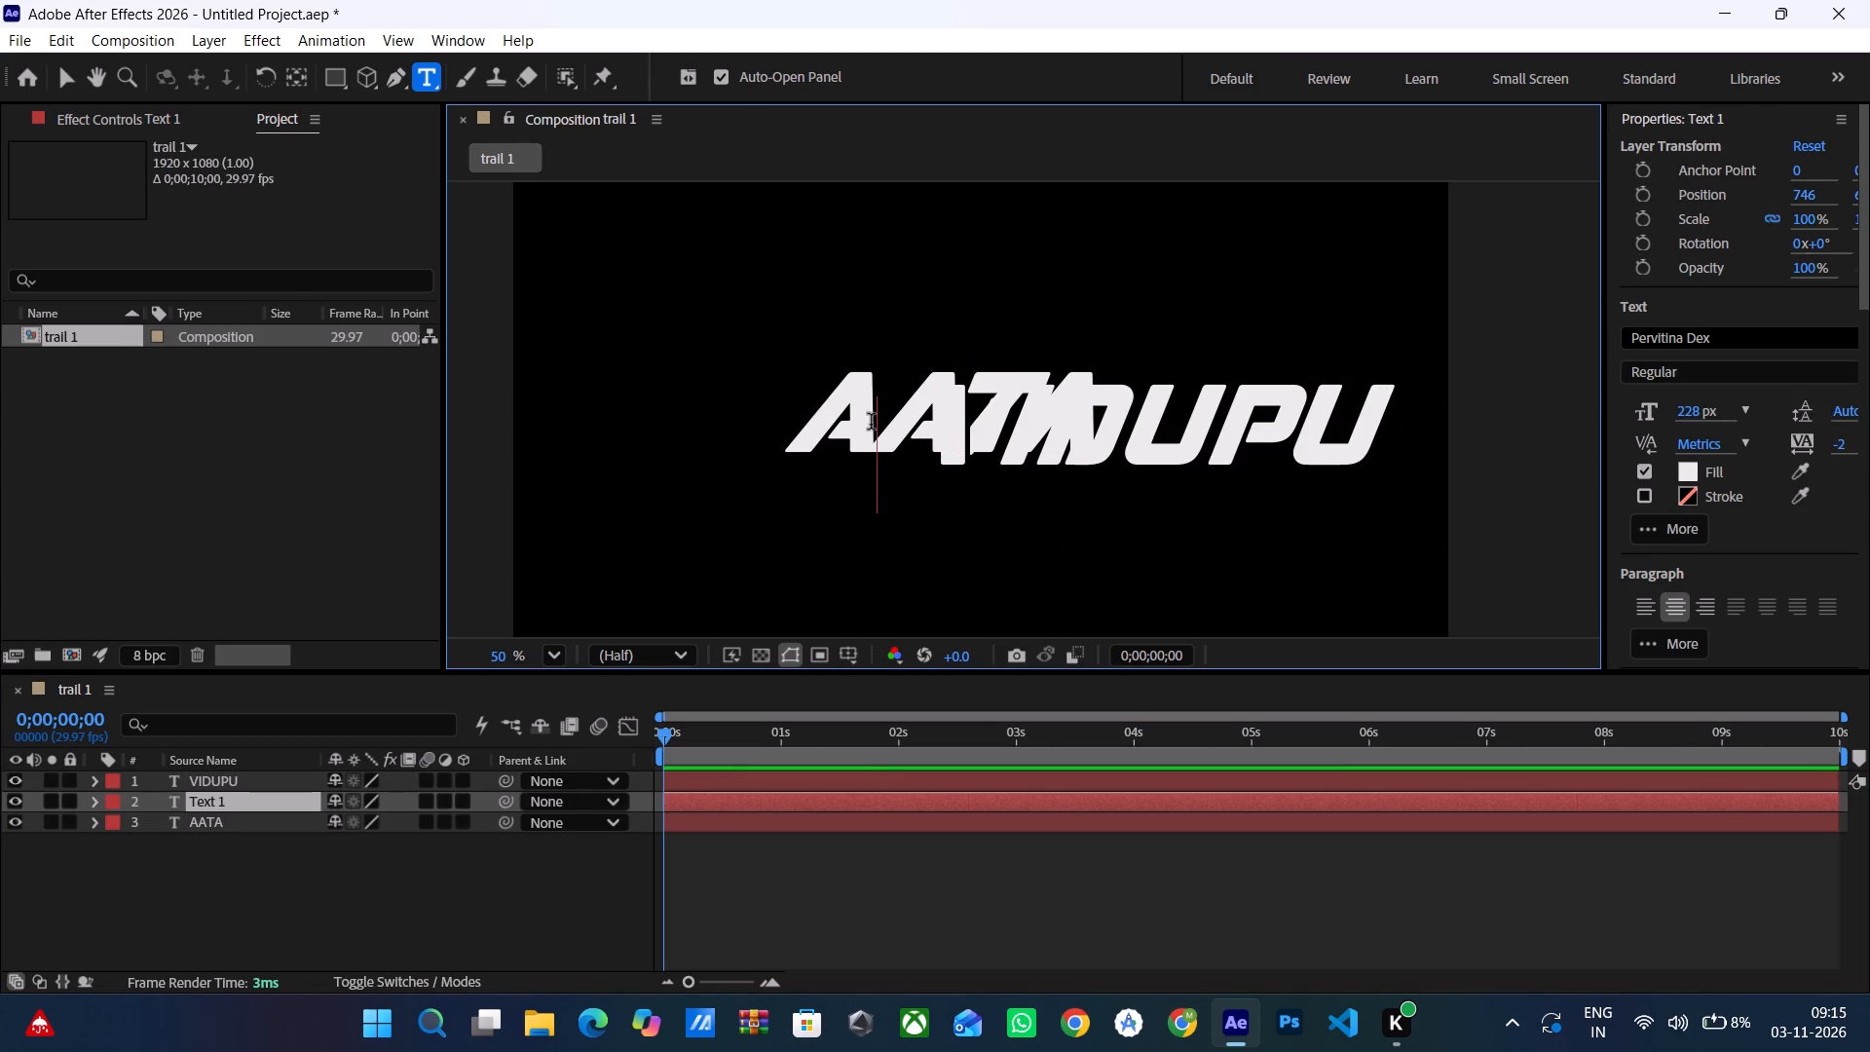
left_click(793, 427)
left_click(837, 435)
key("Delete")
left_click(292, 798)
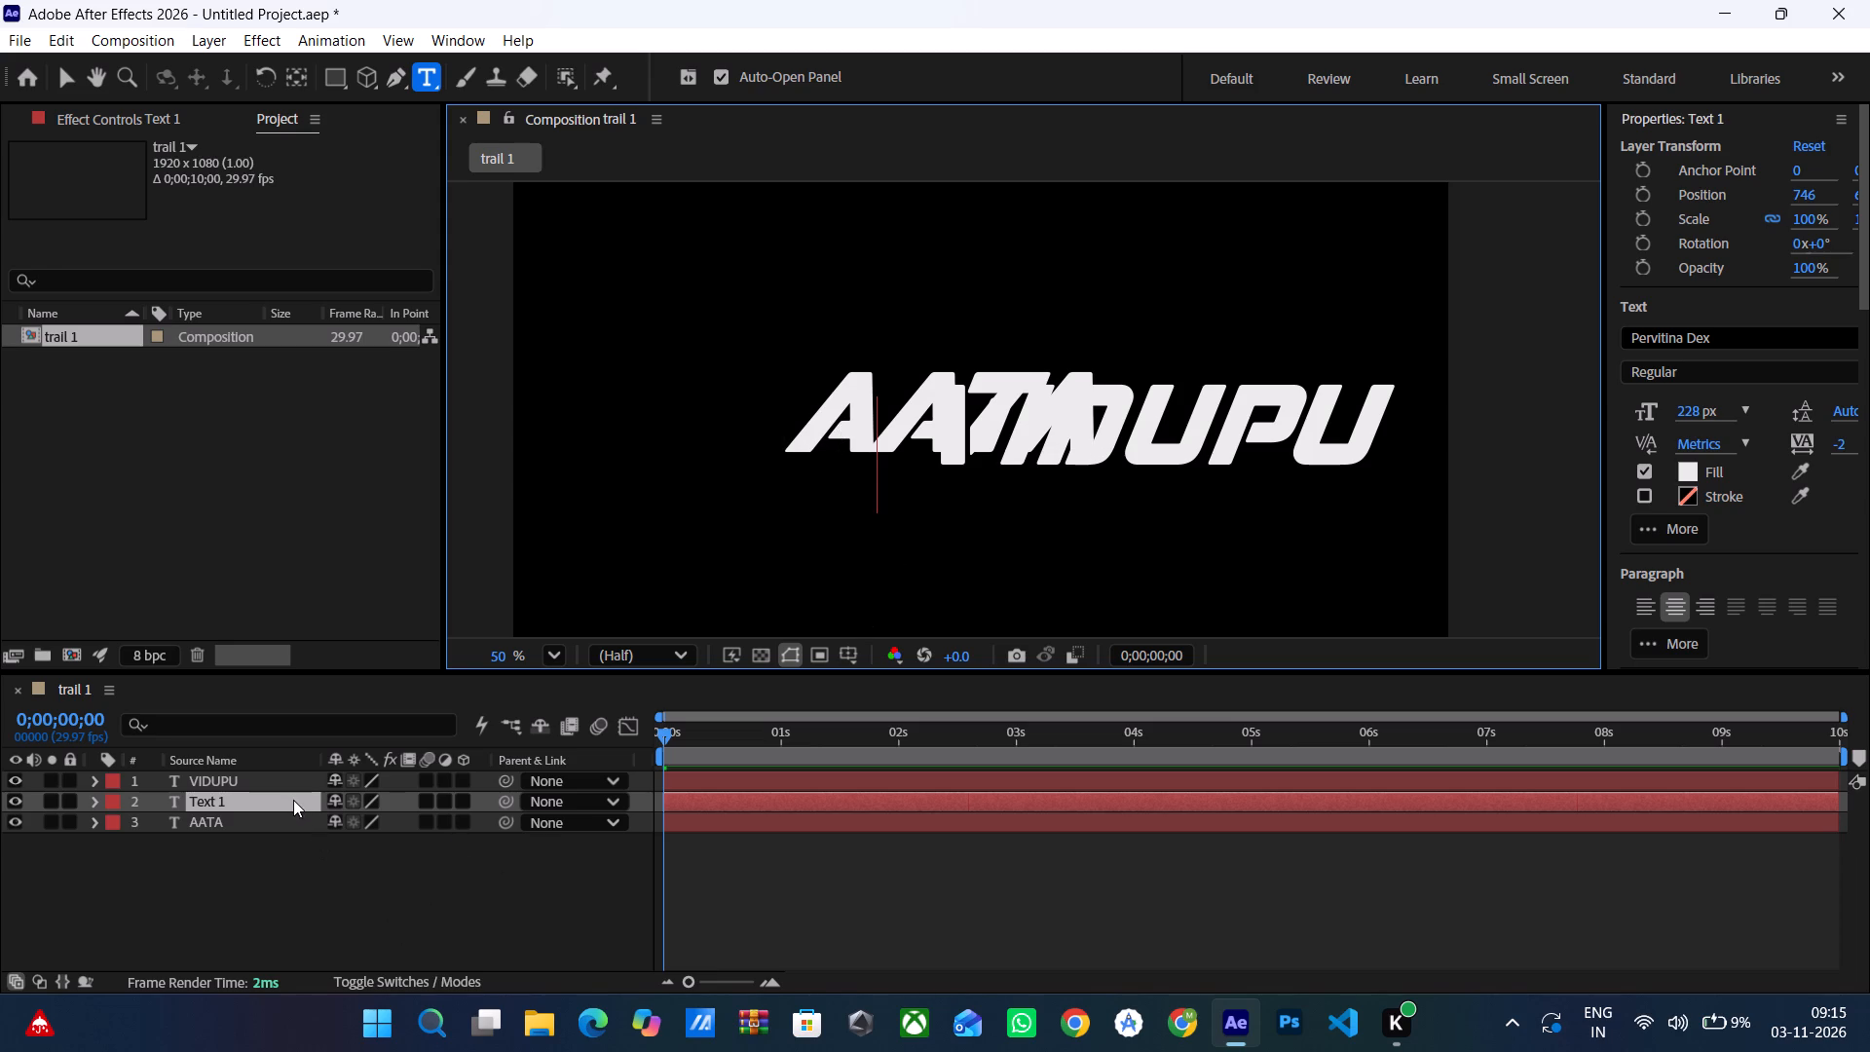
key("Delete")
Move the AATA text beside VIDUPU on its left, level with it, to a horizontal position of about 492.
left_click(811, 459)
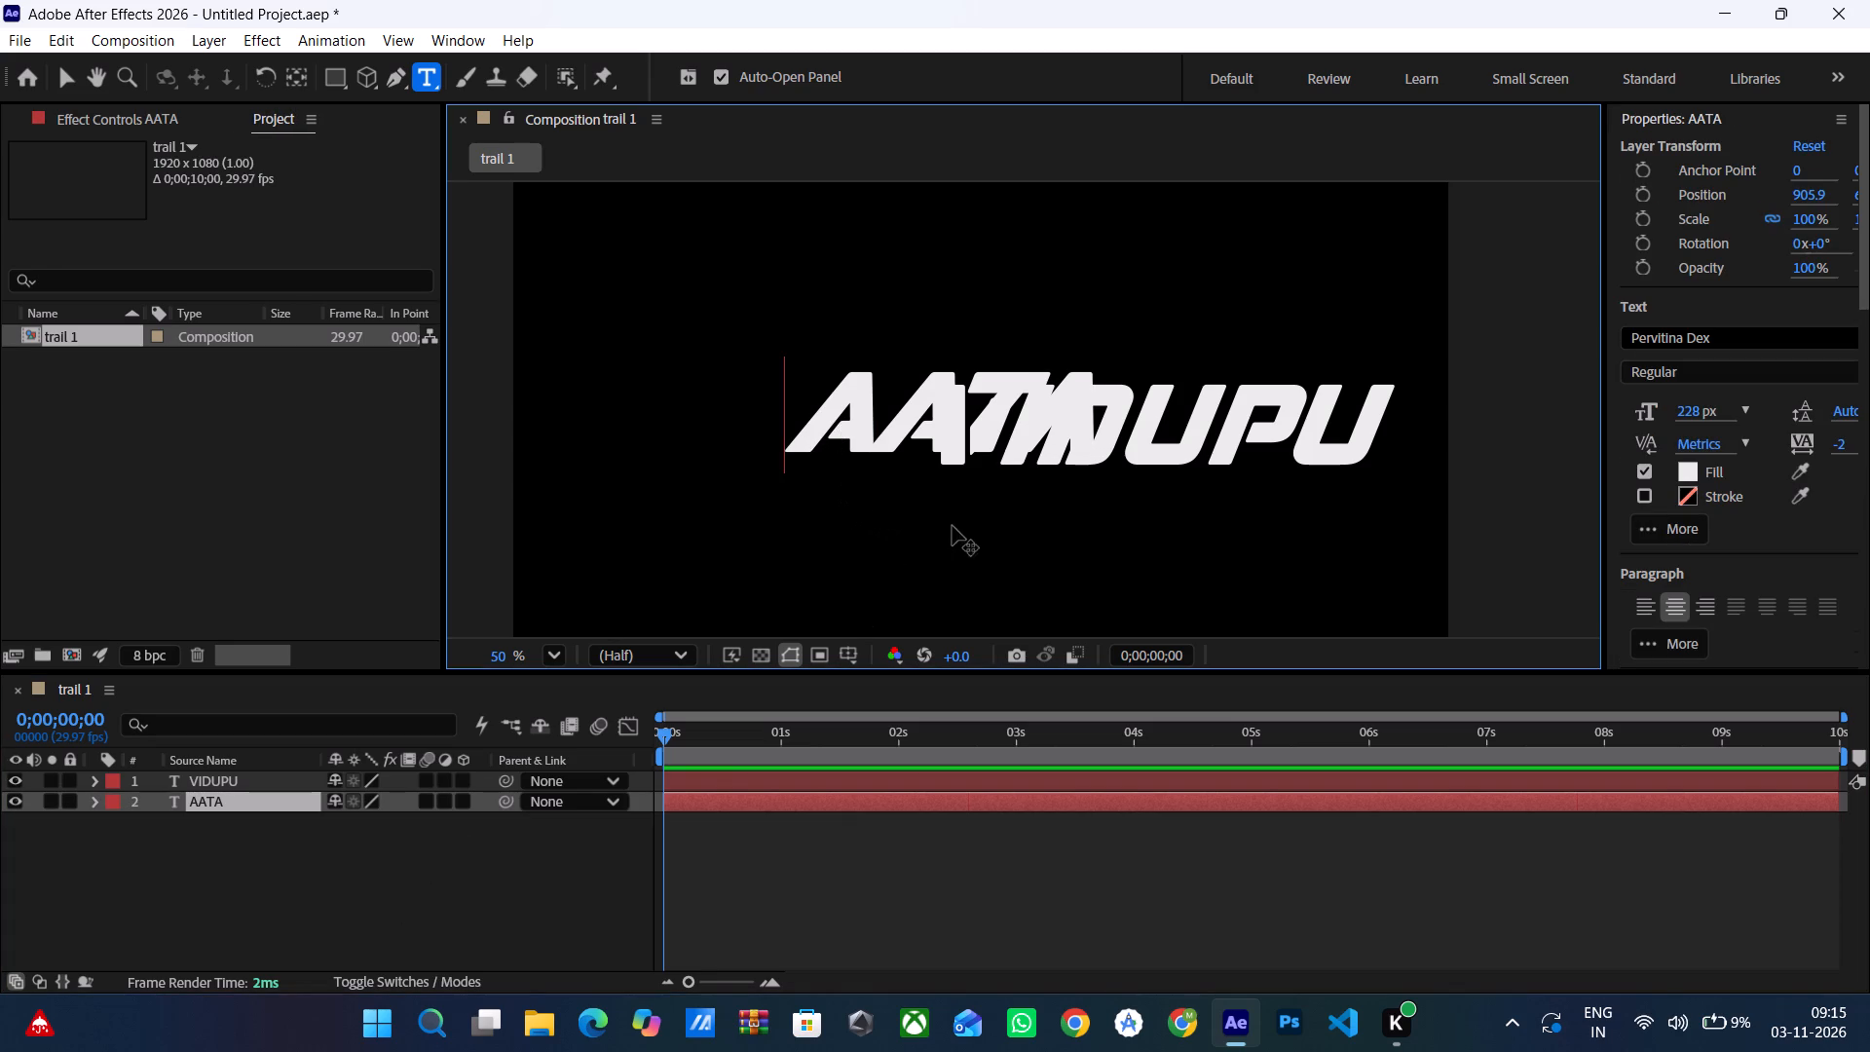
left_click_drag(956, 527, 732, 531)
left_click_drag(767, 509, 787, 516)
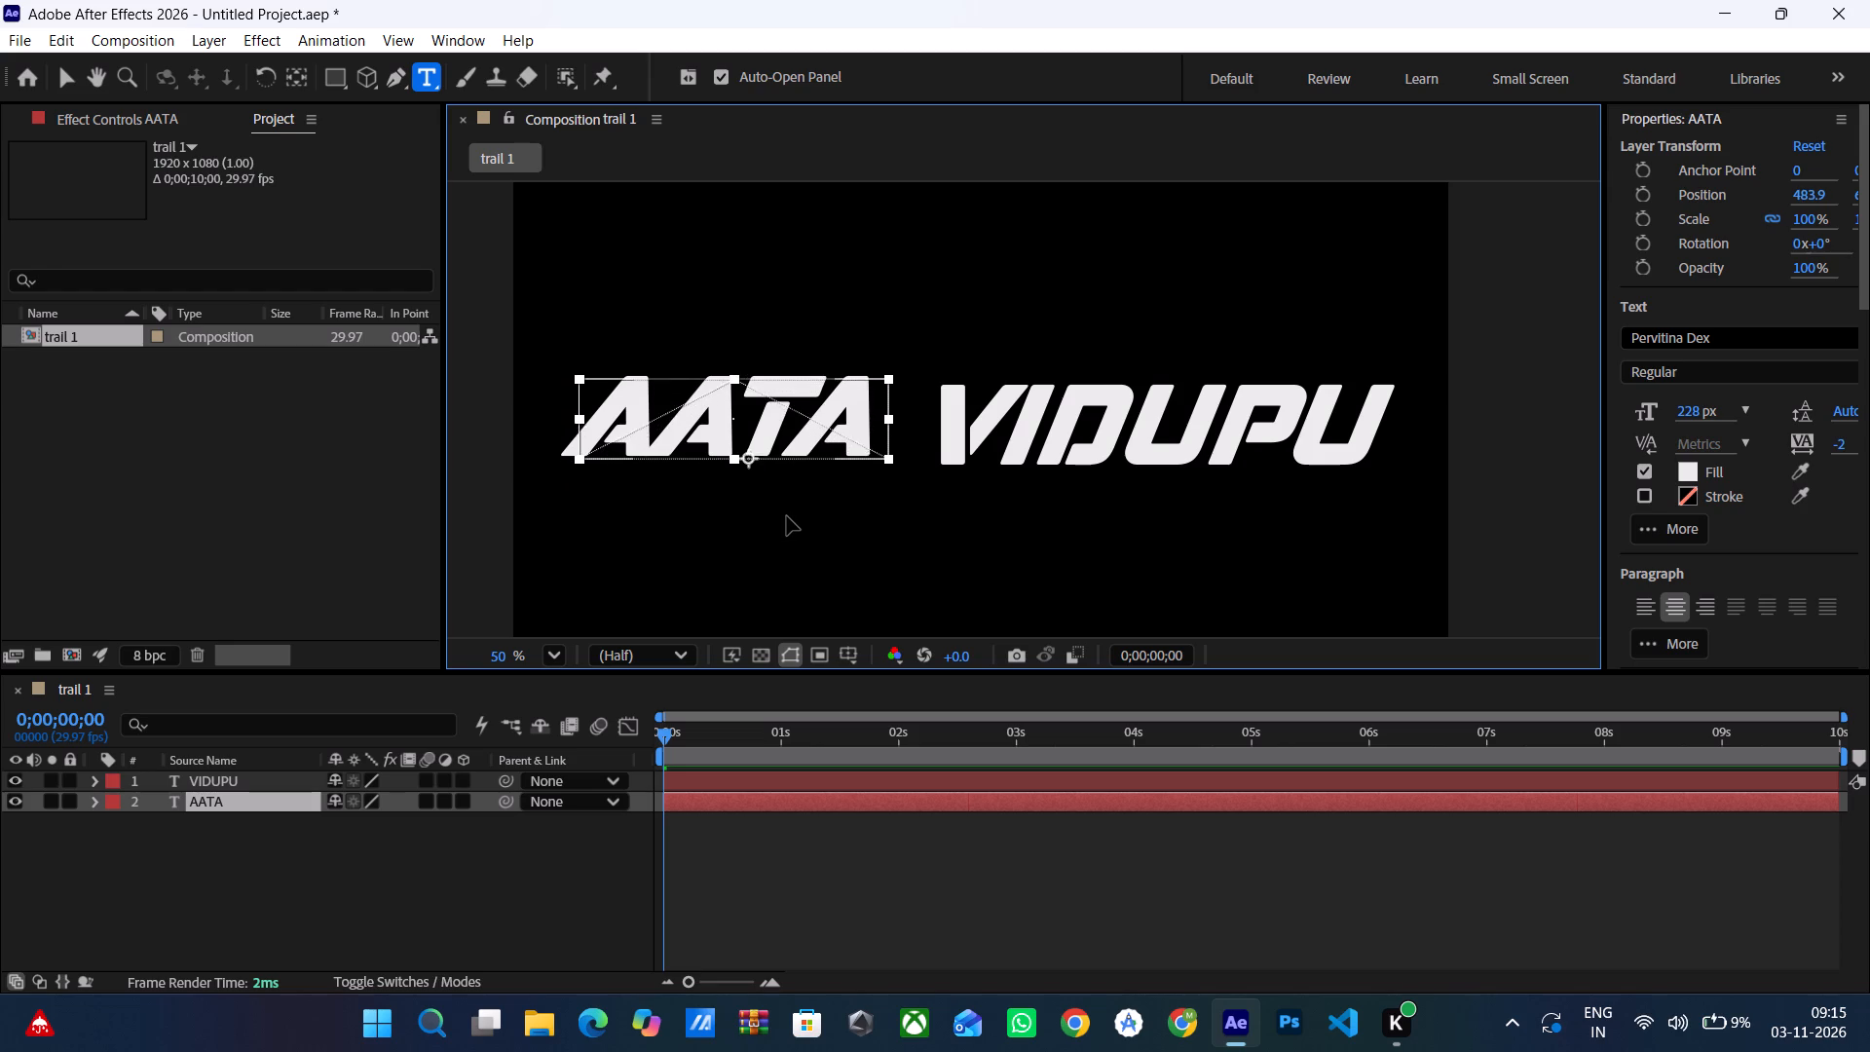
left_click_drag(787, 516, 789, 519)
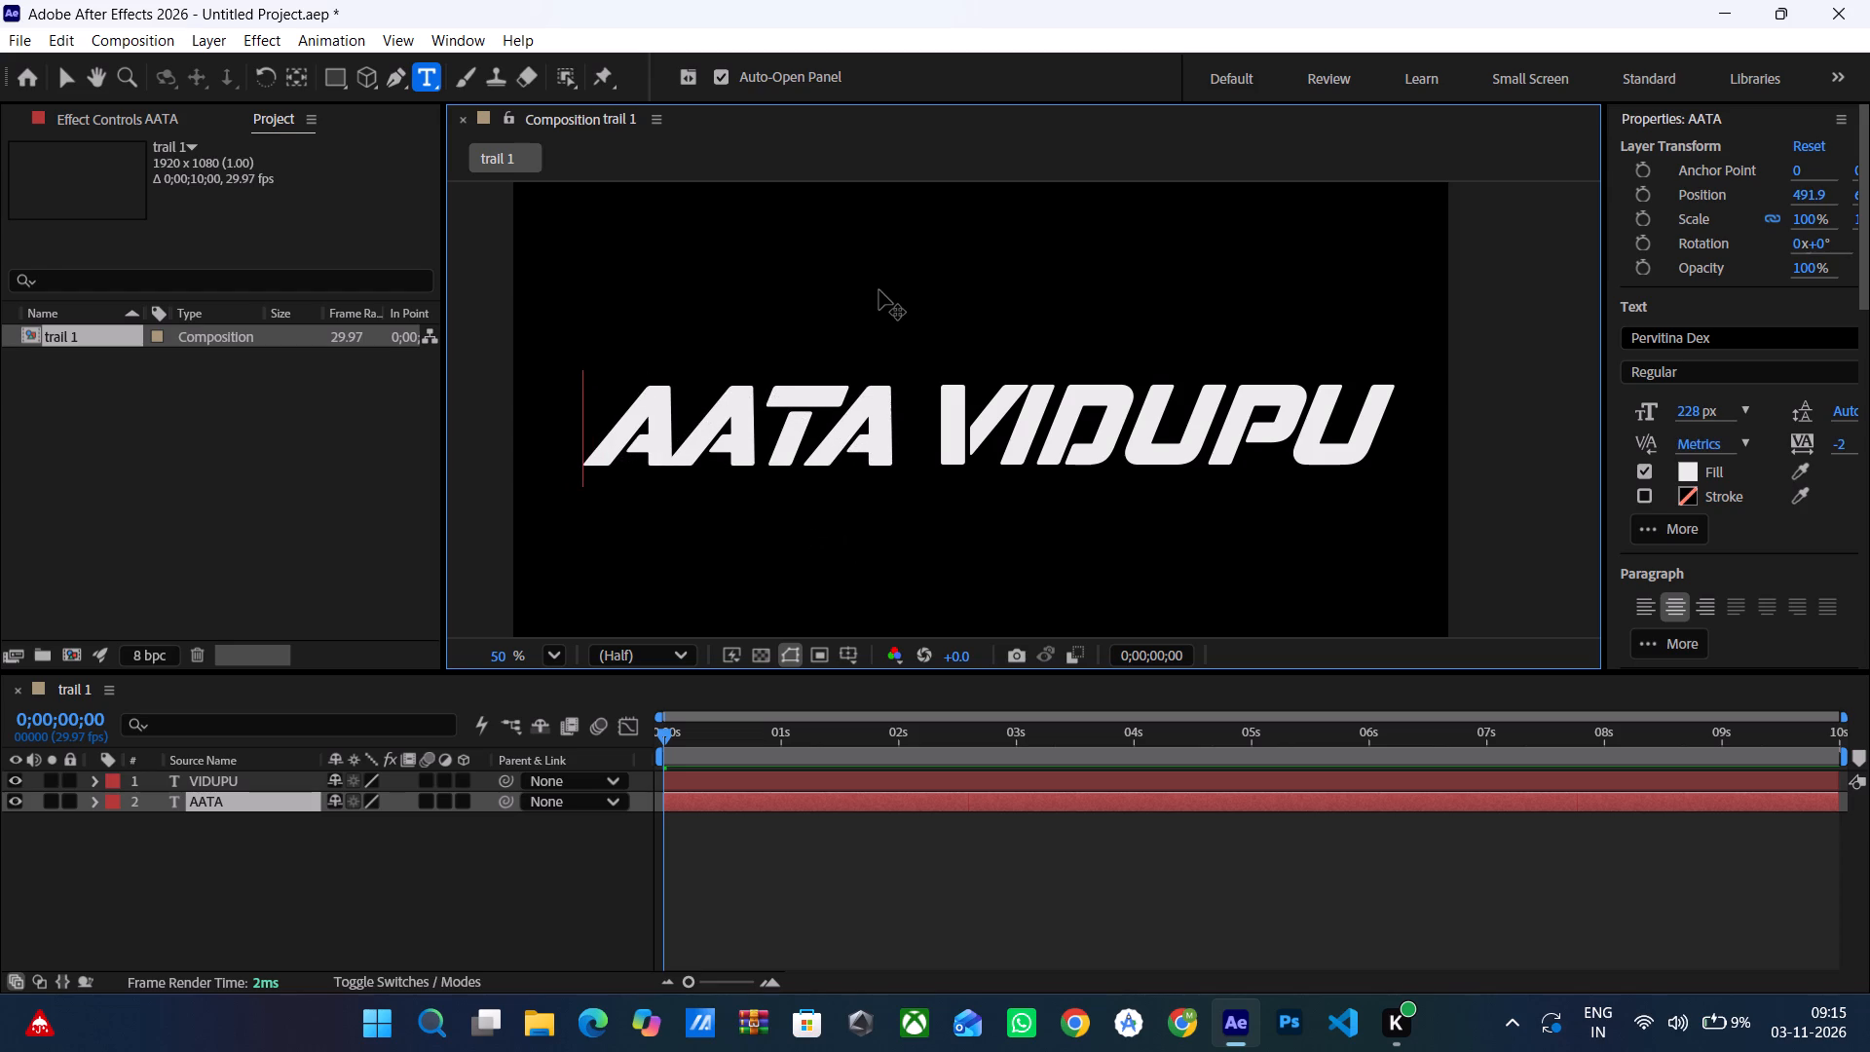
Create a new full-frame black solid layer named "3D".
right_click(326, 900)
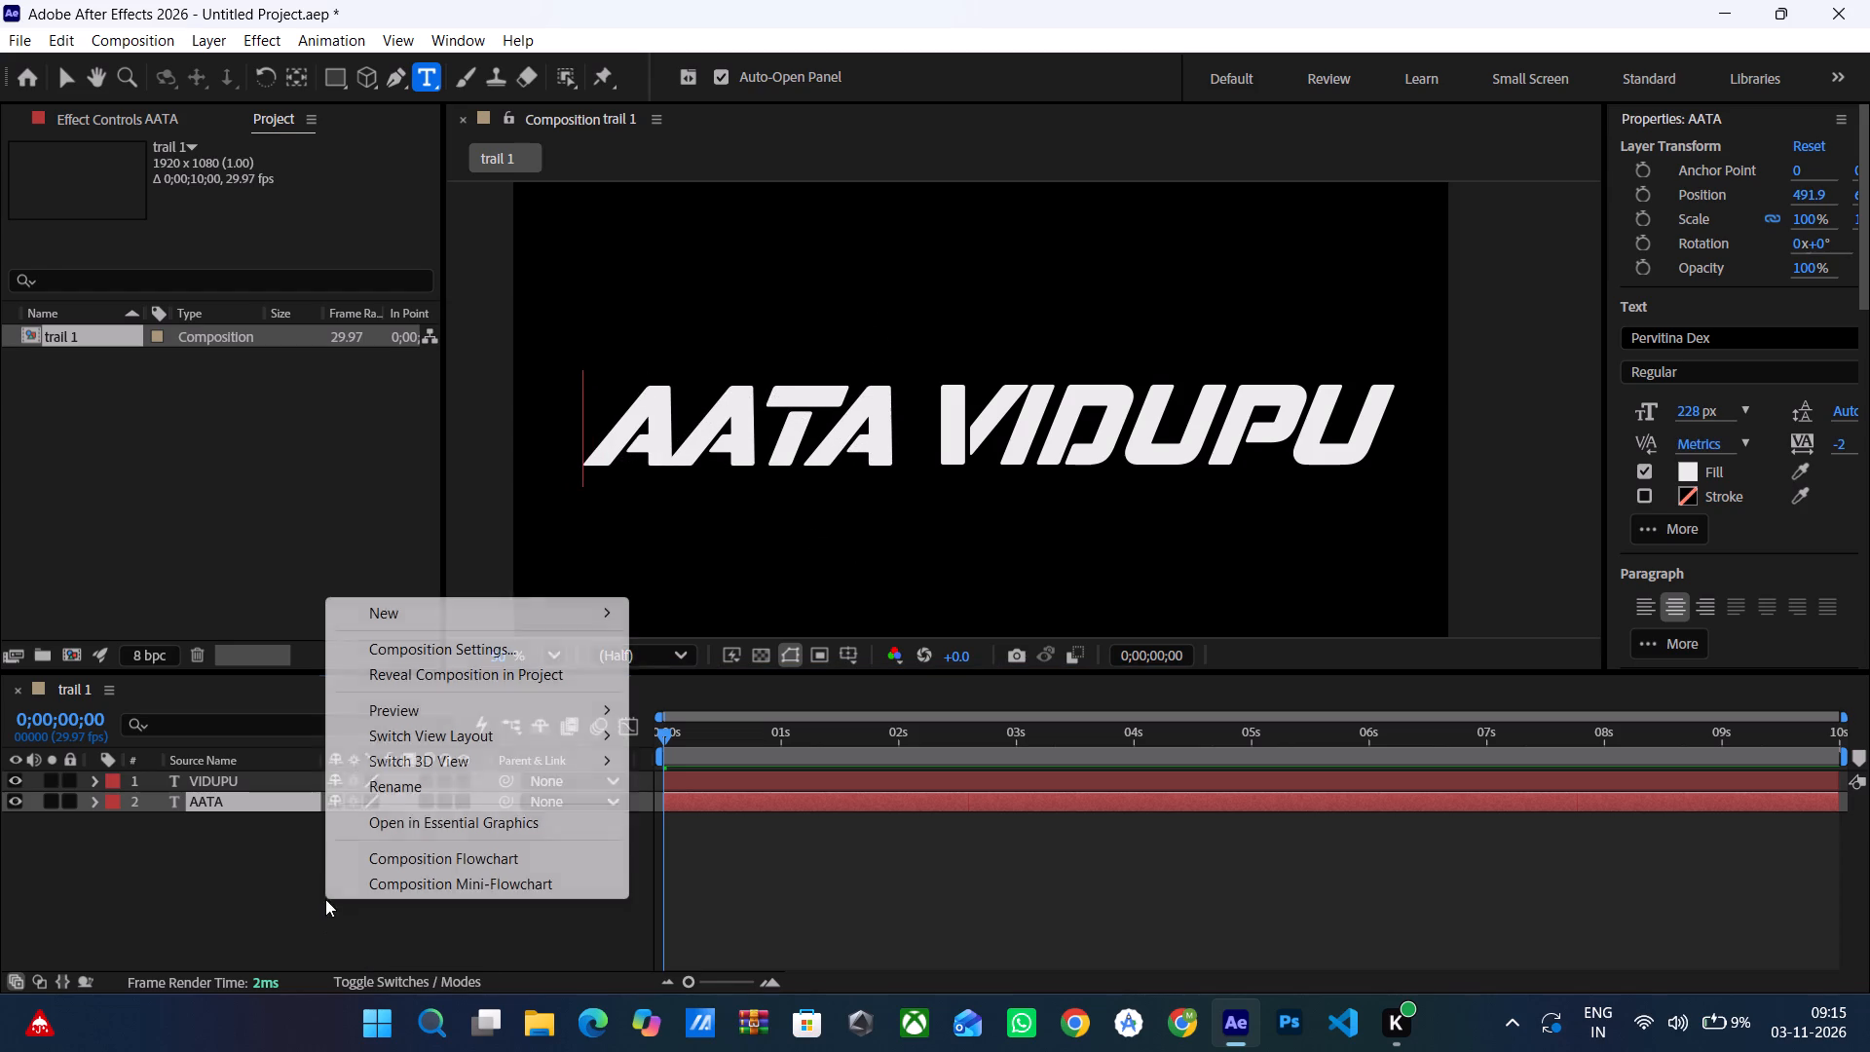
left_click(429, 610)
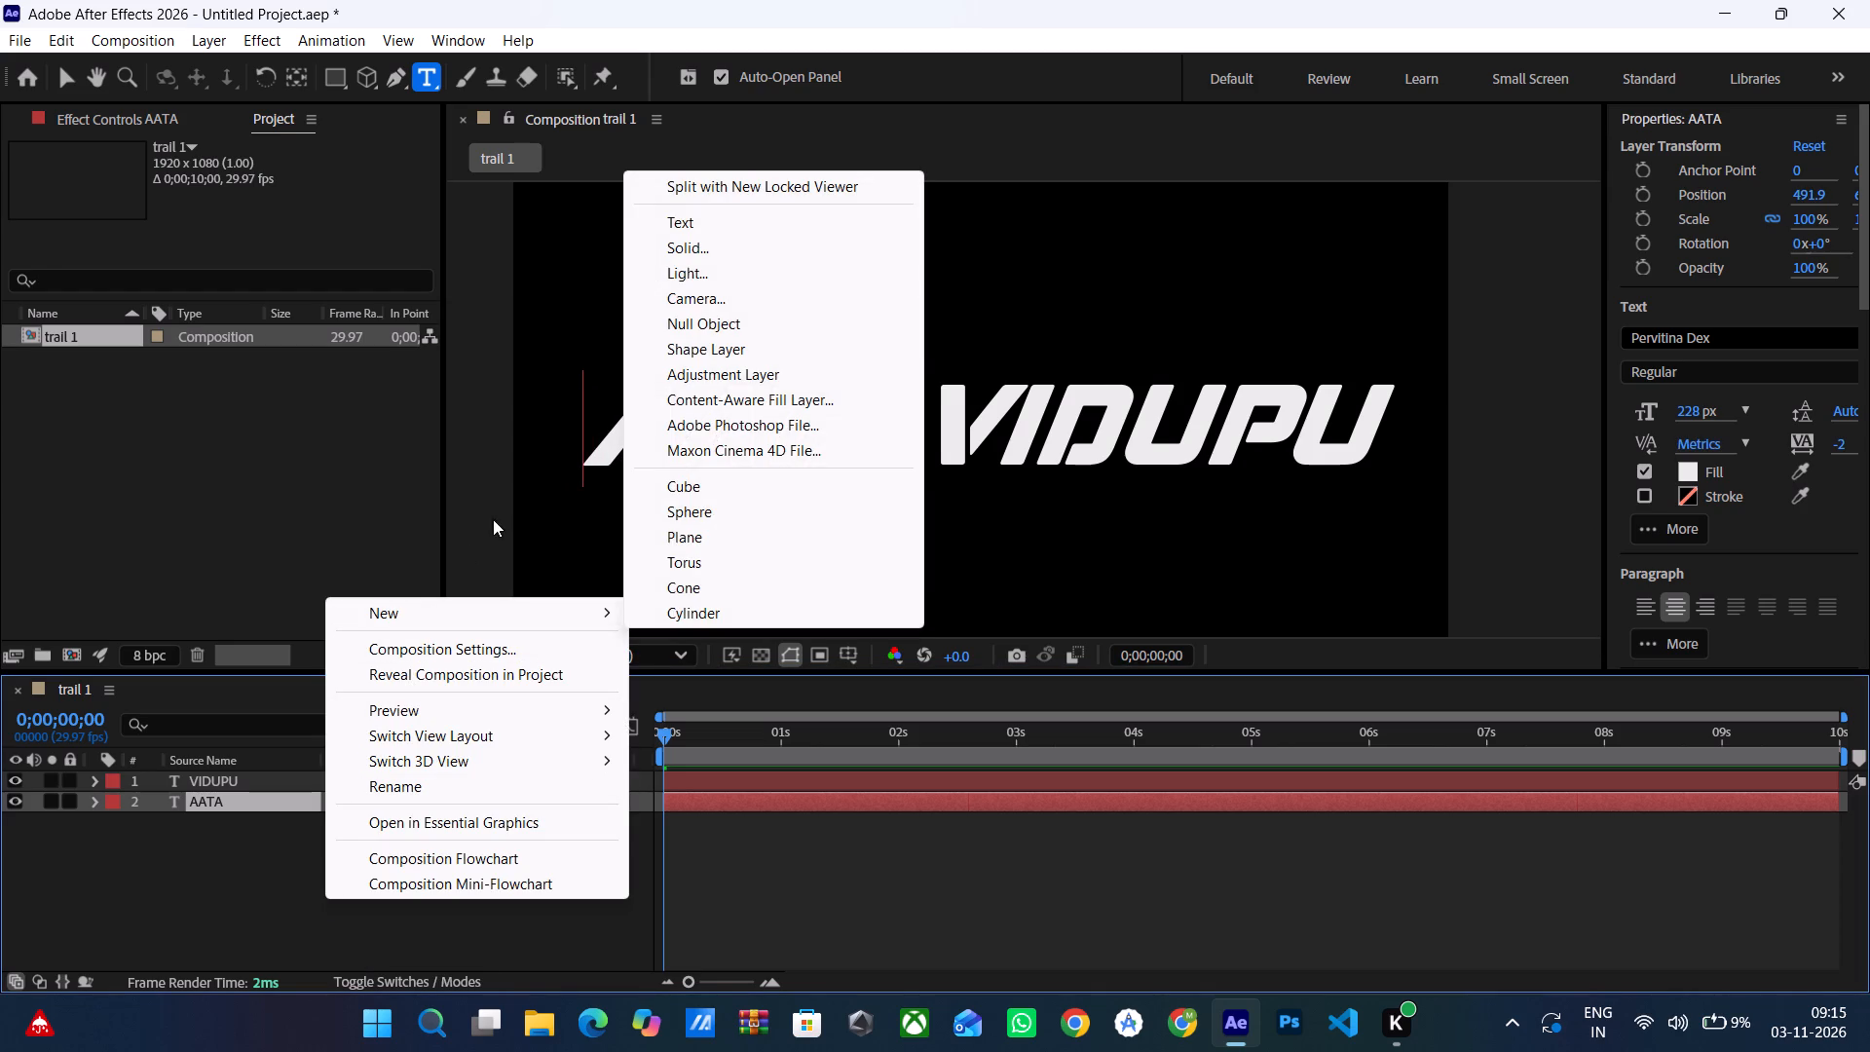
left_click(535, 624)
left_click(570, 617)
left_click(694, 250)
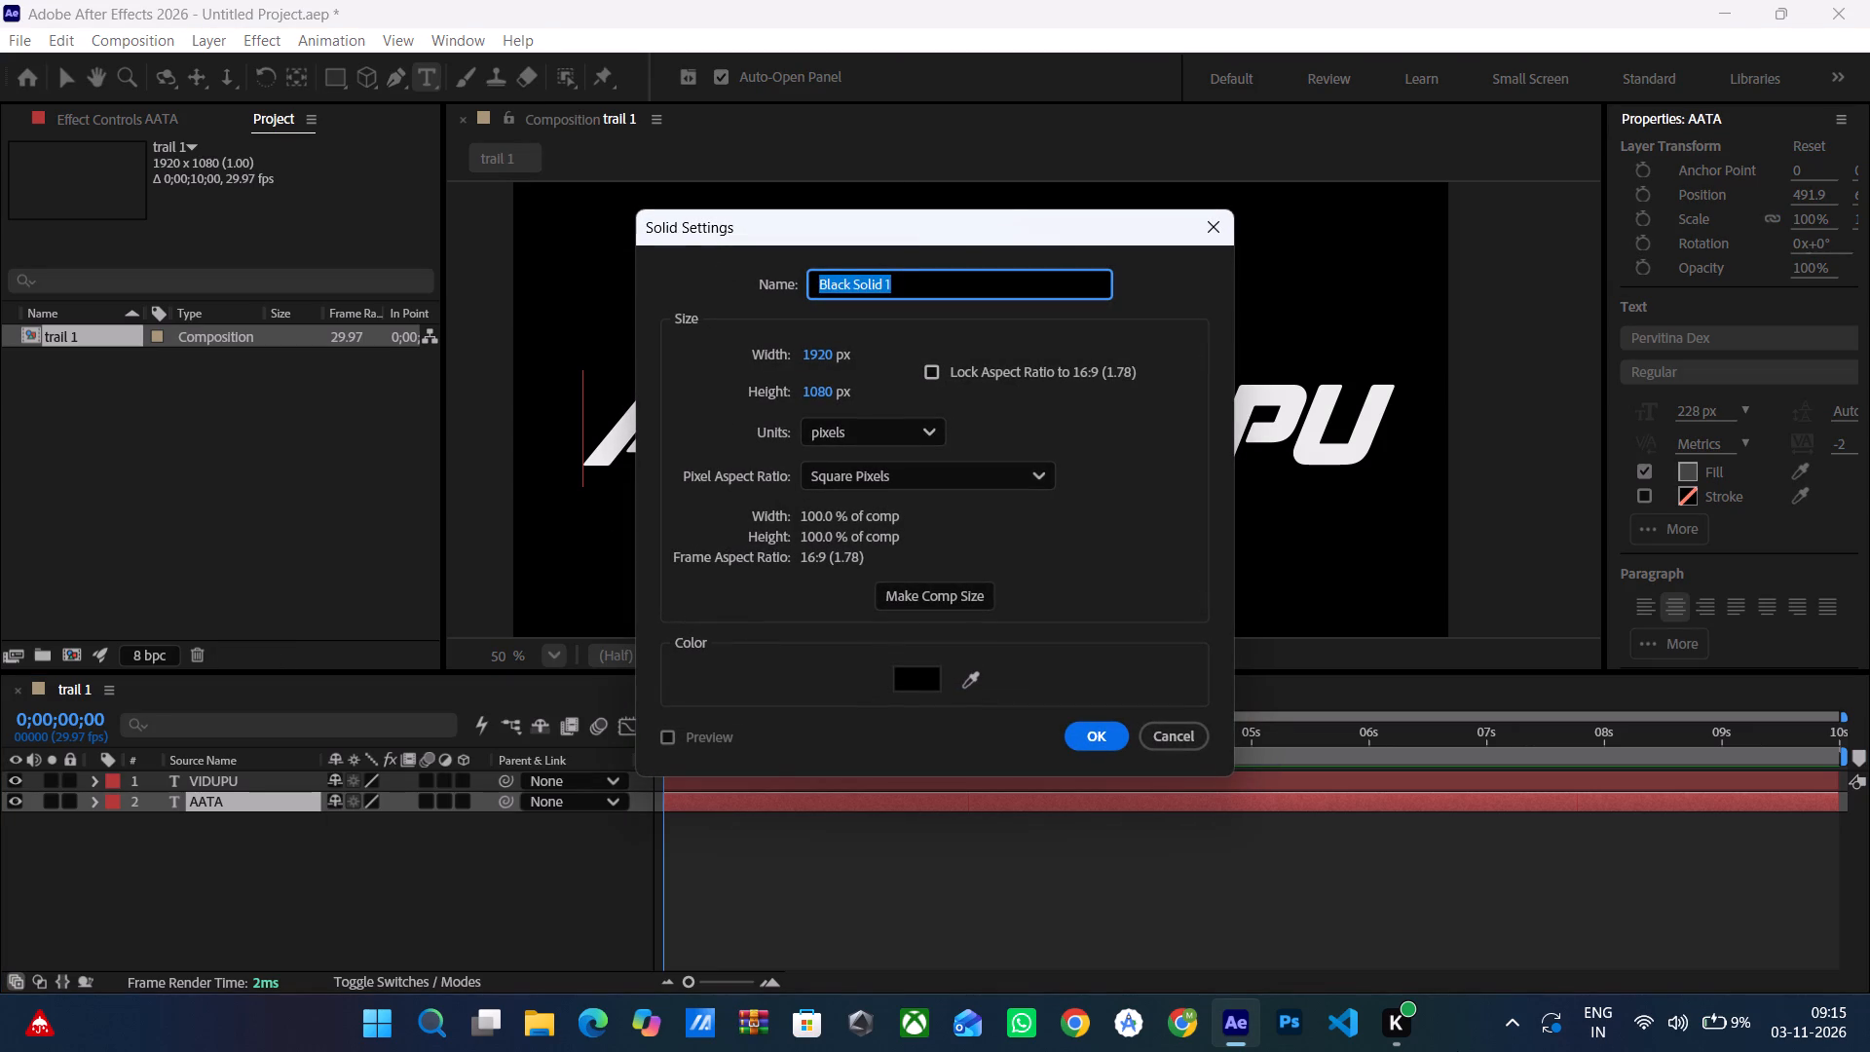
type("3D")
key("Return")
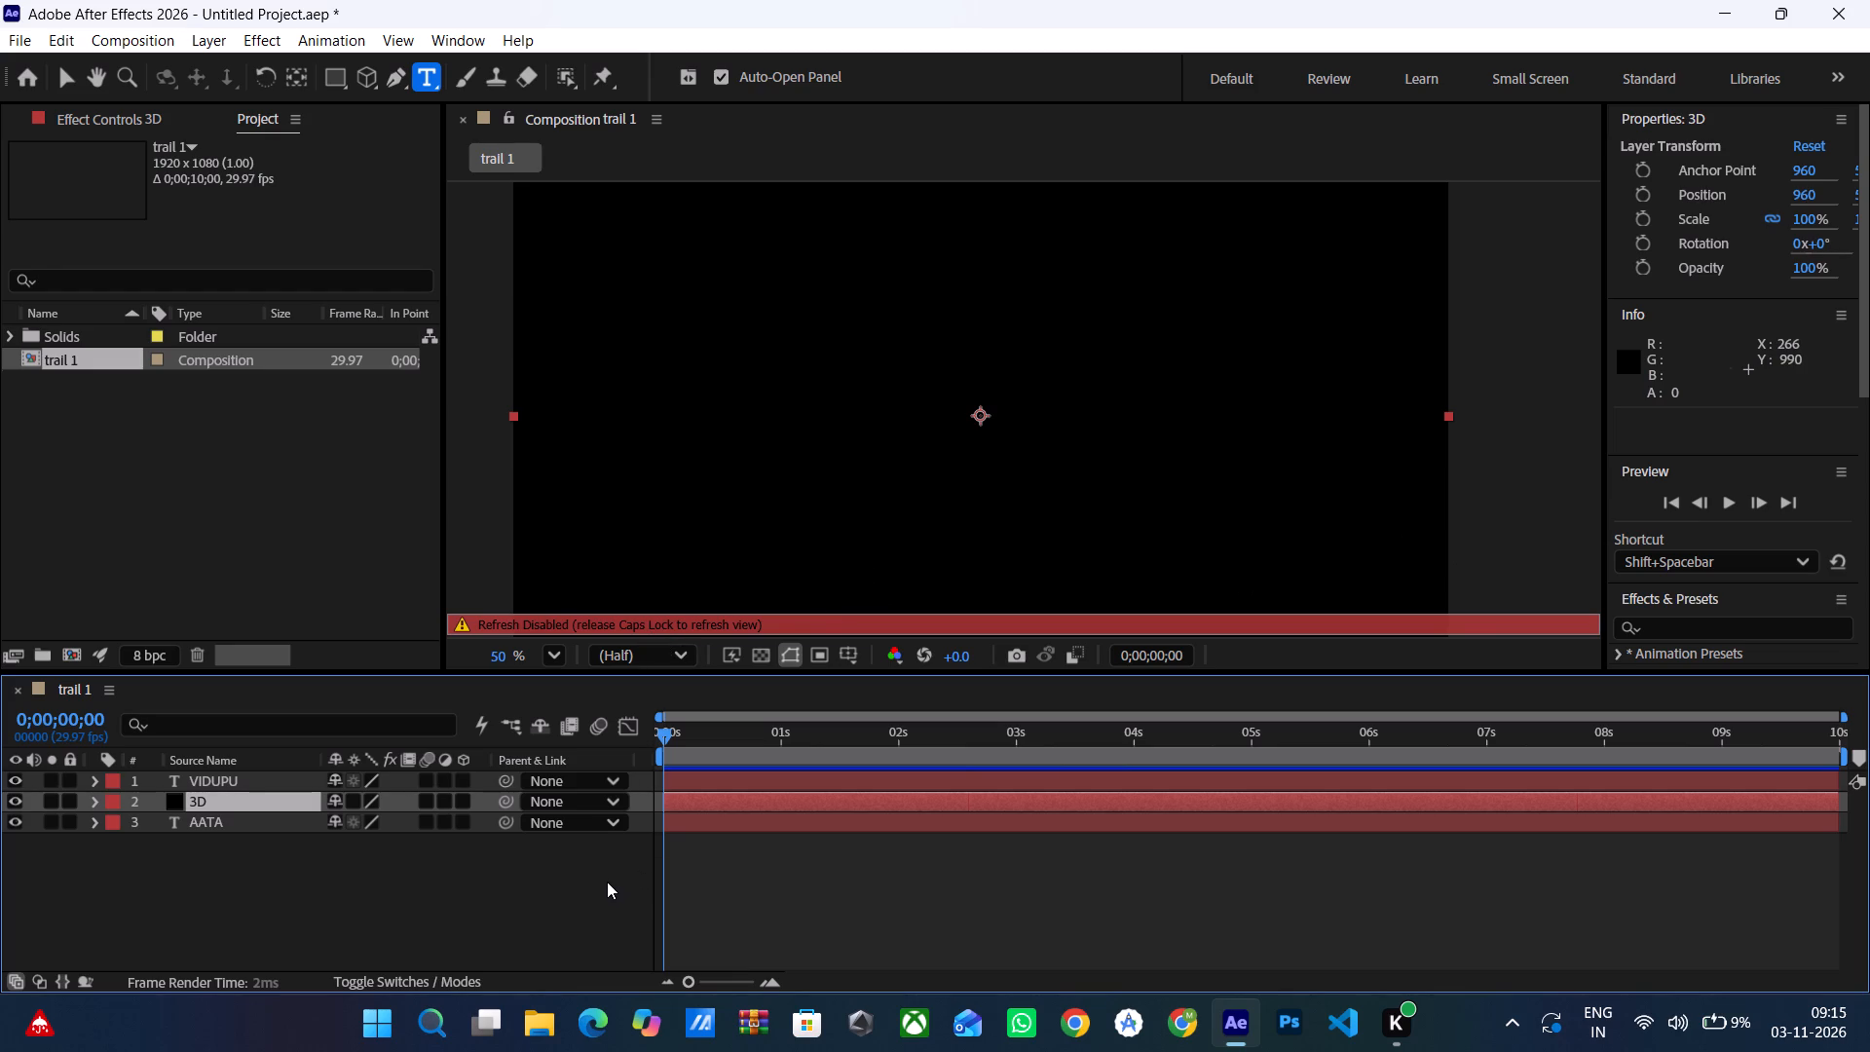
Move the 3D solid layer above VIDUPU to the top of the layer stack.
key("v")
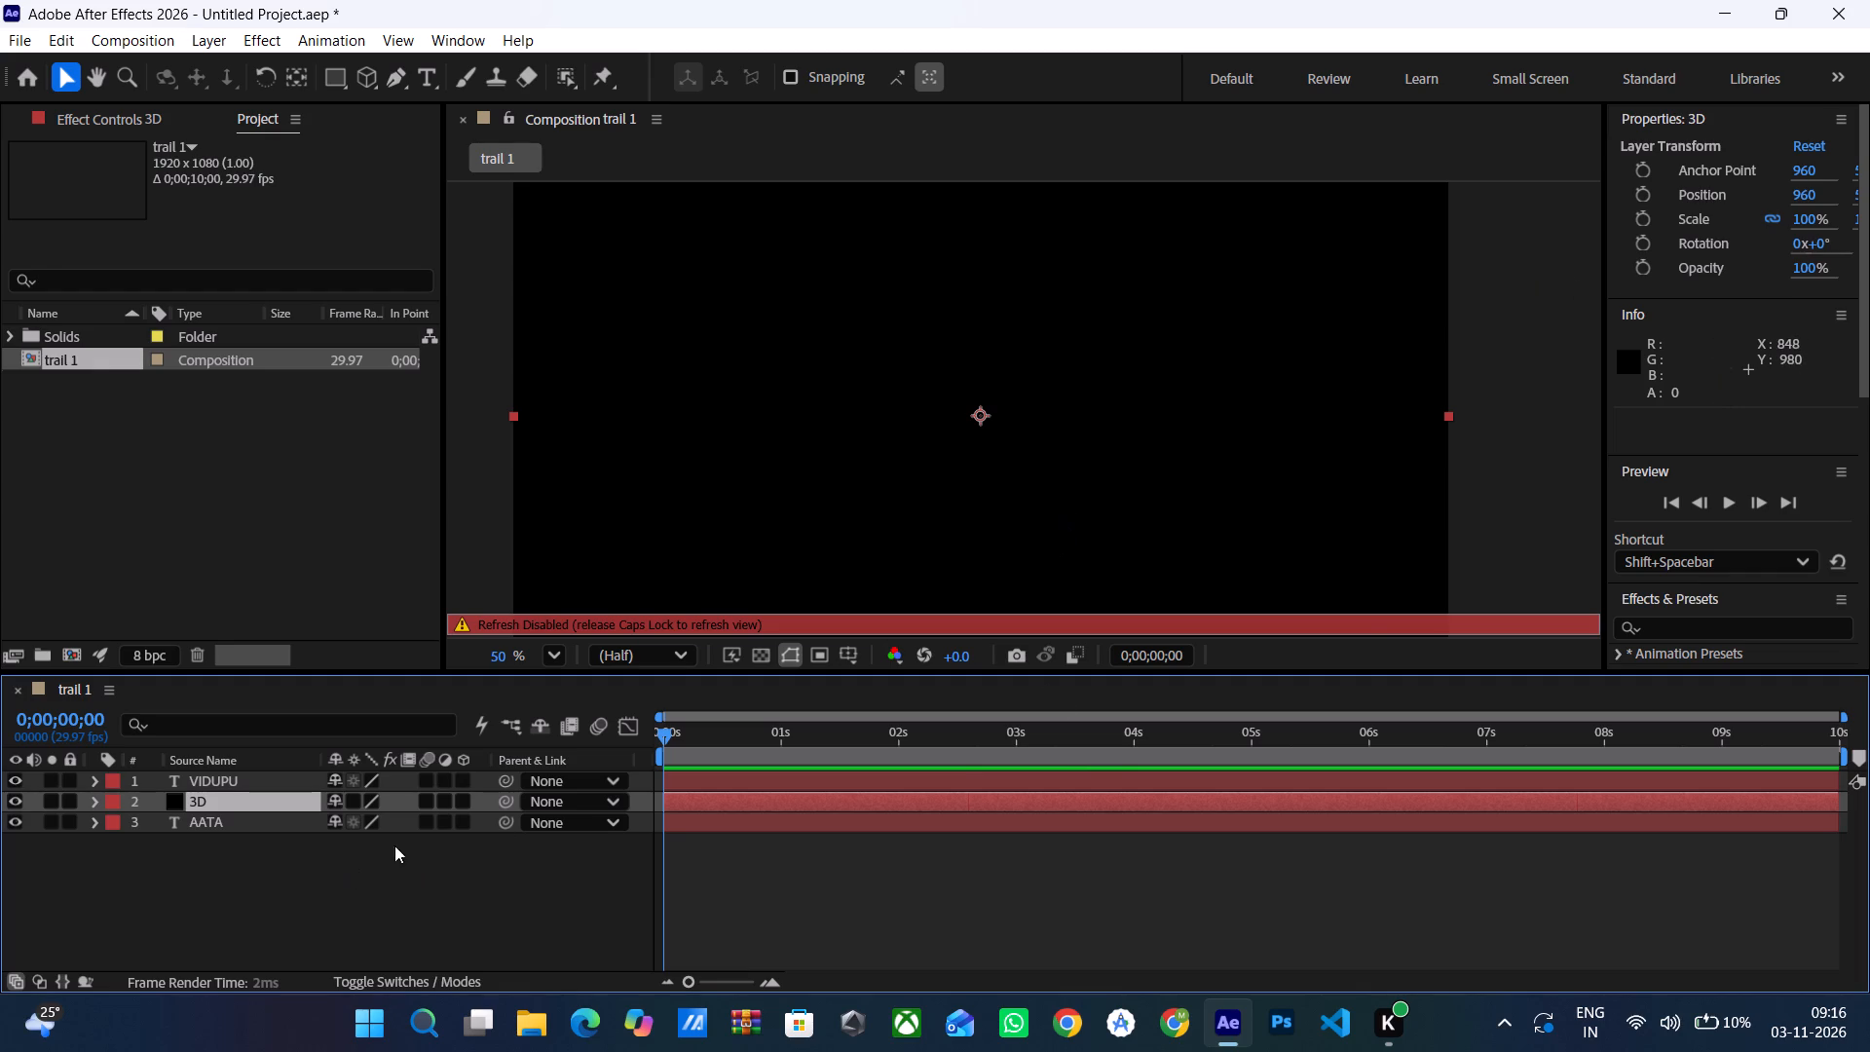
left_click_drag(280, 793, 300, 704)
left_click_drag(300, 704, 301, 704)
left_click_drag(301, 709, 303, 718)
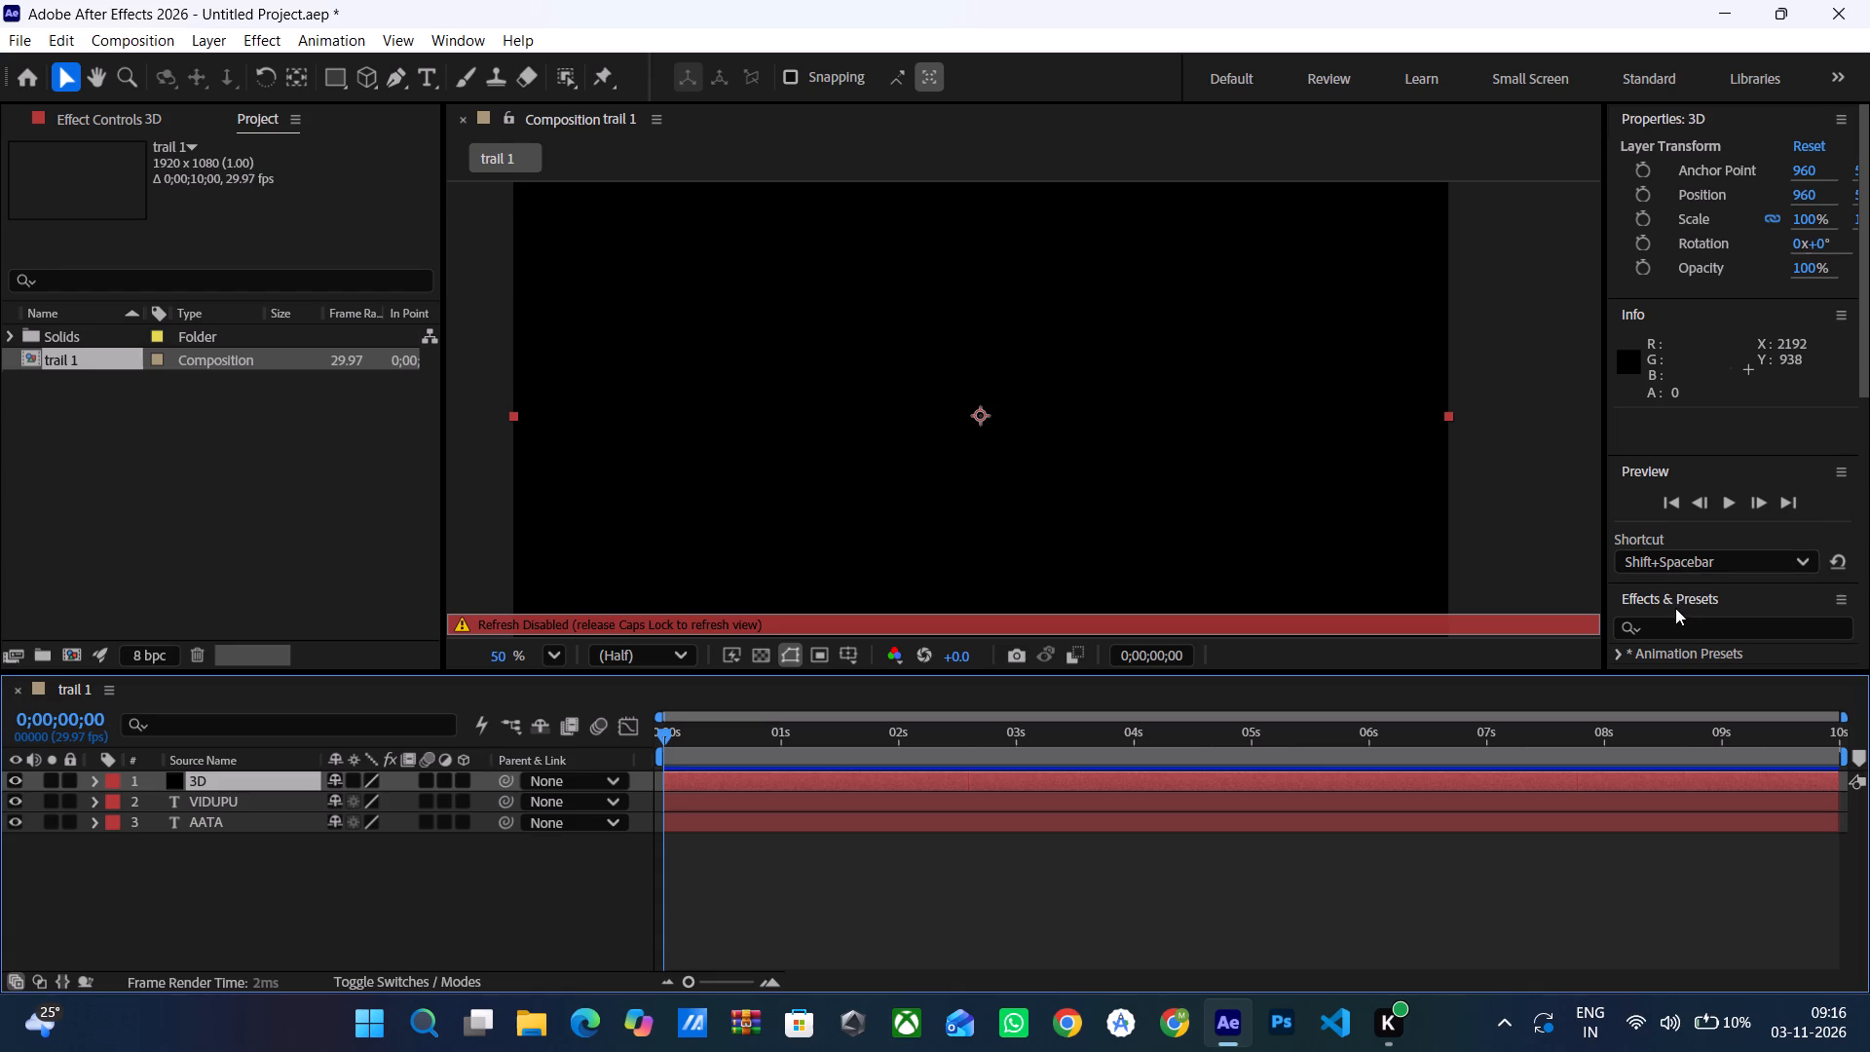
Search the effects for "ele" and apply the Video Copilot Element effect to the 3D layer.
left_click(1674, 618)
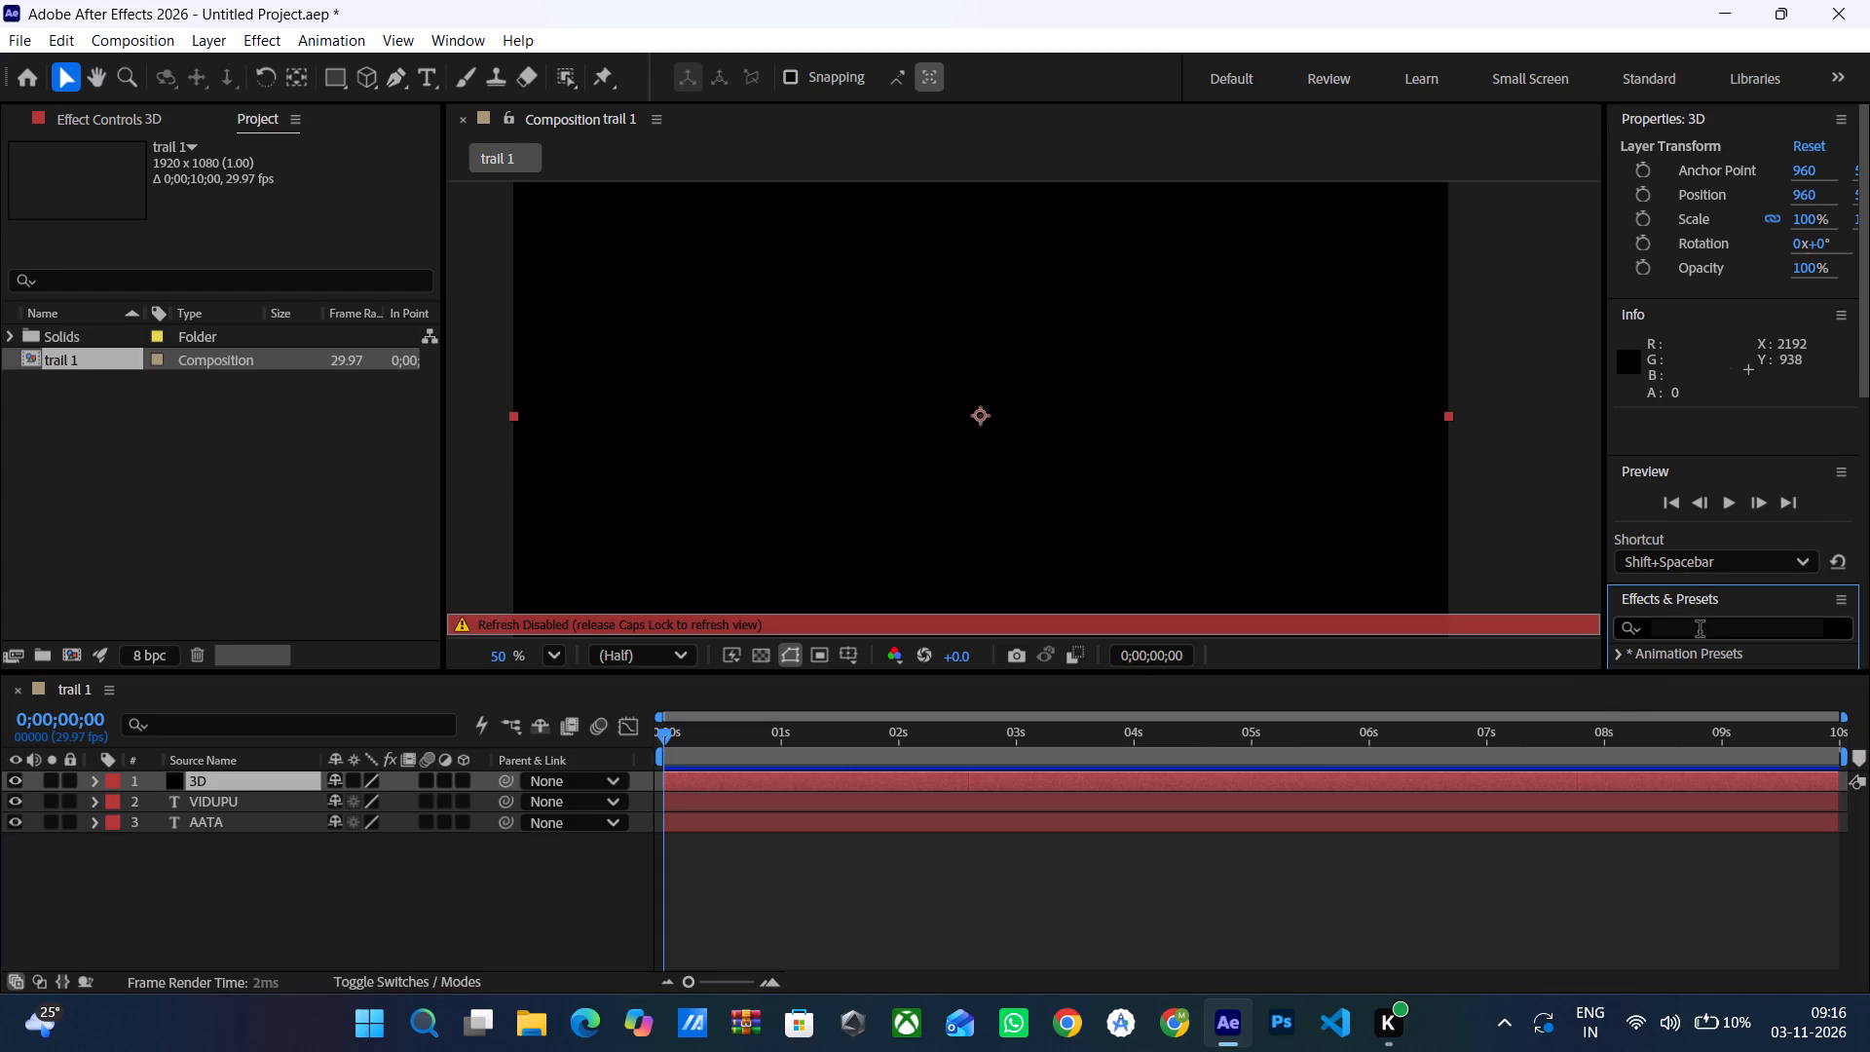
left_click(1700, 631)
key("e")
key("l")
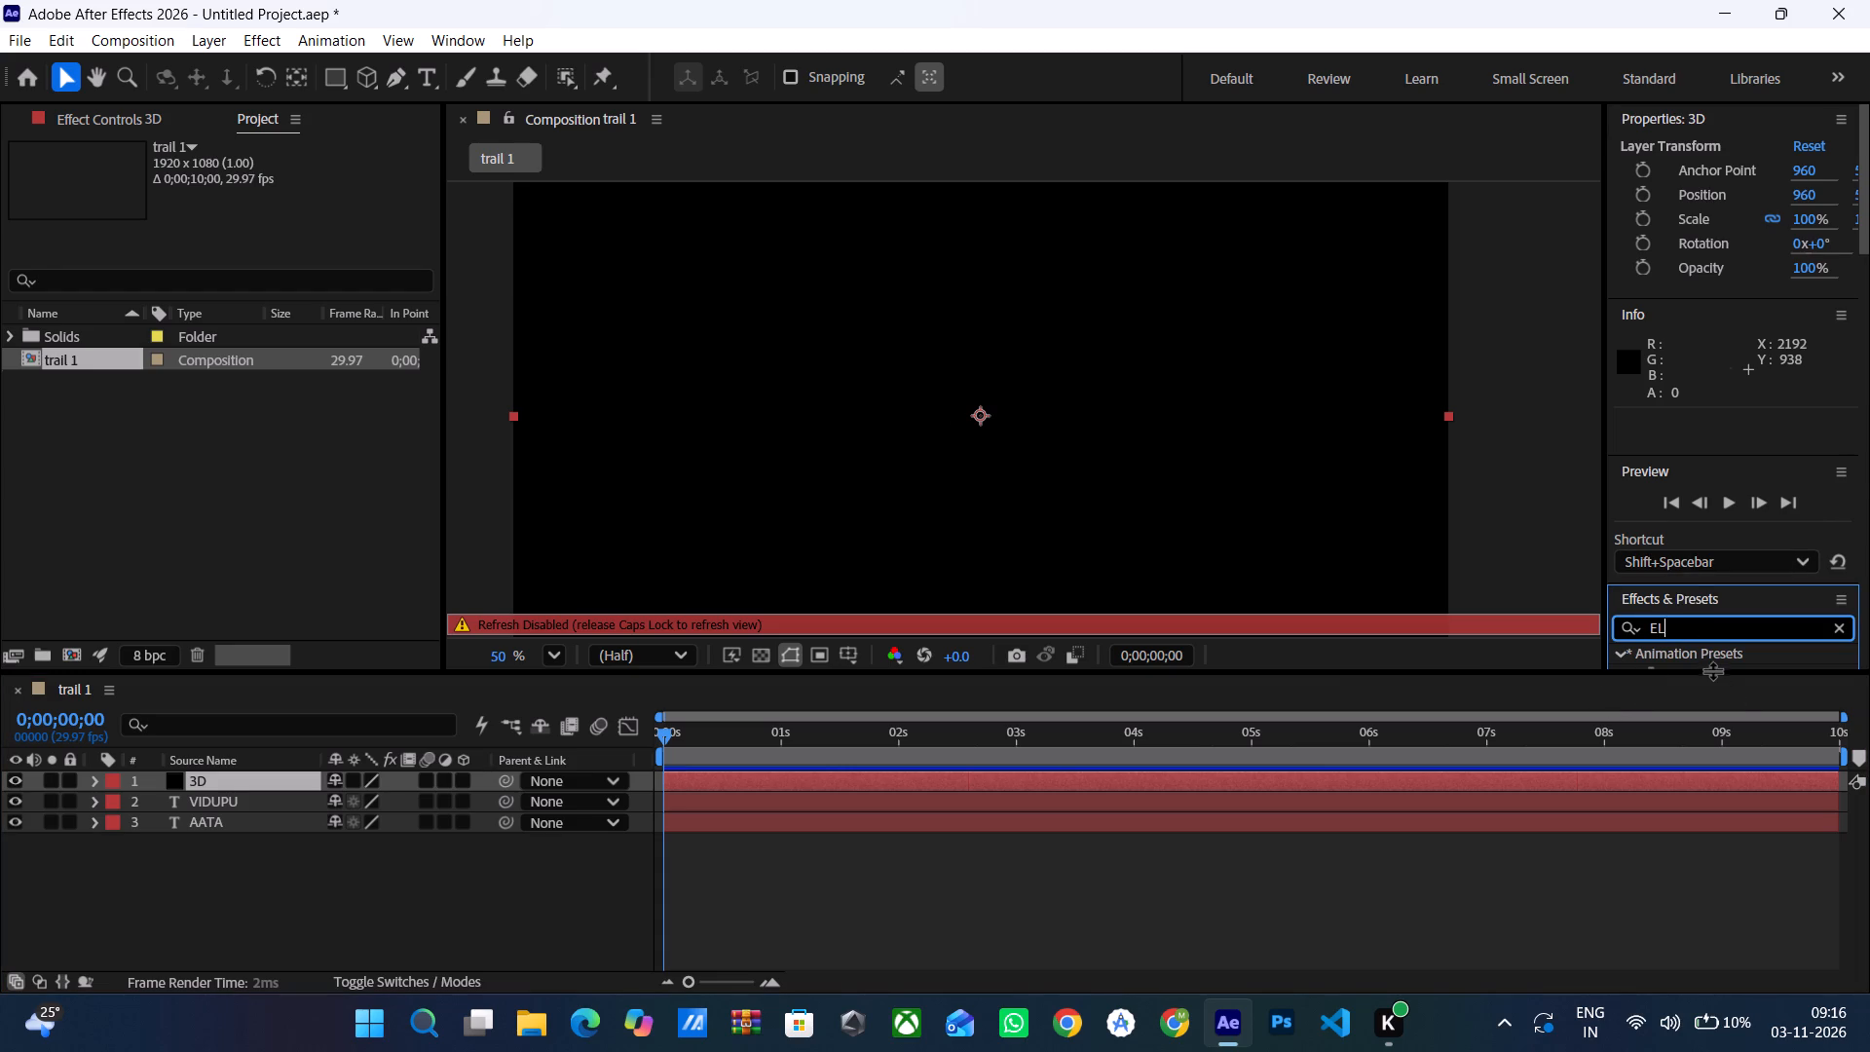
key("e")
key("BackSpace")
key("BackSpace")
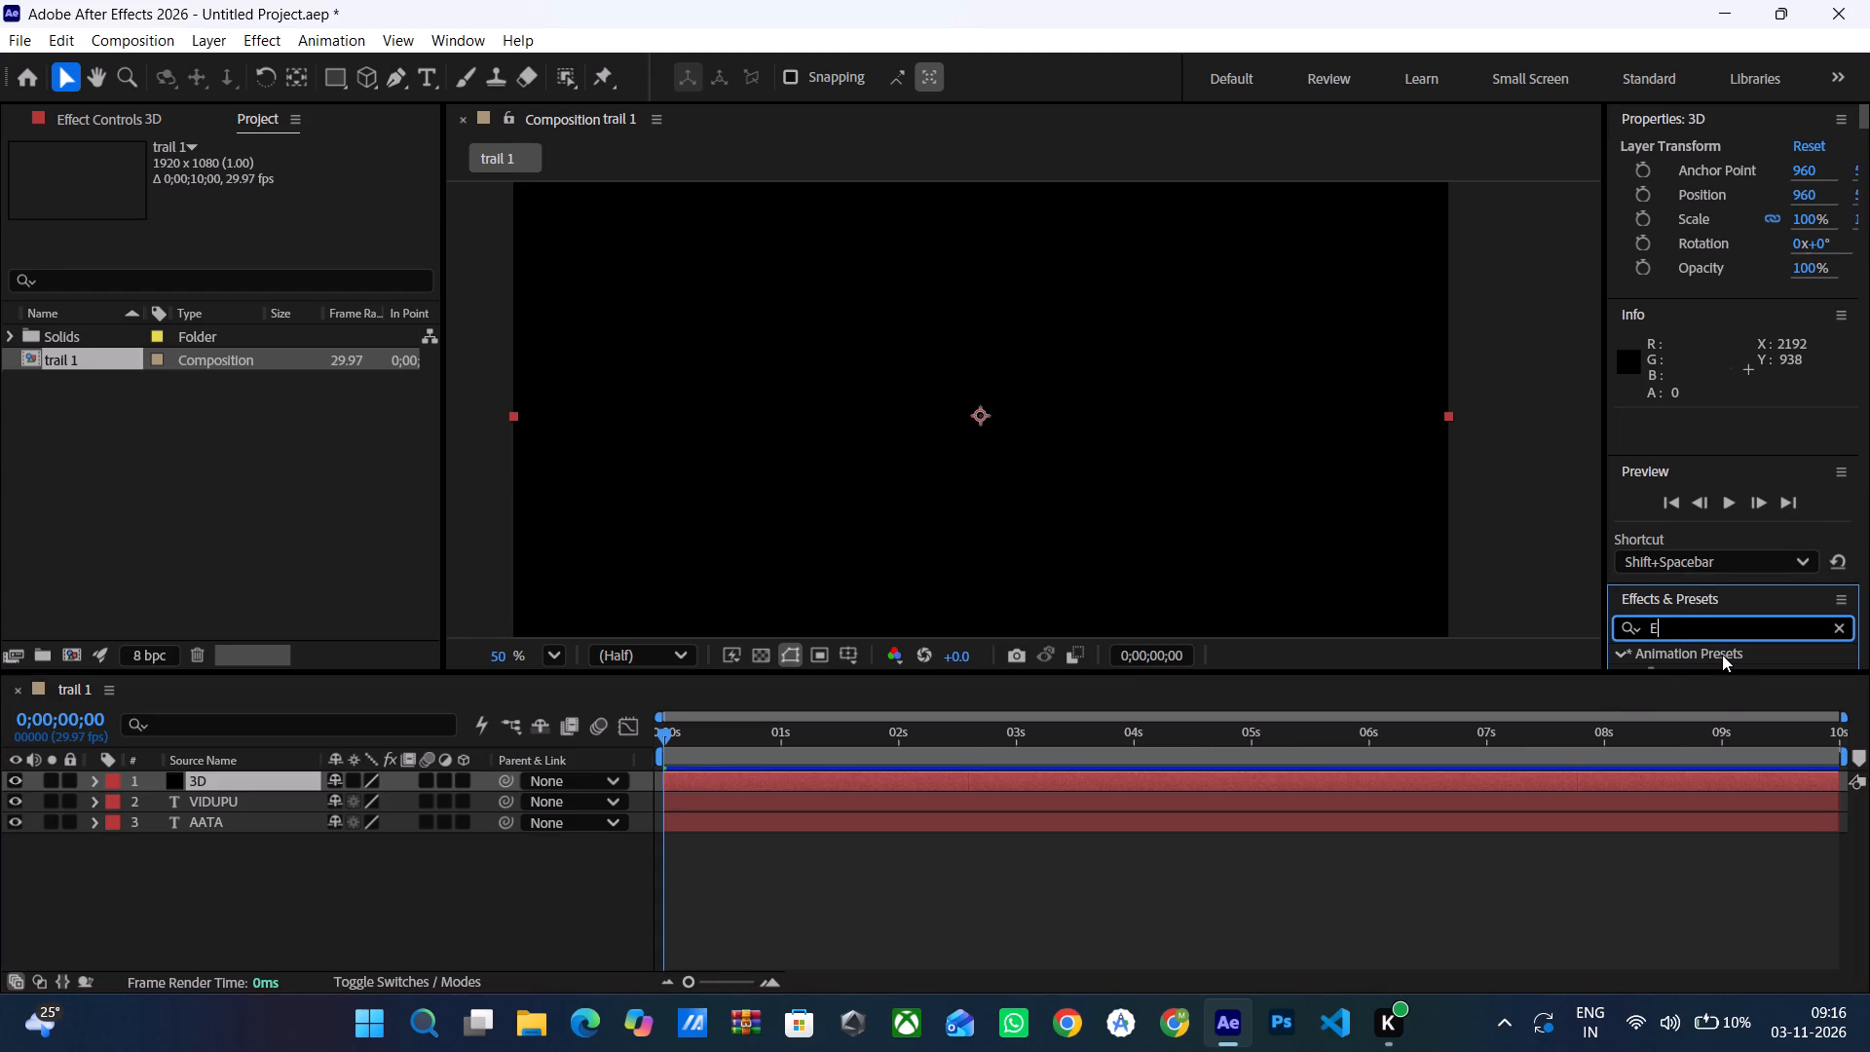
key("BackSpace")
key("e")
key("l")
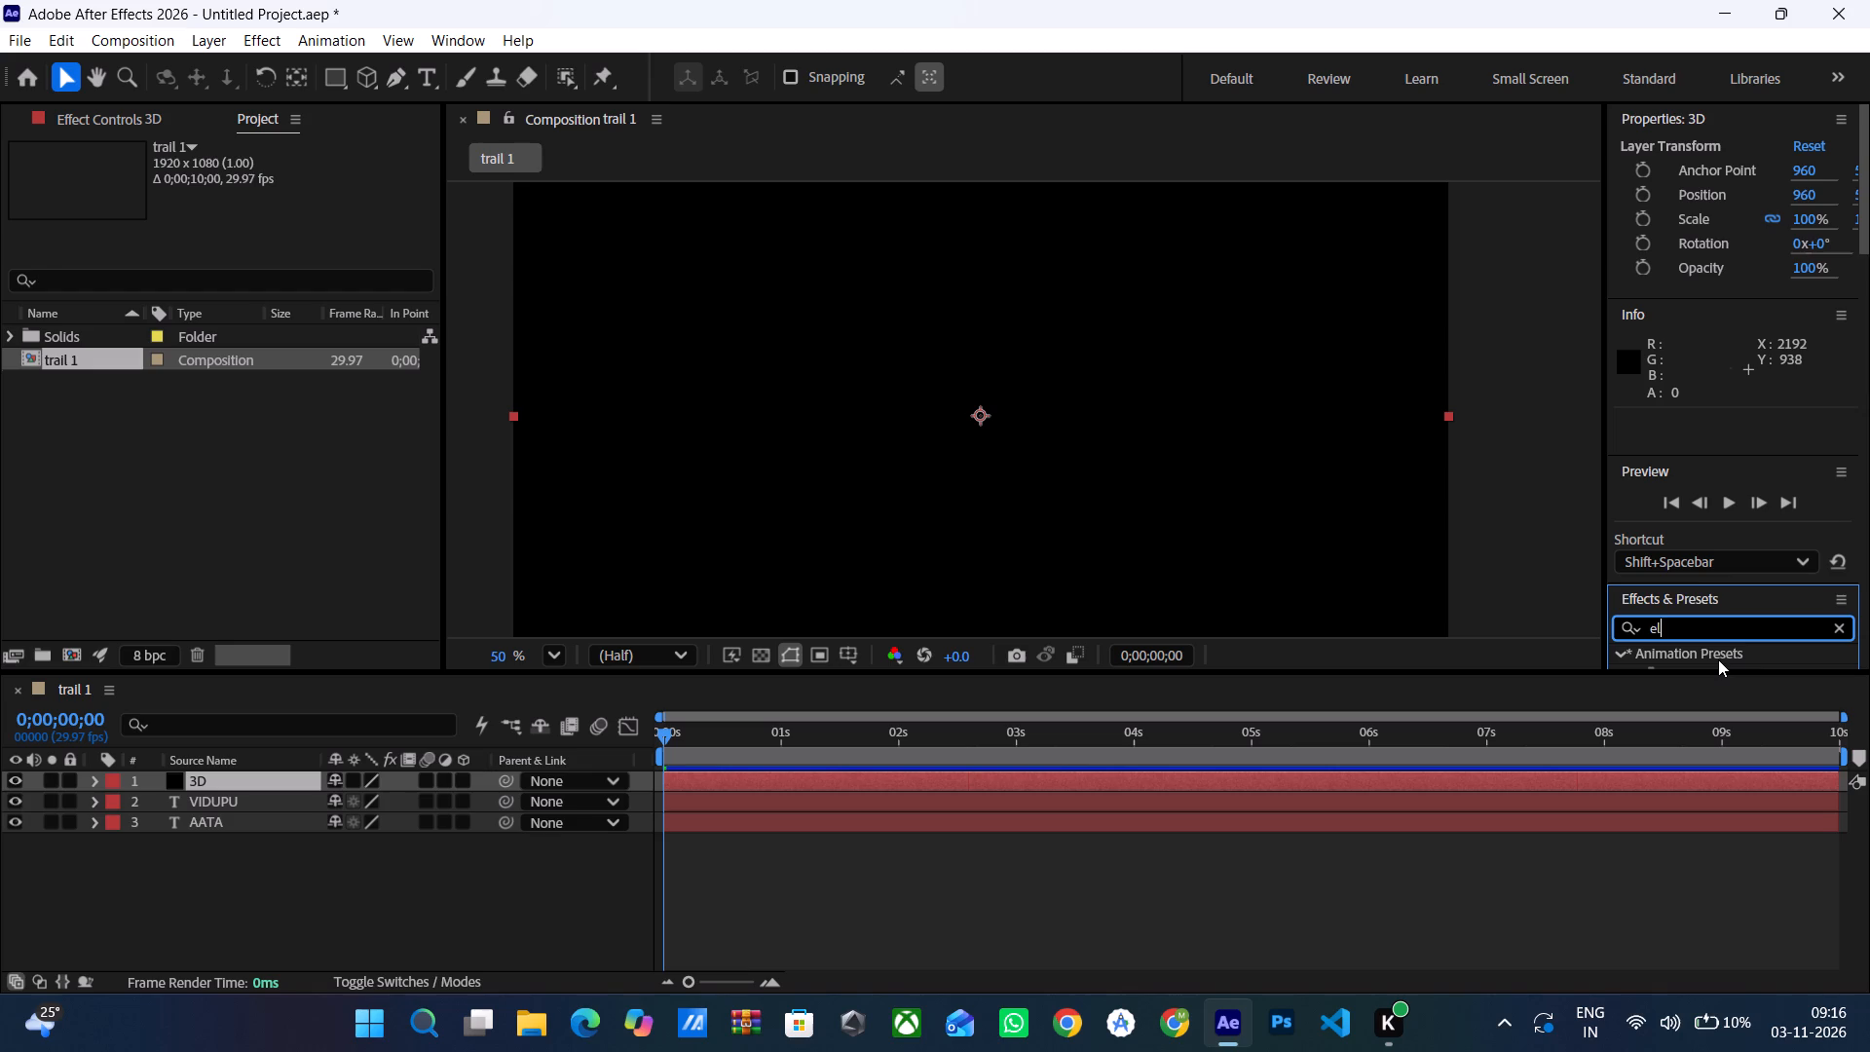
key("e")
scroll(1723, 635, "down", 5)
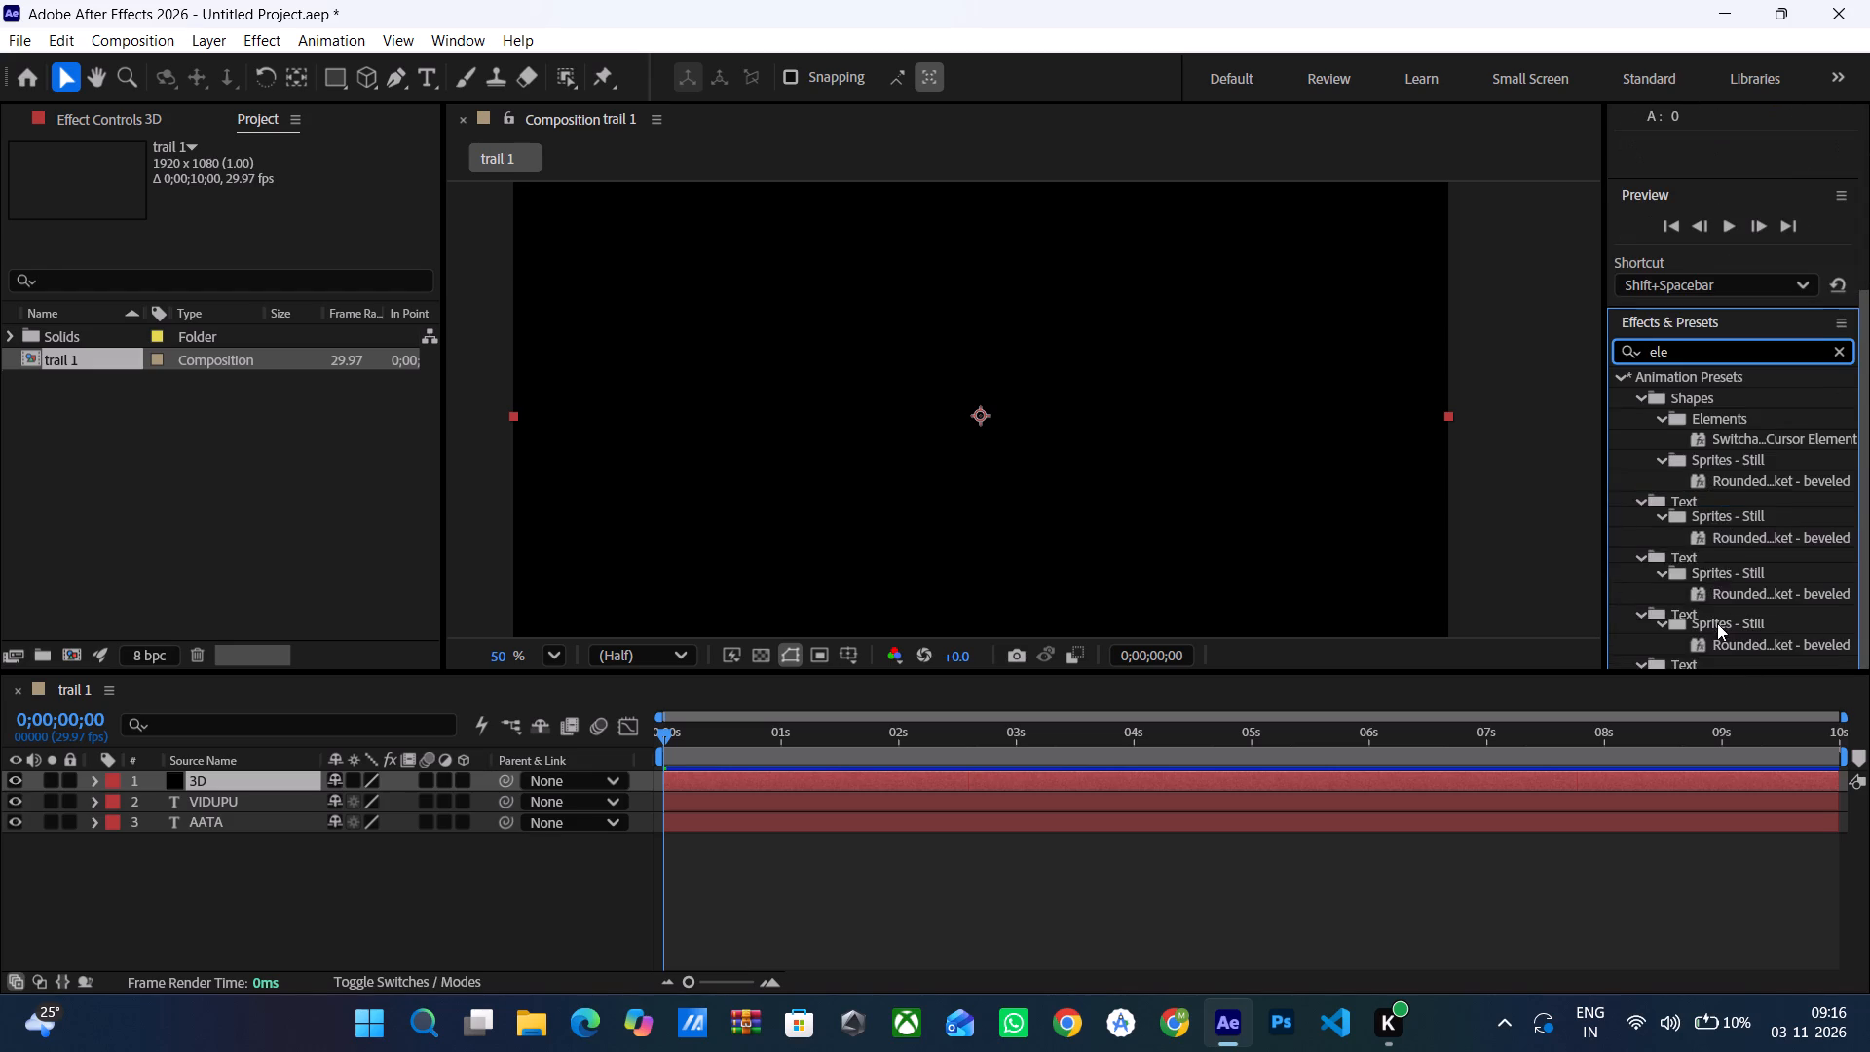
left_click_drag(1717, 626, 1140, 415)
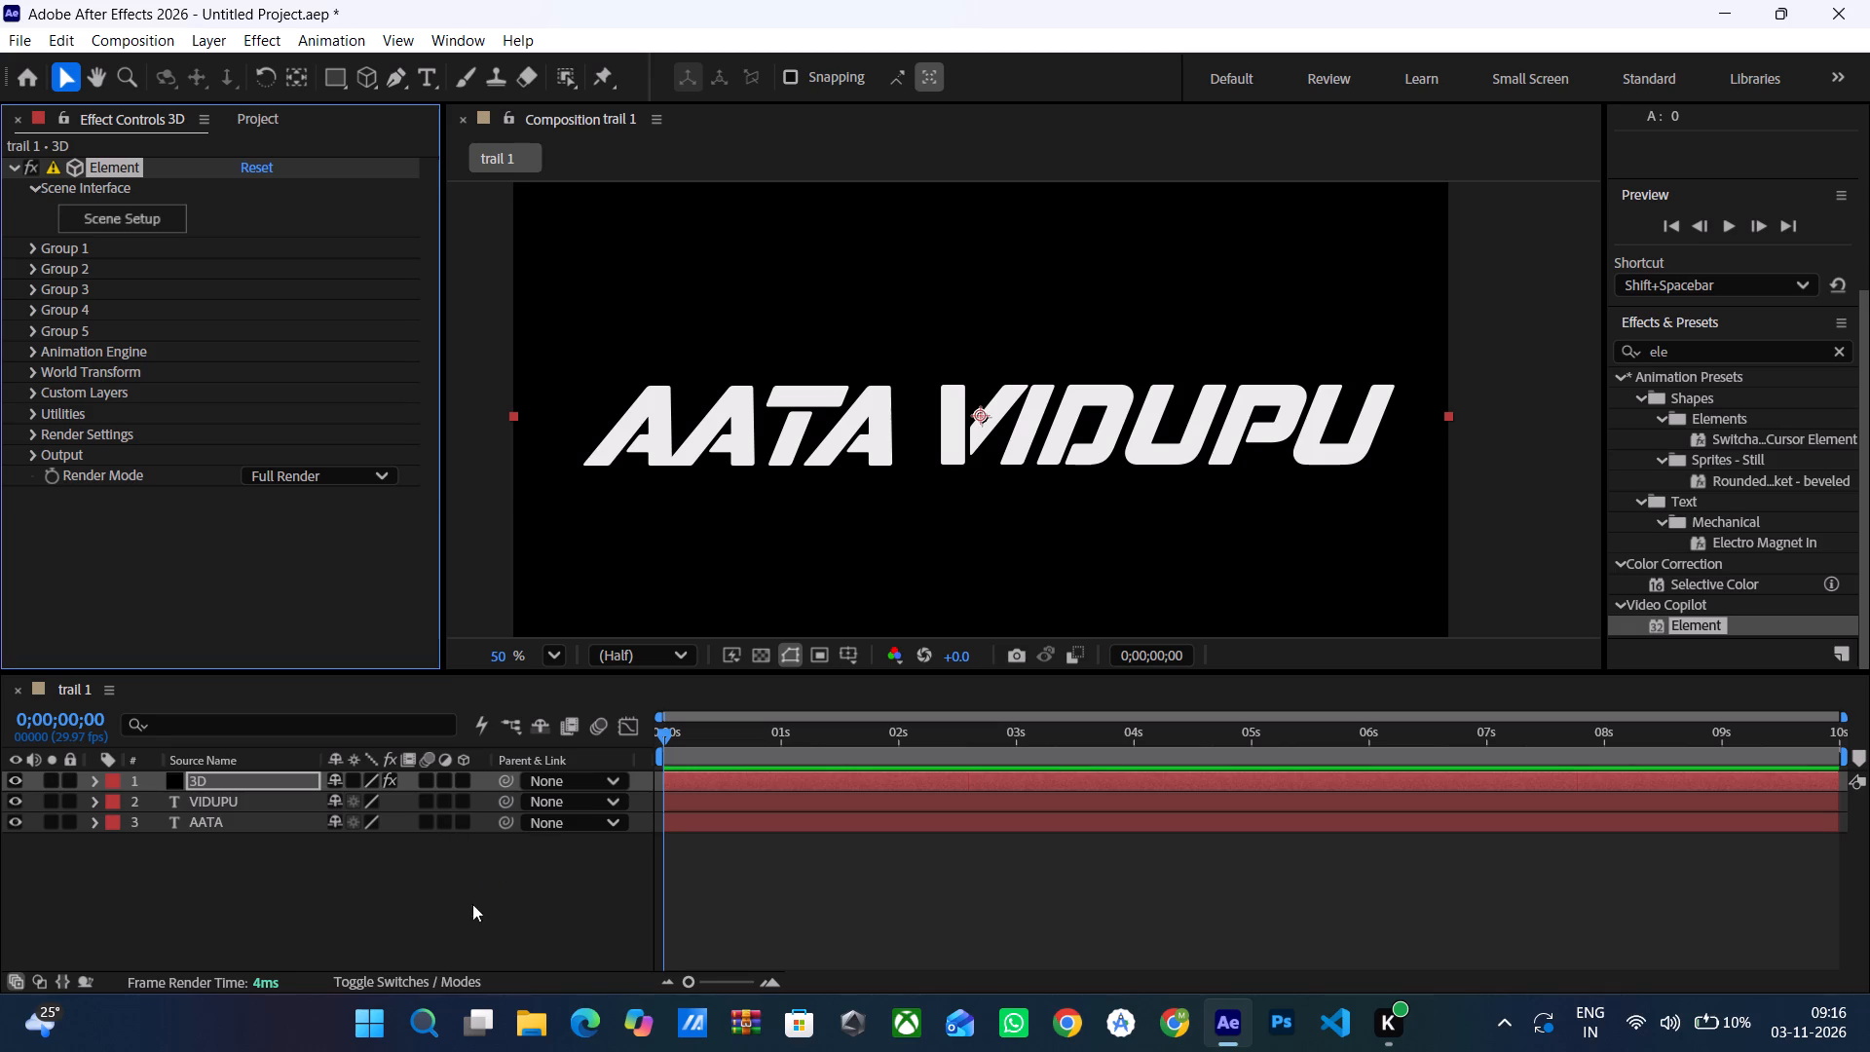
In Element's Custom Text and Masks, set Path Layer 1 to AATA and Path Layer 2 to VIDUPU.
left_click(31, 390)
left_click(55, 410)
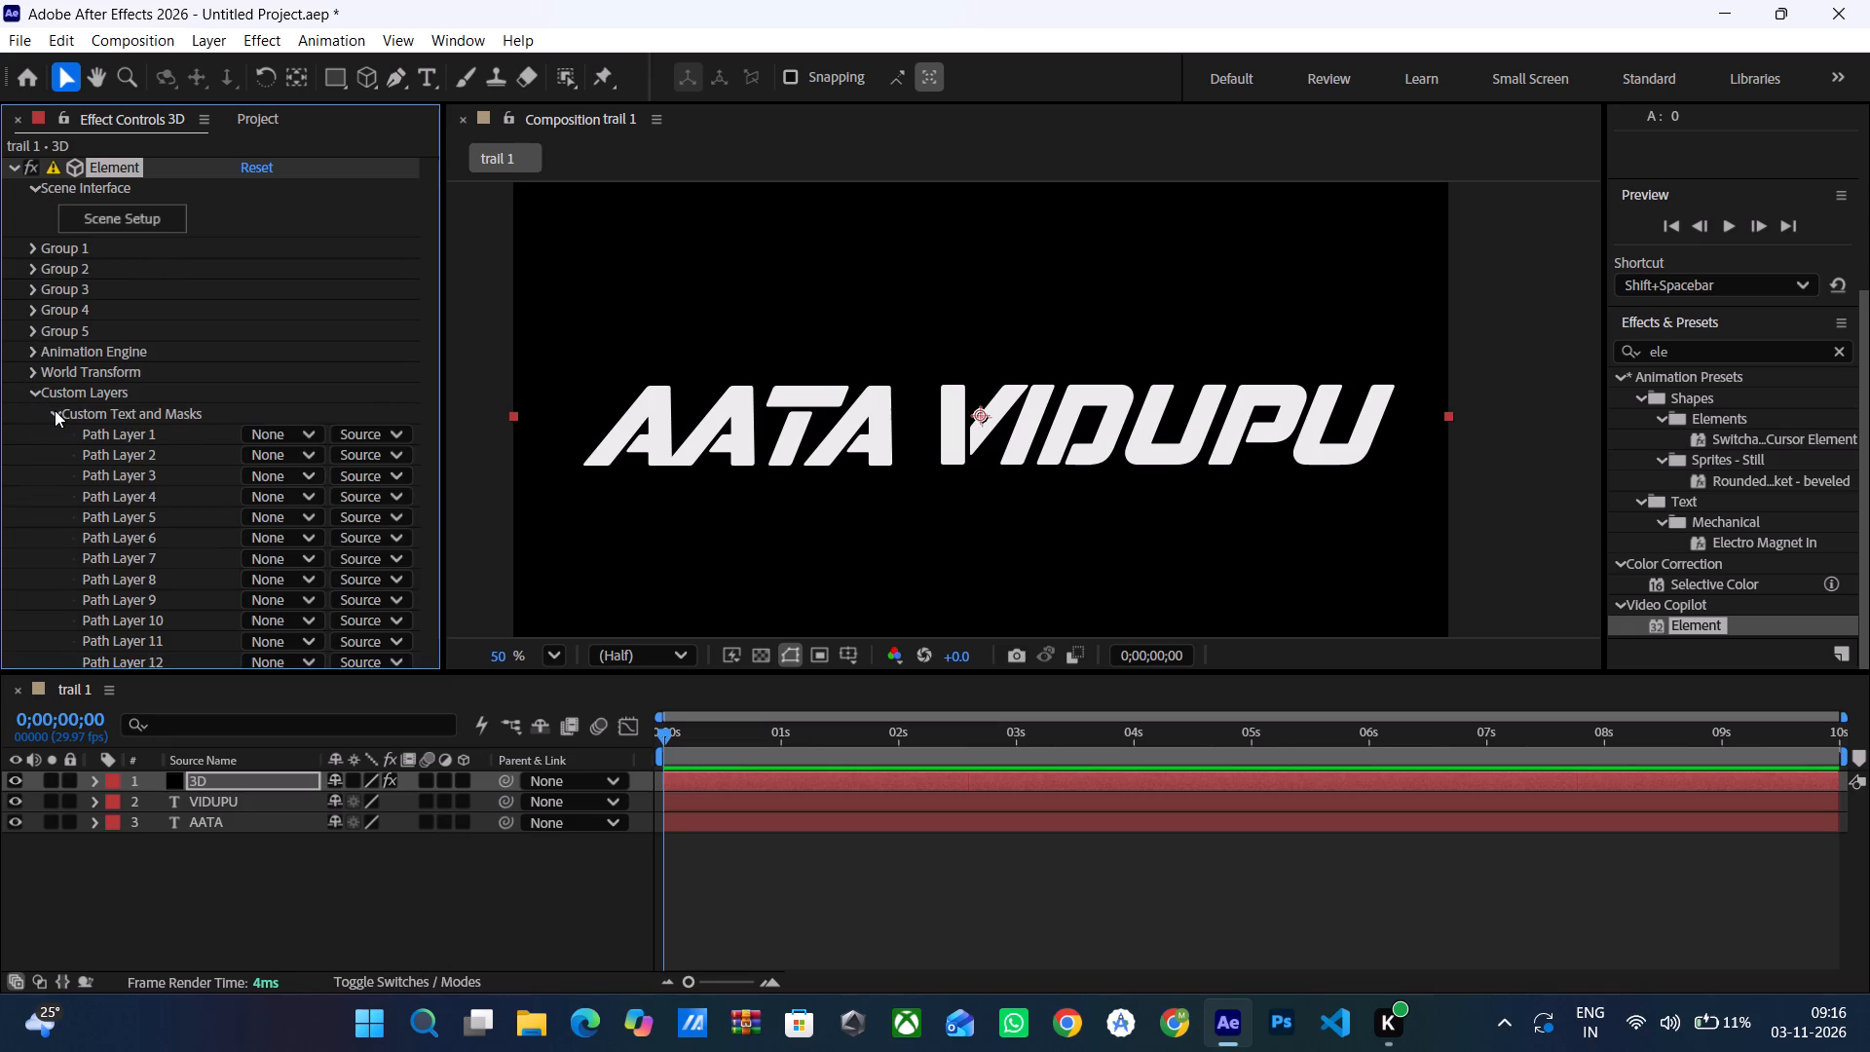
left_click(262, 435)
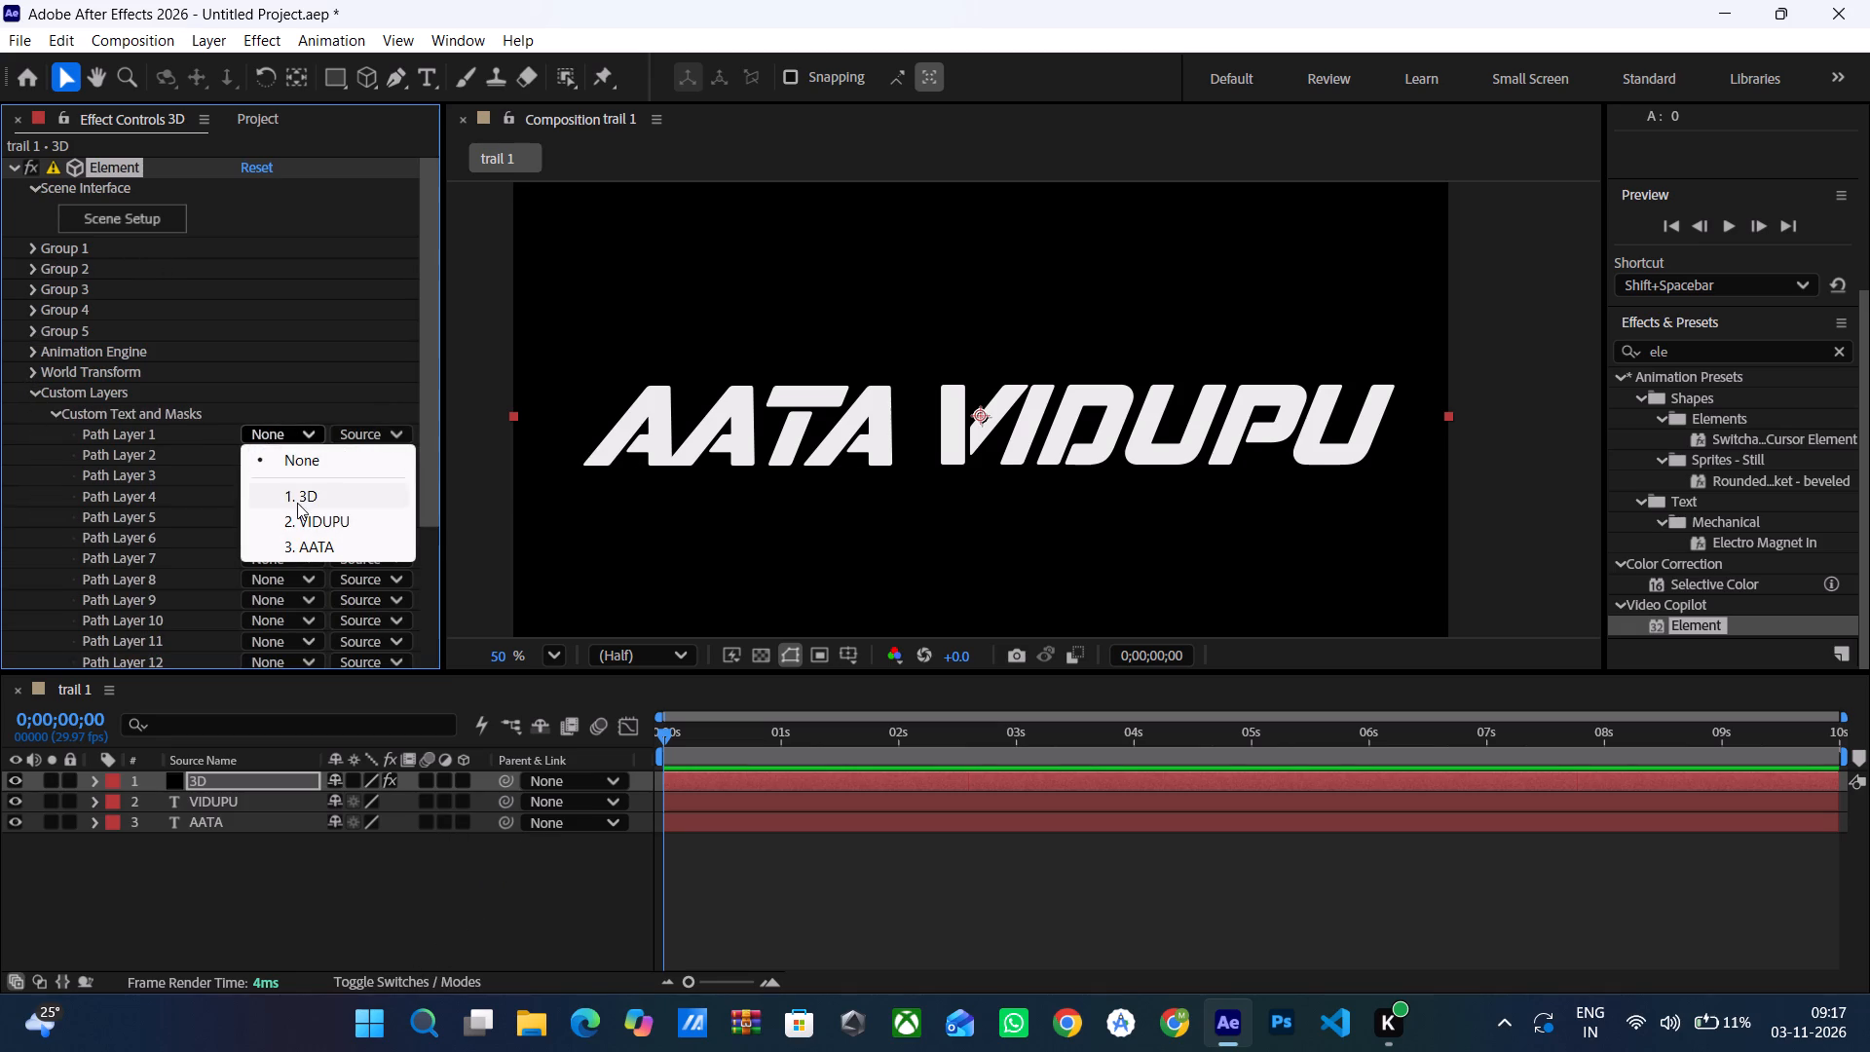
left_click(310, 545)
left_click(305, 455)
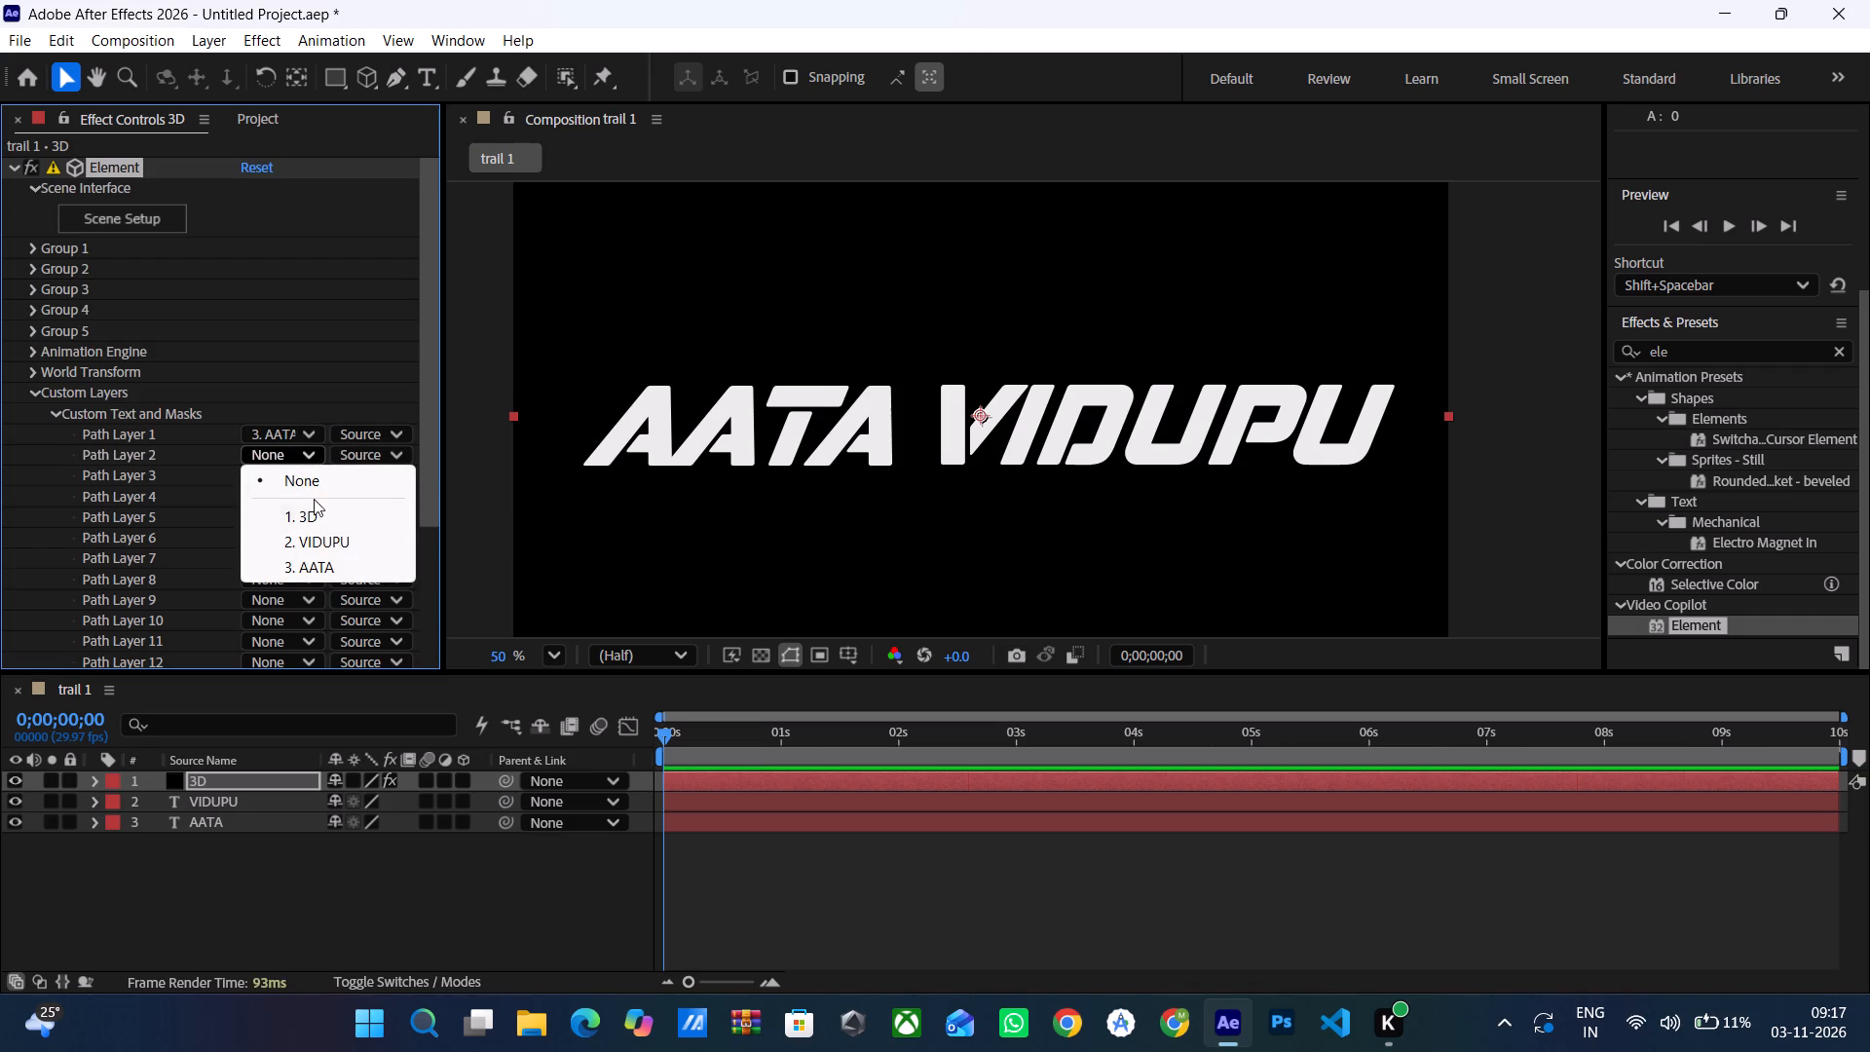
left_click(319, 534)
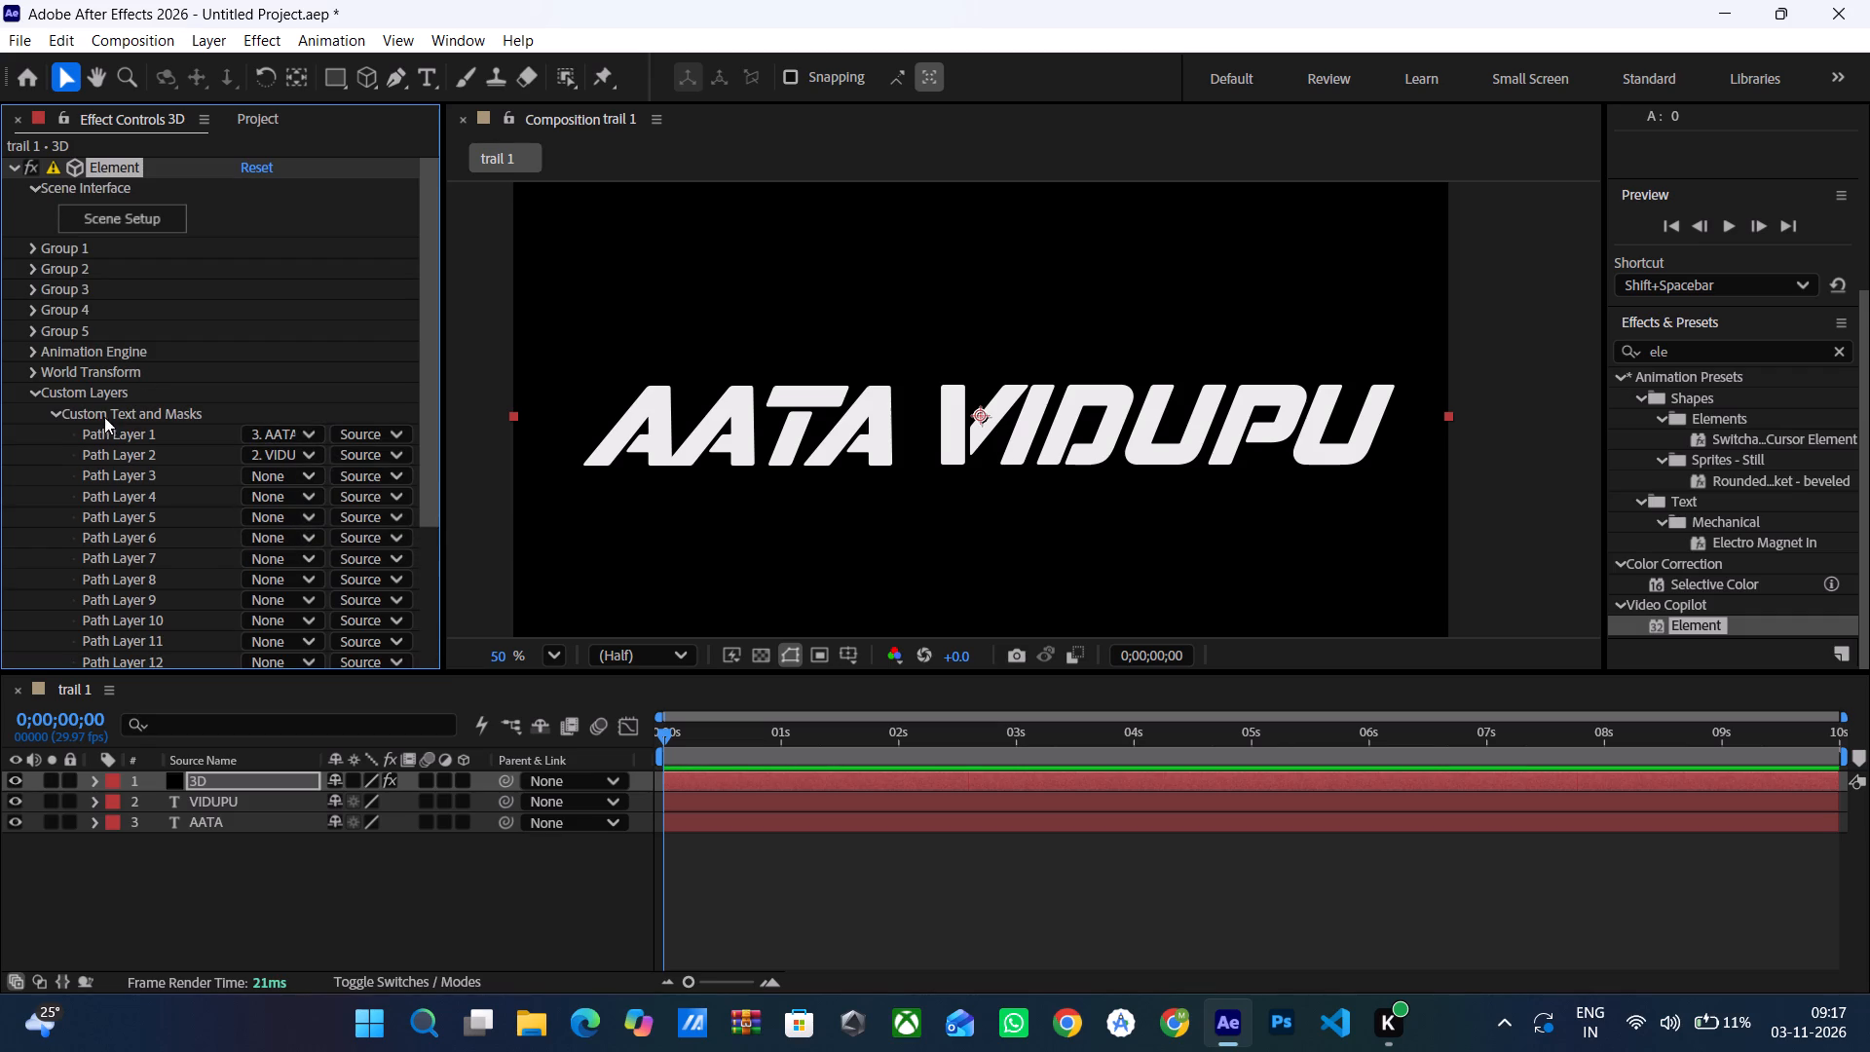
left_click(68, 409)
left_click(25, 389)
Open Element's Scene Setup and add an extrusion model of the AATA text using Custom Path 1.
left_click(106, 223)
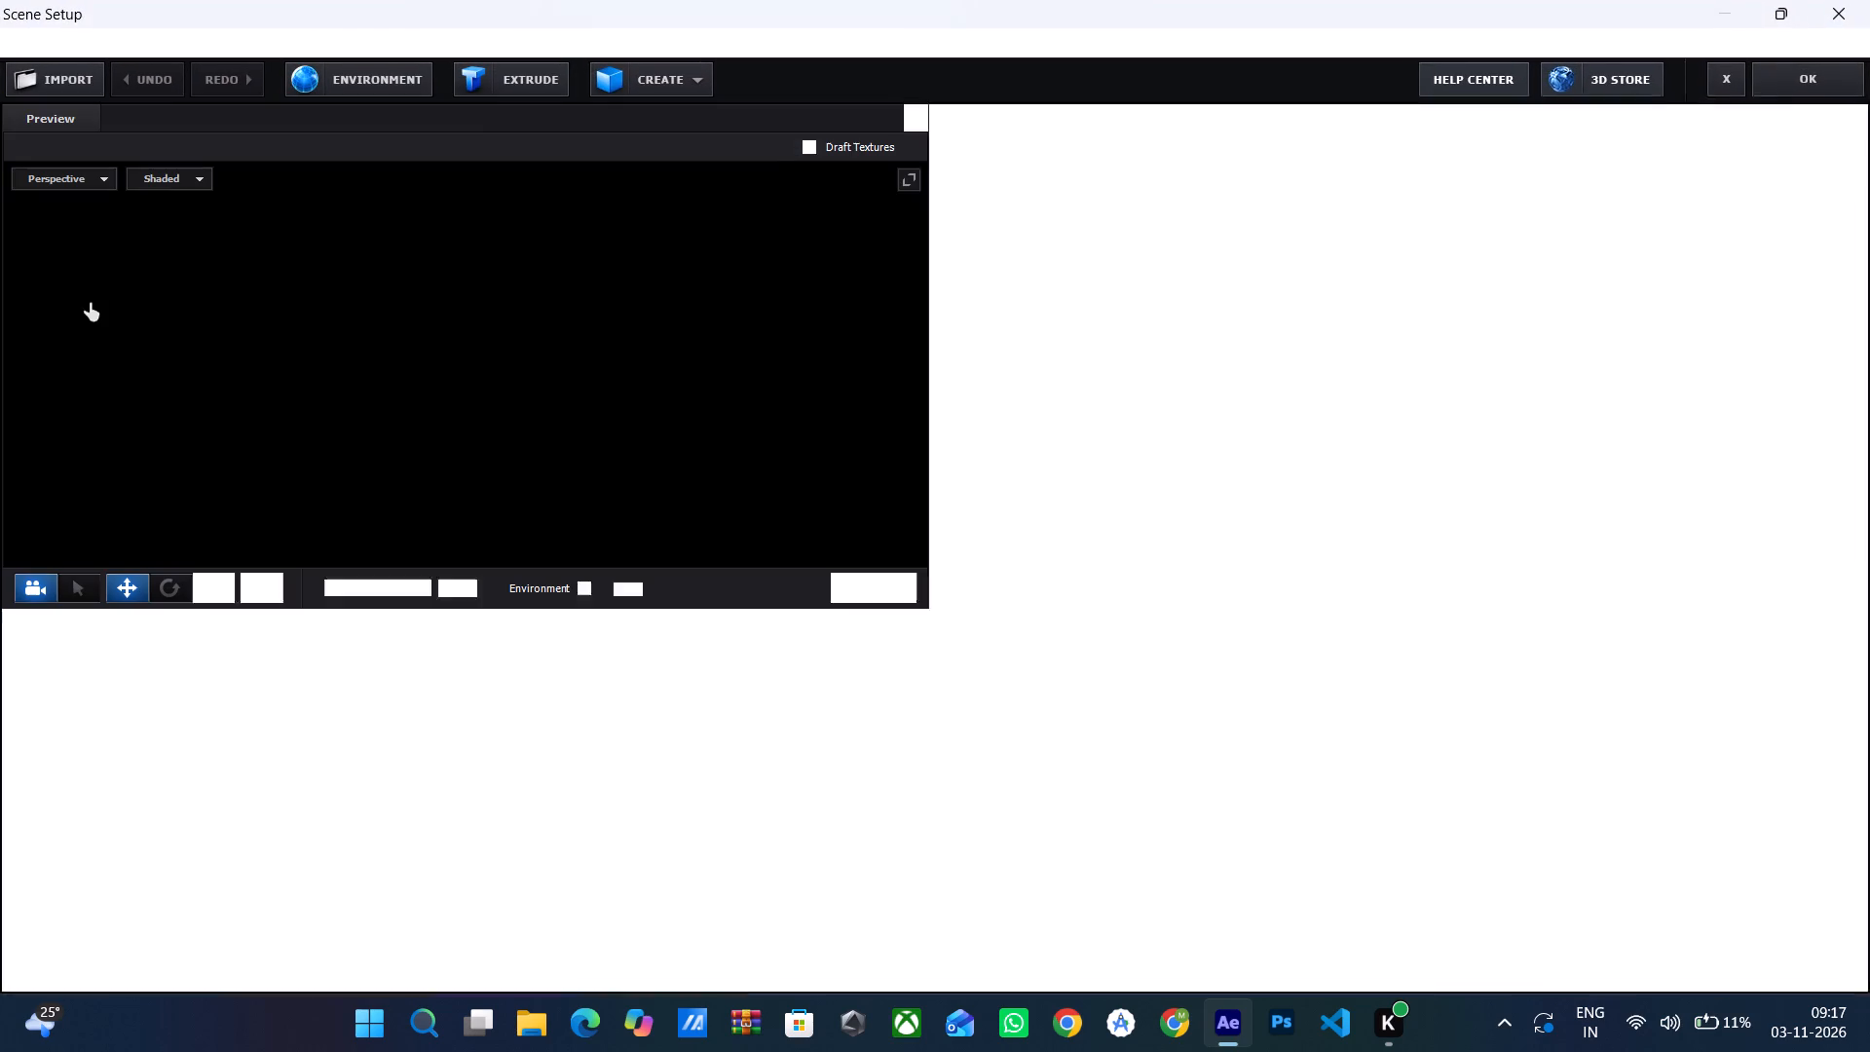
left_click(526, 80)
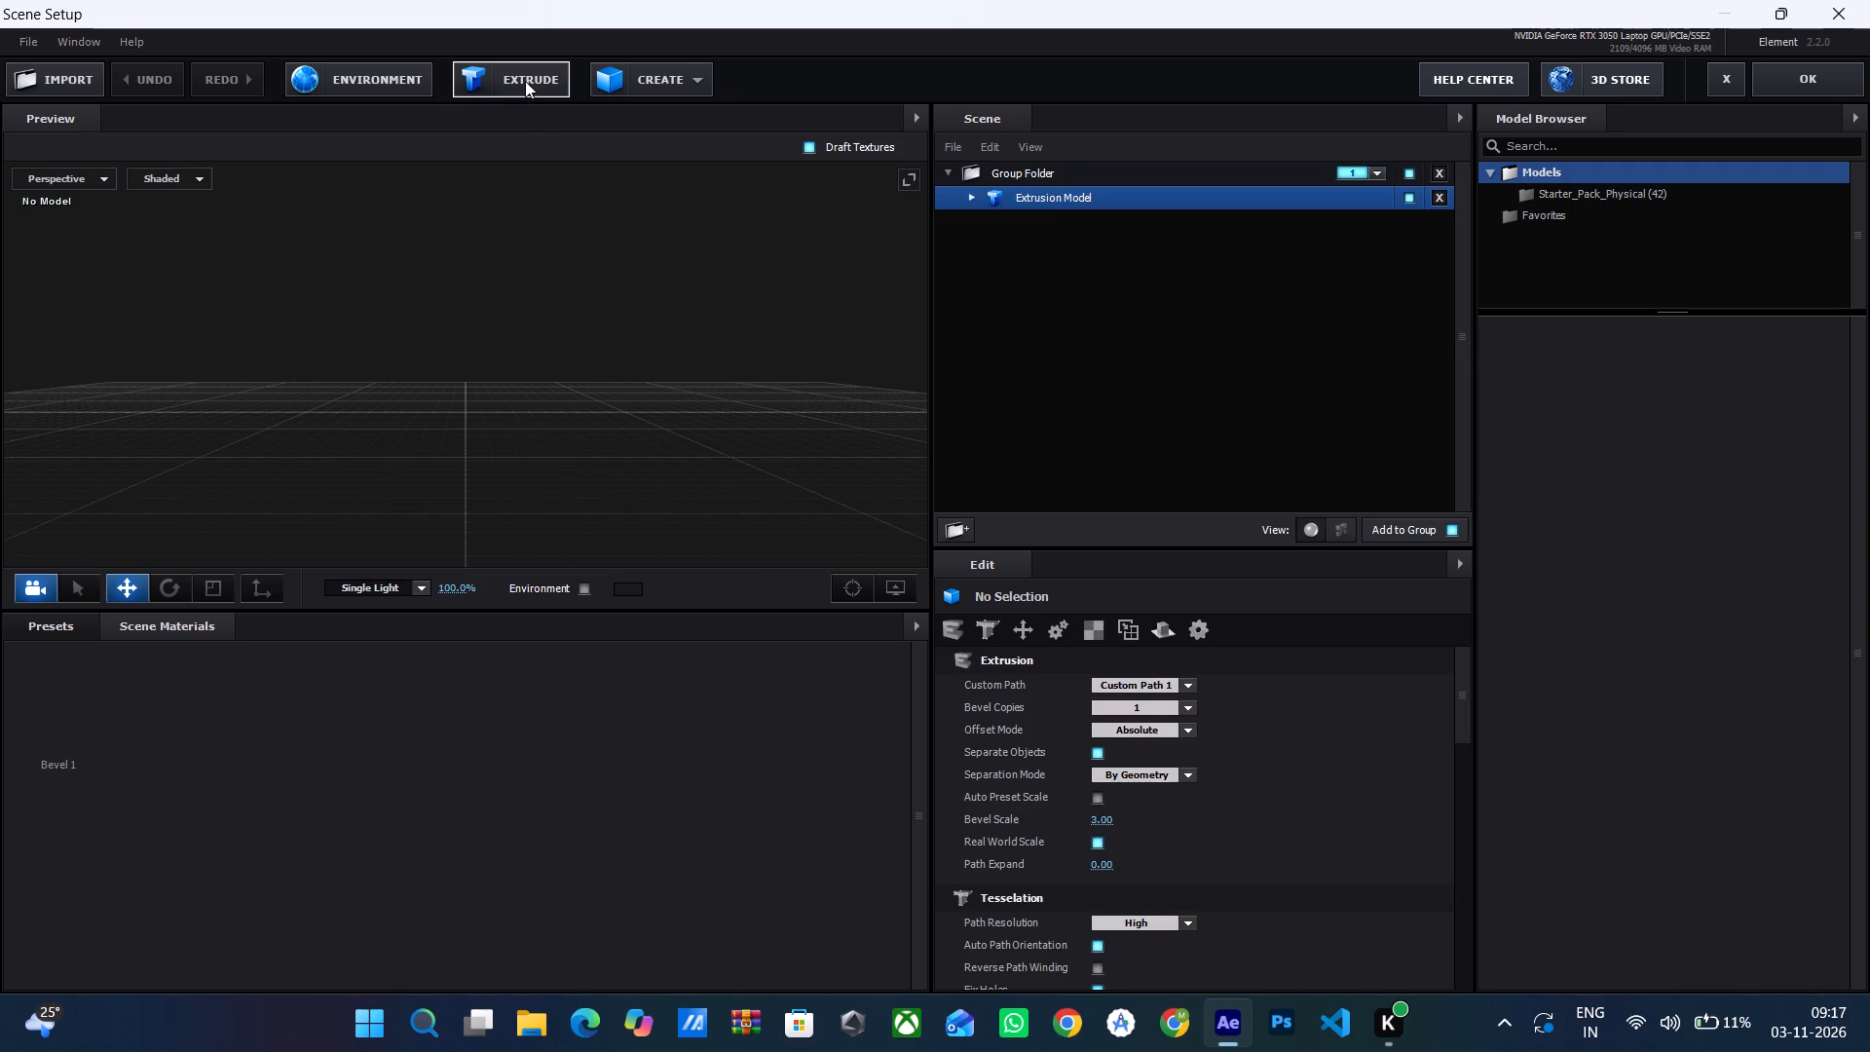
Apply the Chrome material from the Physical presets to the extruded AATA model.
left_click(93, 628)
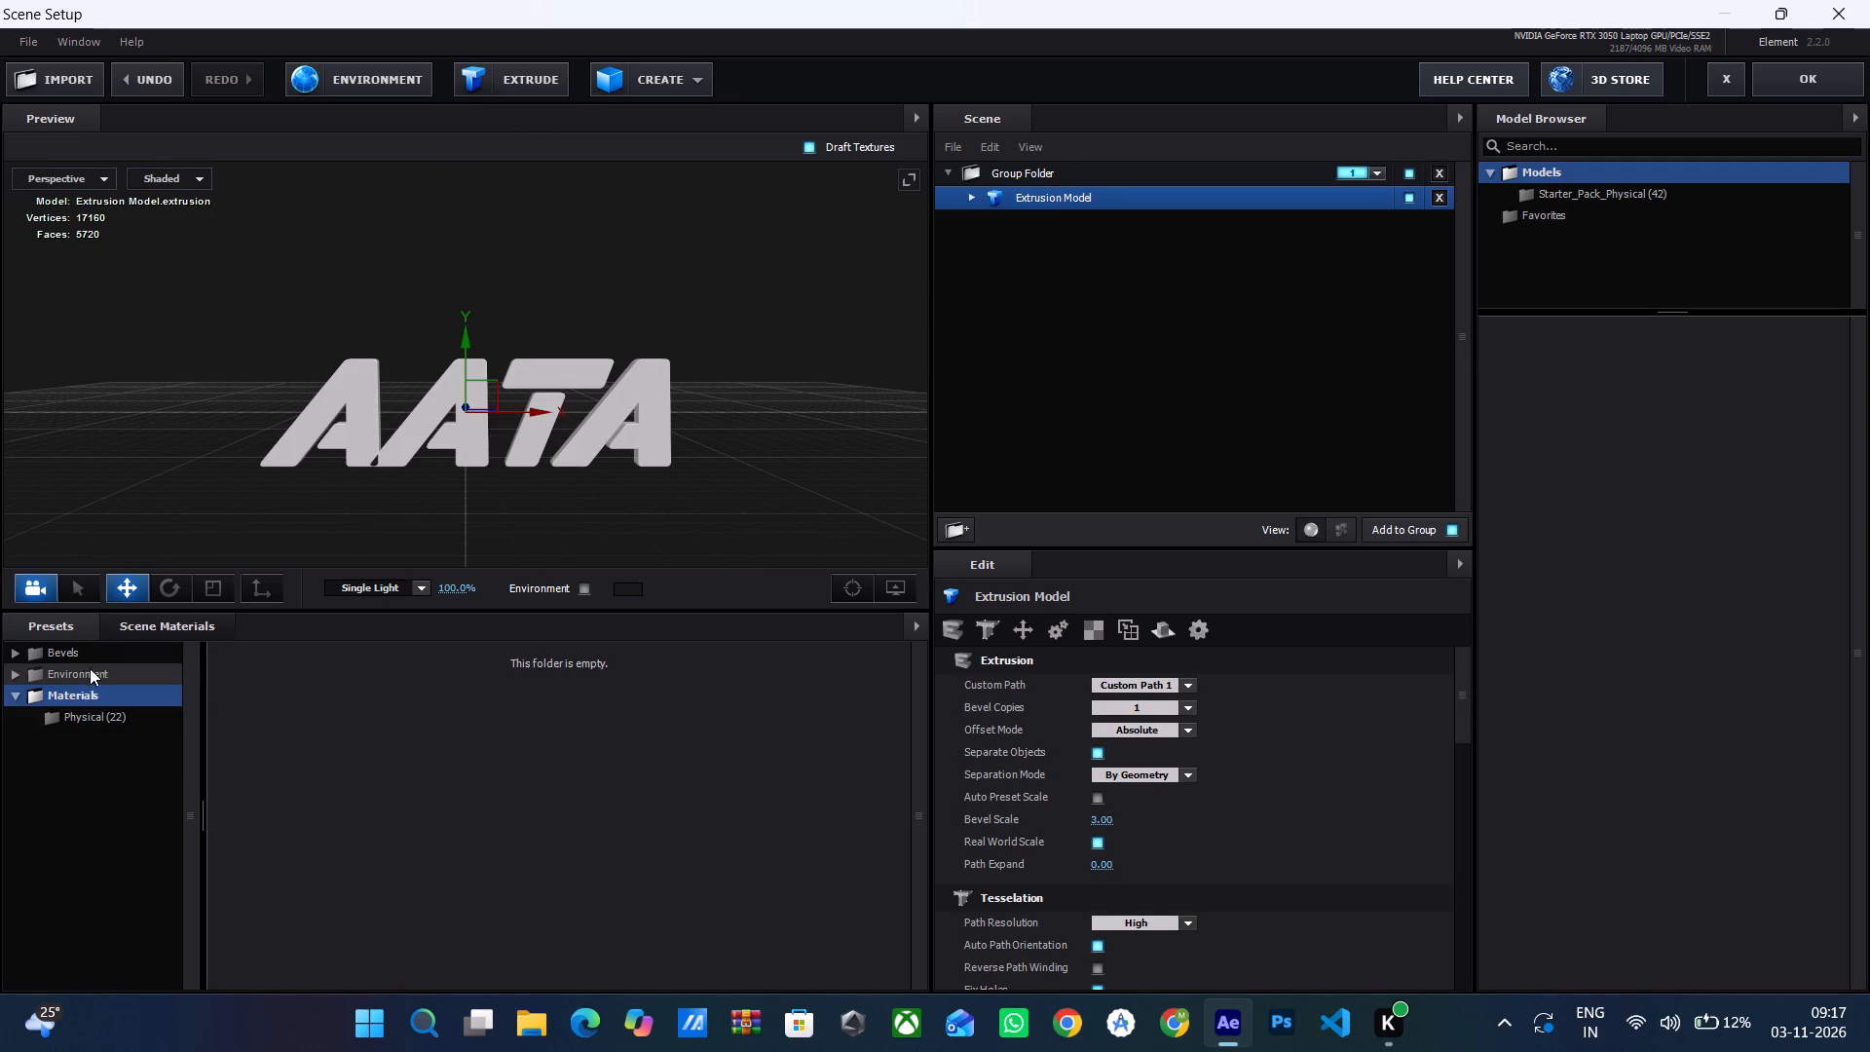
left_click(79, 715)
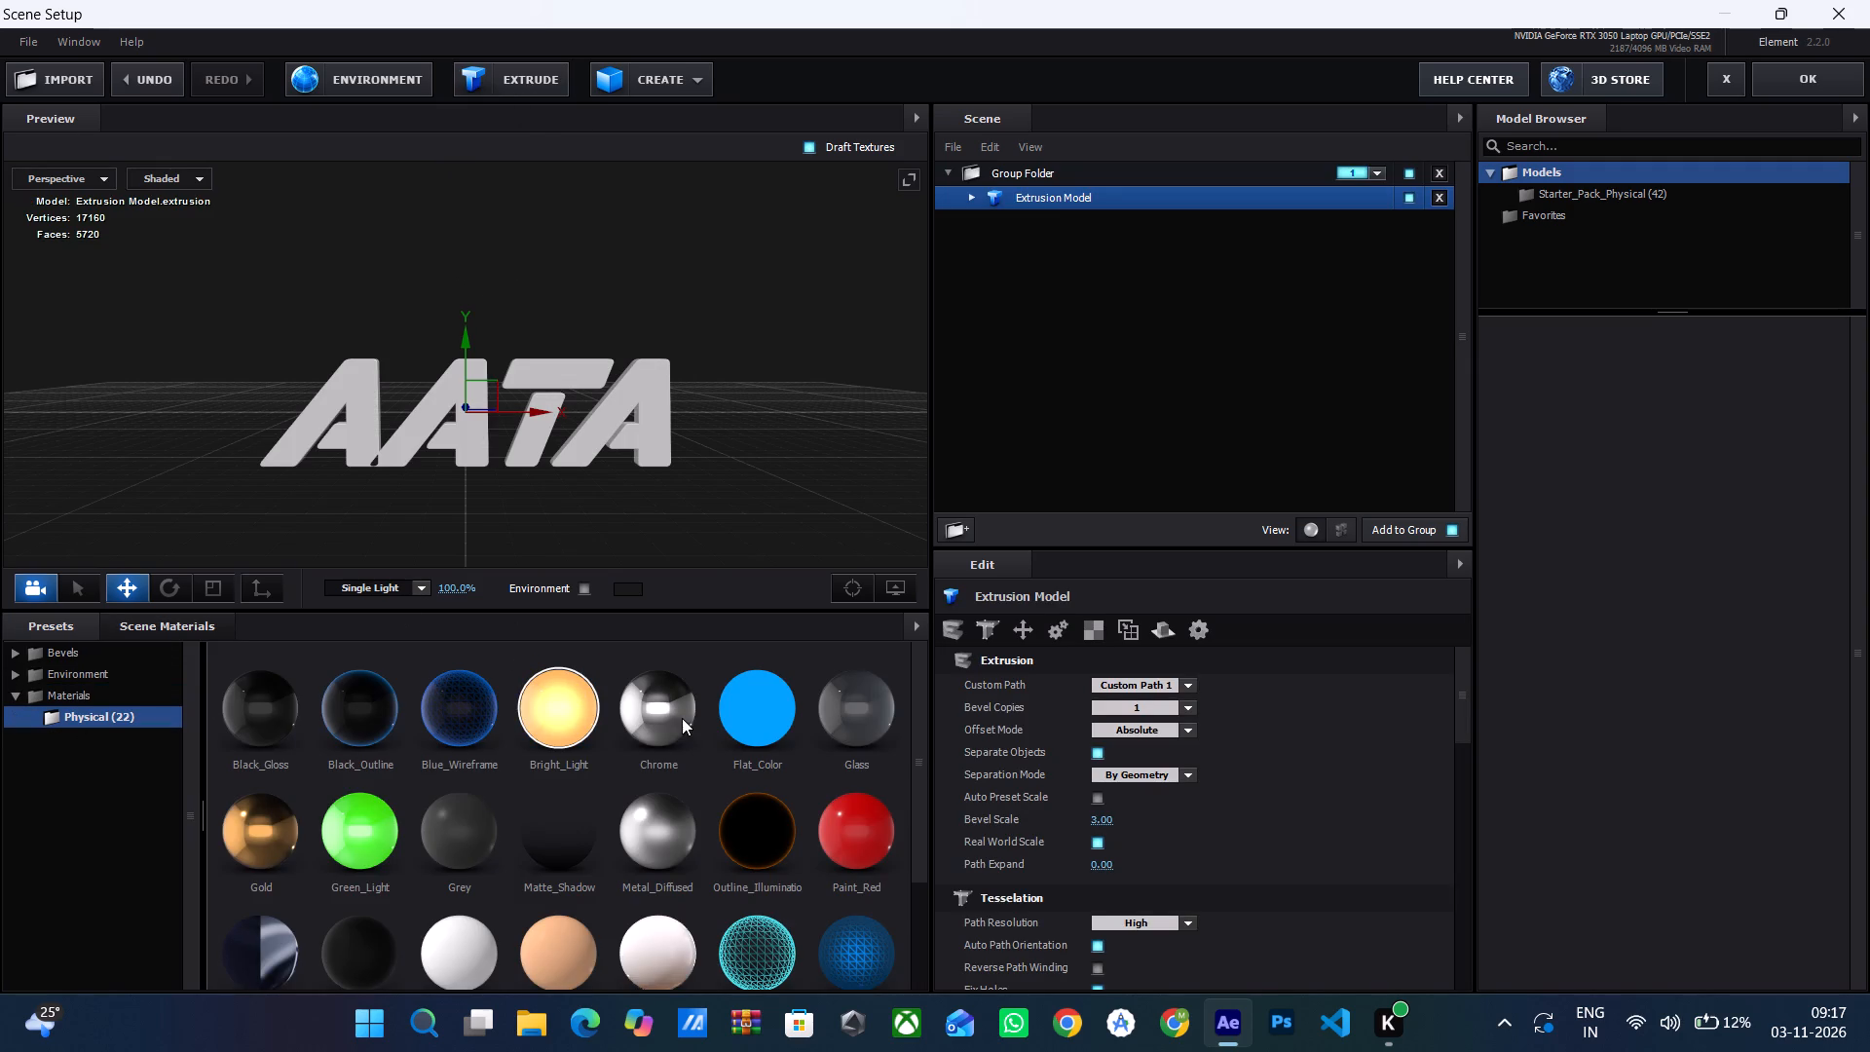
left_click_drag(660, 721, 617, 438)
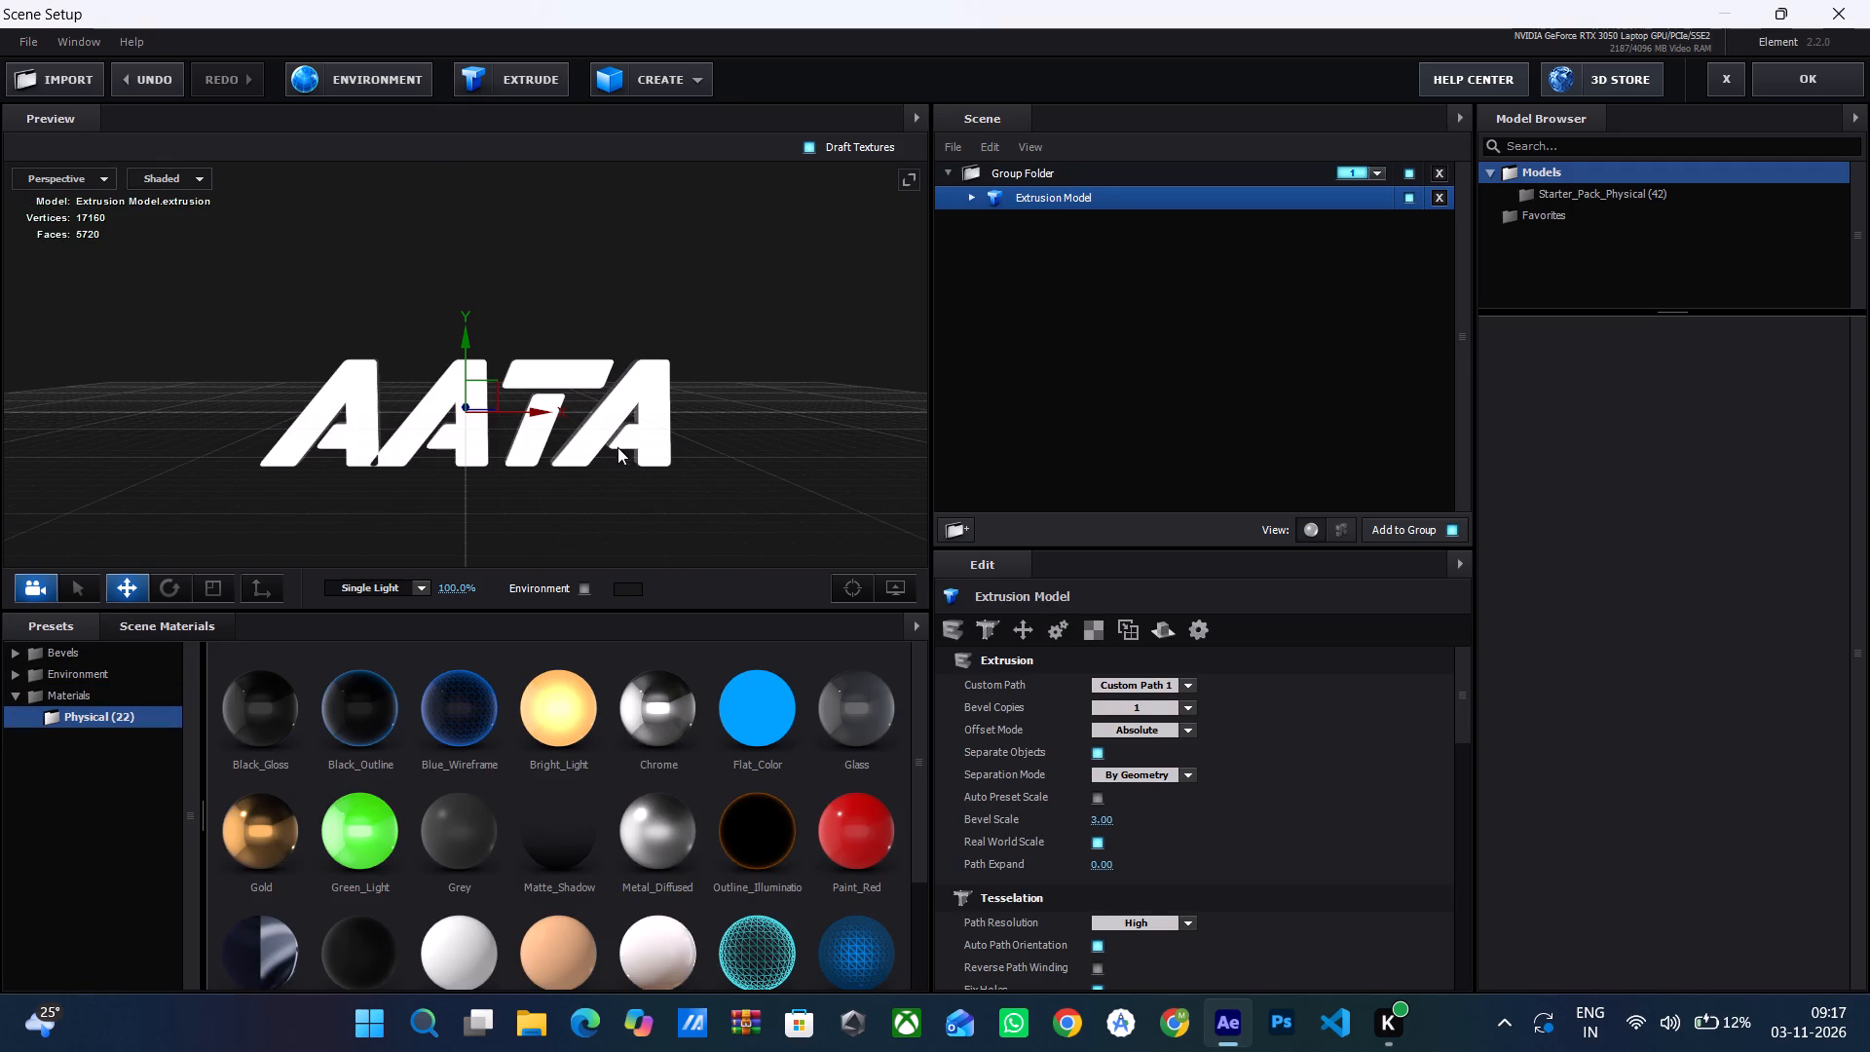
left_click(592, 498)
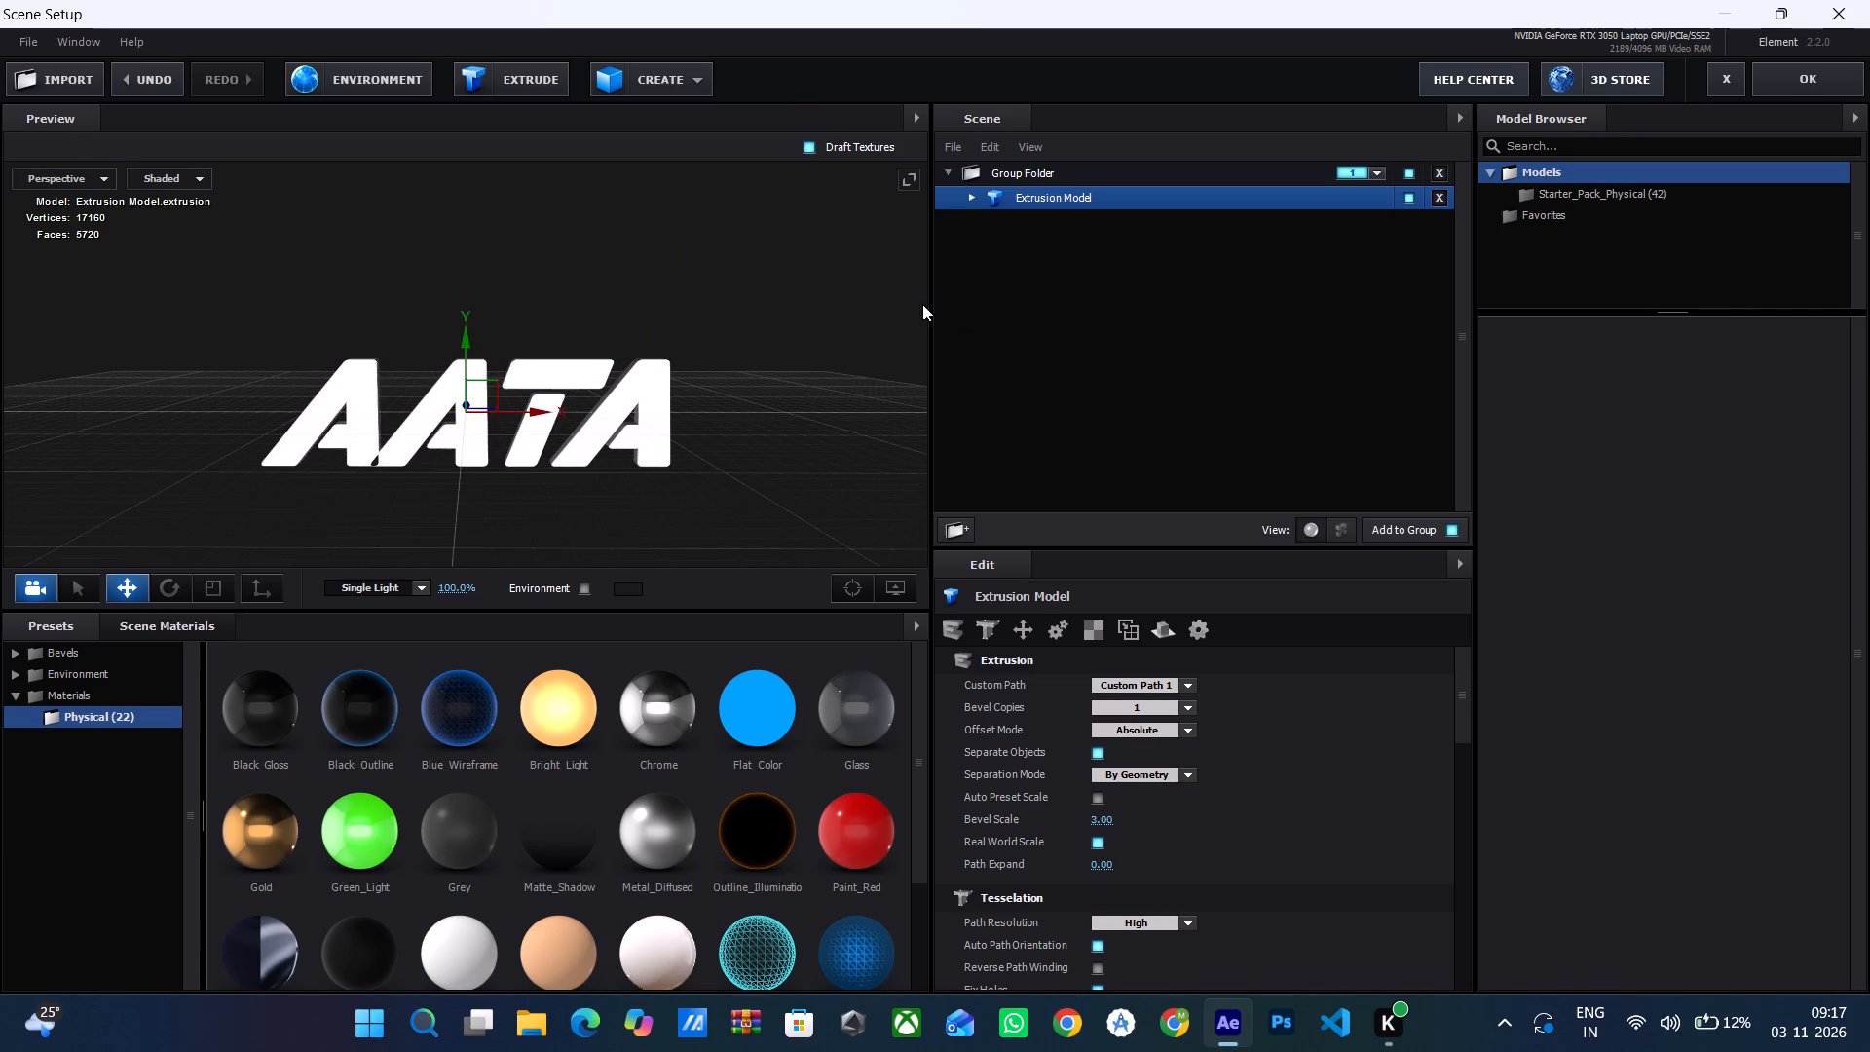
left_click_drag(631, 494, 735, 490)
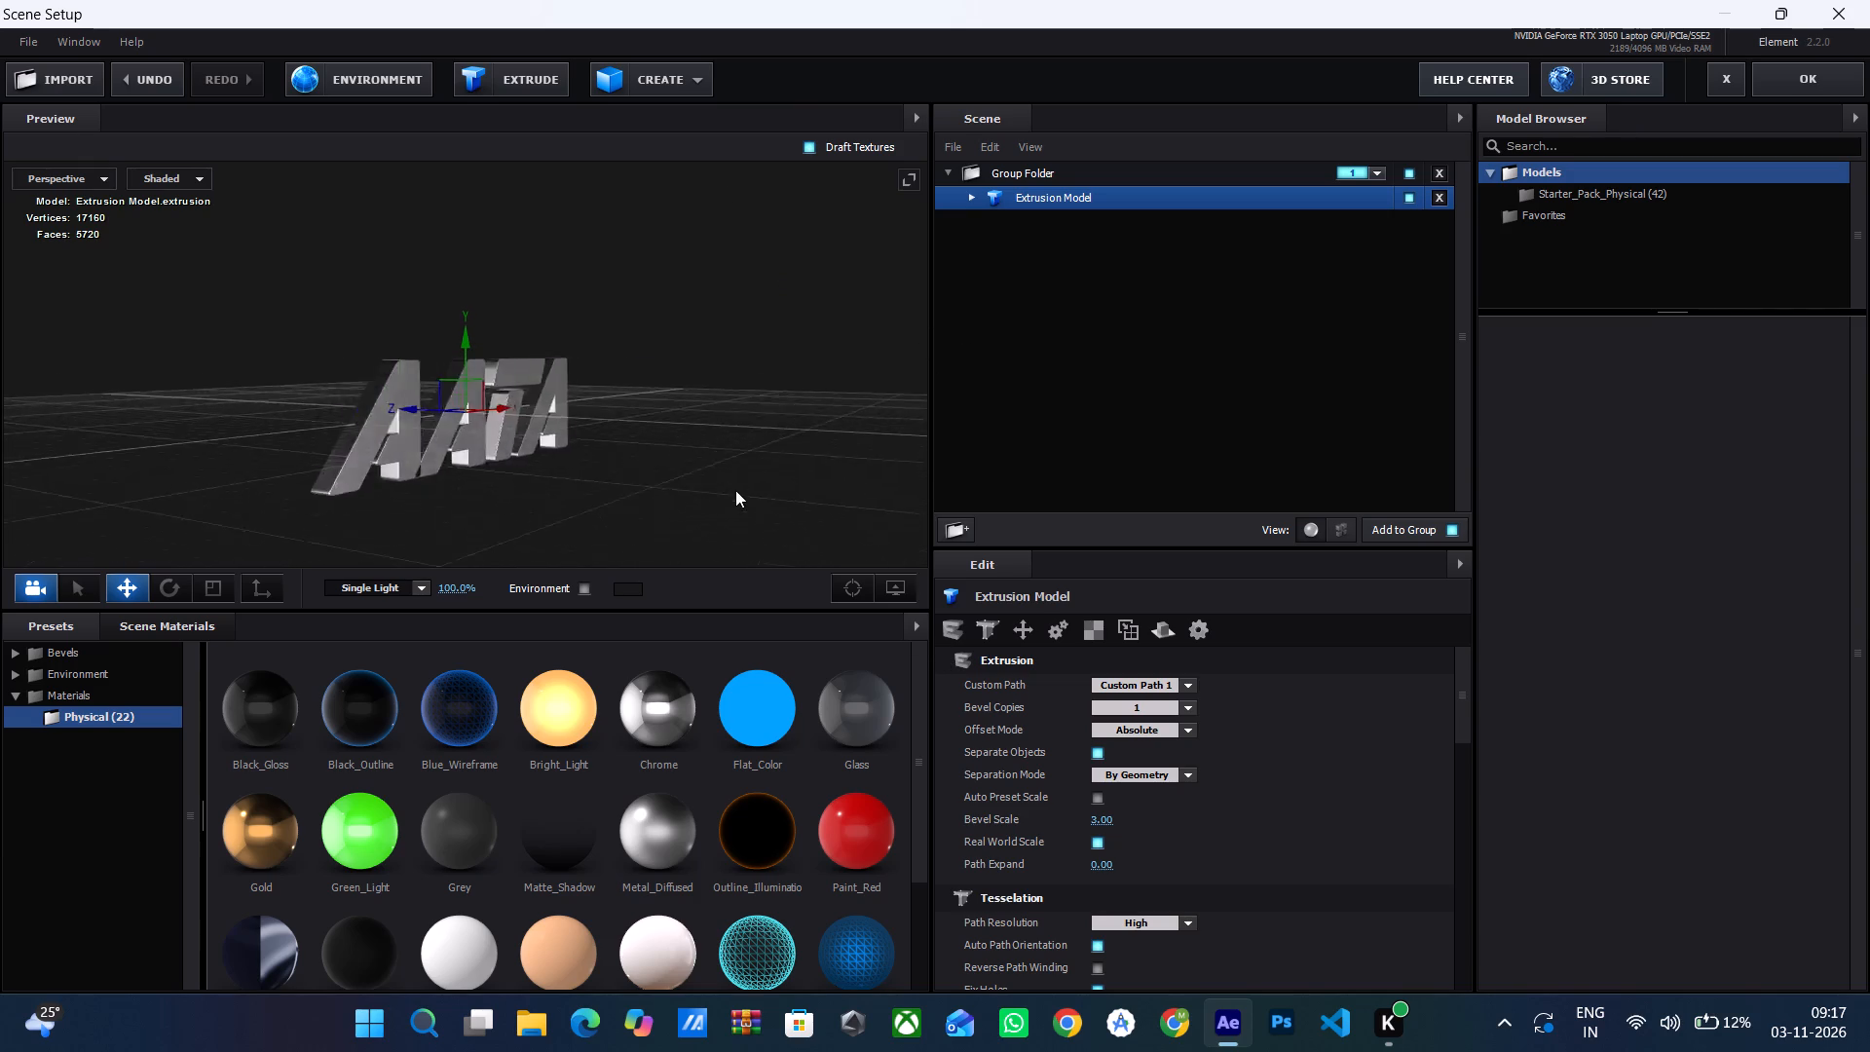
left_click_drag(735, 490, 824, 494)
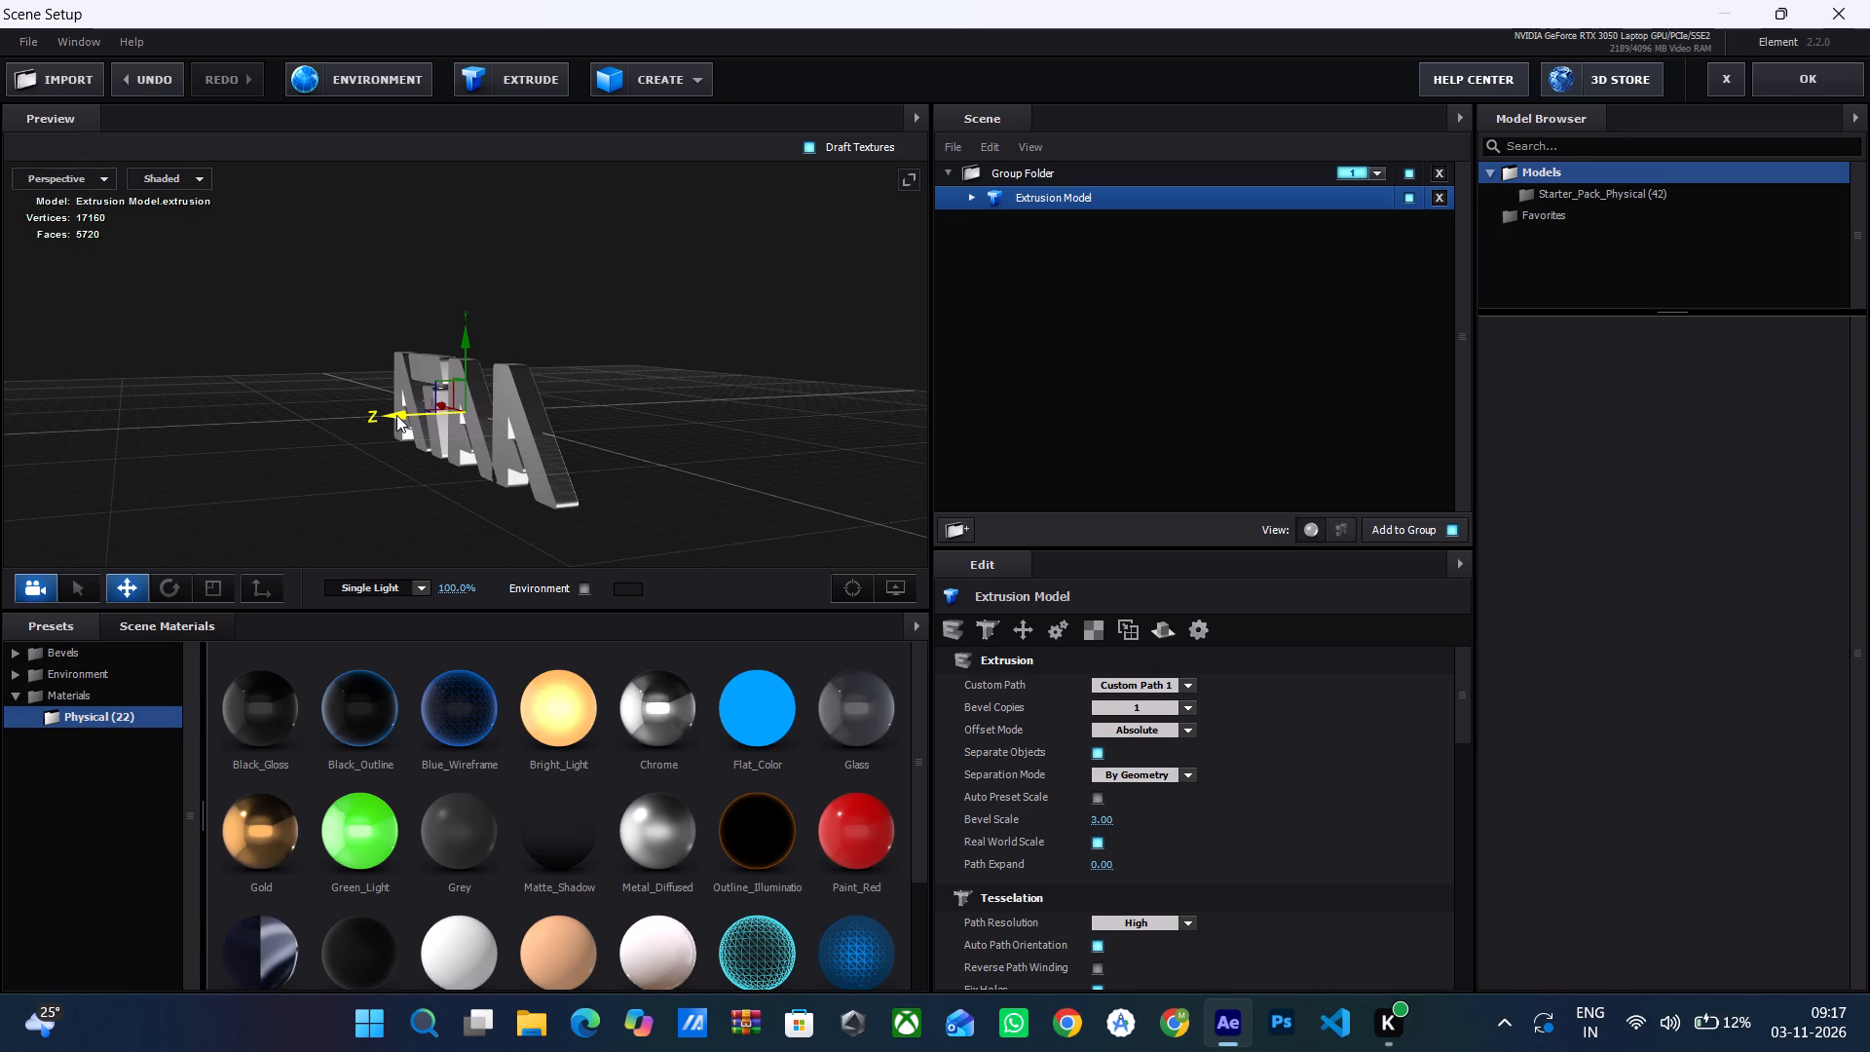
Scale the extruded AATA model slightly deeper along its Z axis in the scene preview.
left_click_drag(396, 415, 394, 414)
key("r")
key("r")
key("r")
key("r")
key("r")
key("r")
key("r")
key("r")
key("r")
key("r")
key("r")
key("r")
key("r")
key("r")
key("r")
key("r")
key("r")
key("r")
key("r")
key("r")
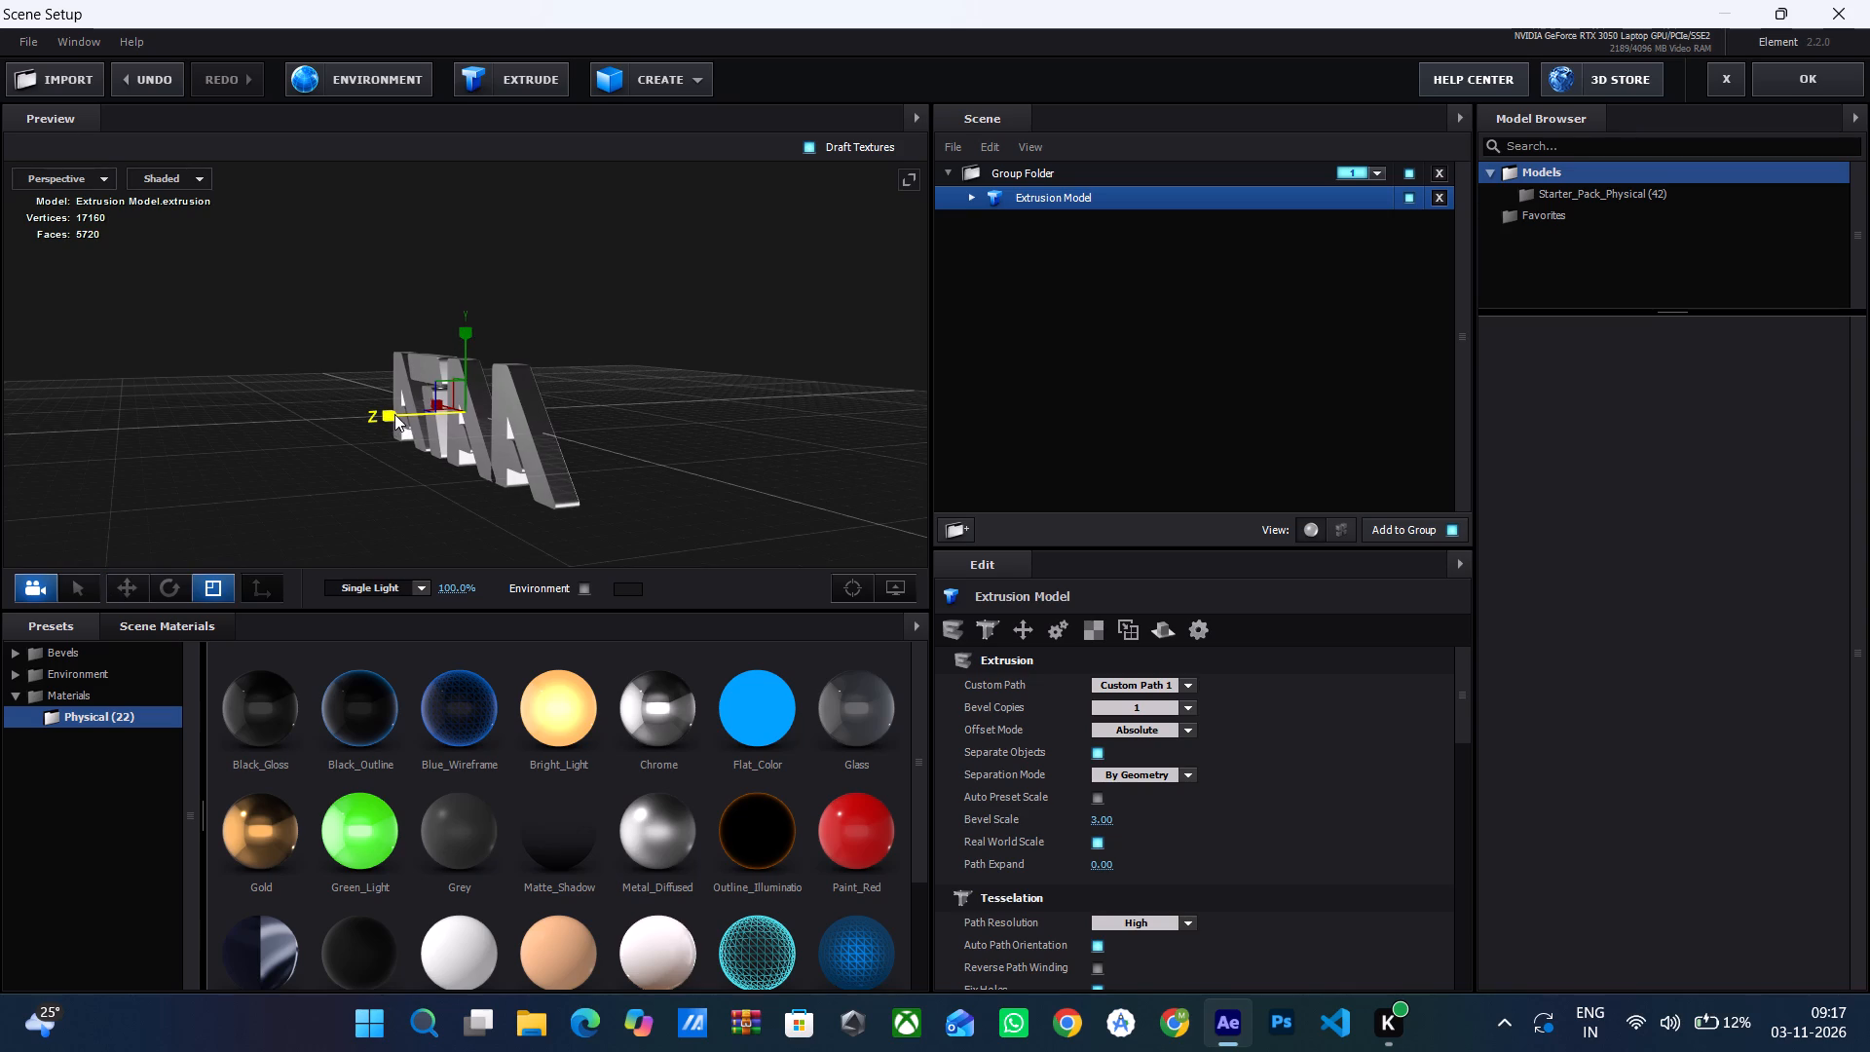
left_click_drag(394, 414, 387, 414)
Scale the AATA model slightly wider along X and taller along Y, viewing it from the front.
left_click_drag(748, 327, 555, 363)
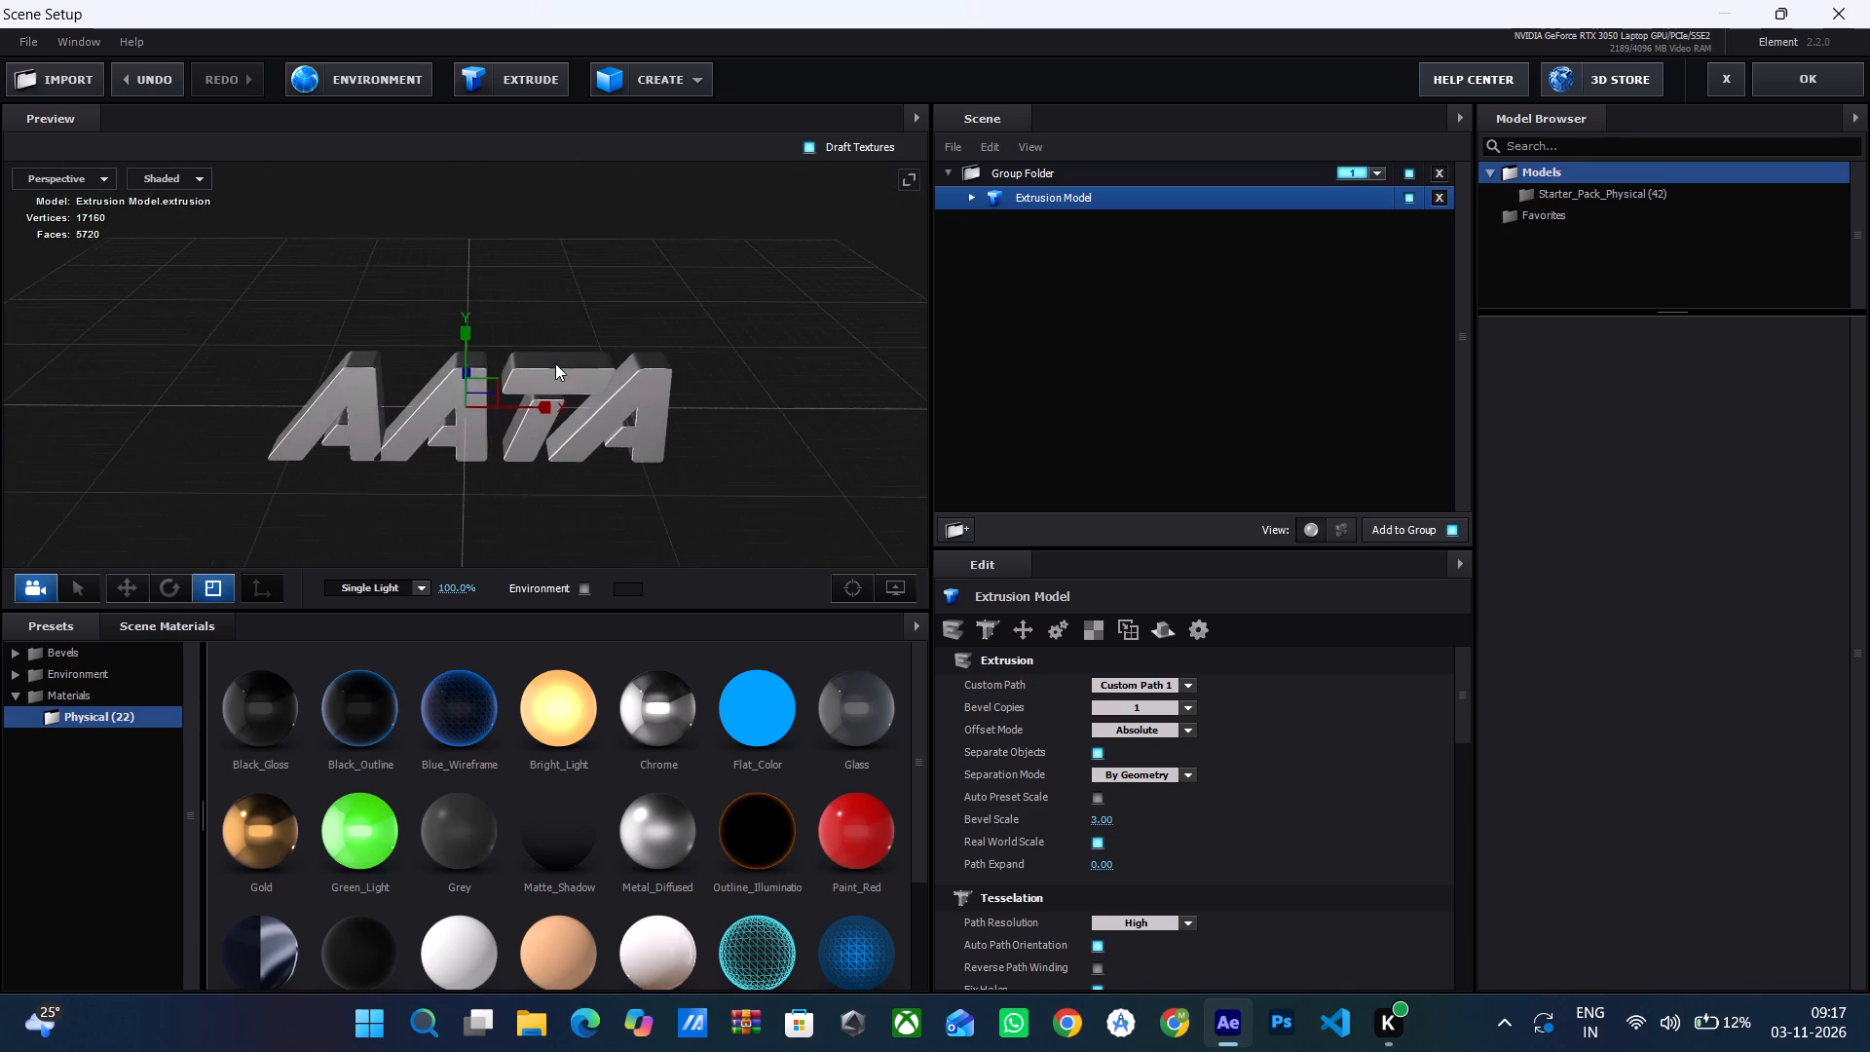
left_click_drag(555, 363, 544, 319)
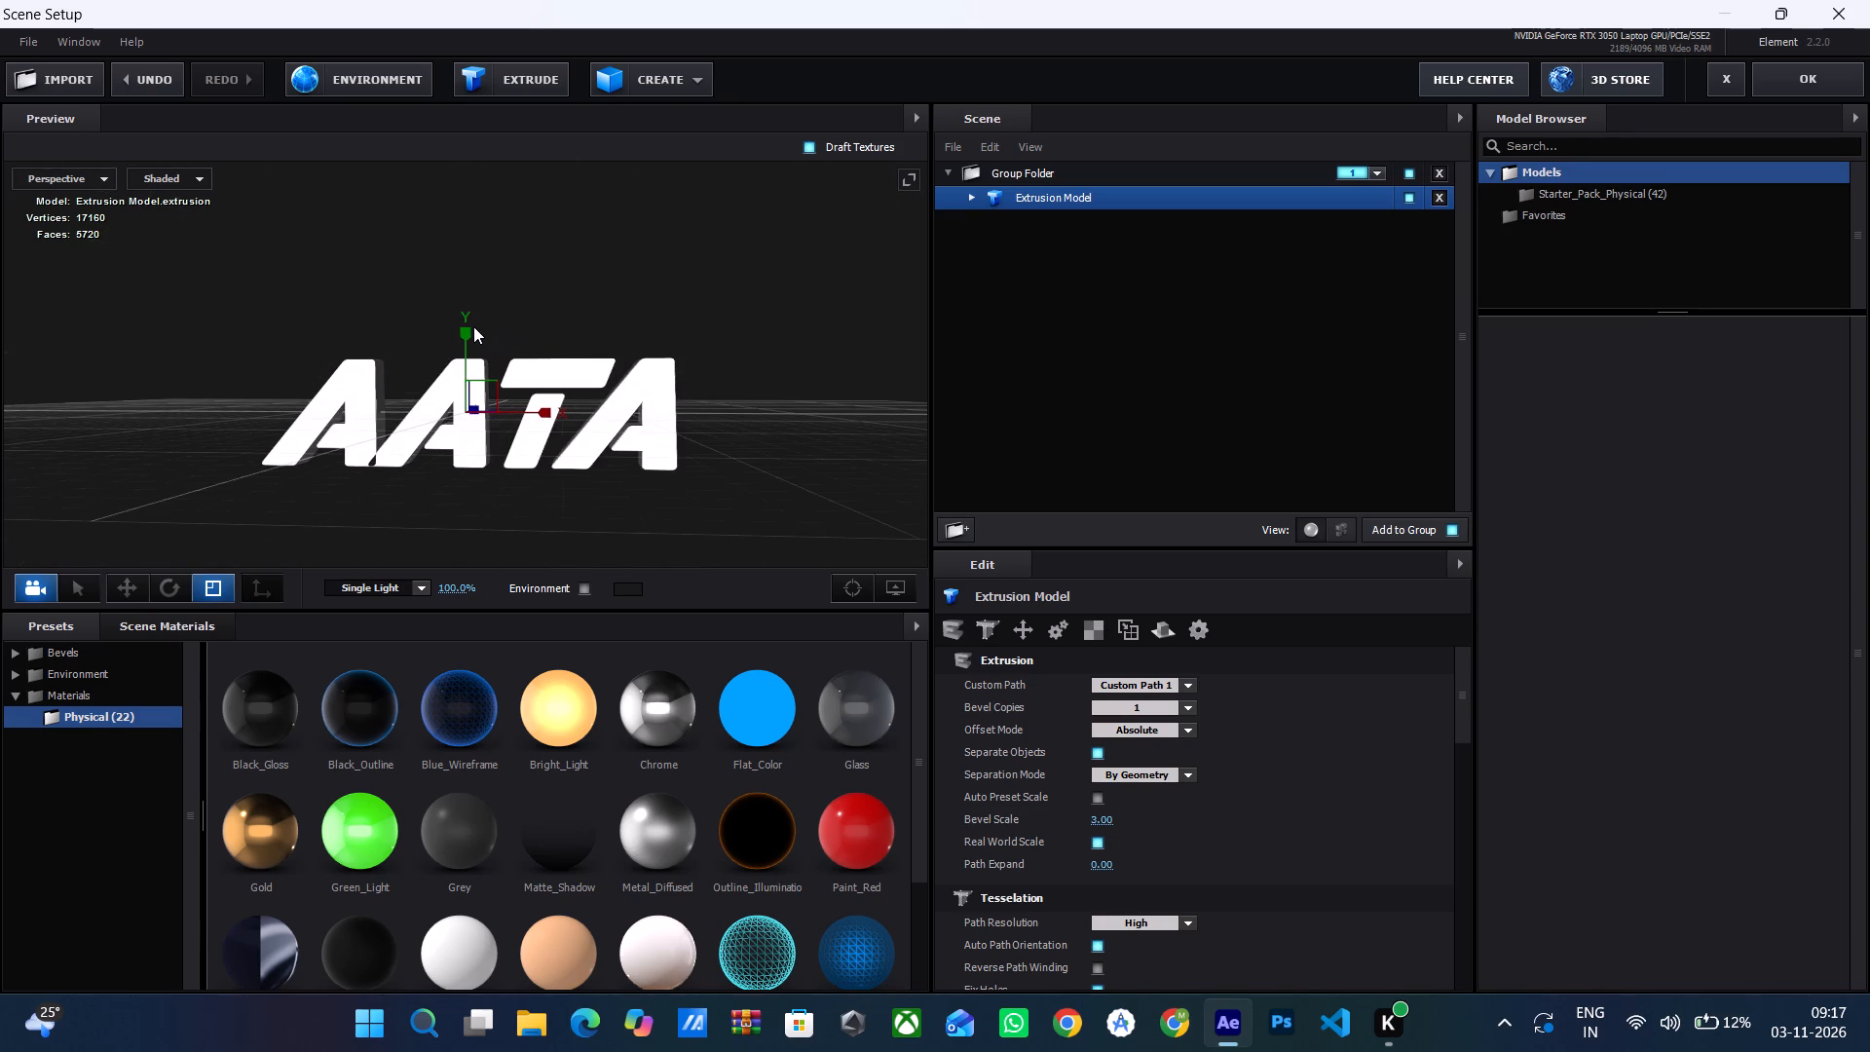
left_click_drag(468, 329, 472, 308)
key("r")
key("r")
key("r")
key("r")
key("r")
key("r")
key("r")
key("r")
key("r")
key("r")
key("r")
key("r")
key("r")
key("r")
left_click(762, 371)
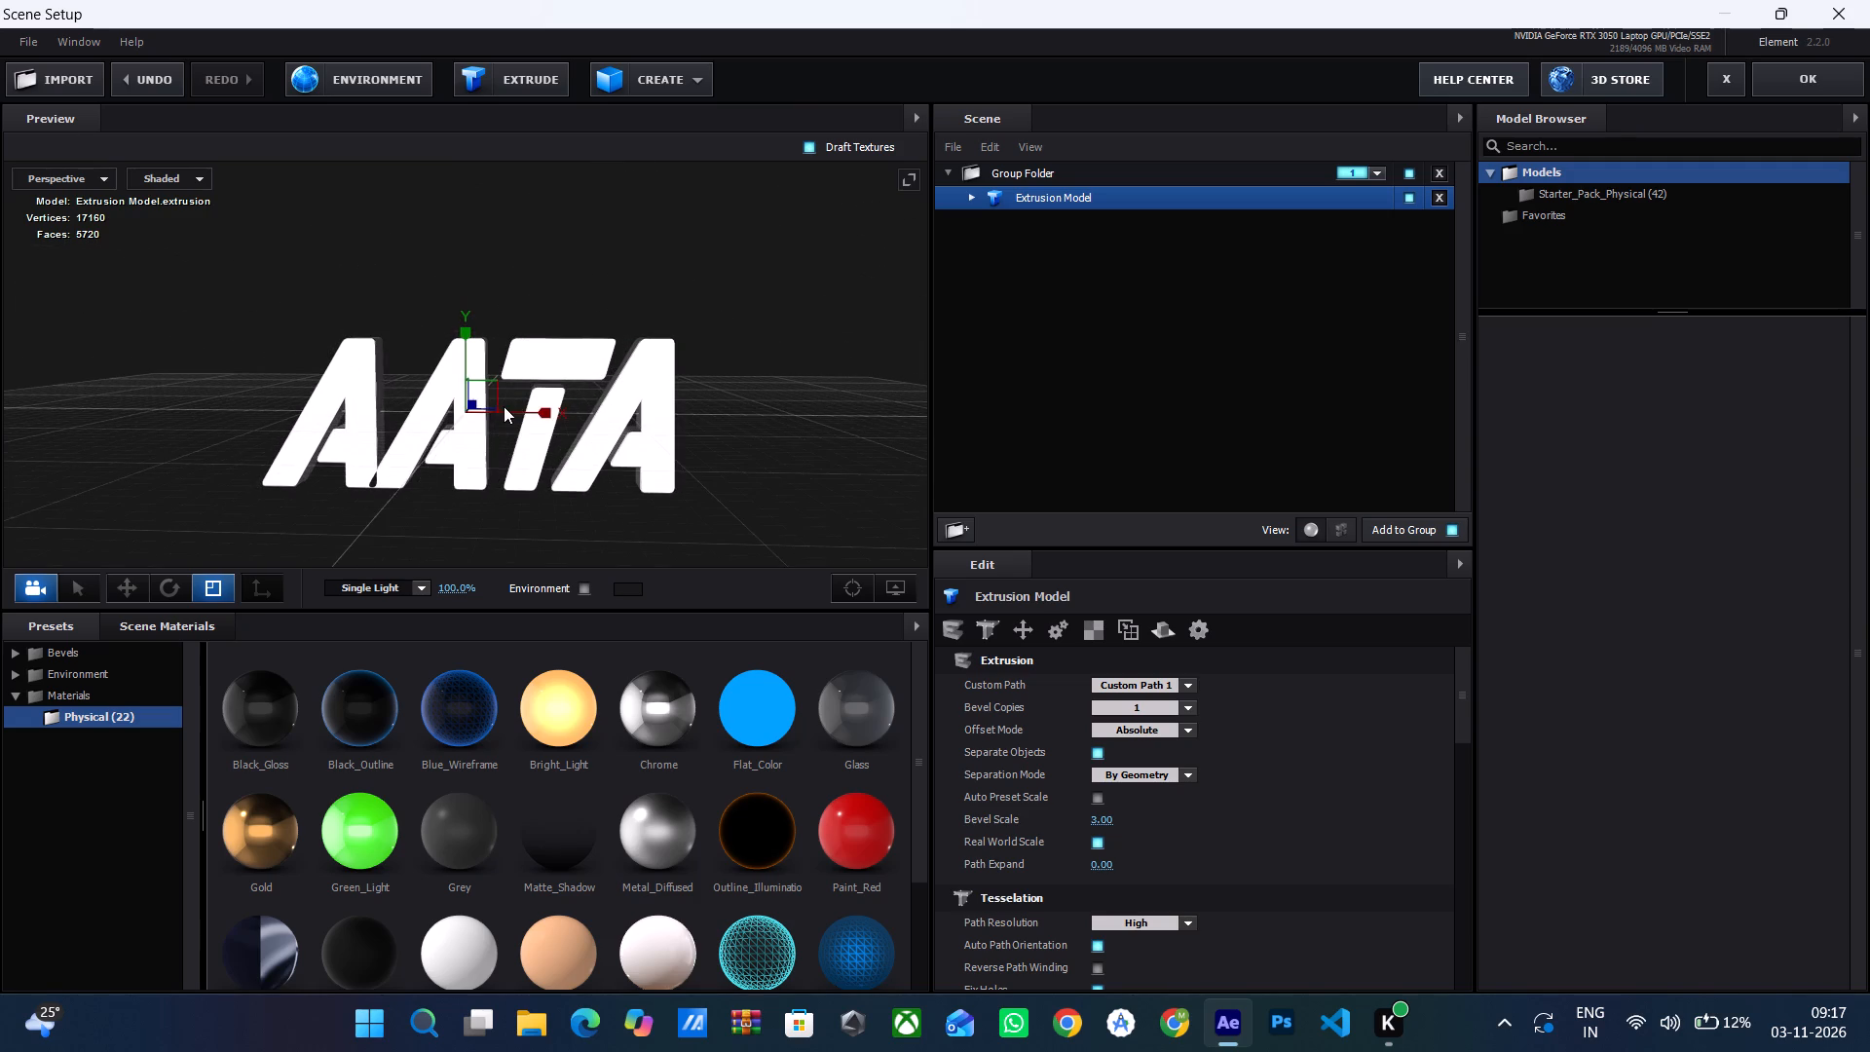
left_click_drag(505, 408, 533, 406)
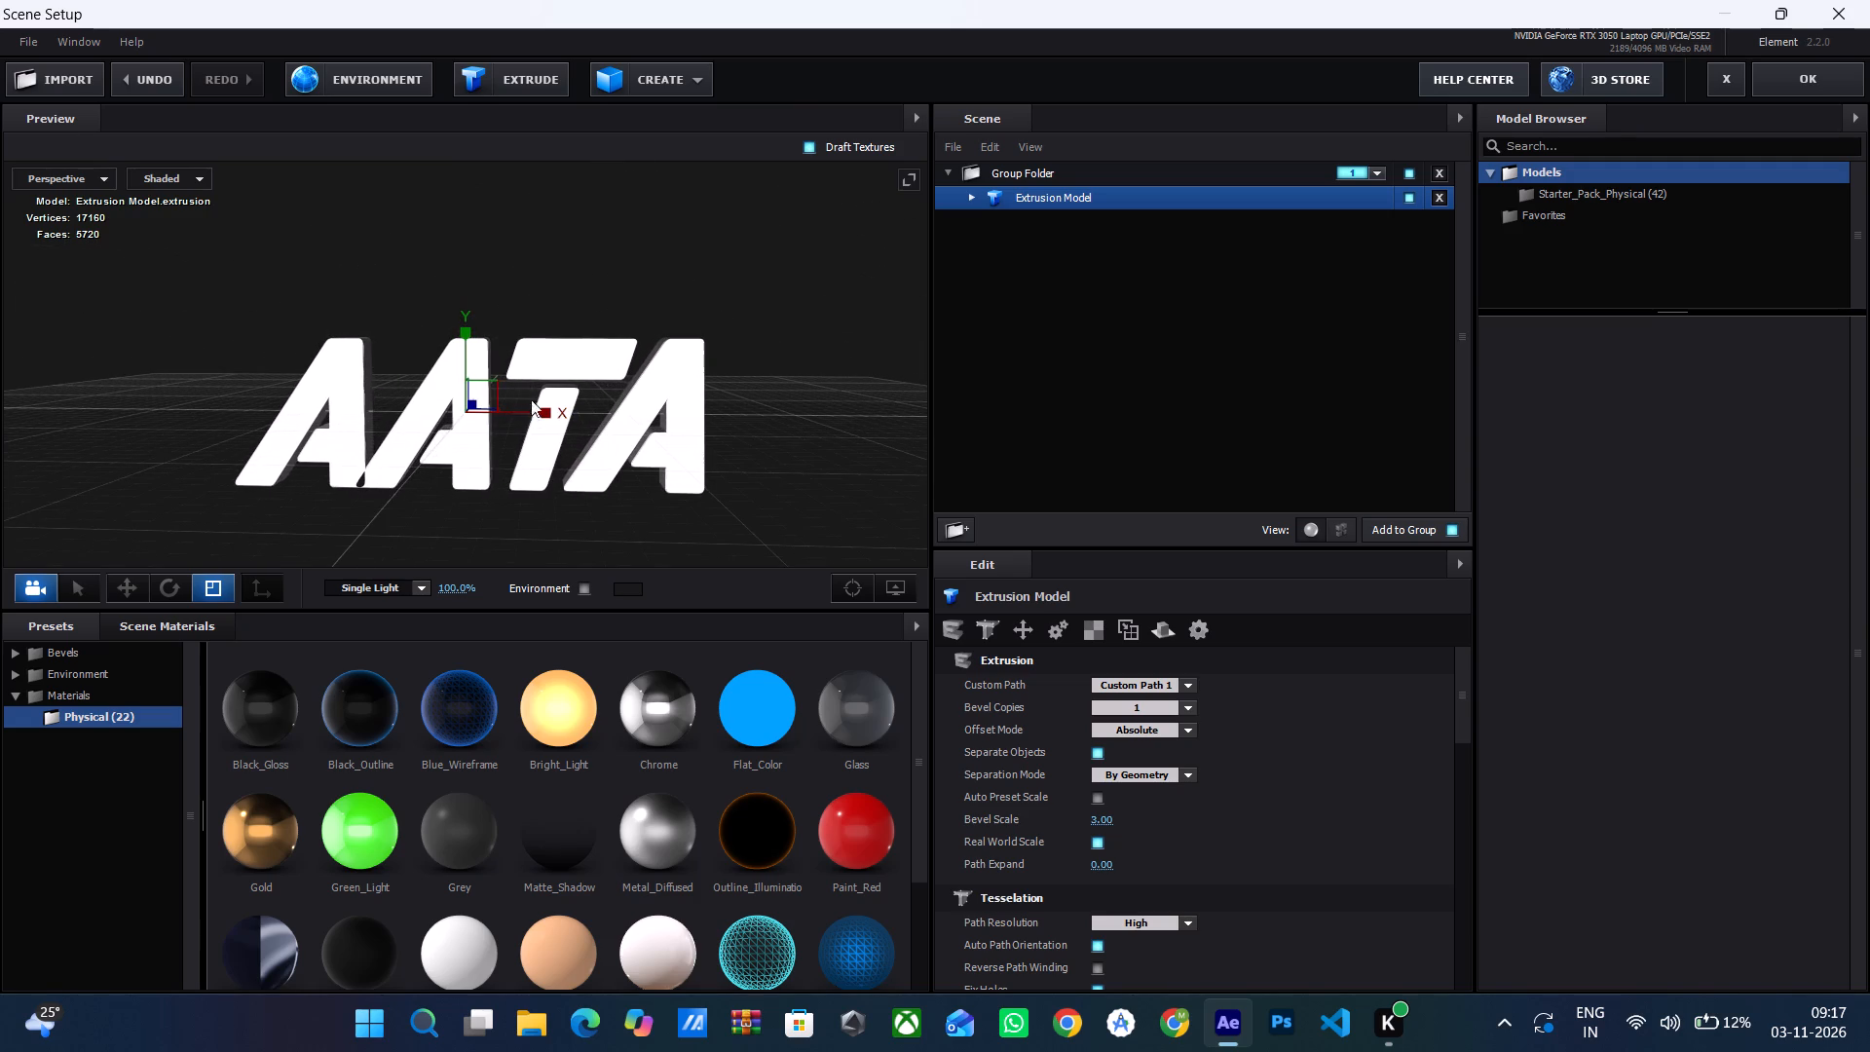
left_click_drag(465, 332, 465, 311)
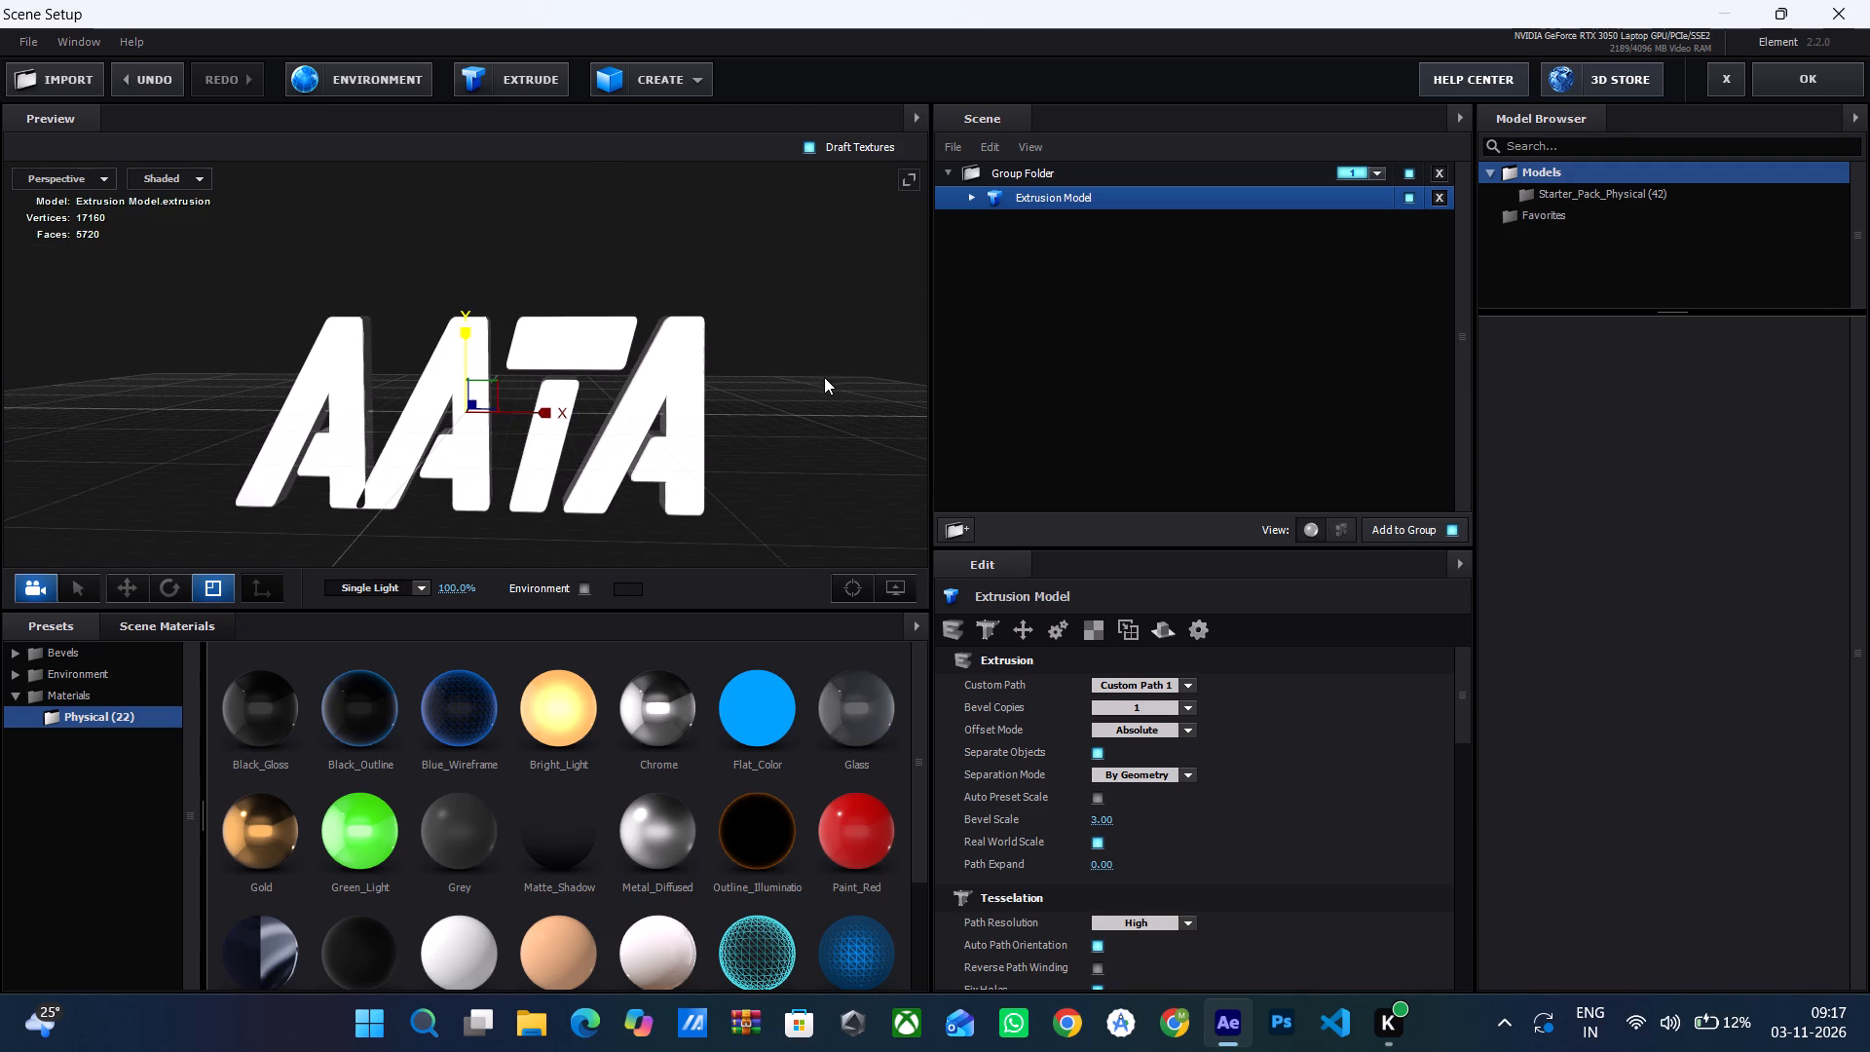
left_click_drag(801, 396, 807, 387)
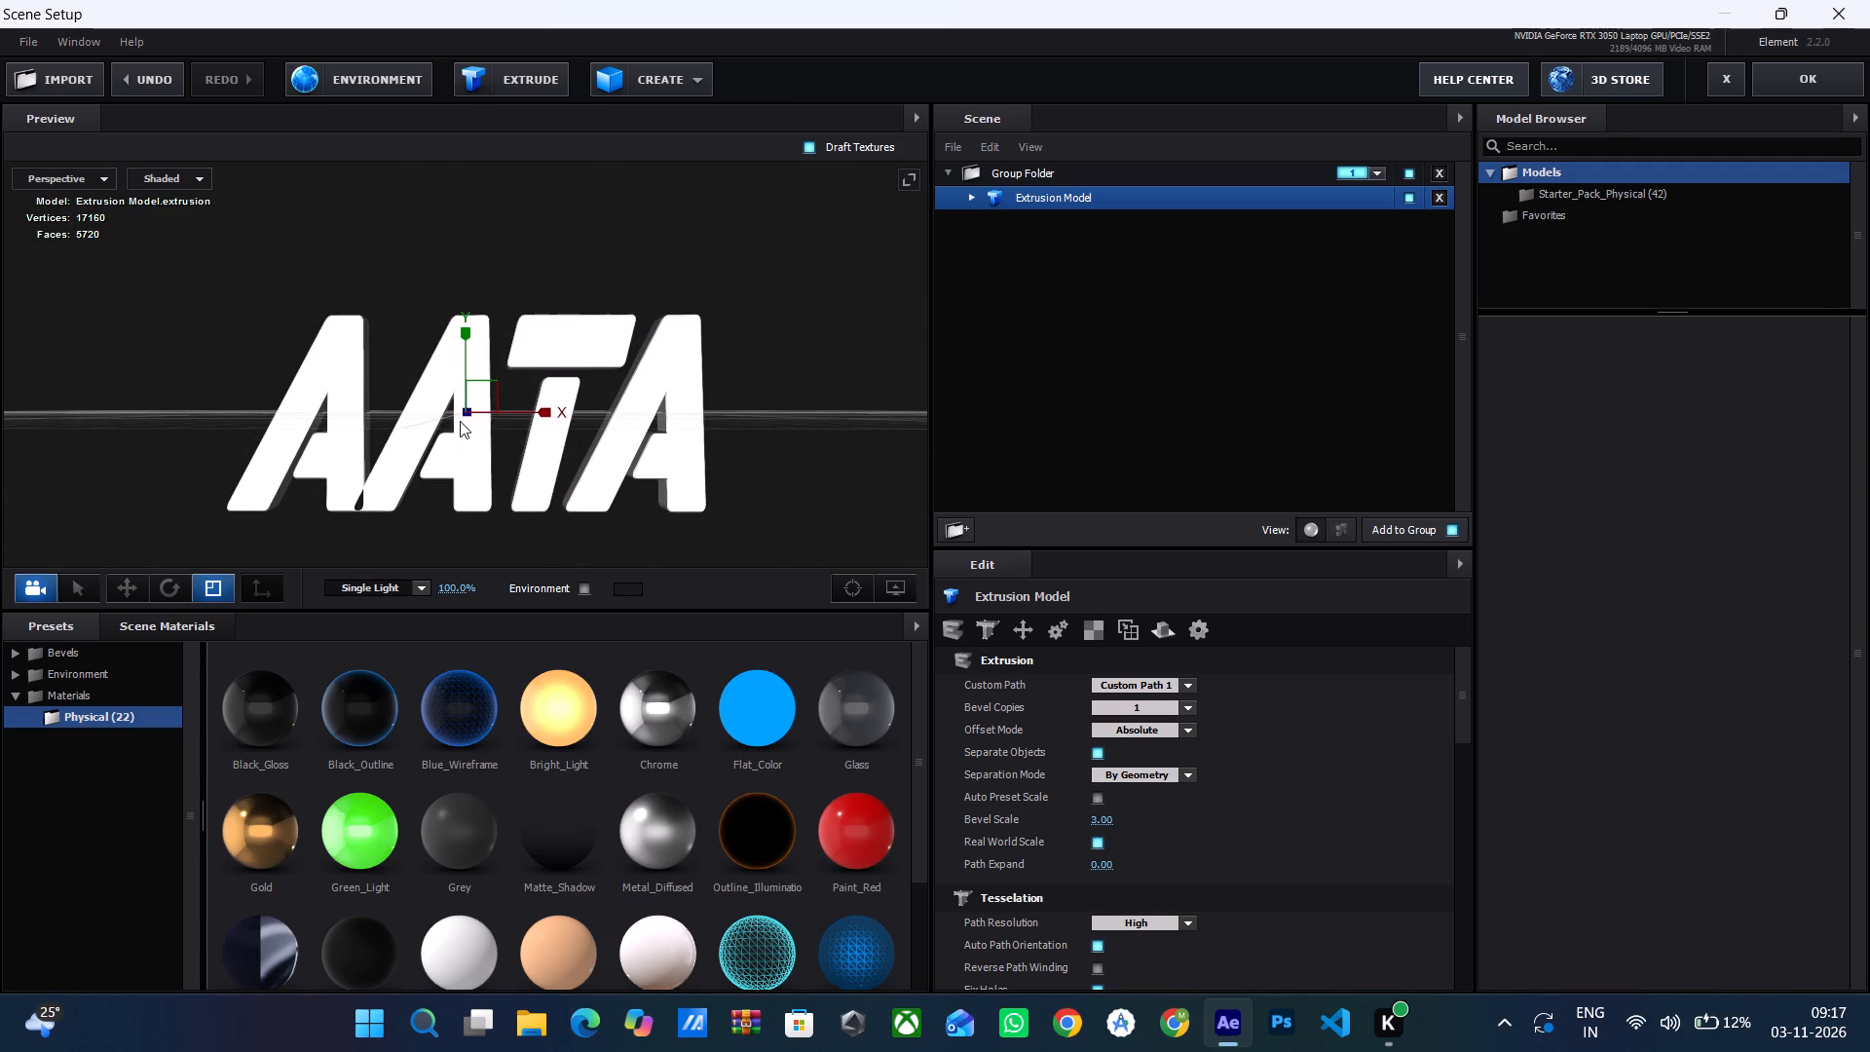
left_click_drag(465, 331, 467, 345)
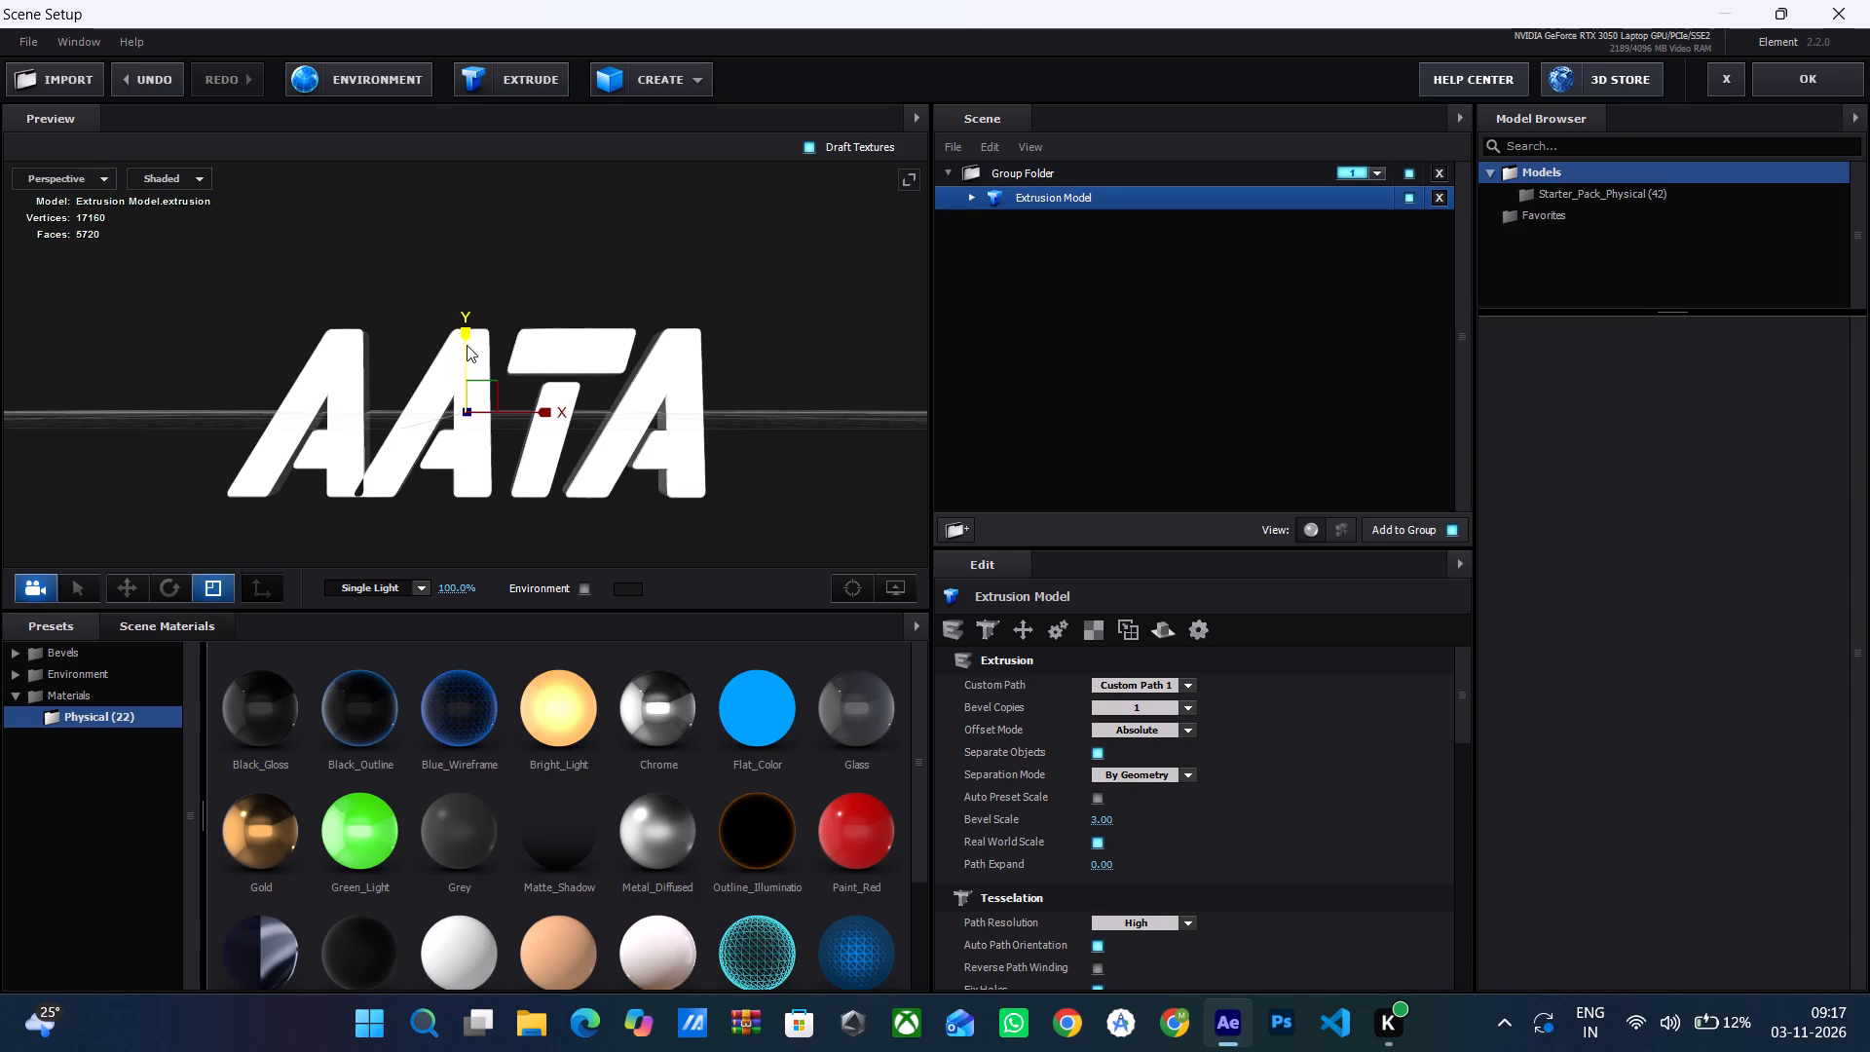
left_click_drag(467, 345, 467, 357)
left_click(544, 407)
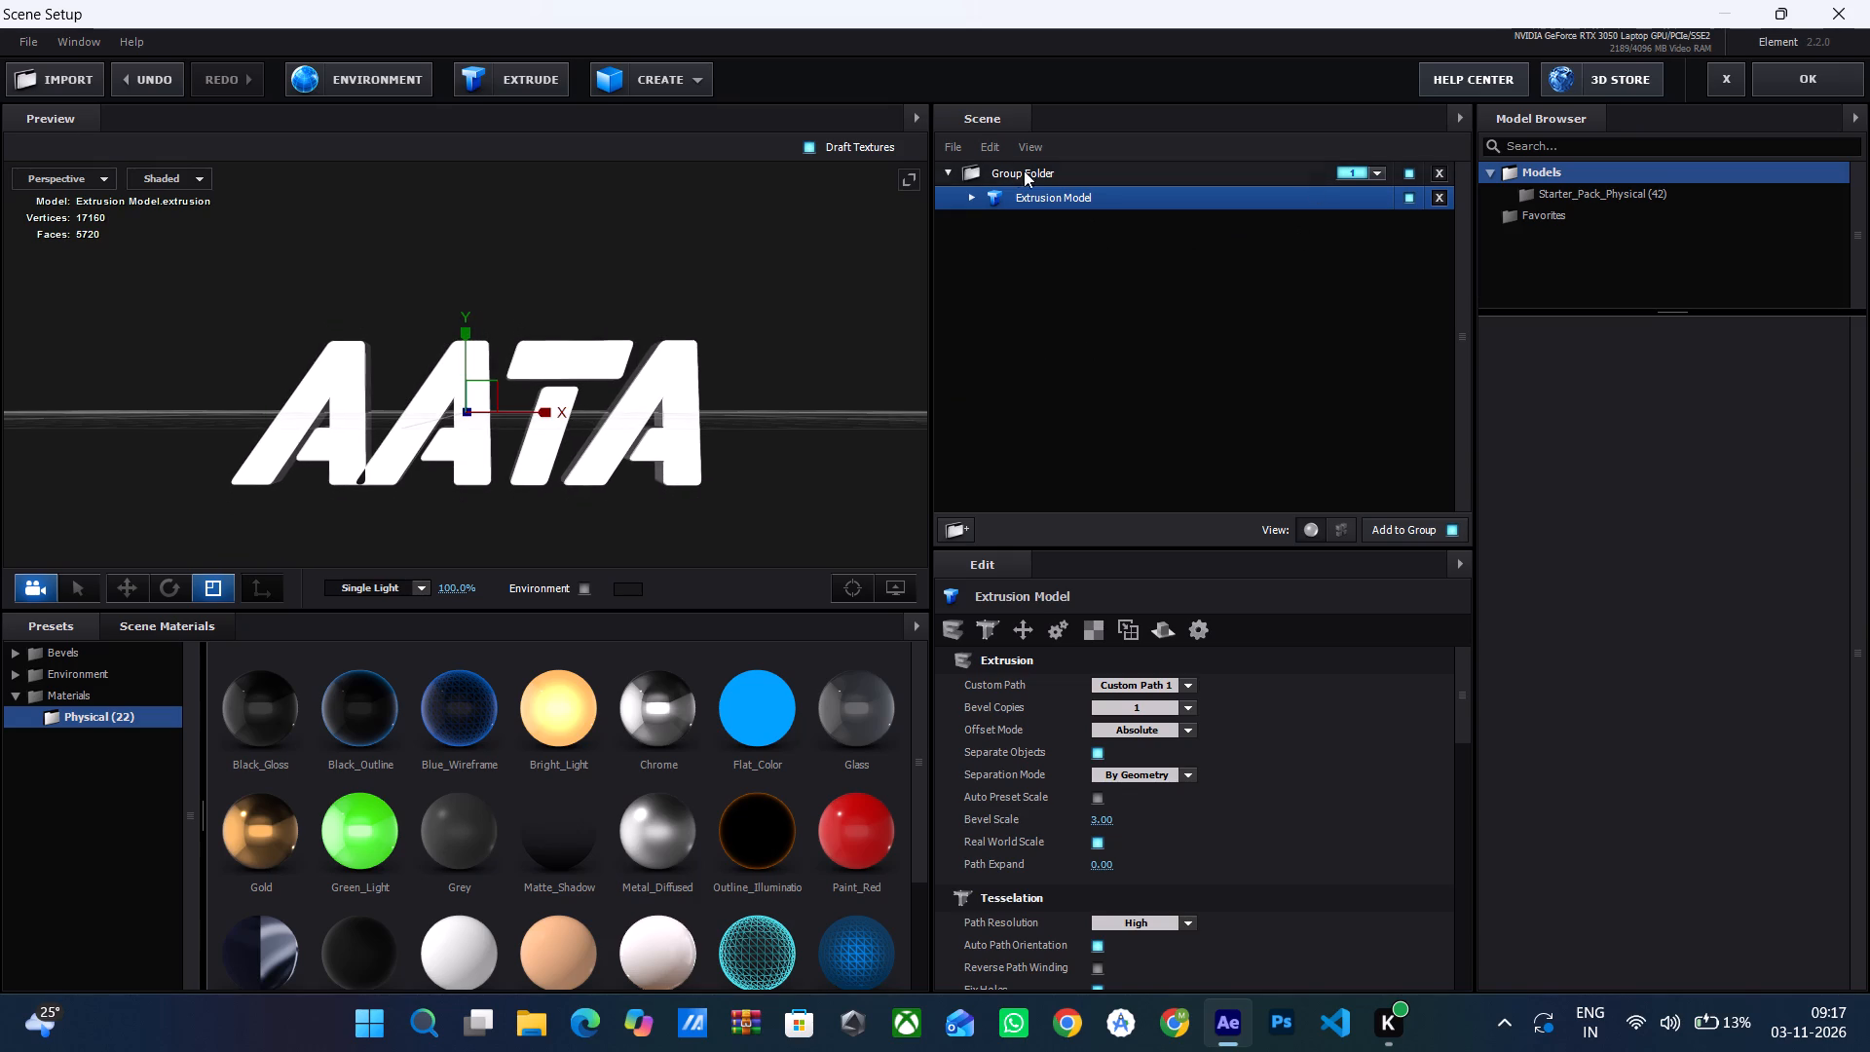
Duplicate the group folder holding the AATA extrusion and rename the copy v.
left_click(940, 172)
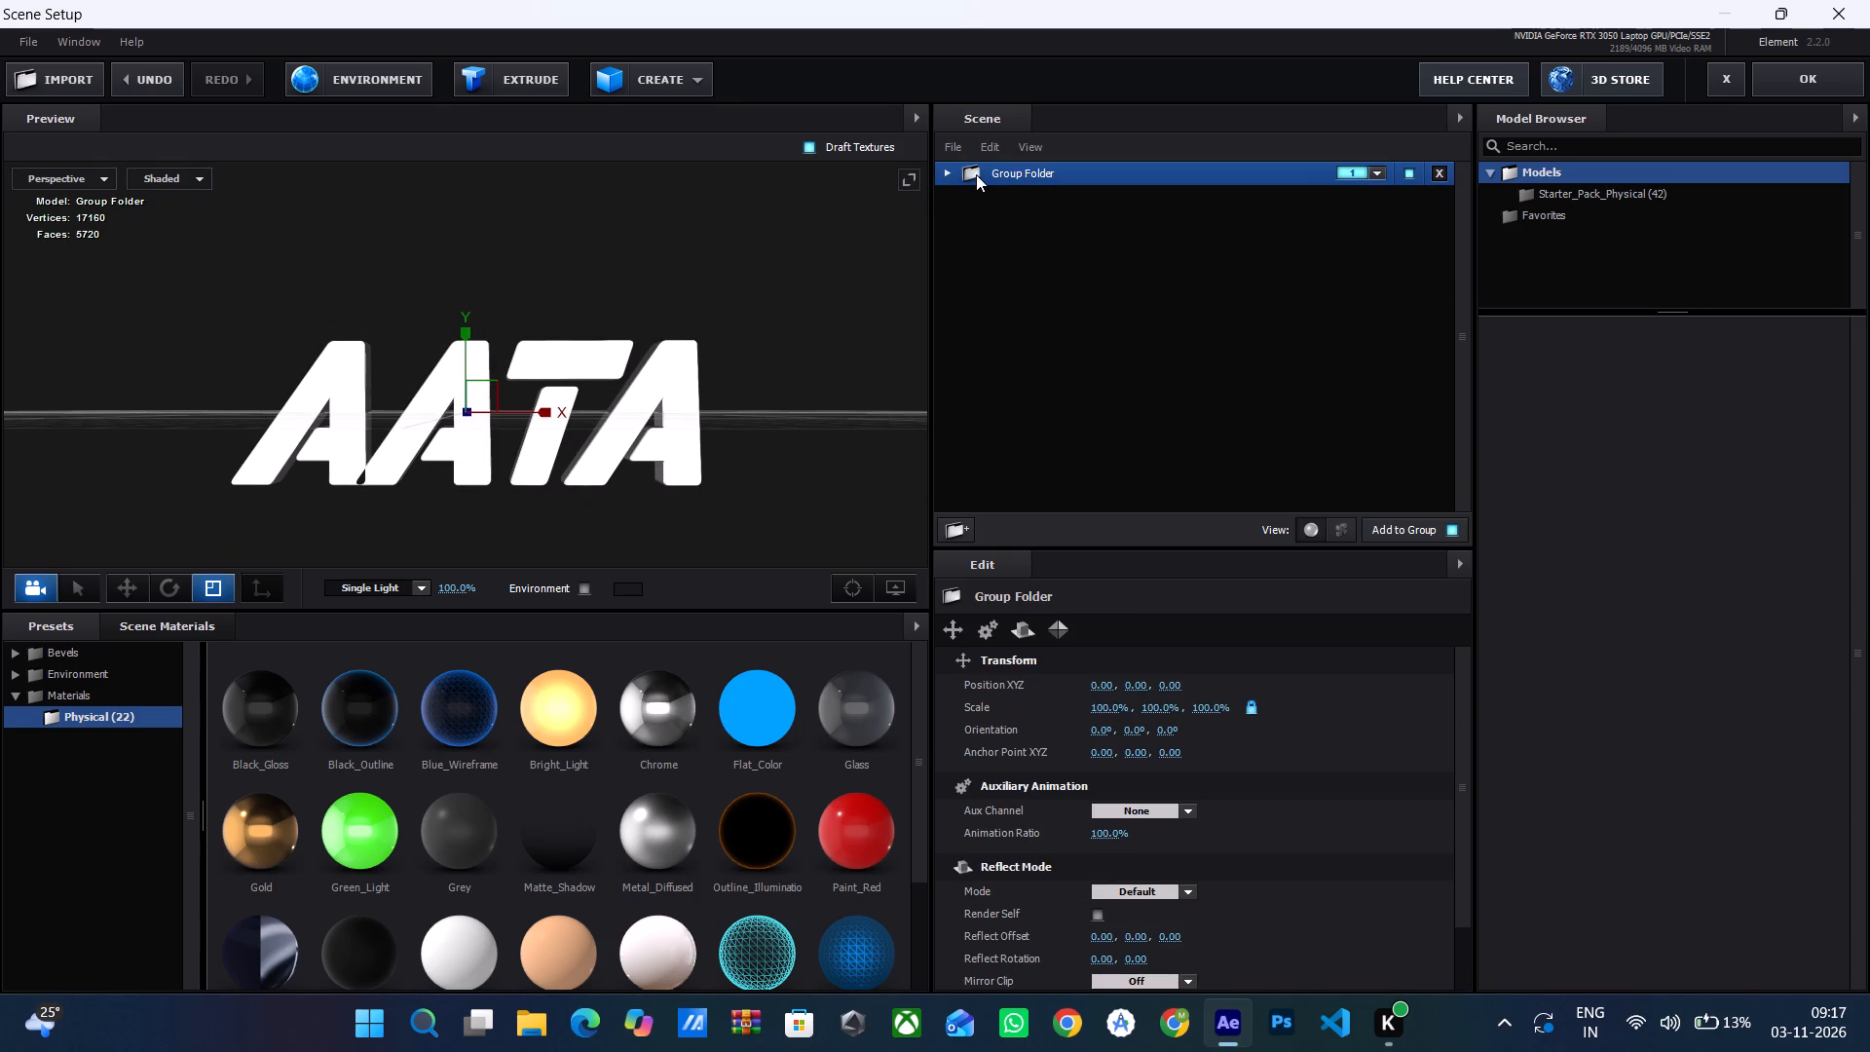
left_click(978, 174)
key("ctrl+d")
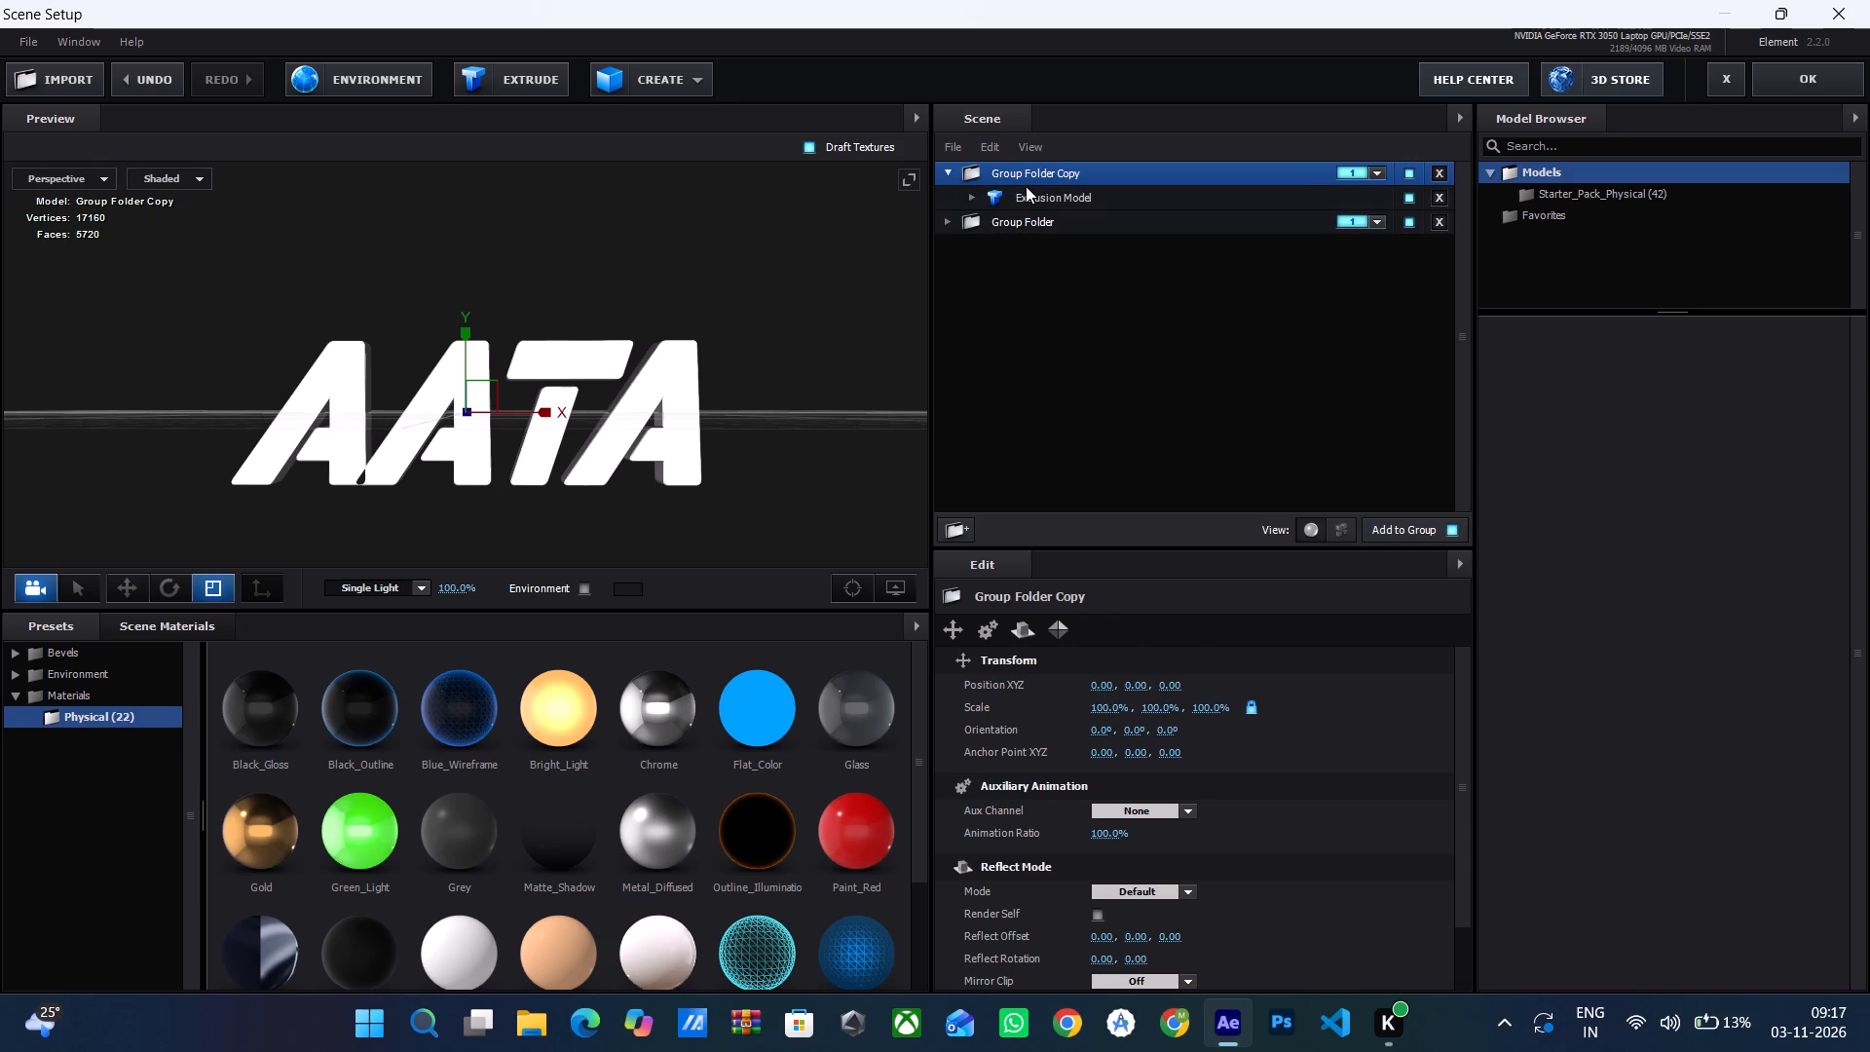
left_click(1026, 186)
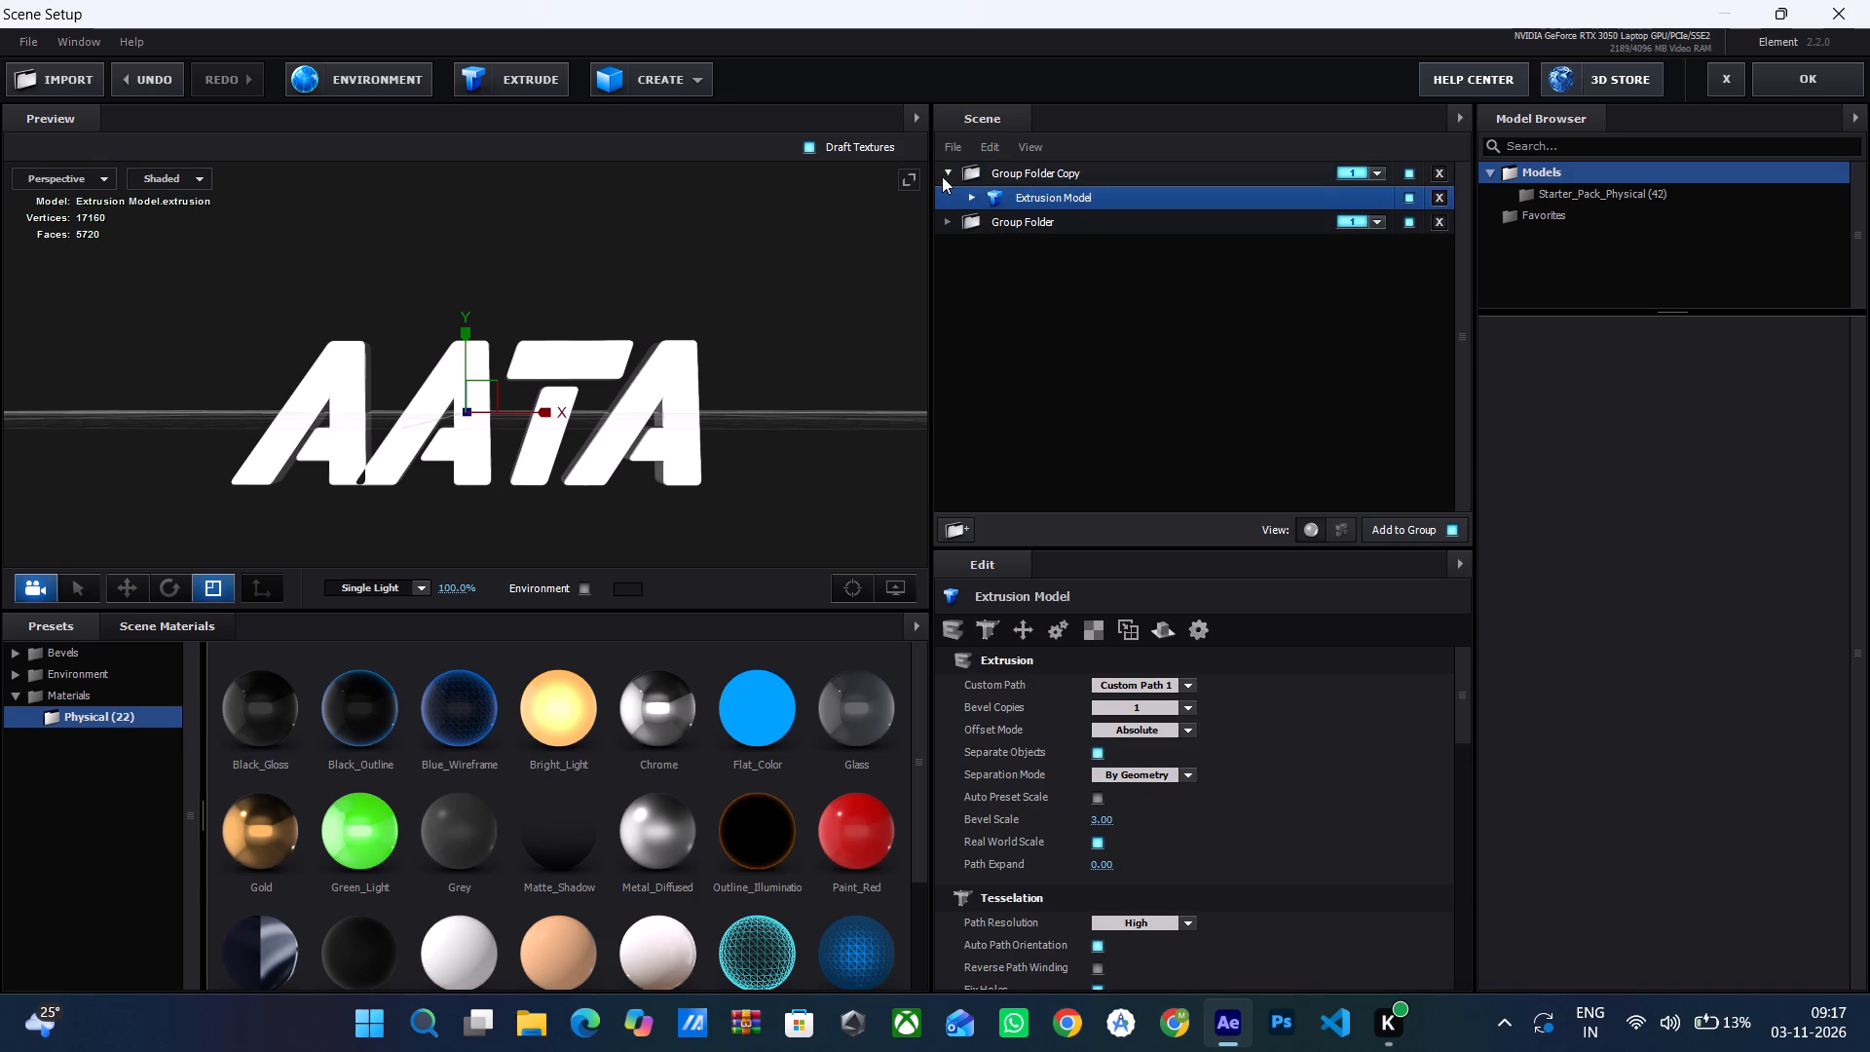
left_click(942, 176)
left_click(986, 171)
key("Return")
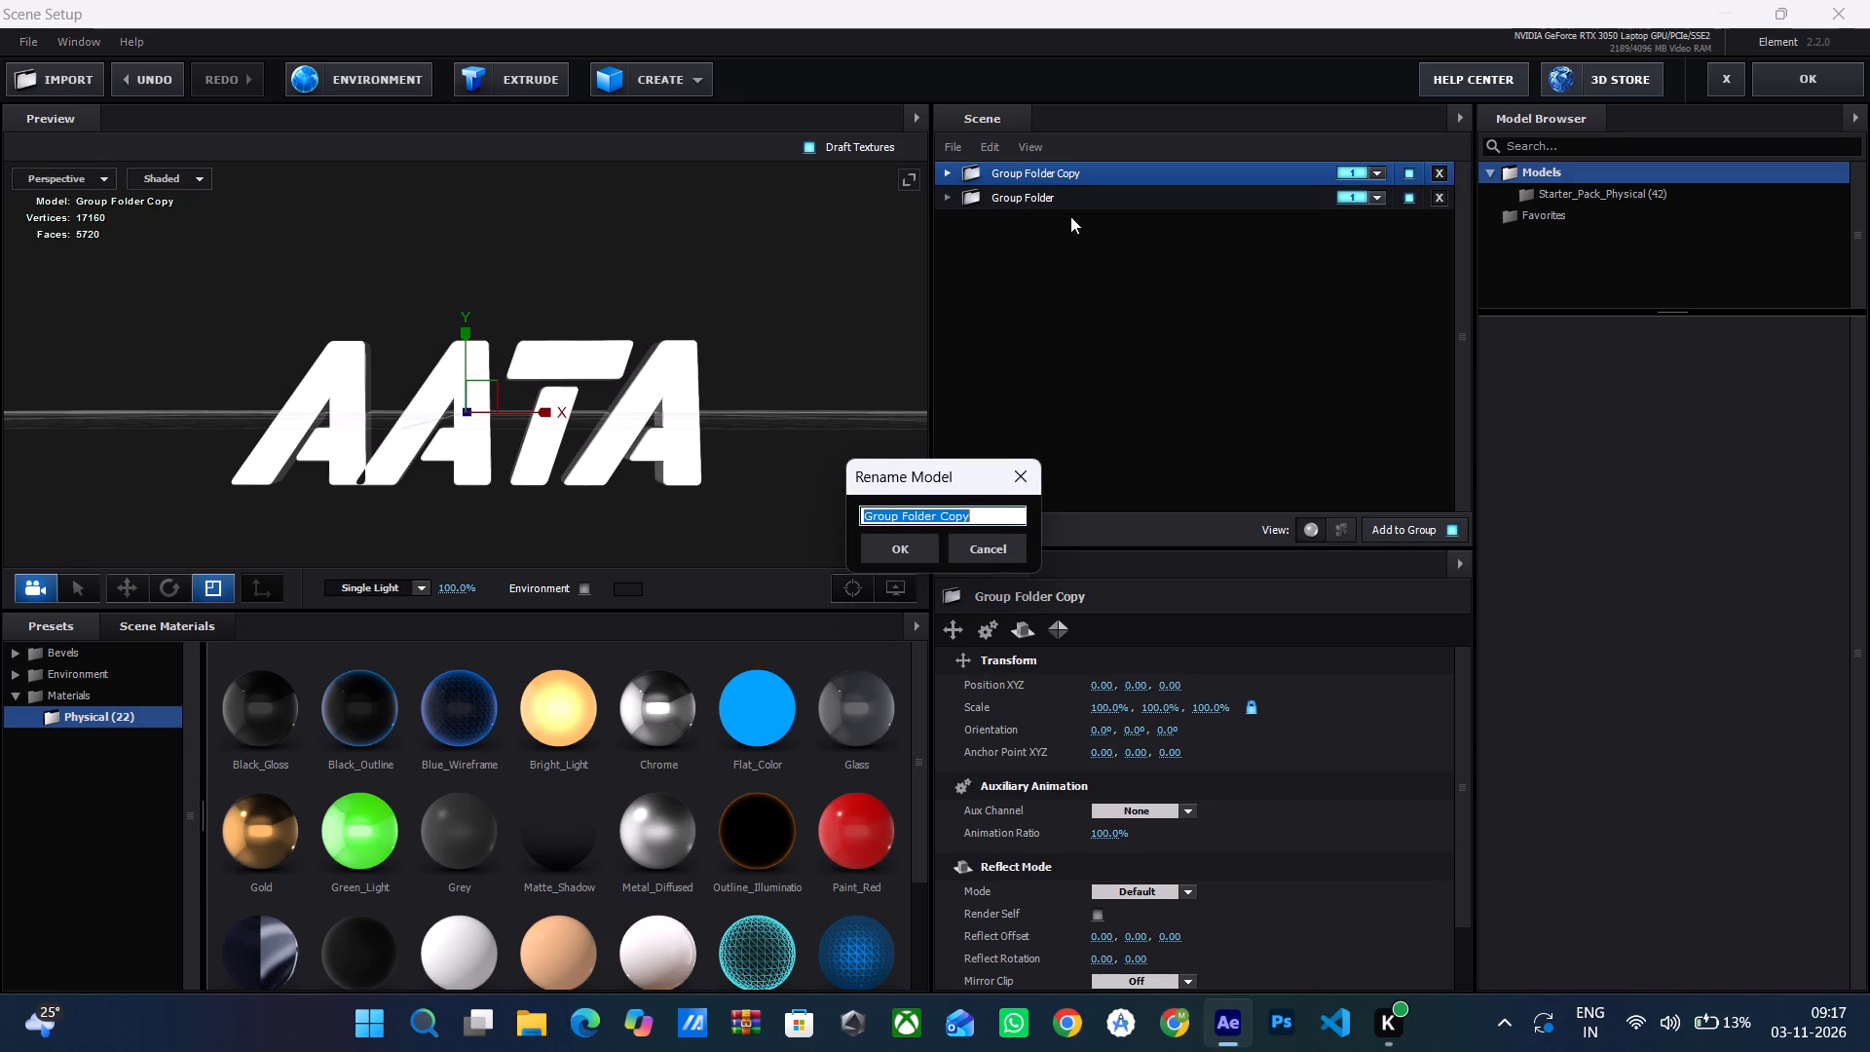
key("v")
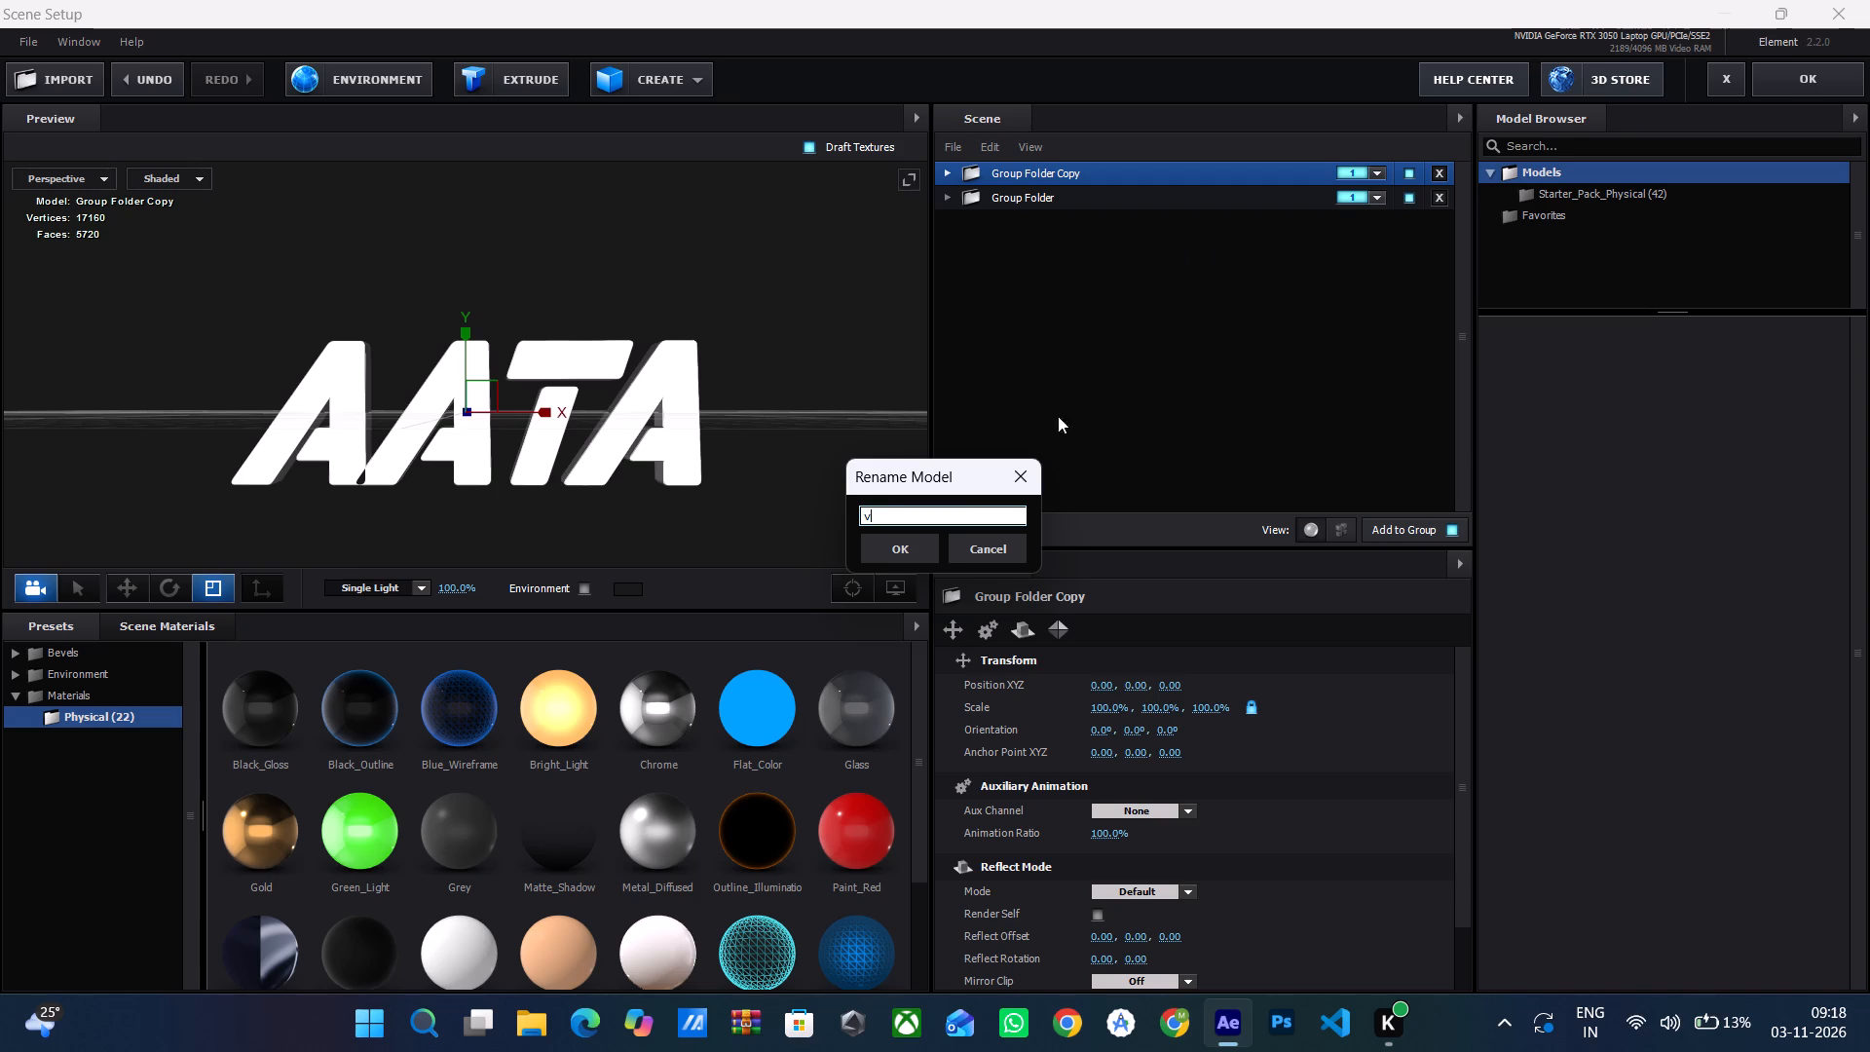
left_click(916, 543)
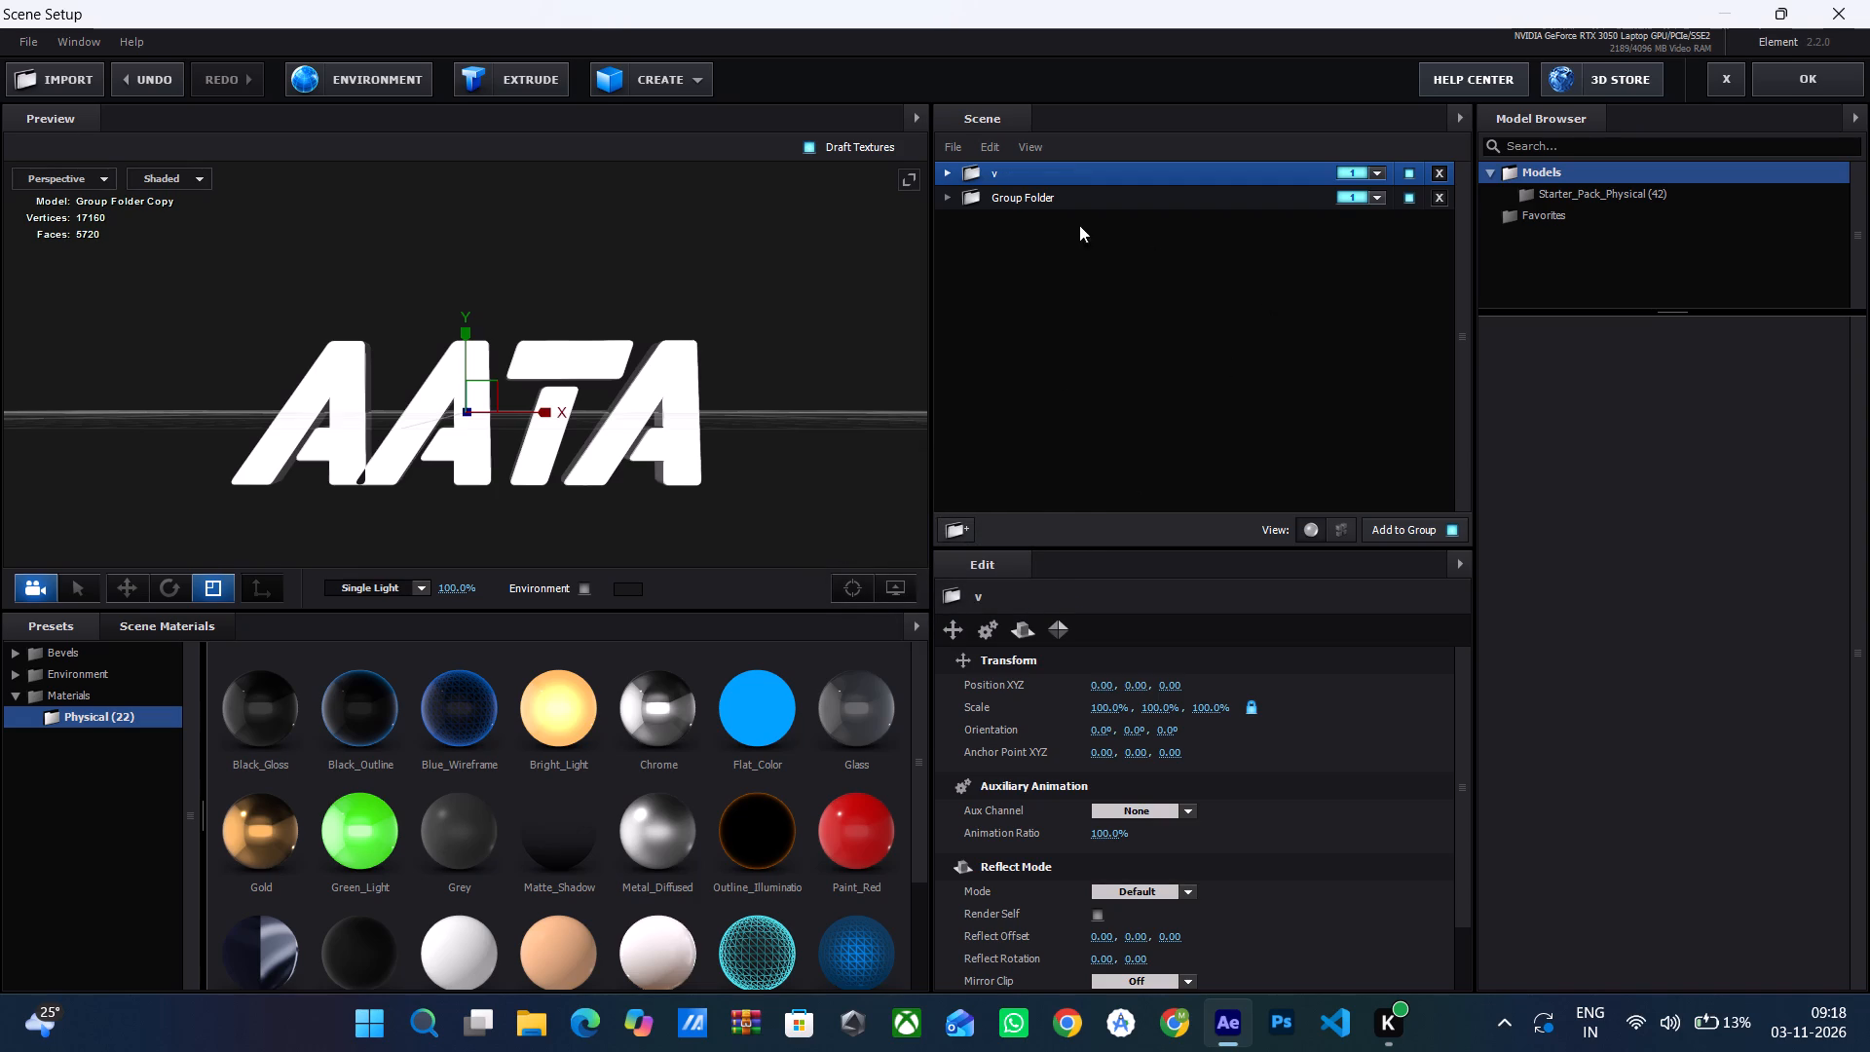
Set the extrusion model in group v to Custom Path 2 for VIDUPU and accept the Scene Setup.
left_click_drag(1013, 178, 1004, 180)
left_click(956, 167)
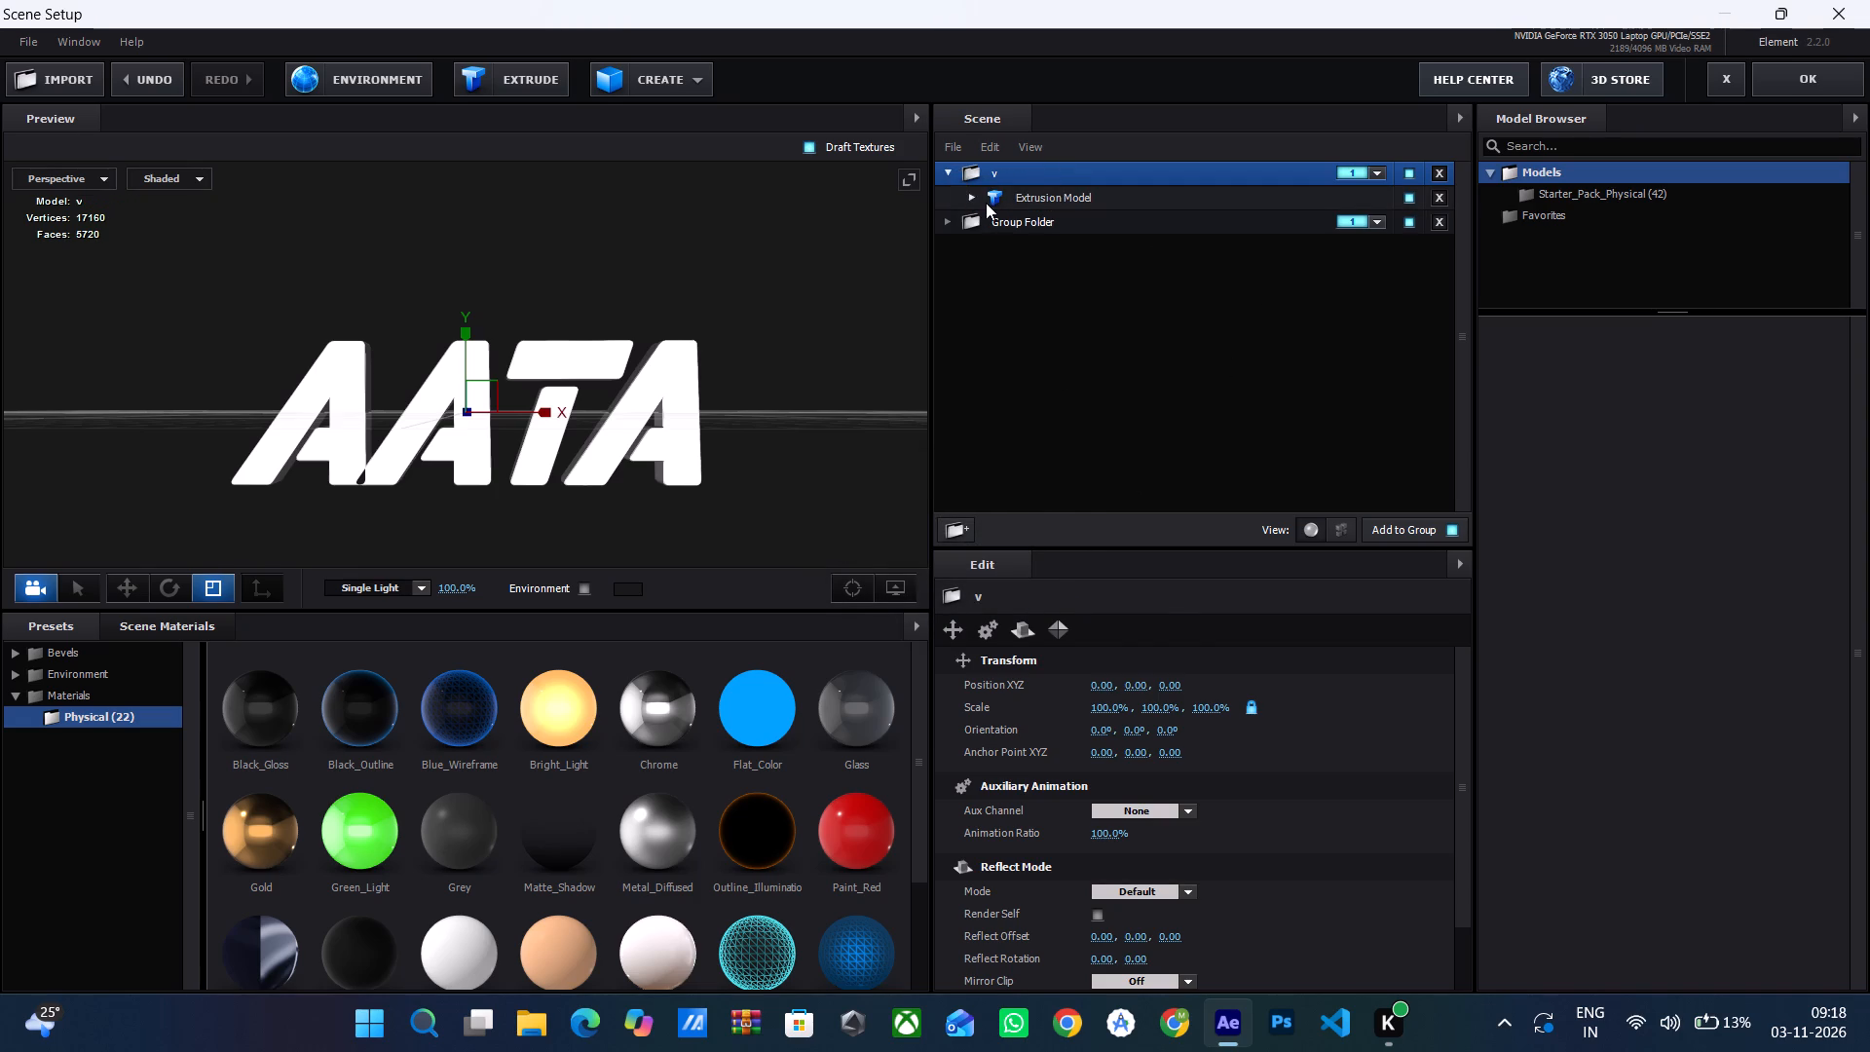
left_click(989, 201)
left_click(1178, 685)
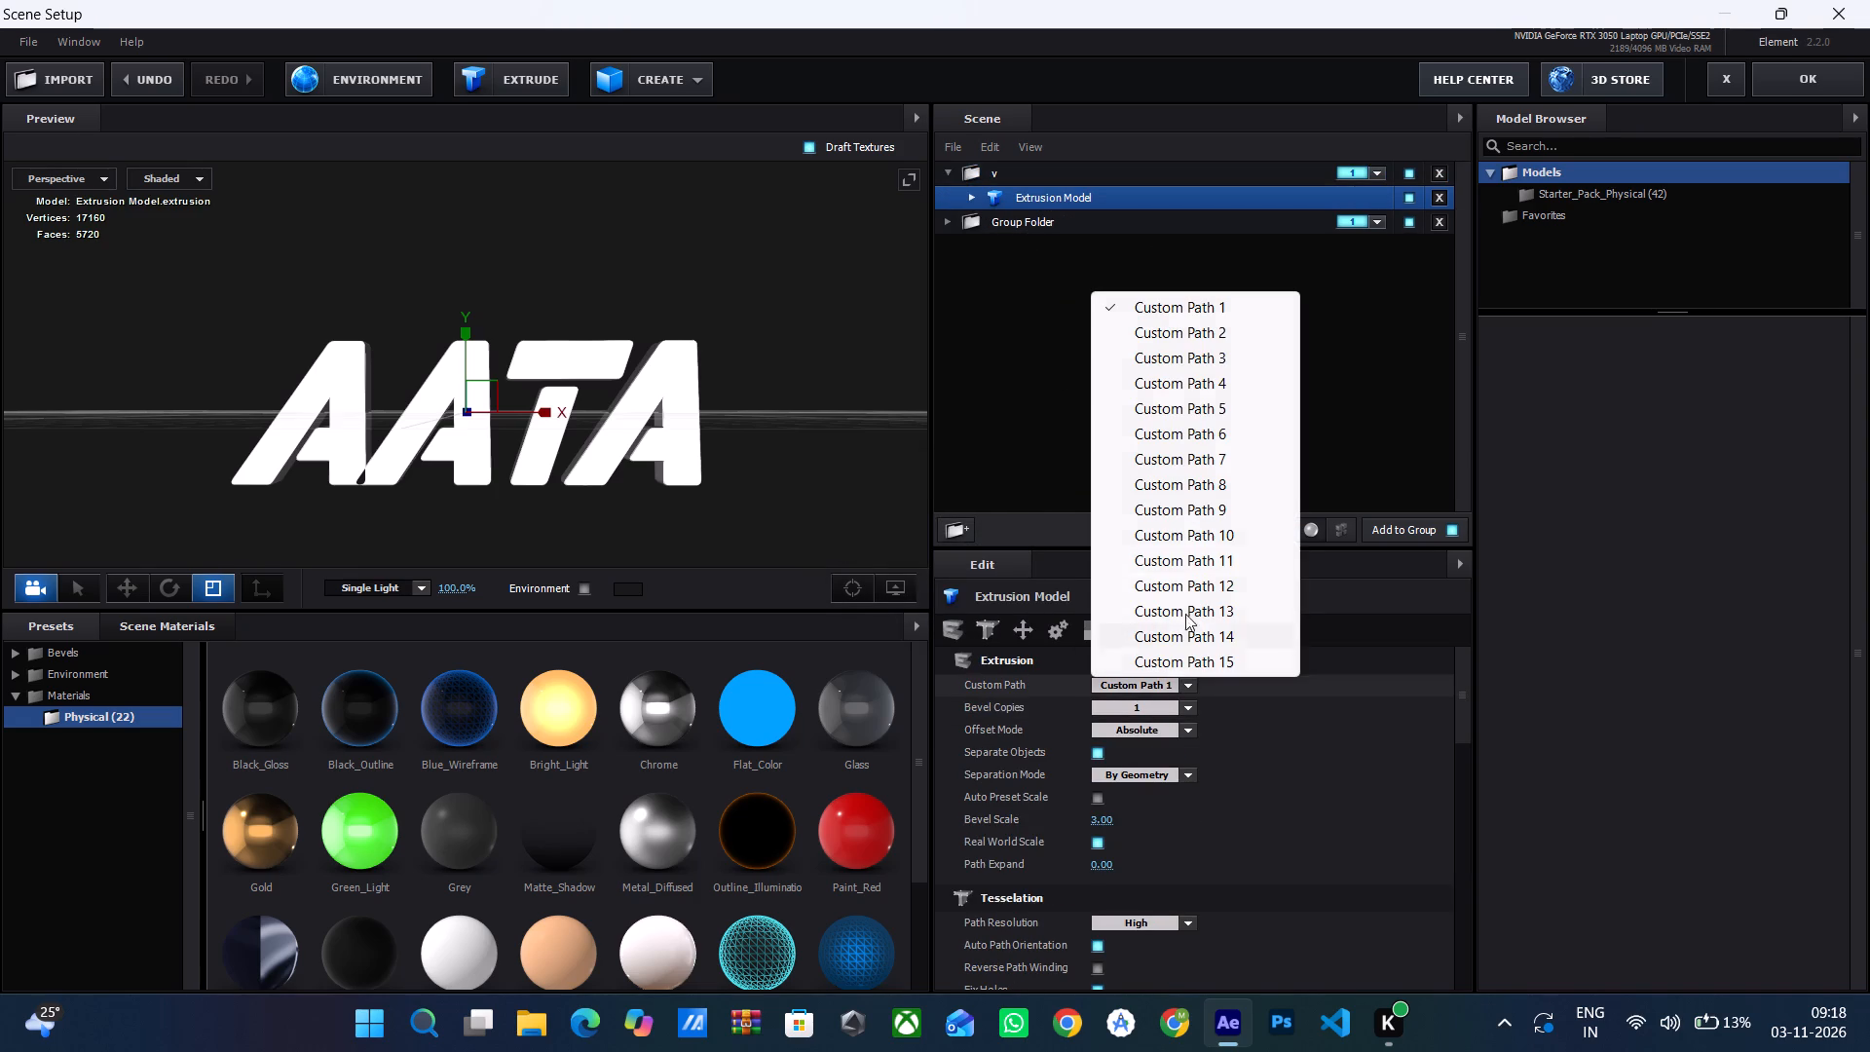
left_click(1215, 330)
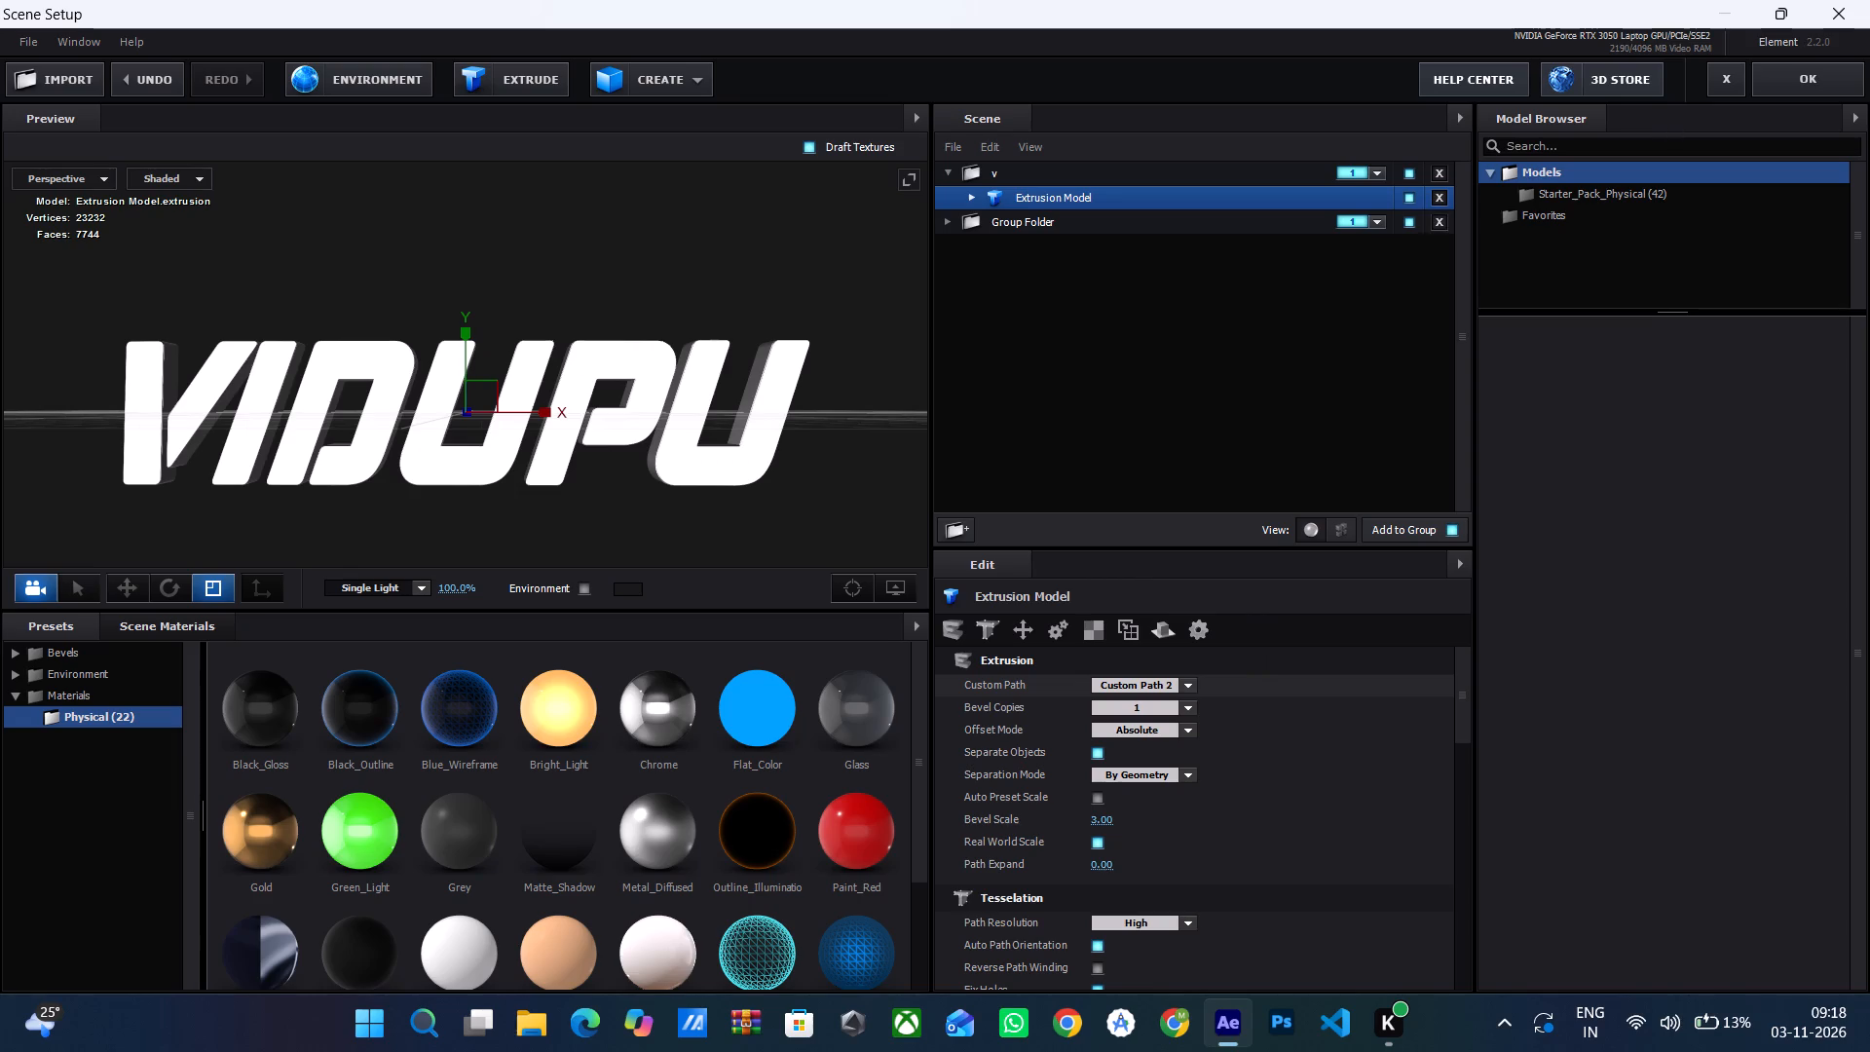
left_click(1771, 82)
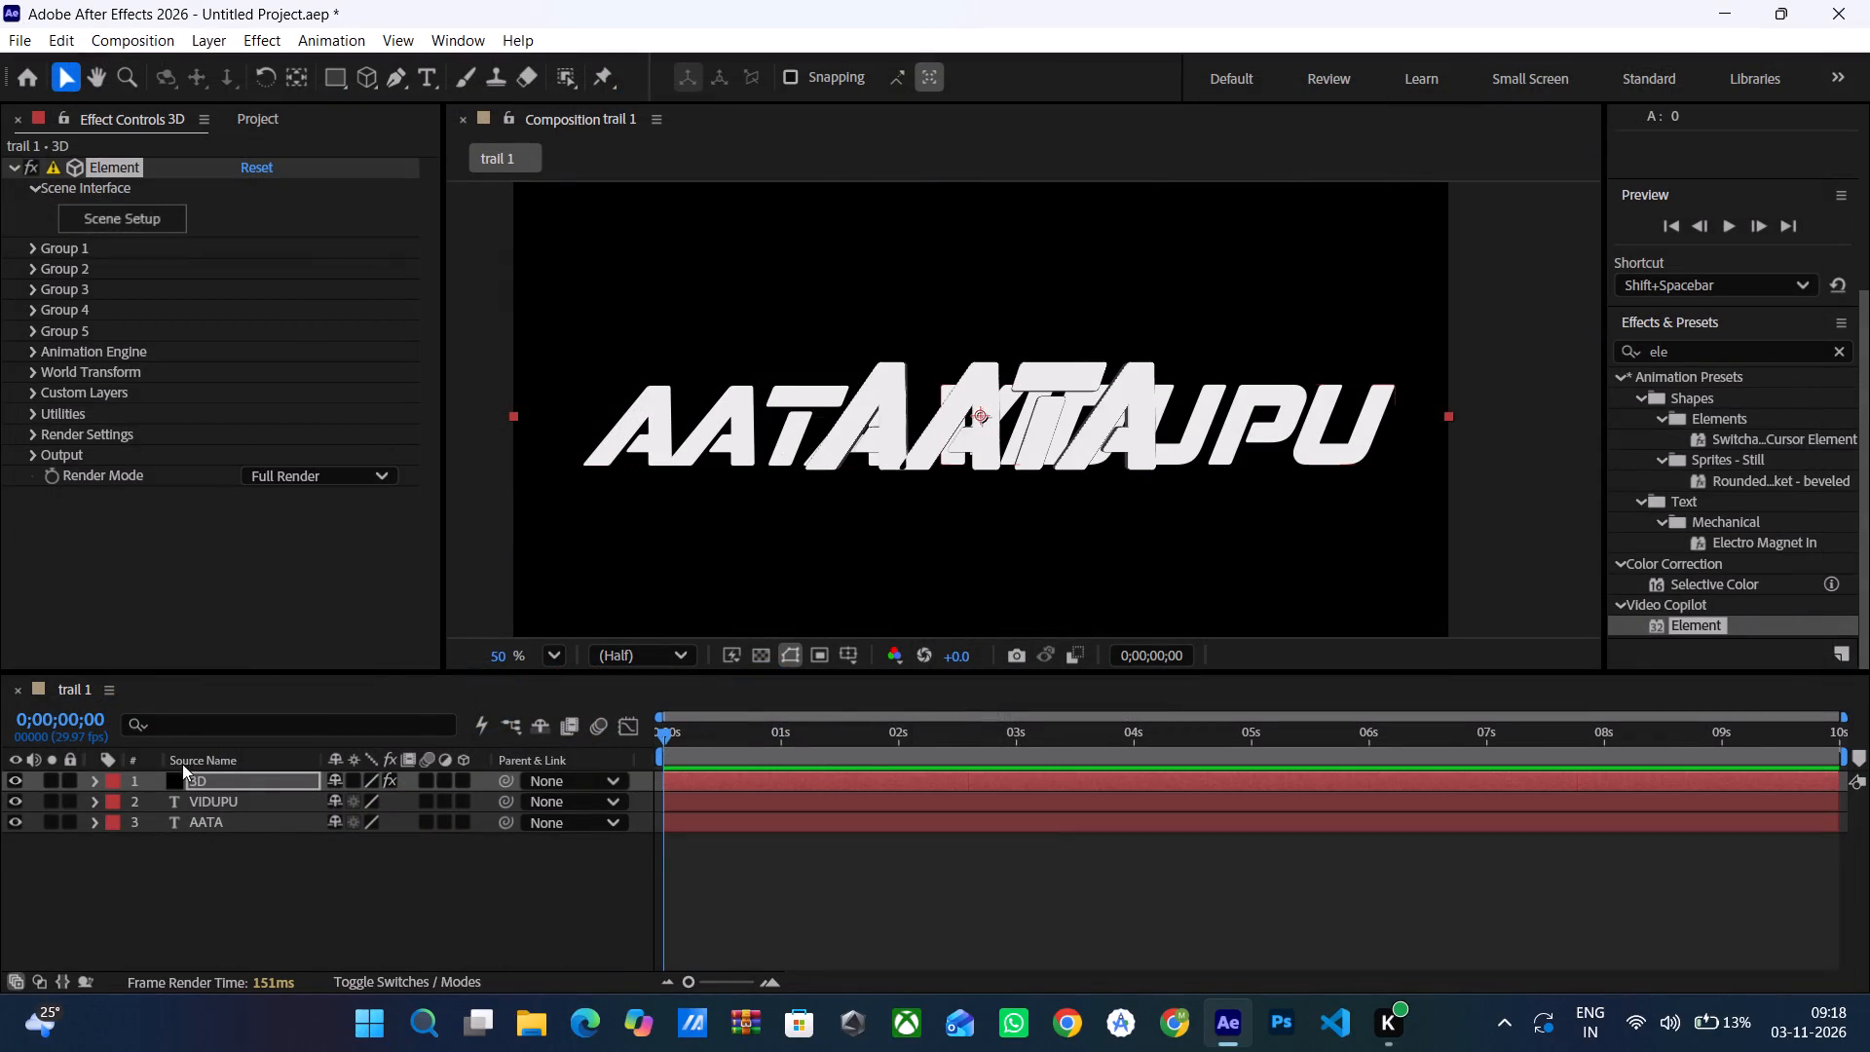
Turn off visibility of the VIDUPU and AATA text layers, mark both as shy and hide shy layers in the timeline.
left_click(22, 800)
left_click(17, 811)
left_click(17, 823)
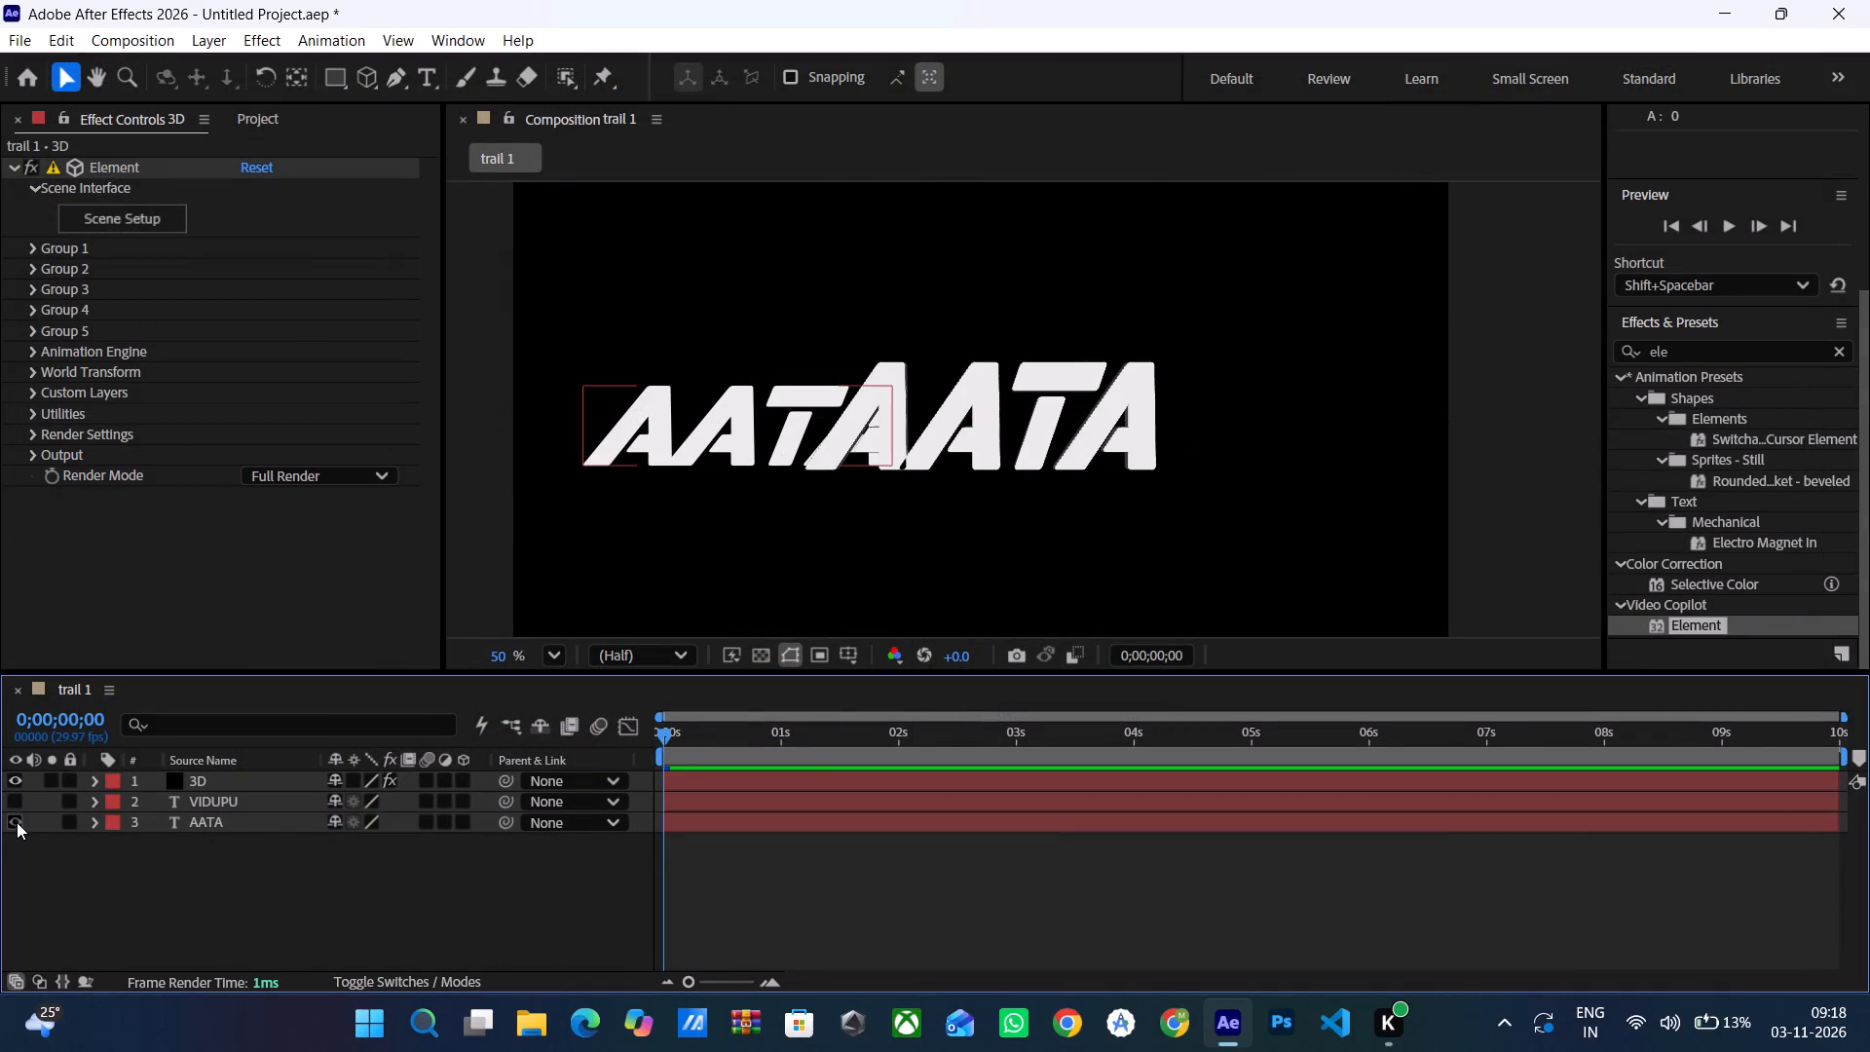
left_click(333, 803)
left_click(333, 812)
left_click(335, 823)
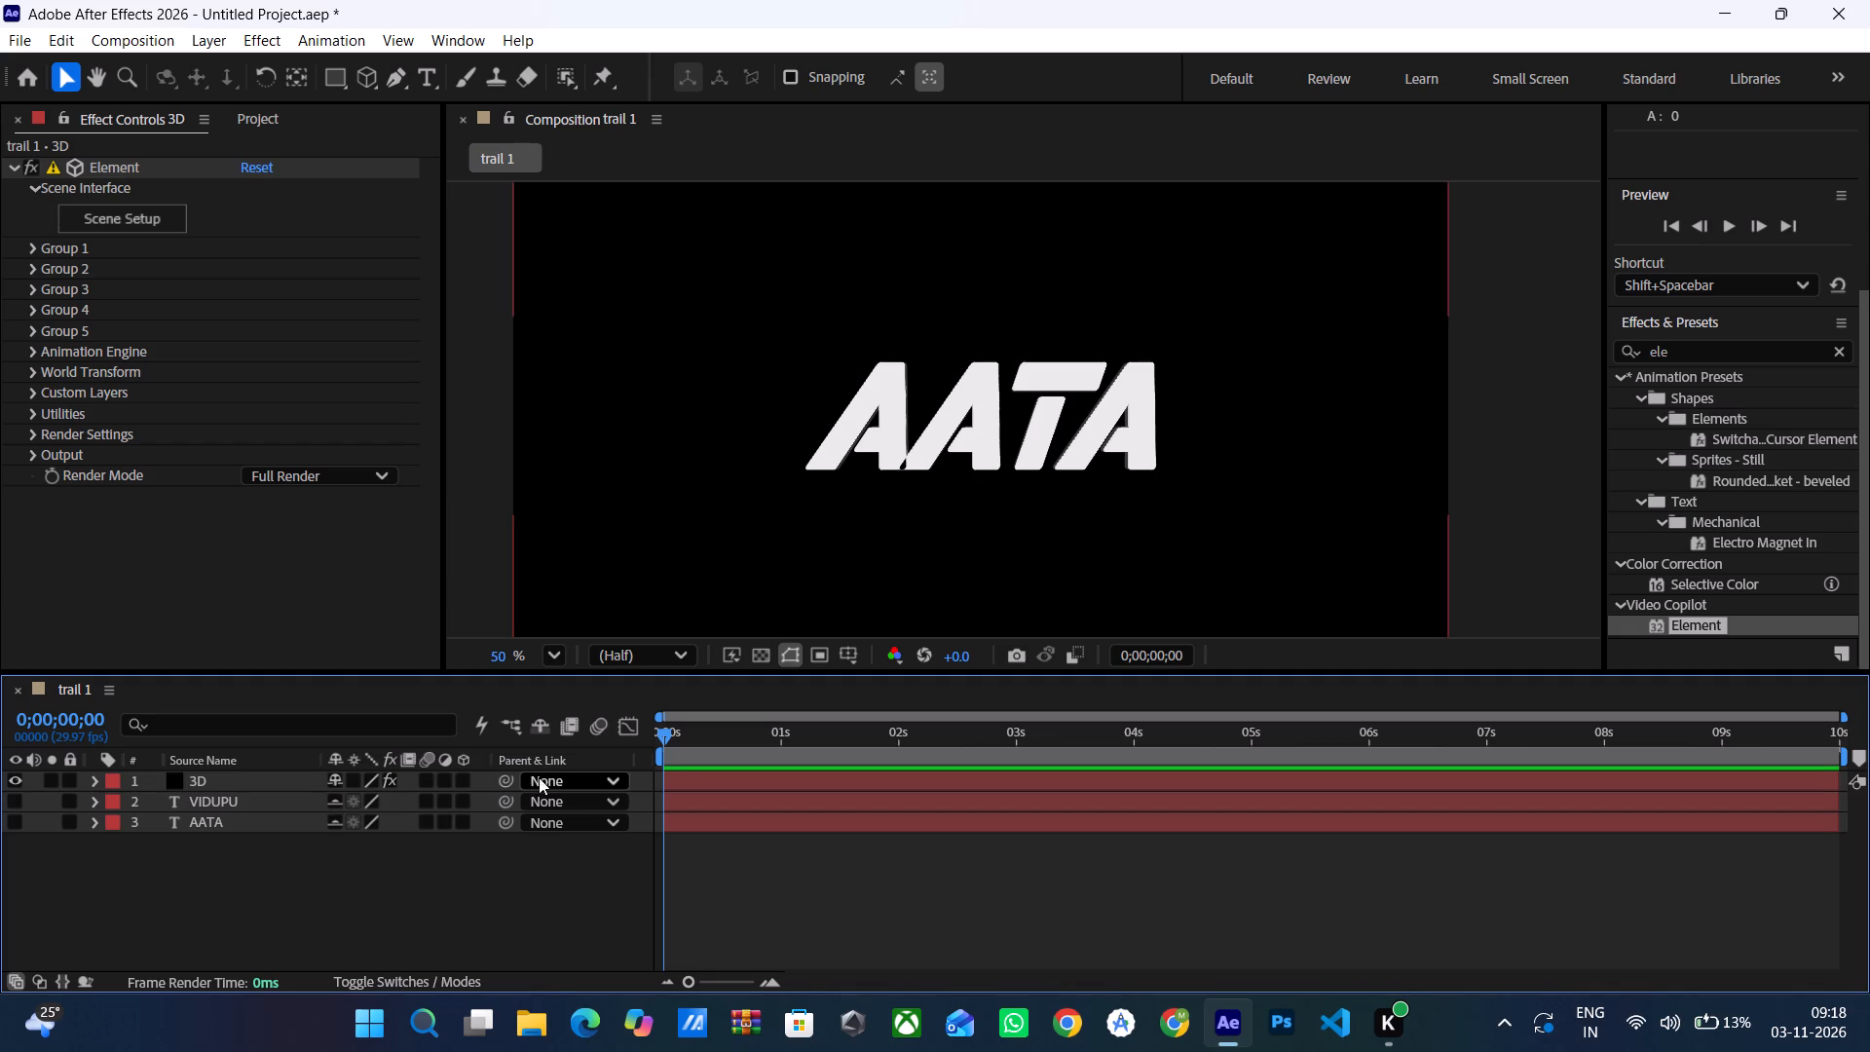
left_click(537, 736)
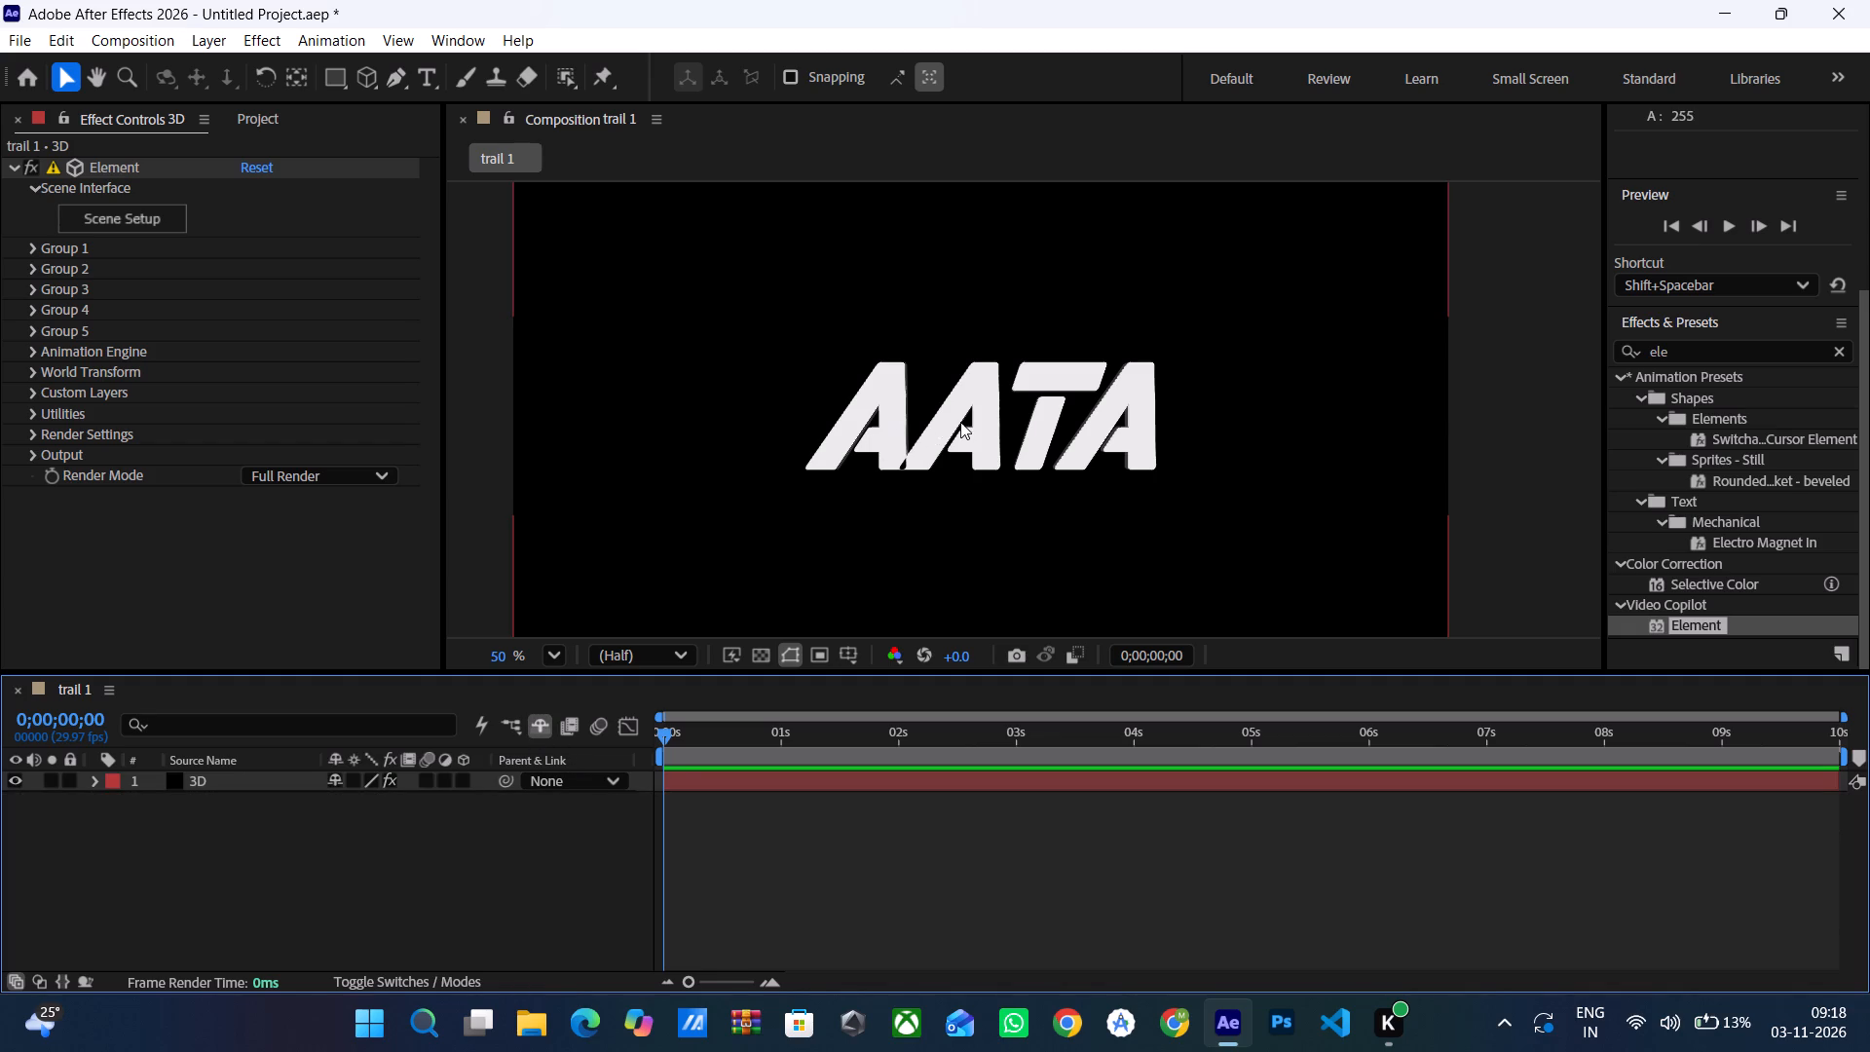
Reposition the 3D layer near the upper middle of the composition, at about 968, 452.
left_click(961, 422)
left_click_drag(980, 417, 820, 447)
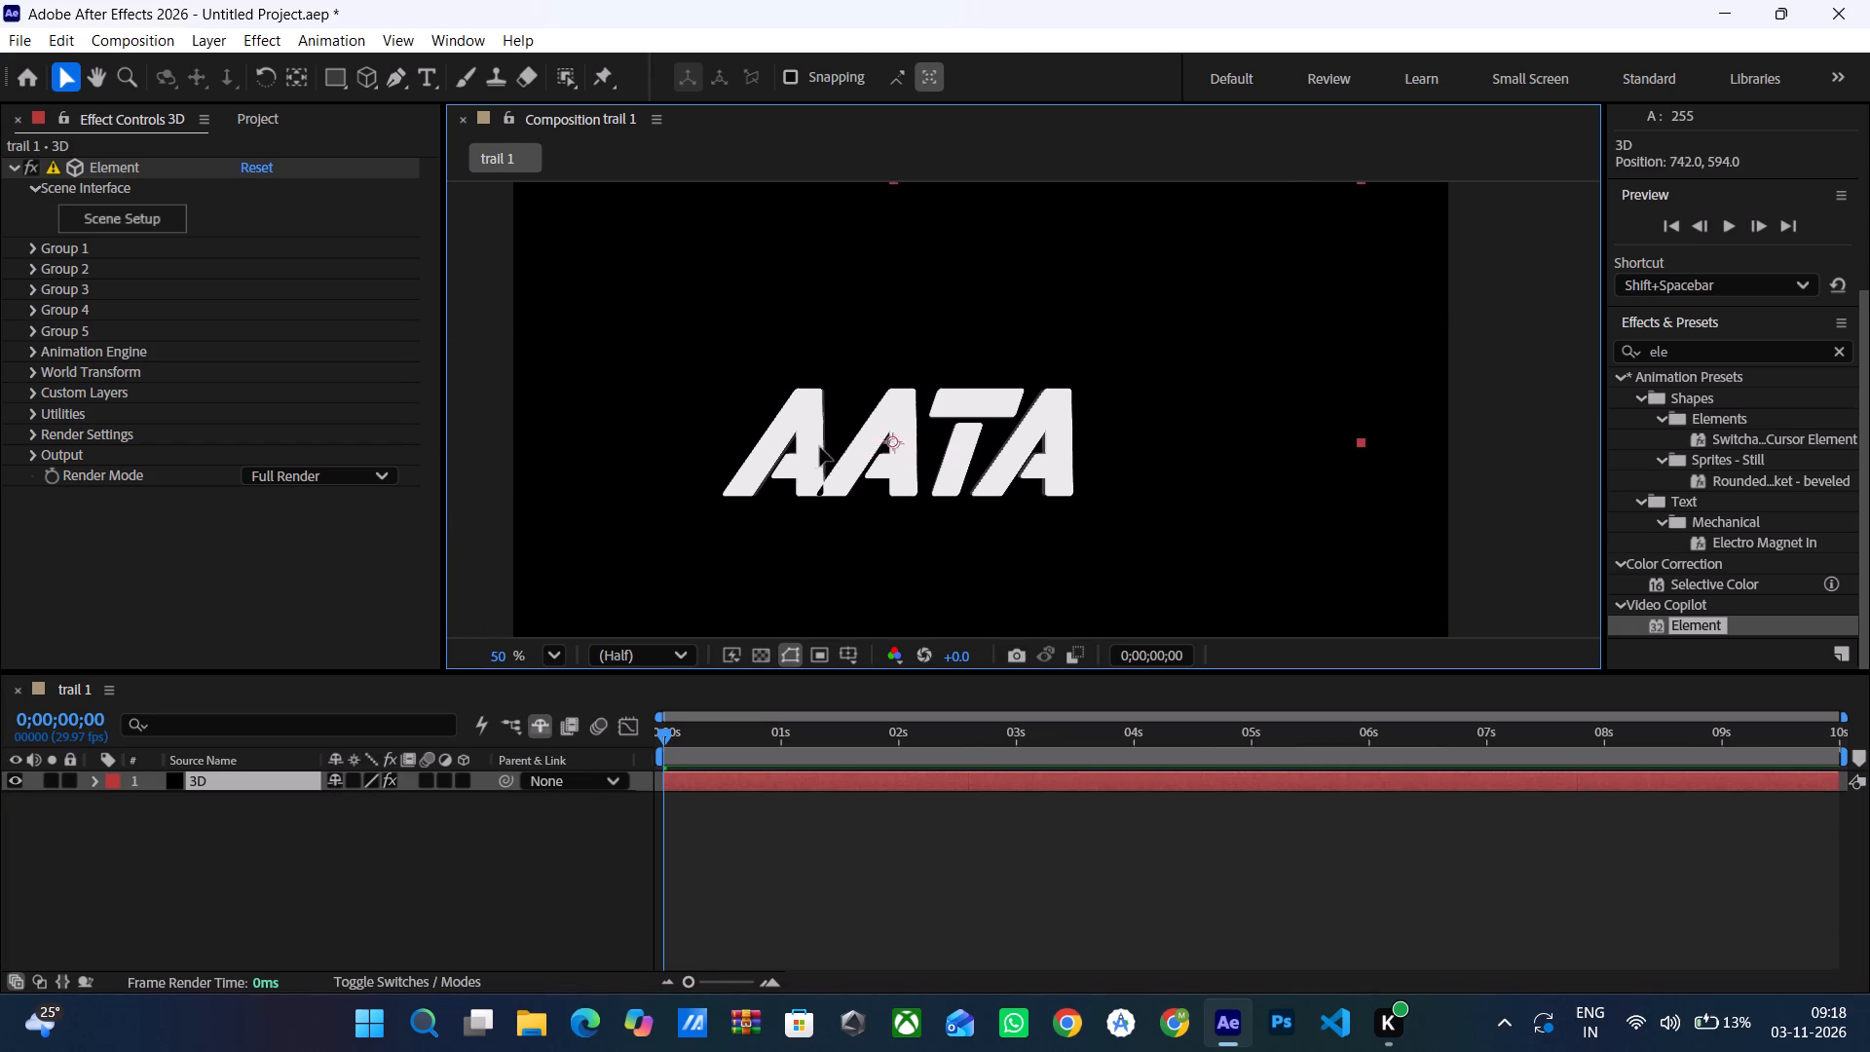
left_click_drag(820, 447, 711, 413)
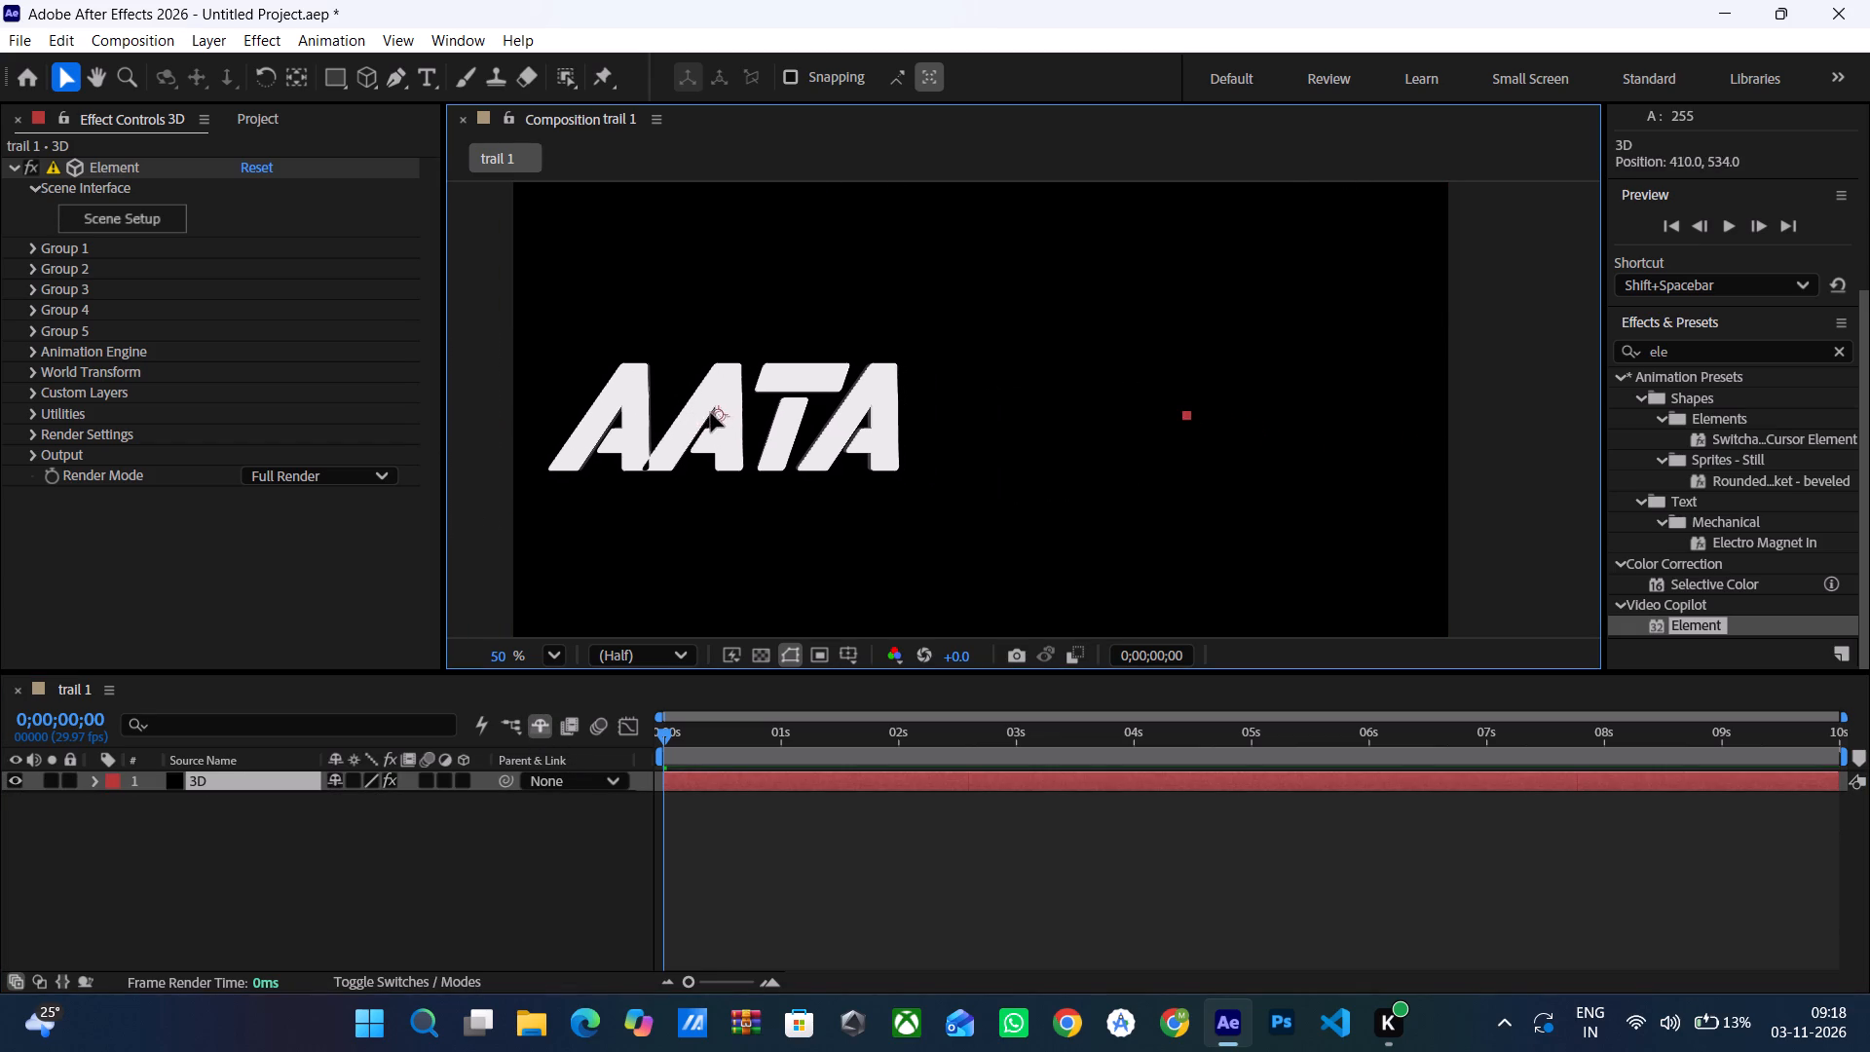
left_click_drag(711, 413, 974, 368)
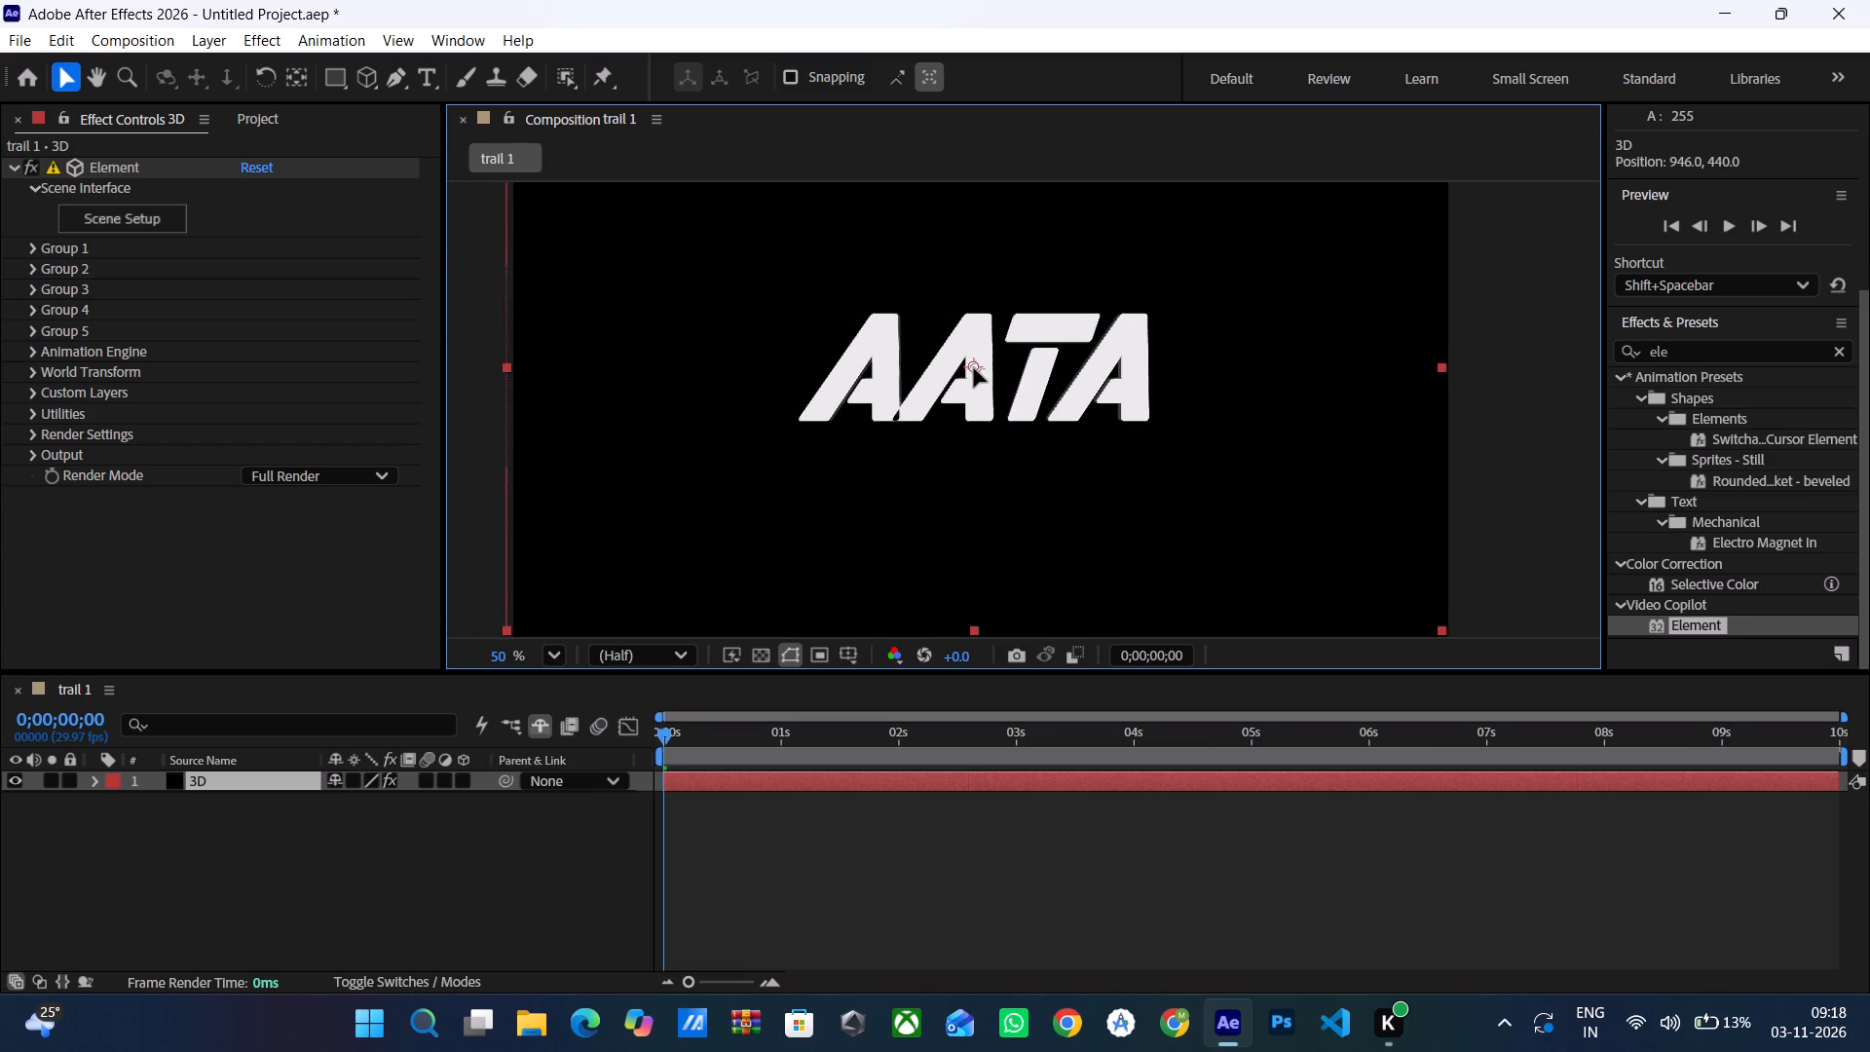
left_click_drag(974, 368, 979, 372)
left_click(979, 367)
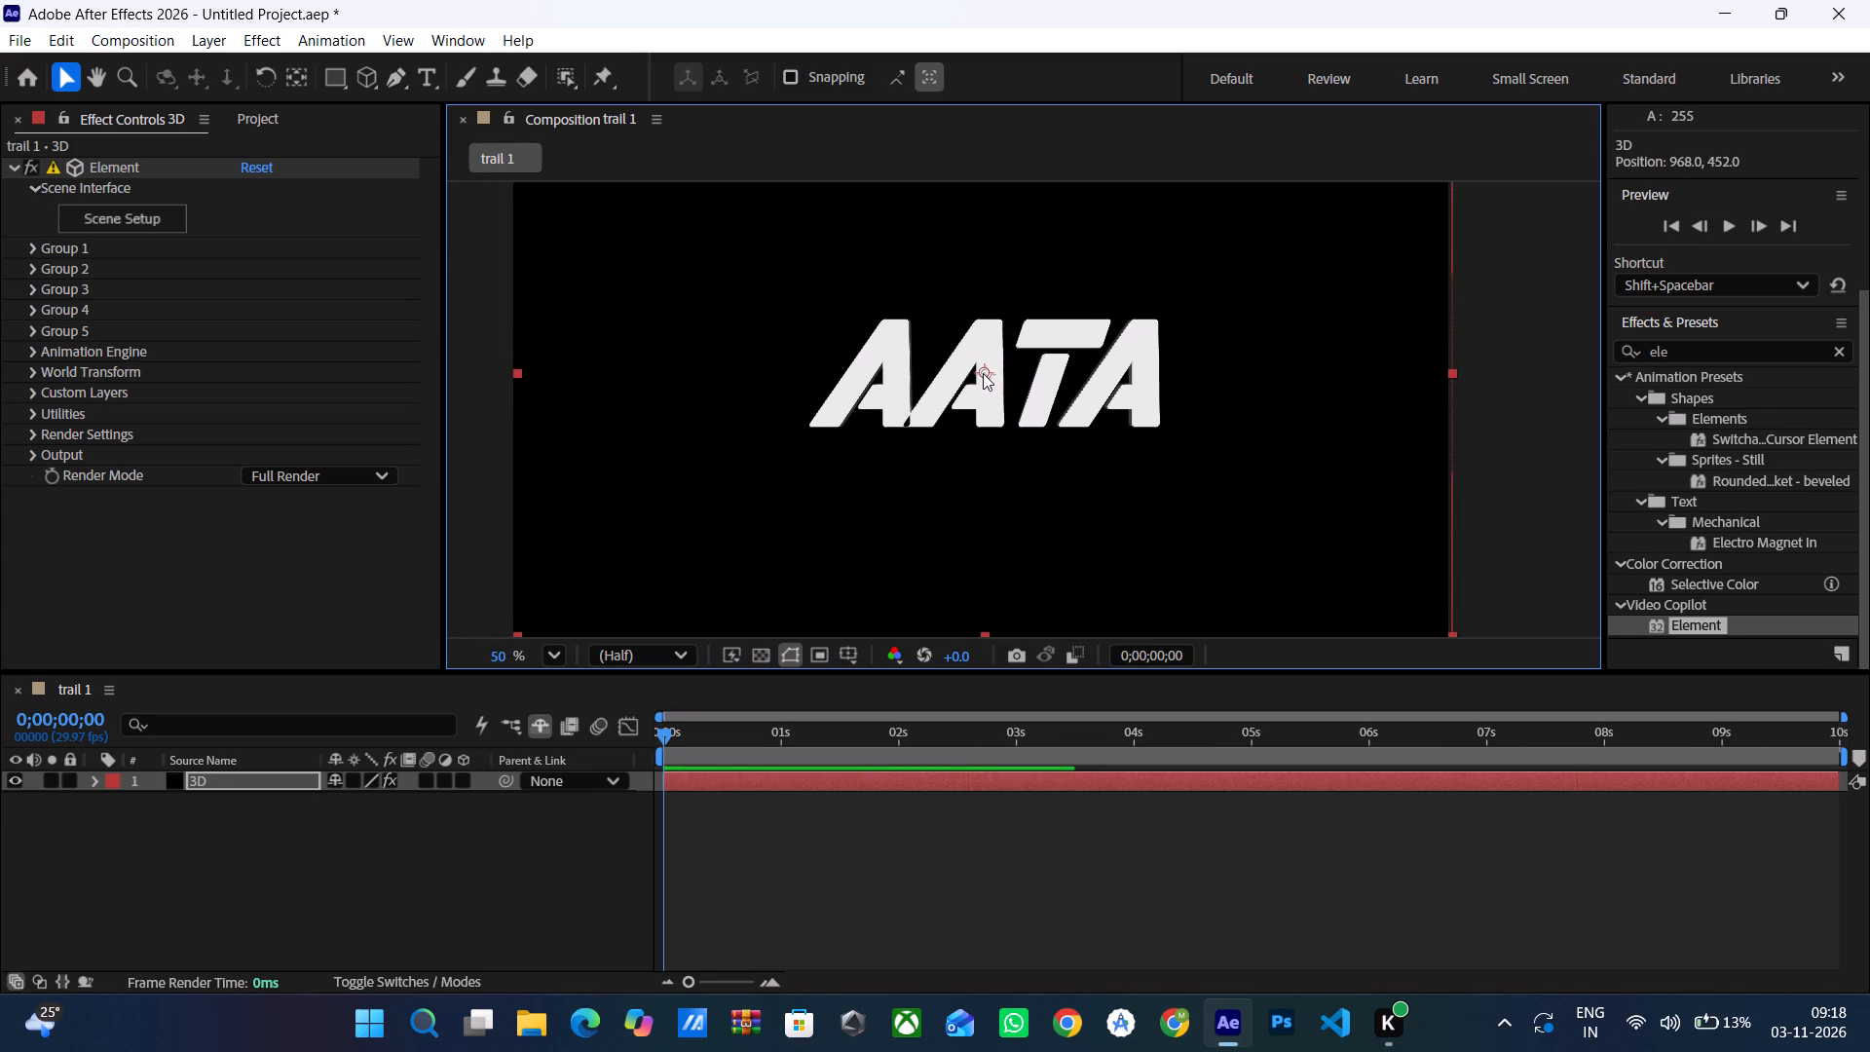
Toggle the Enable settings of Element's Group 1 and Group 2 to check which text each one controls.
left_click(28, 243)
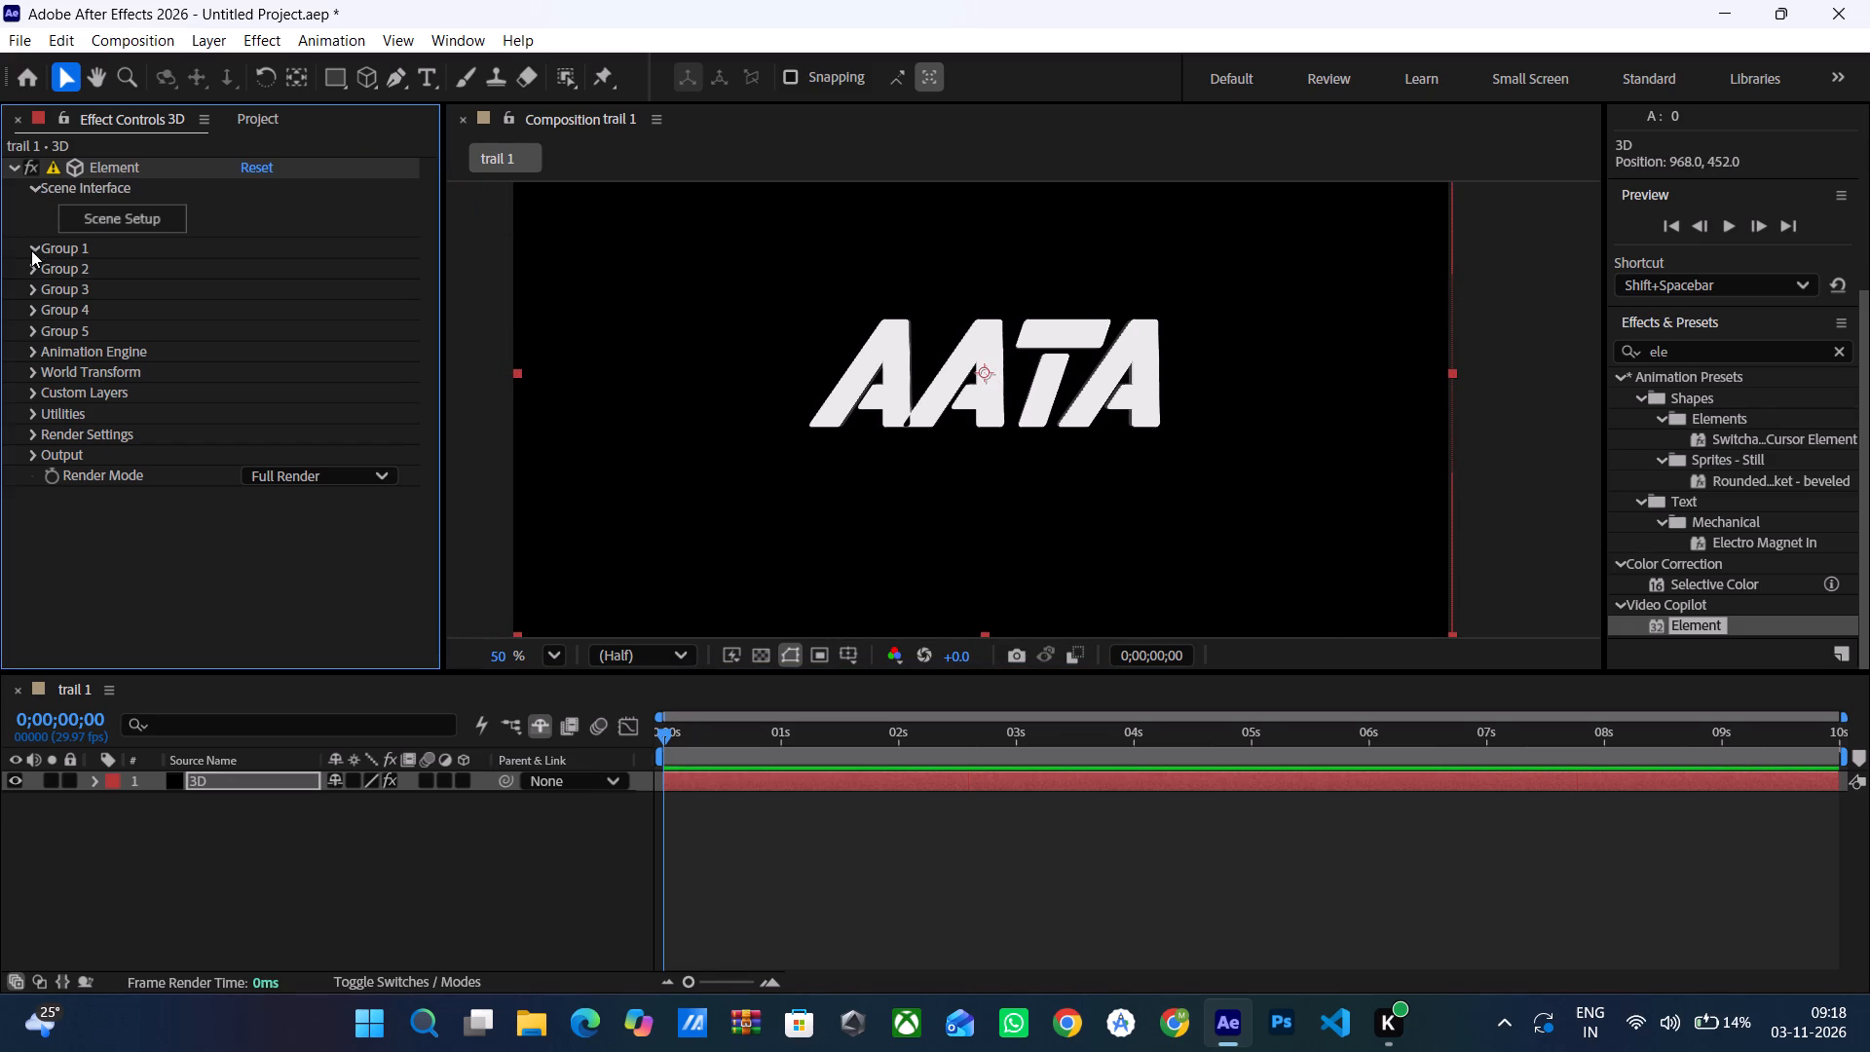
left_click(36, 413)
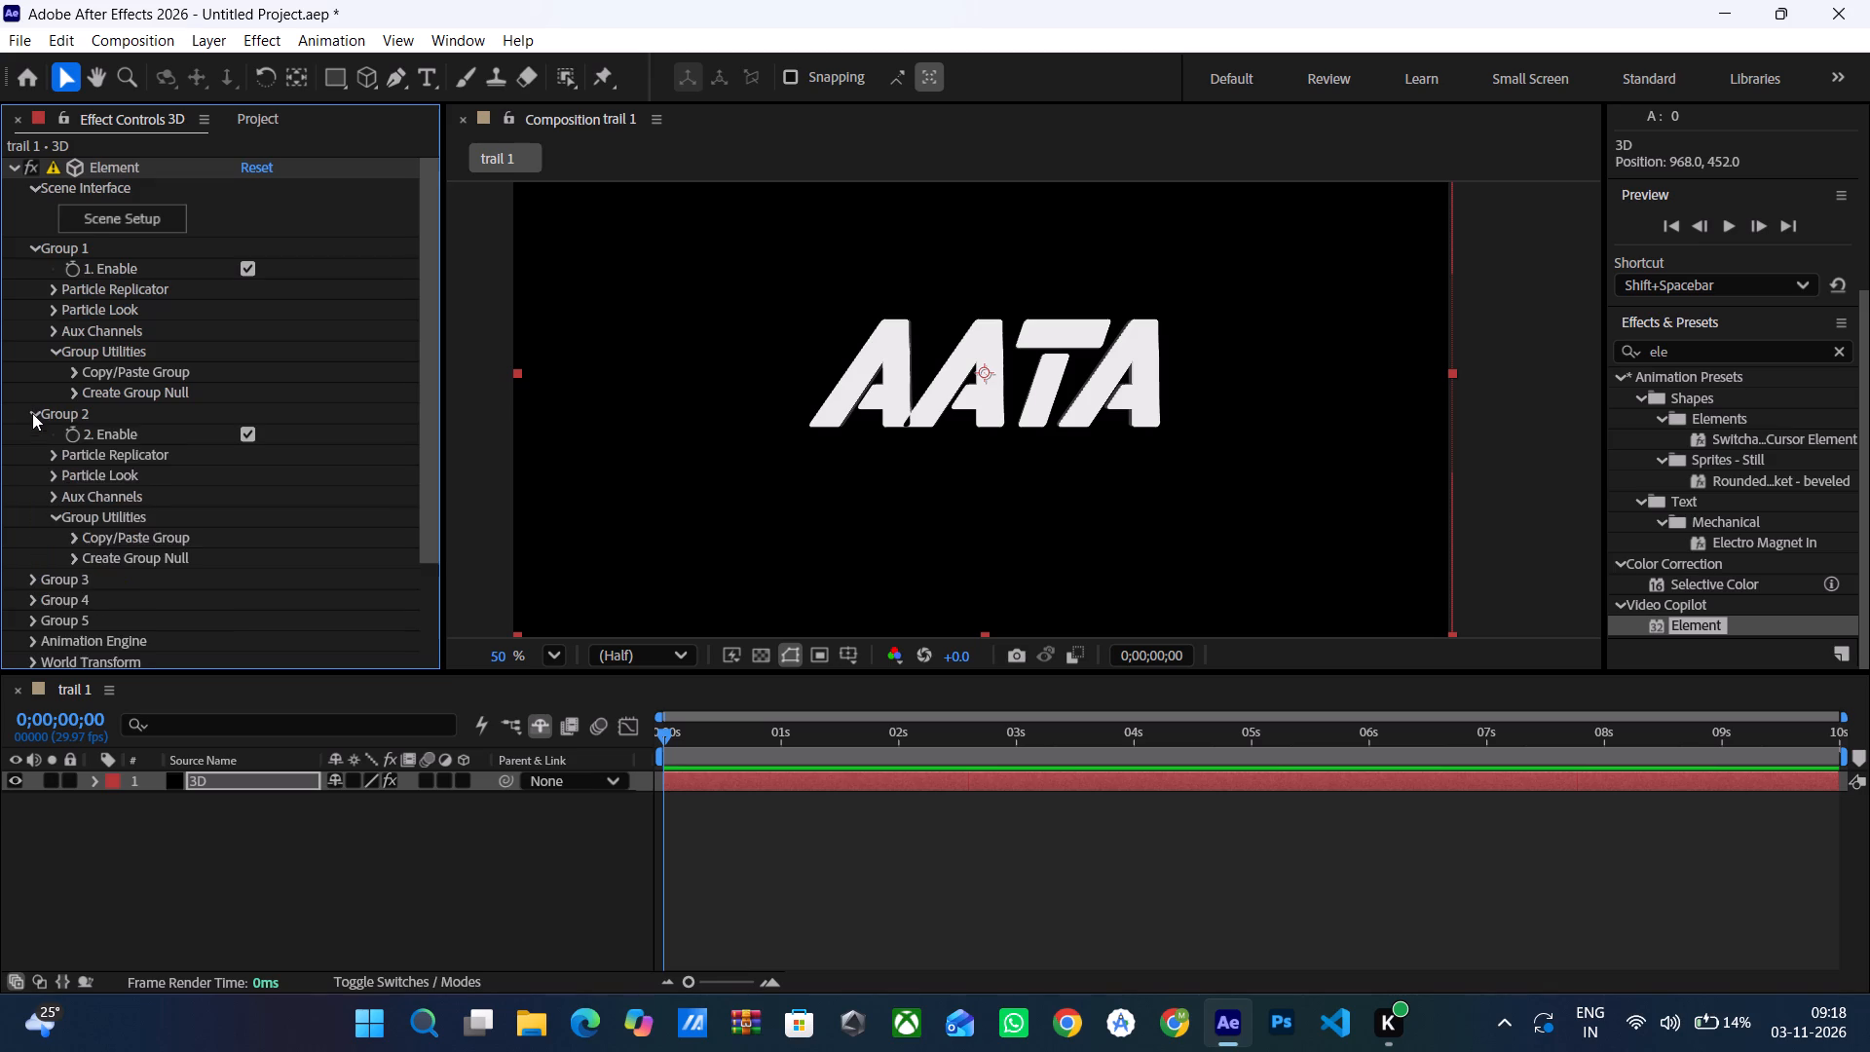
left_click(245, 436)
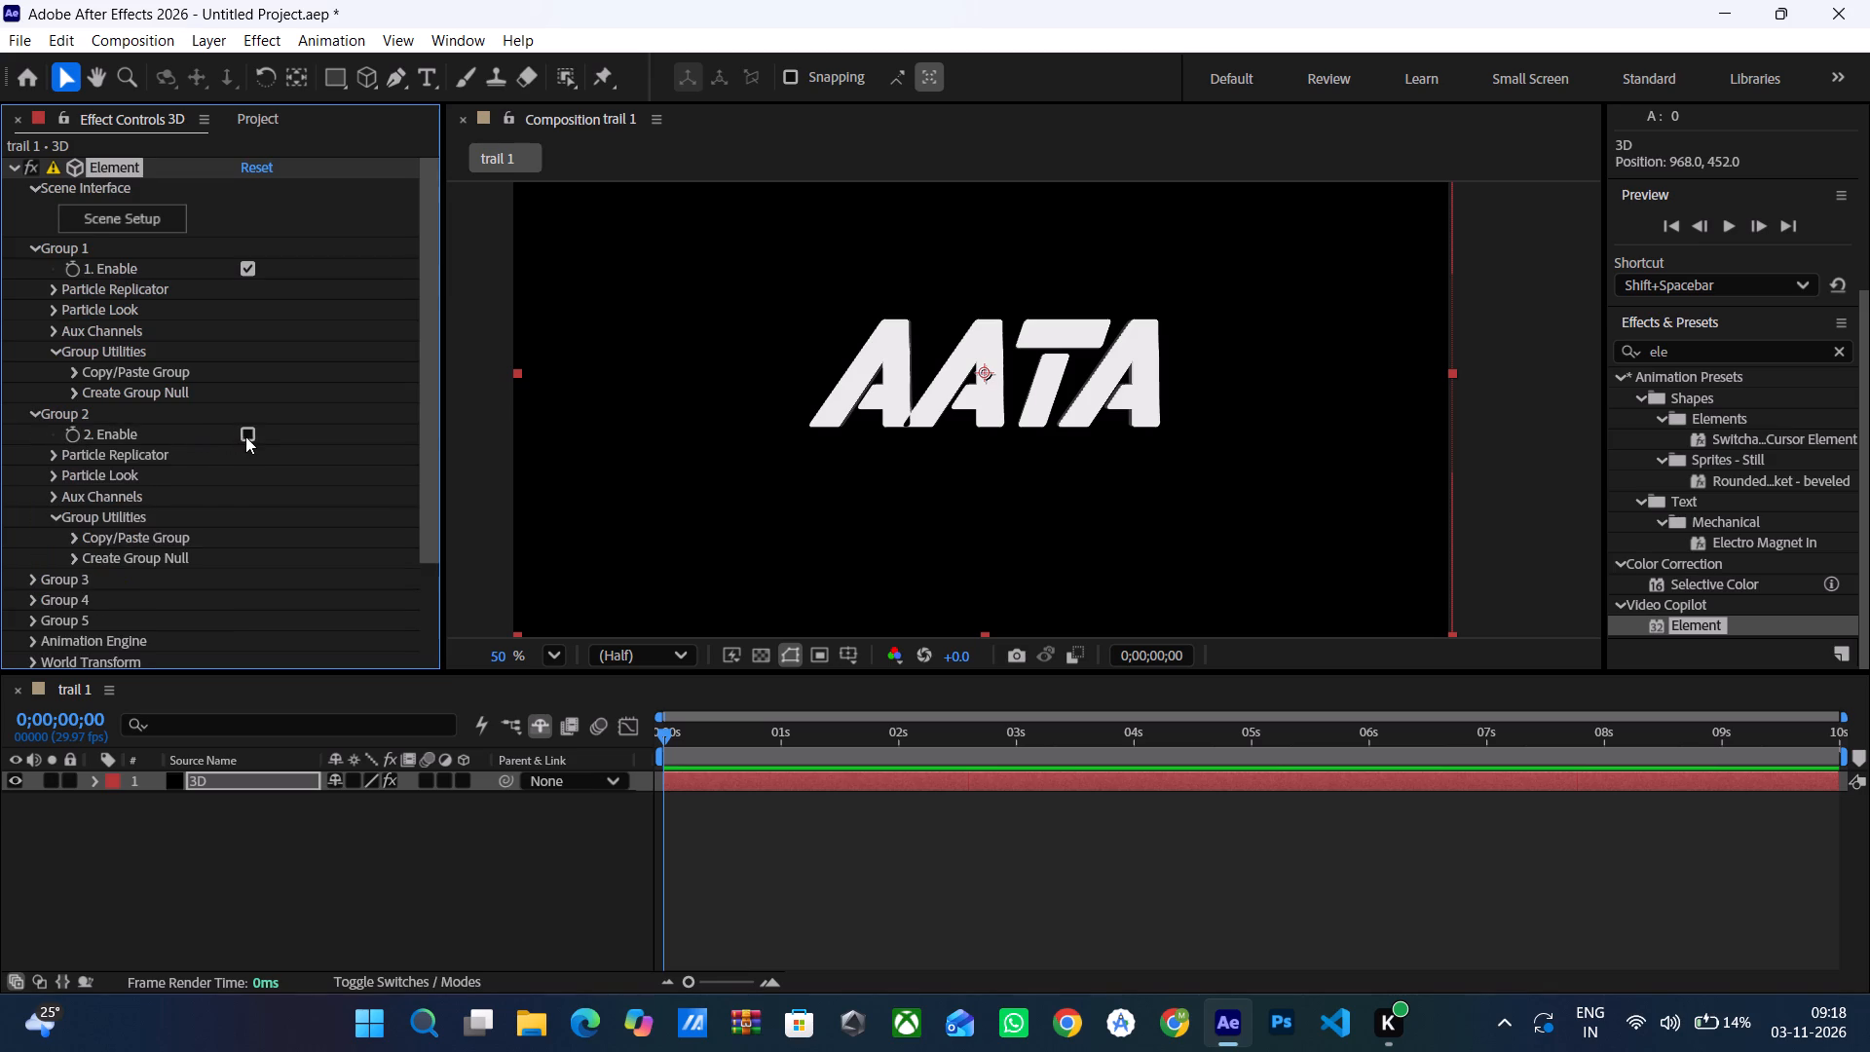
left_click(243, 435)
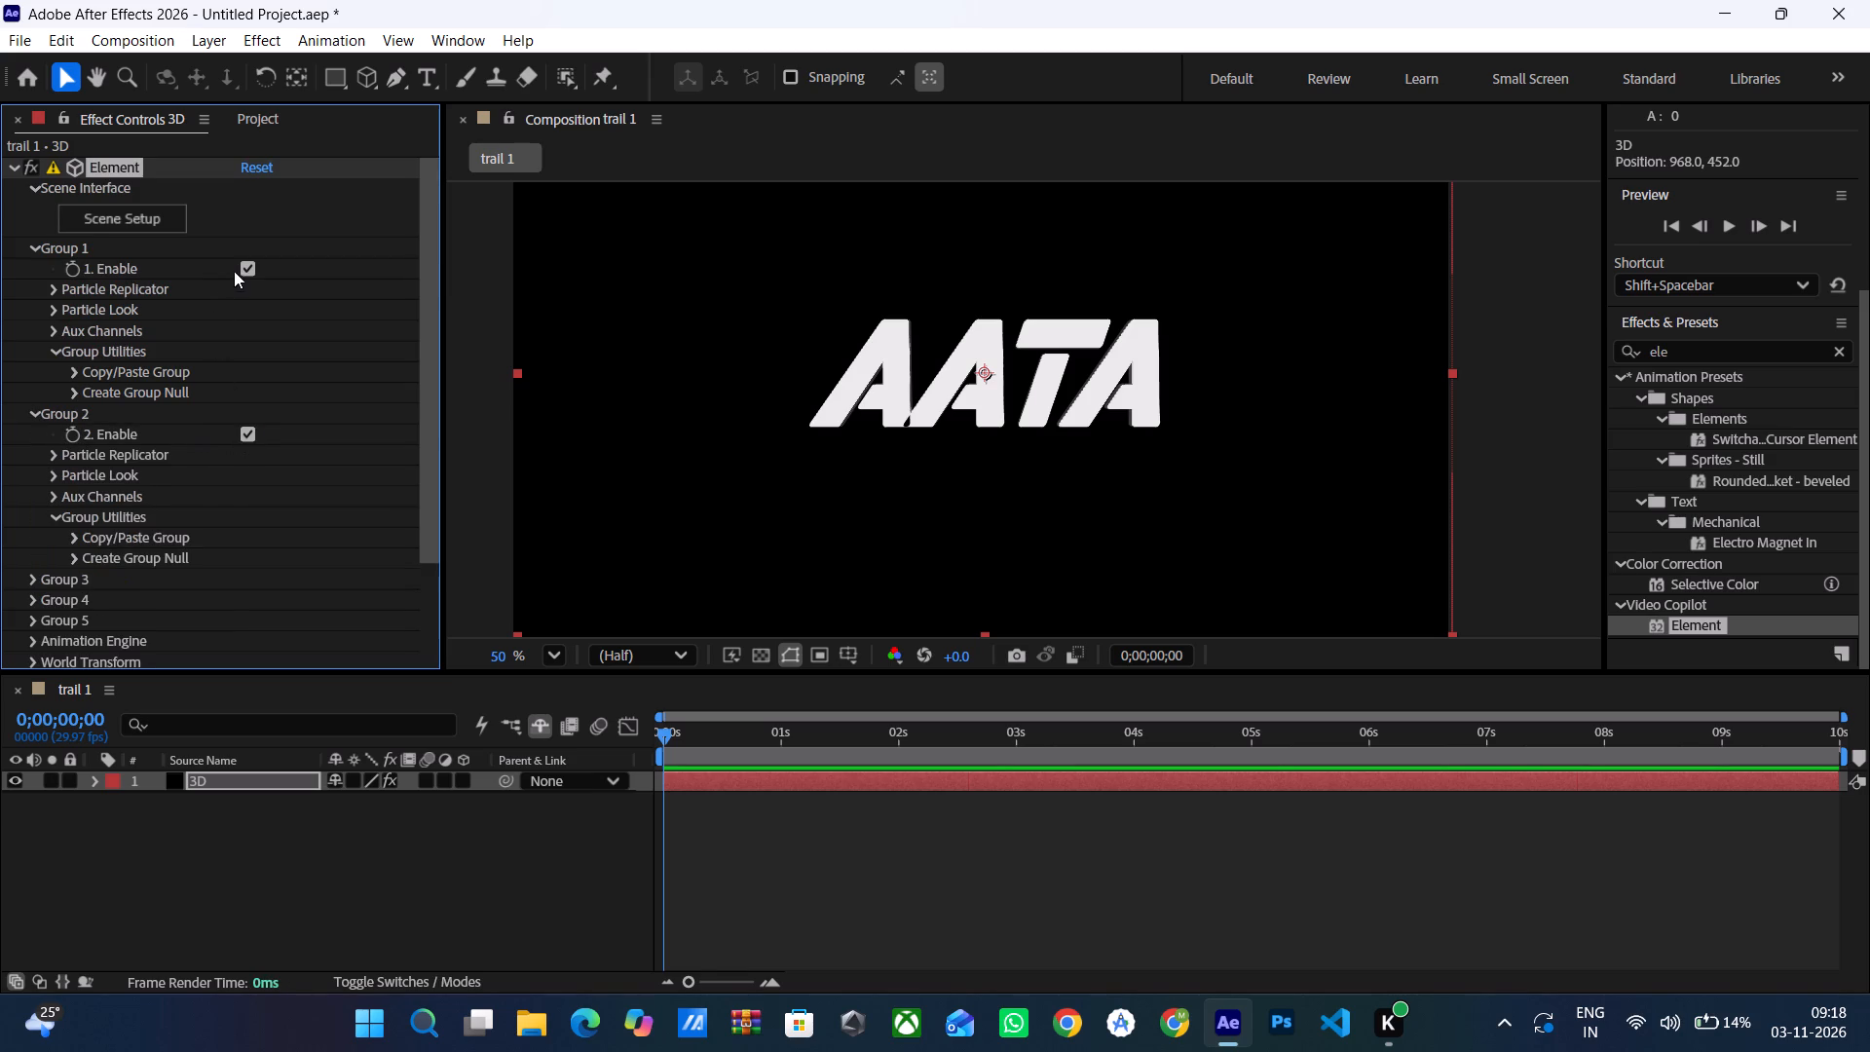
left_click(246, 268)
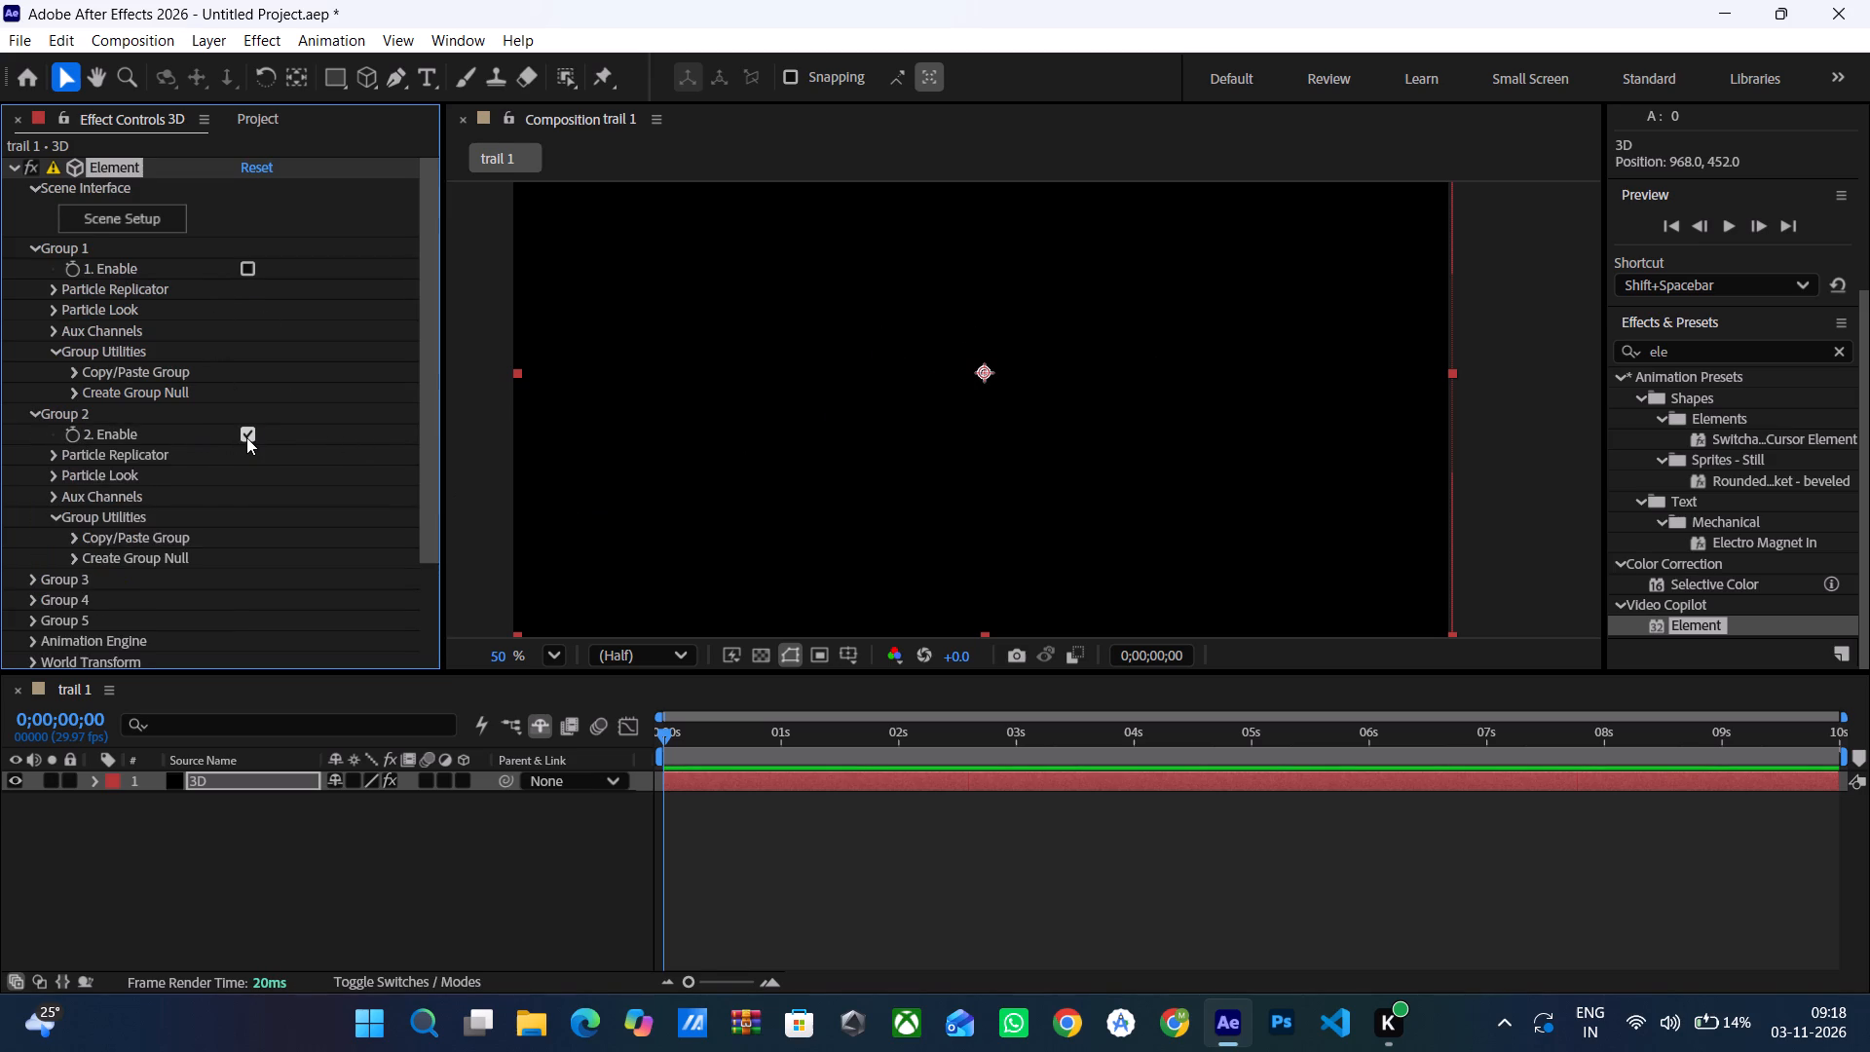
left_click(246, 437)
left_click(246, 438)
Move the Element text's position point into the left half of the composition and re-enable Group 1.
left_click_drag(981, 368, 714, 379)
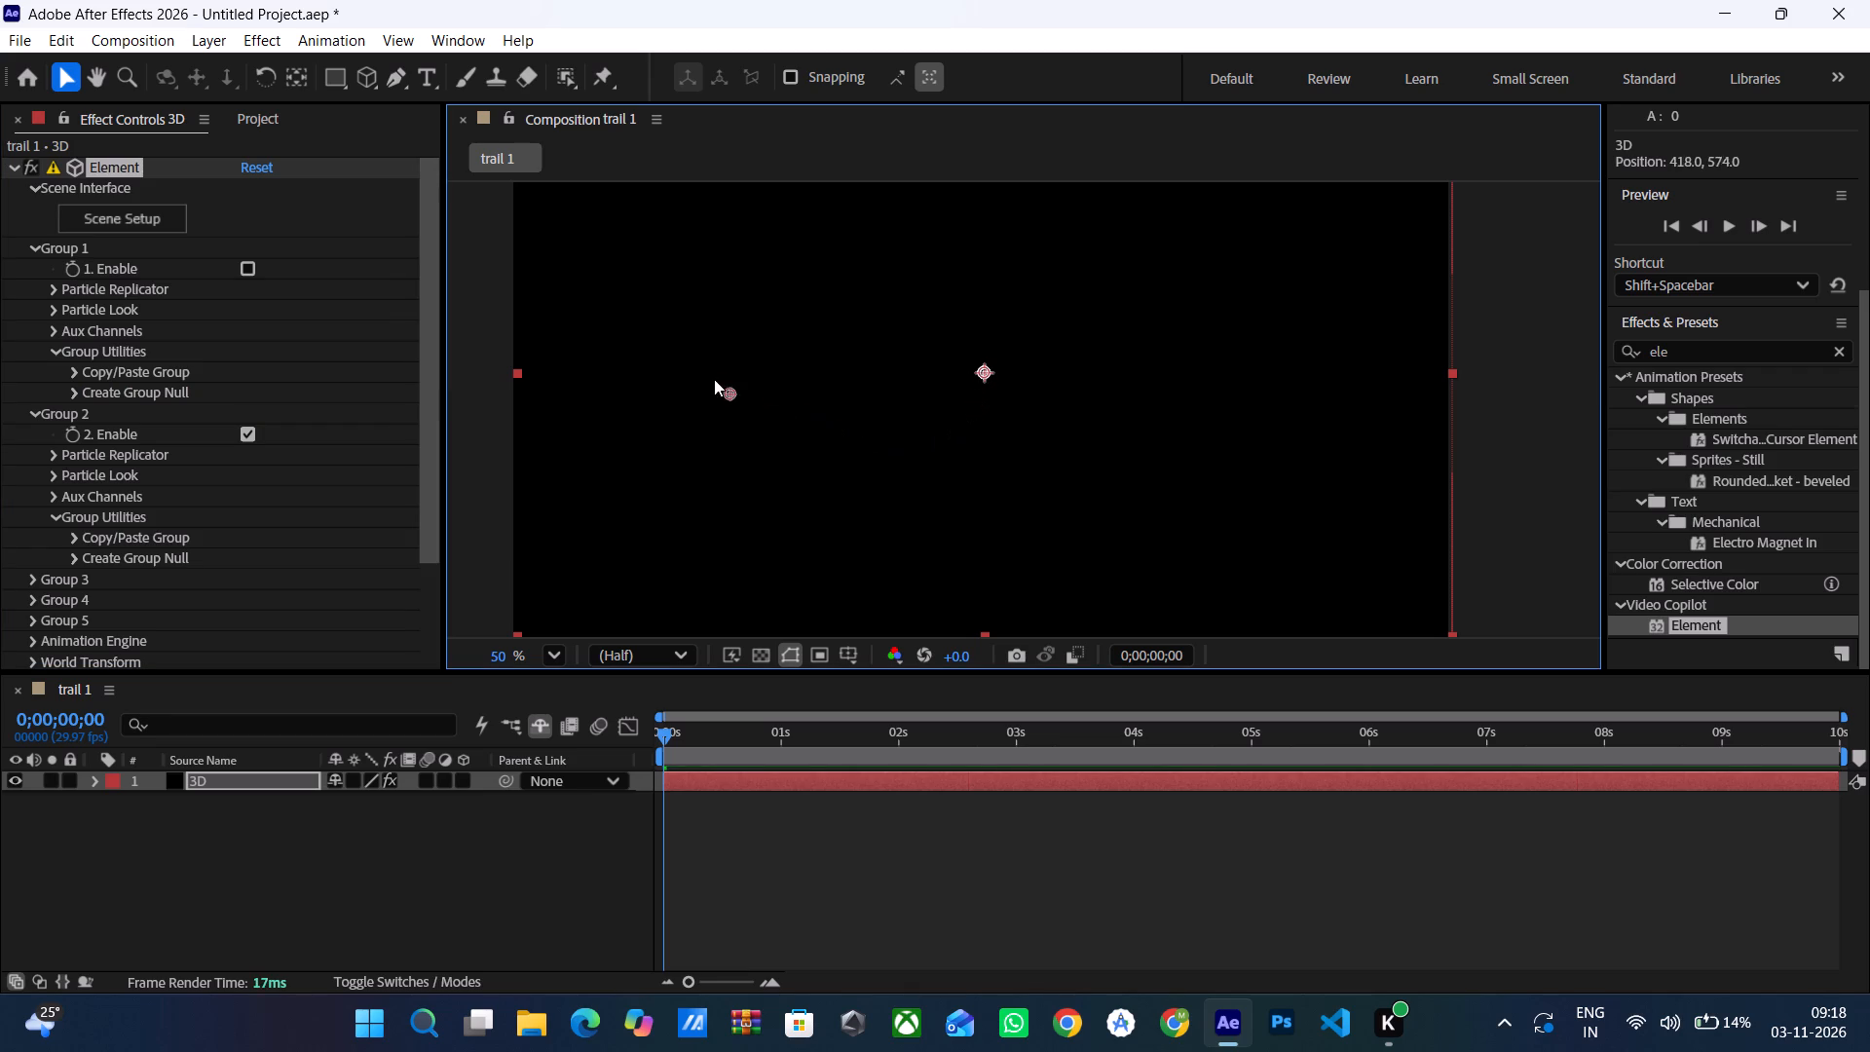
left_click_drag(714, 379, 715, 382)
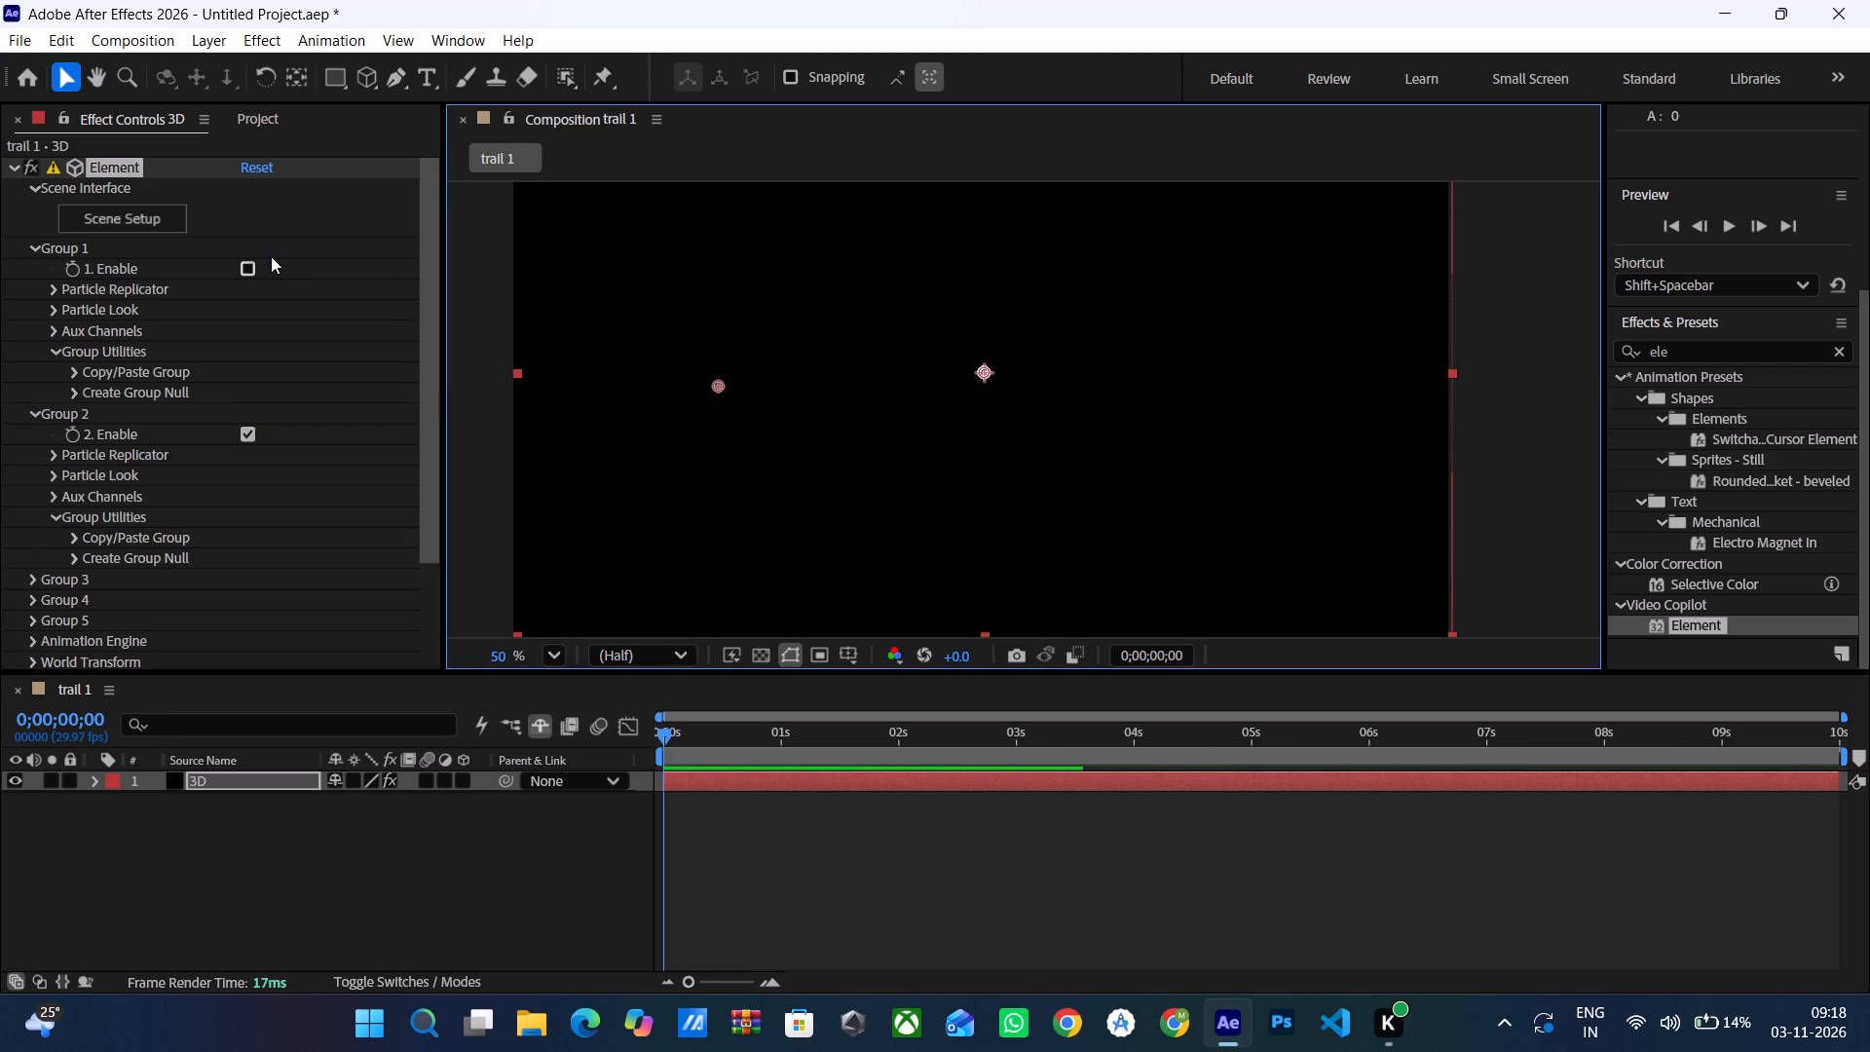
left_click(248, 271)
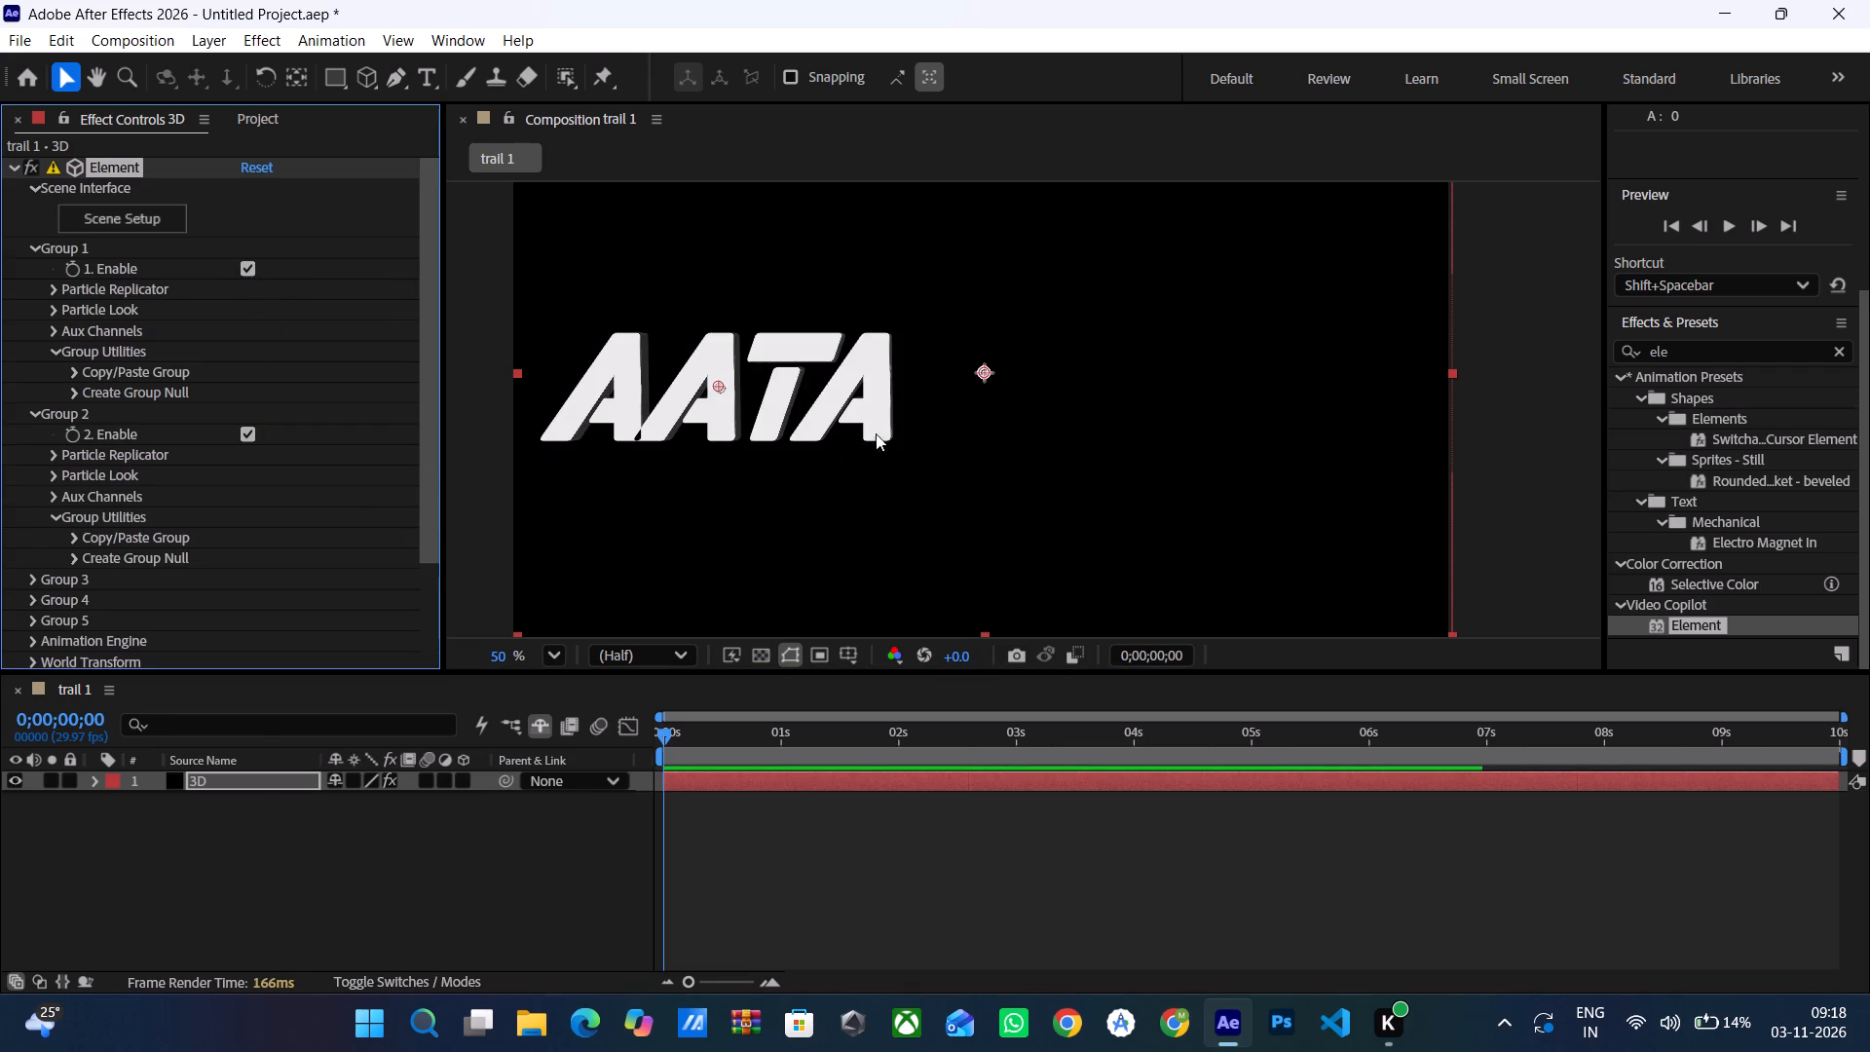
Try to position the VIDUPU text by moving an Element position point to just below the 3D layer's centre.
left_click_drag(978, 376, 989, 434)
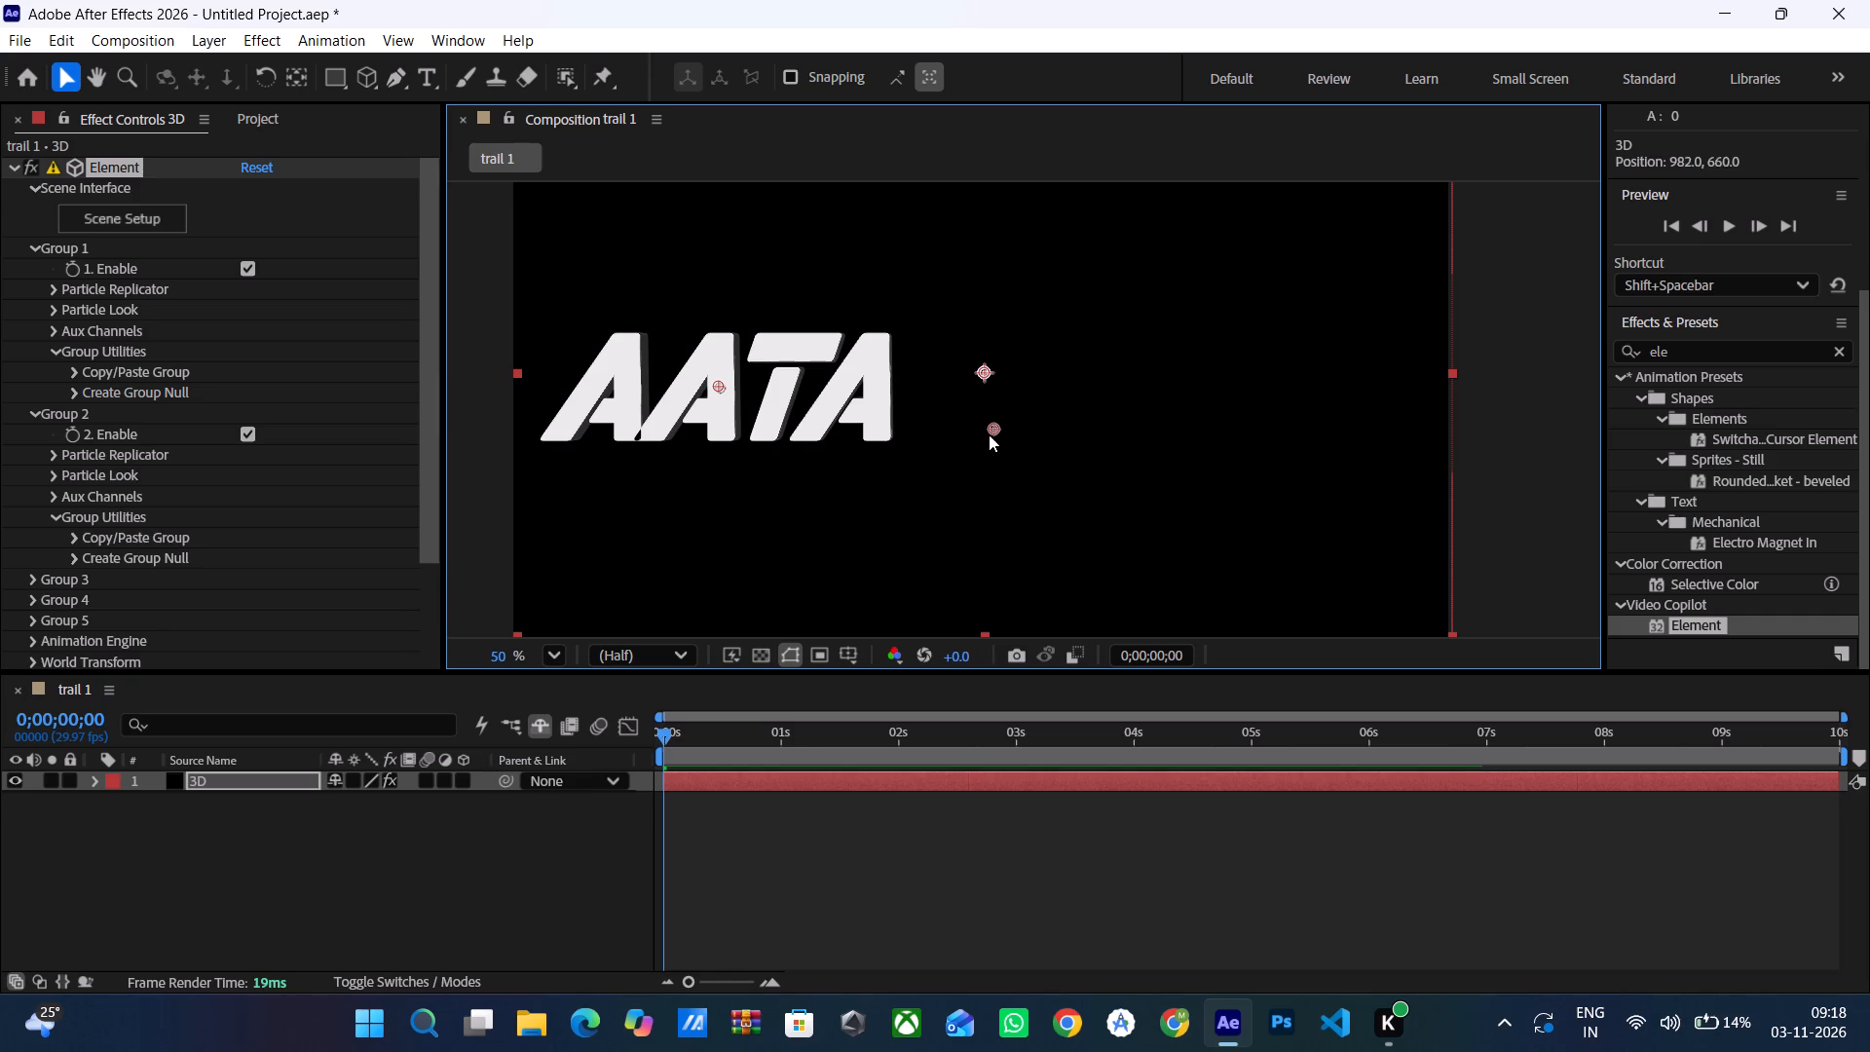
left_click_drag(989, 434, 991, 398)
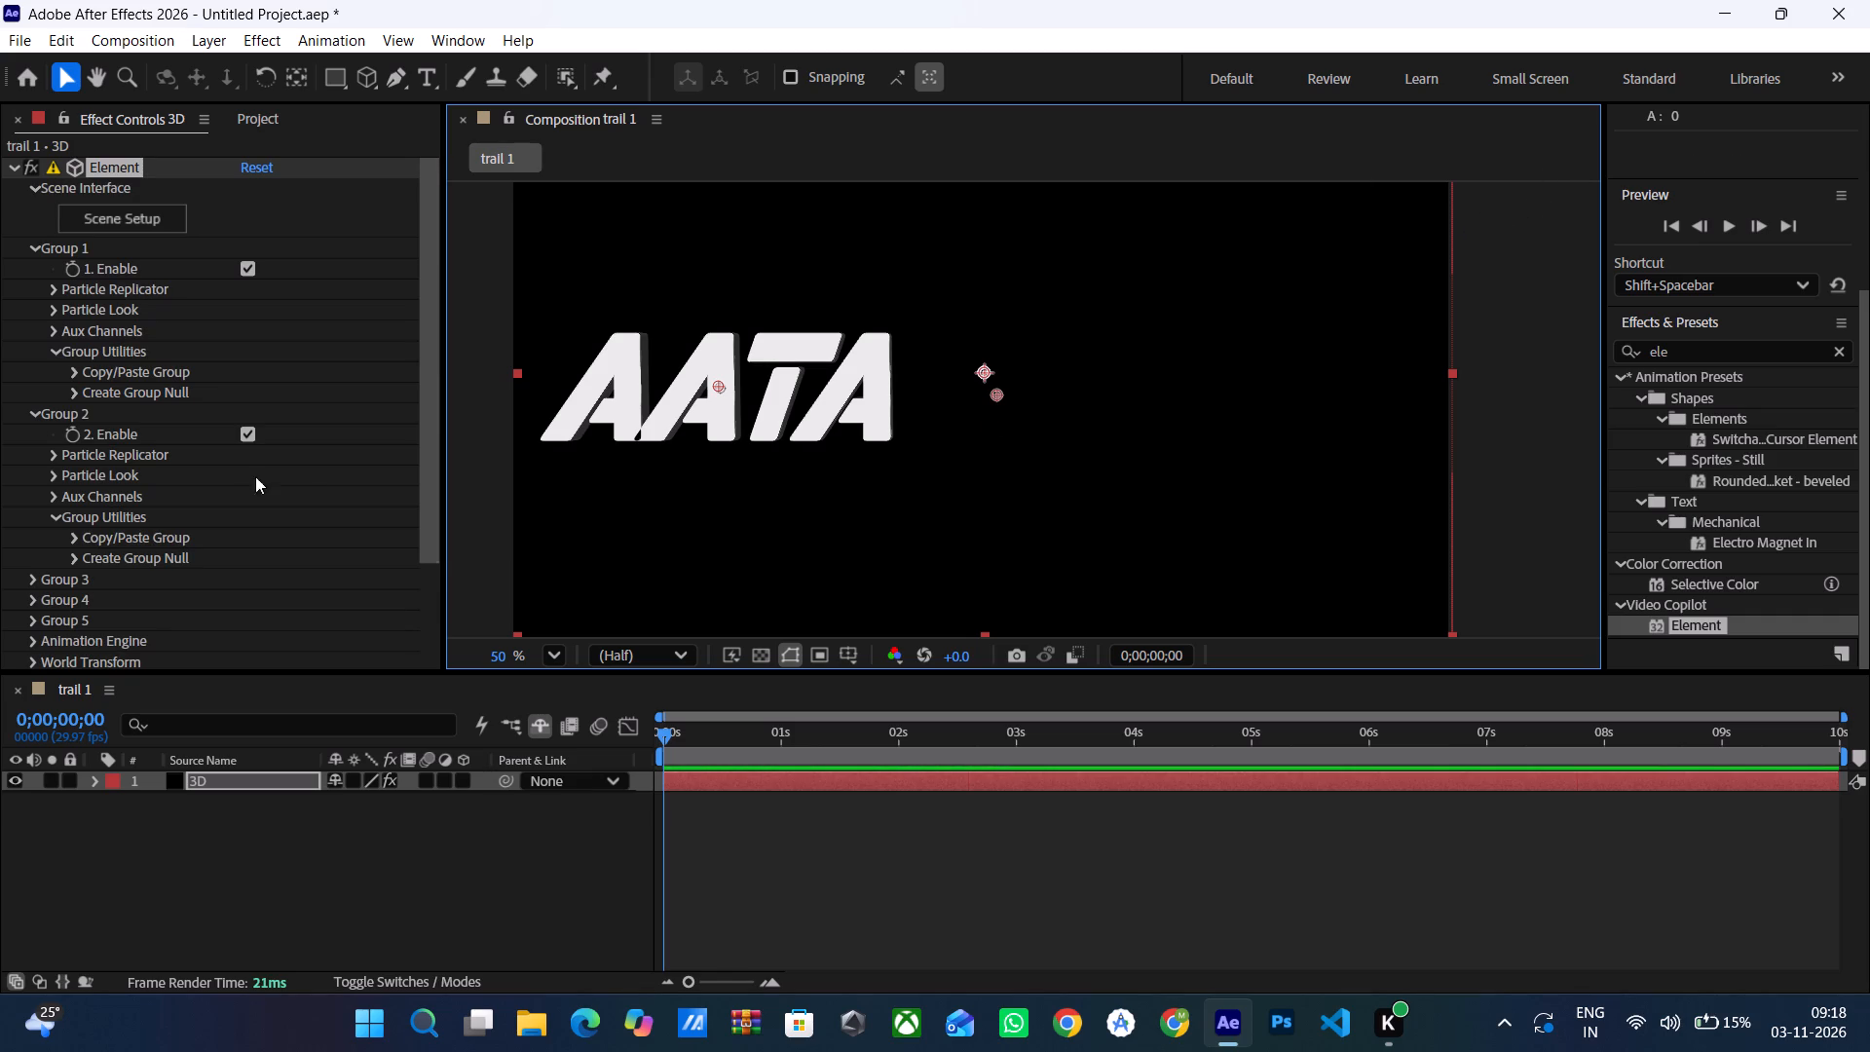
In Element's Scene Setup, assign the v folder holding the VIDUPU extrusion to group 2 and apply the scene.
left_click(22, 185)
left_click(31, 186)
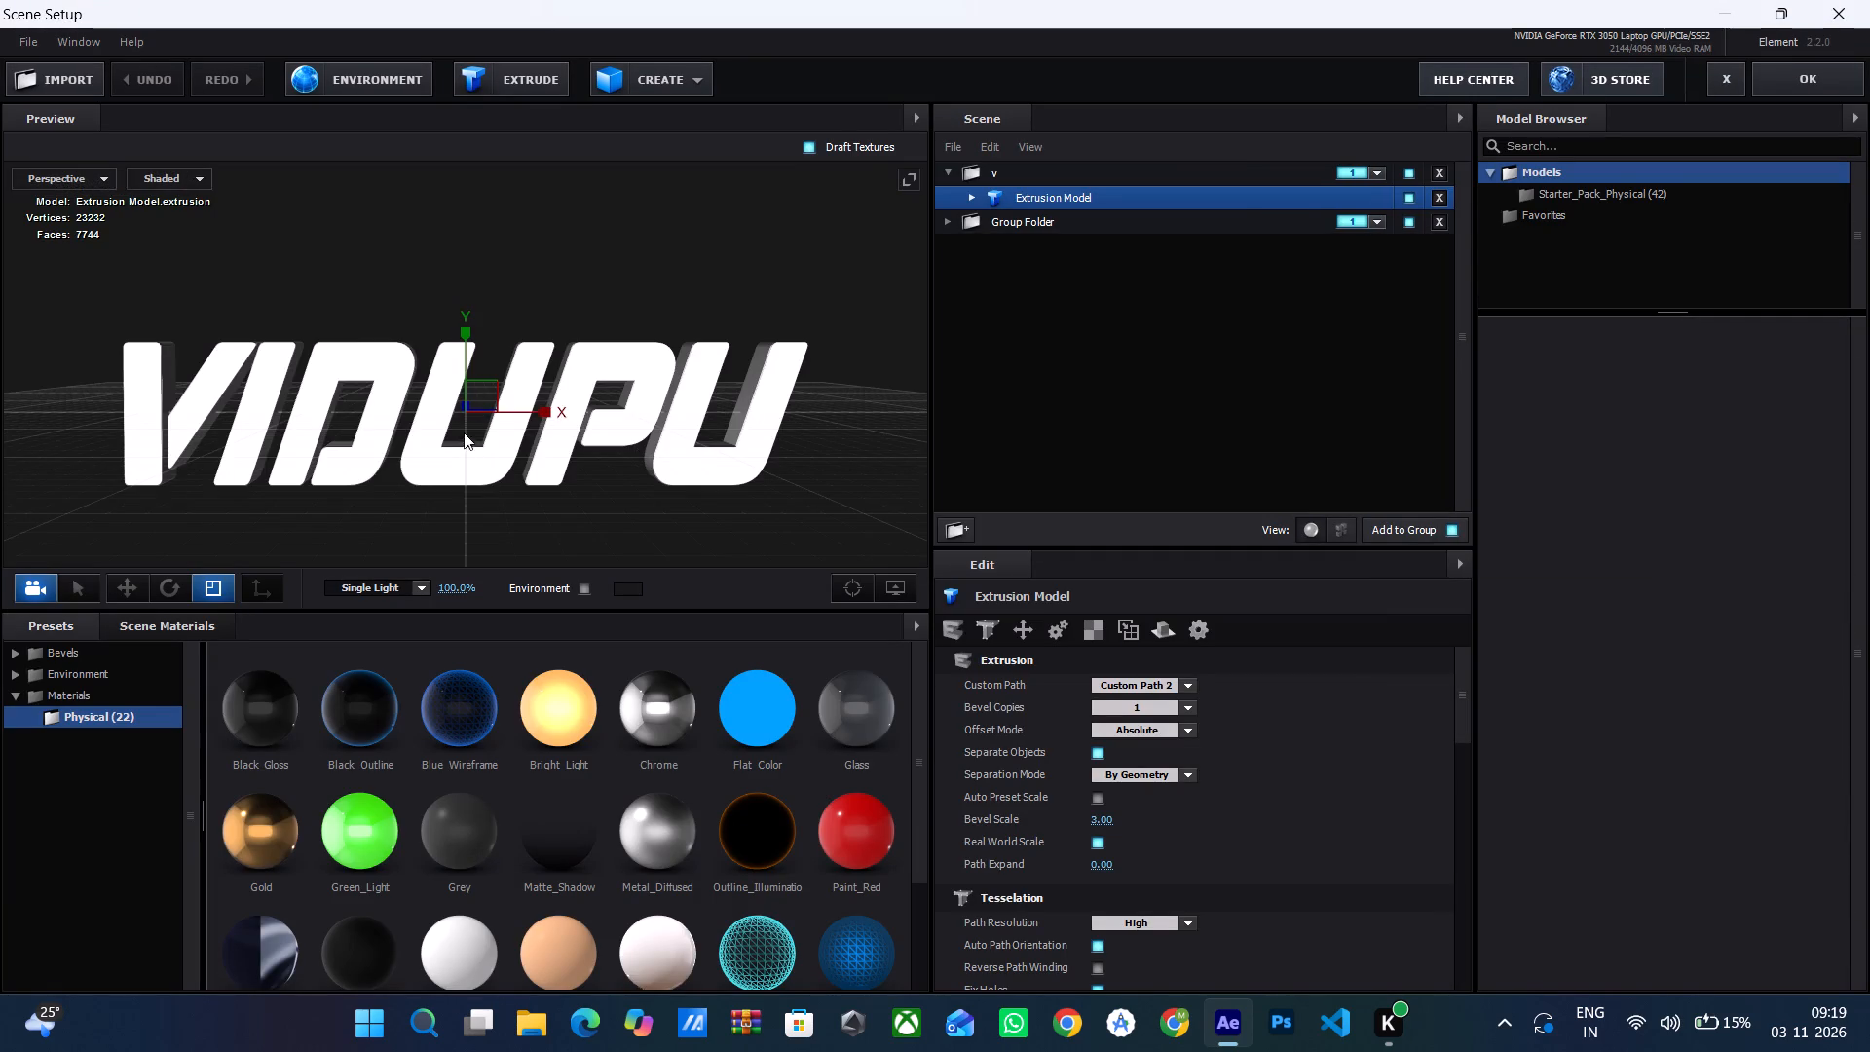
left_click_drag(500, 519, 509, 523)
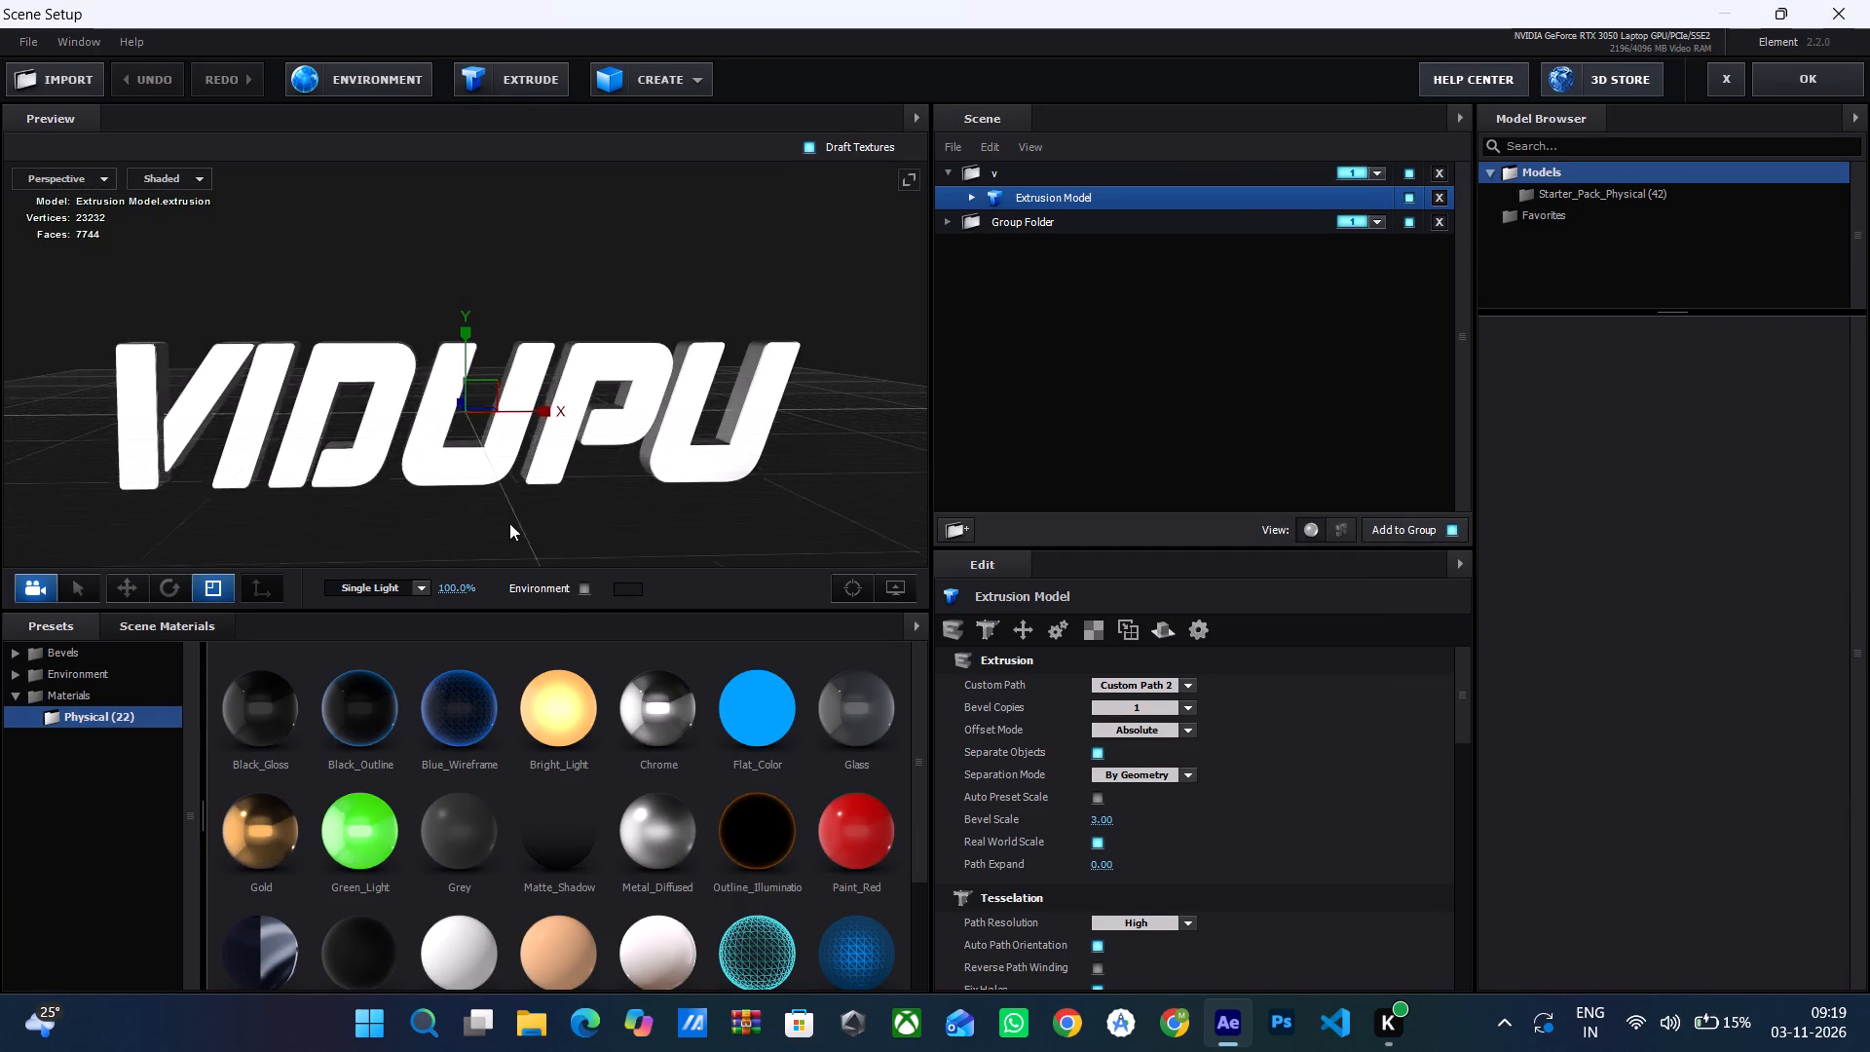
left_click_drag(509, 523, 495, 541)
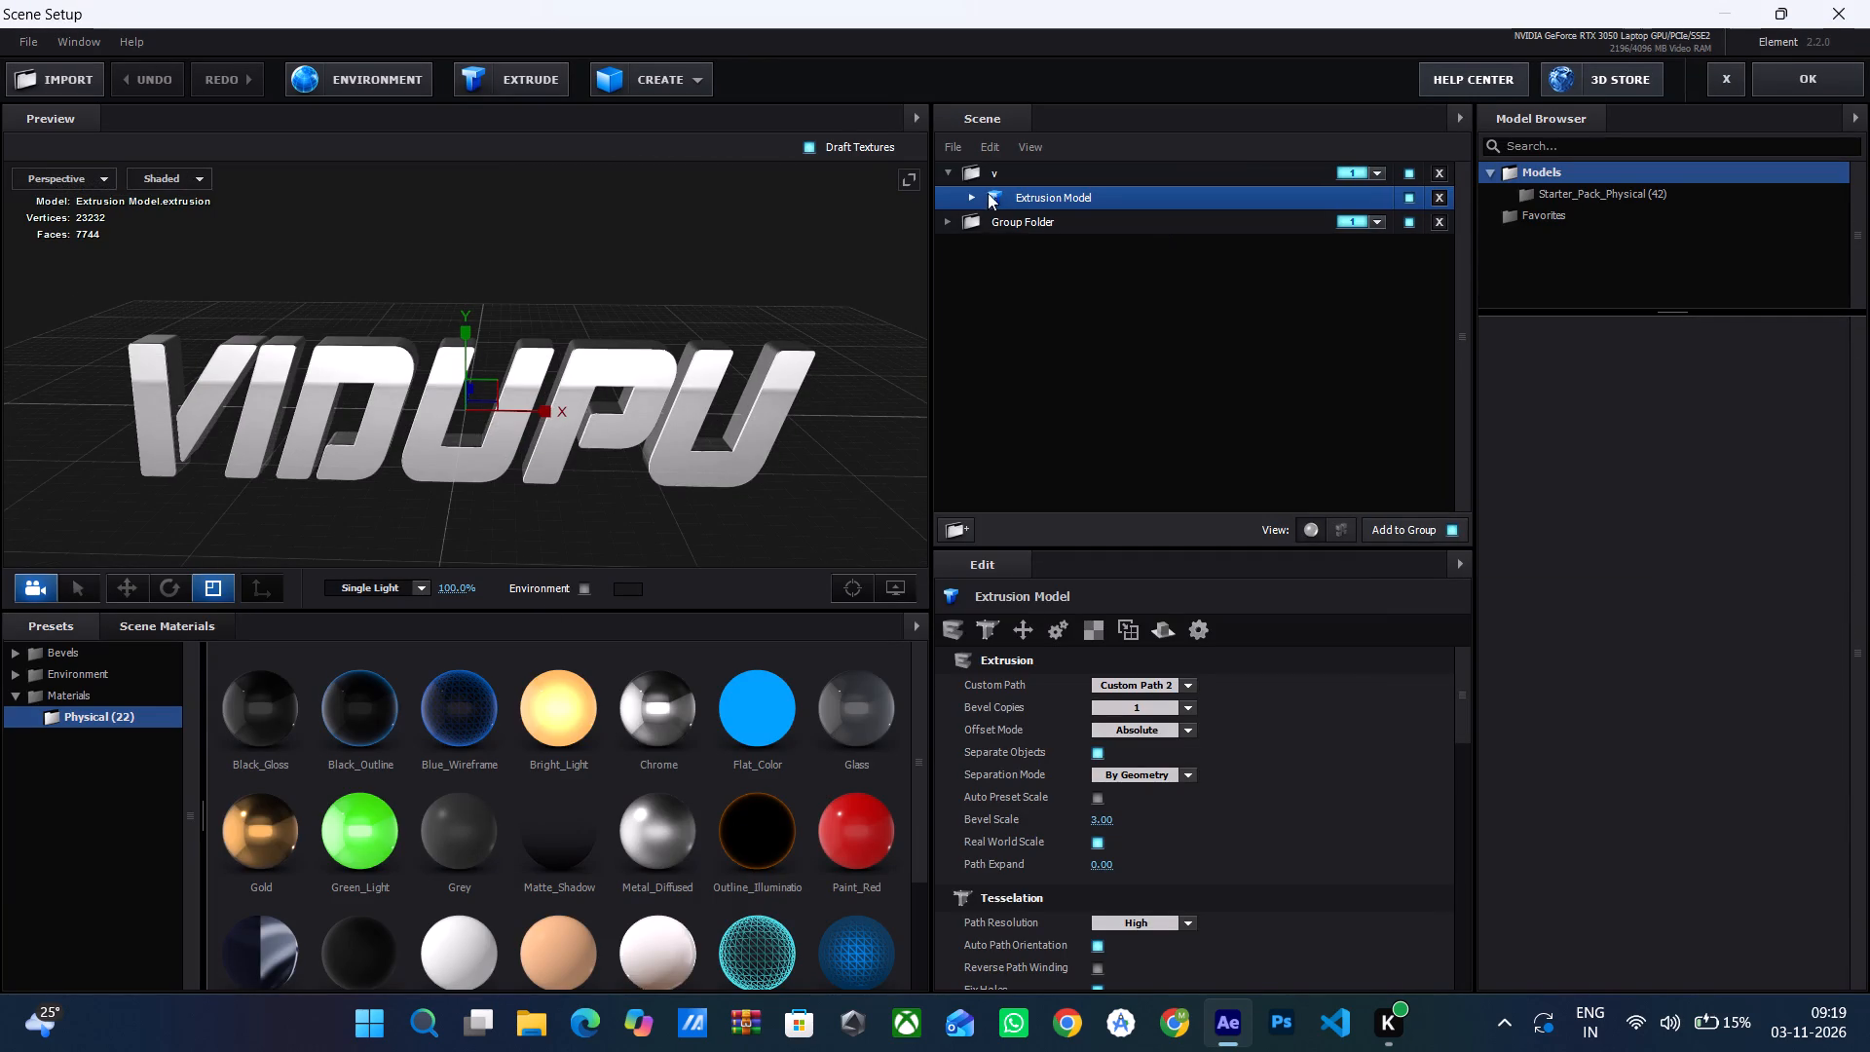
left_click(965, 197)
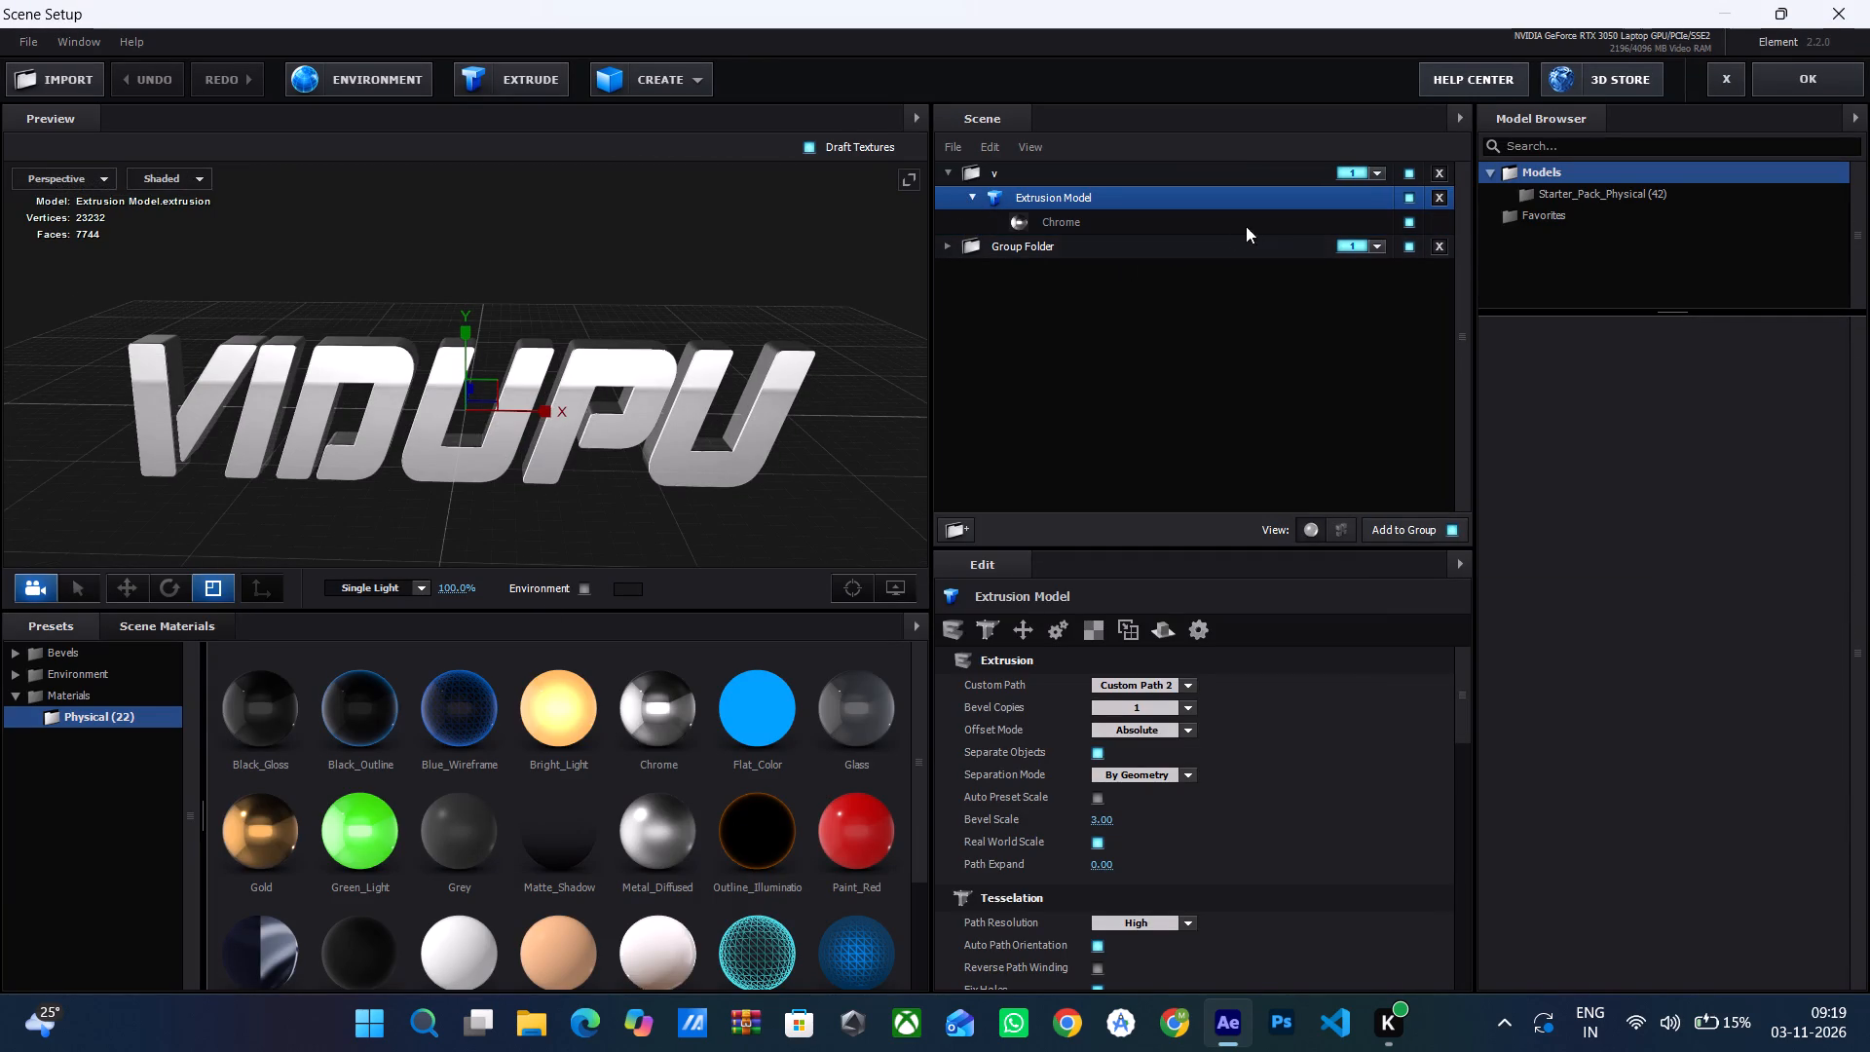
left_click(1368, 174)
left_click(1372, 198)
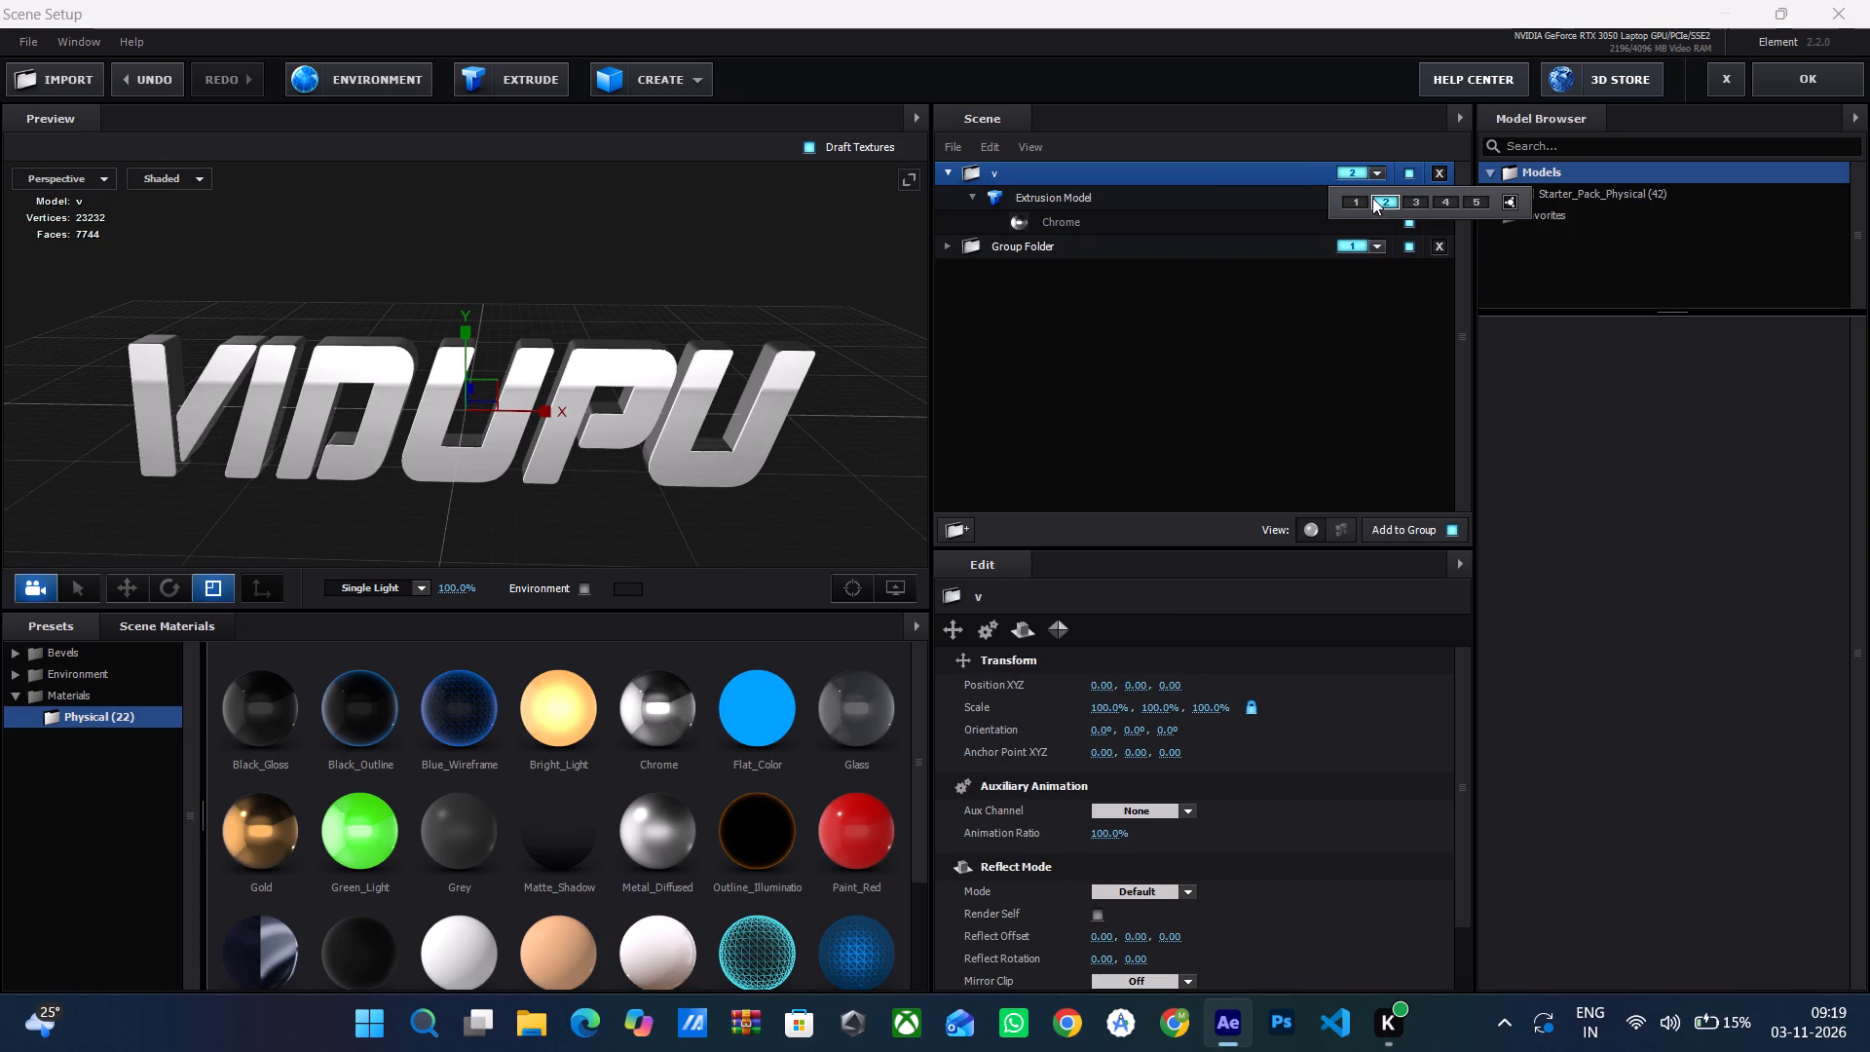
left_click(1771, 76)
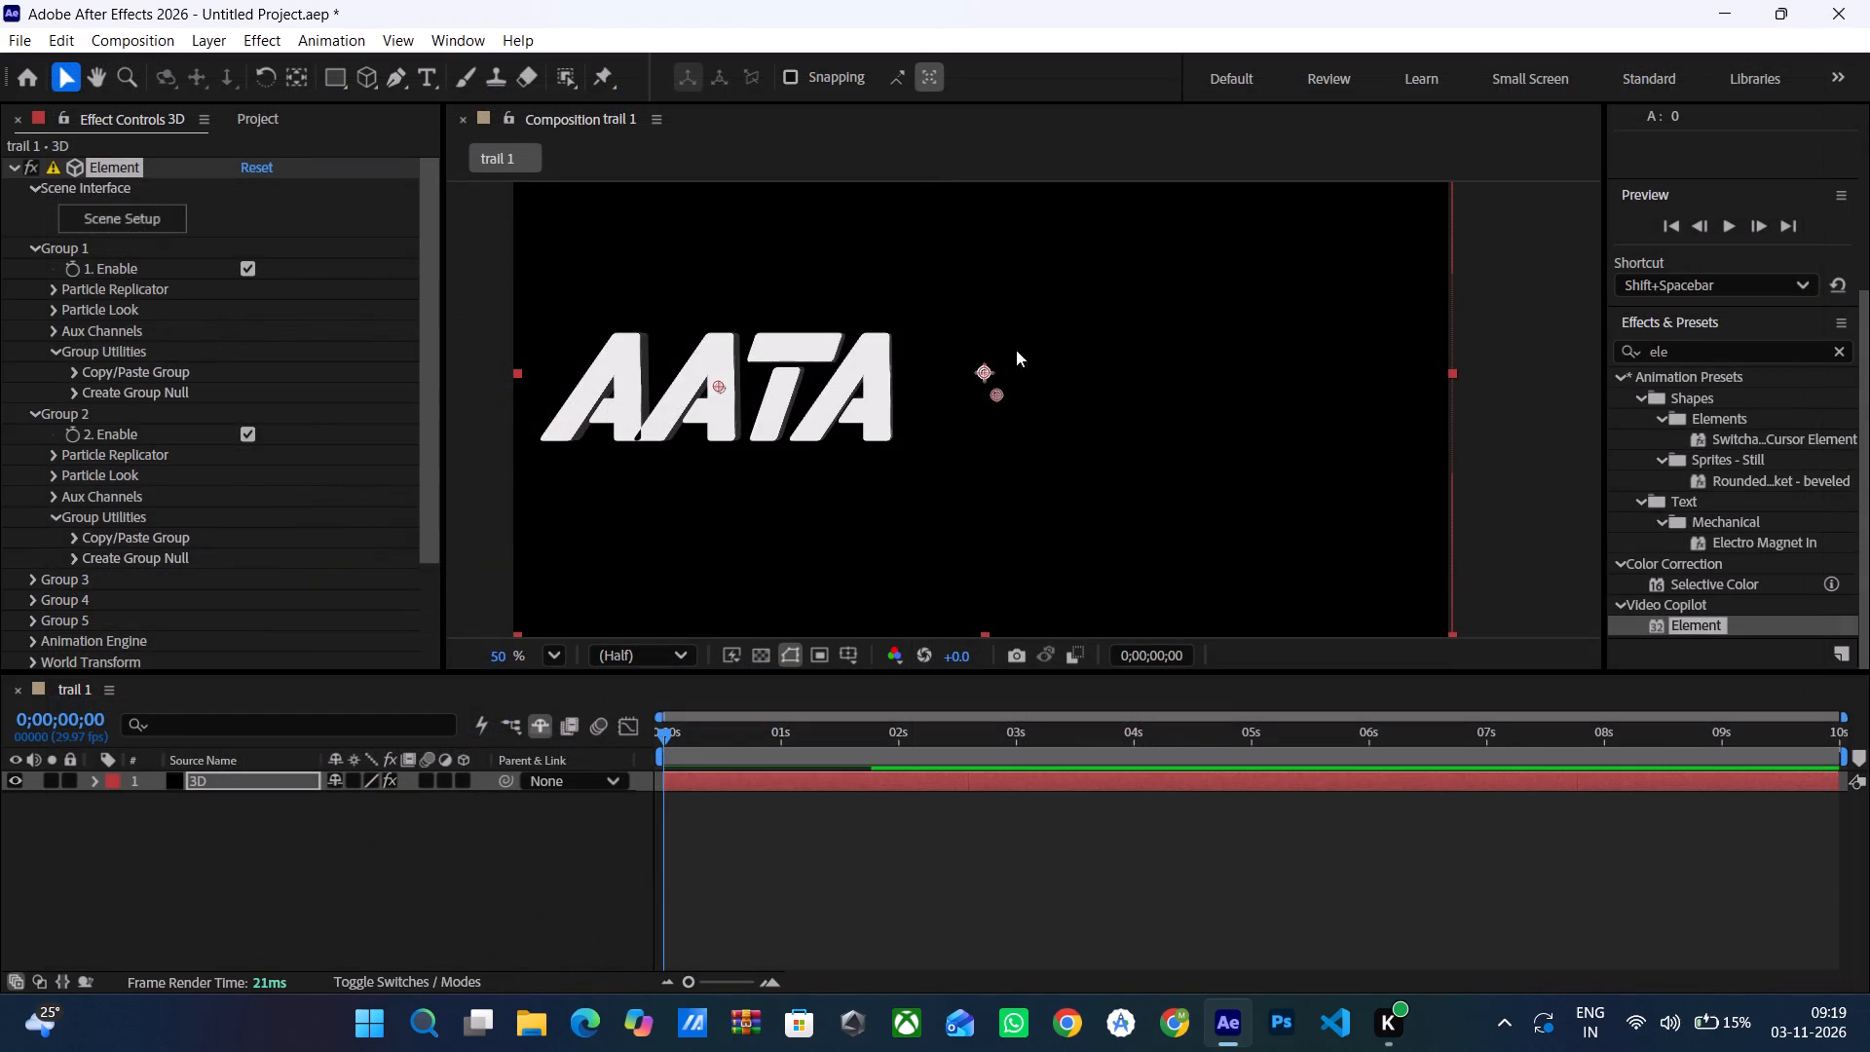
Move the VIDUPU text beside AATA in the right half of the composition, with its position point at about 1364, 560.
left_click_drag(988, 372, 1019, 375)
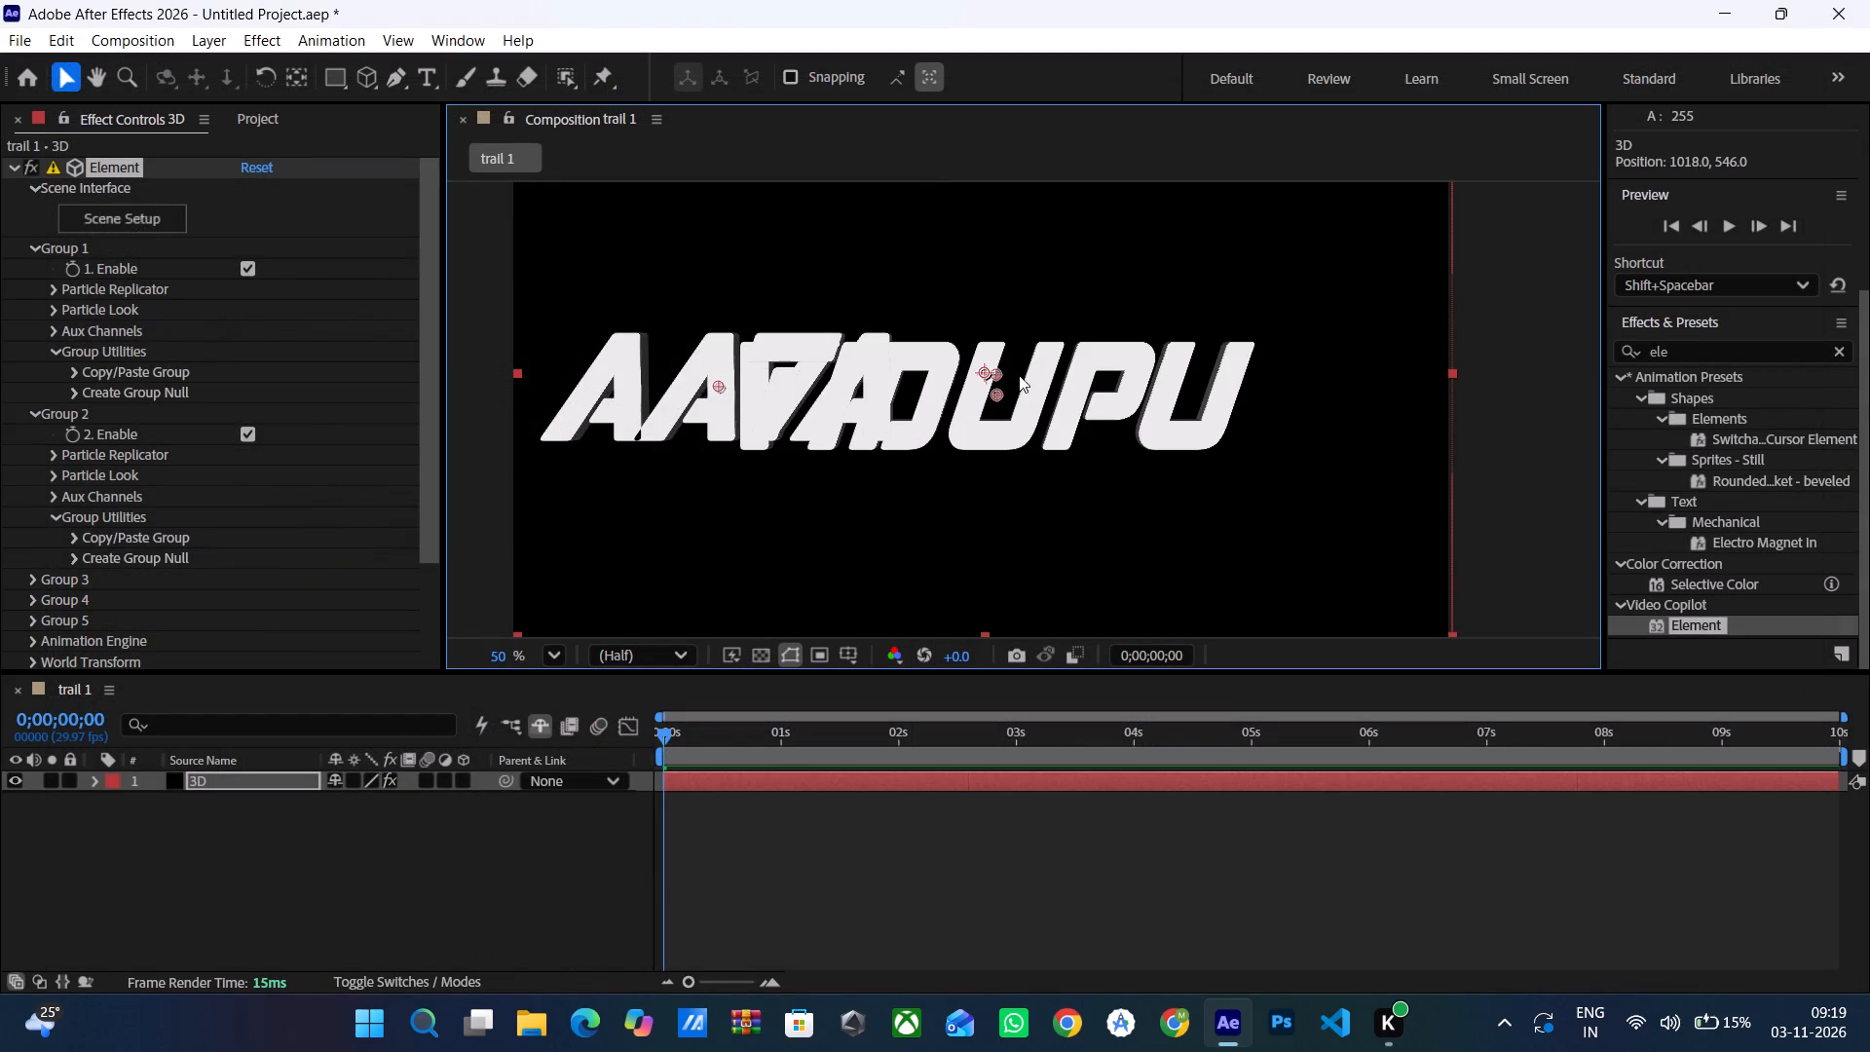
left_click_drag(1019, 375, 1082, 376)
left_click_drag(995, 394, 1163, 381)
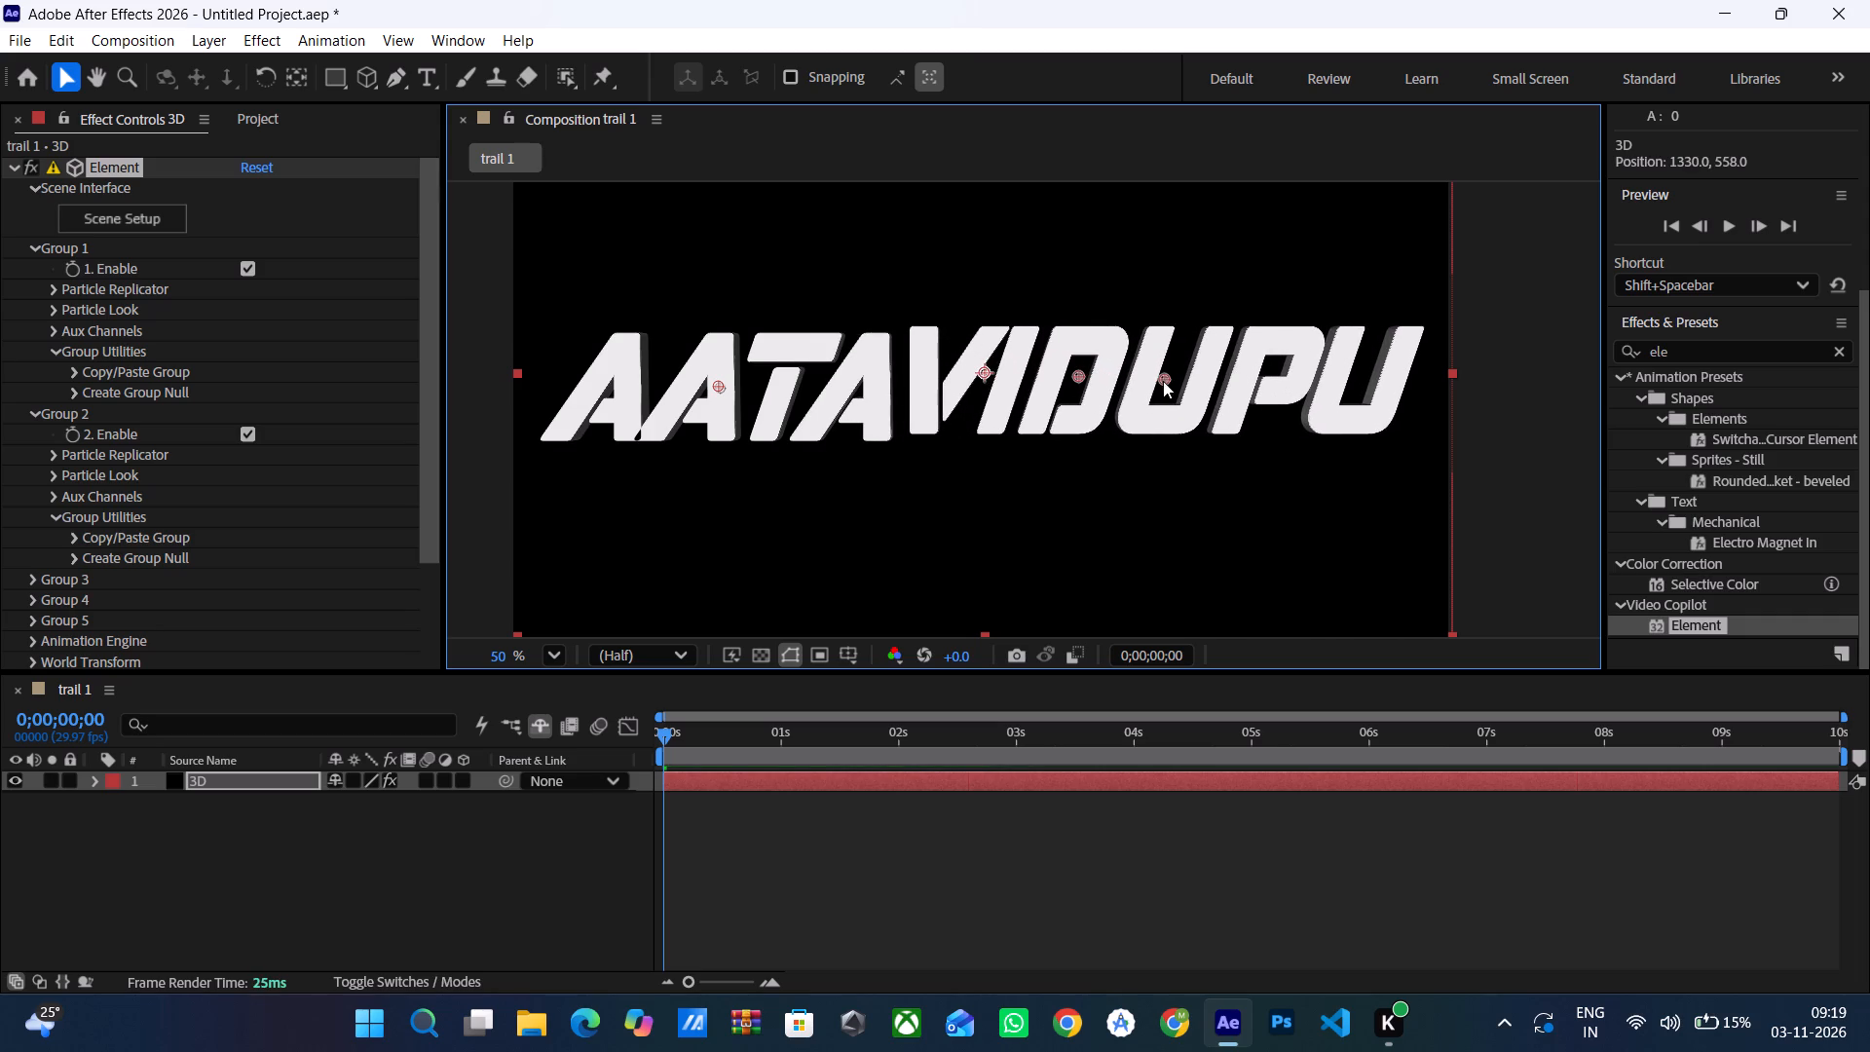
left_click_drag(1163, 381, 1179, 382)
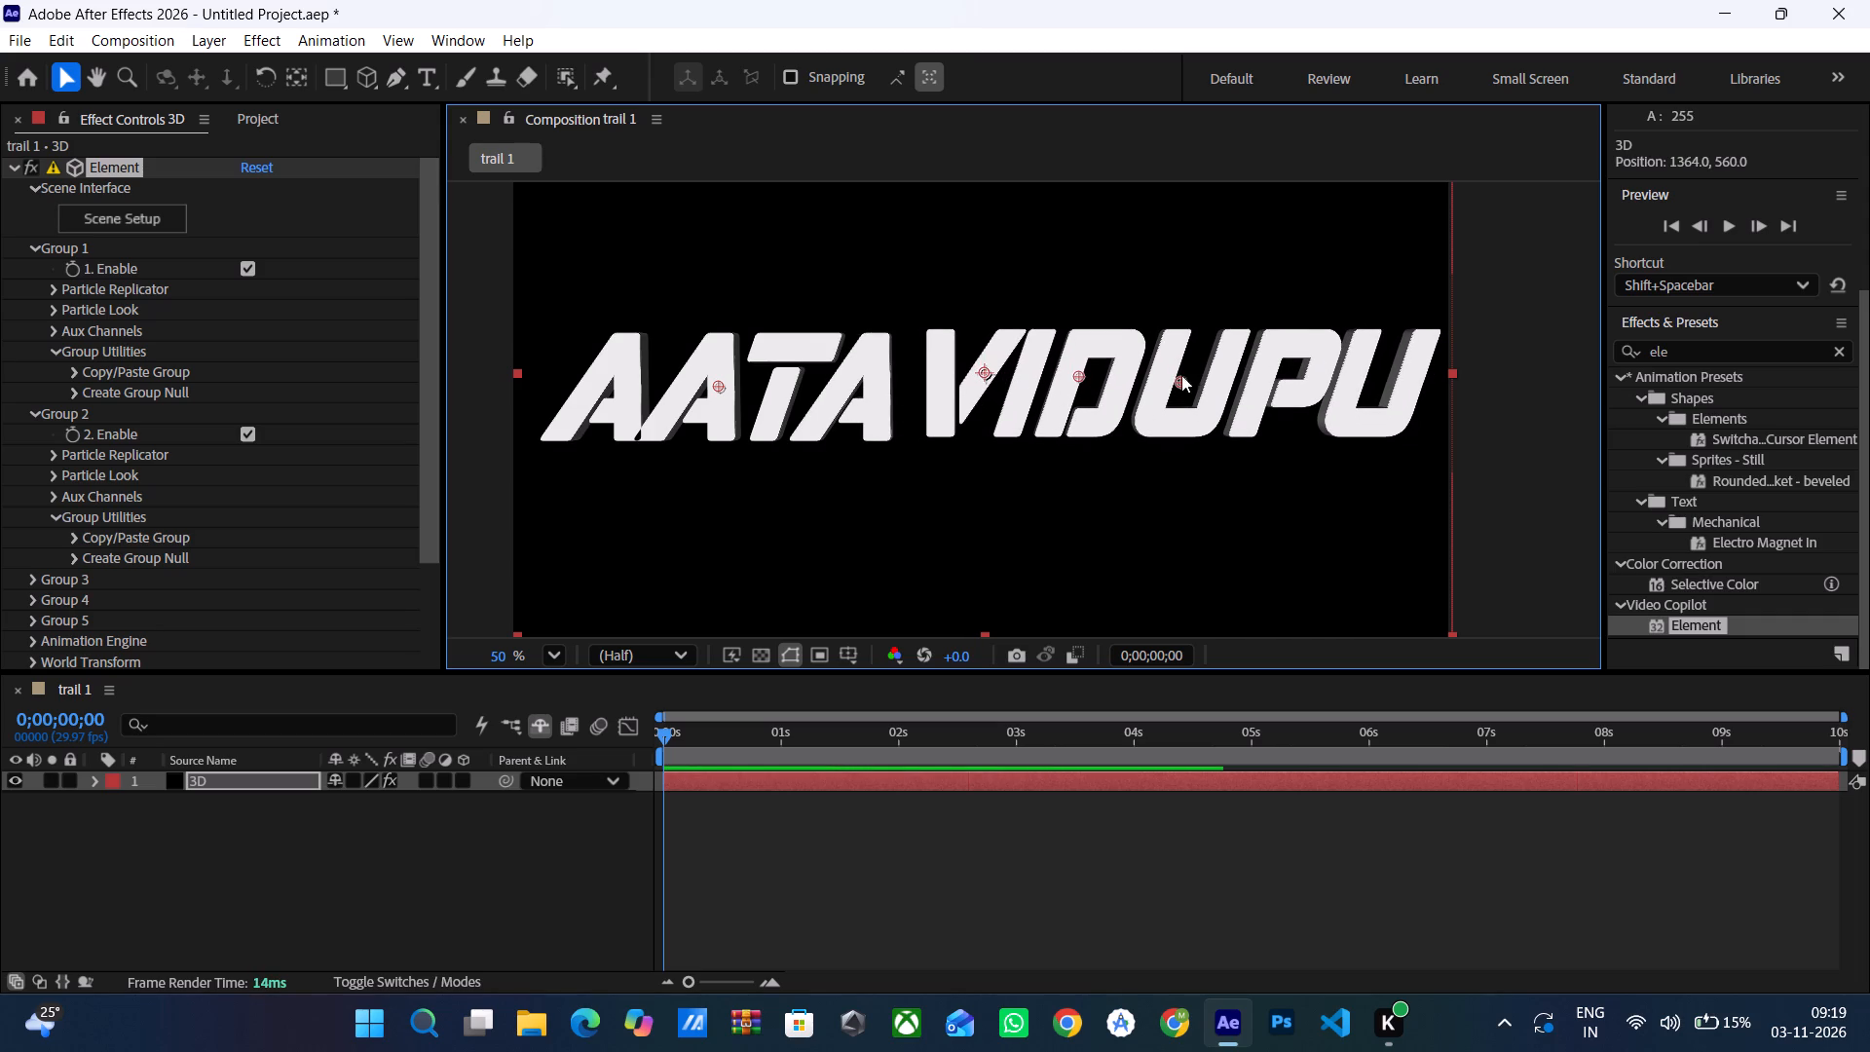
left_click(1076, 364)
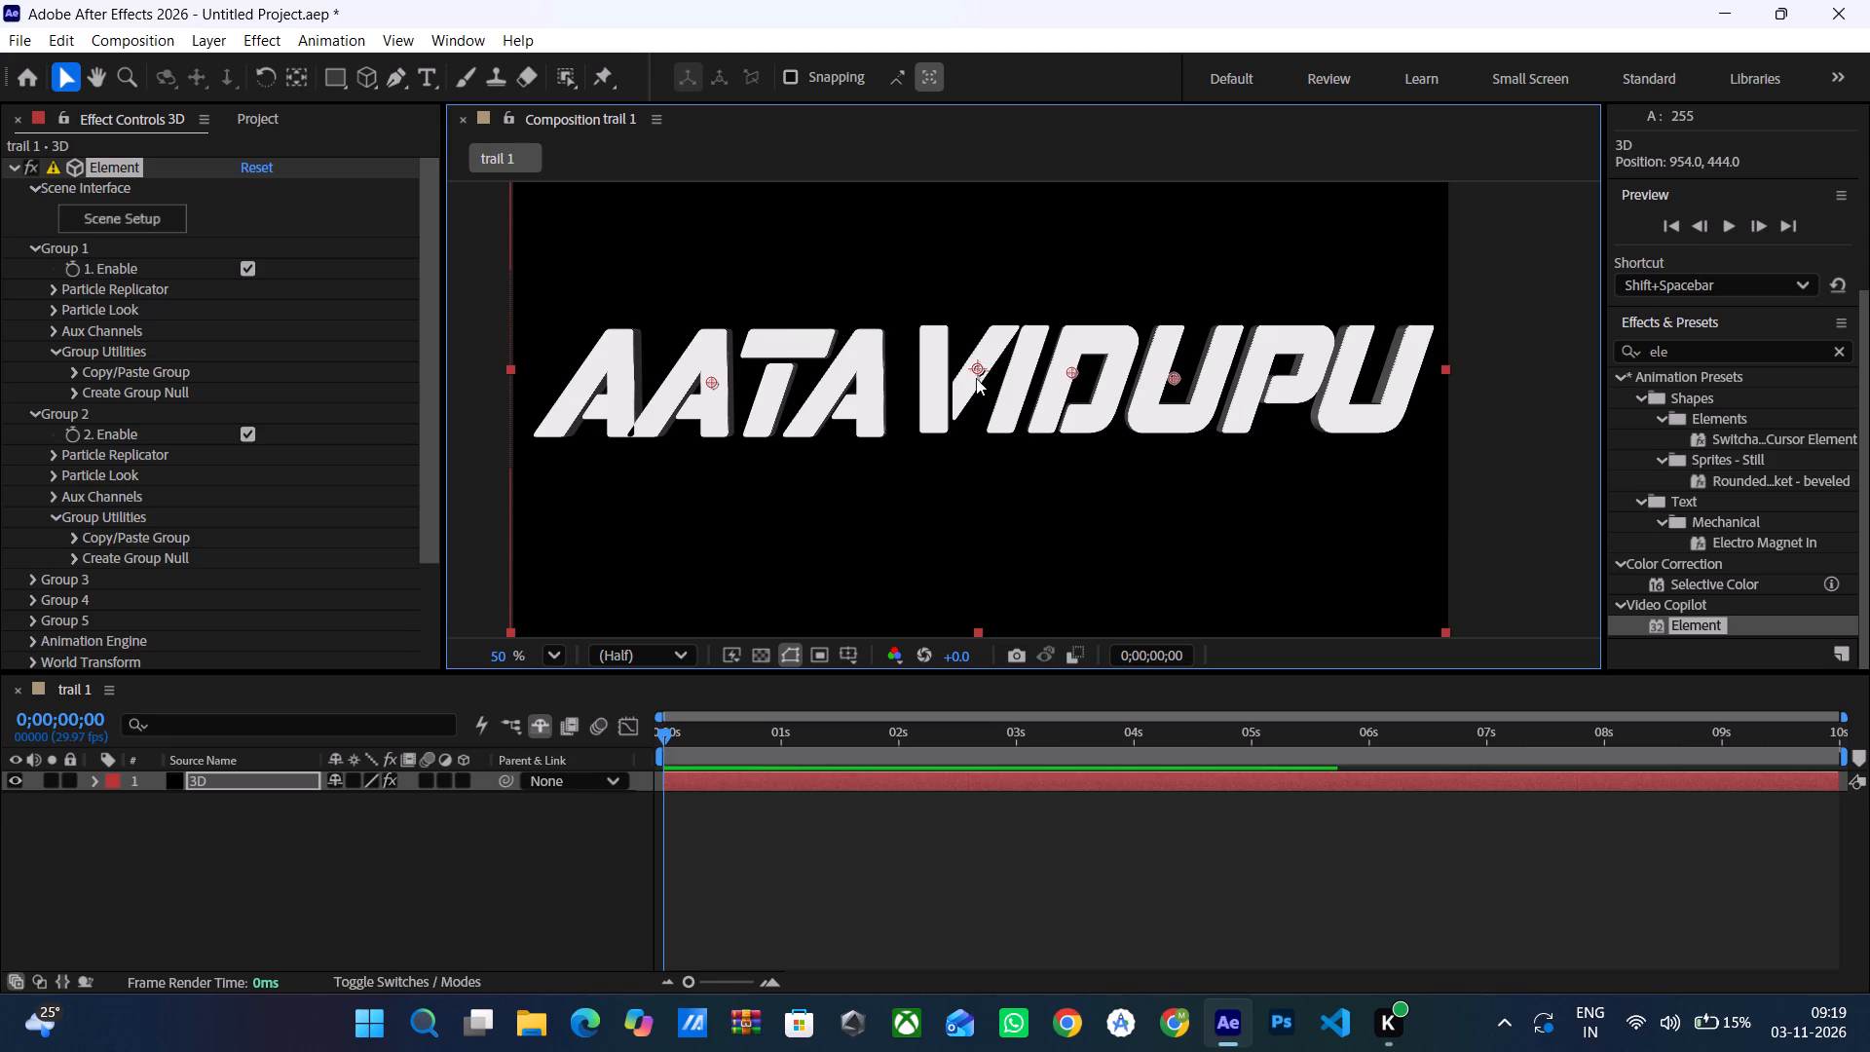
Shift the remaining Element position points below the layer's centre, one to about 836, 633 and the others near 963, 596.
left_click_drag(975, 365, 992, 406)
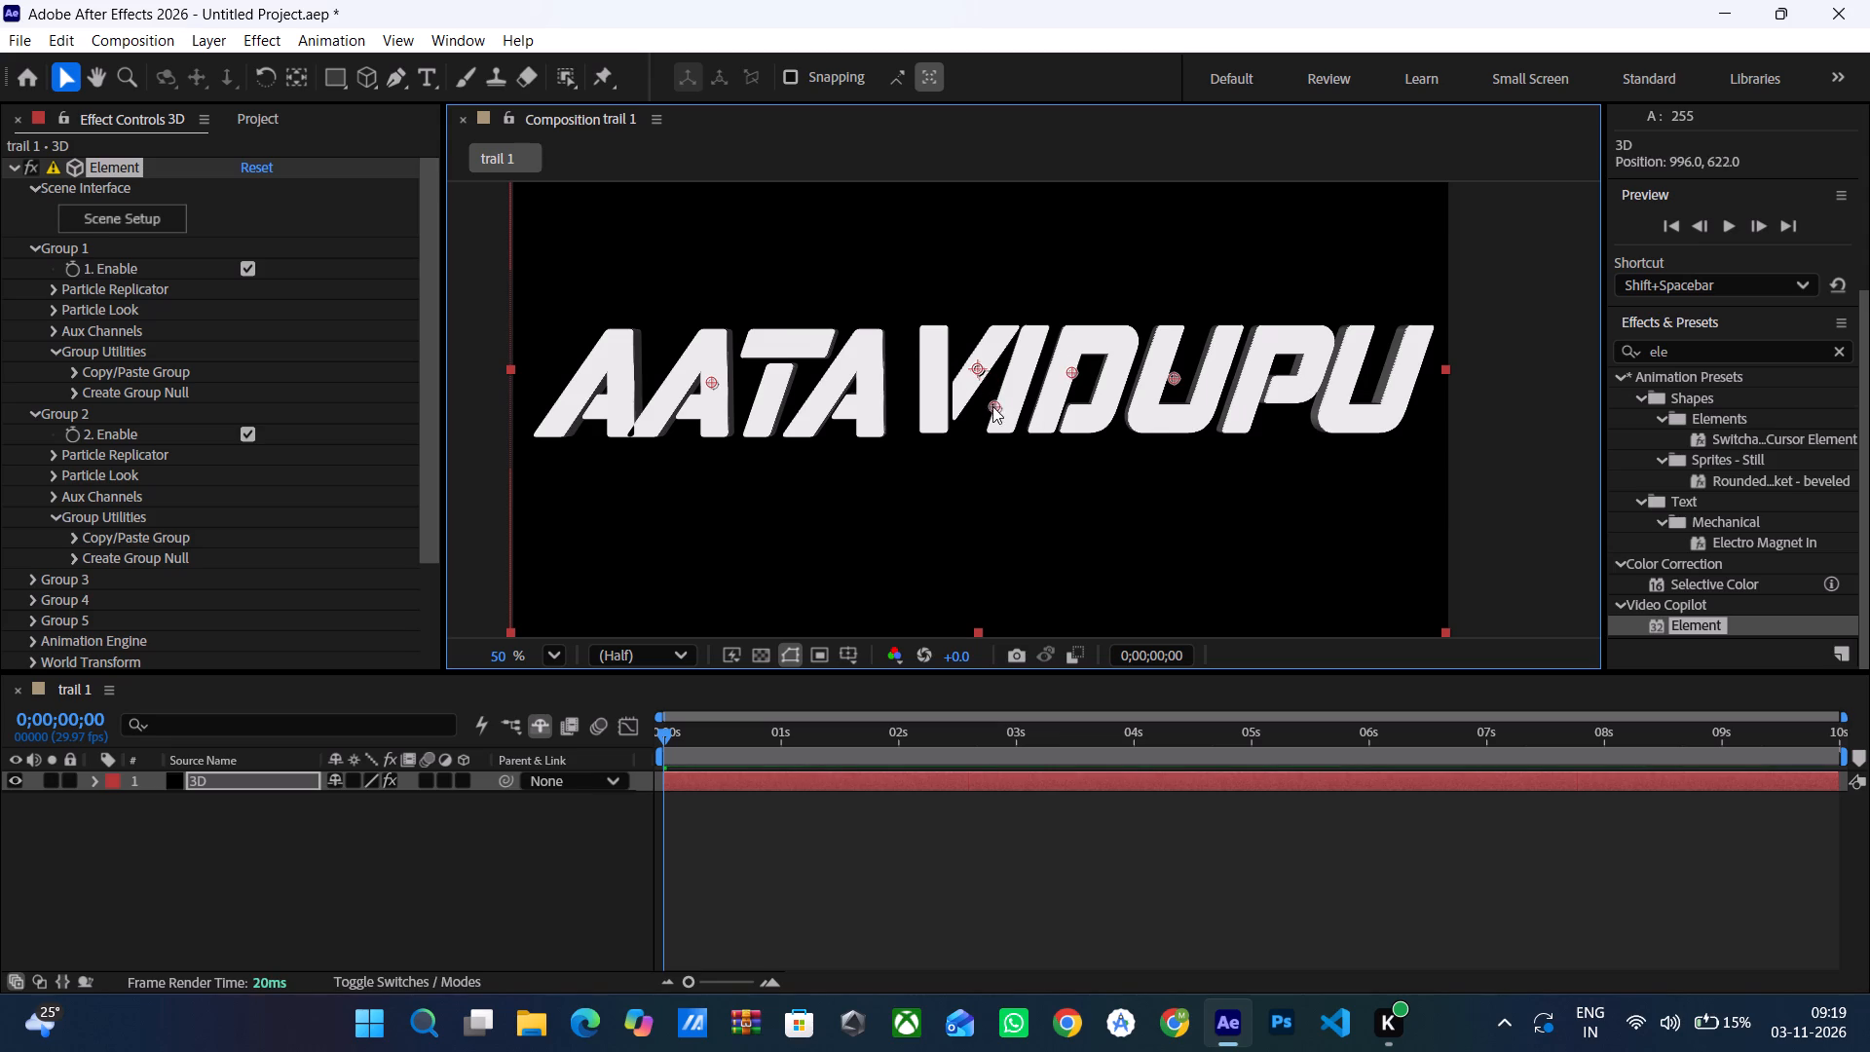
left_click_drag(992, 406, 915, 396)
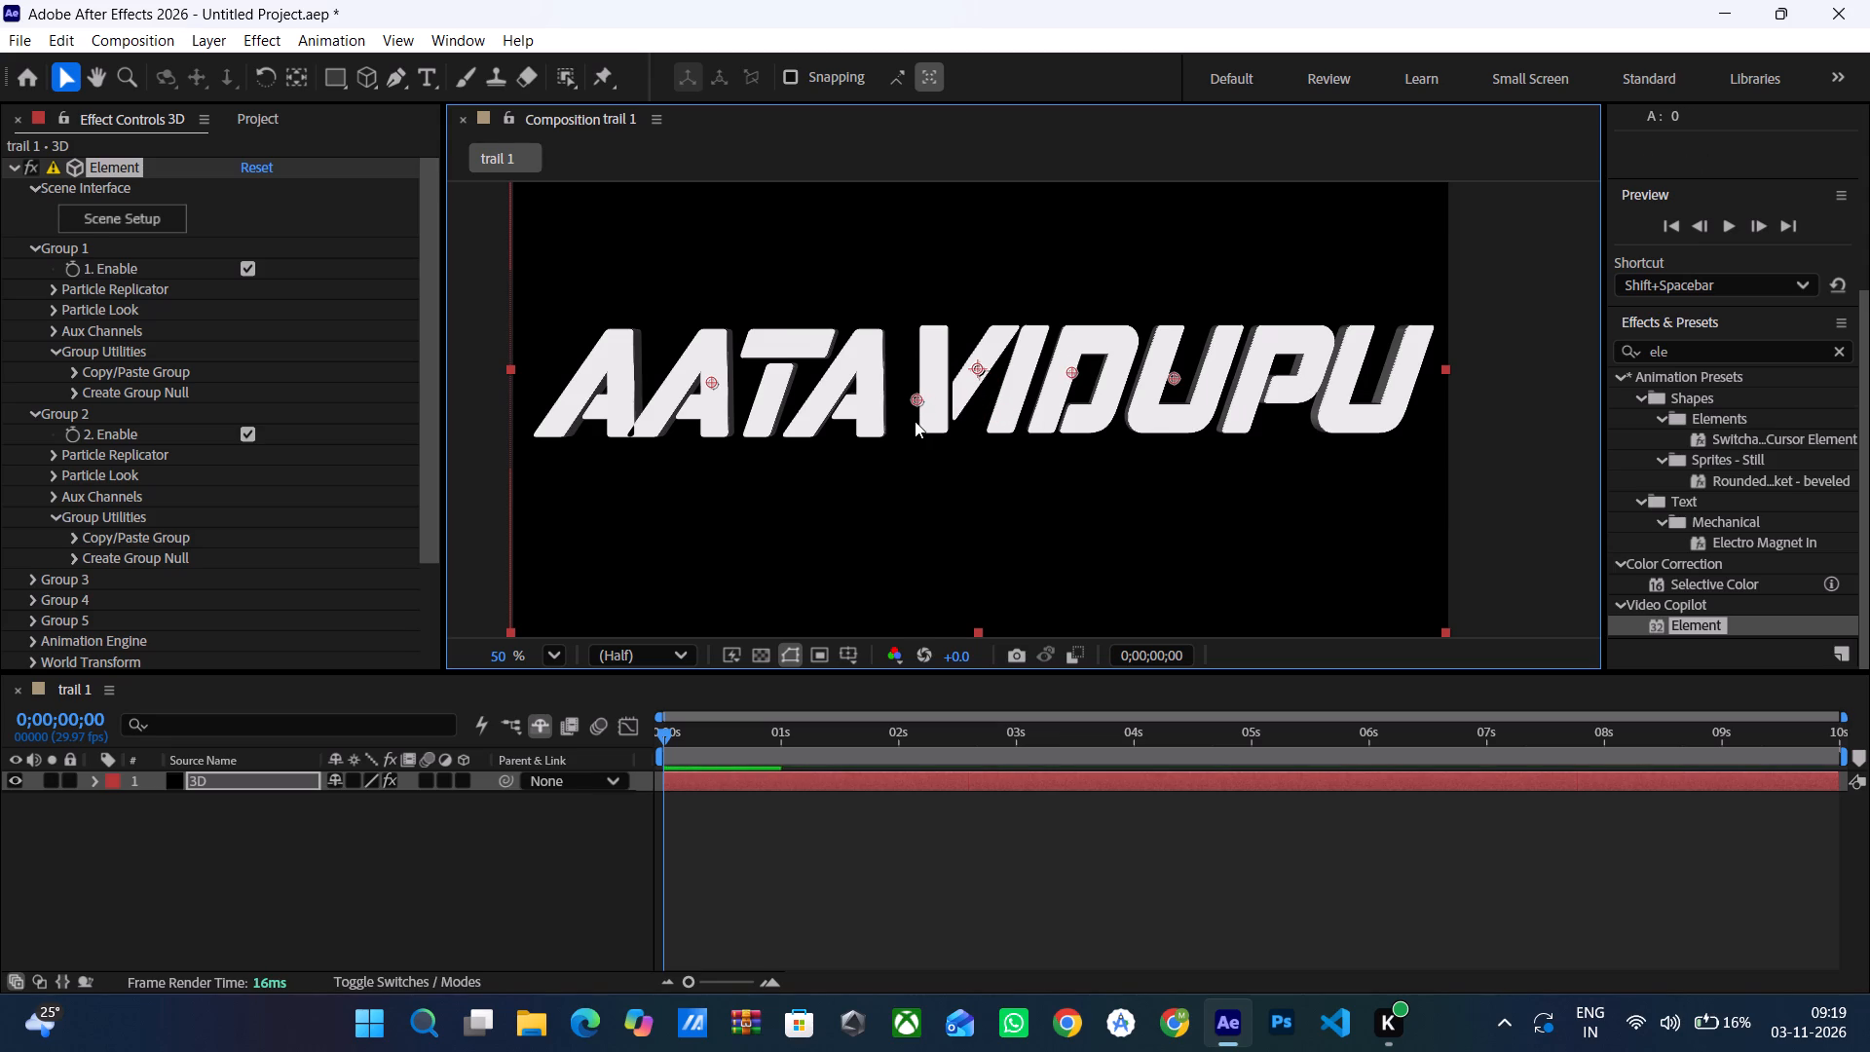
scroll(907, 540, "up", 2)
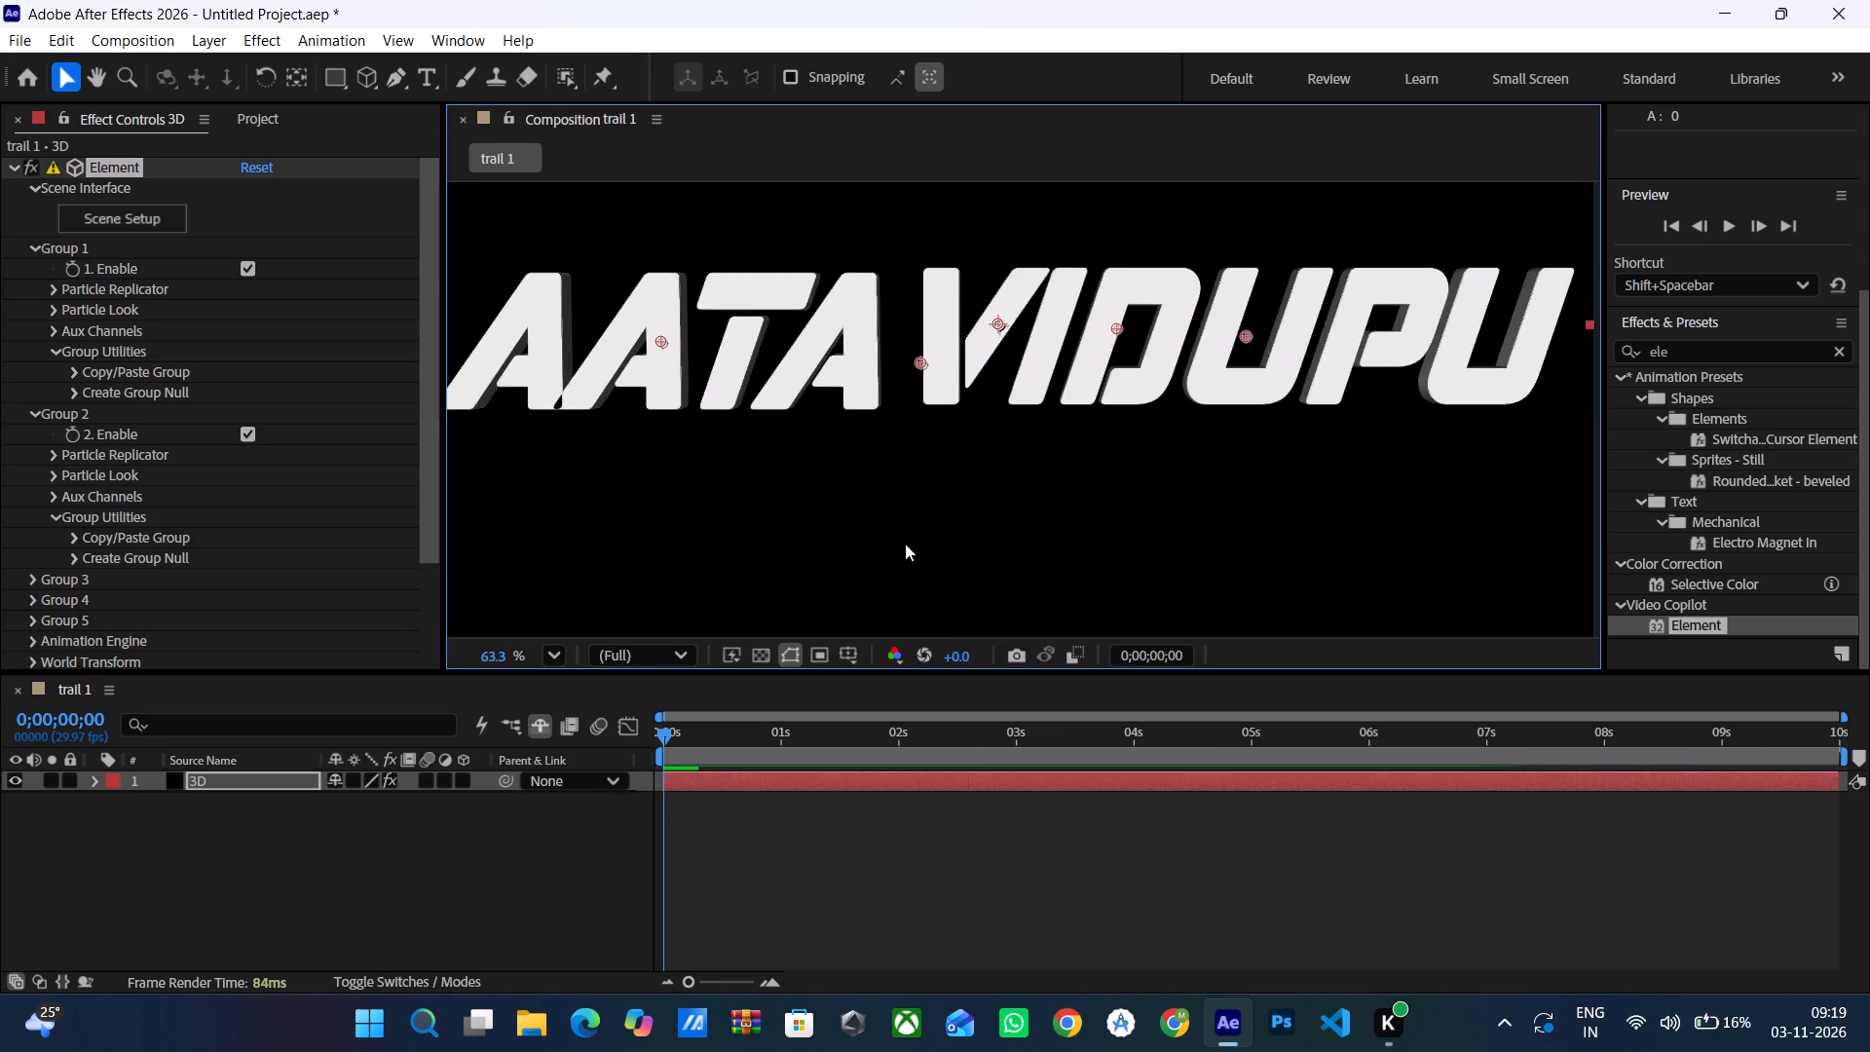
scroll(905, 544, "down", 8)
scroll(885, 562, "up", 2)
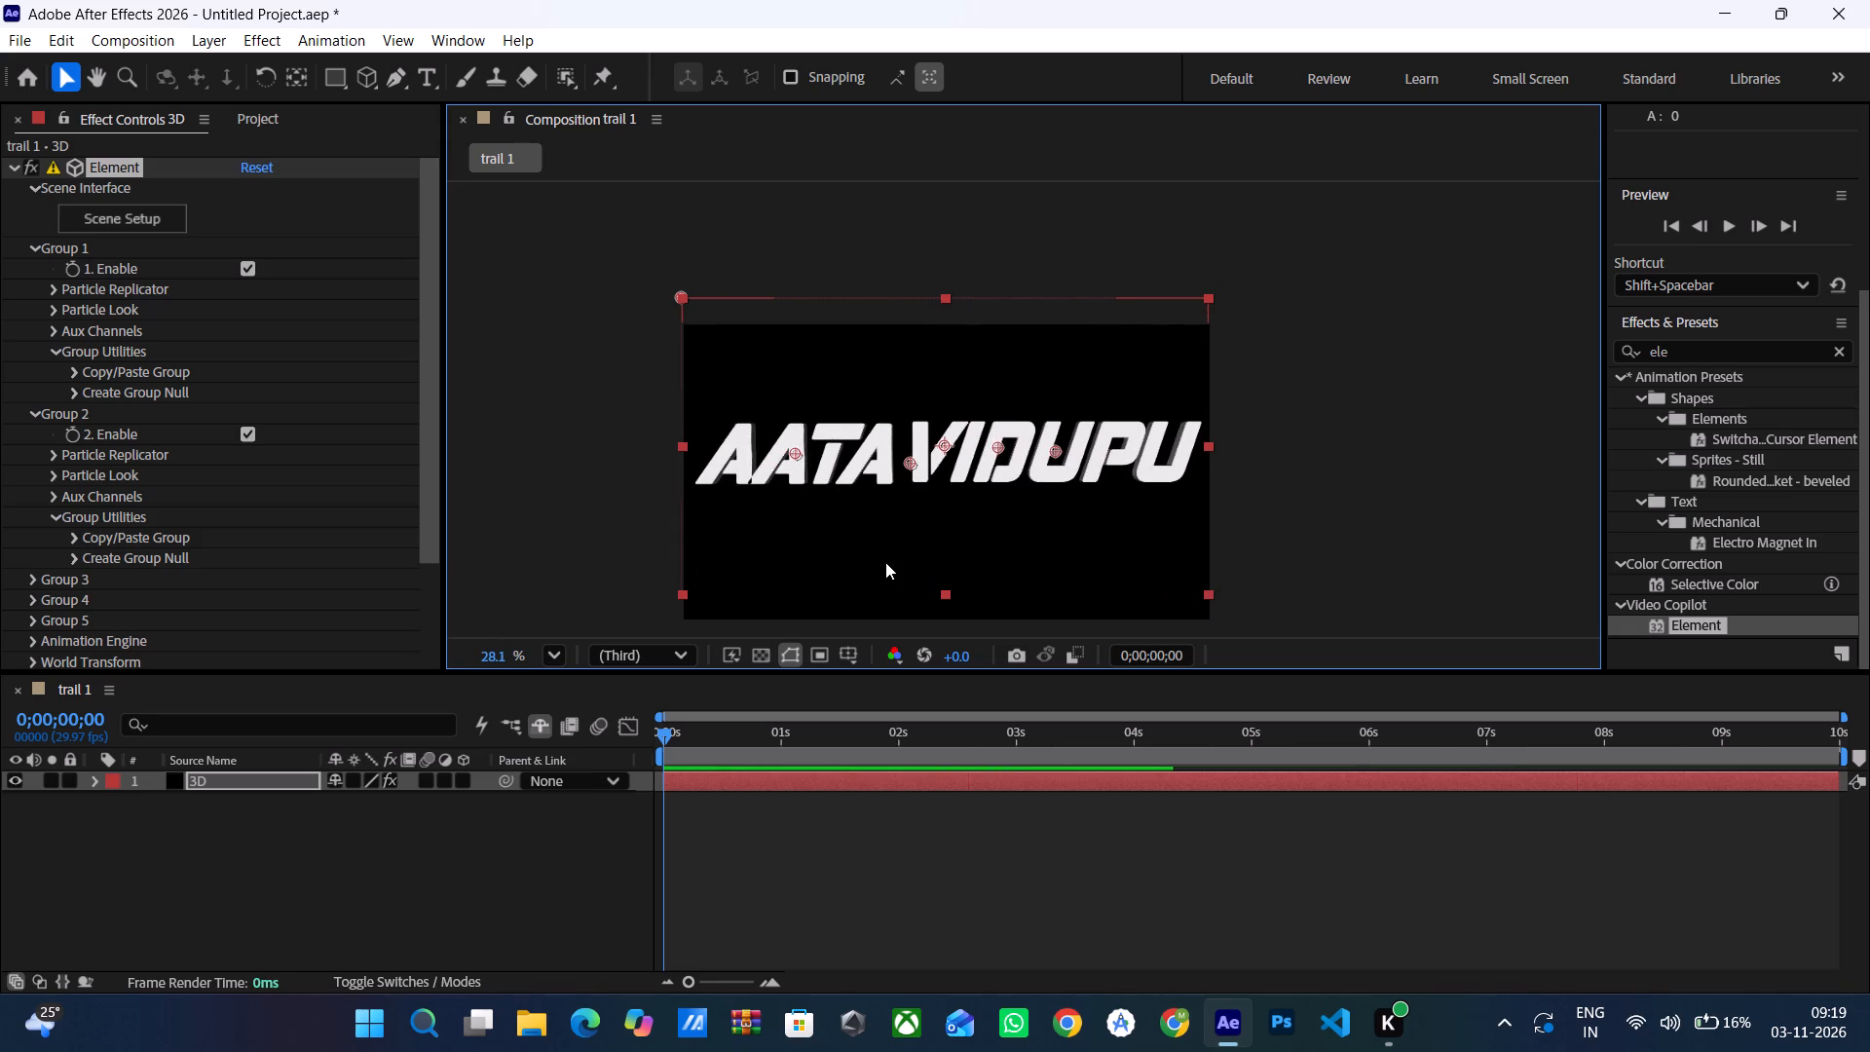
scroll(885, 554, "up", 2)
left_click_drag(918, 433, 918, 444)
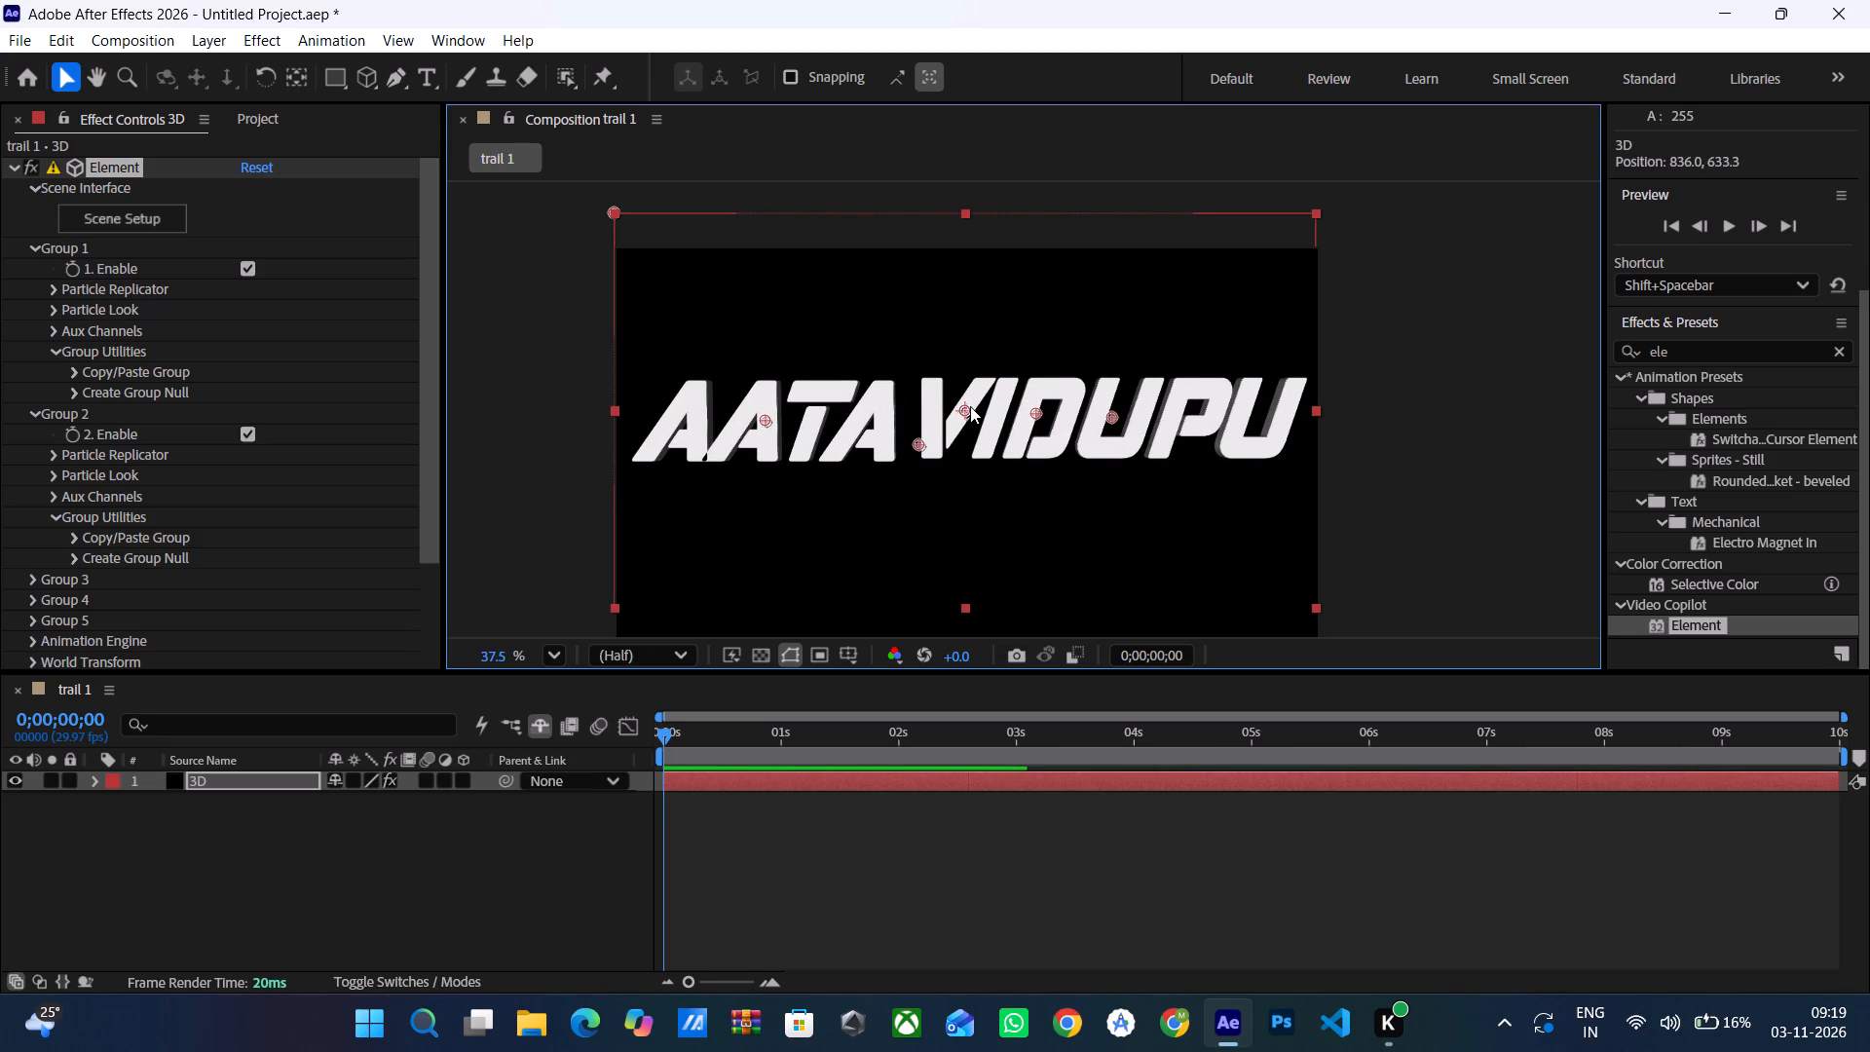
left_click_drag(970, 406, 969, 432)
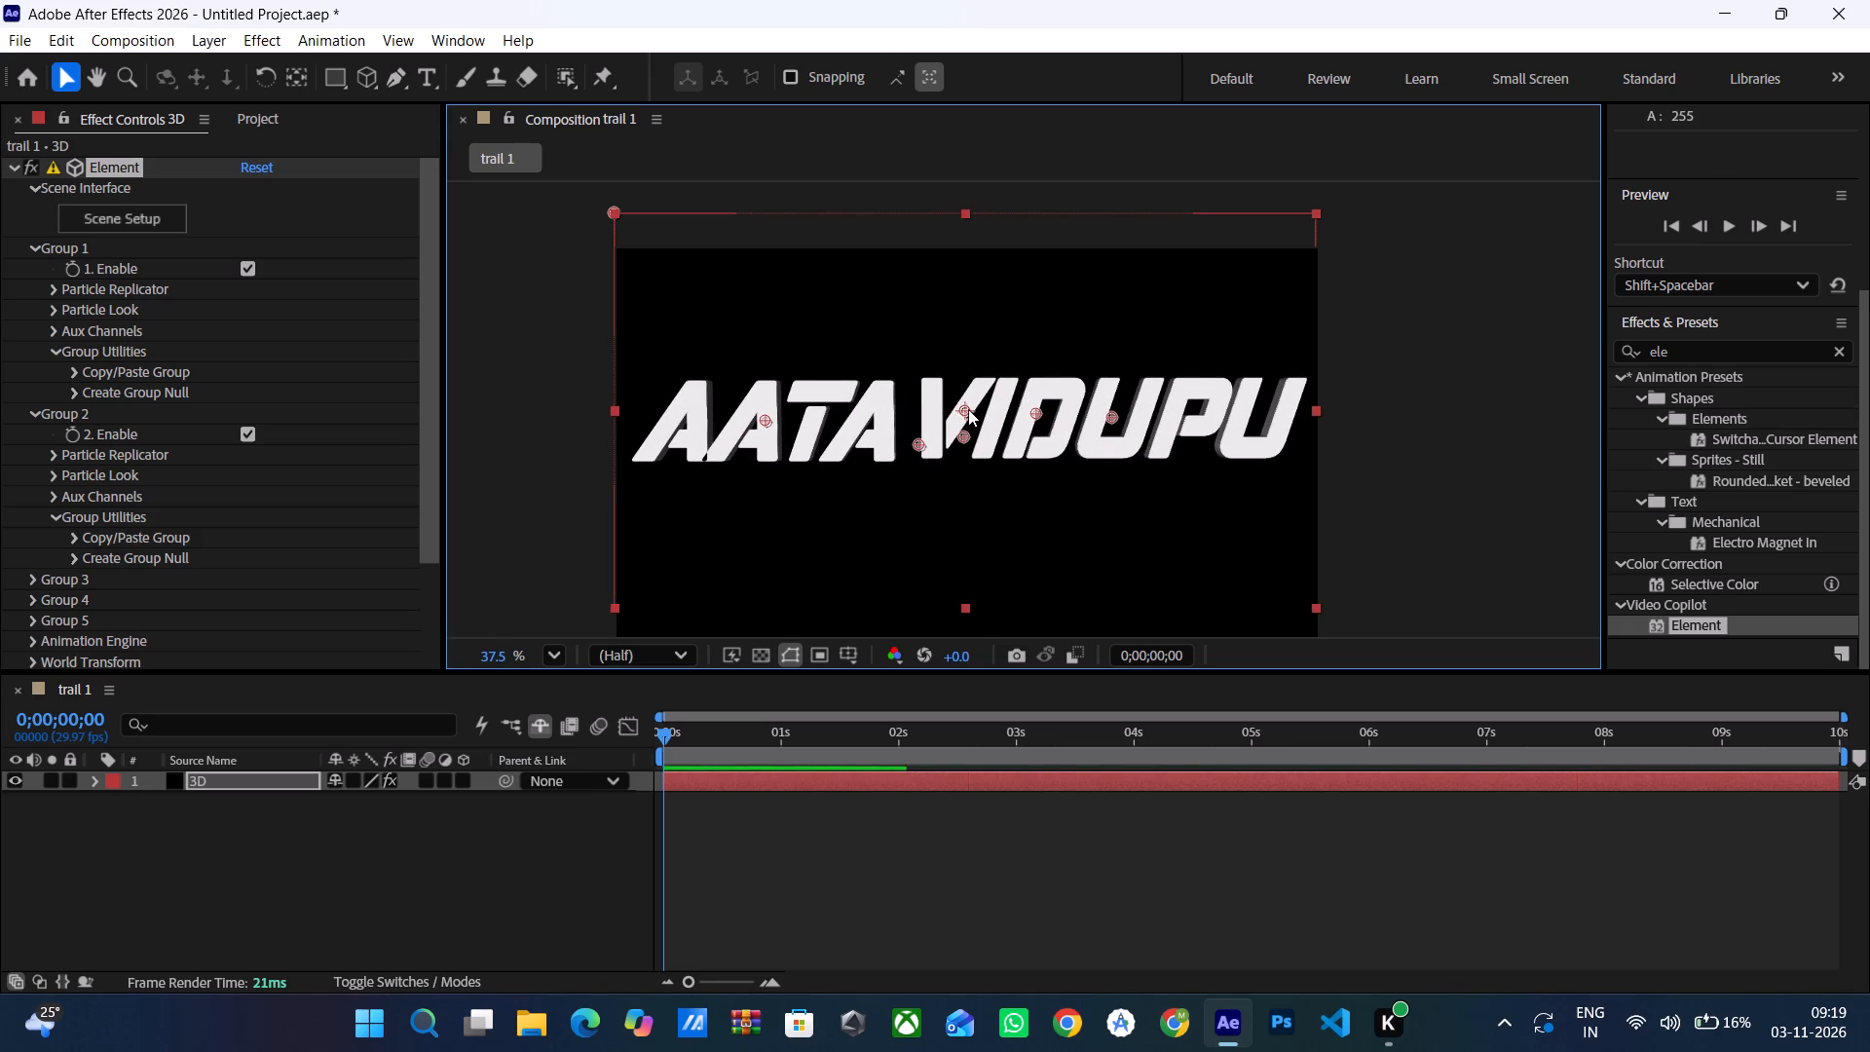
left_click_drag(968, 409, 969, 440)
left_click_drag(965, 409, 966, 432)
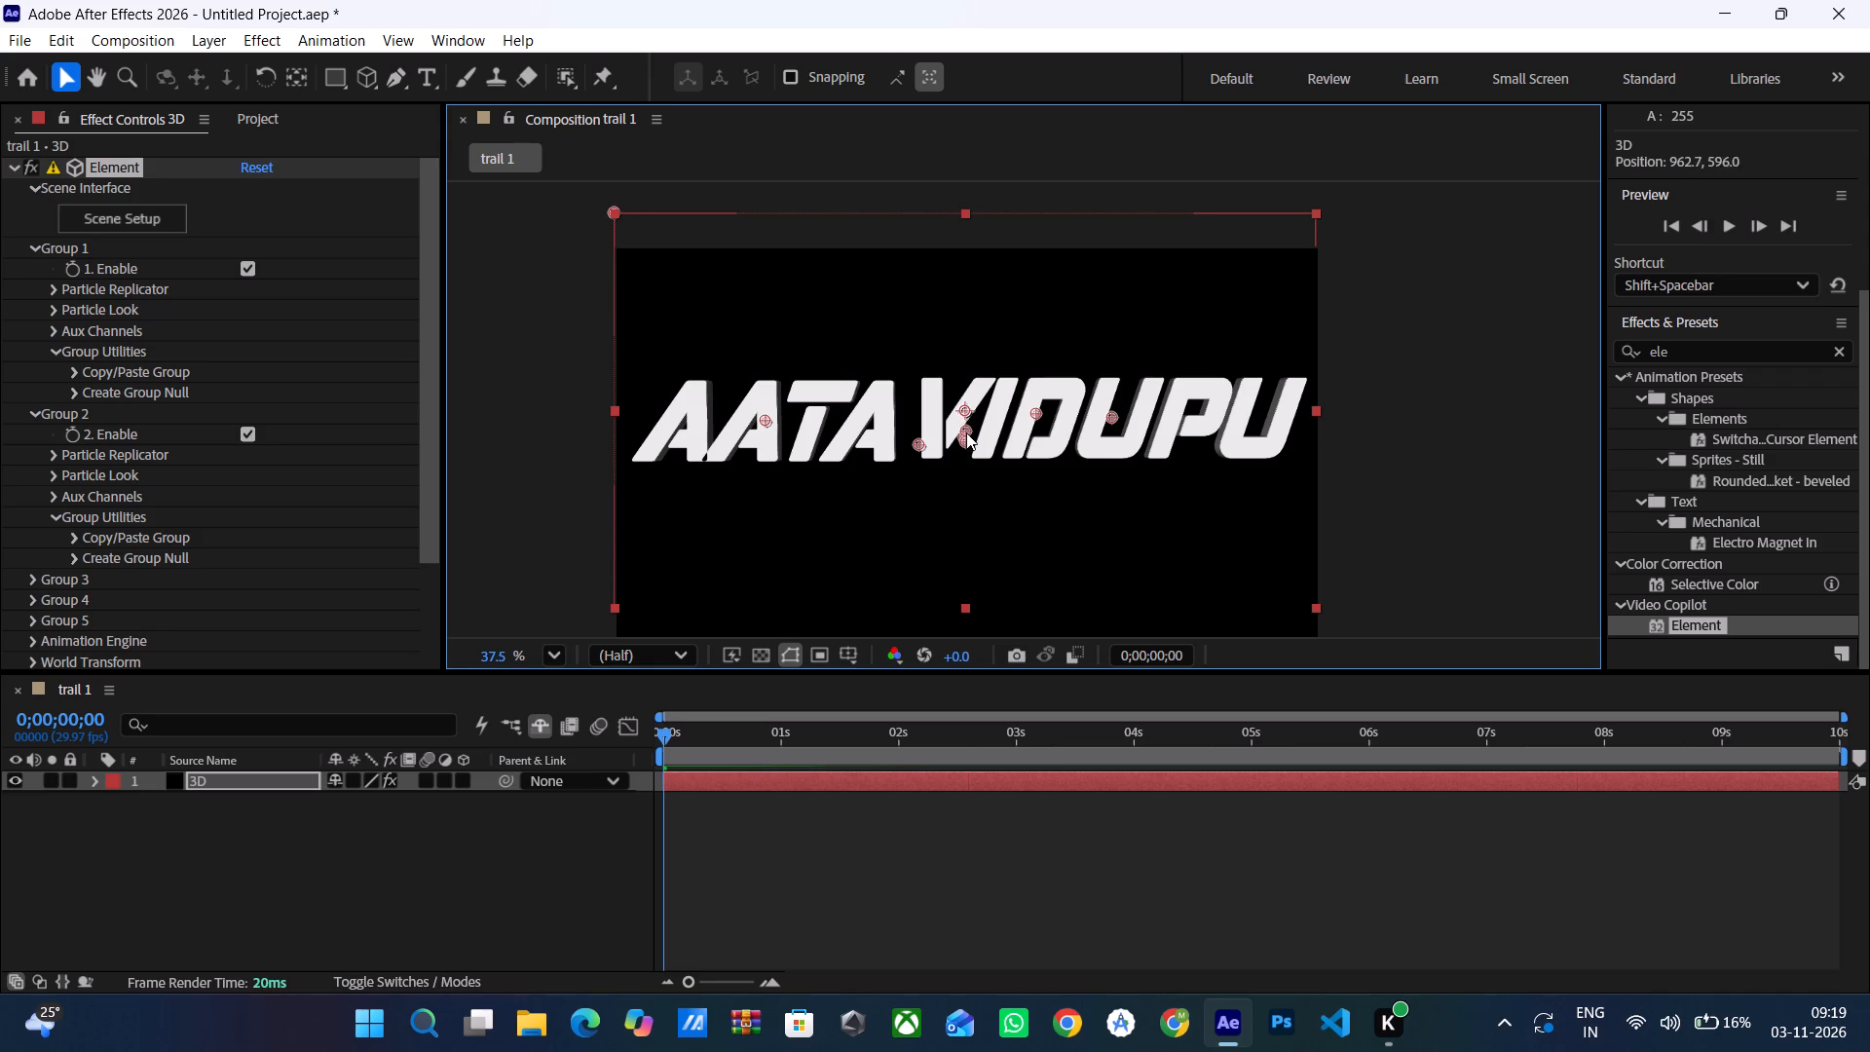
left_click_drag(966, 432, 966, 437)
Nudge the VIDUPU position point to about 1356, 565 and move the 3D layer to about 967, 527.
left_click(1114, 415)
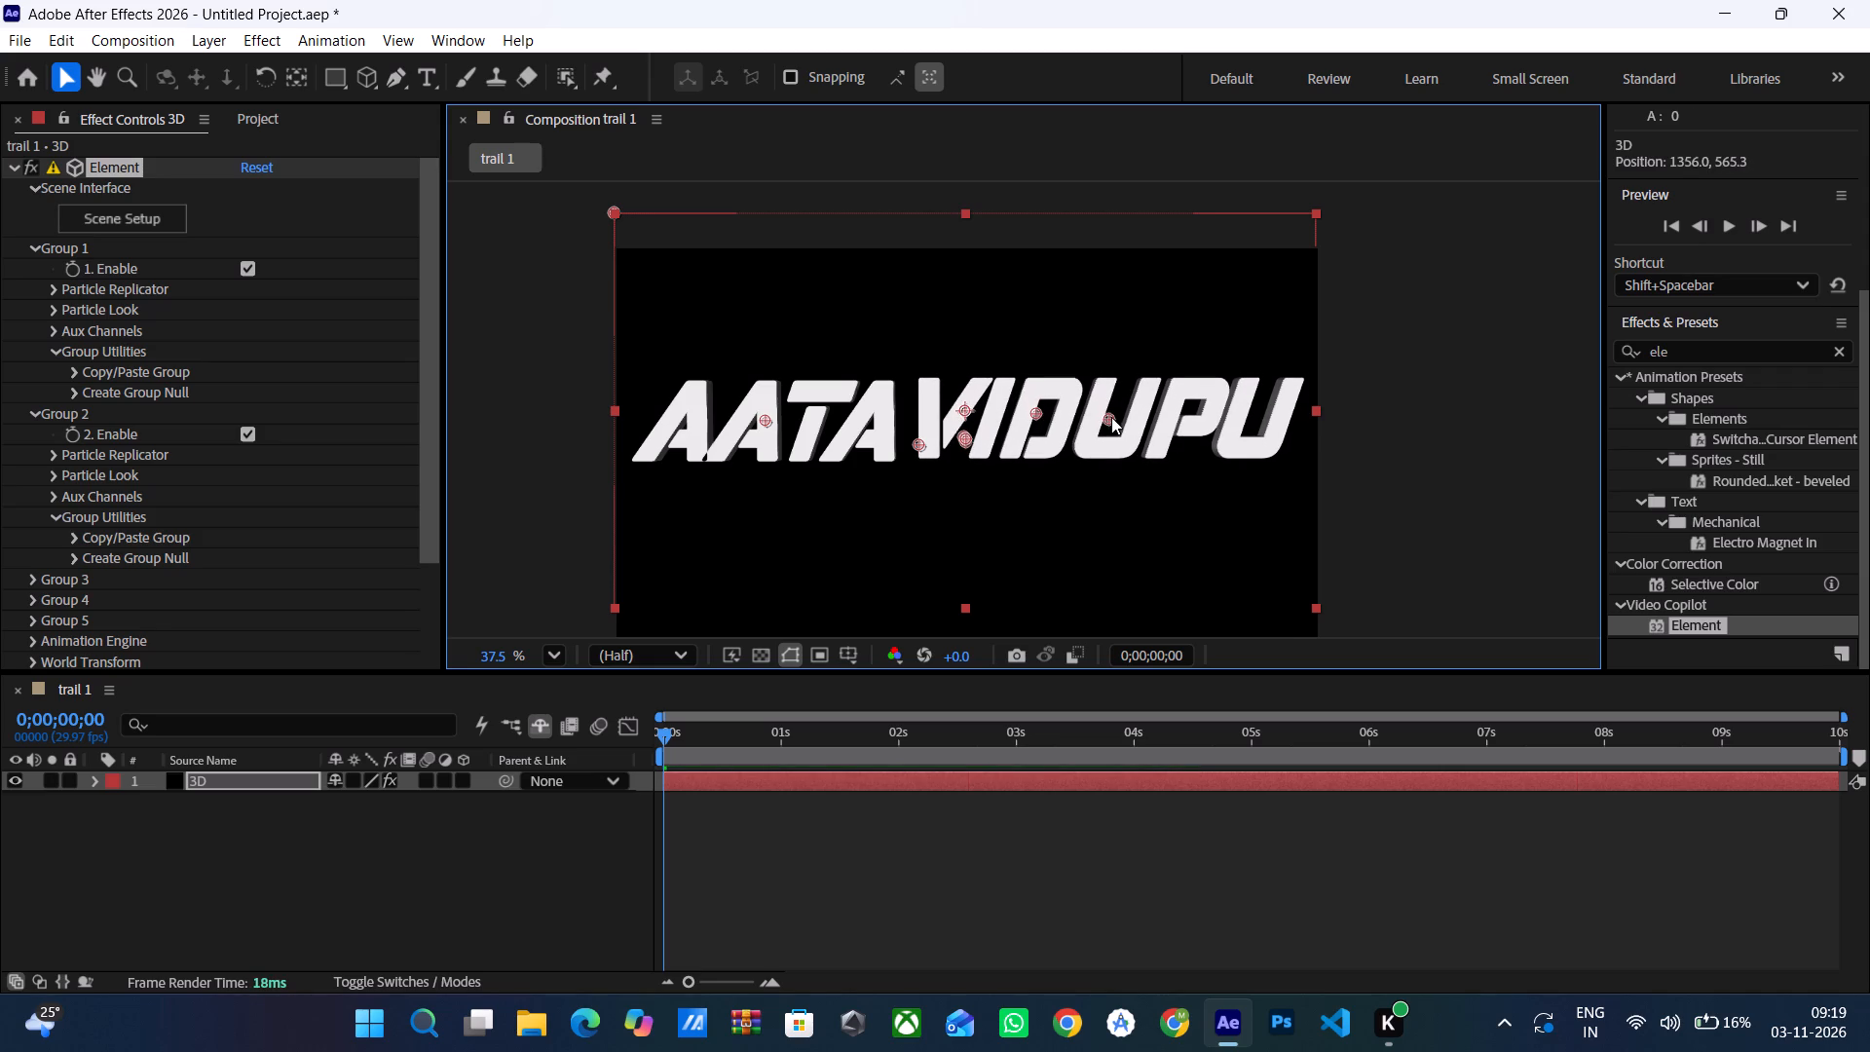
left_click_drag(977, 557, 978, 567)
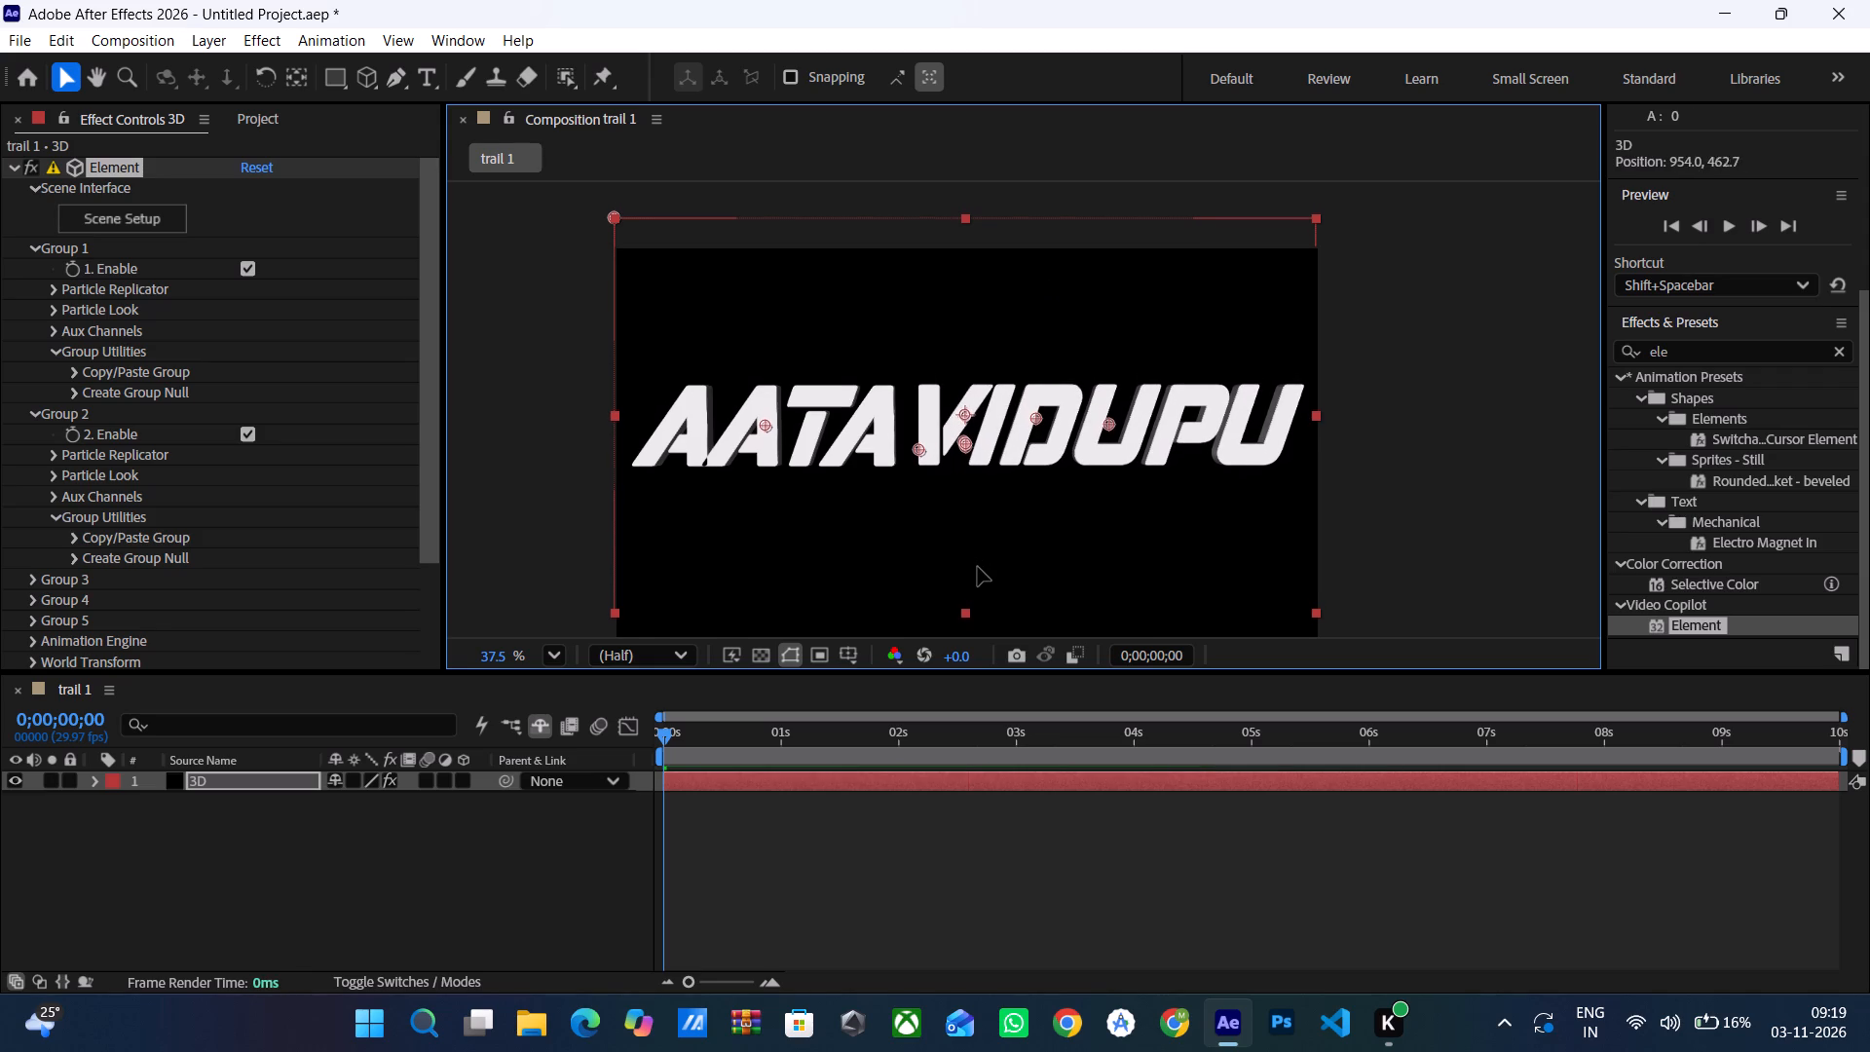
left_click_drag(978, 567, 982, 587)
scroll(983, 561, "down", 1)
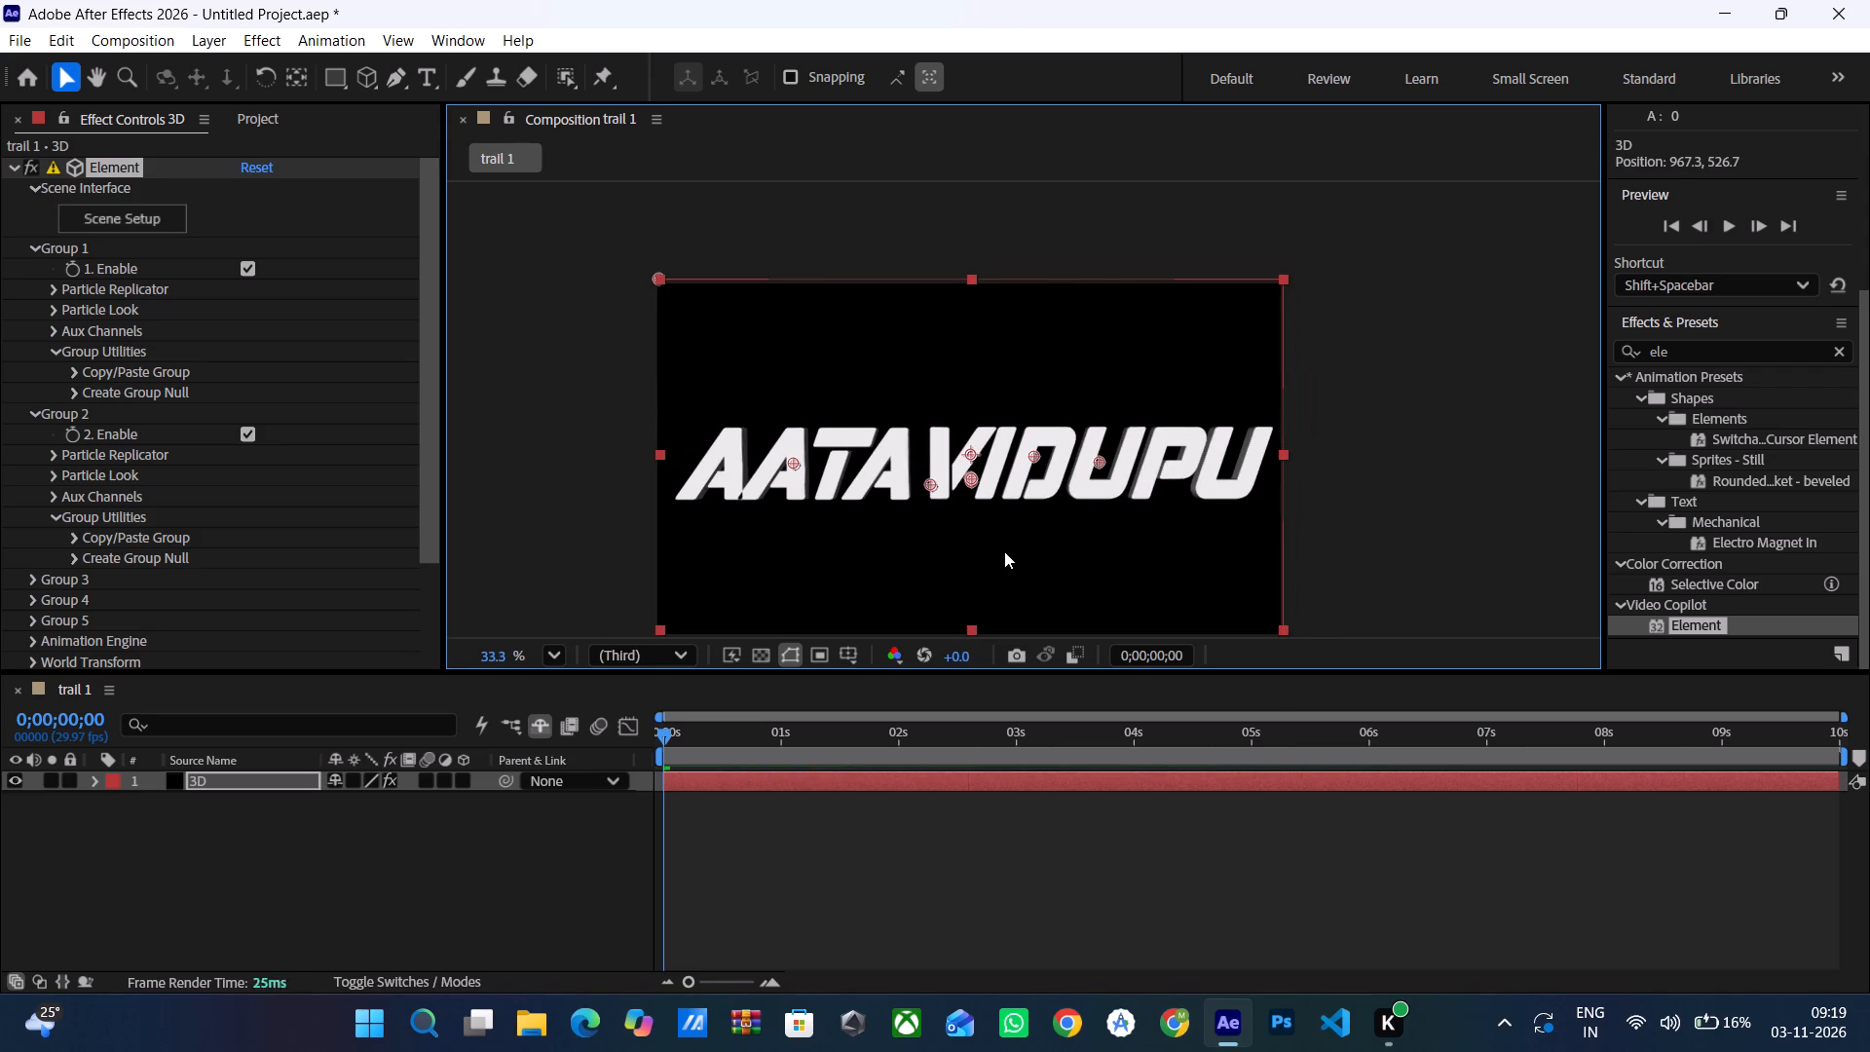
scroll(1414, 438, "down", 1)
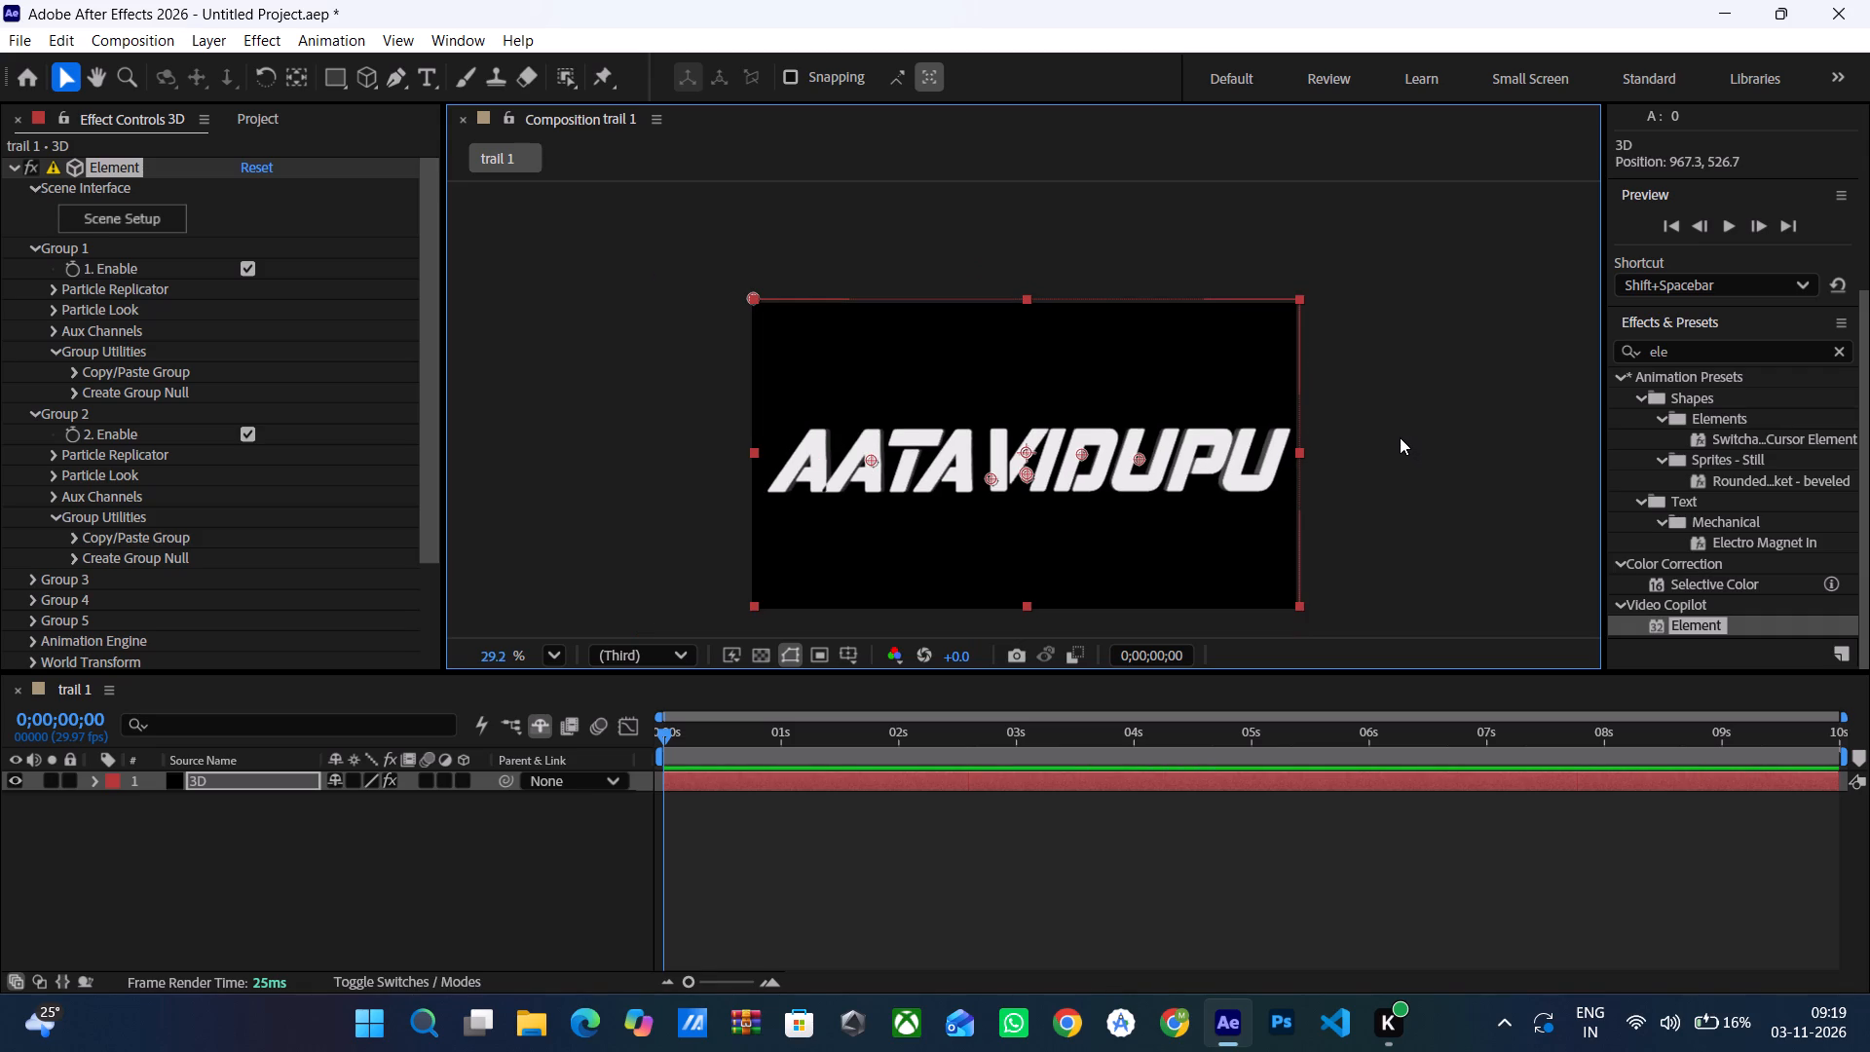
Add a two-node camera named Camera 1 with the 35mm preset to the composition.
right_click(230, 814)
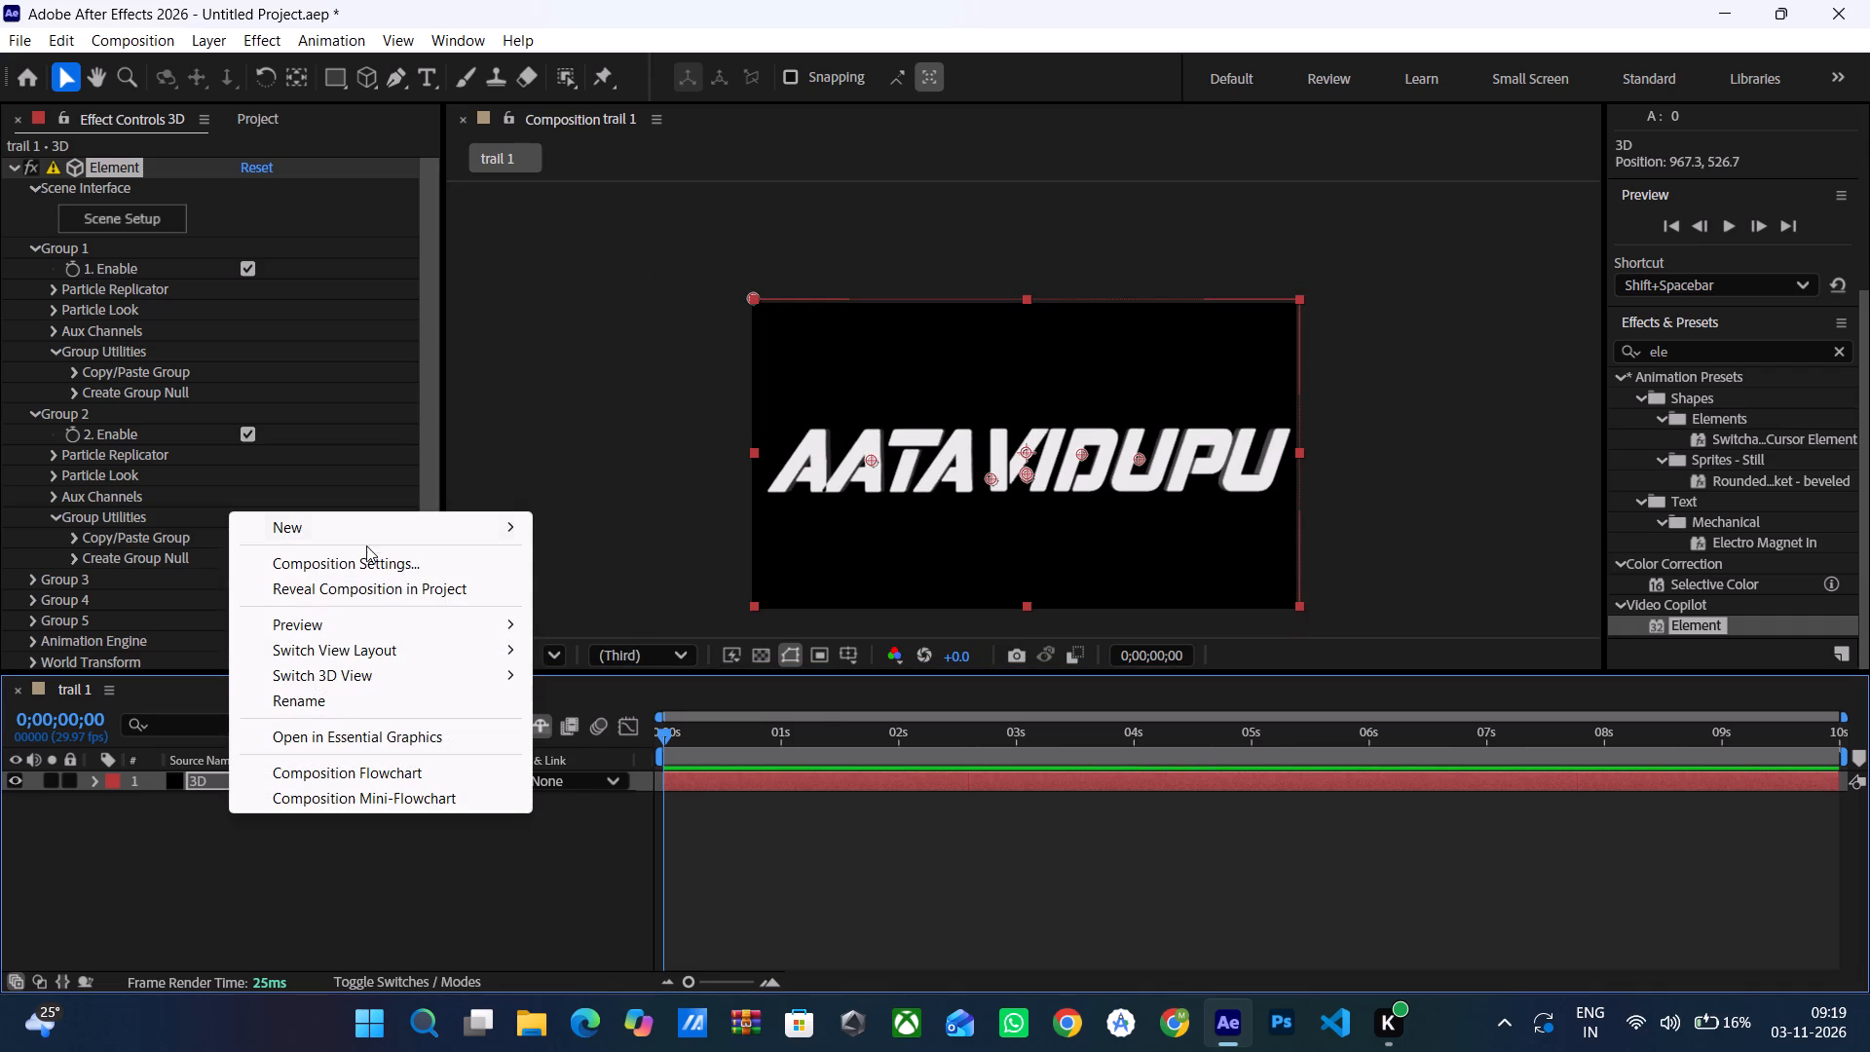
left_click(370, 535)
left_click(609, 644)
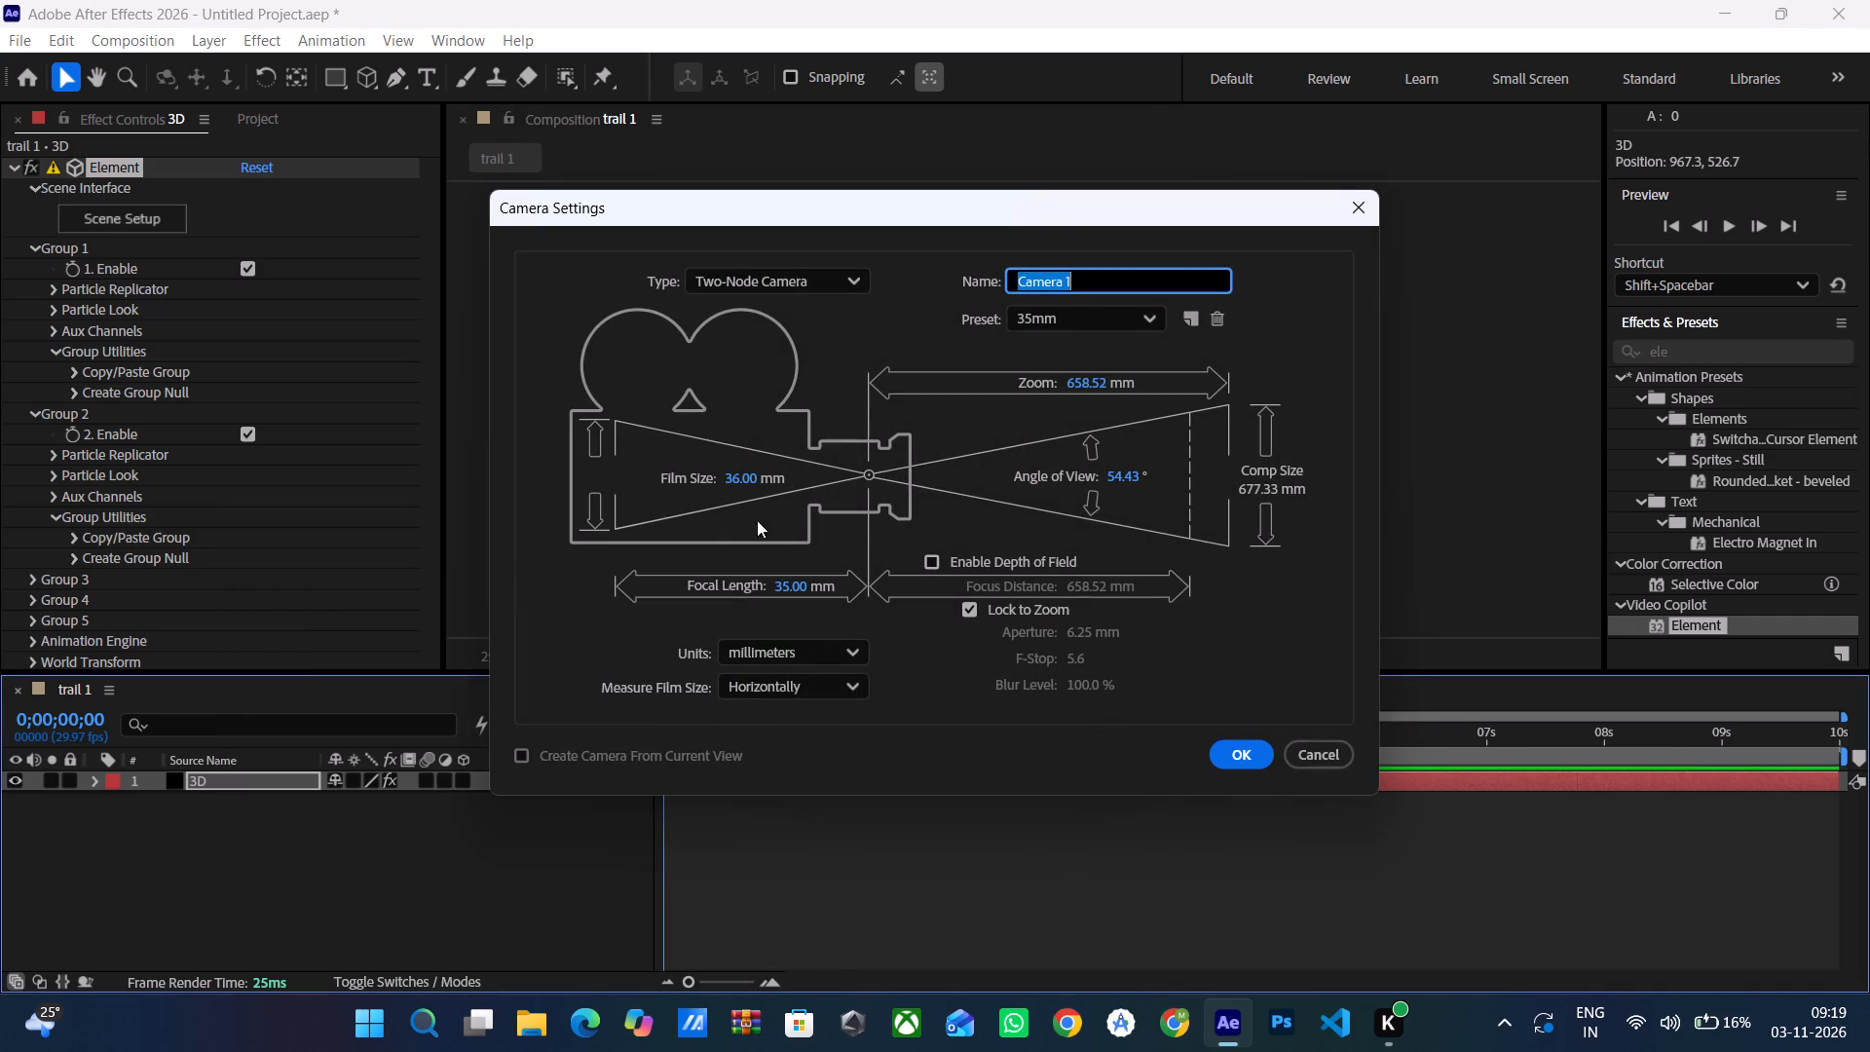
left_click(1227, 752)
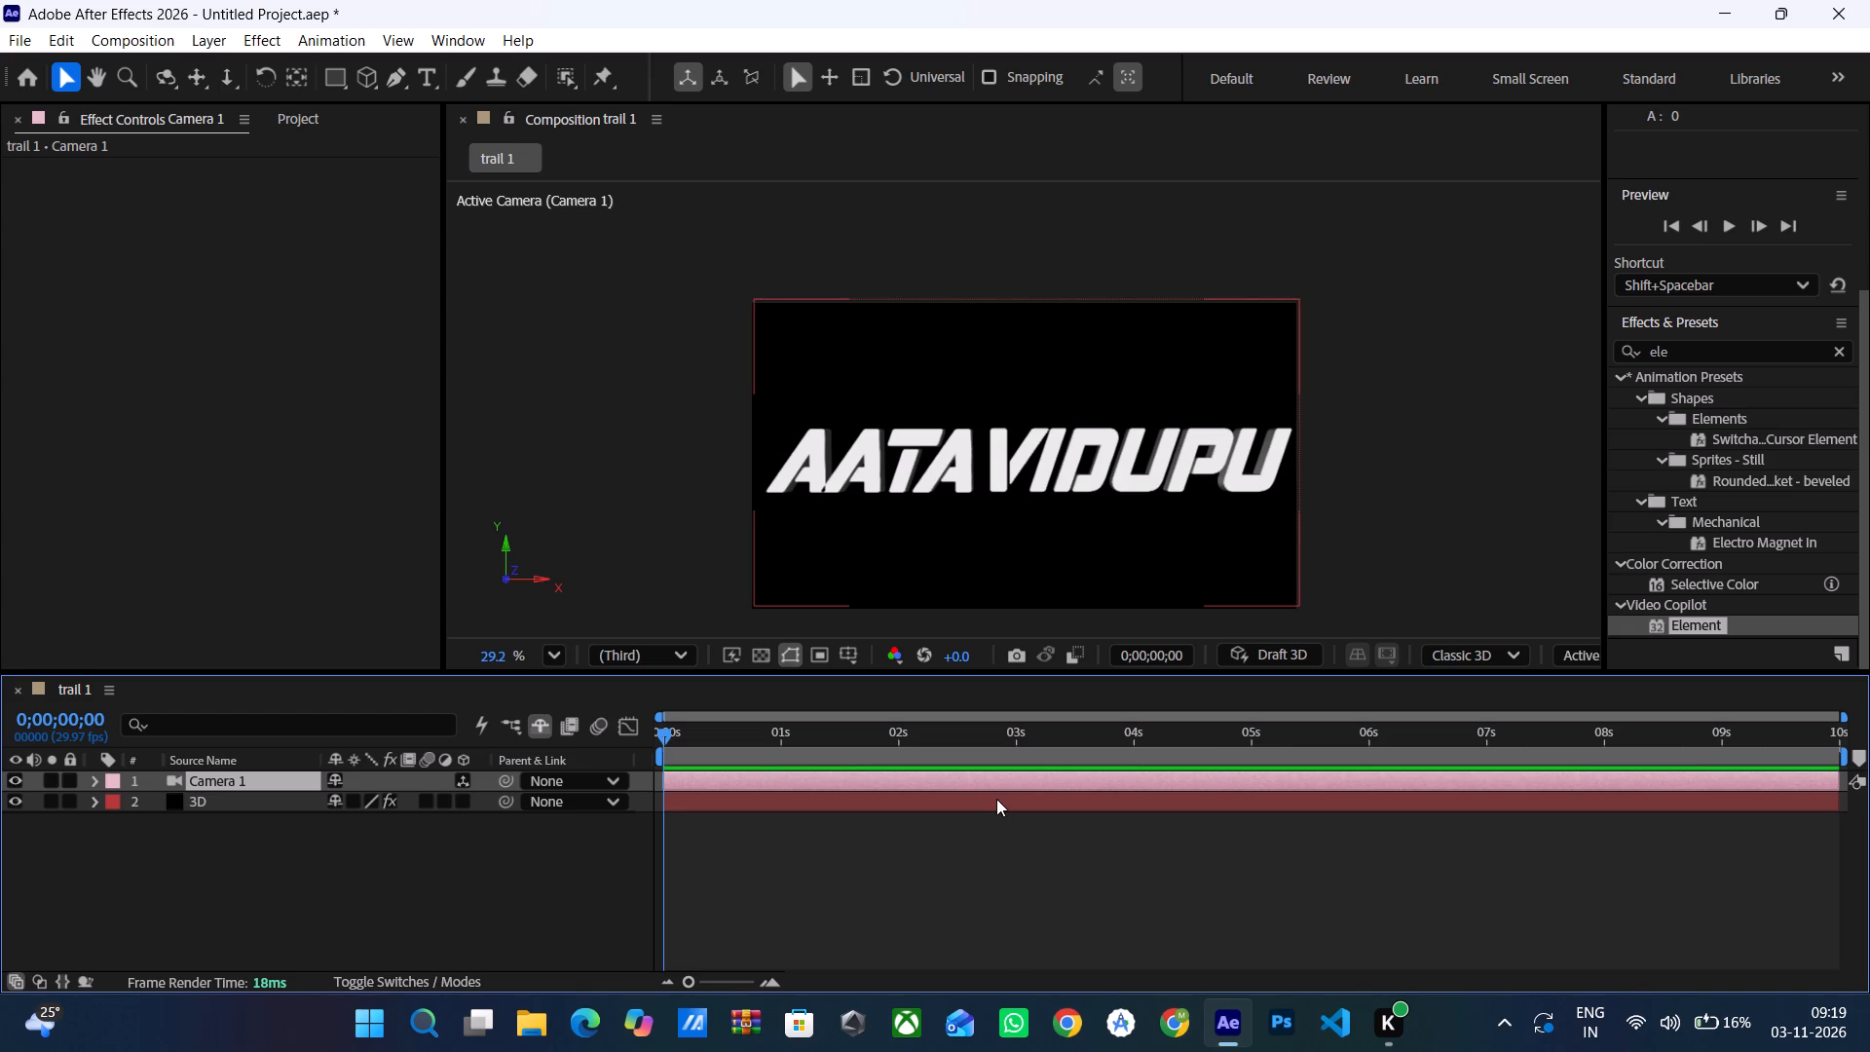
Reposition the 3D layer at about 971, 540 in the composition.
left_click(1108, 531)
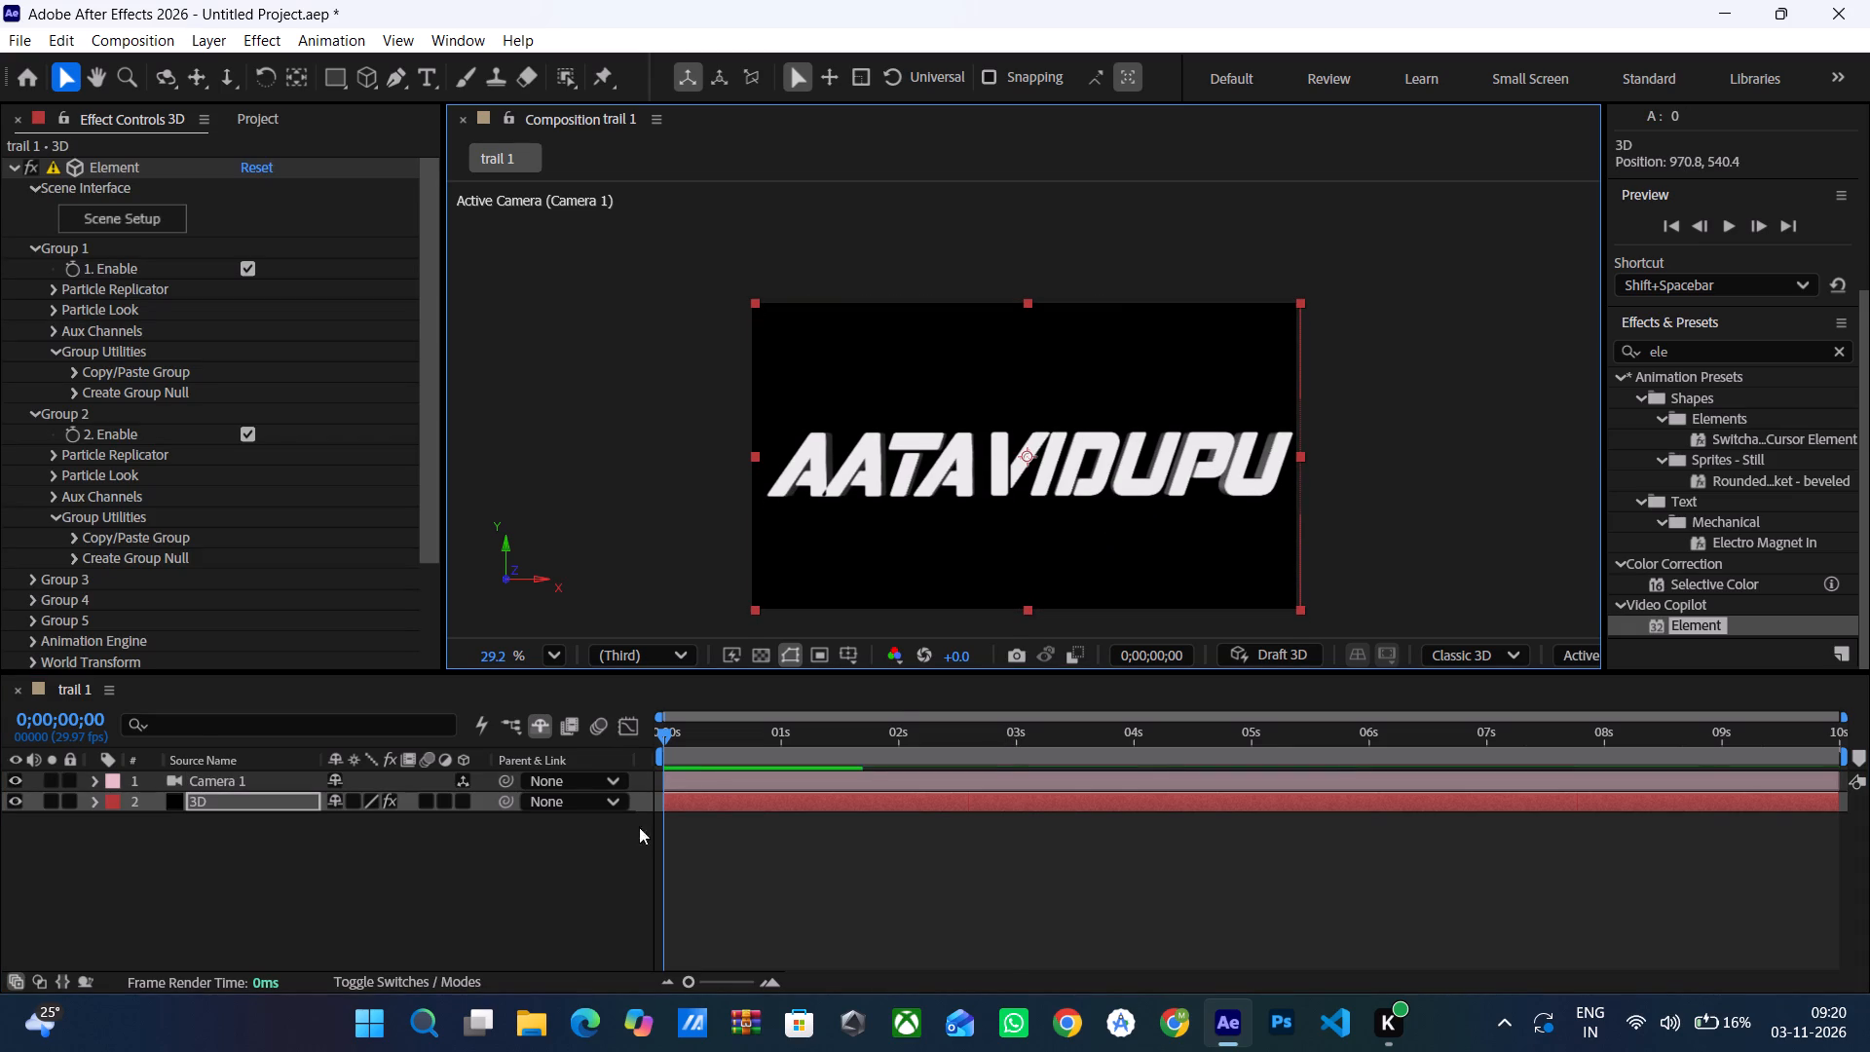
Orbit and dolly Camera 1 to view the title at an angle from its AATA side, at about 330, 387, -1939.
left_click(253, 779)
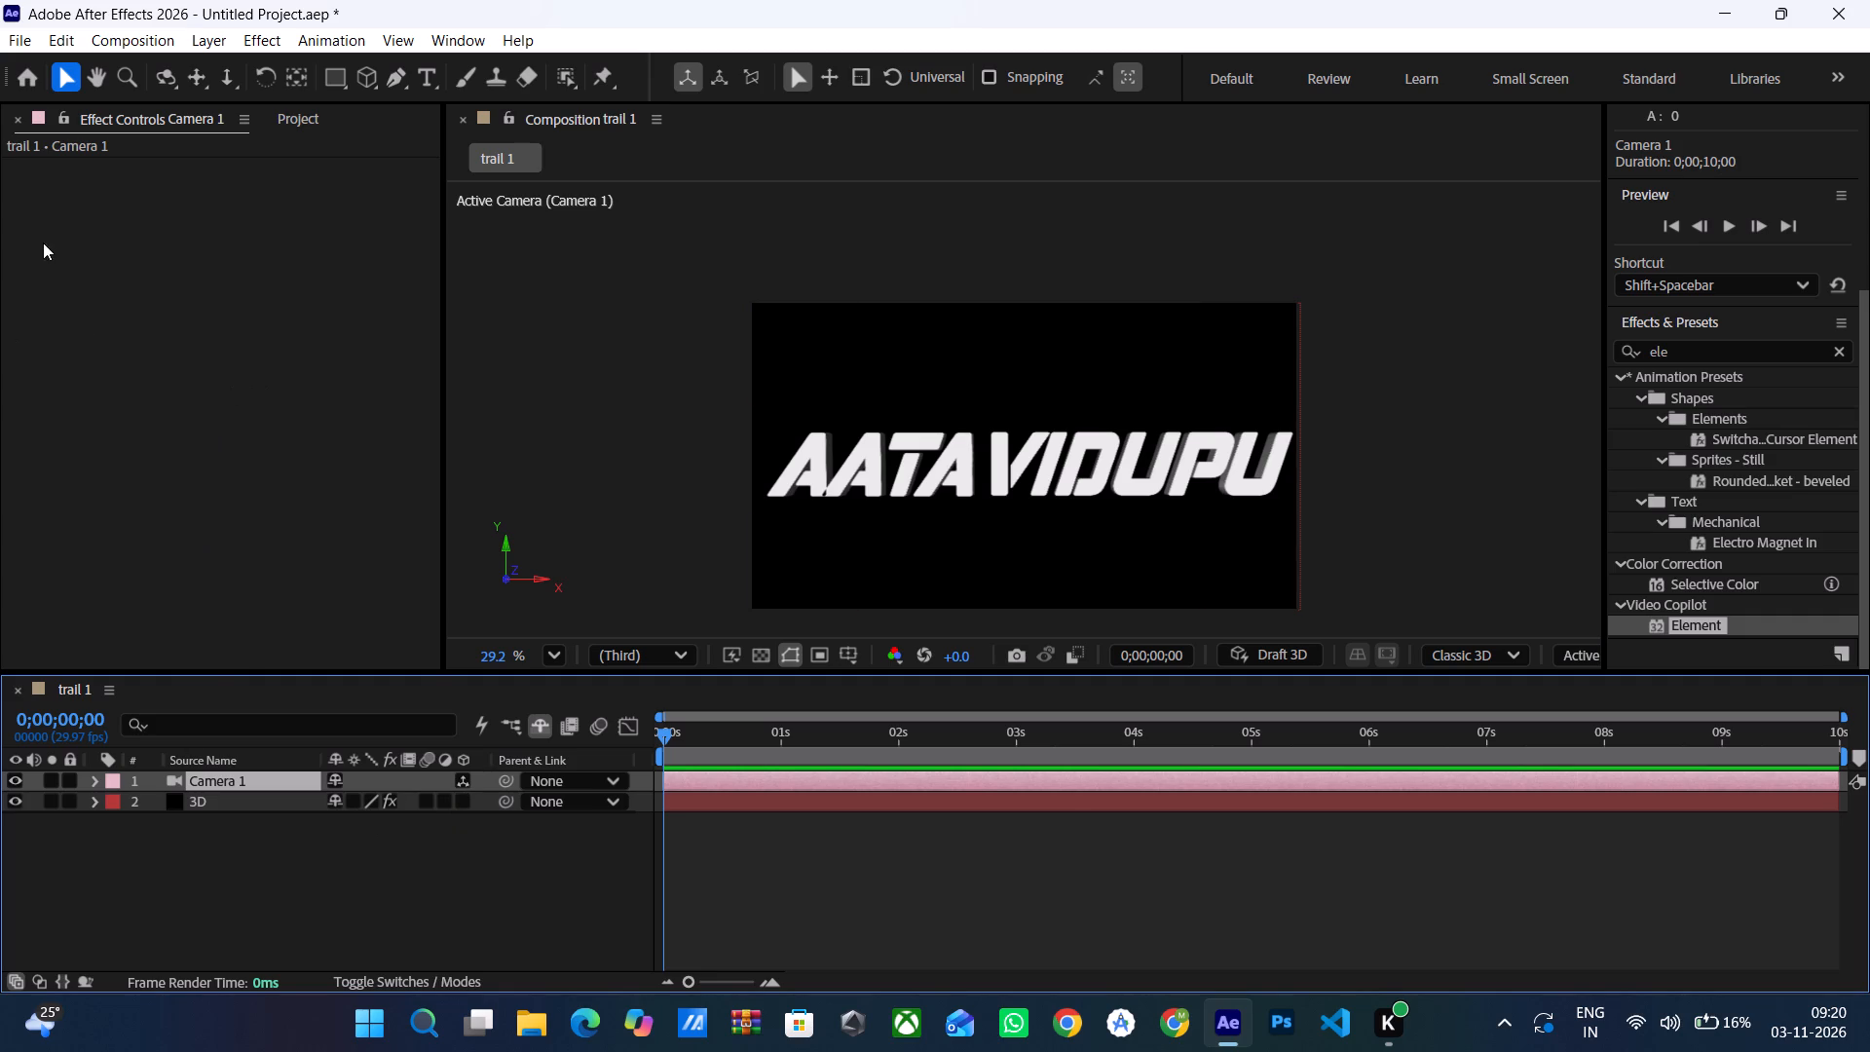
left_click(249, 776)
left_click(158, 80)
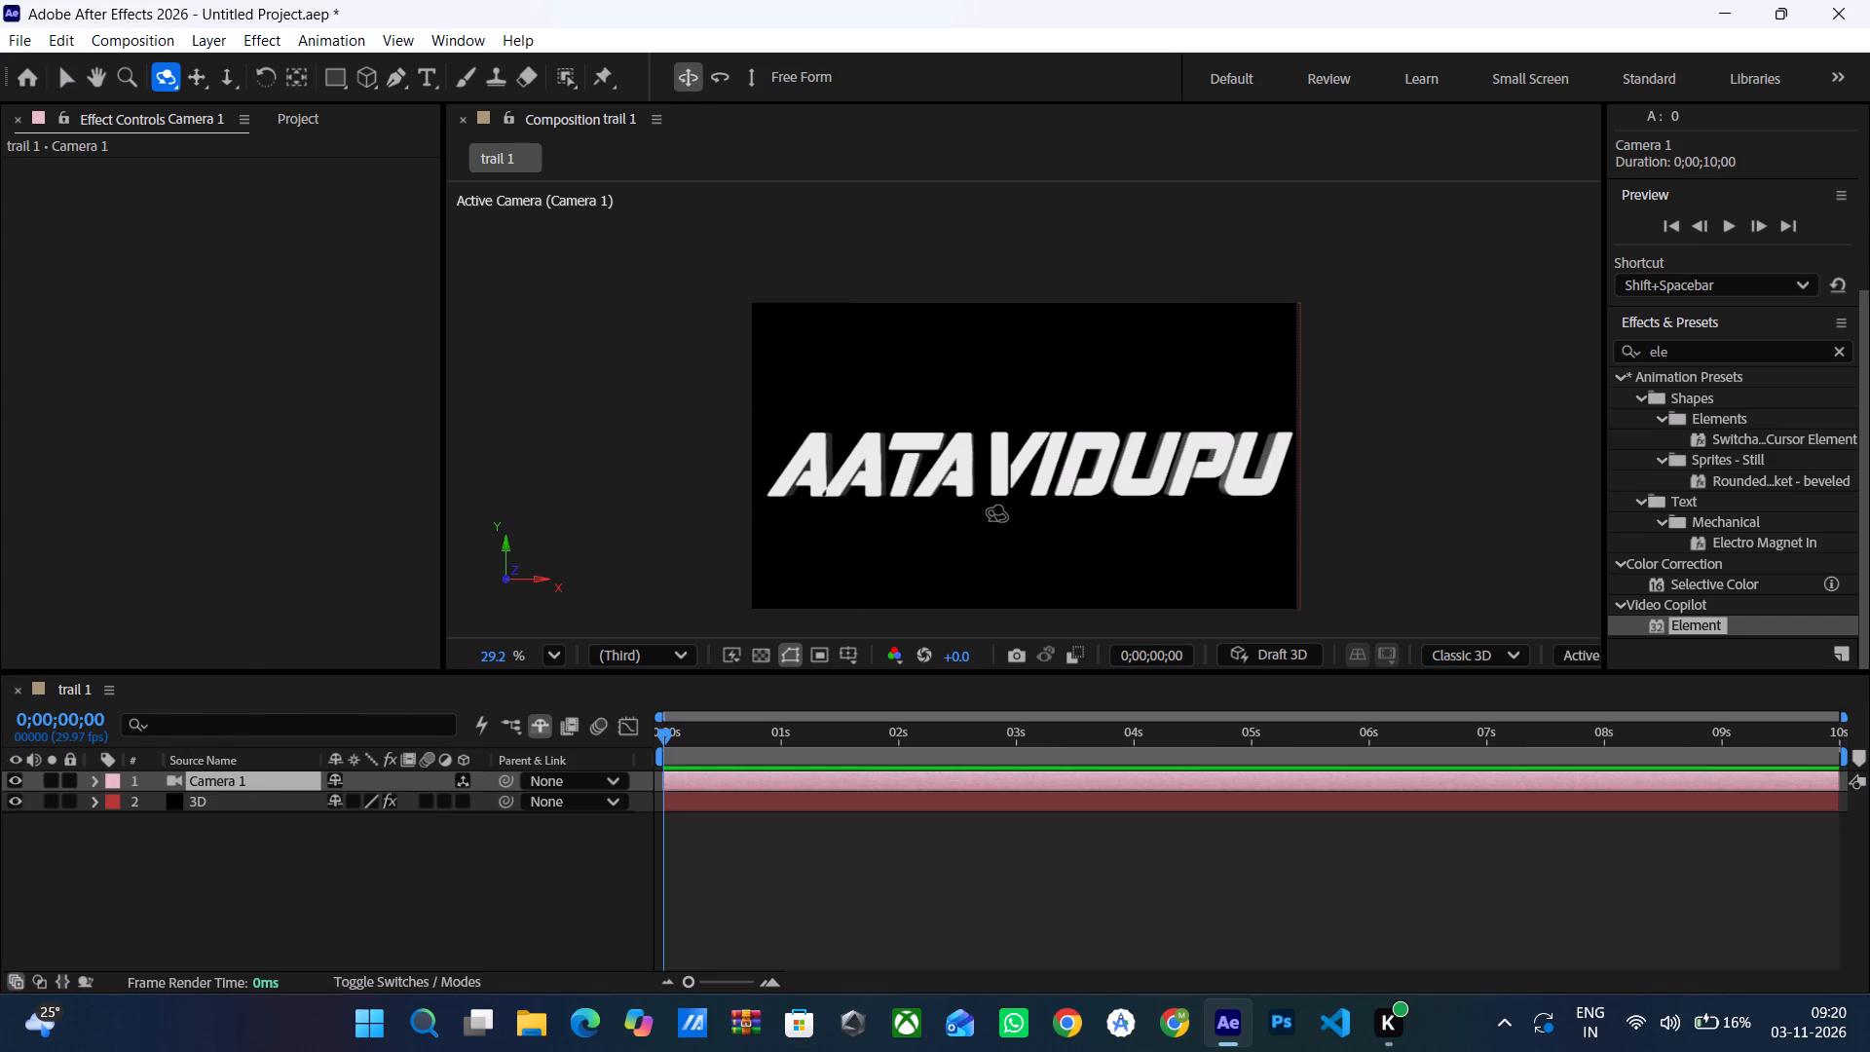
left_click(891, 508)
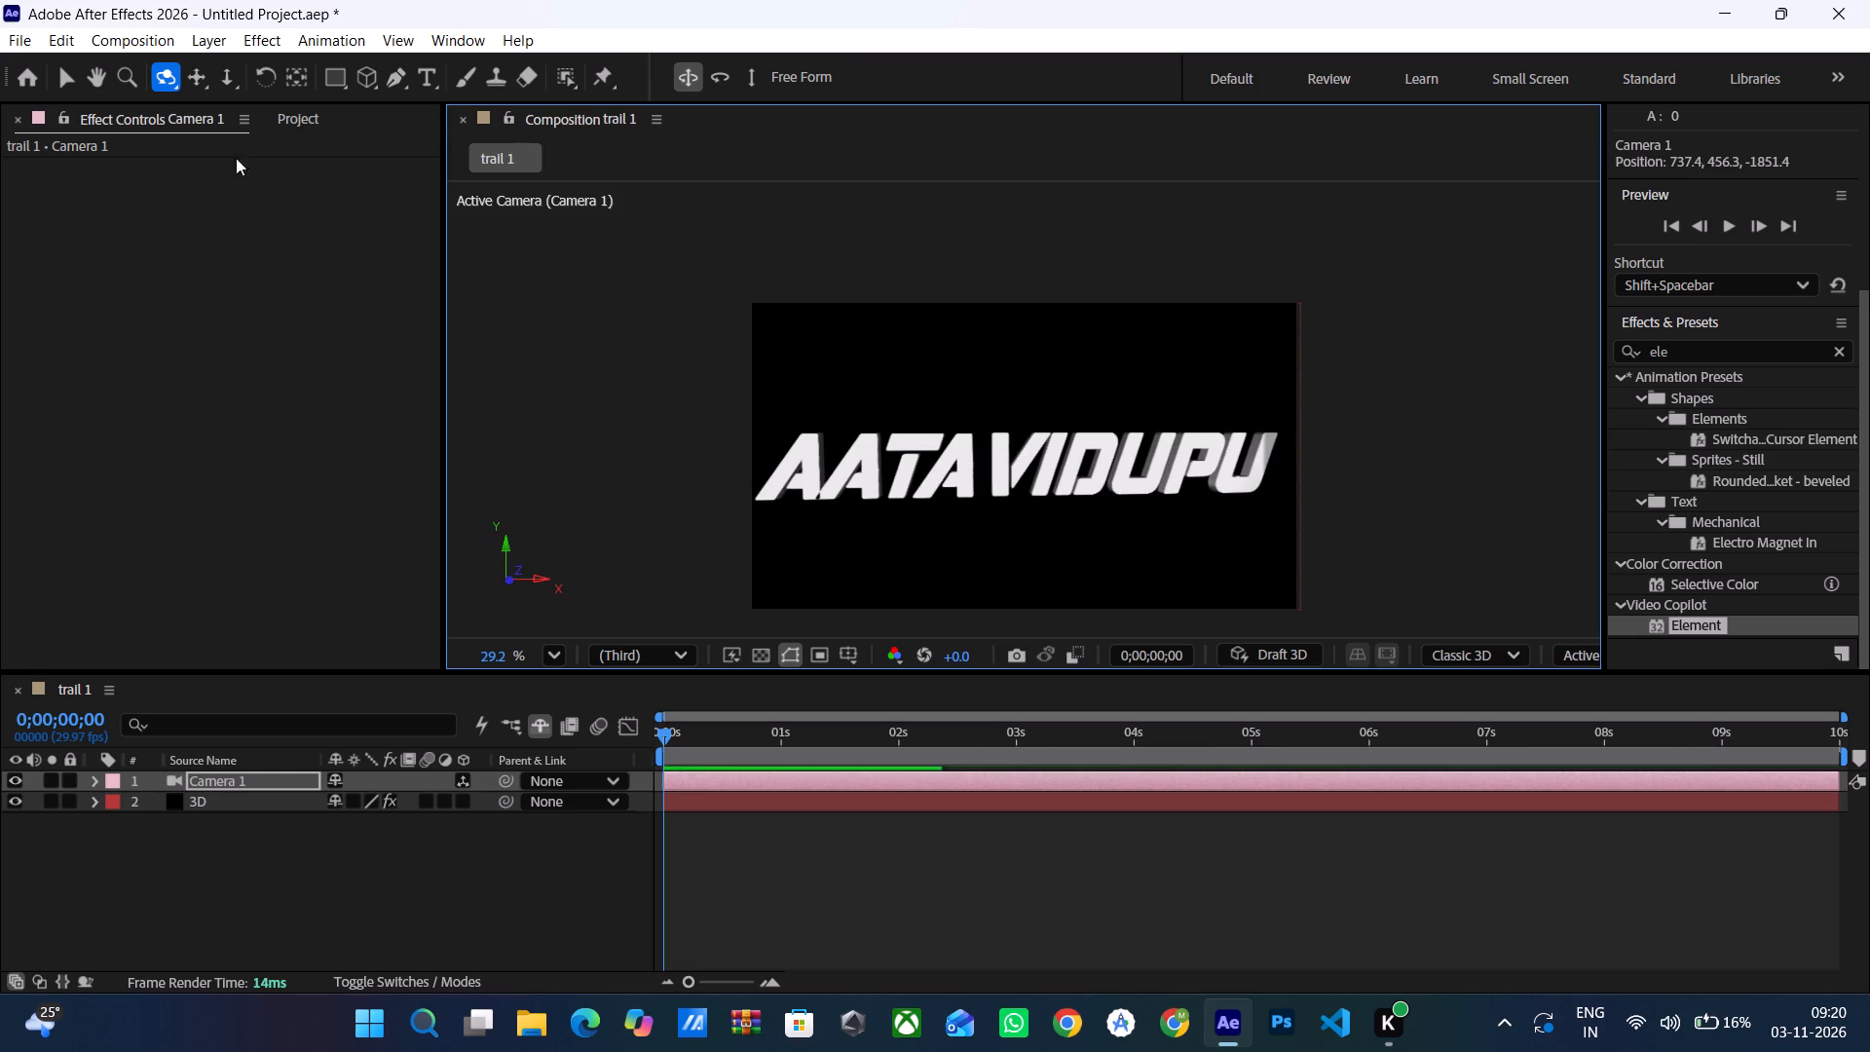
left_click(220, 79)
left_click_drag(1068, 504, 1073, 488)
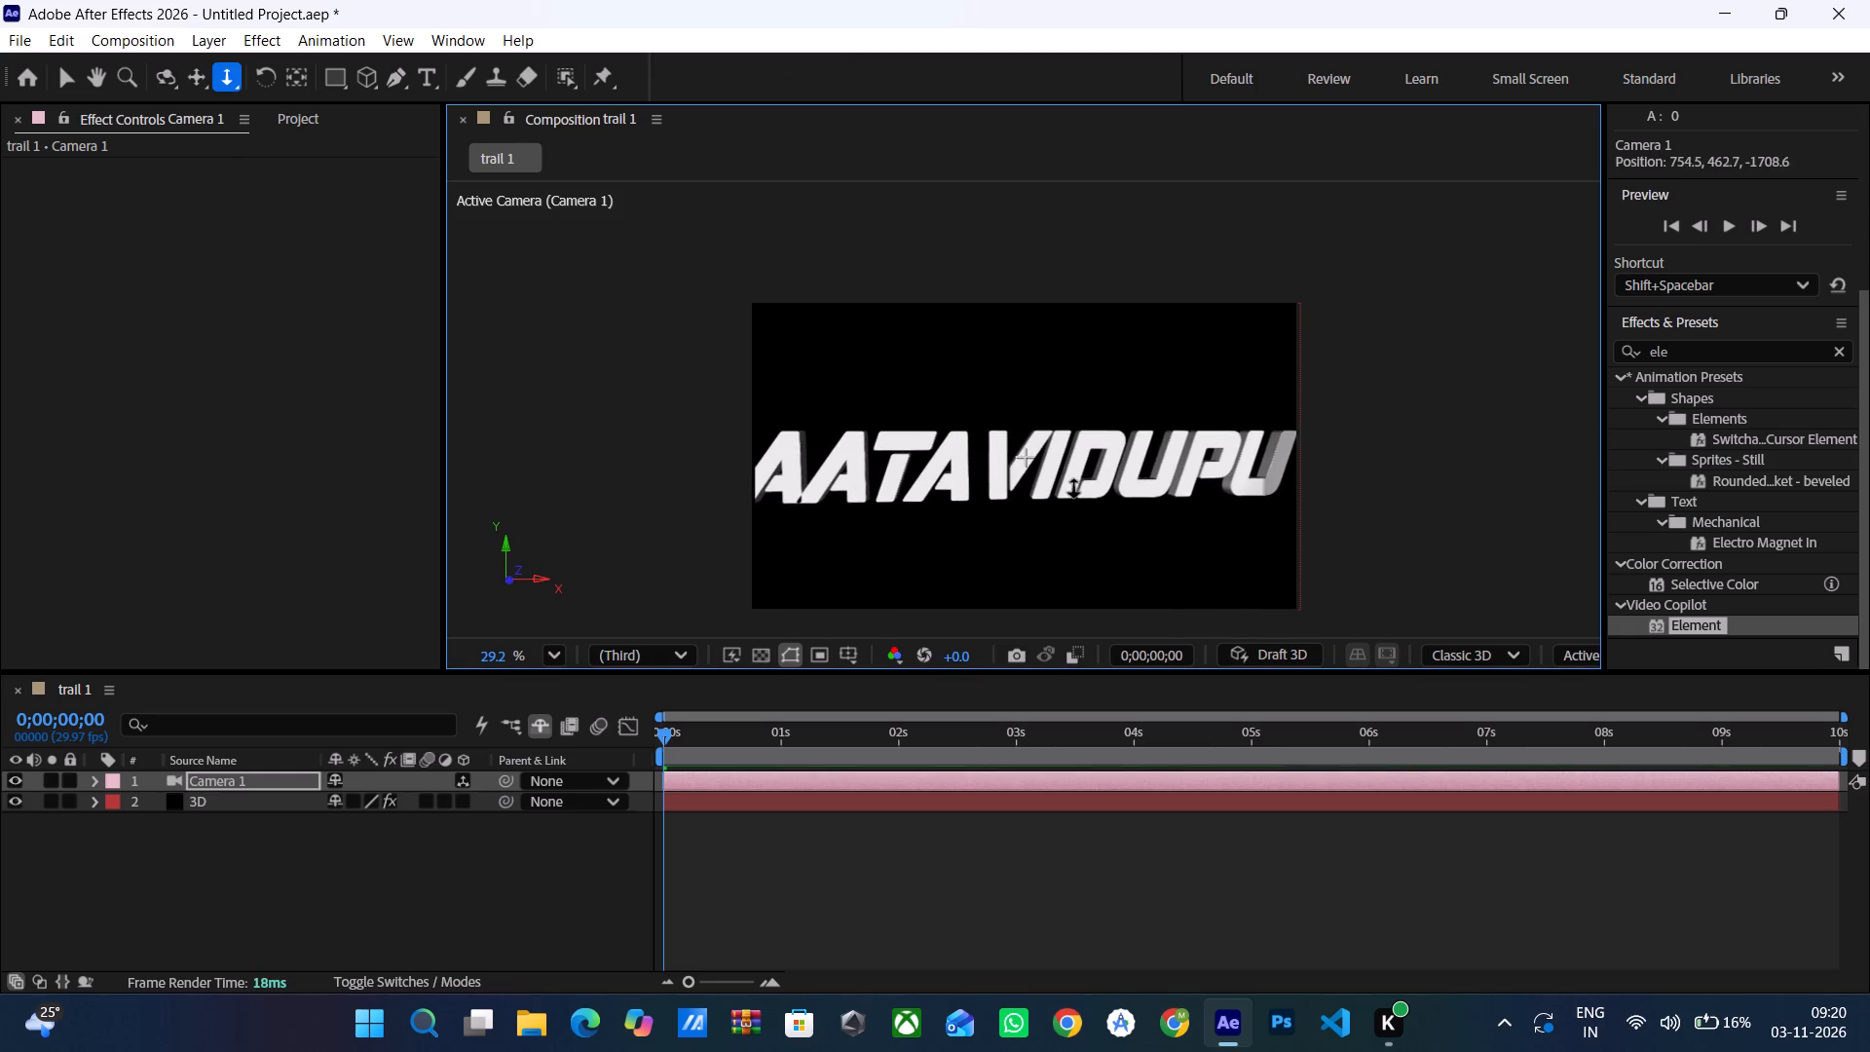
left_click_drag(1073, 488, 1077, 538)
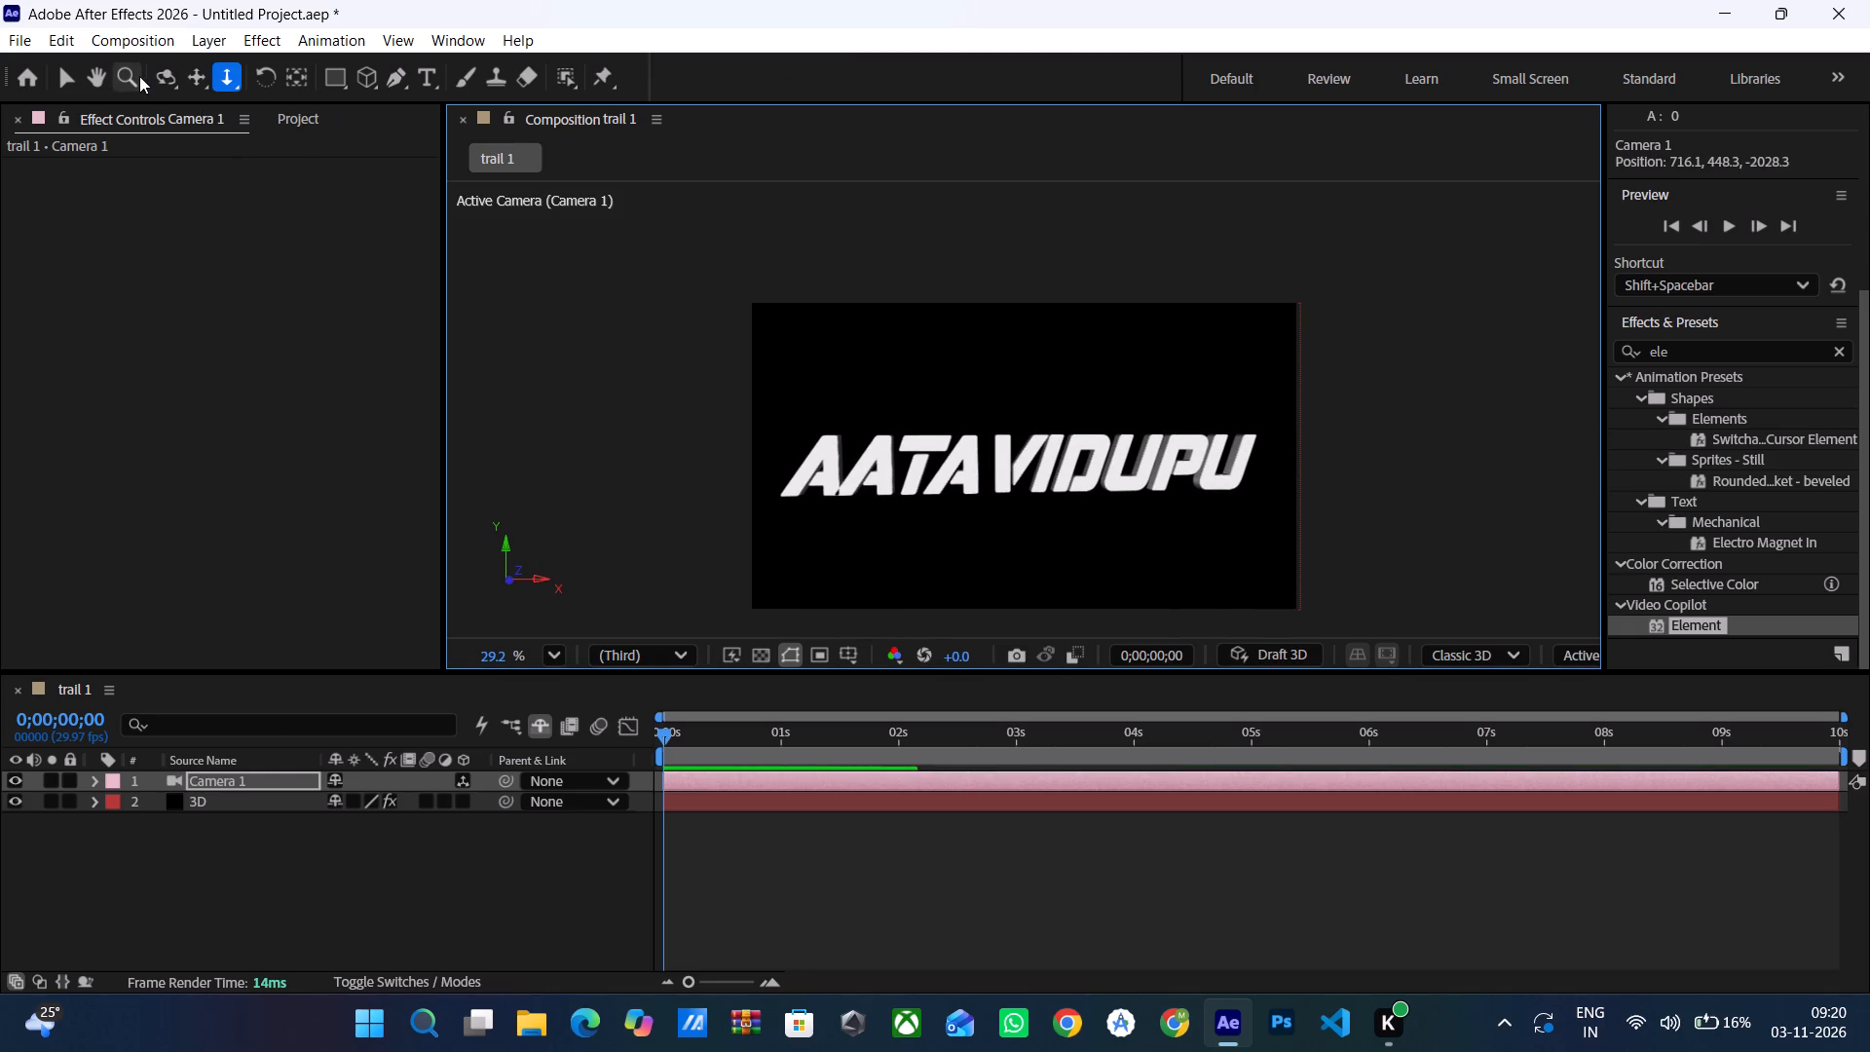
left_click(160, 77)
left_click_drag(866, 510, 881, 510)
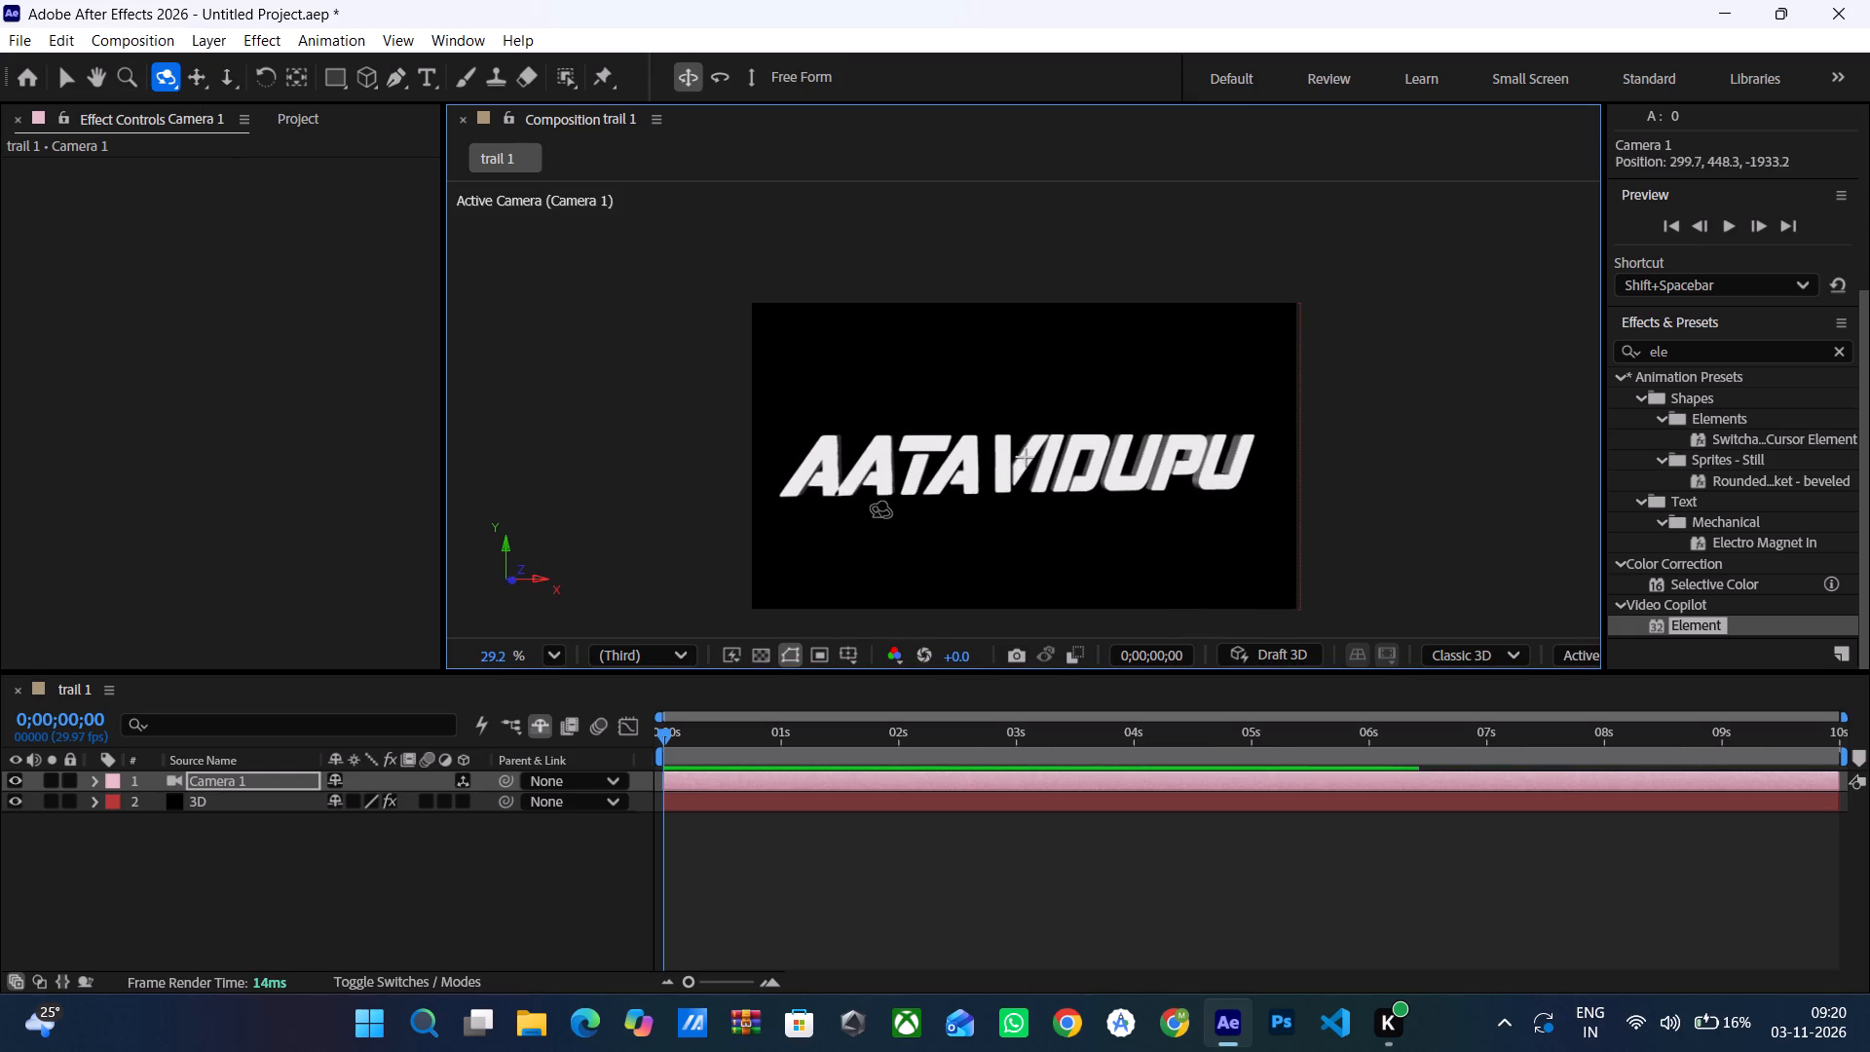
left_click_drag(881, 510, 879, 512)
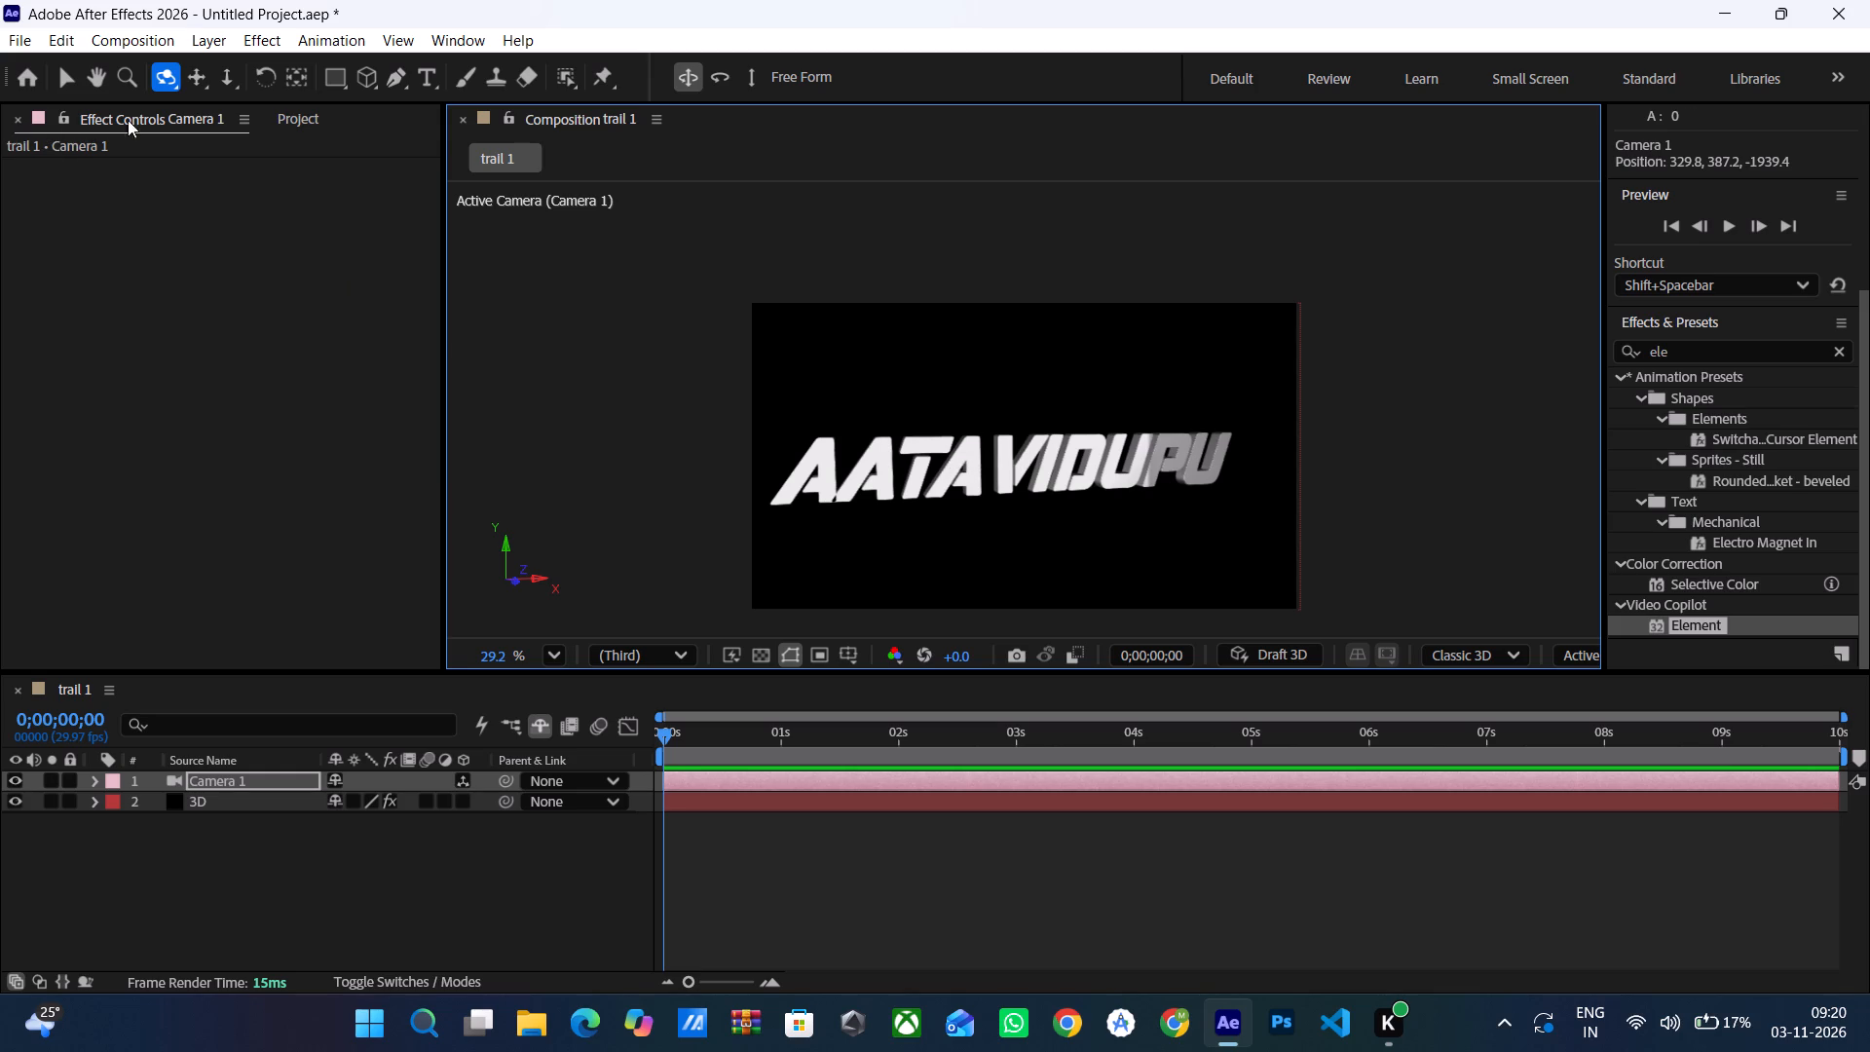
Shift the VIDUPU text away from AATA by setting Group 2's Position XY to about 1395, 570 in the 3D layer's Element effect.
left_click(270, 115)
left_click(237, 798)
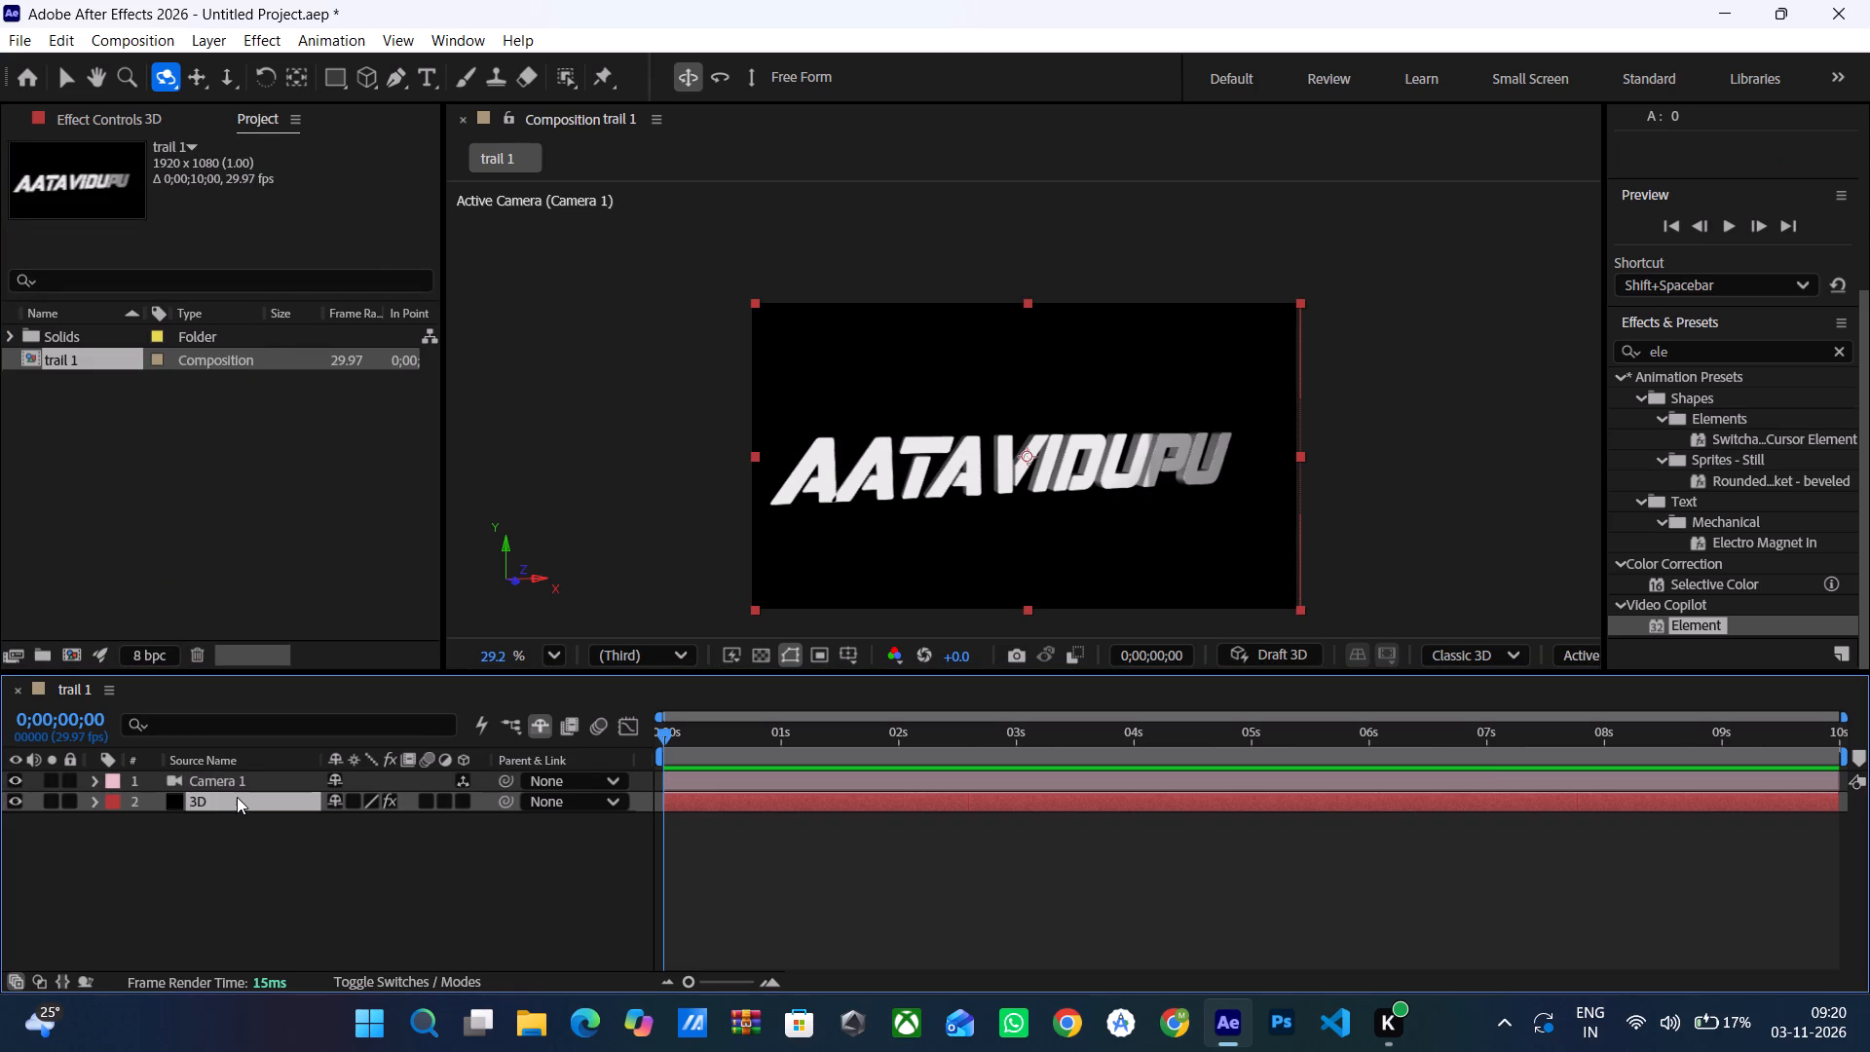
left_click(477, 27)
left_click(480, 43)
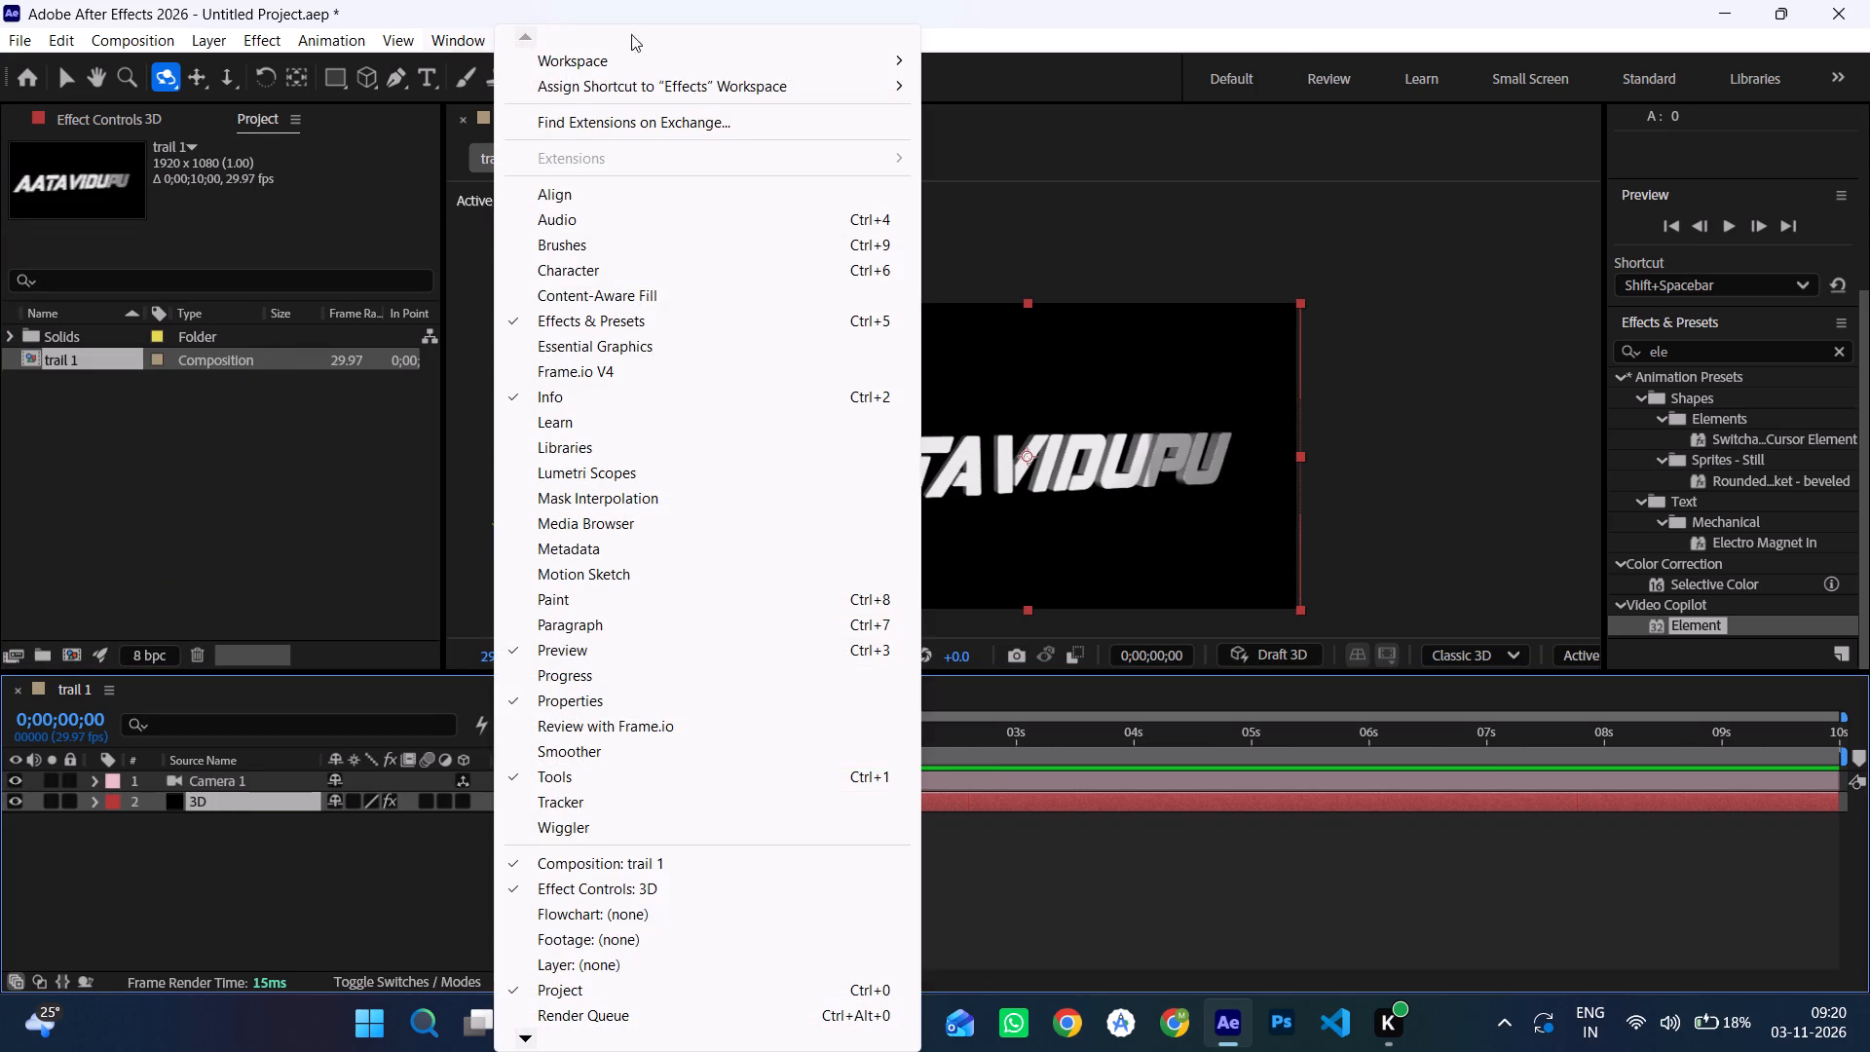
left_click(659, 52)
left_click(1074, 470)
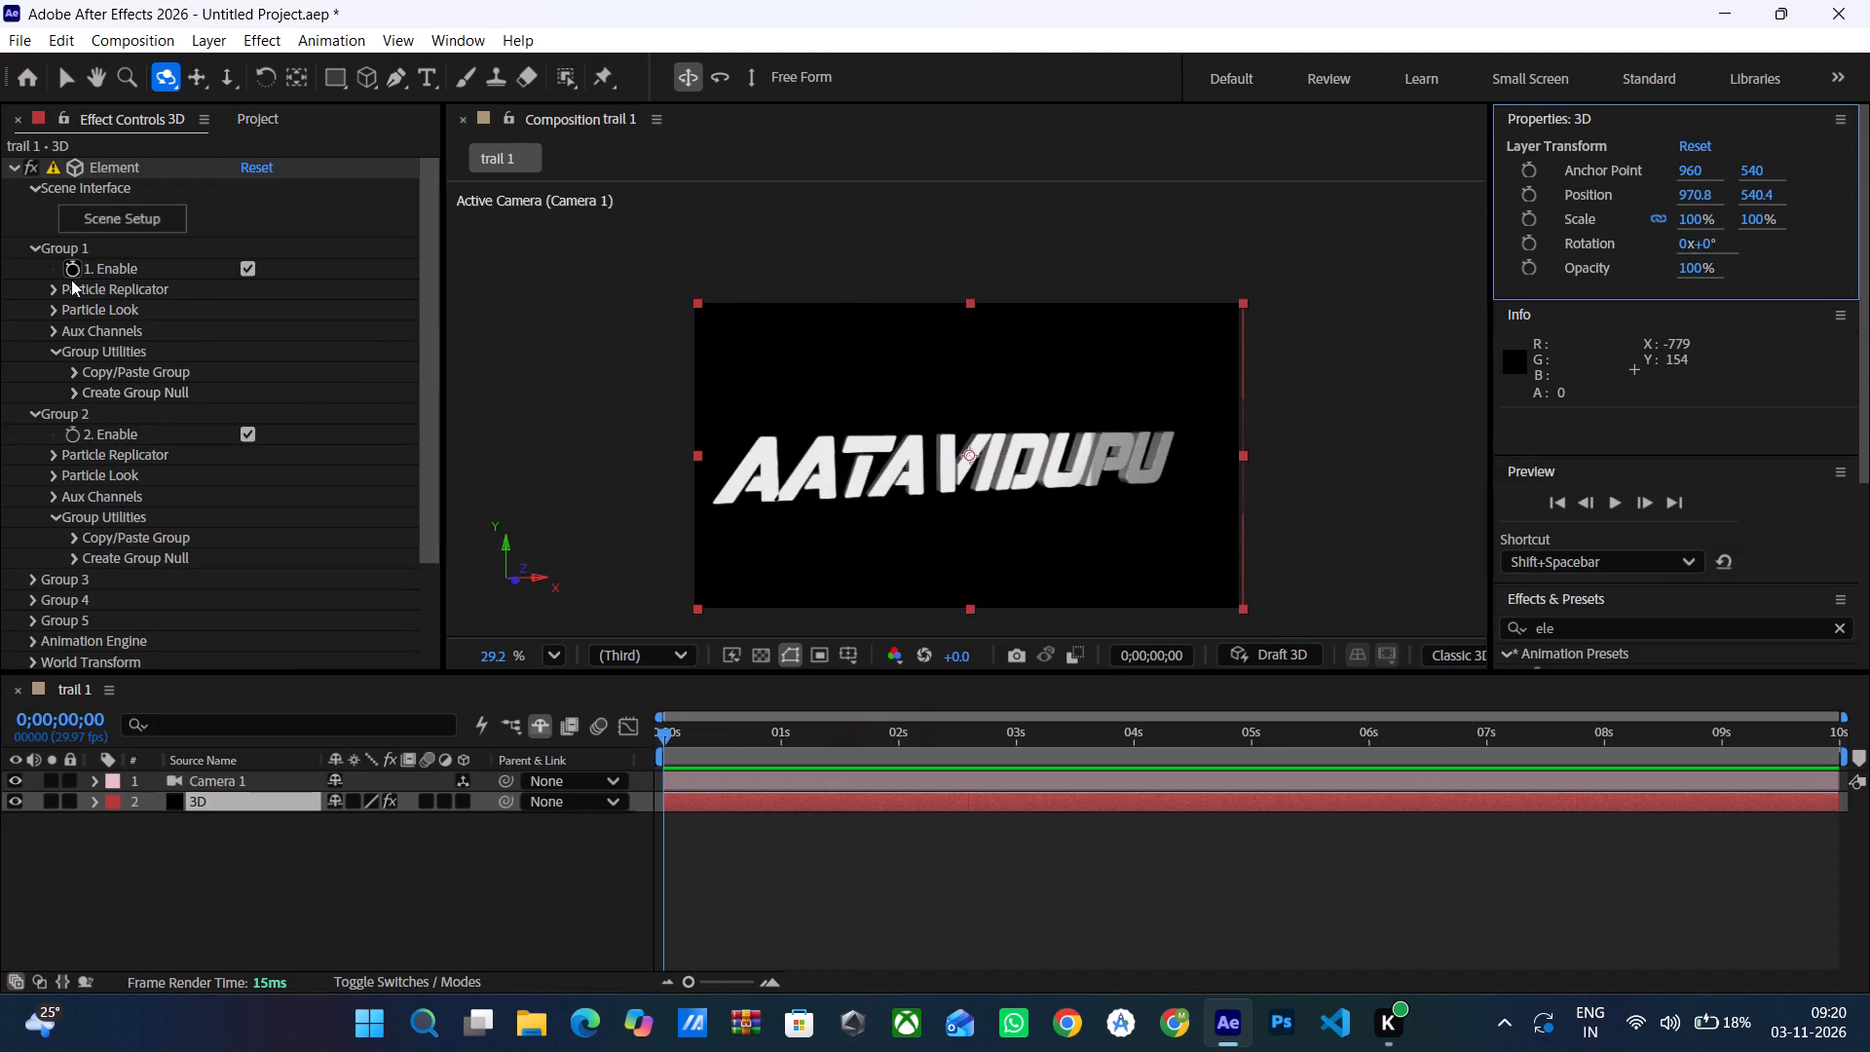
left_click(54, 451)
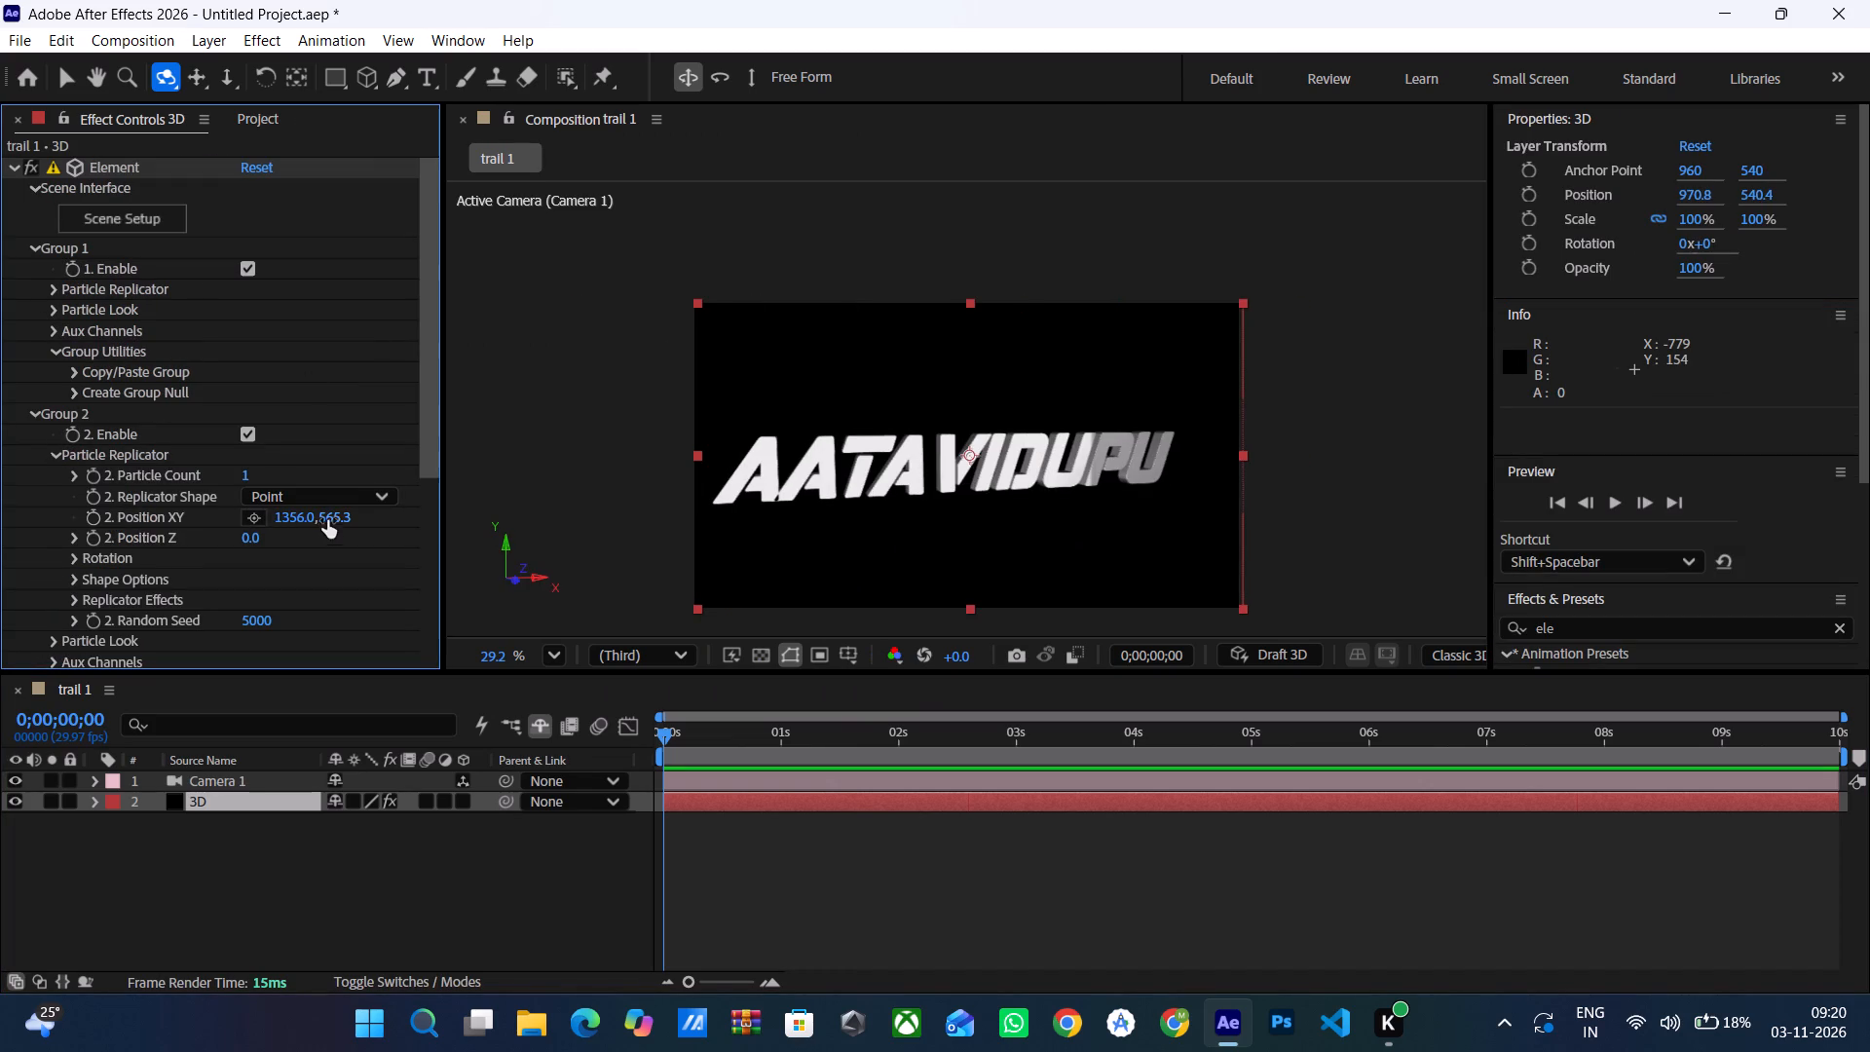
left_click_drag(327, 517, 336, 515)
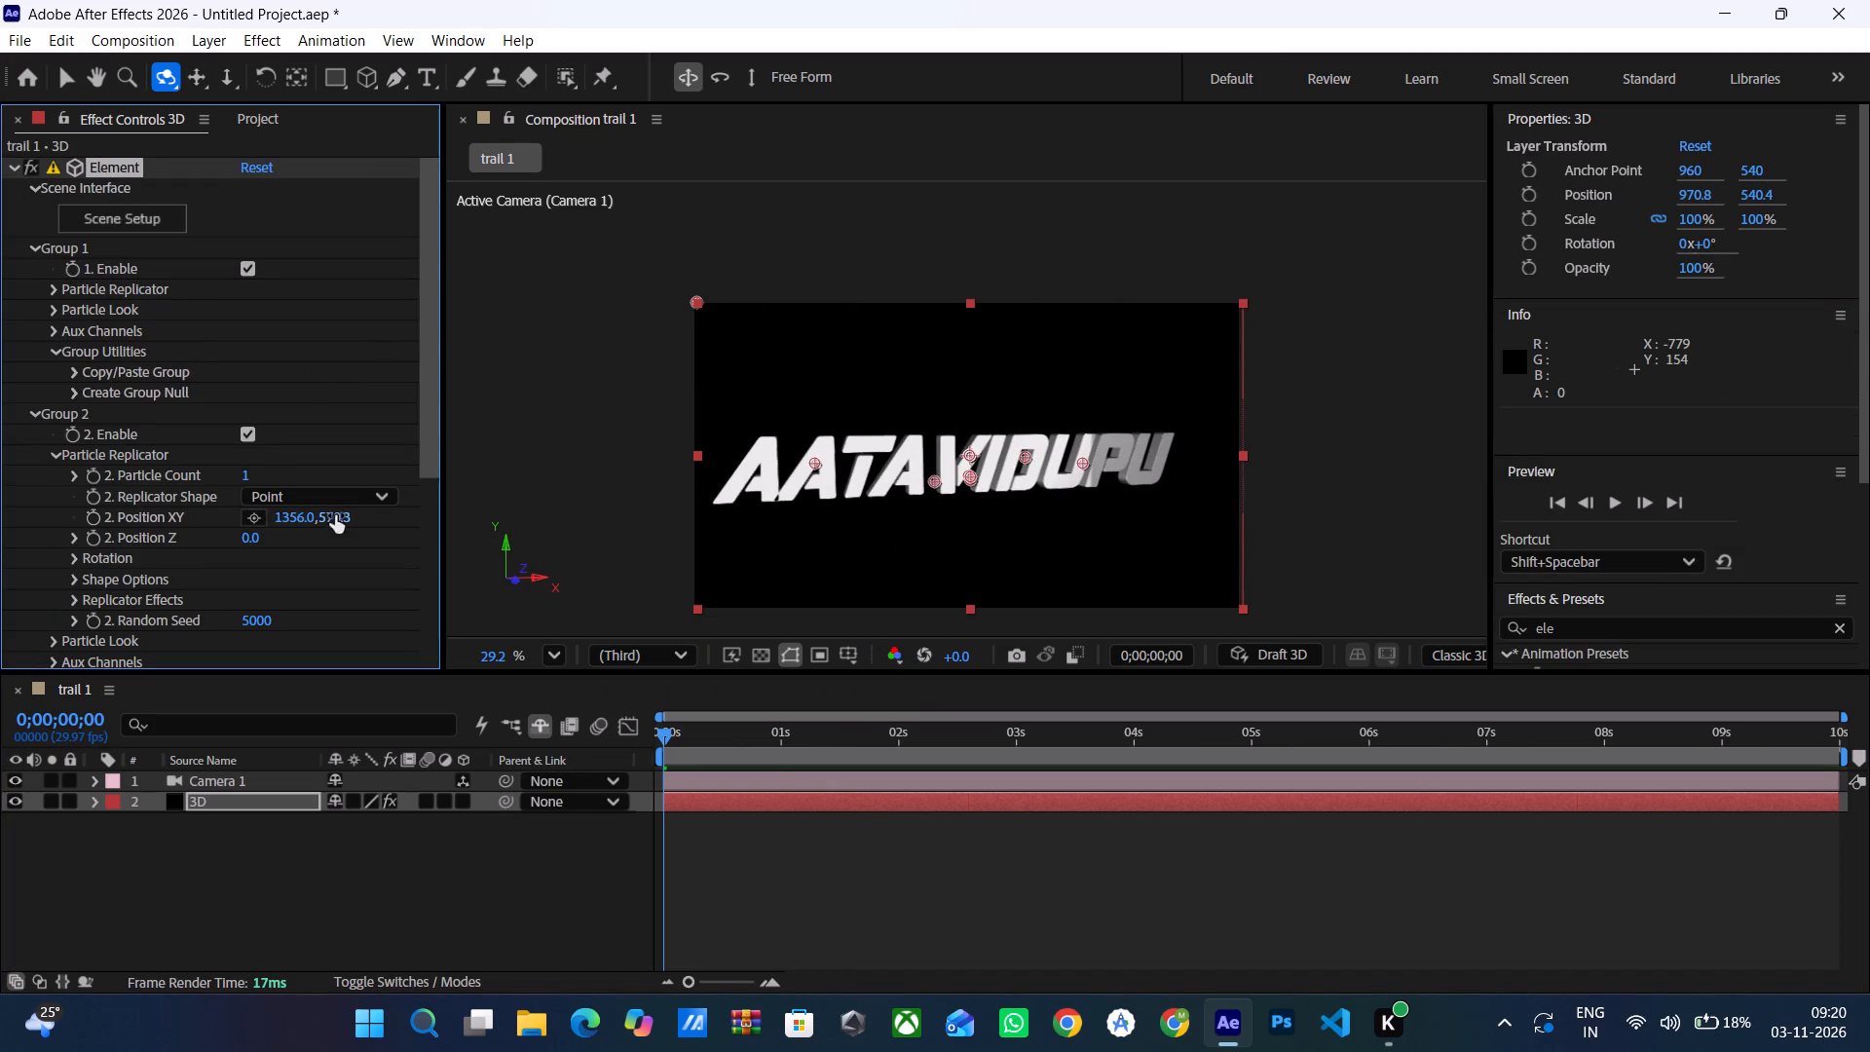
left_click_drag(286, 520, 312, 519)
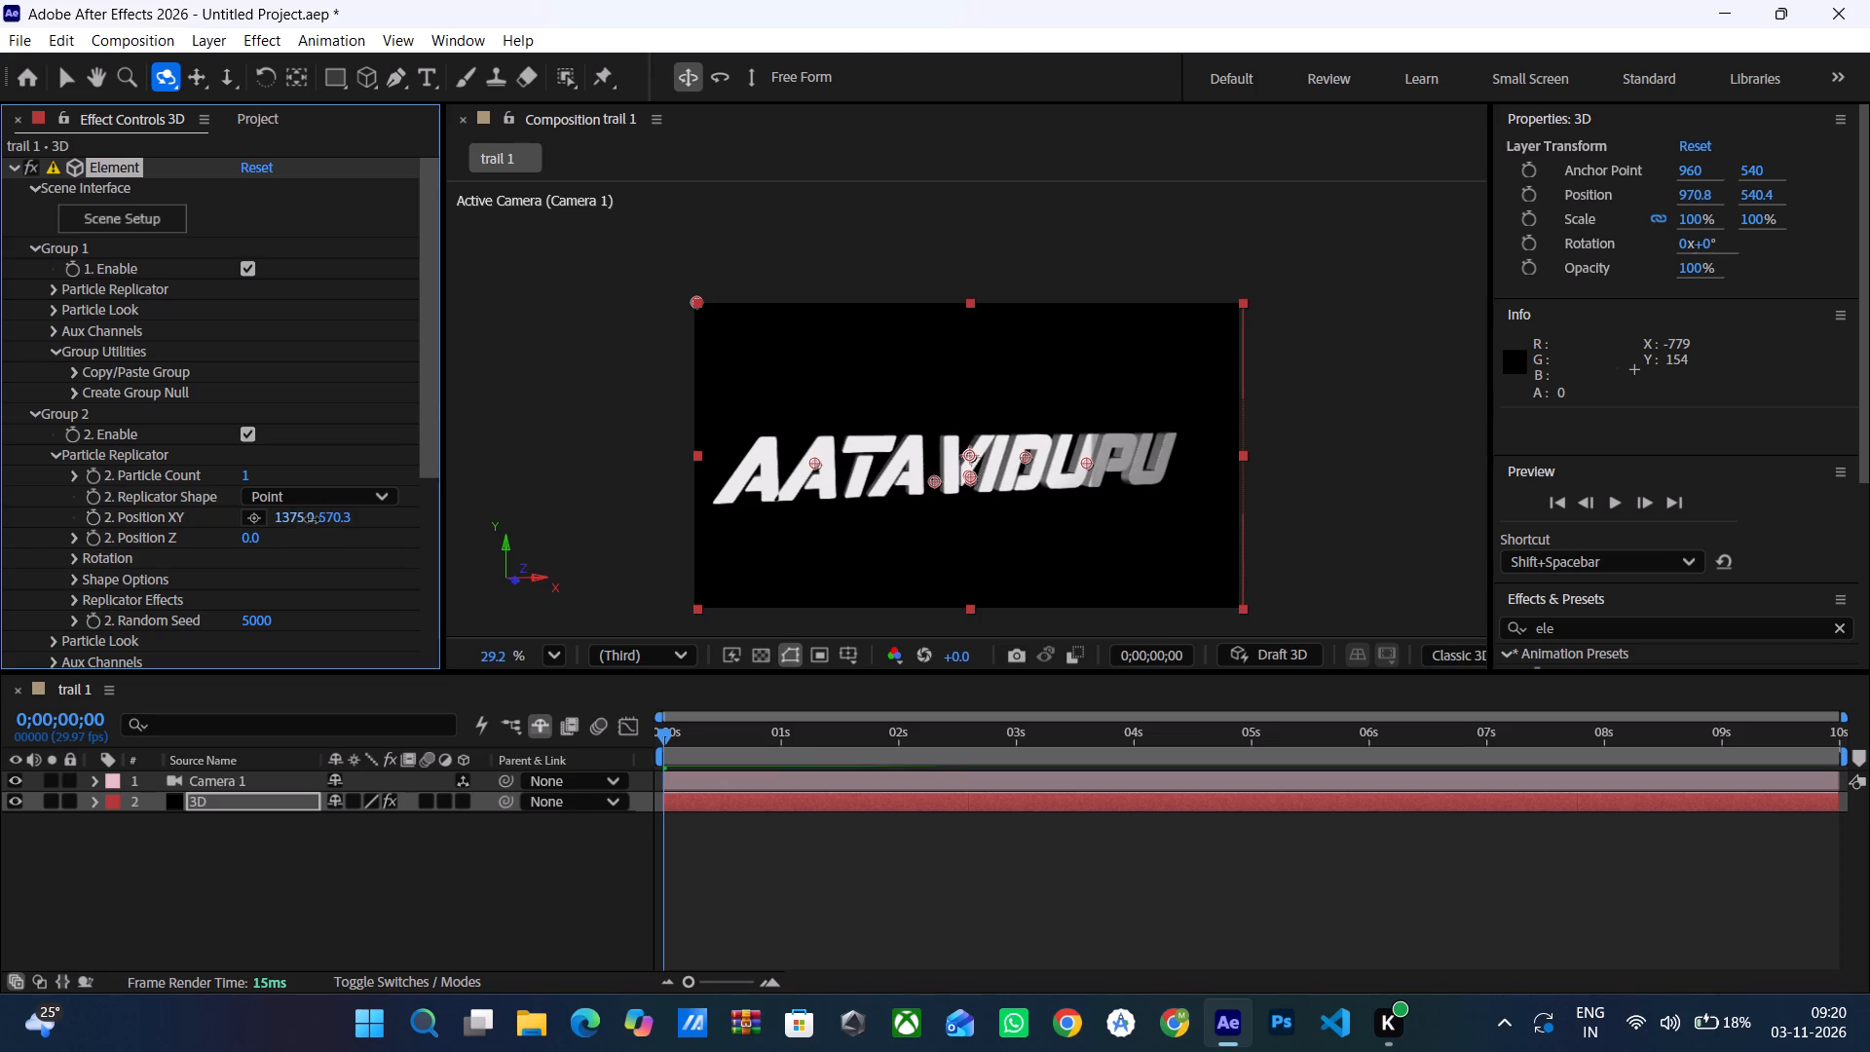
left_click_drag(312, 519, 323, 510)
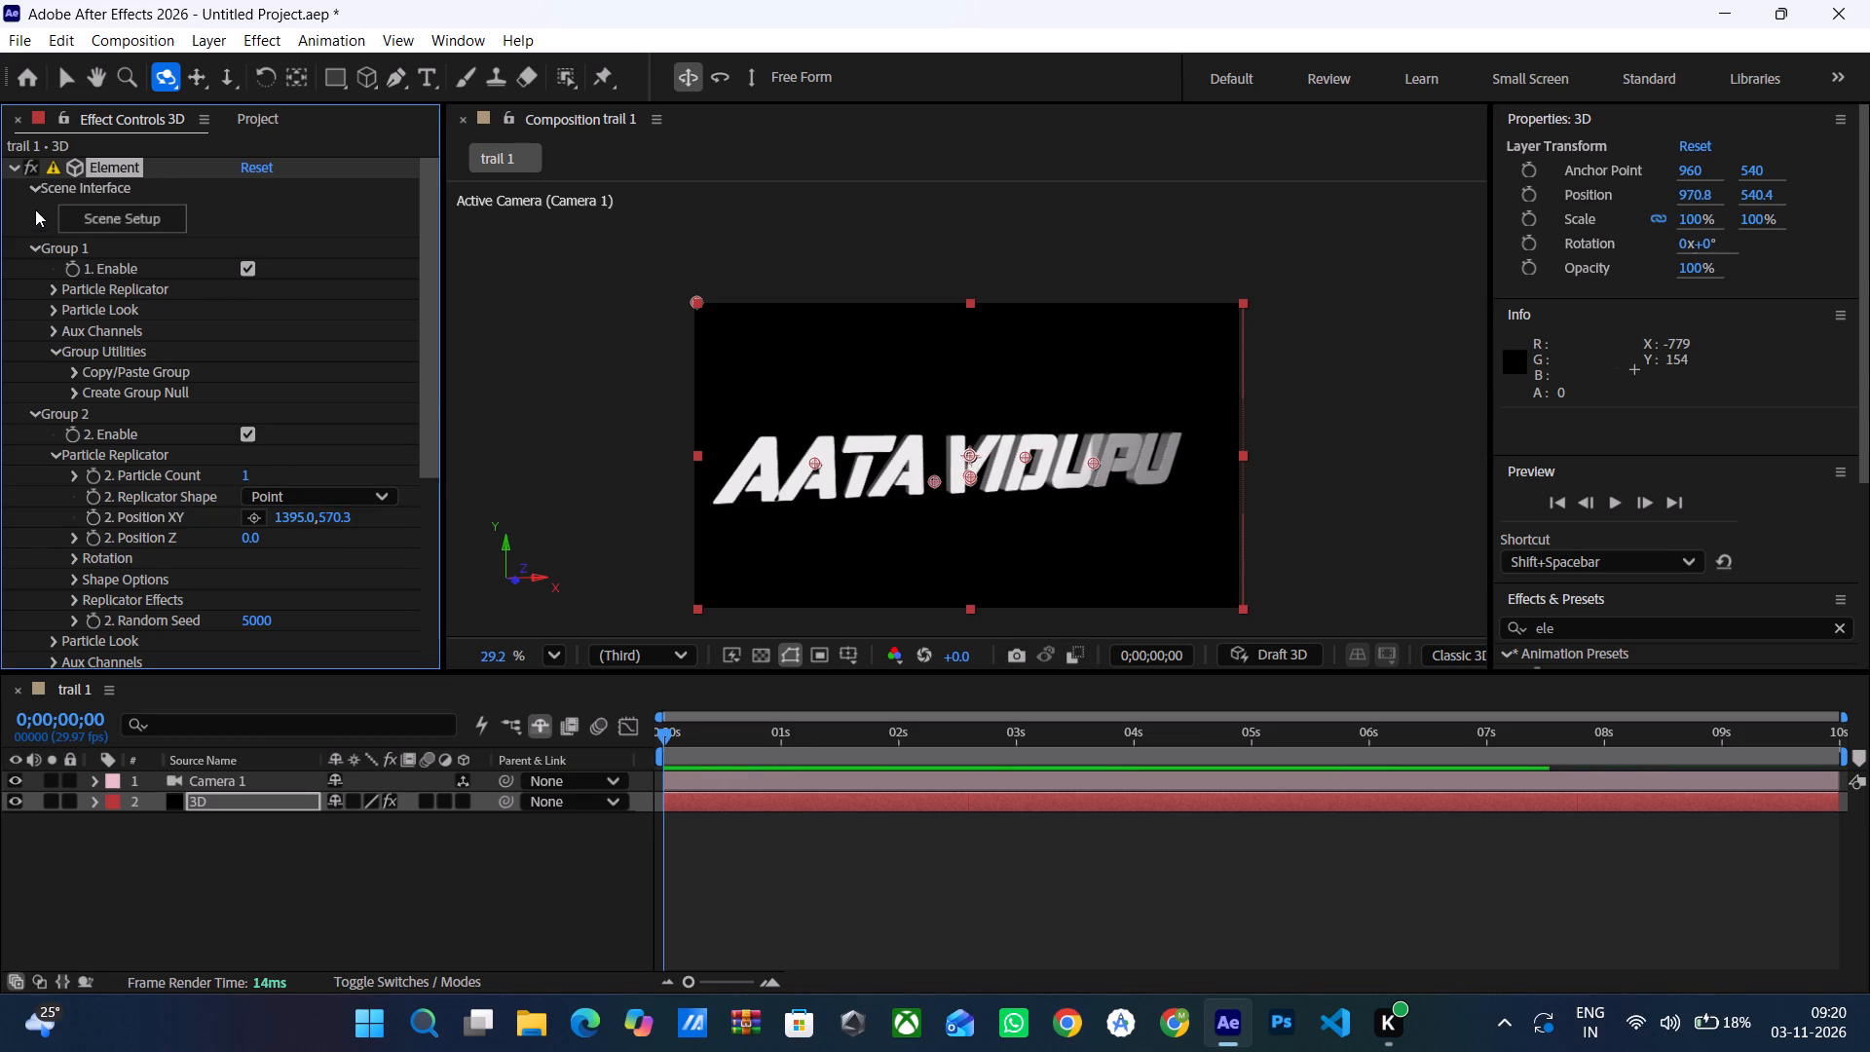
left_click(29, 239)
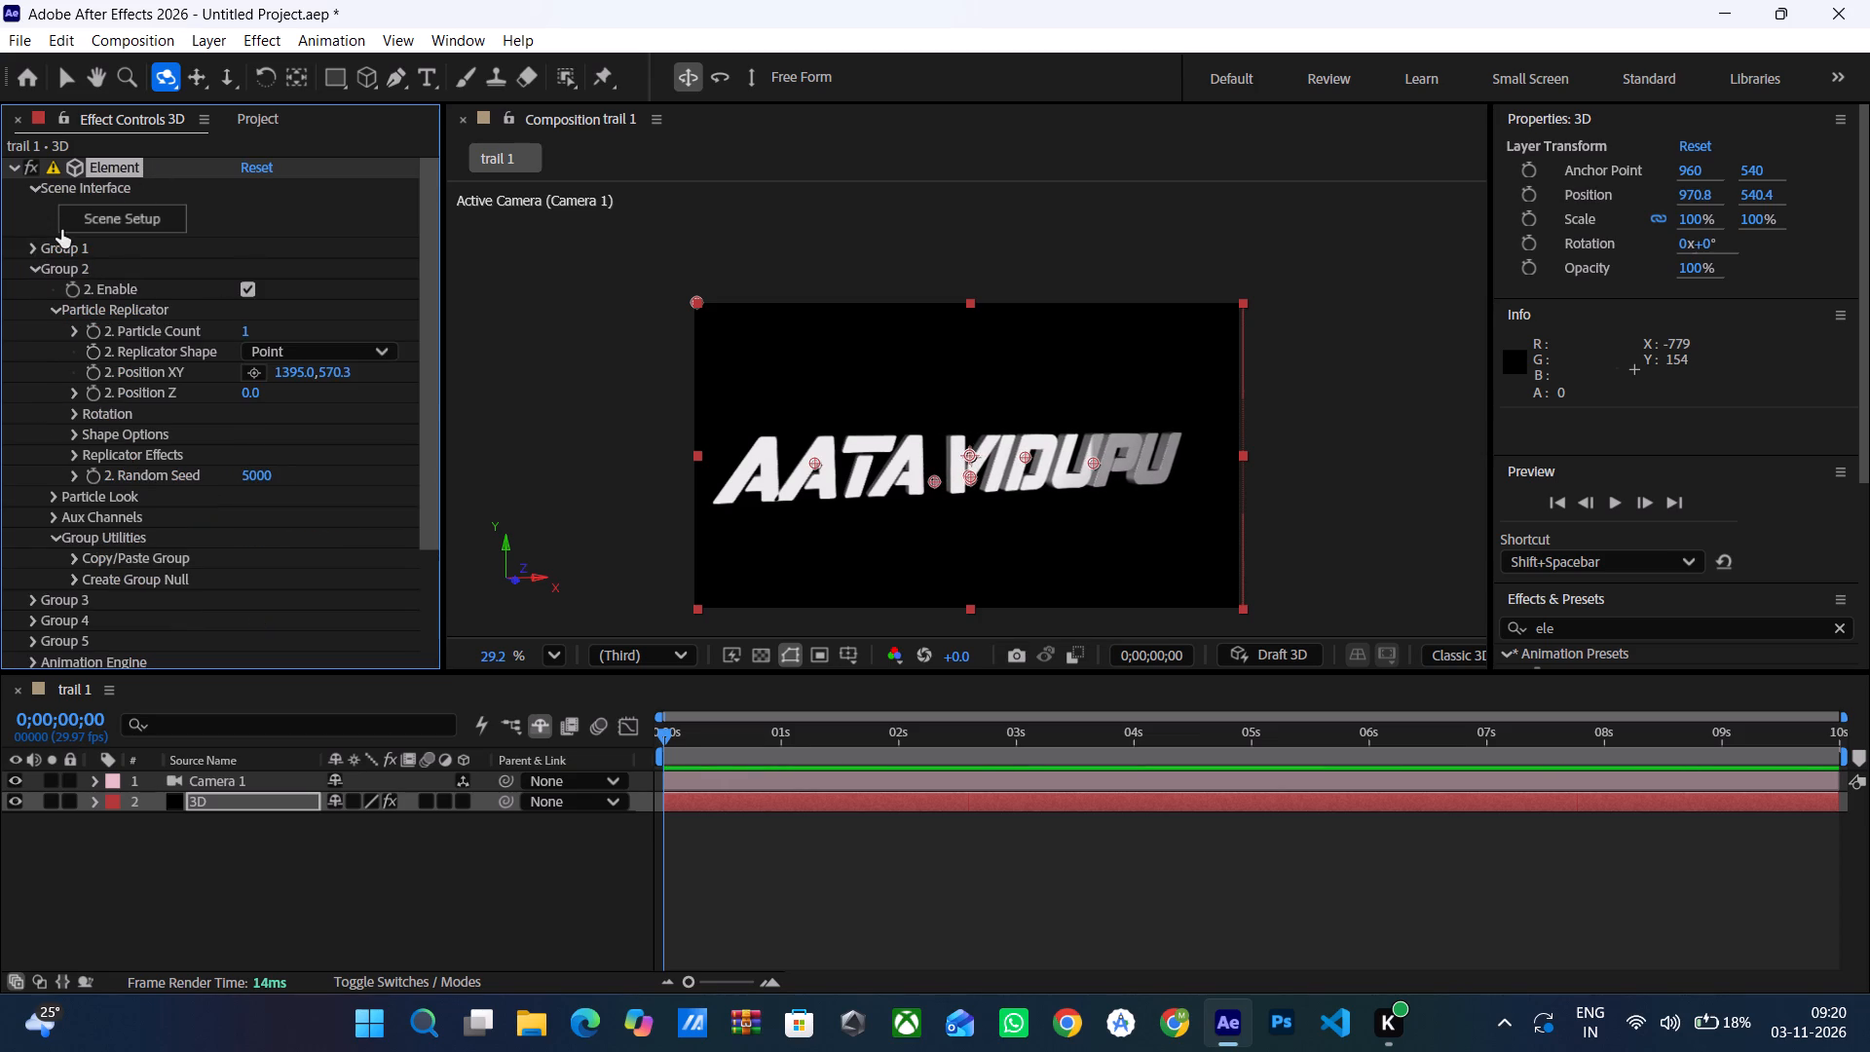
left_click(29, 268)
Reposition the 3D layer at about 964, 540 in the composition and deselect it.
scroll(148, 372, "down", 4)
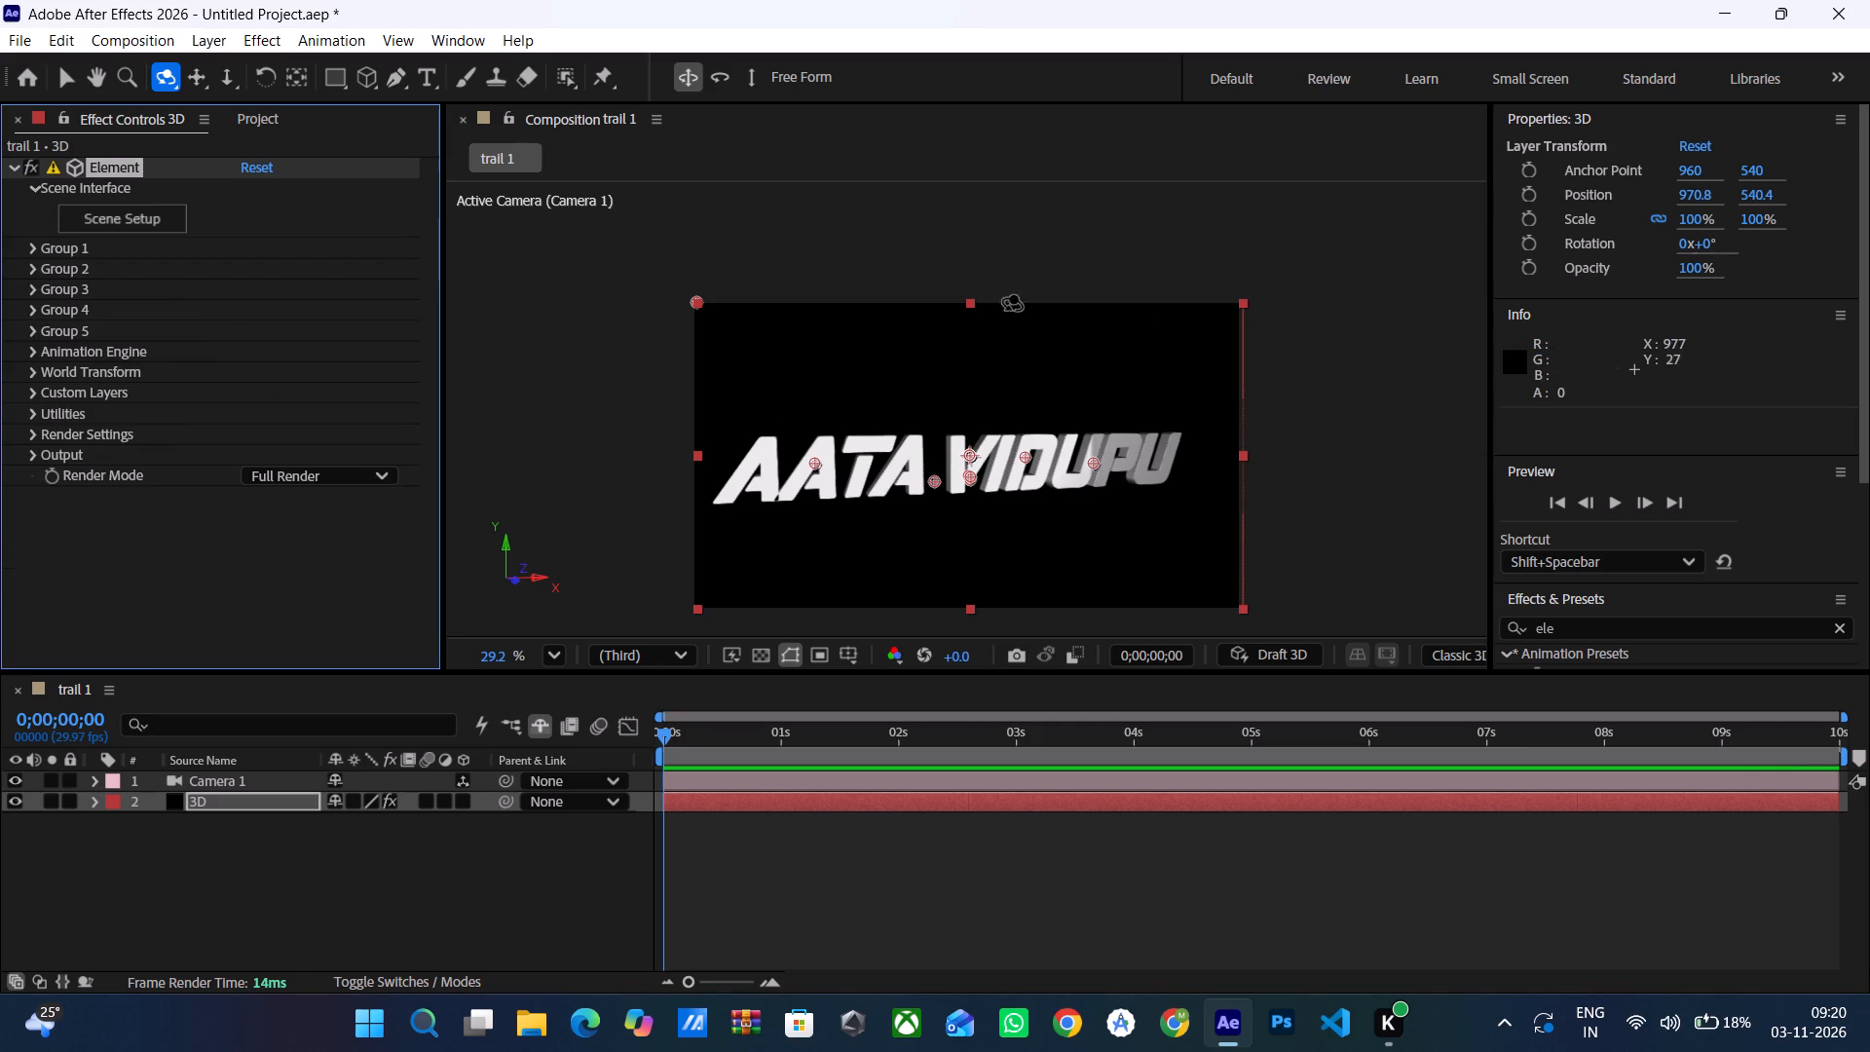
scroll(1417, 391, "down", 2)
scroll(1417, 392, "up", 2)
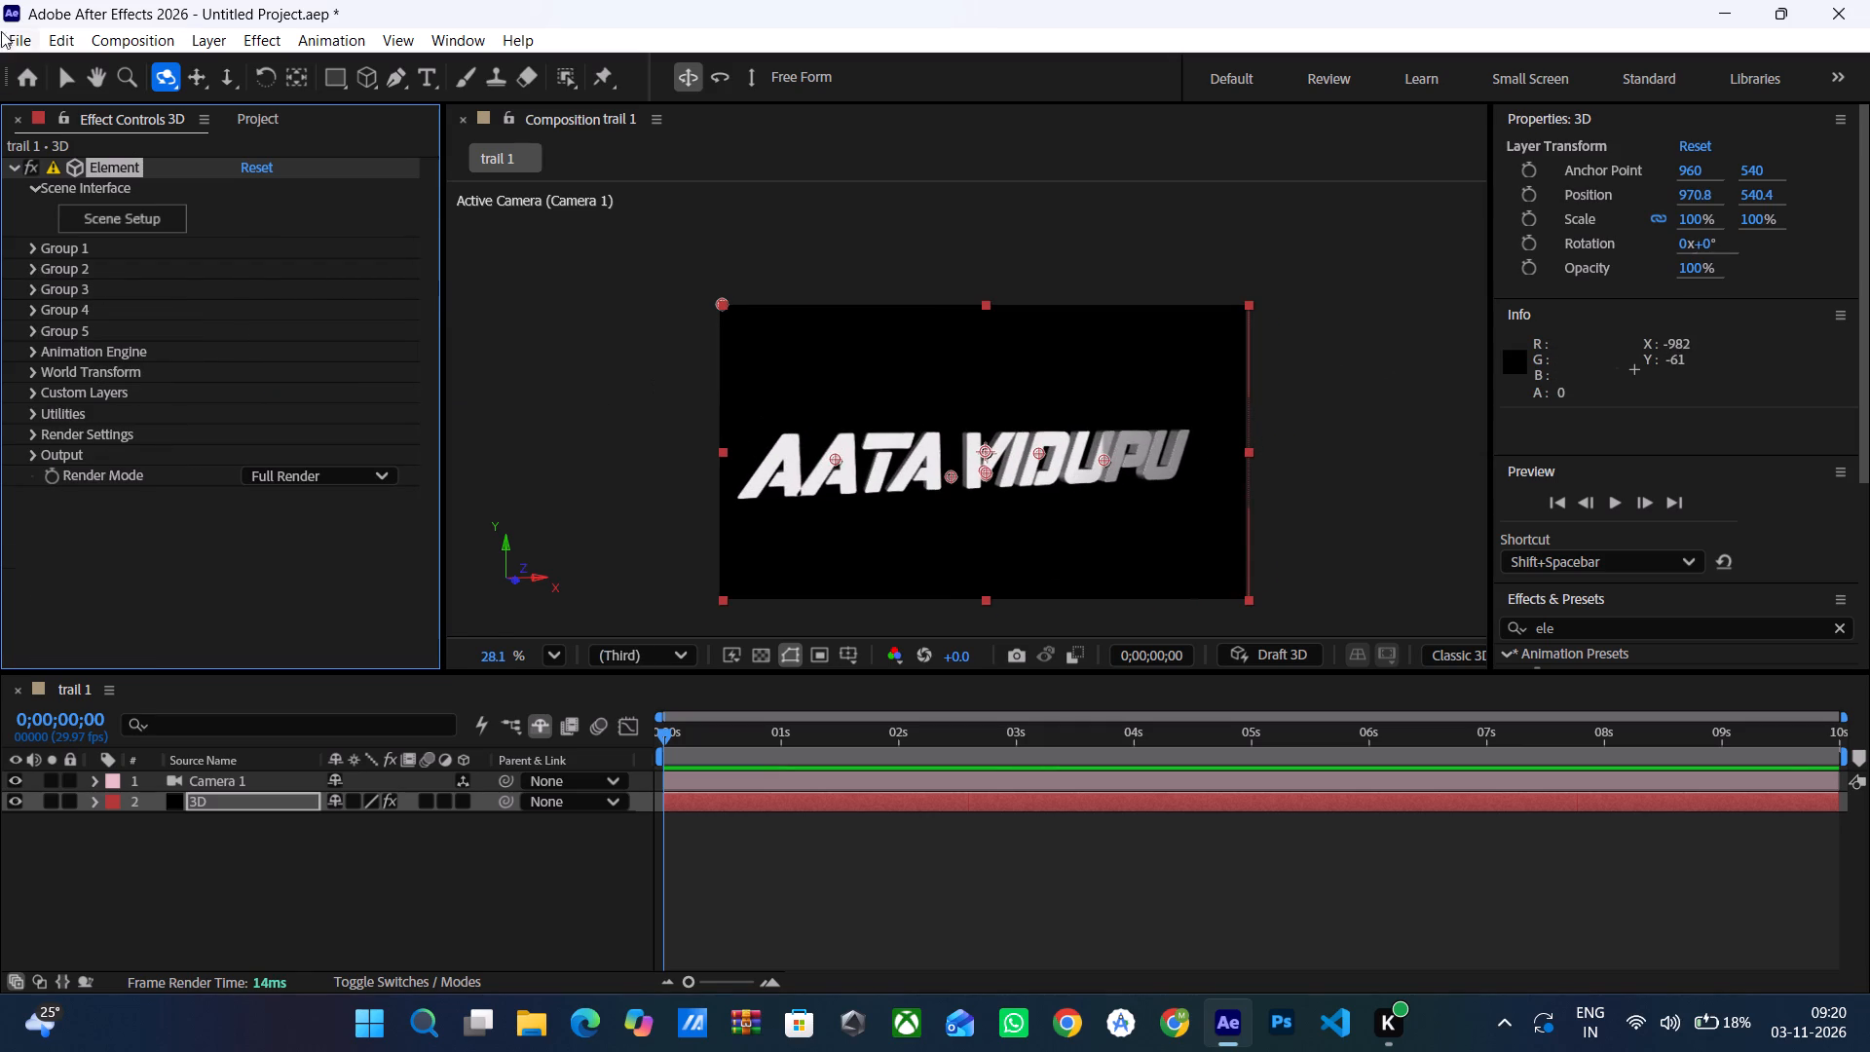
left_click(57, 80)
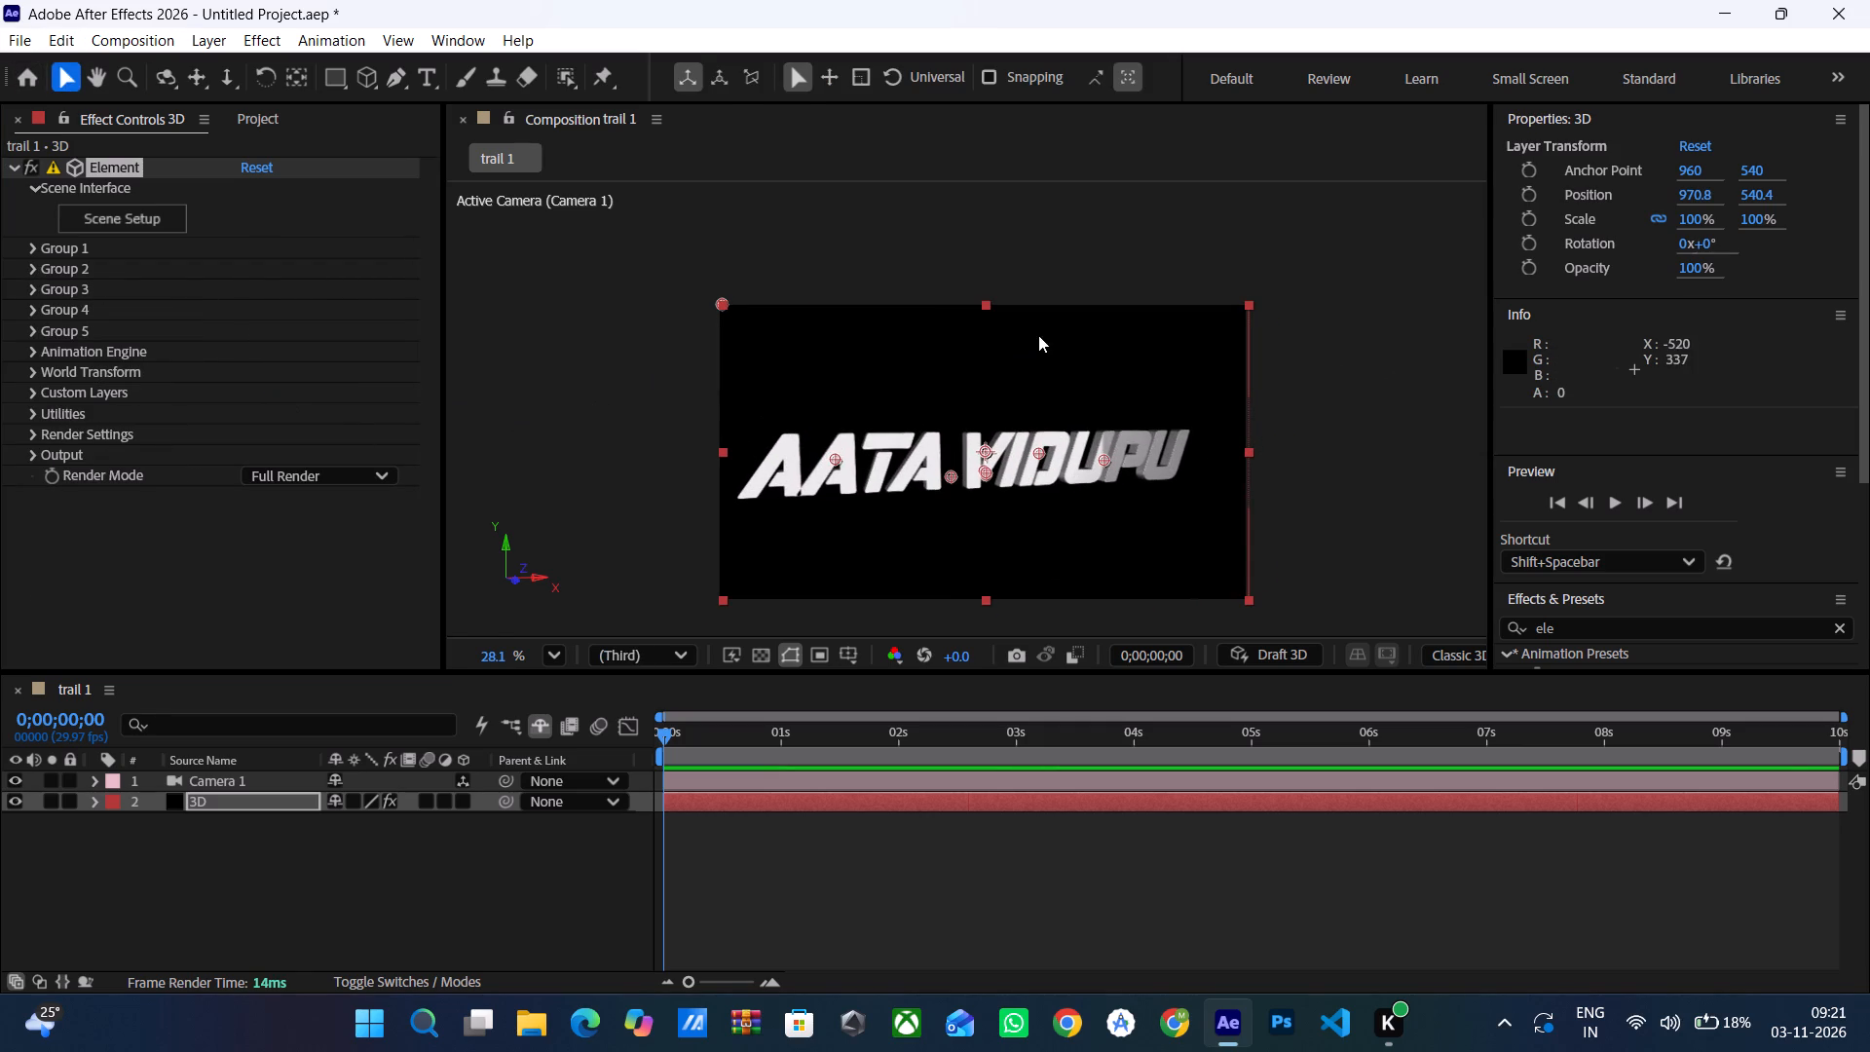
left_click(1045, 392)
left_click(1050, 395)
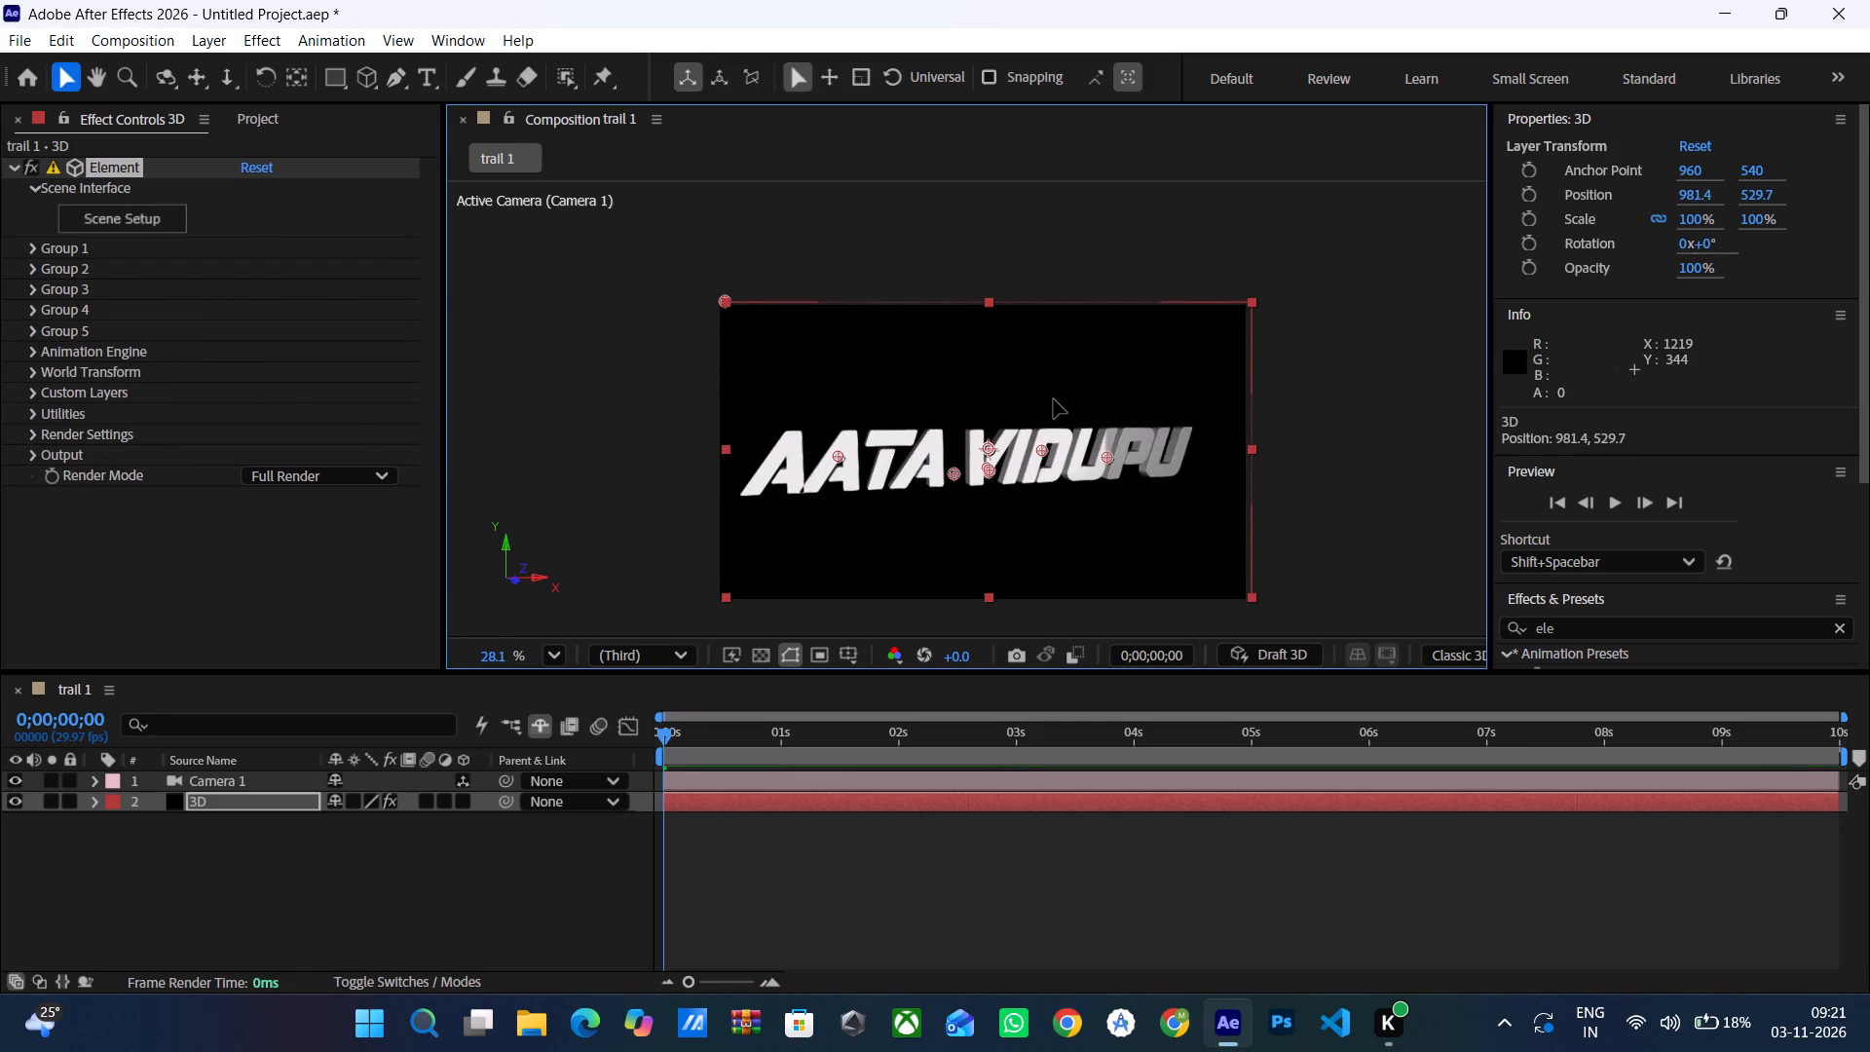
left_click(96, 76)
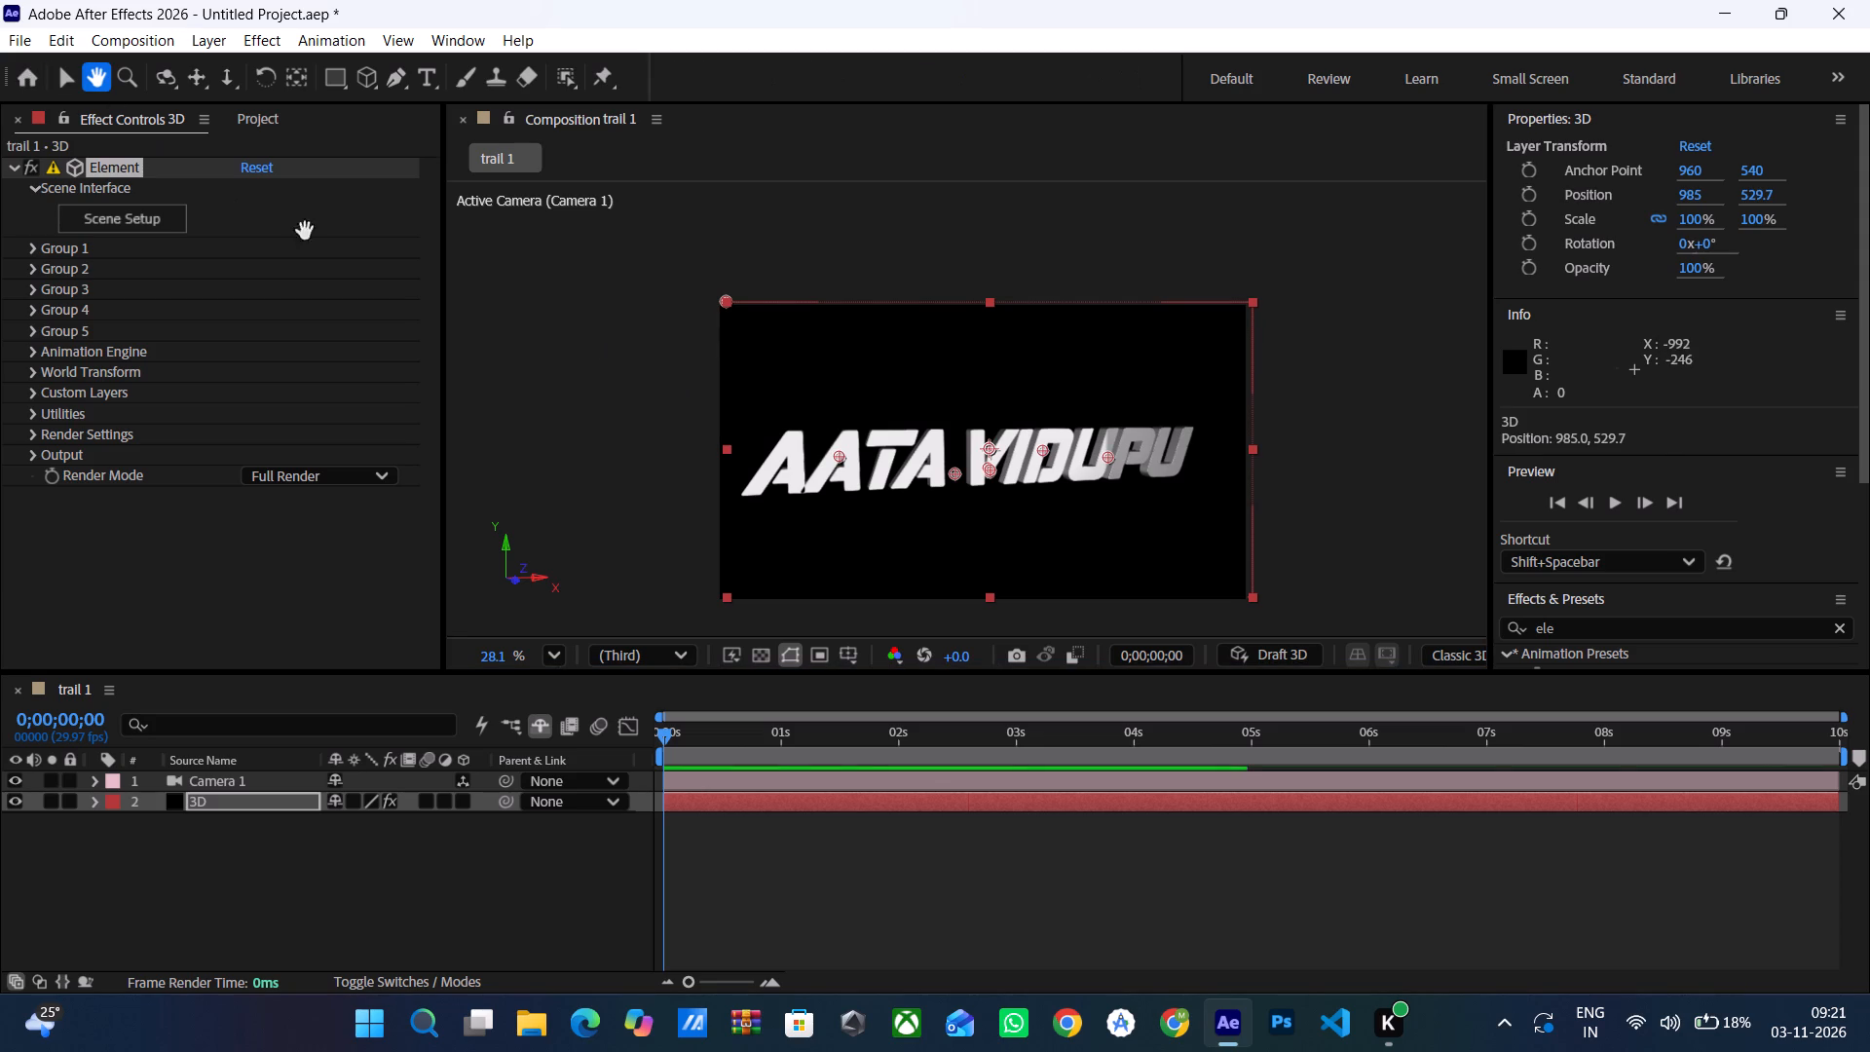
left_click_drag(955, 362, 950, 319)
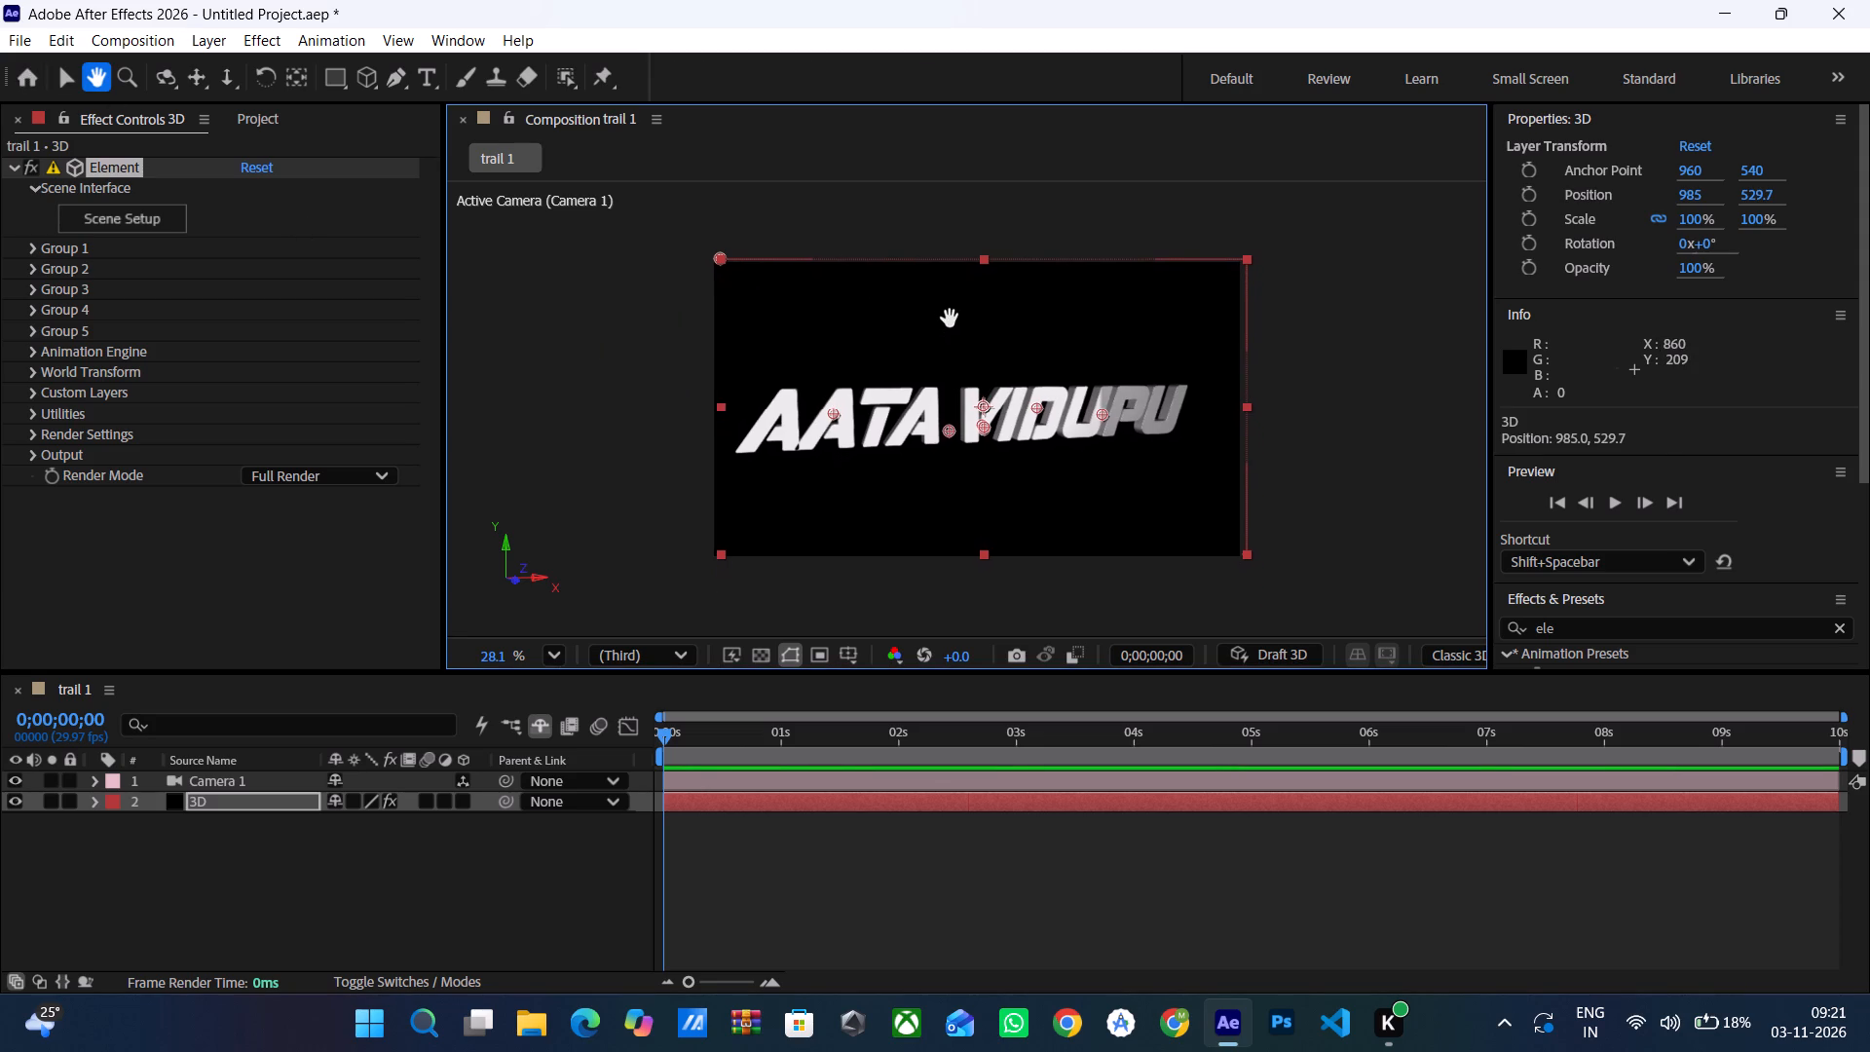
left_click_drag(950, 319, 948, 314)
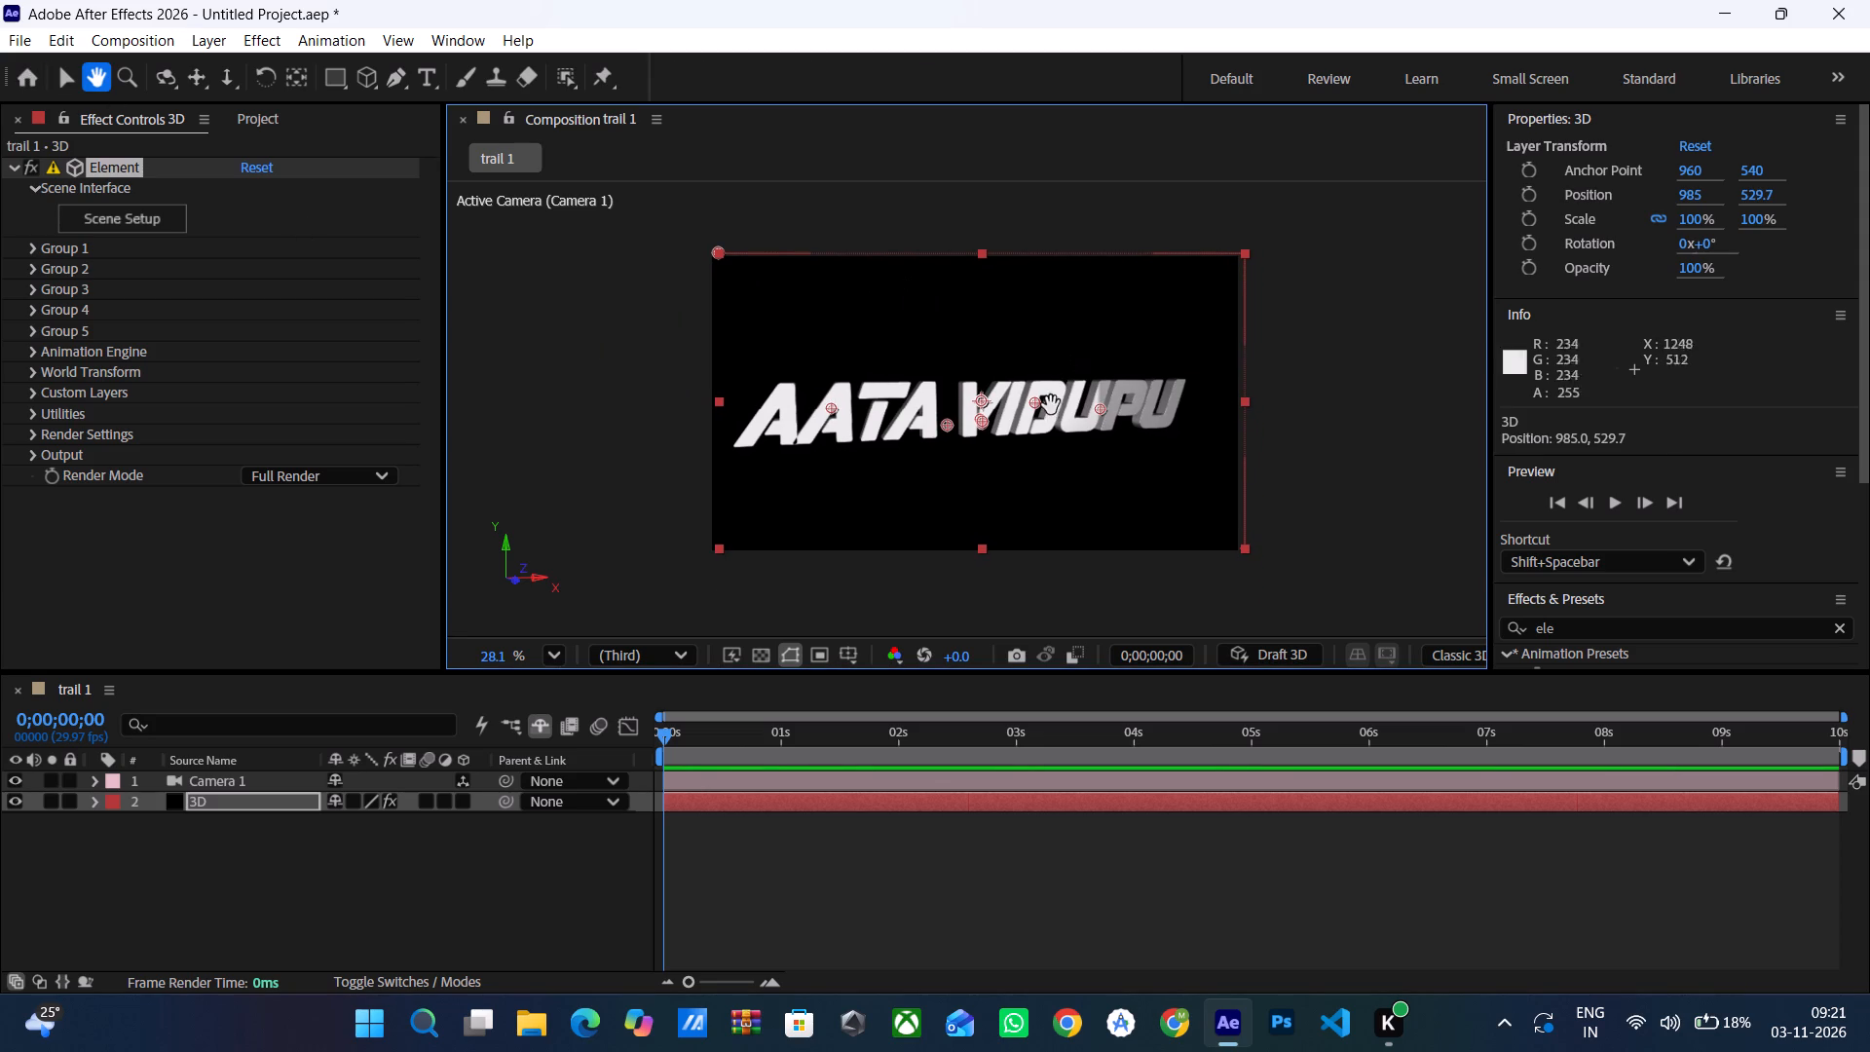
left_click(1031, 348)
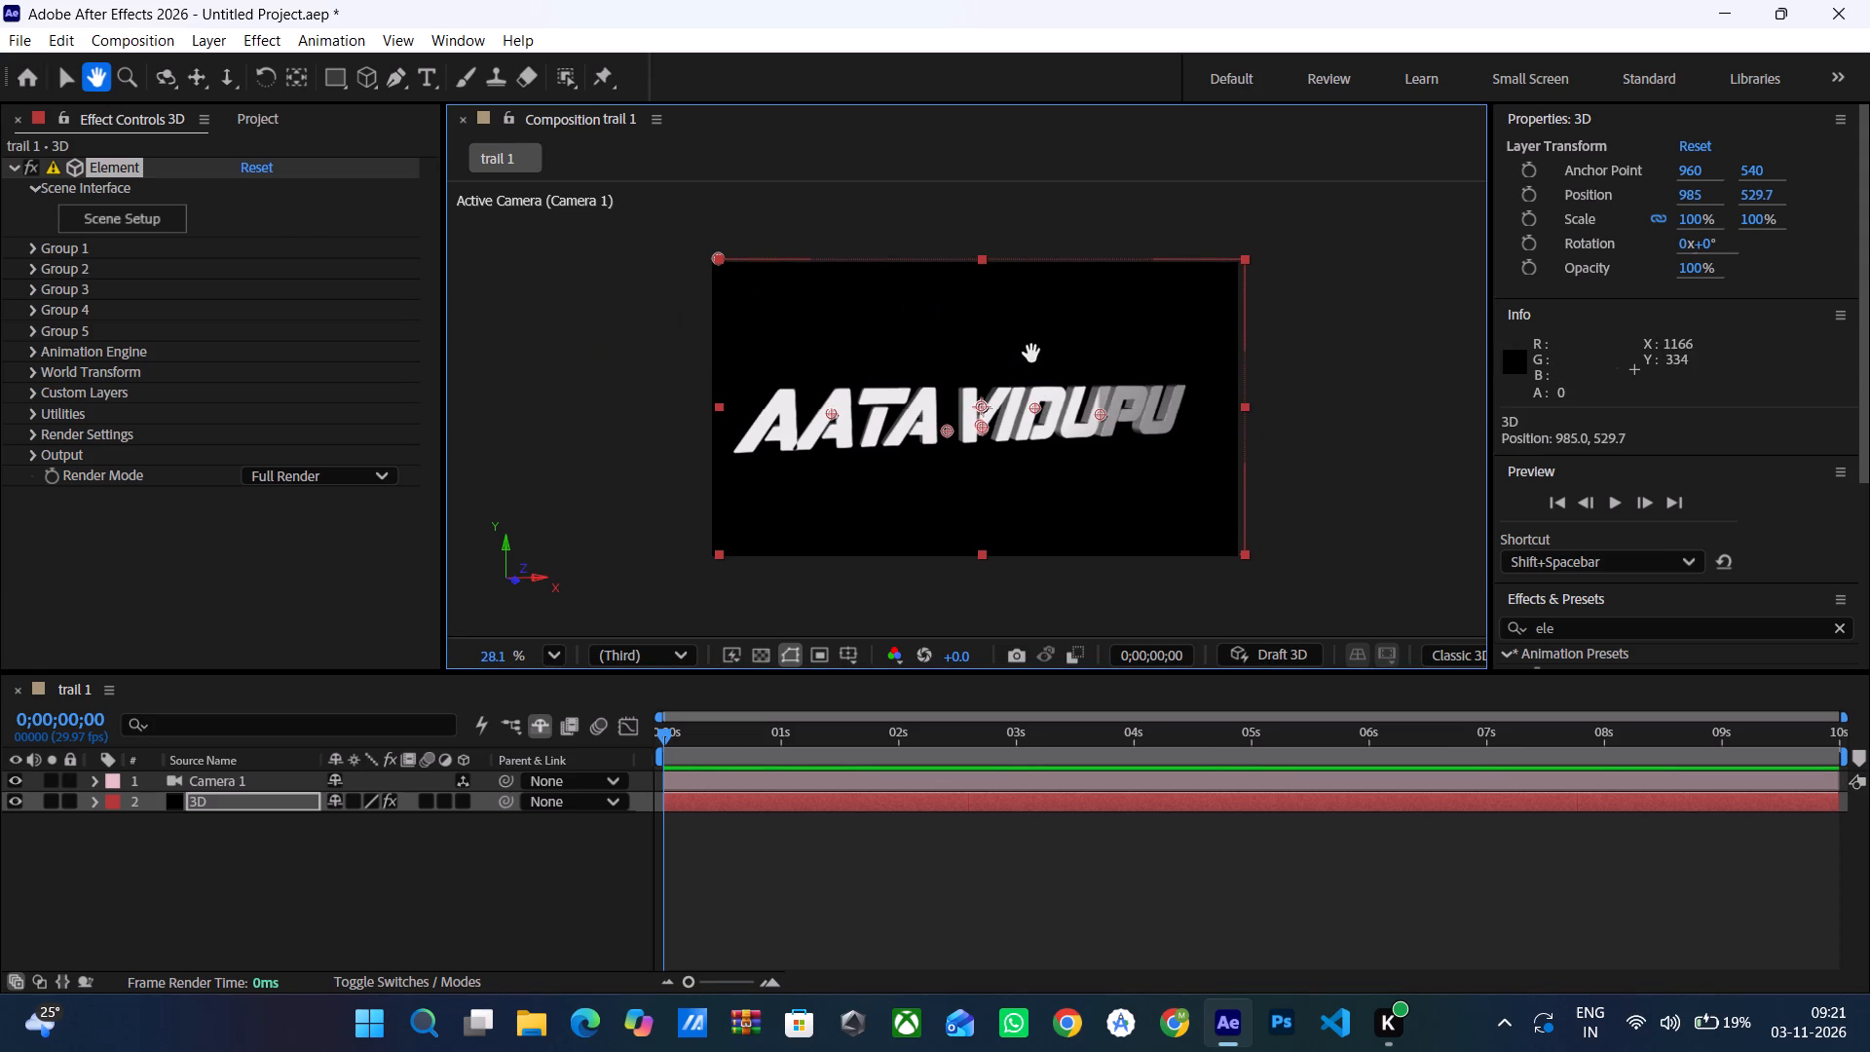
key("v")
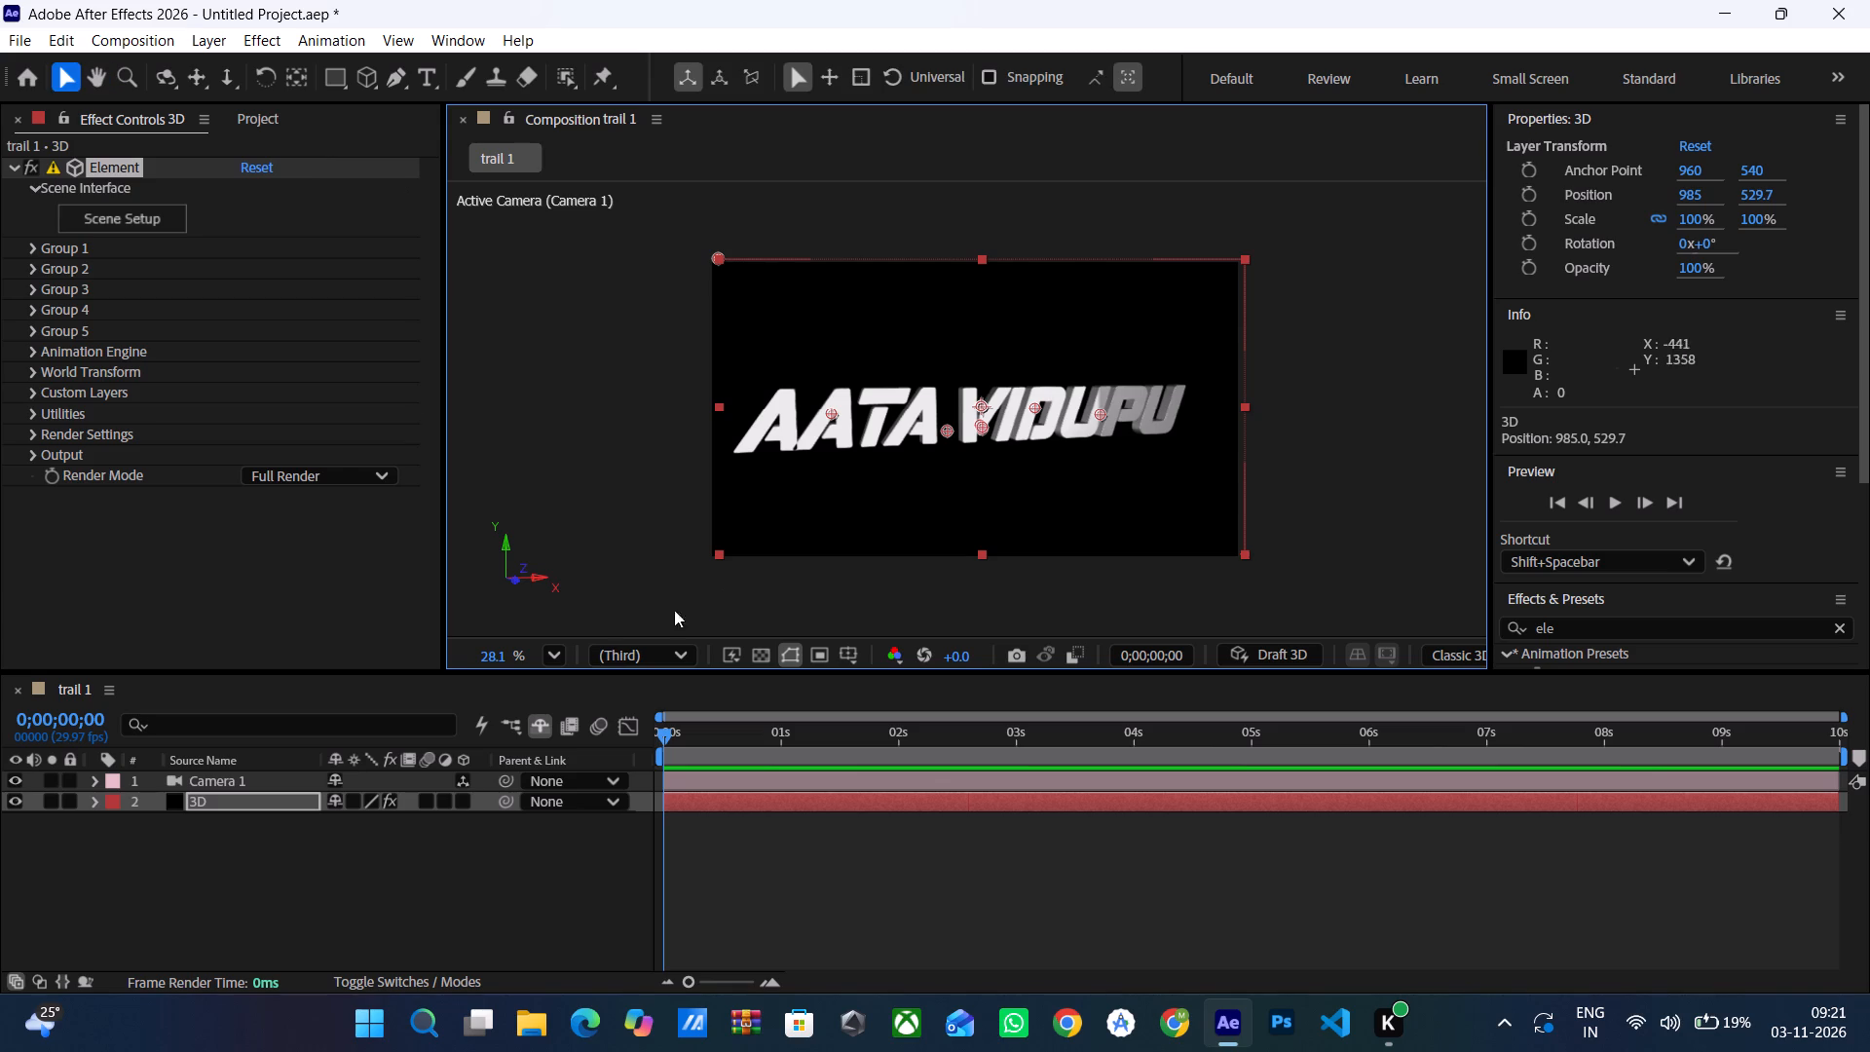
left_click(866, 496)
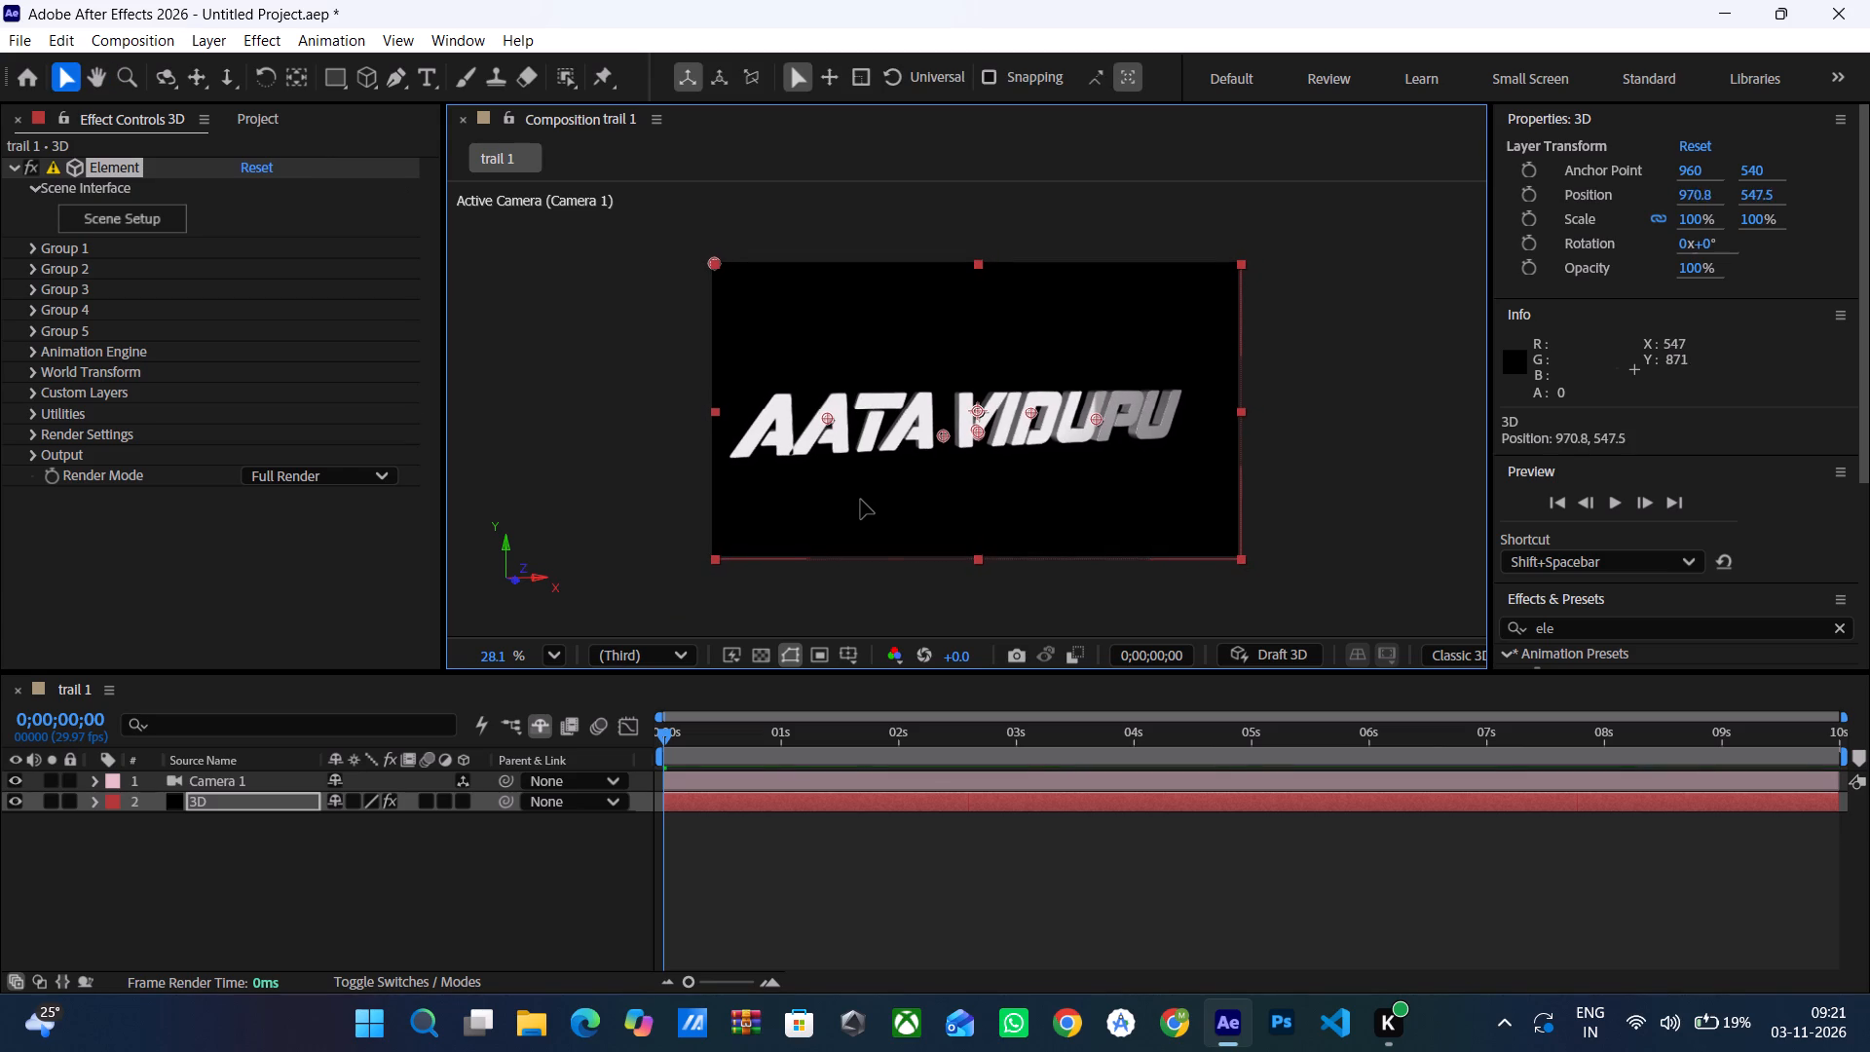
left_click(857, 622)
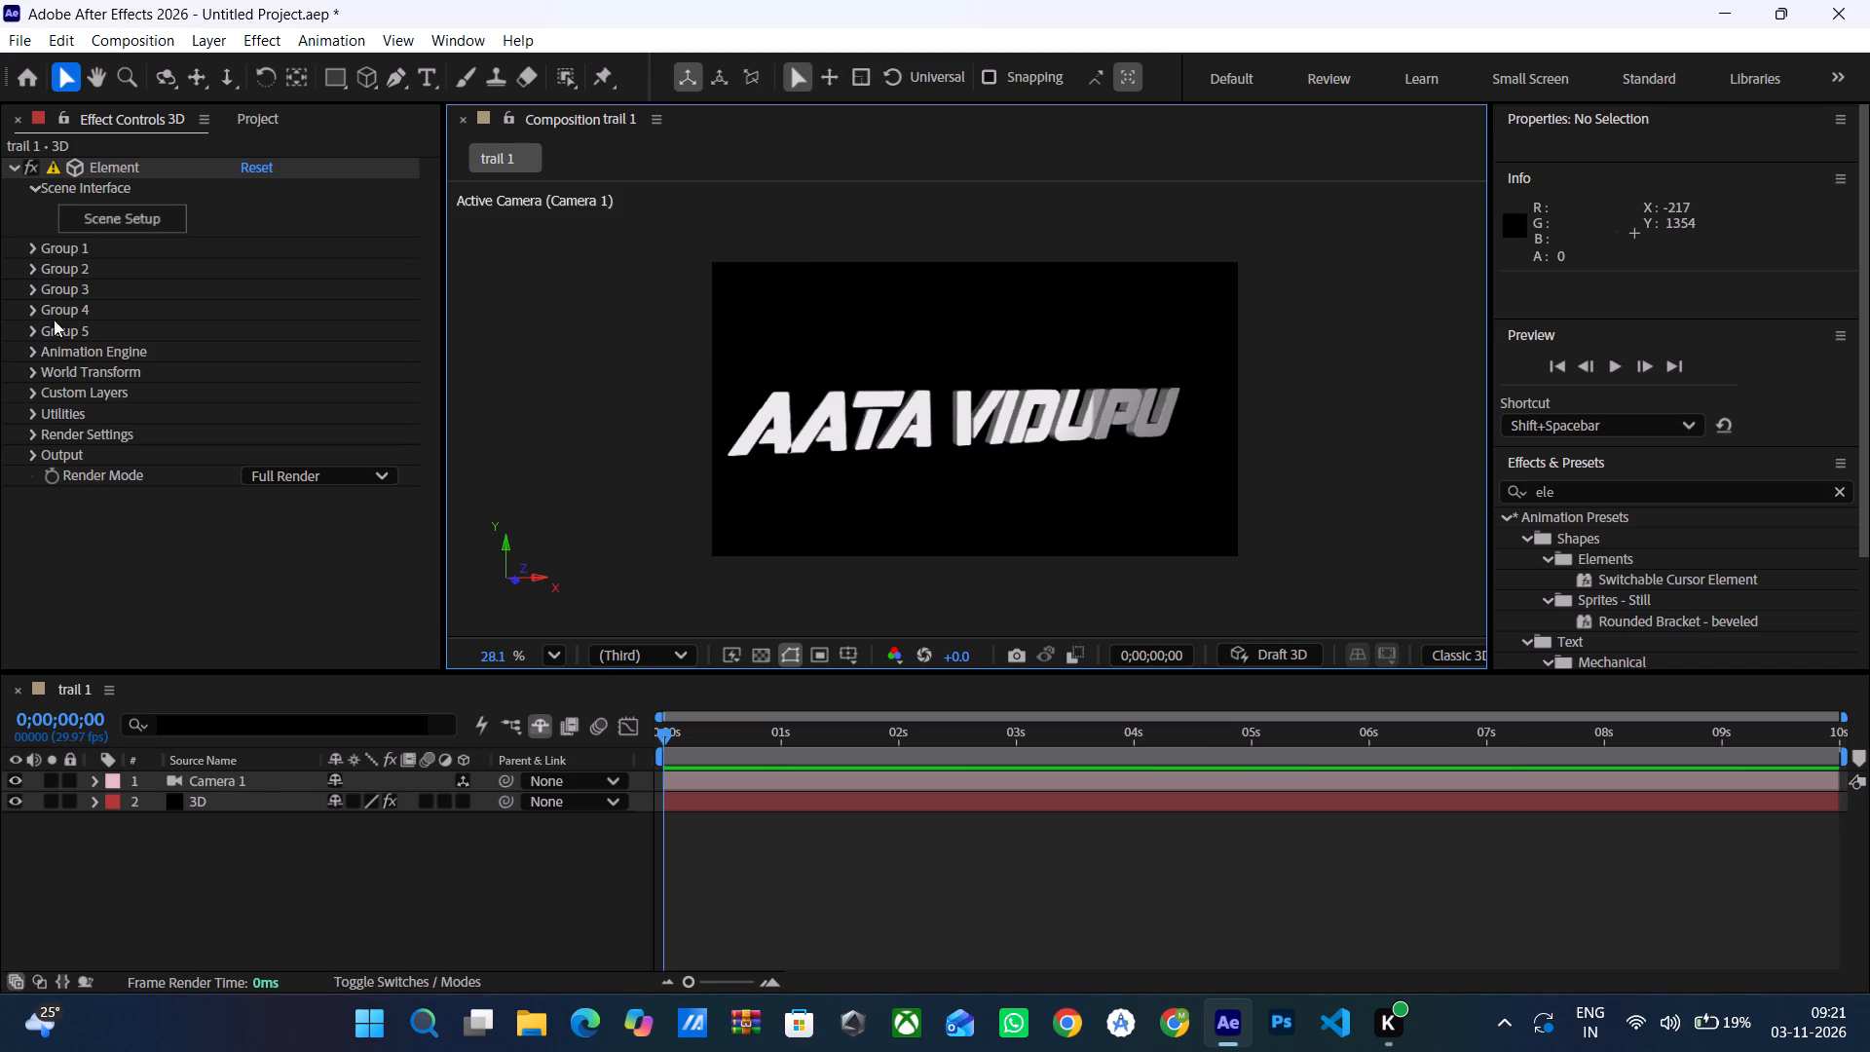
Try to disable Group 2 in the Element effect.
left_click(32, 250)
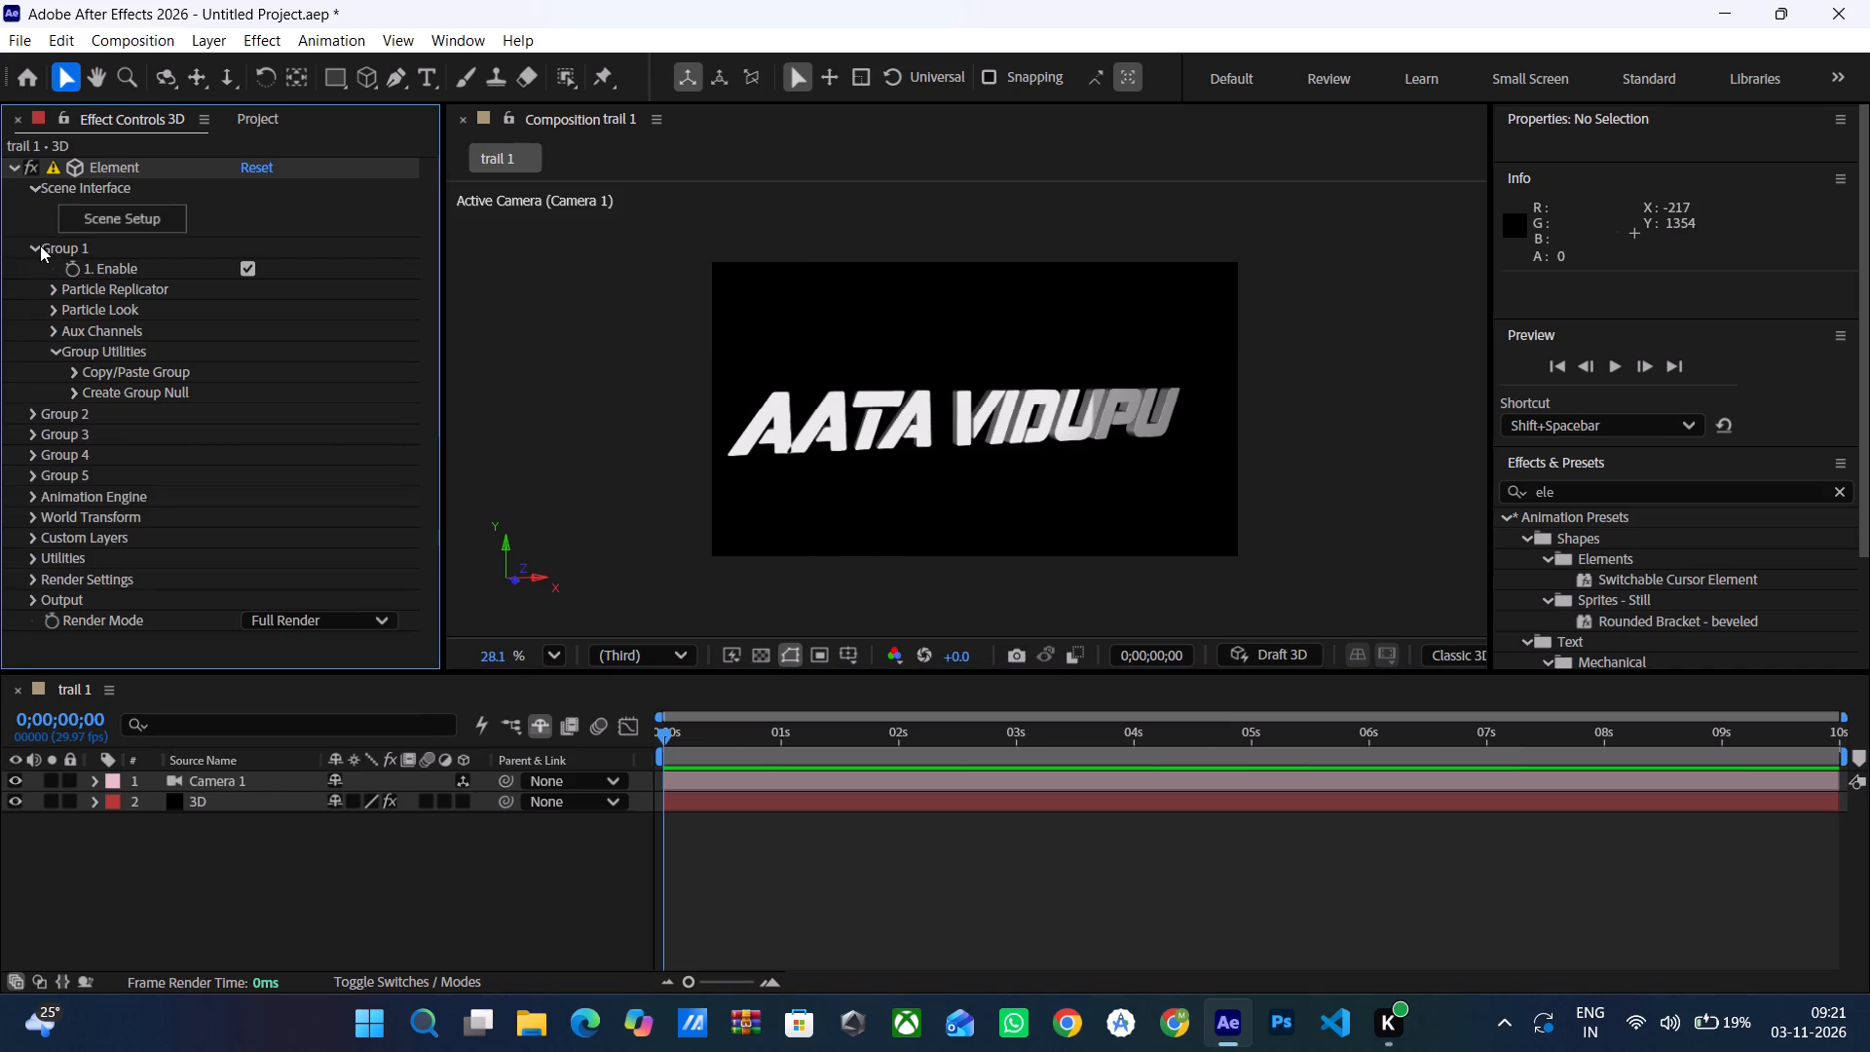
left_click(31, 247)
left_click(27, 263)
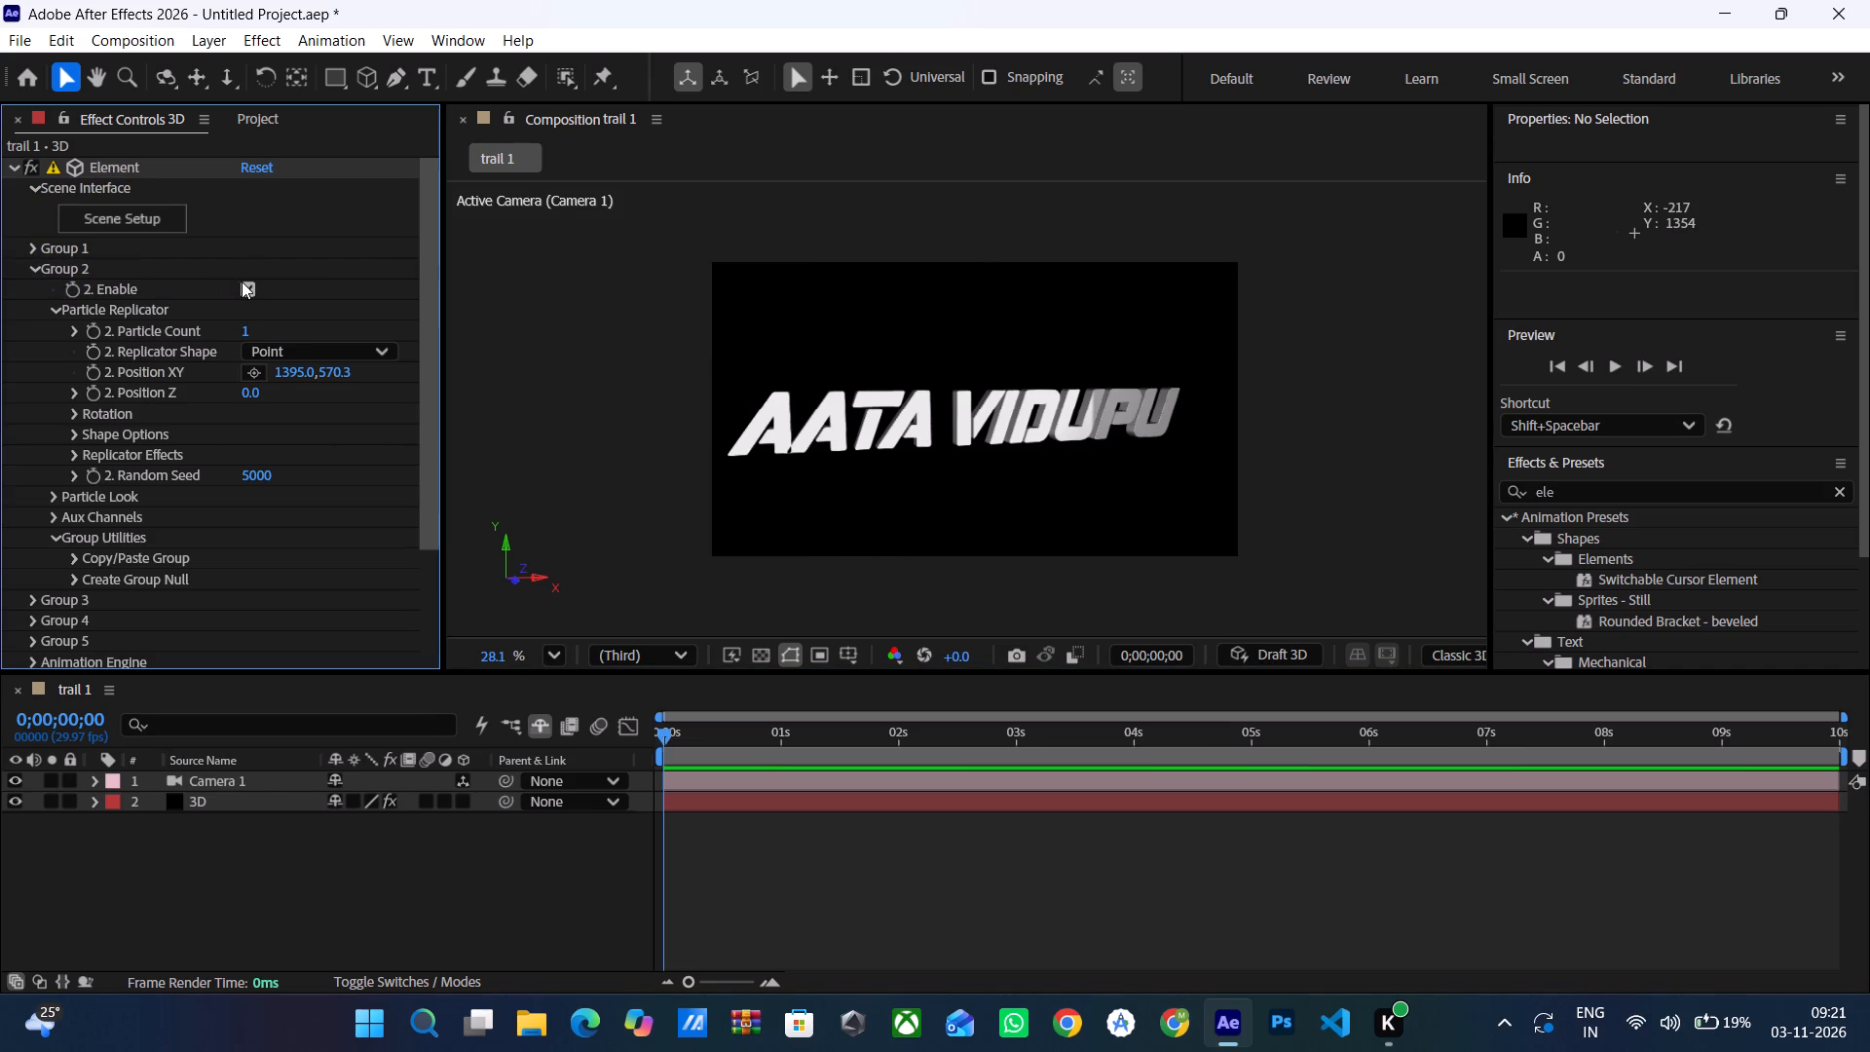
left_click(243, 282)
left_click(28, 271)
Enable Multi-Object in Group 1's Particle Look settings for the AATA text.
left_click(25, 248)
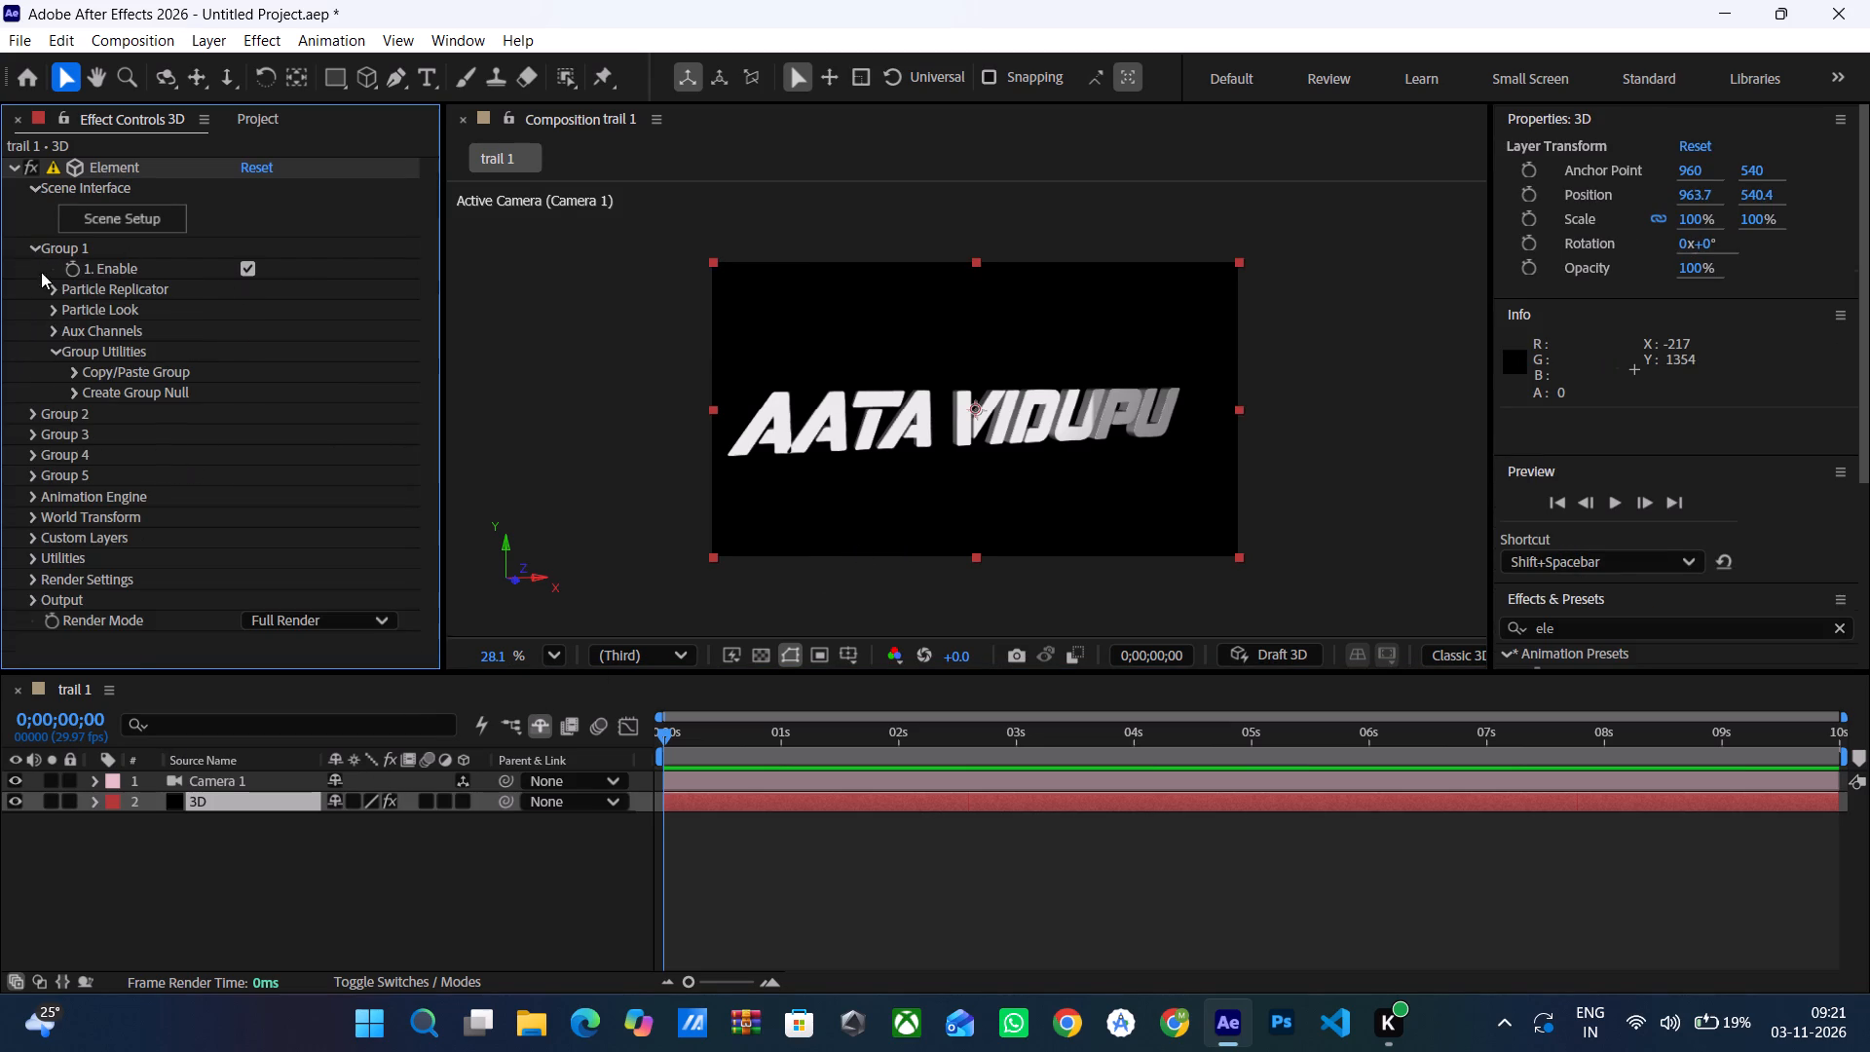
left_click(61, 355)
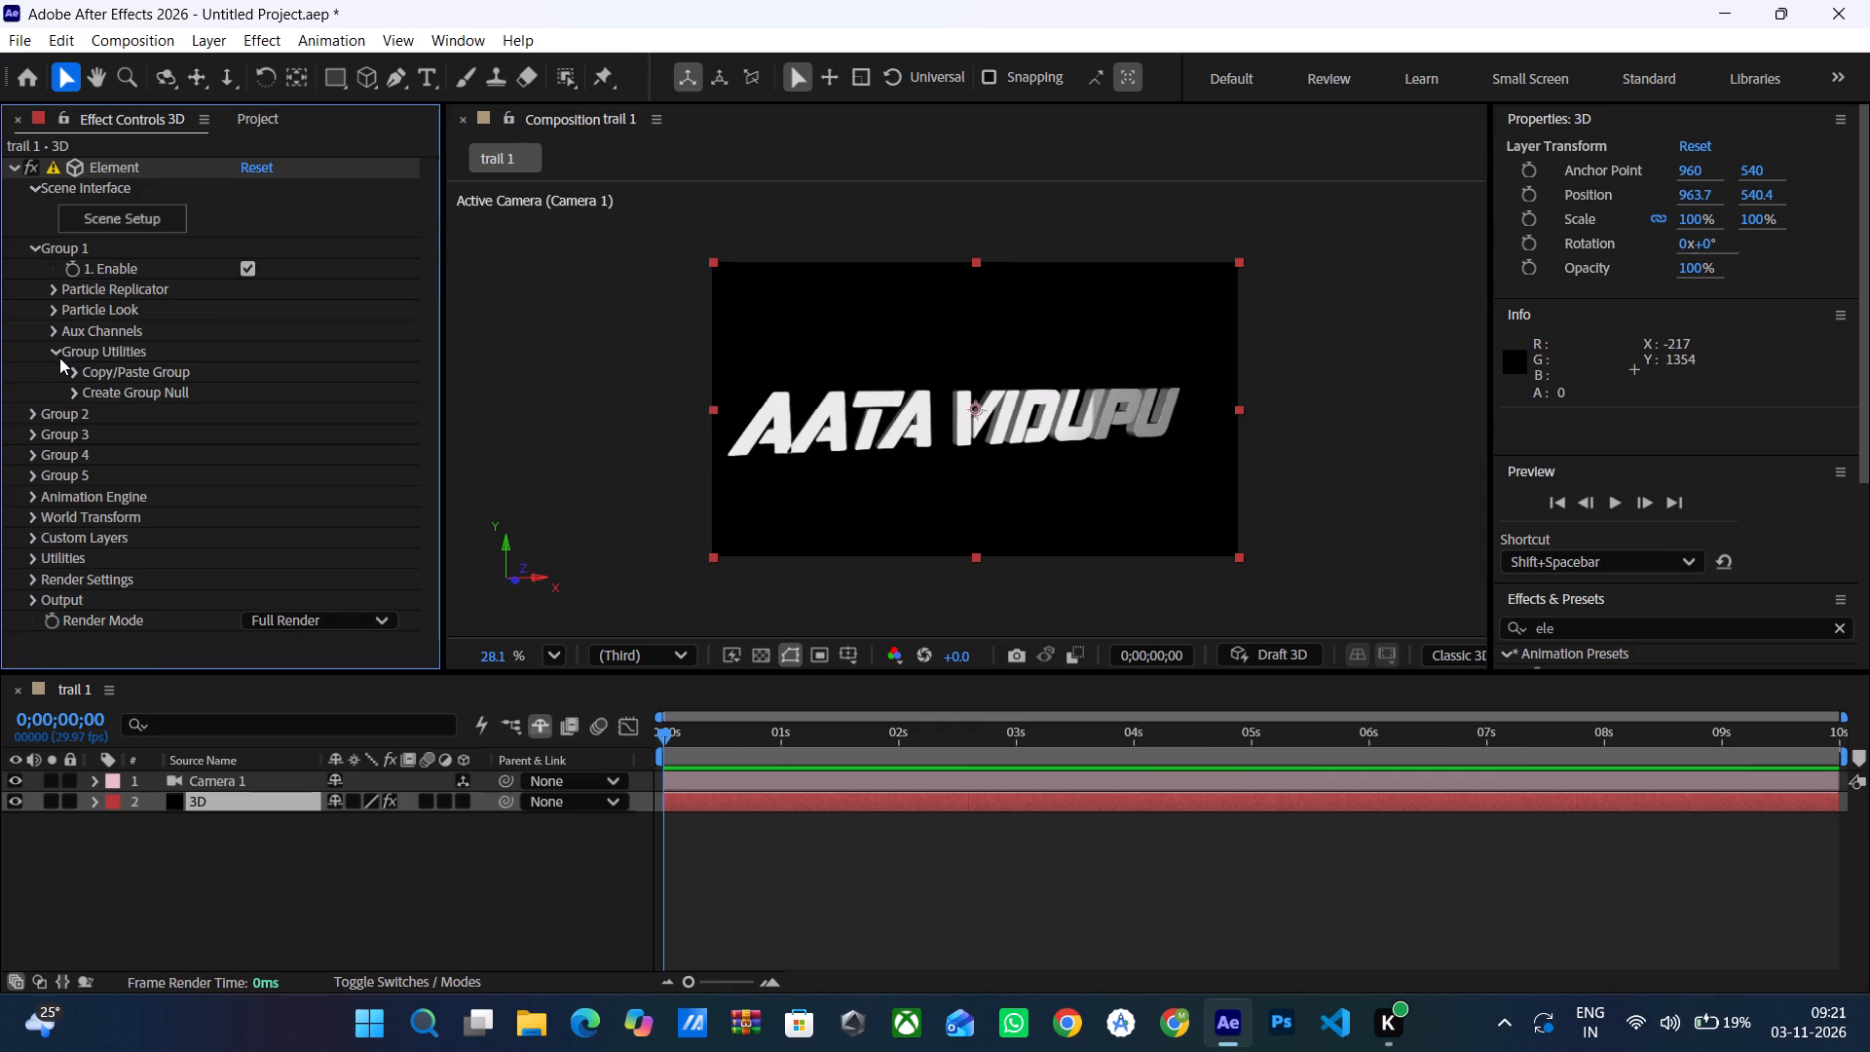
left_click(54, 351)
left_click(54, 351)
left_click(54, 350)
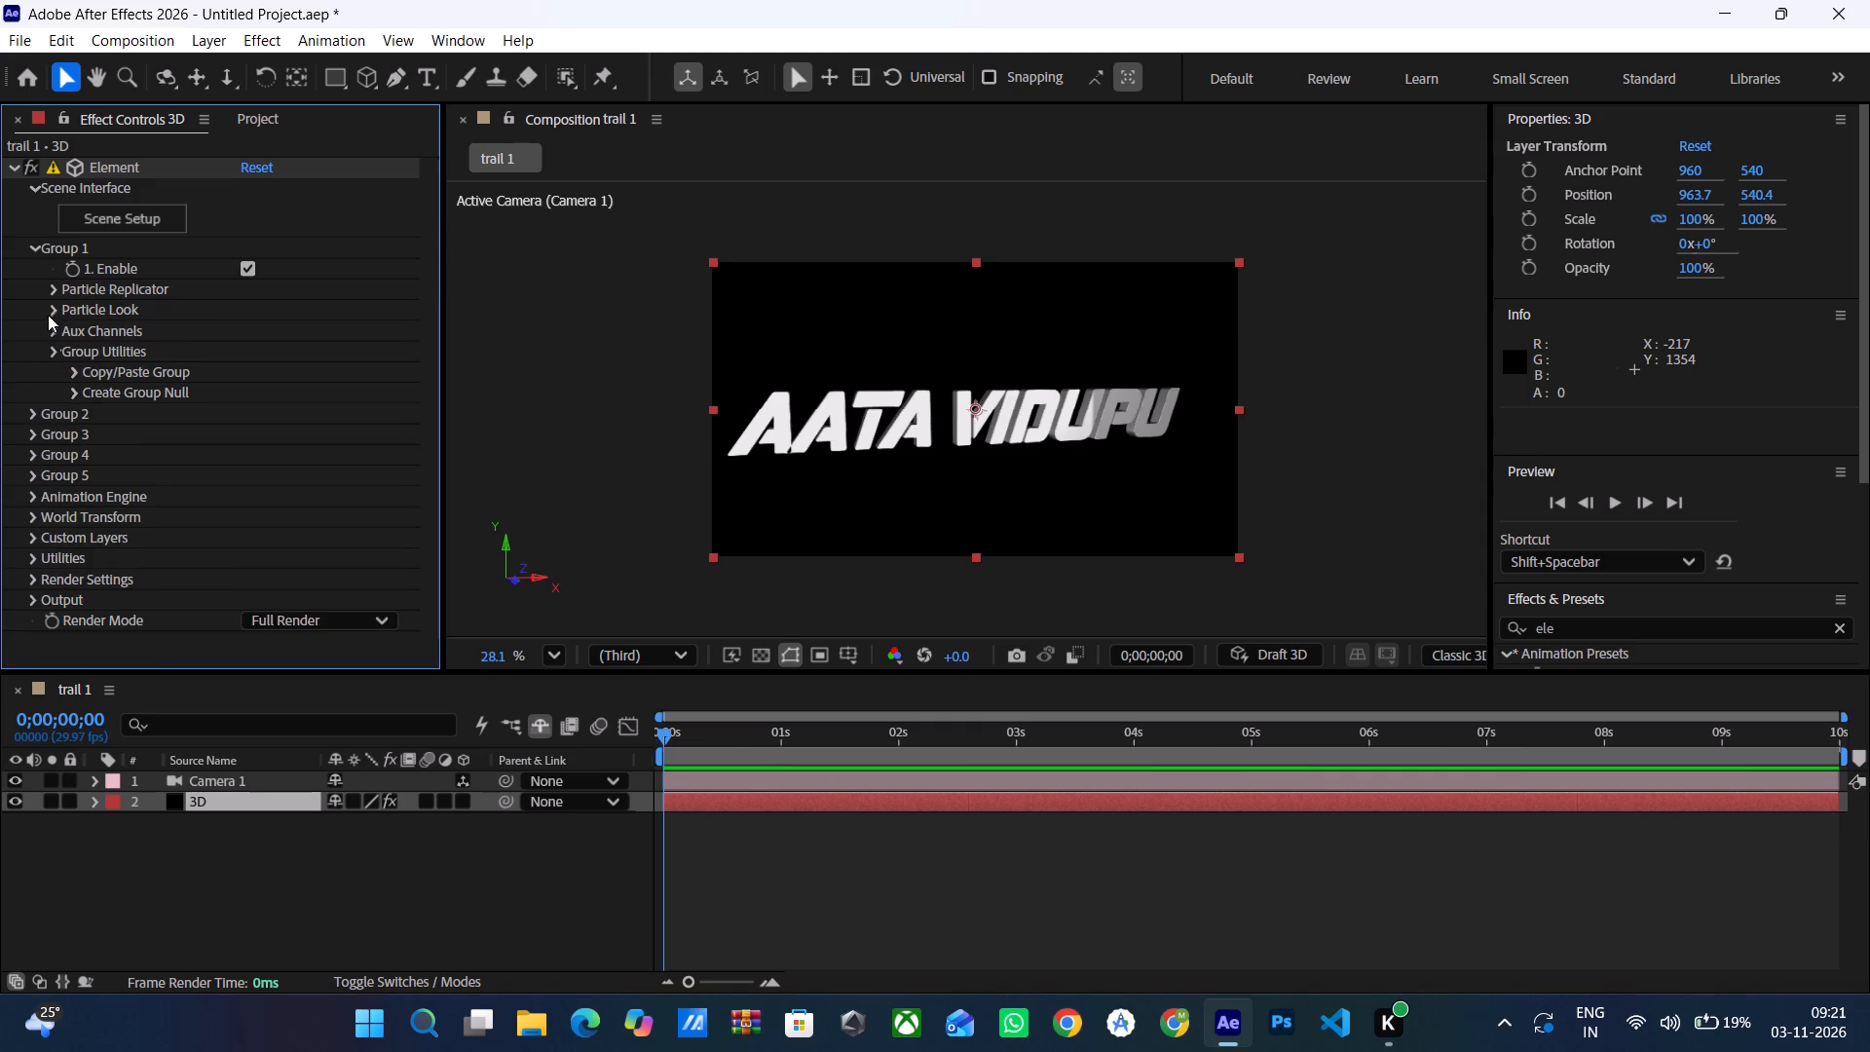
left_click(48, 309)
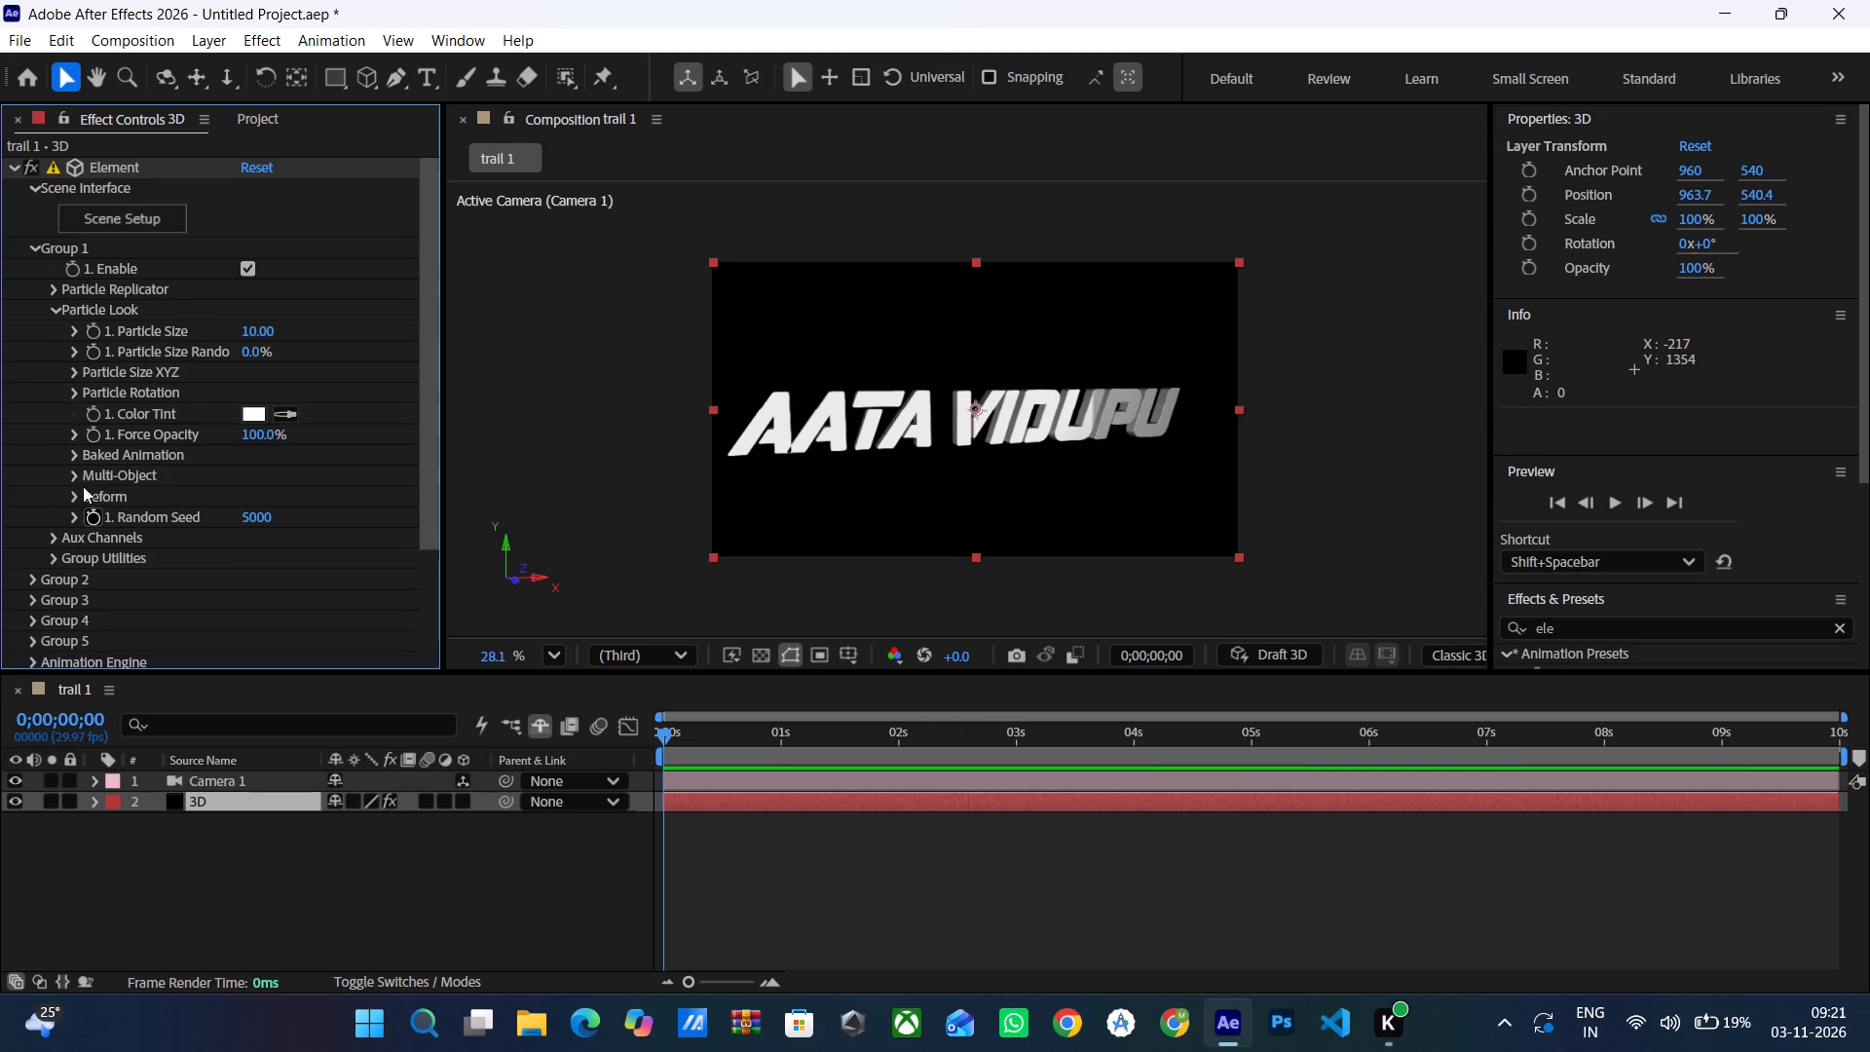
left_click(79, 471)
scroll(135, 425, "down", 2)
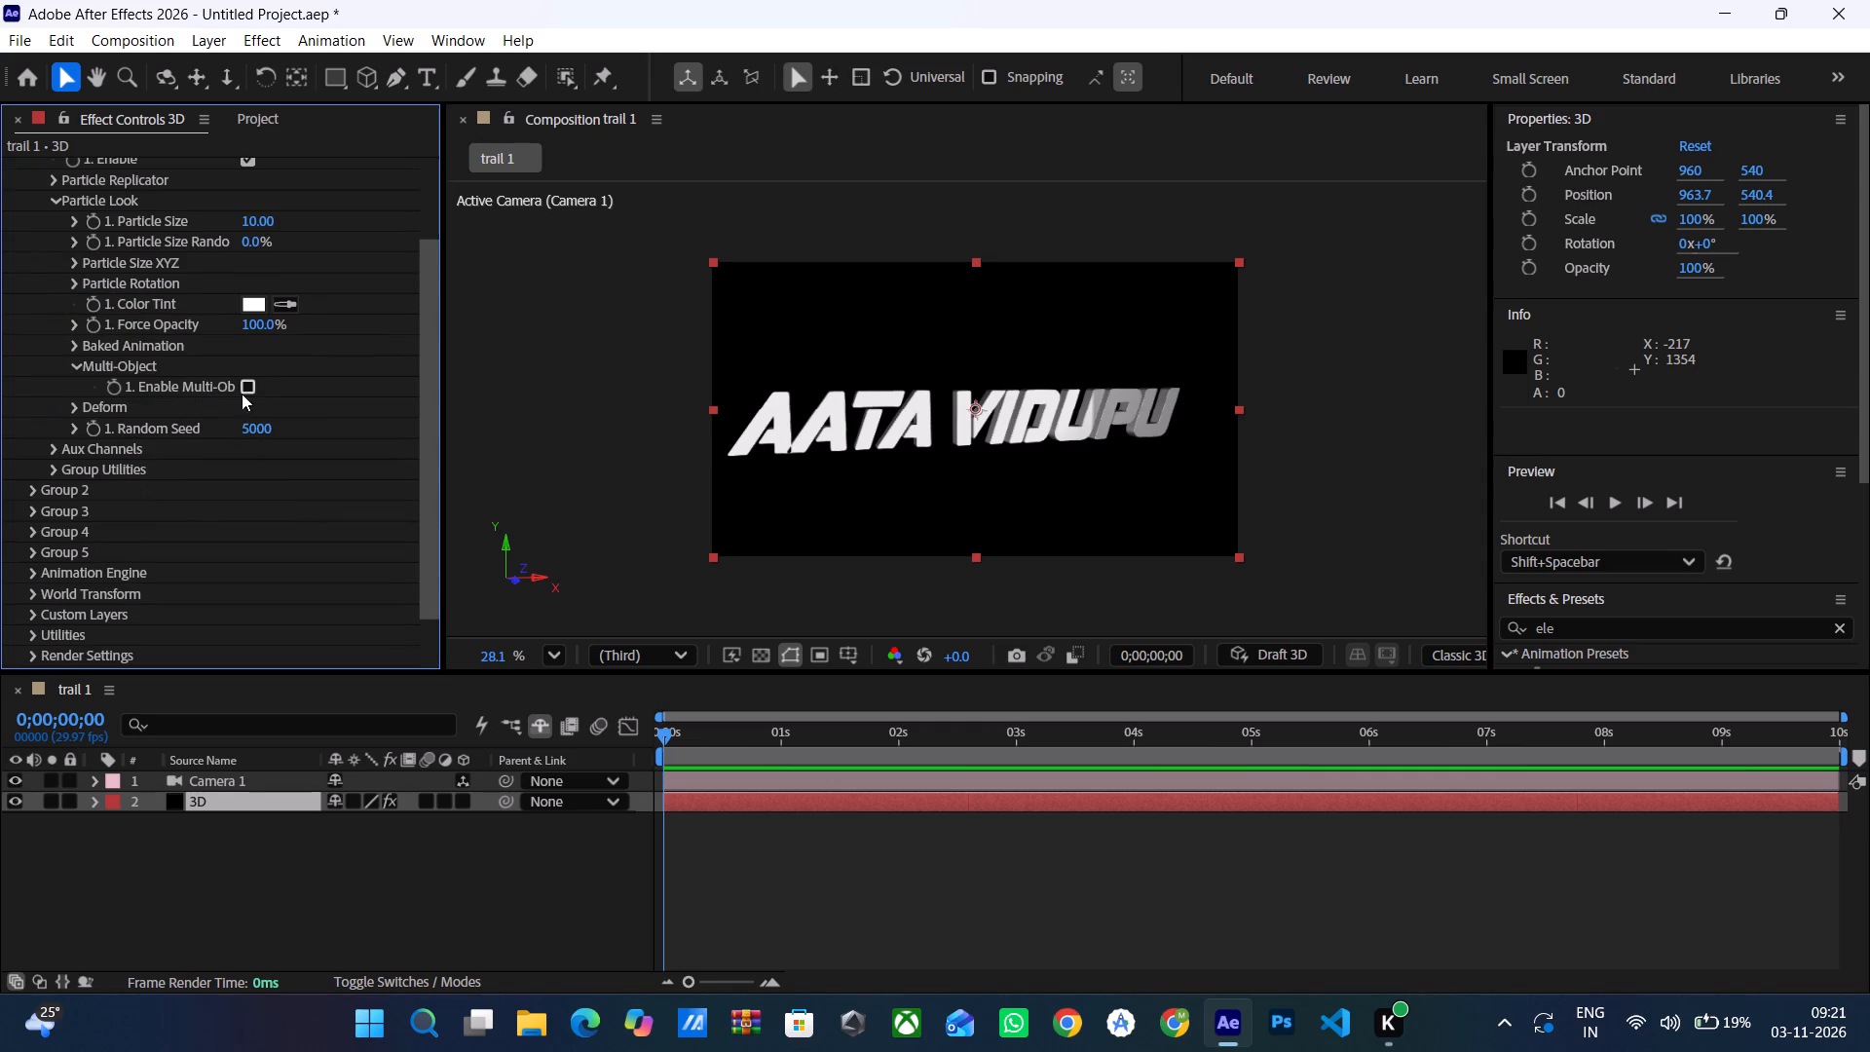
left_click(249, 388)
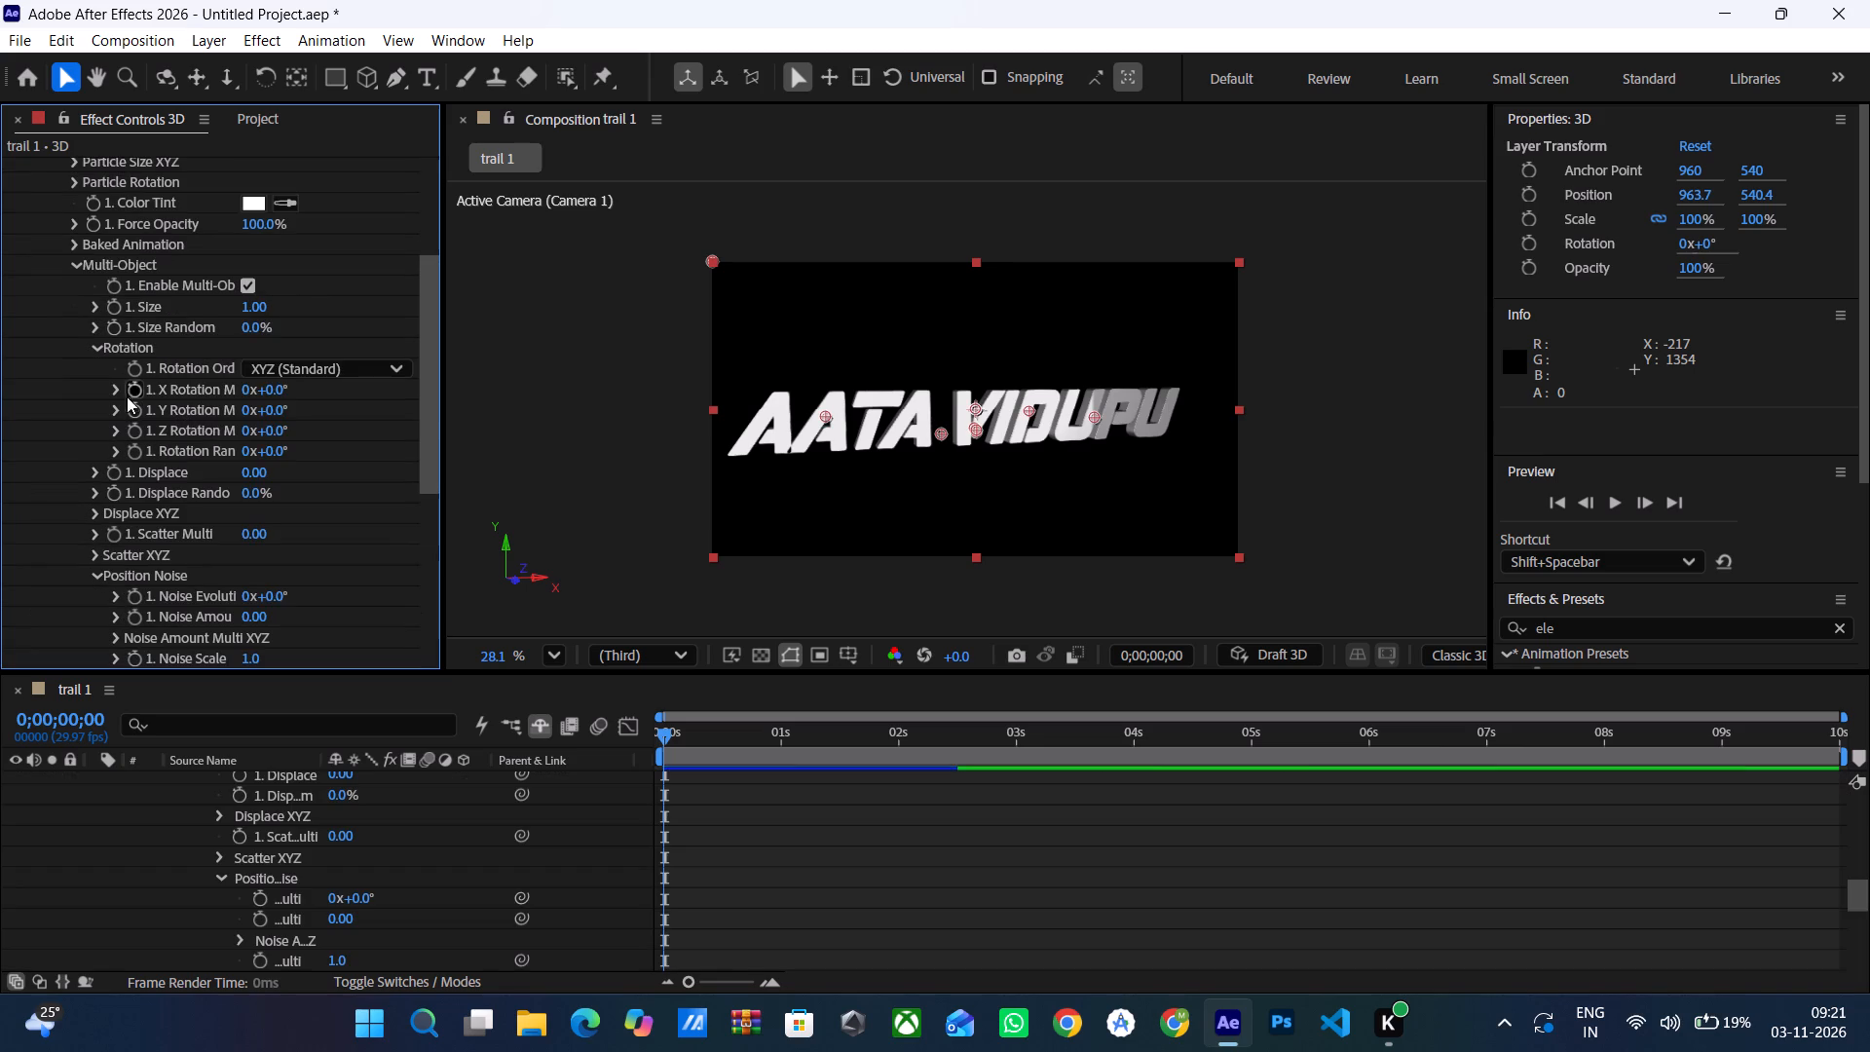
Start keyframing Group 1's Multi-Object Size and Size Random at 0 seconds, with Size at about 1.03.
left_click(120, 282)
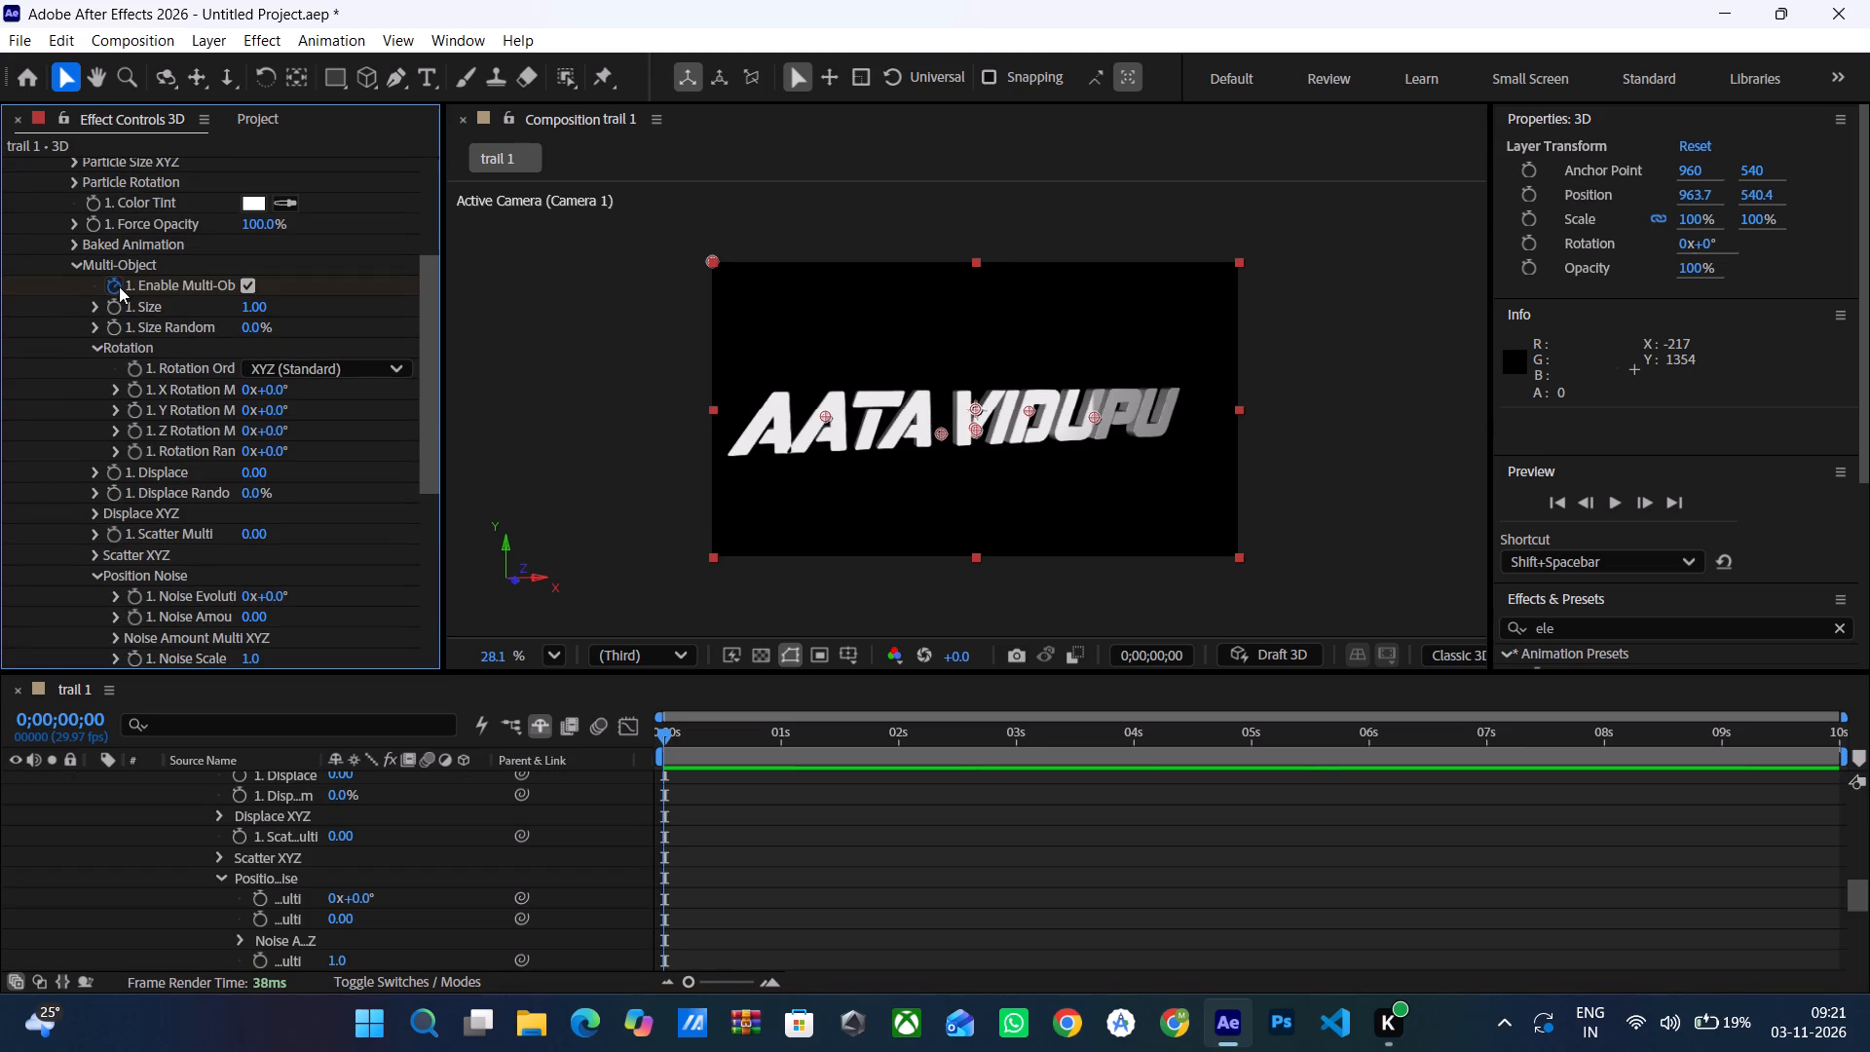
left_click(119, 286)
left_click(108, 306)
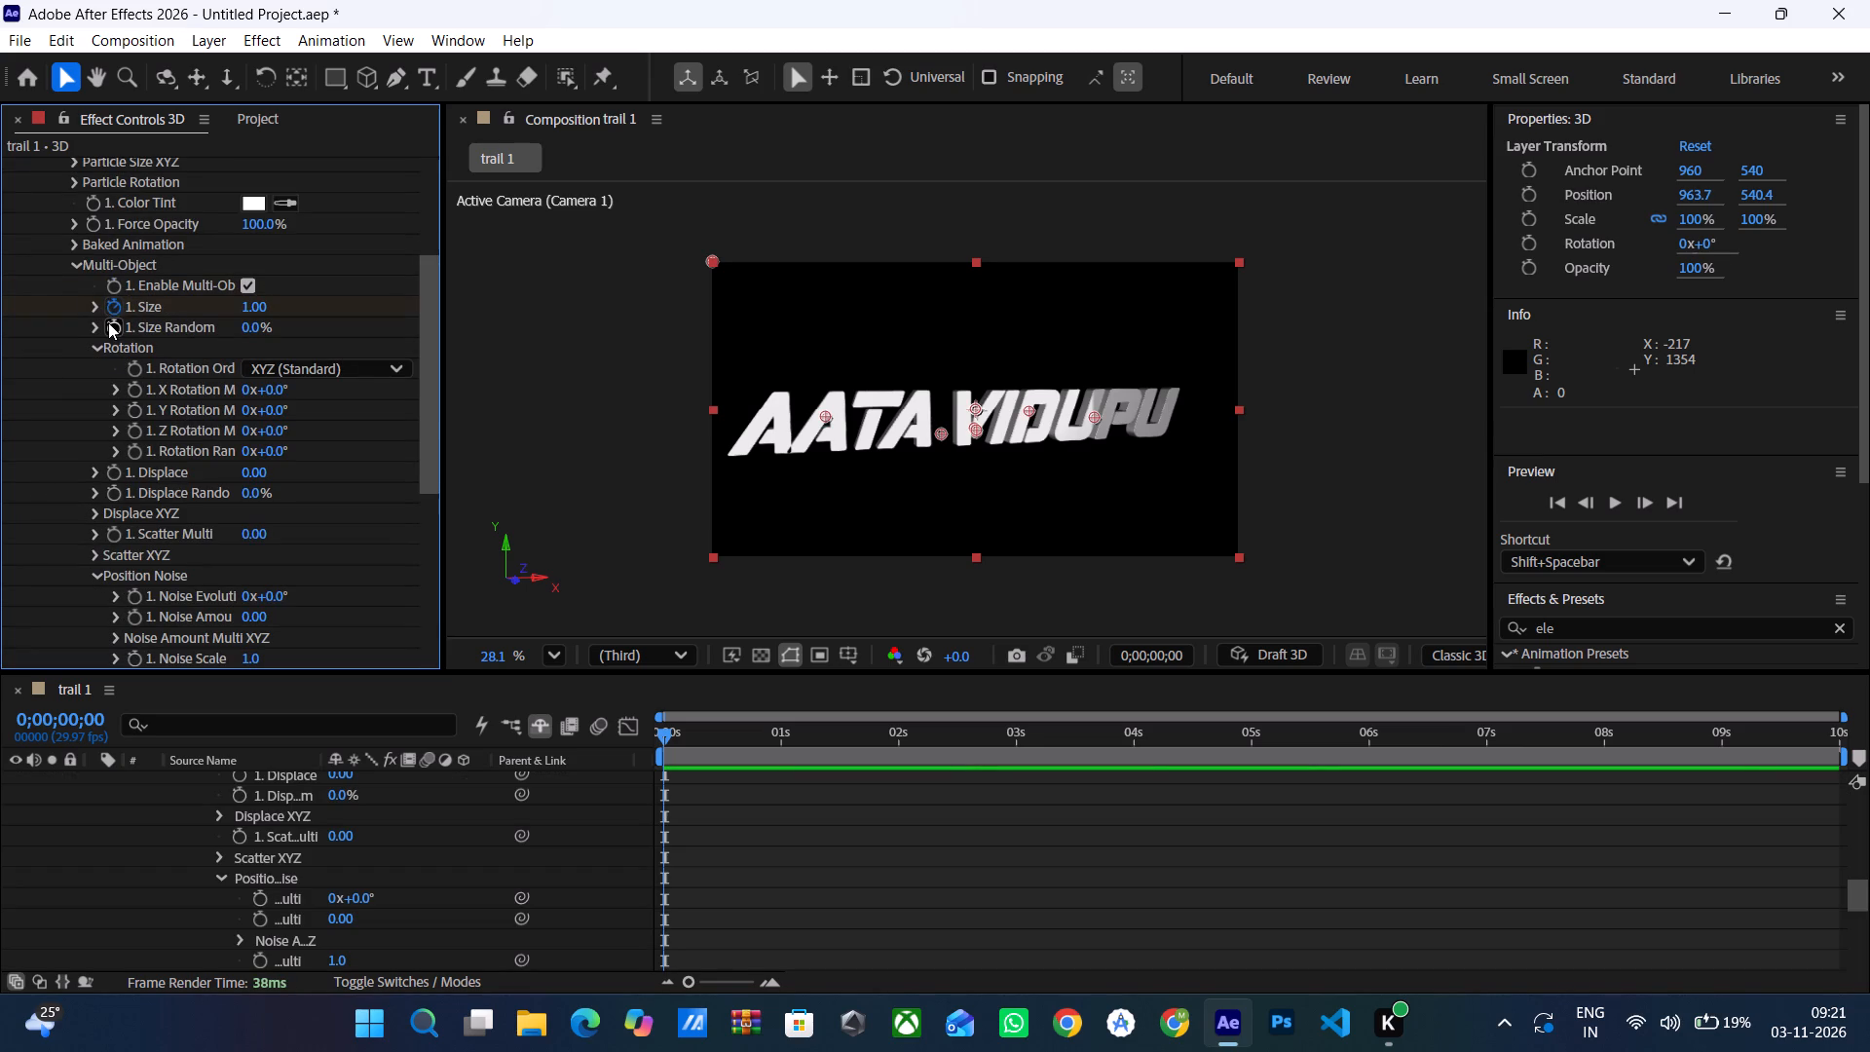
left_click(109, 325)
left_click(255, 307)
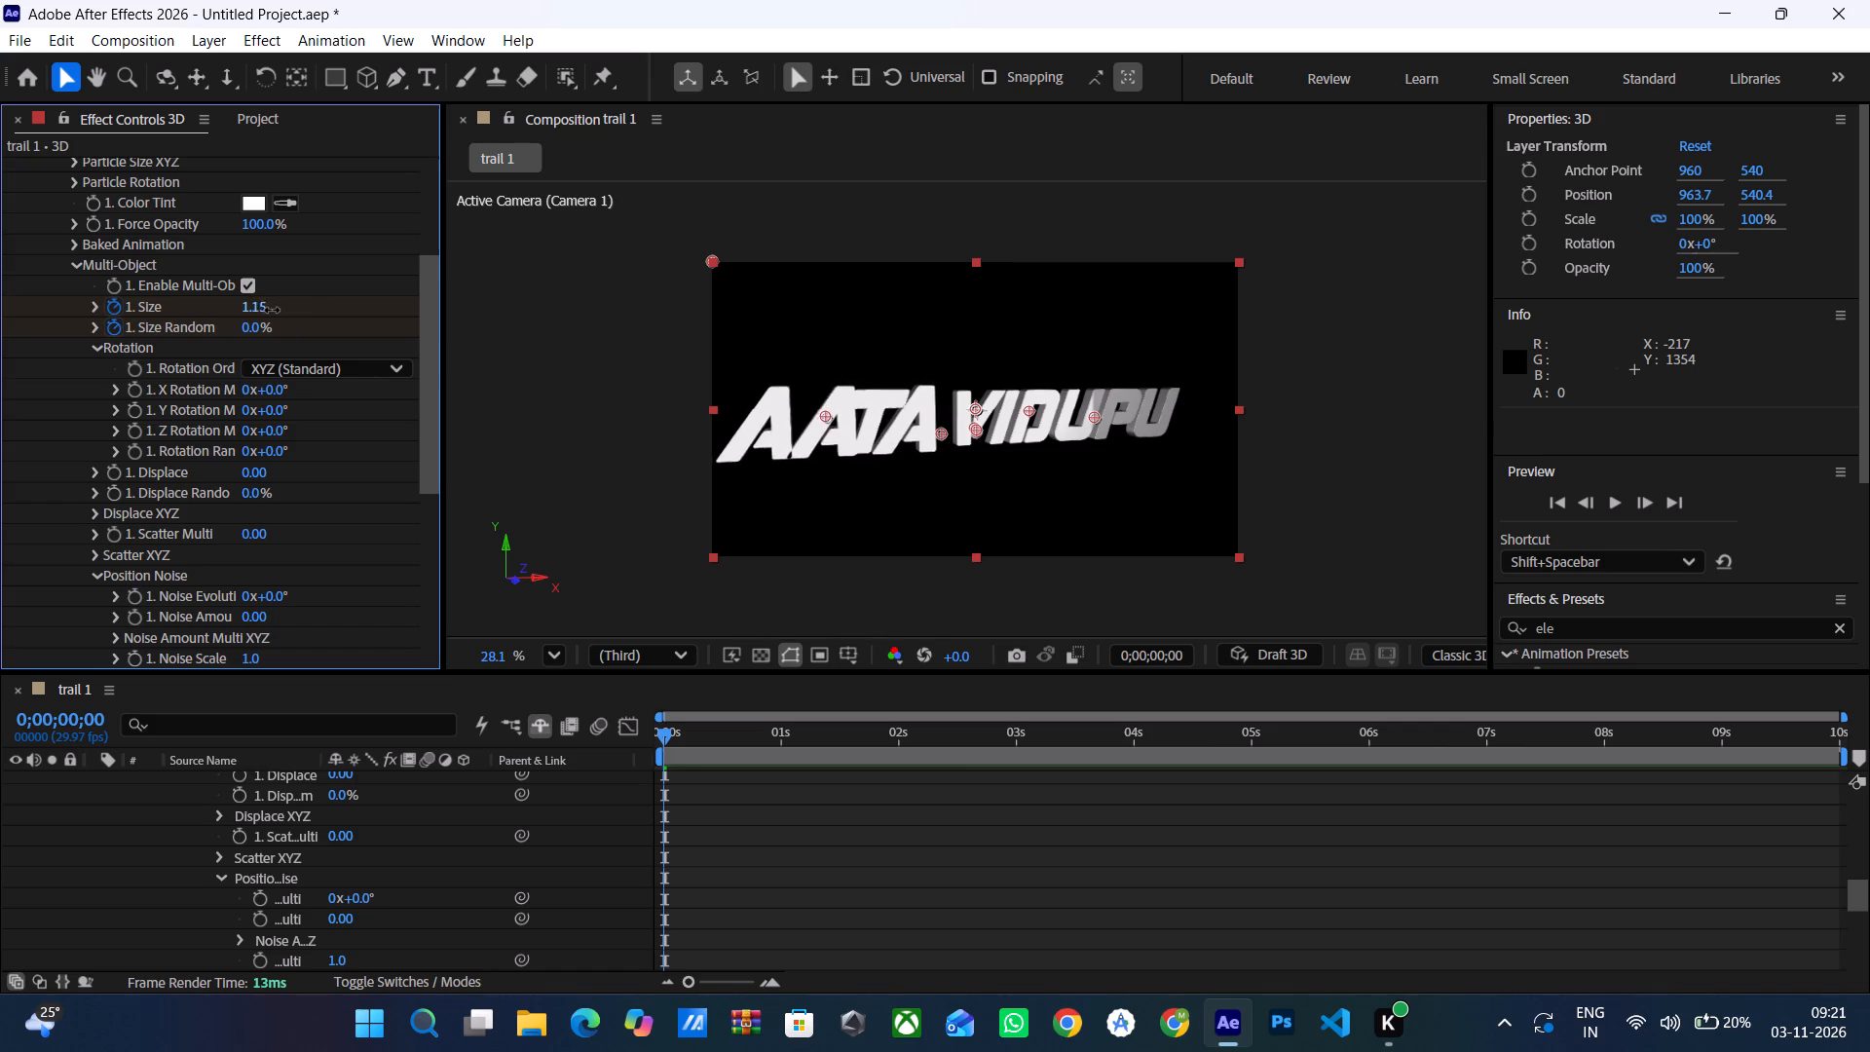
Disable Group 2 so that the VIDUPU text is hidden.
scroll(175, 346, "down", 7)
left_click(20, 453)
left_click(28, 450)
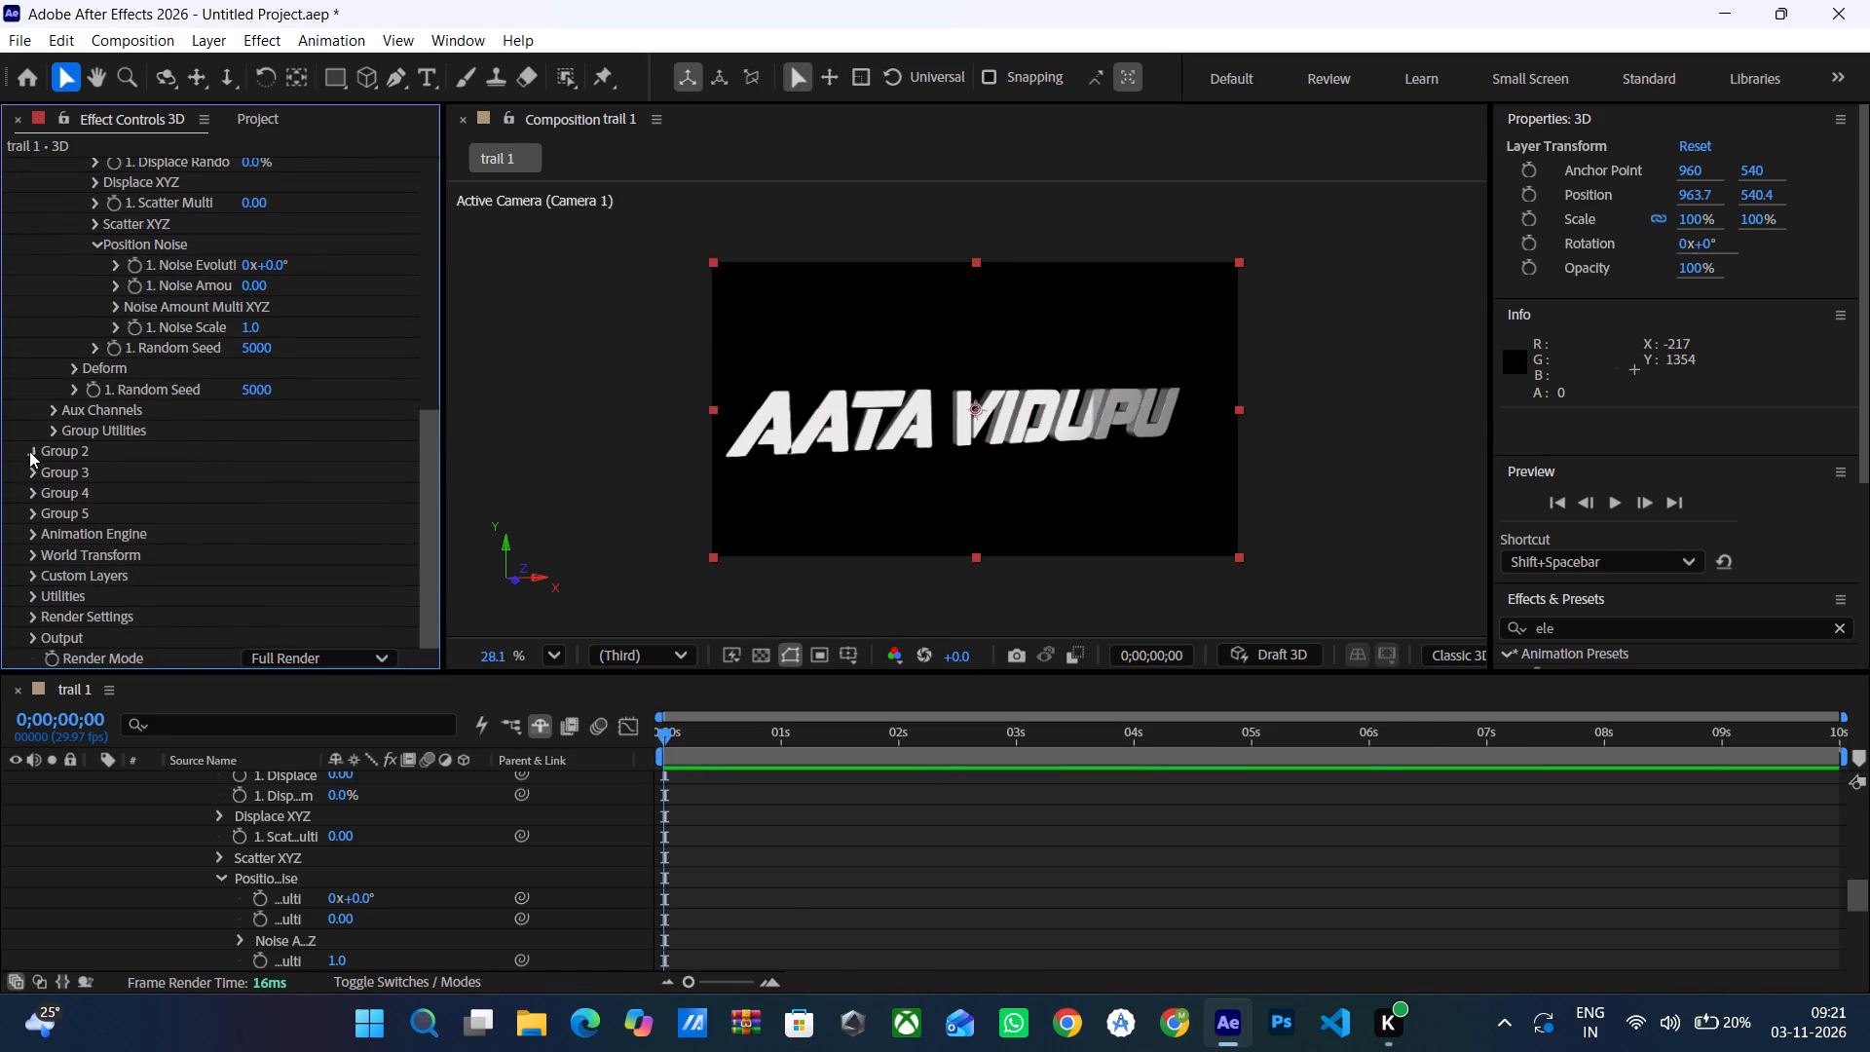
left_click(242, 366)
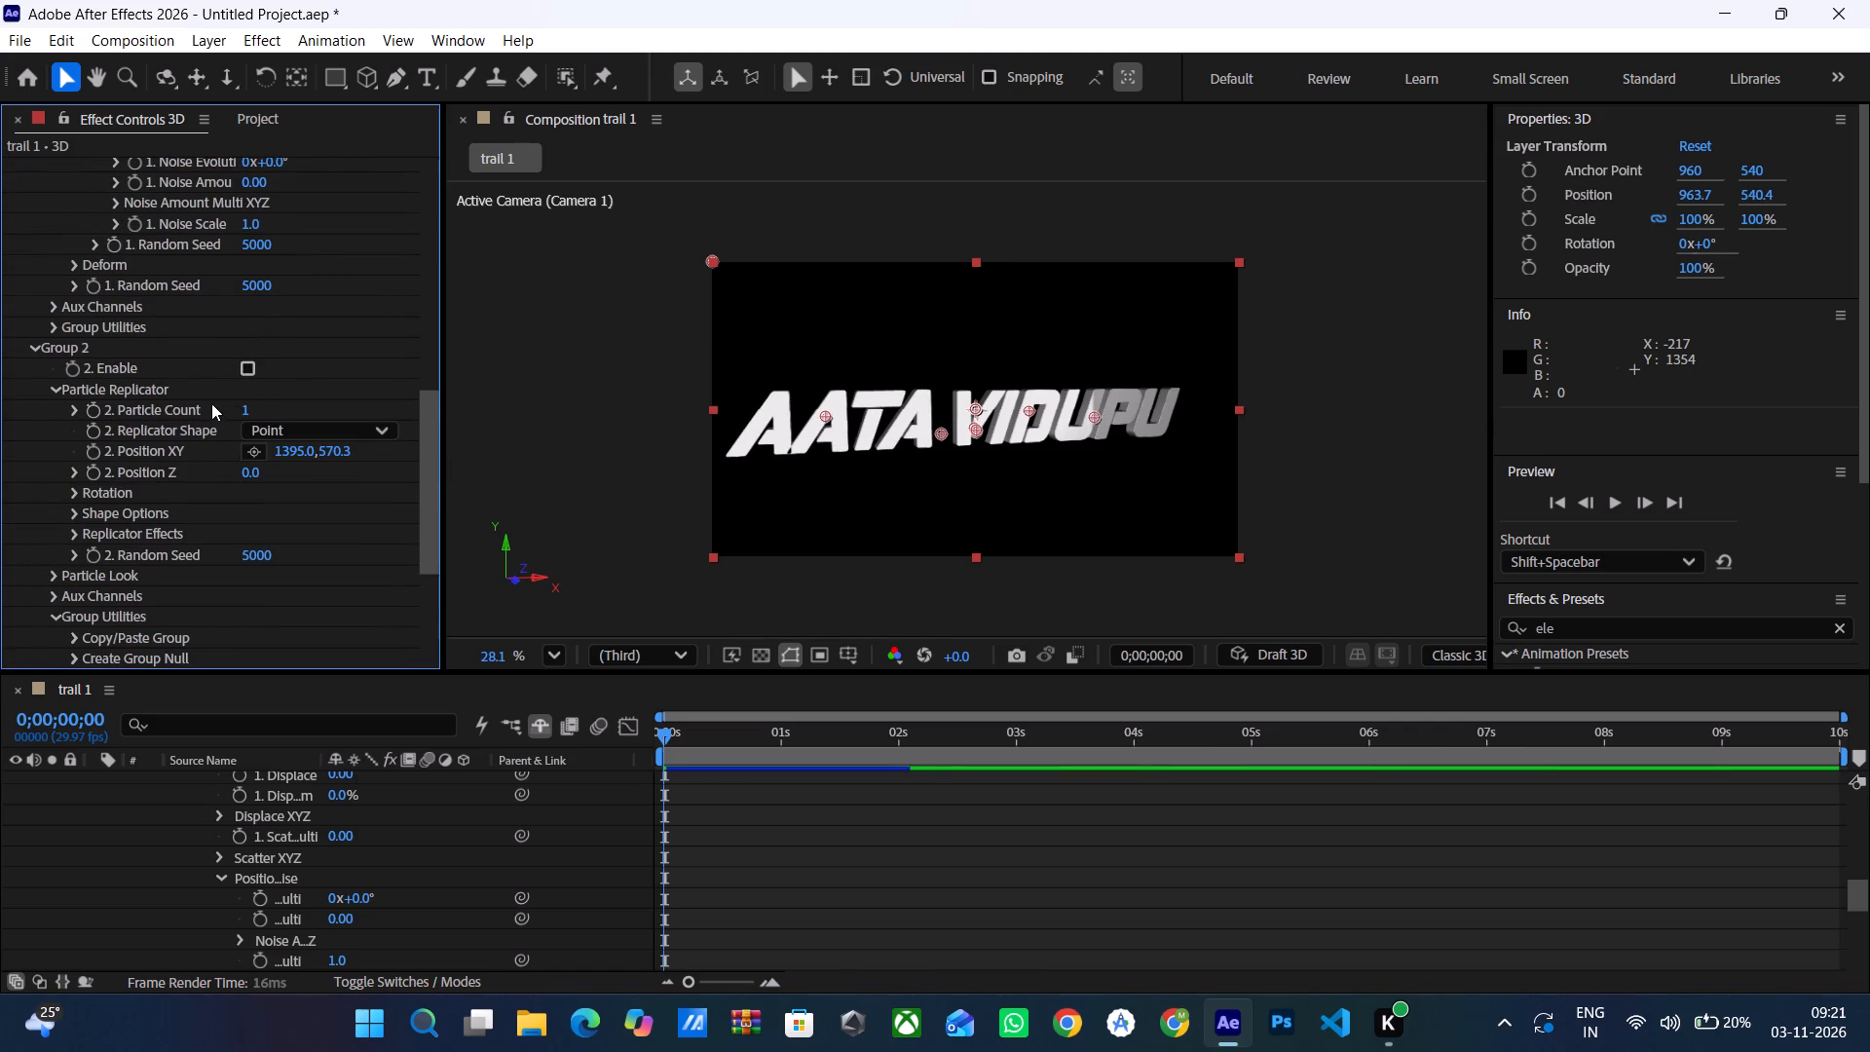
left_click(34, 349)
Set Group 1's Multi-Object Size to 2.00 at the start of the timeline.
scroll(92, 398, "up", 2)
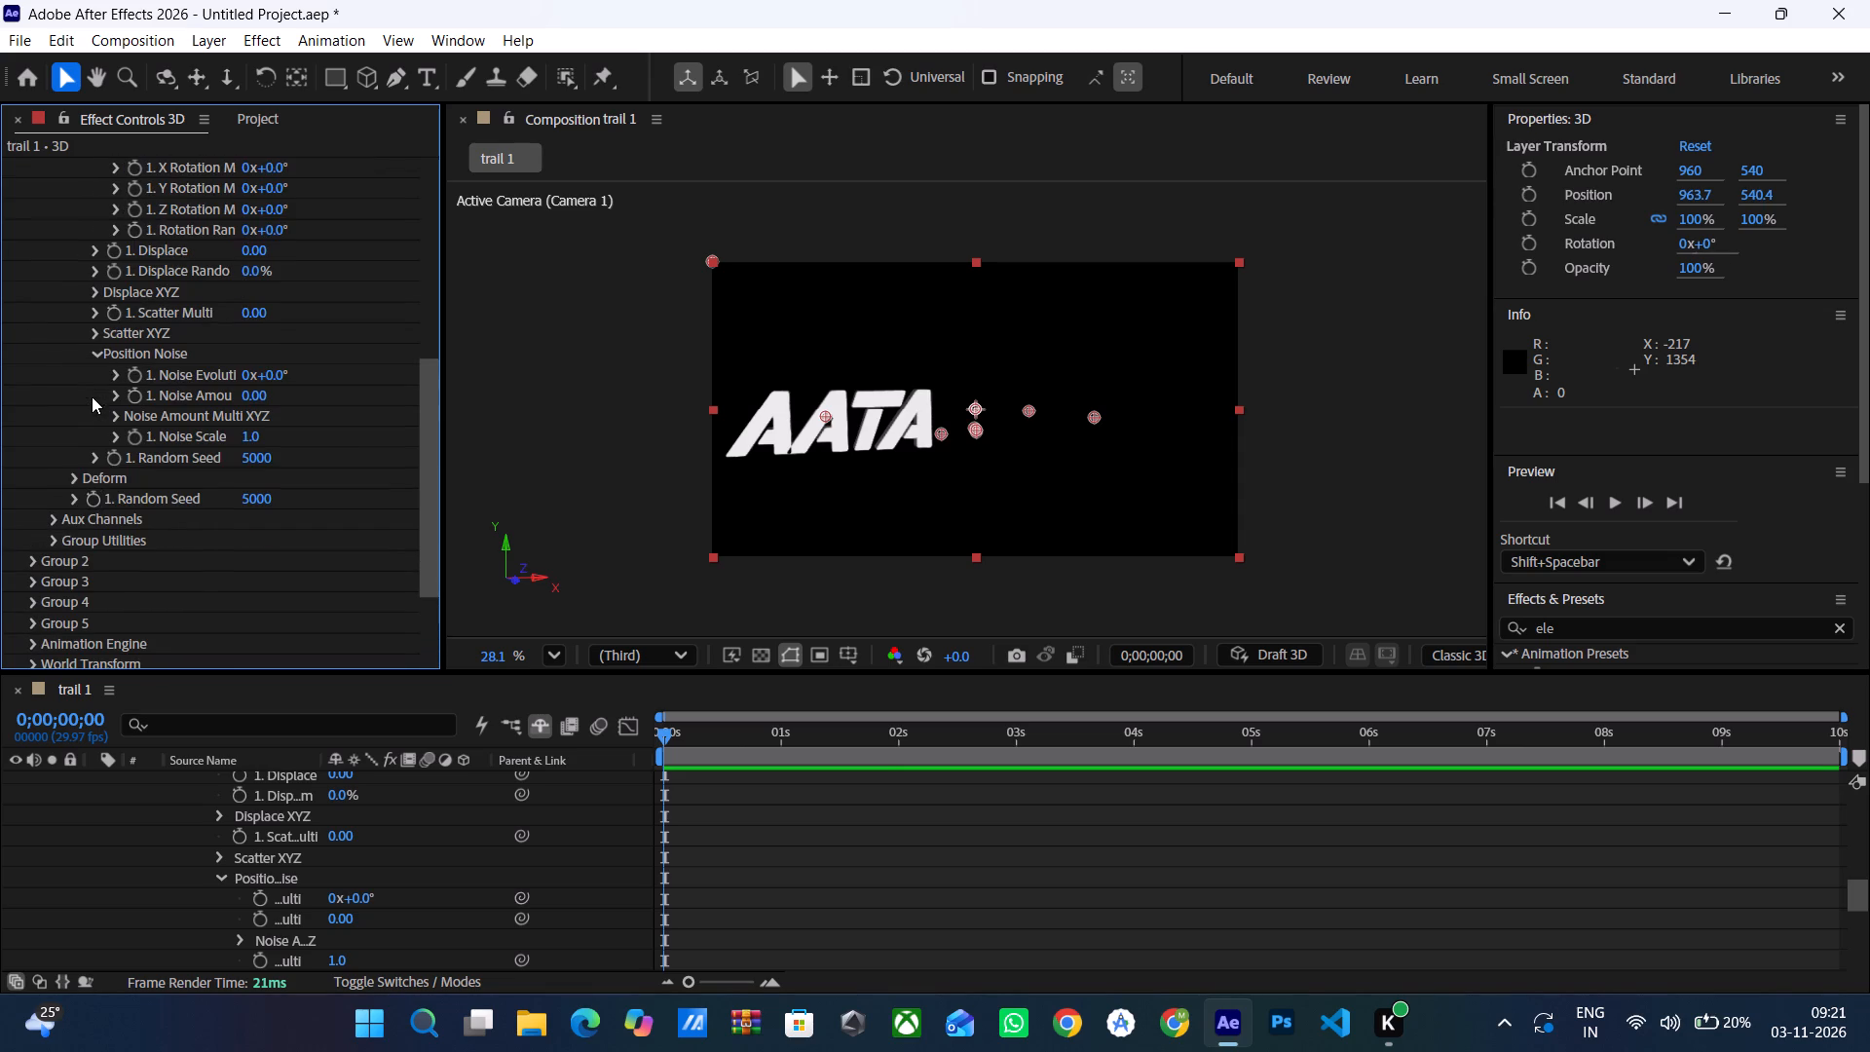
scroll(152, 353, "up", 2)
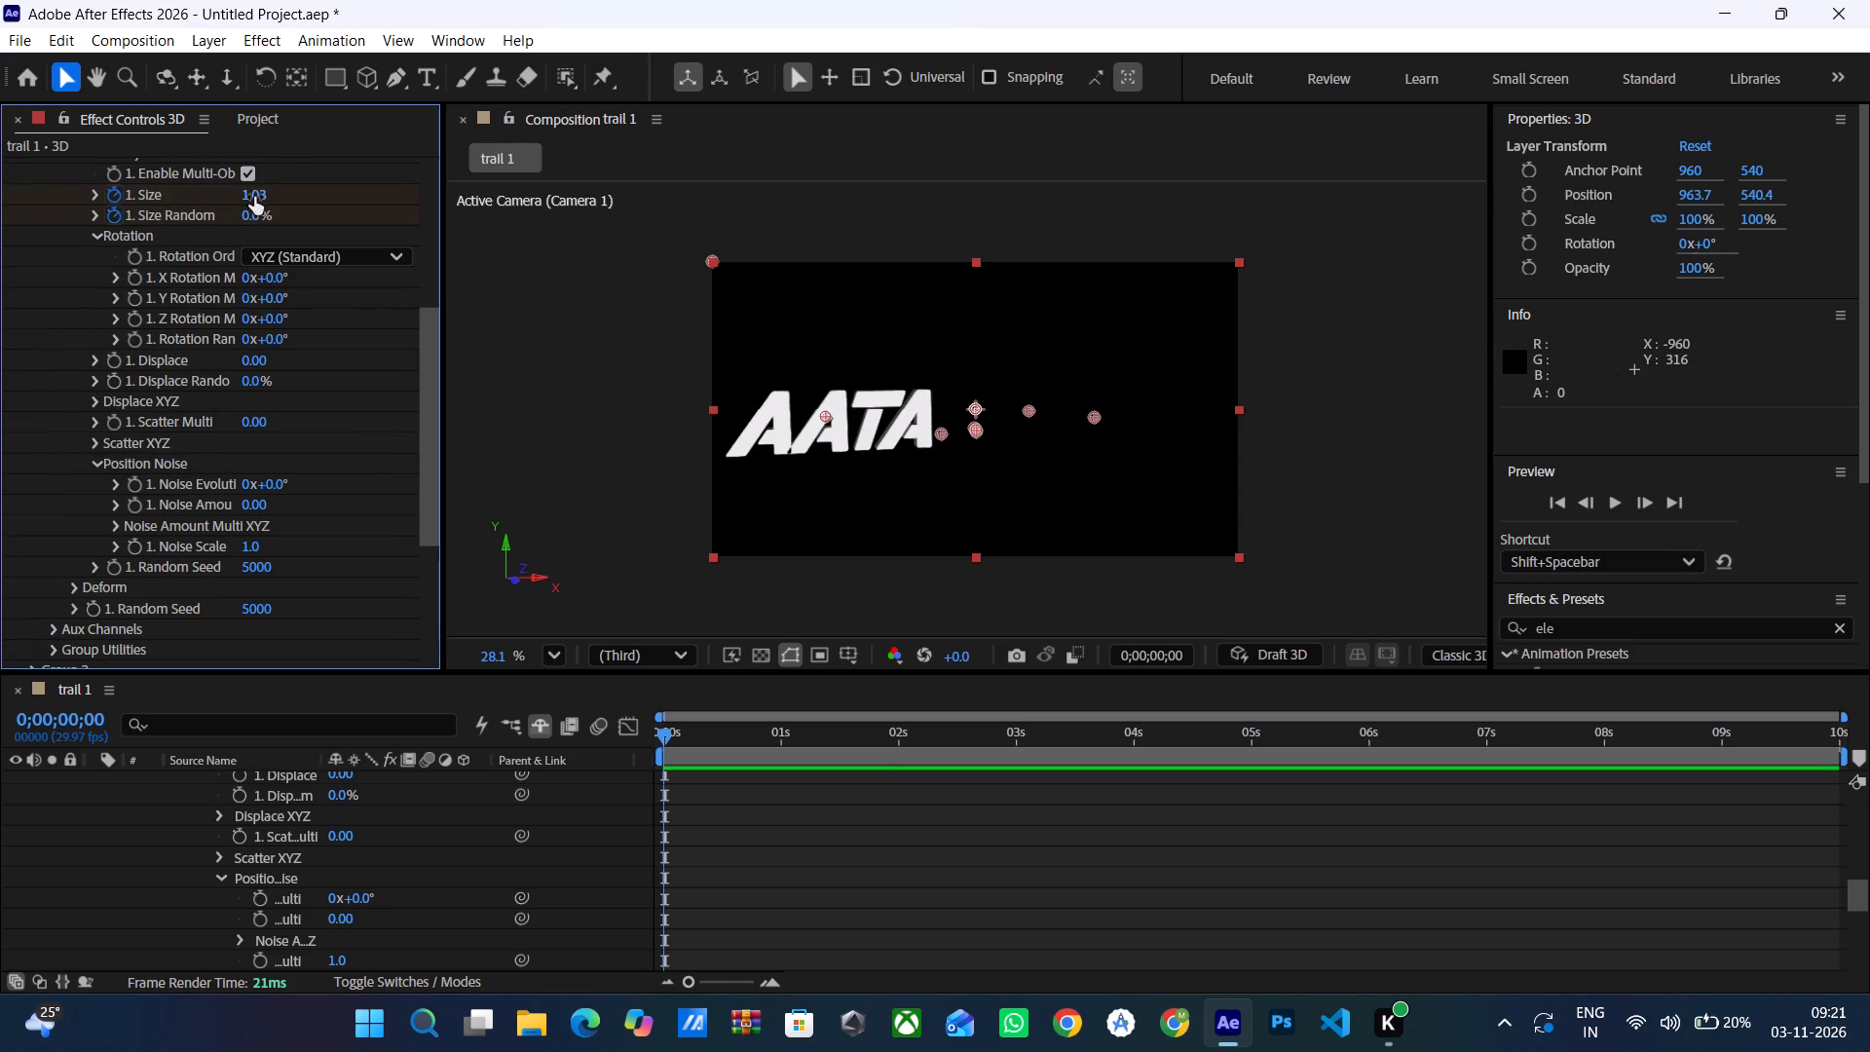
left_click_drag(250, 195, 376, 190)
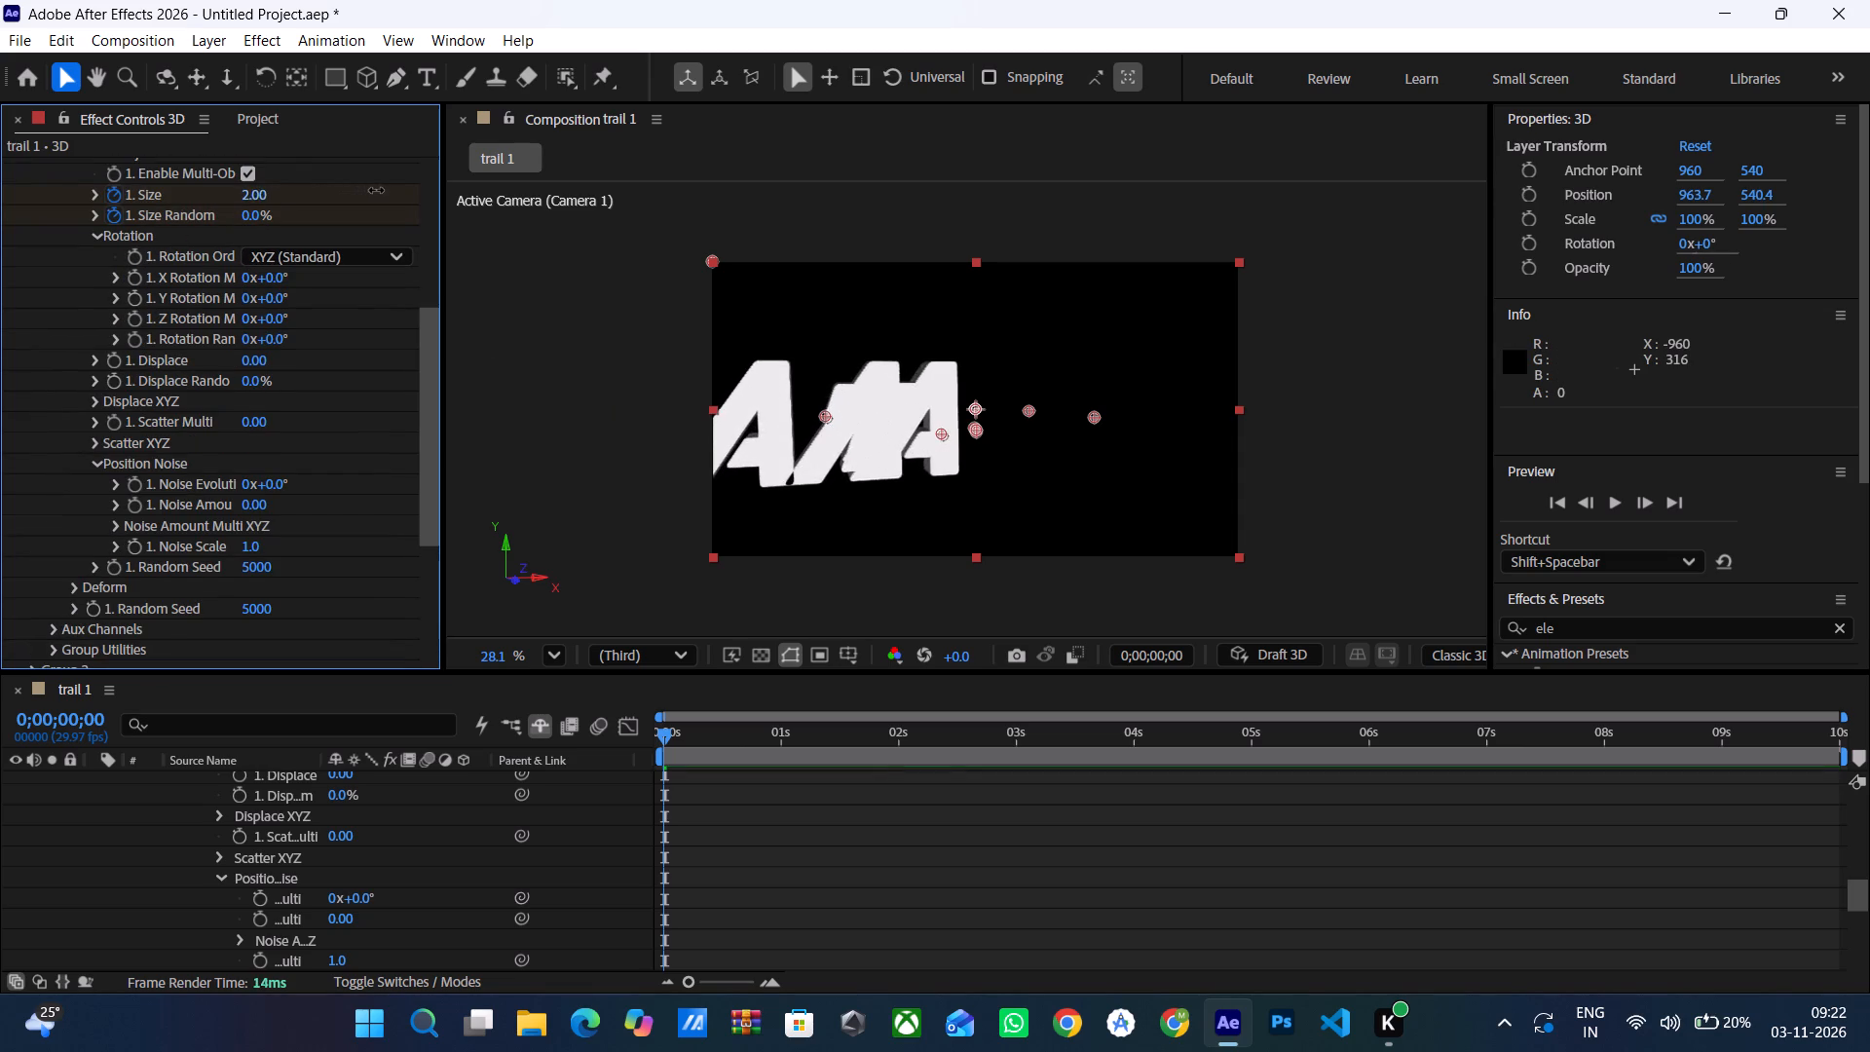
Raise Group 1's Multi-Object Size to 4.06 at the start of the timeline.
left_click_drag(376, 190, 739, 192)
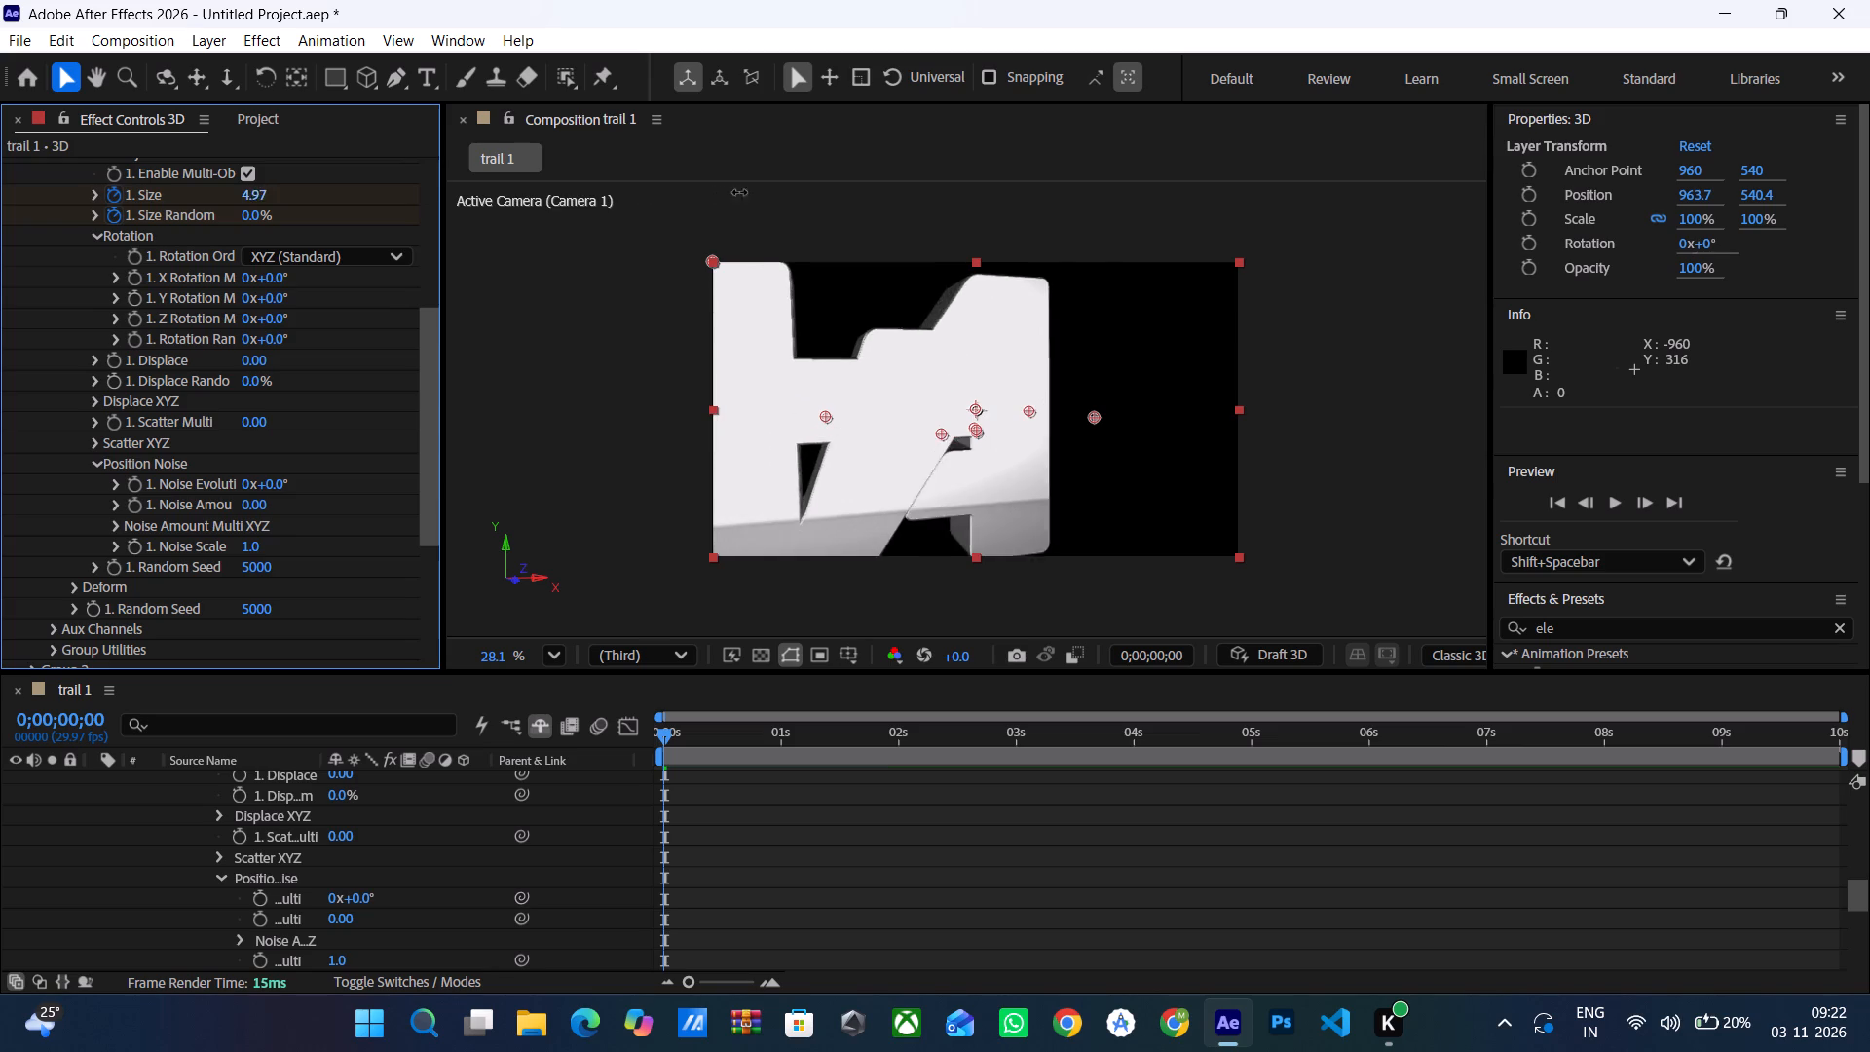
left_click_drag(739, 192, 657, 232)
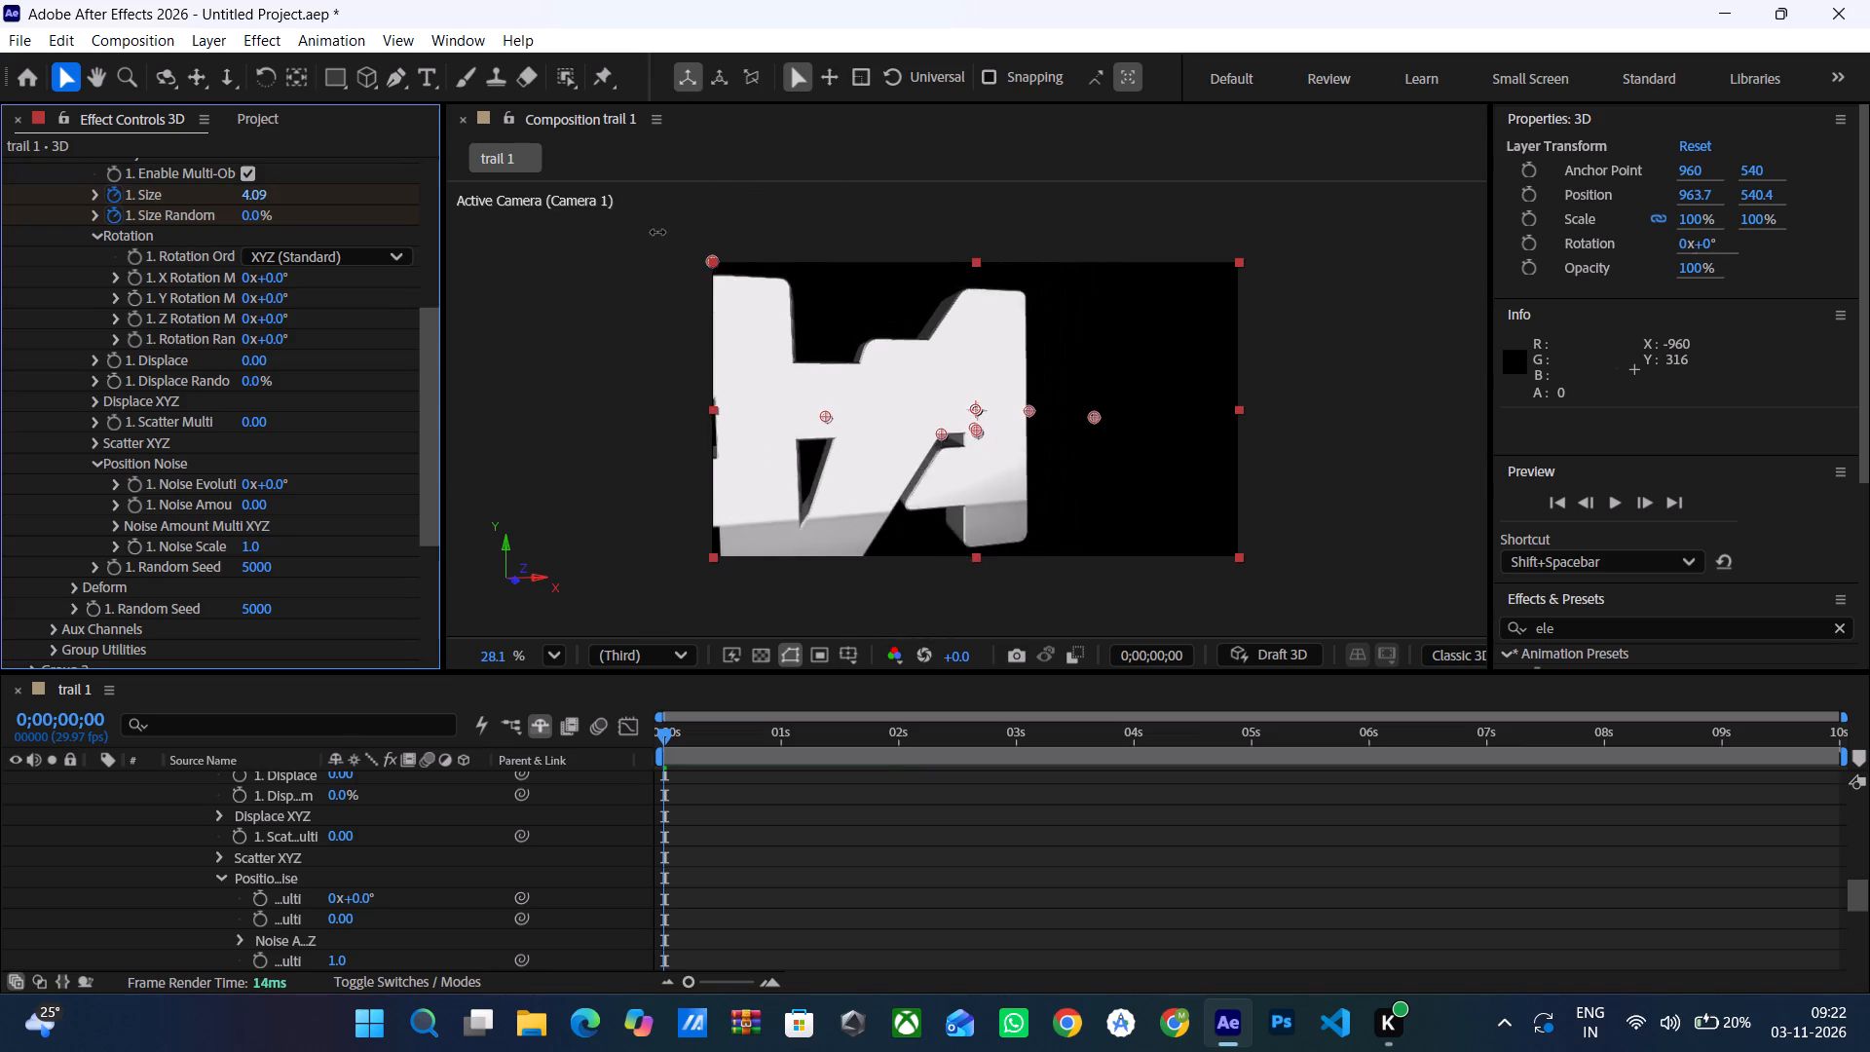
left_click_drag(657, 232, 656, 232)
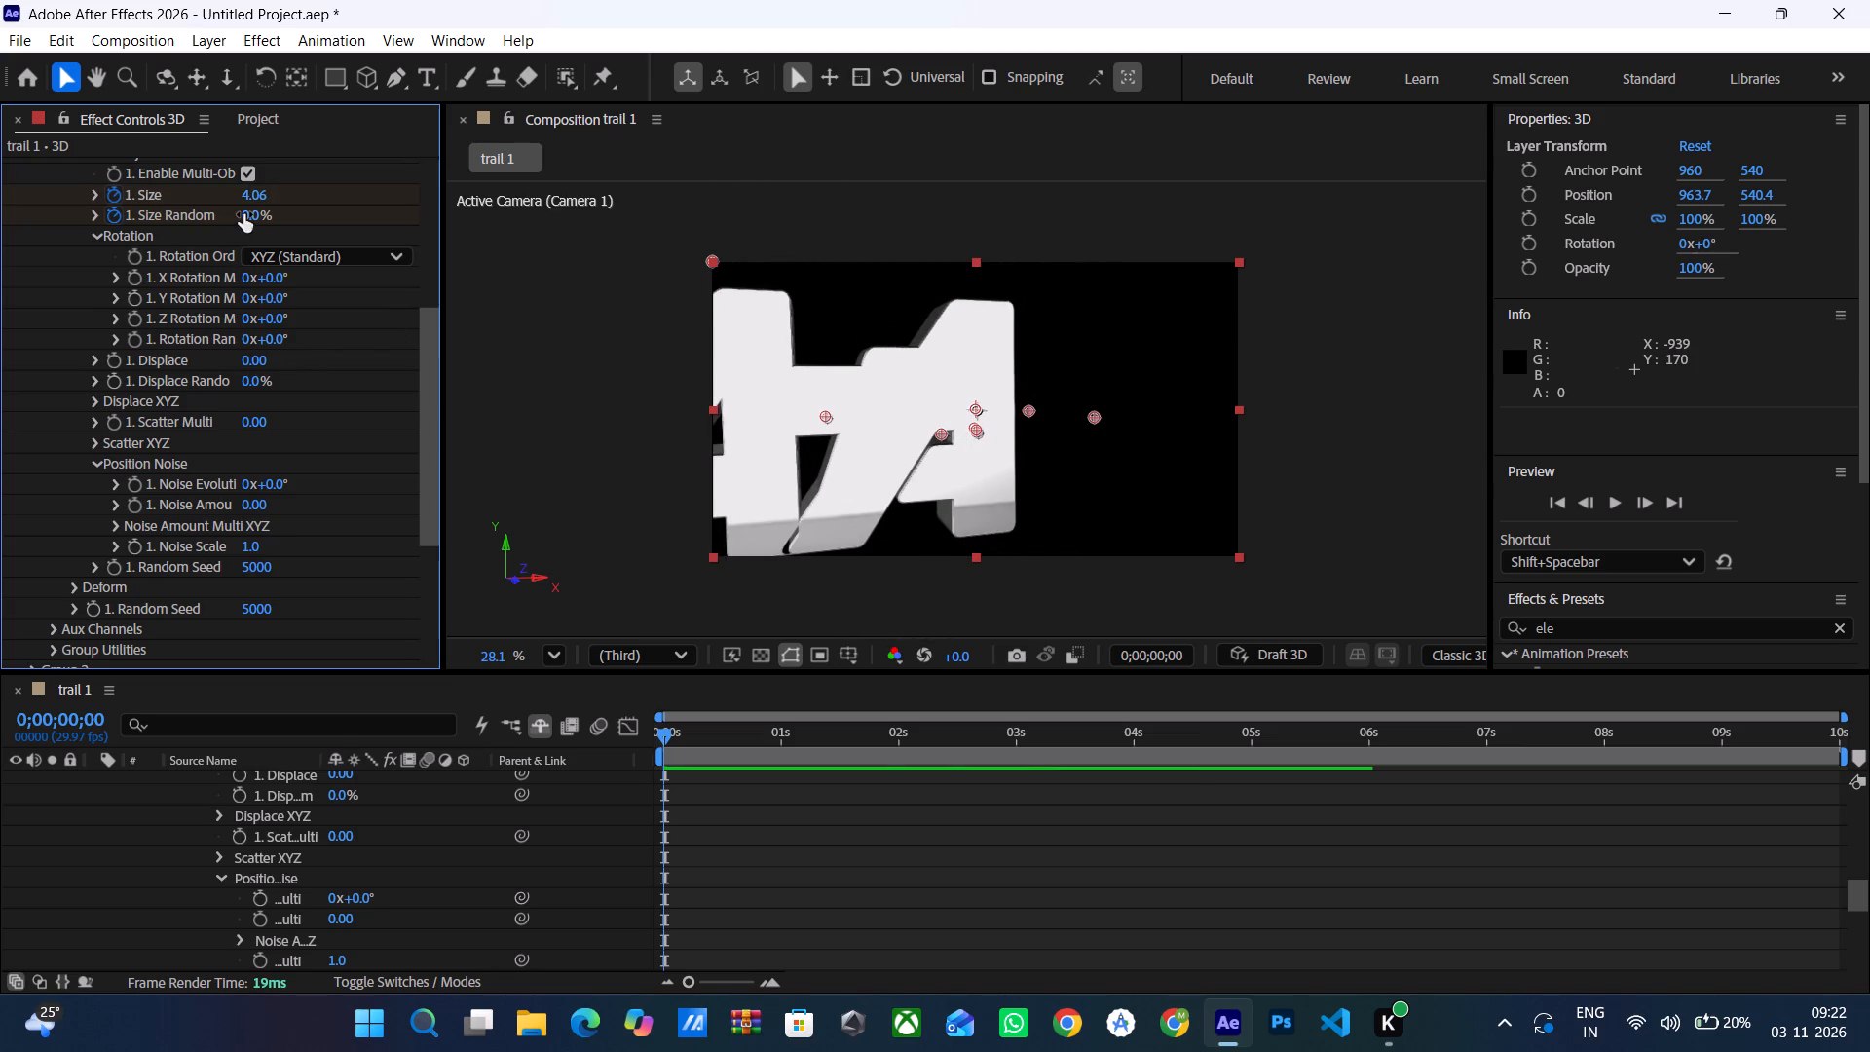
Set Group 1's Multi-Object Size Random to 53% at 0 seconds.
left_click_drag(246, 214, 321, 216)
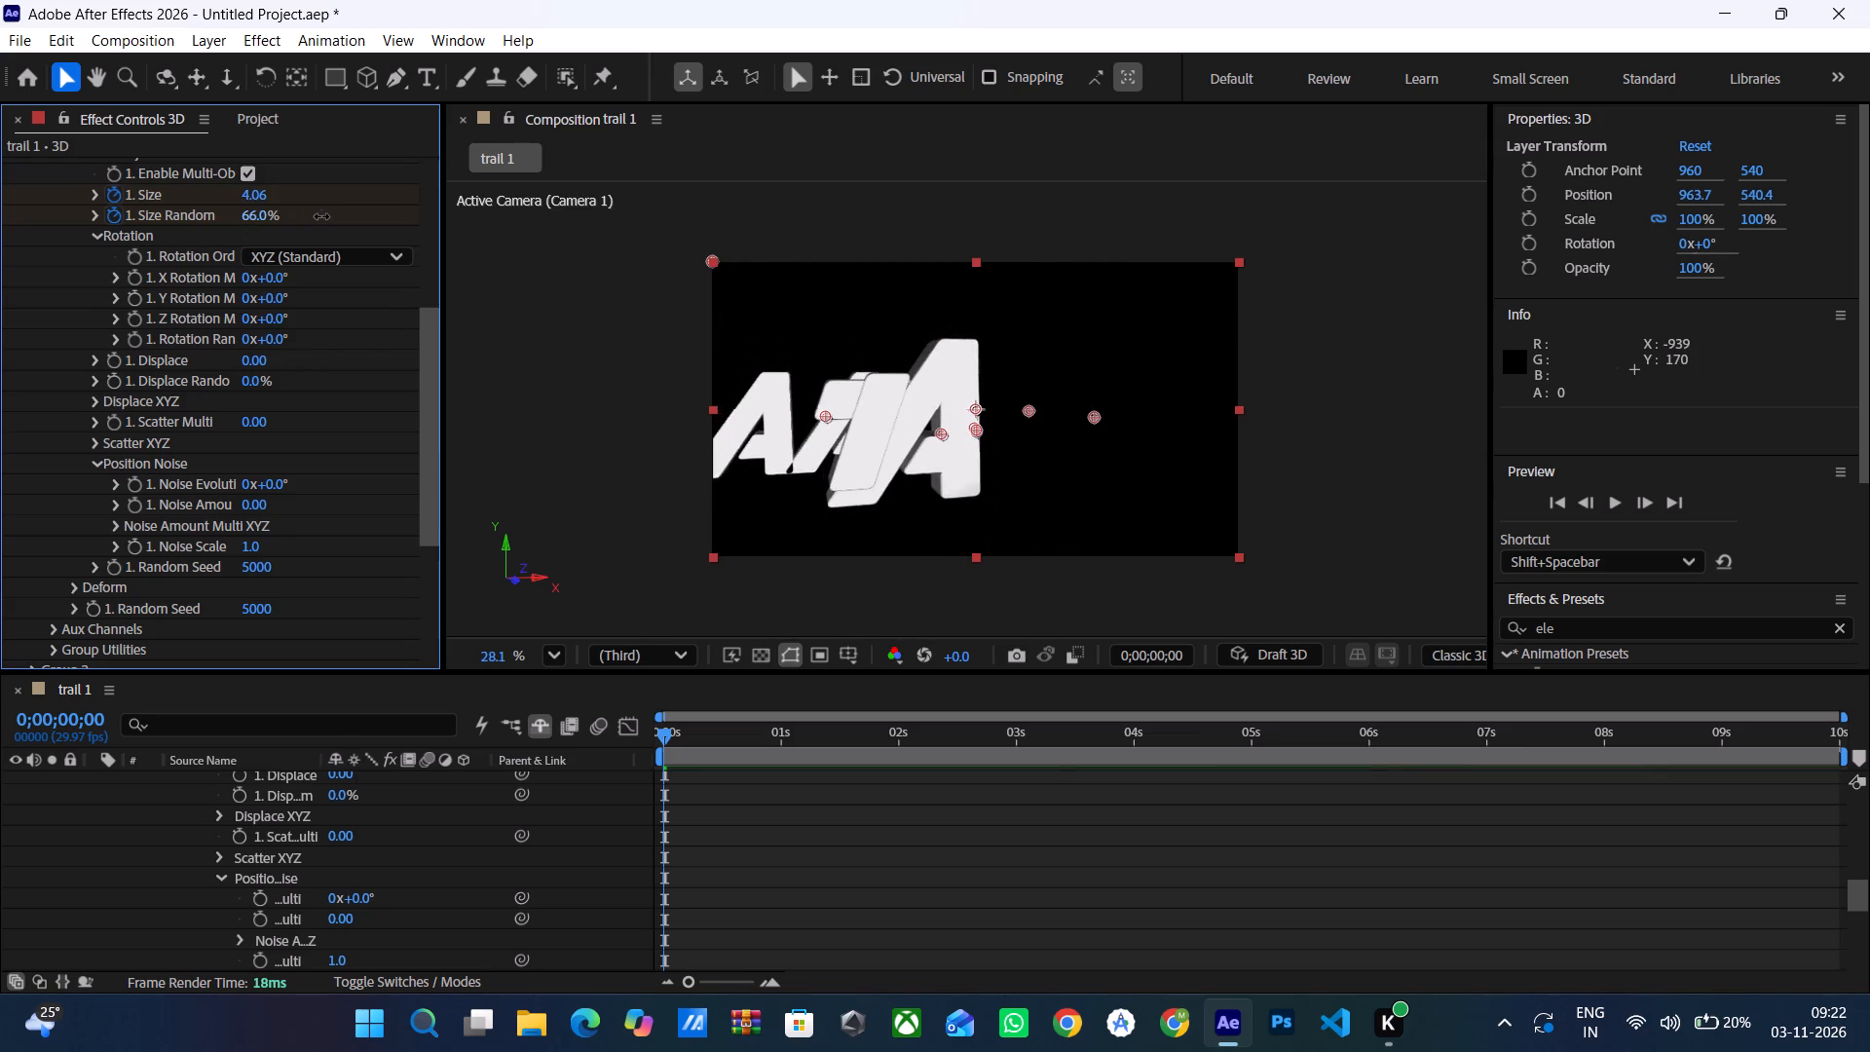
left_click_drag(321, 216, 457, 244)
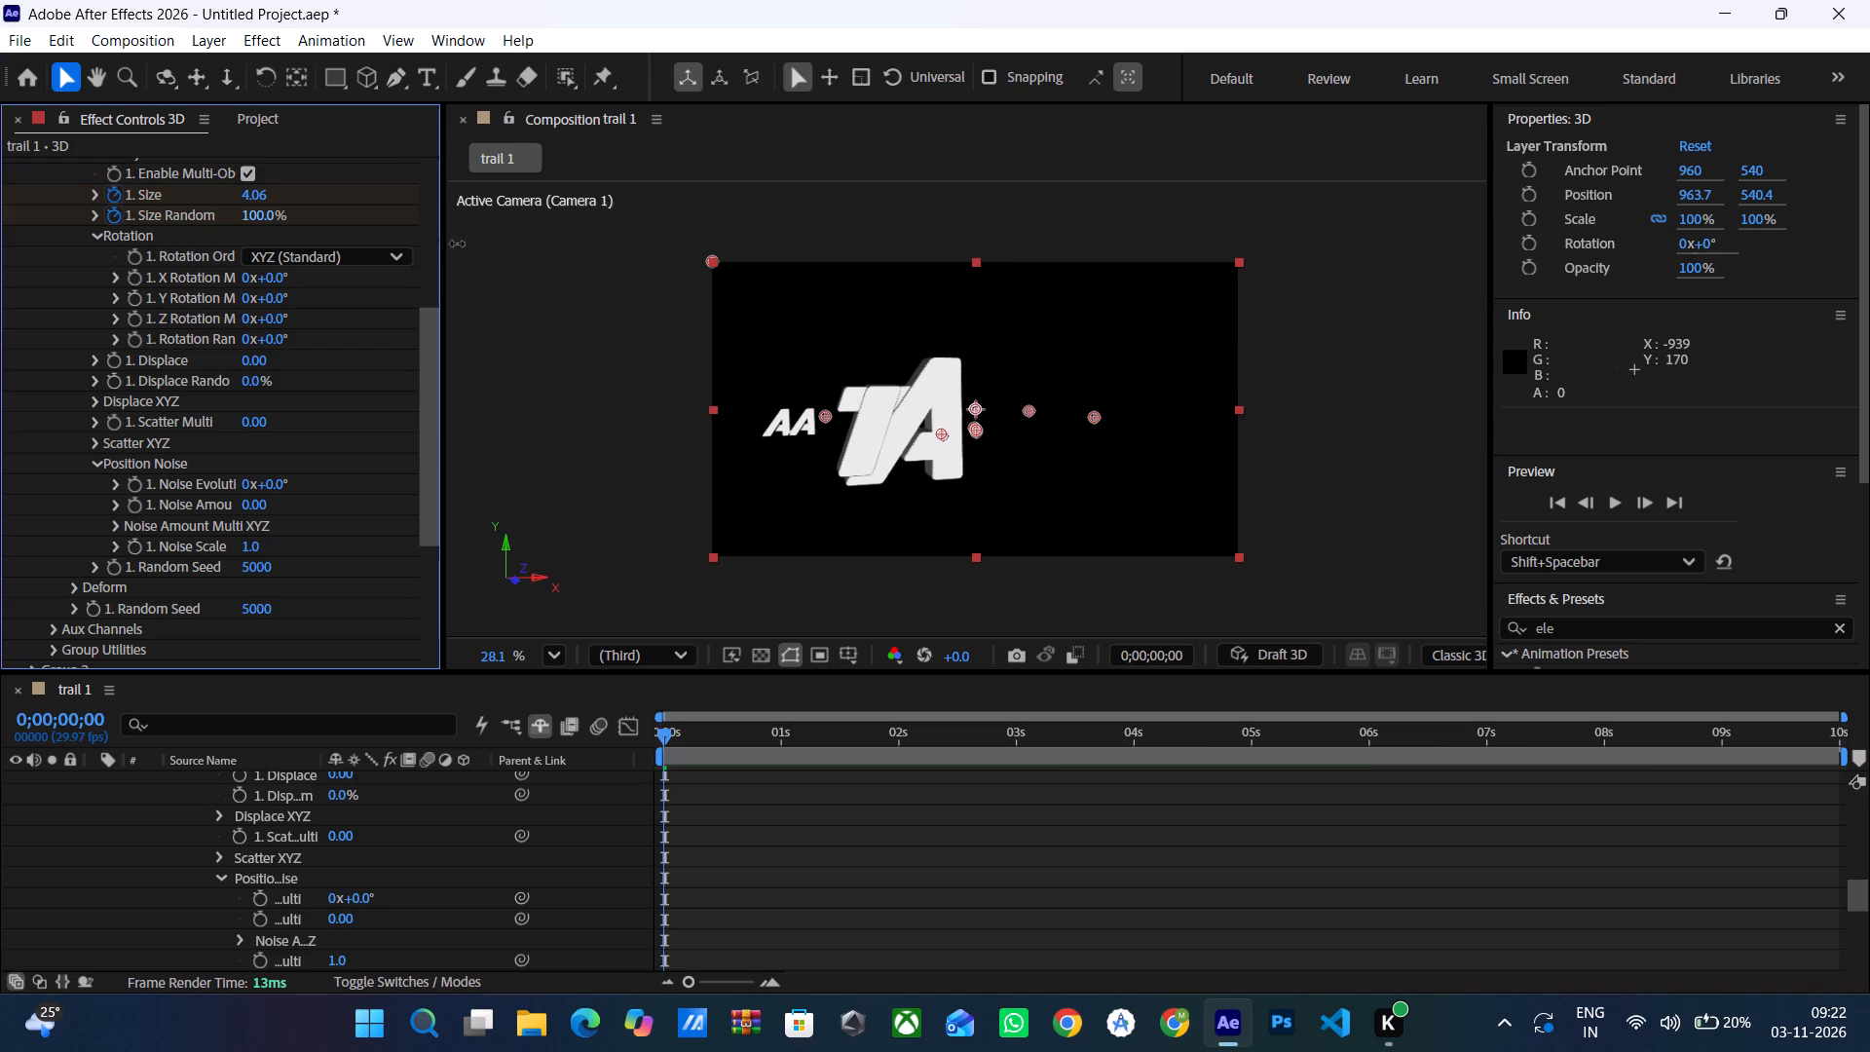
left_click_drag(457, 244, 437, 262)
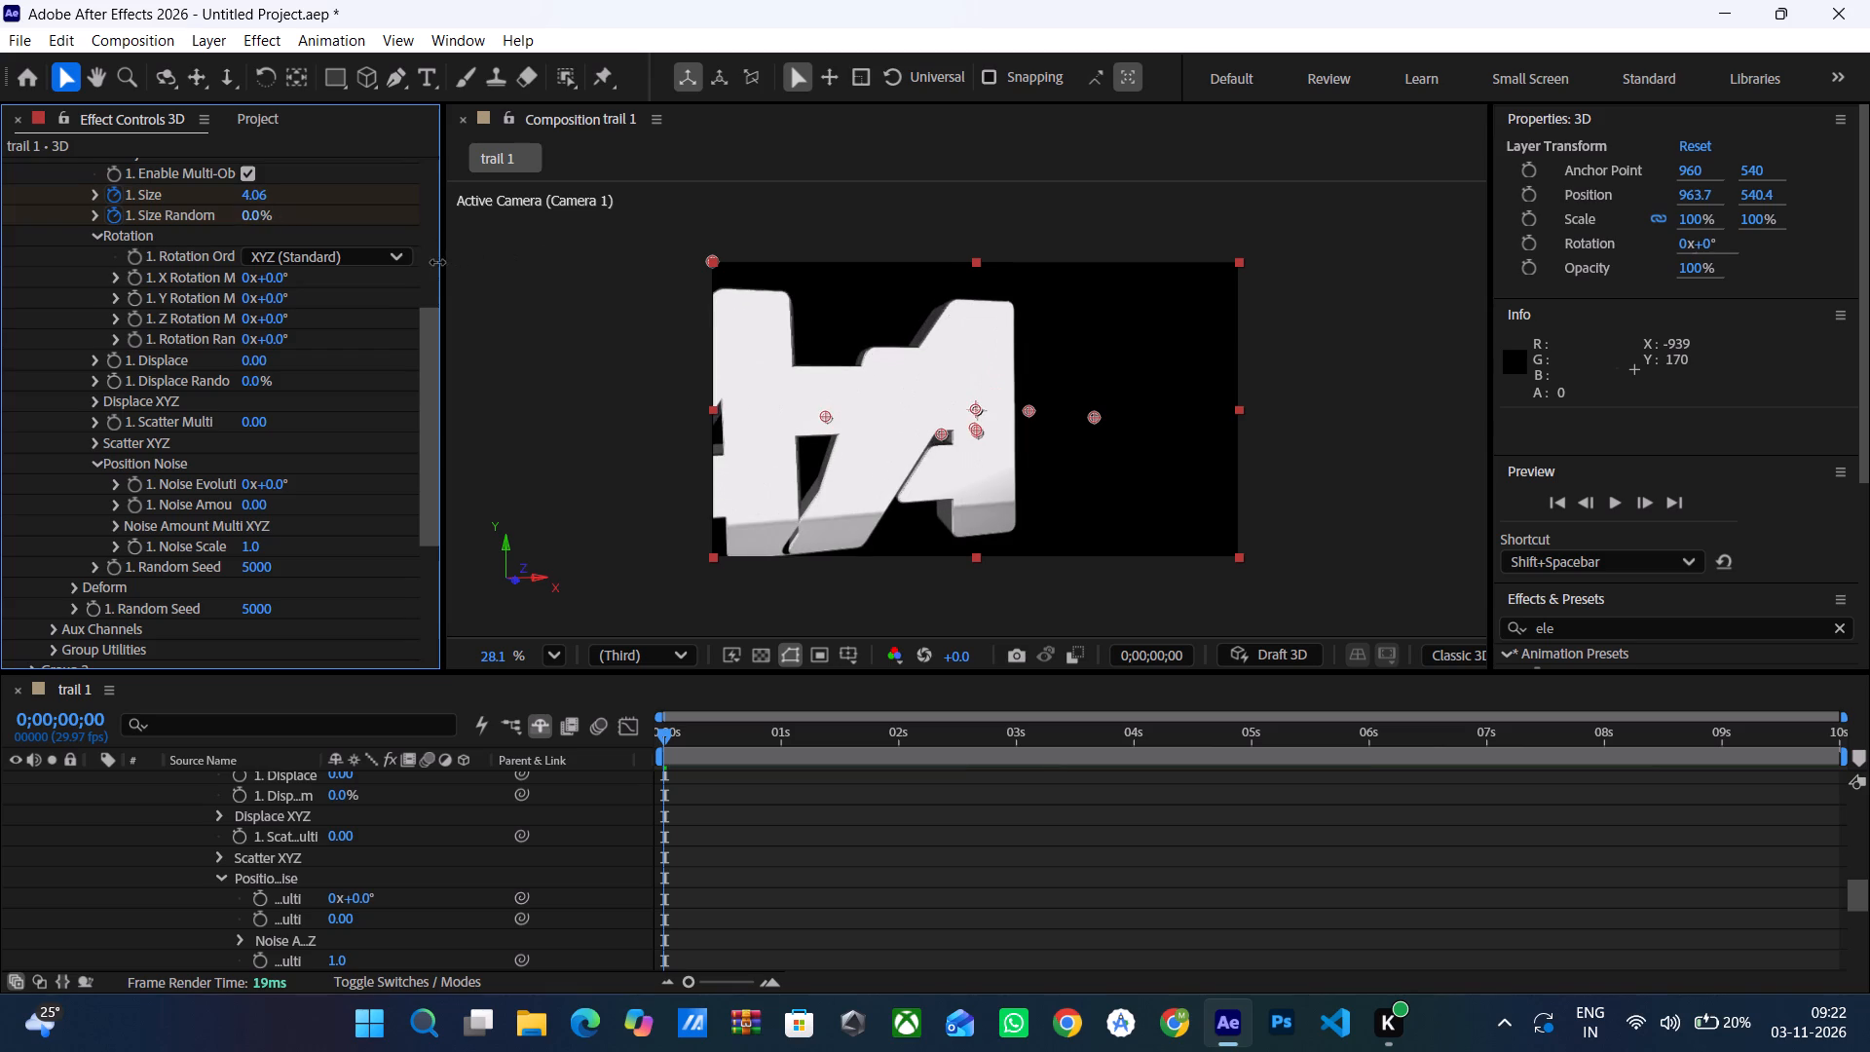
left_click_drag(437, 262, 509, 269)
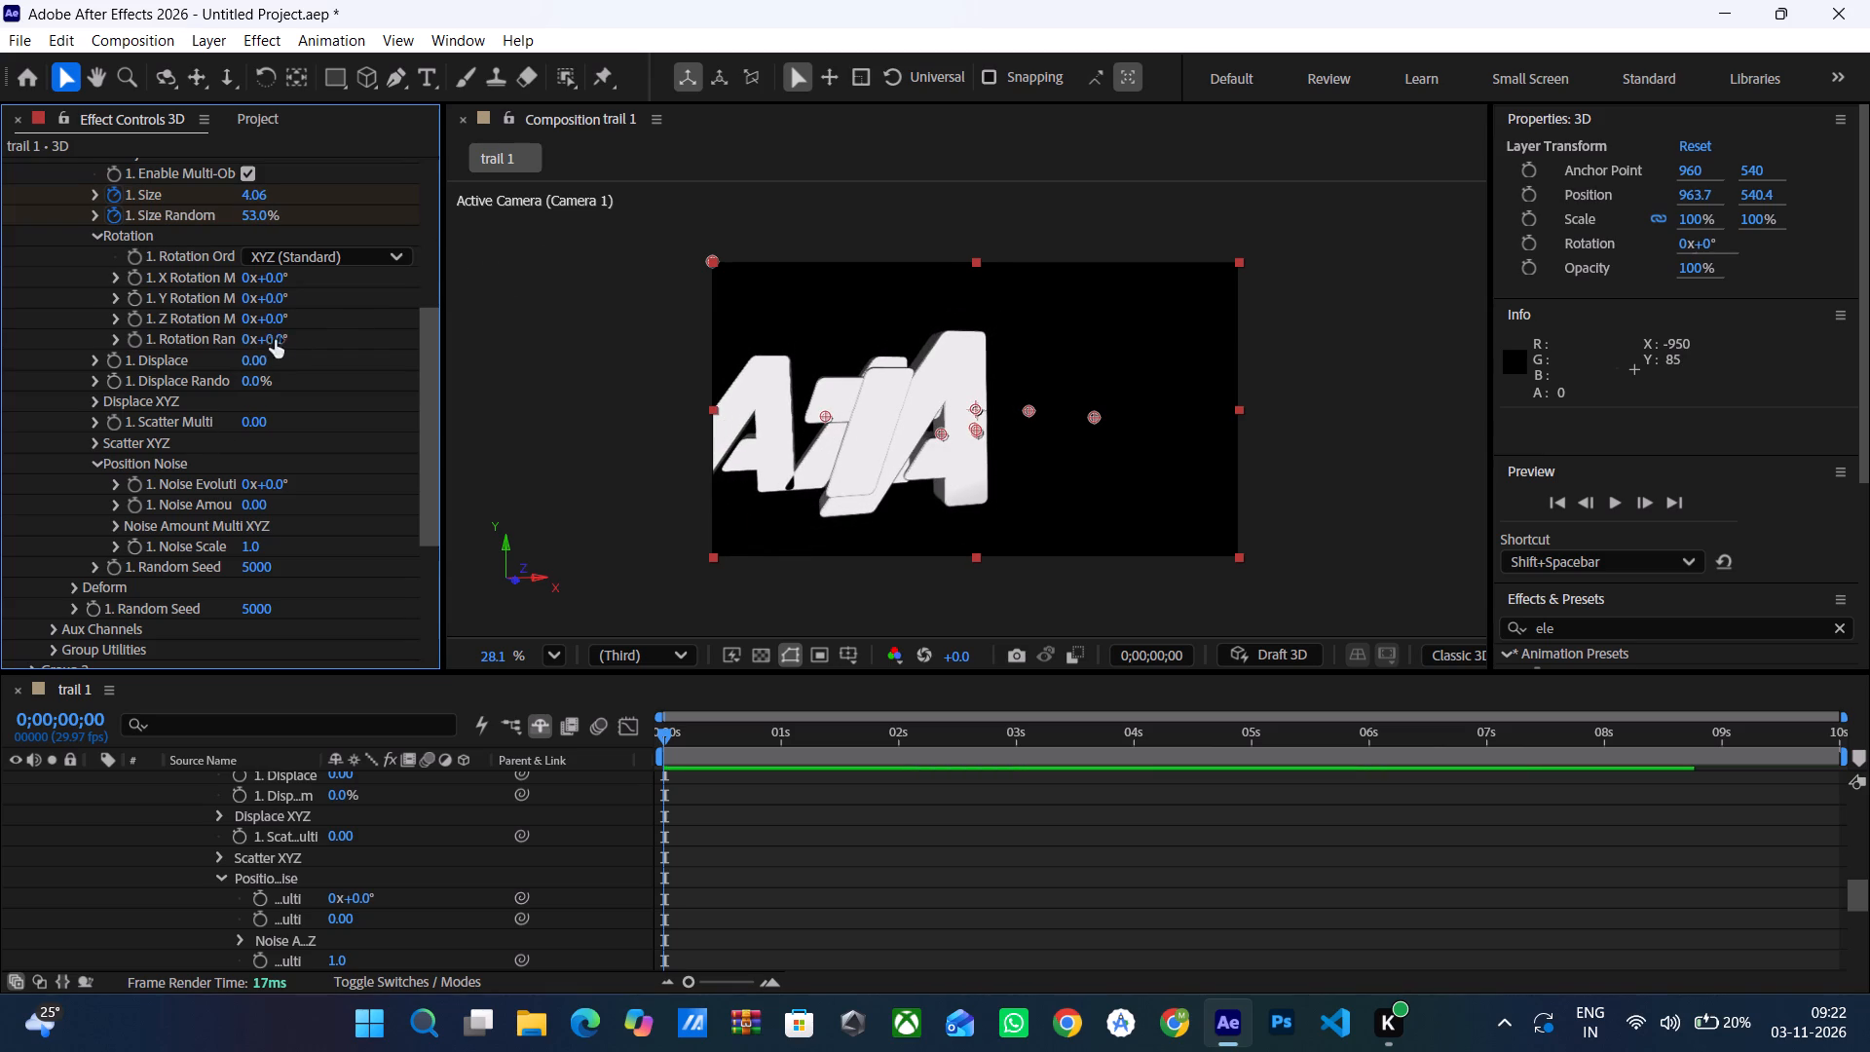
Start keyframing Group 1's Multi-Object Rotation Random at 0 seconds with a value of 29°.
left_click(126, 339)
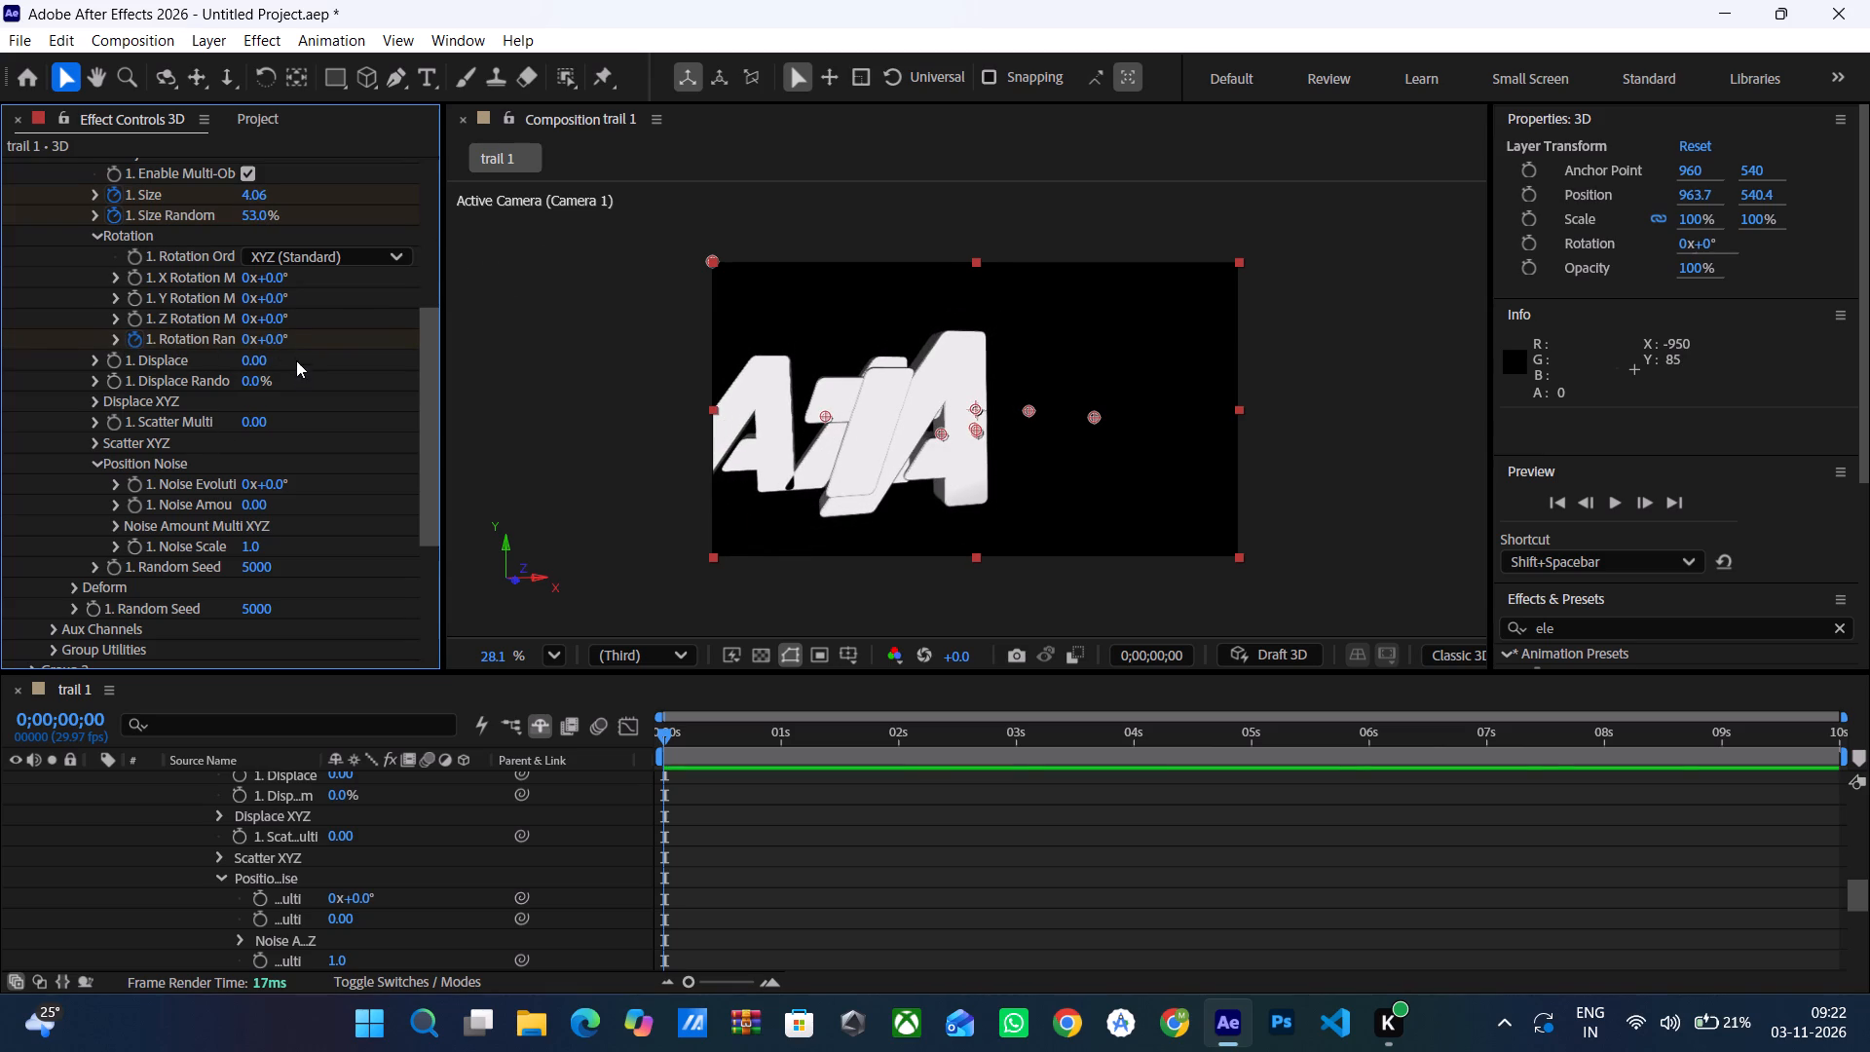
left_click_drag(269, 341, 414, 342)
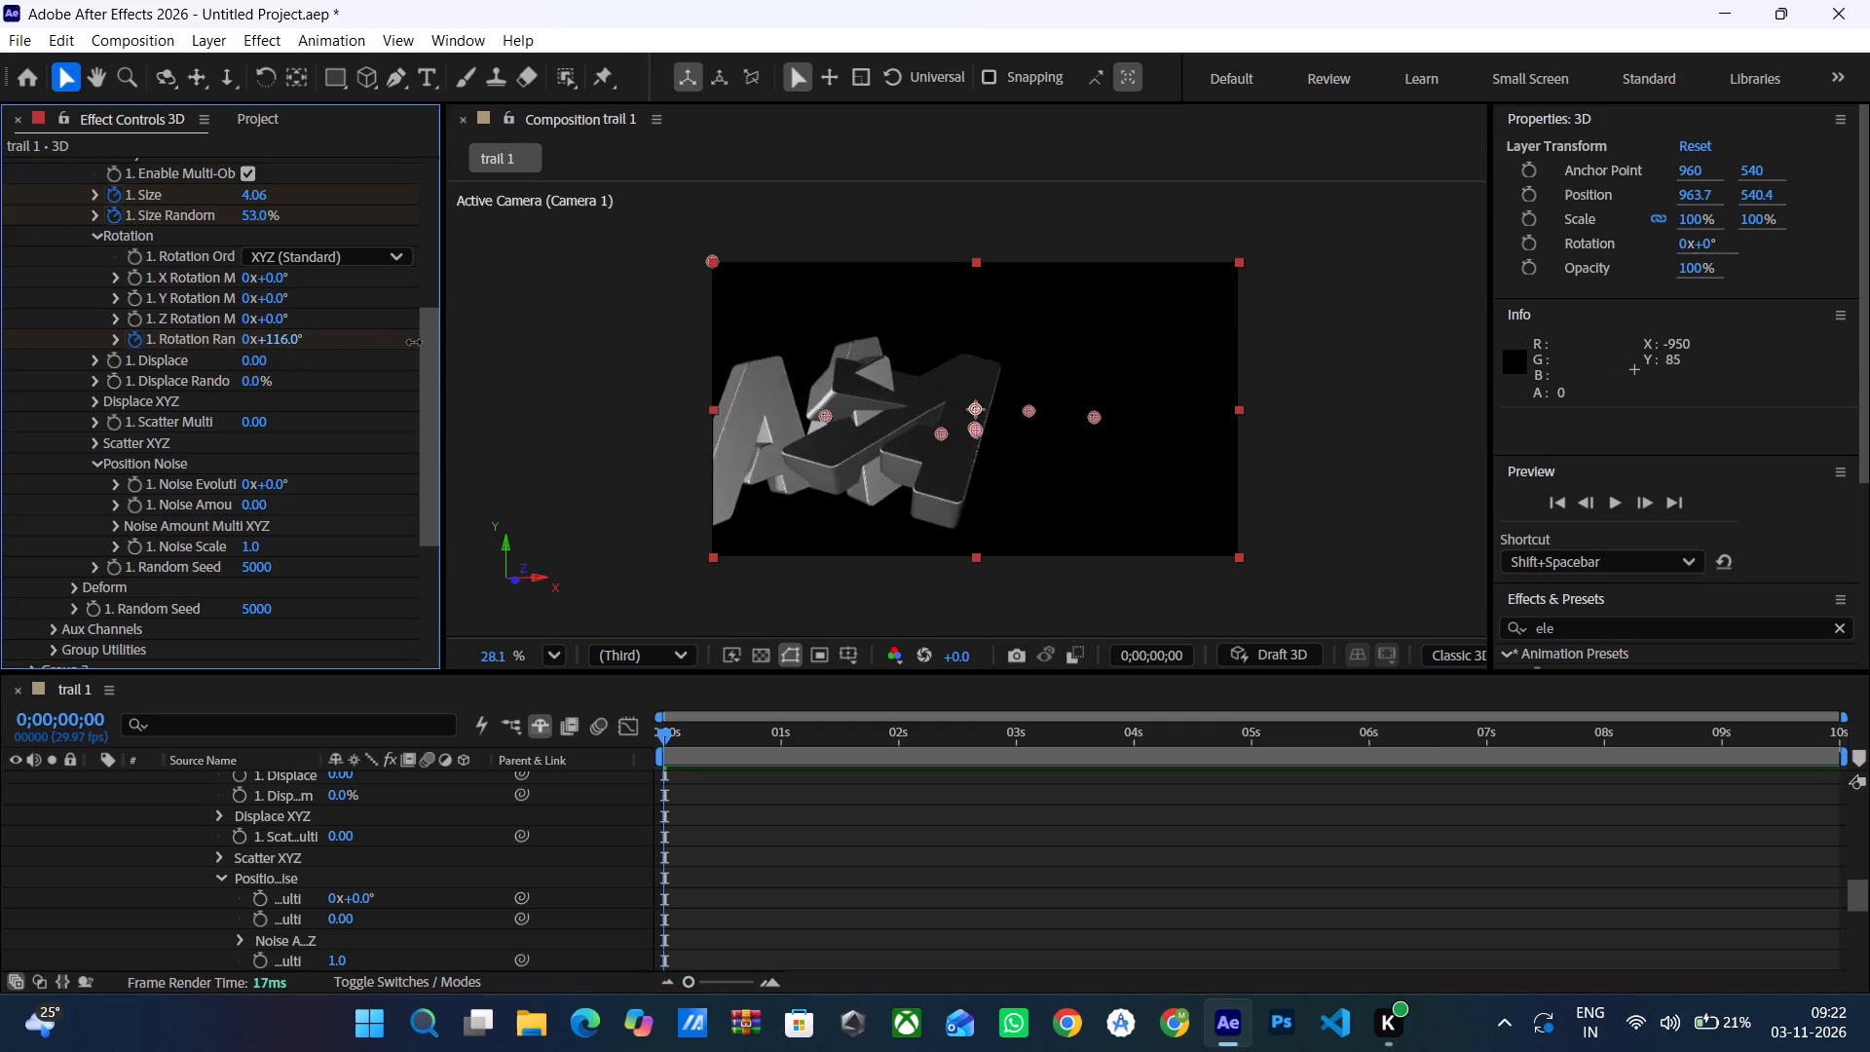
left_click_drag(414, 342, 430, 346)
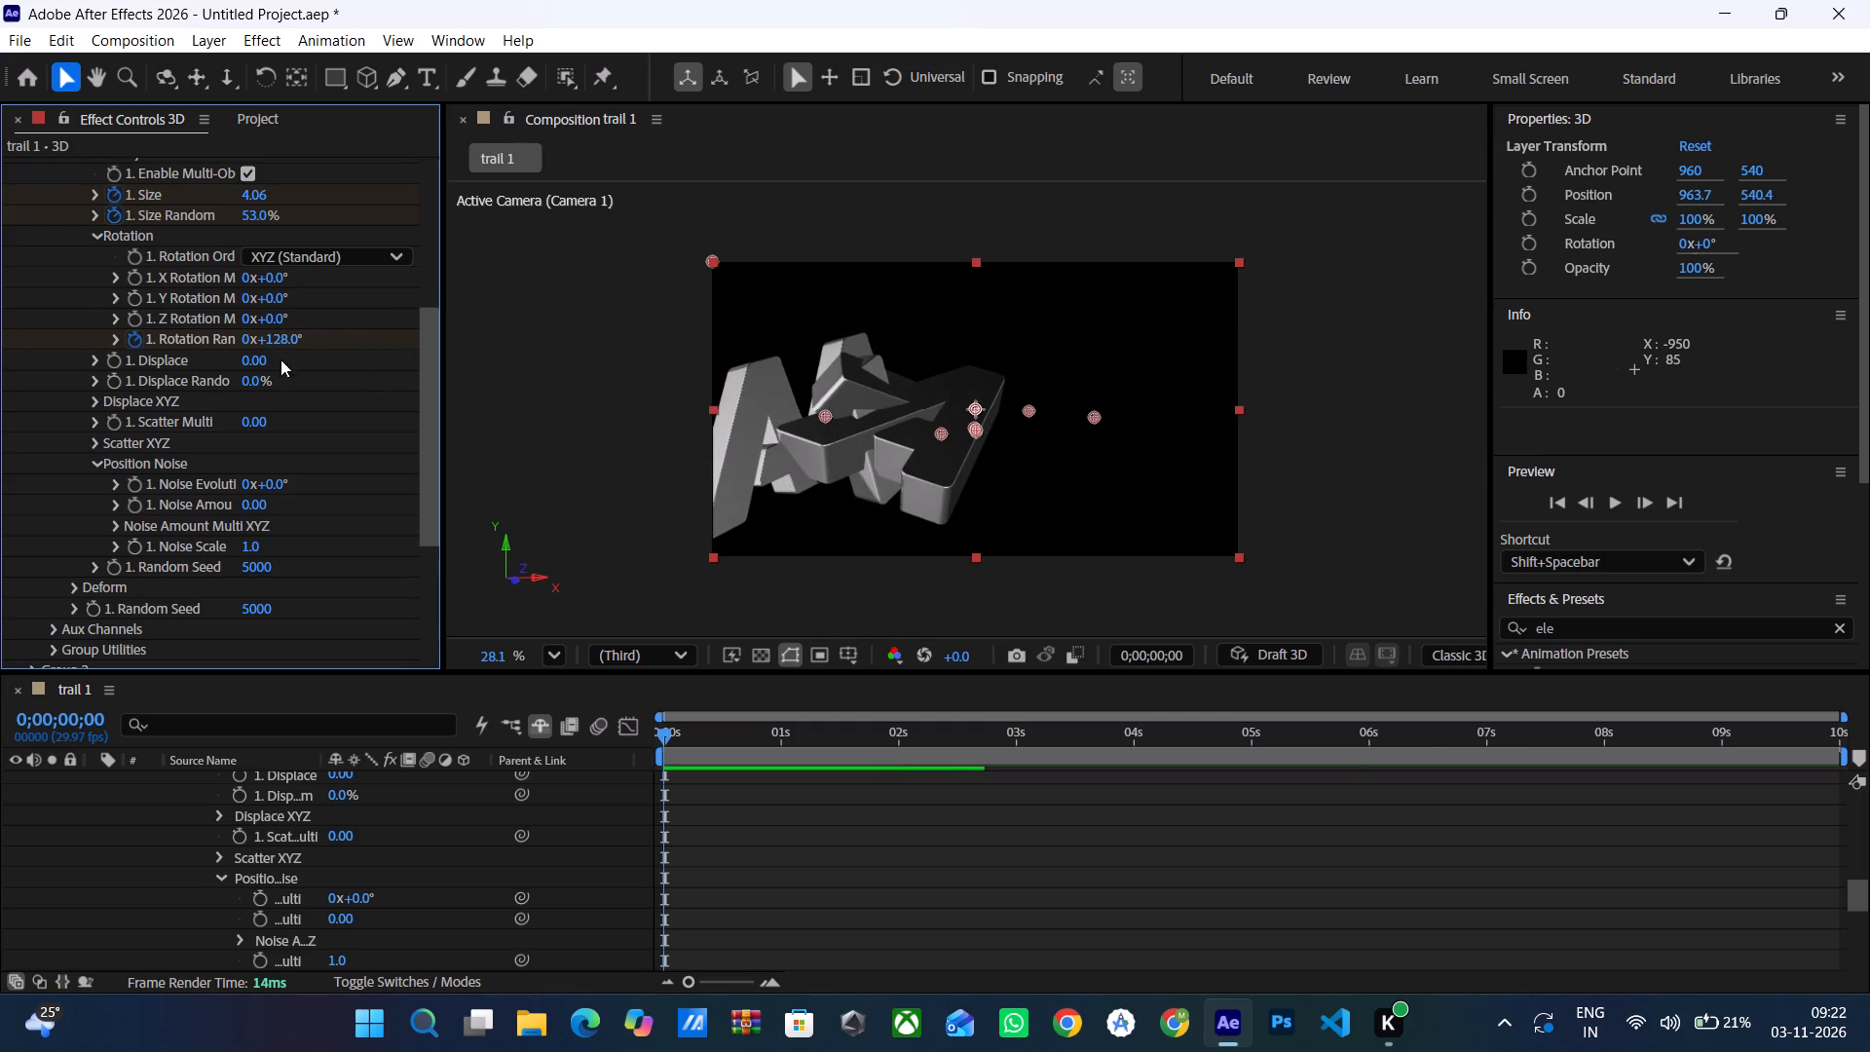
left_click_drag(279, 336, 188, 361)
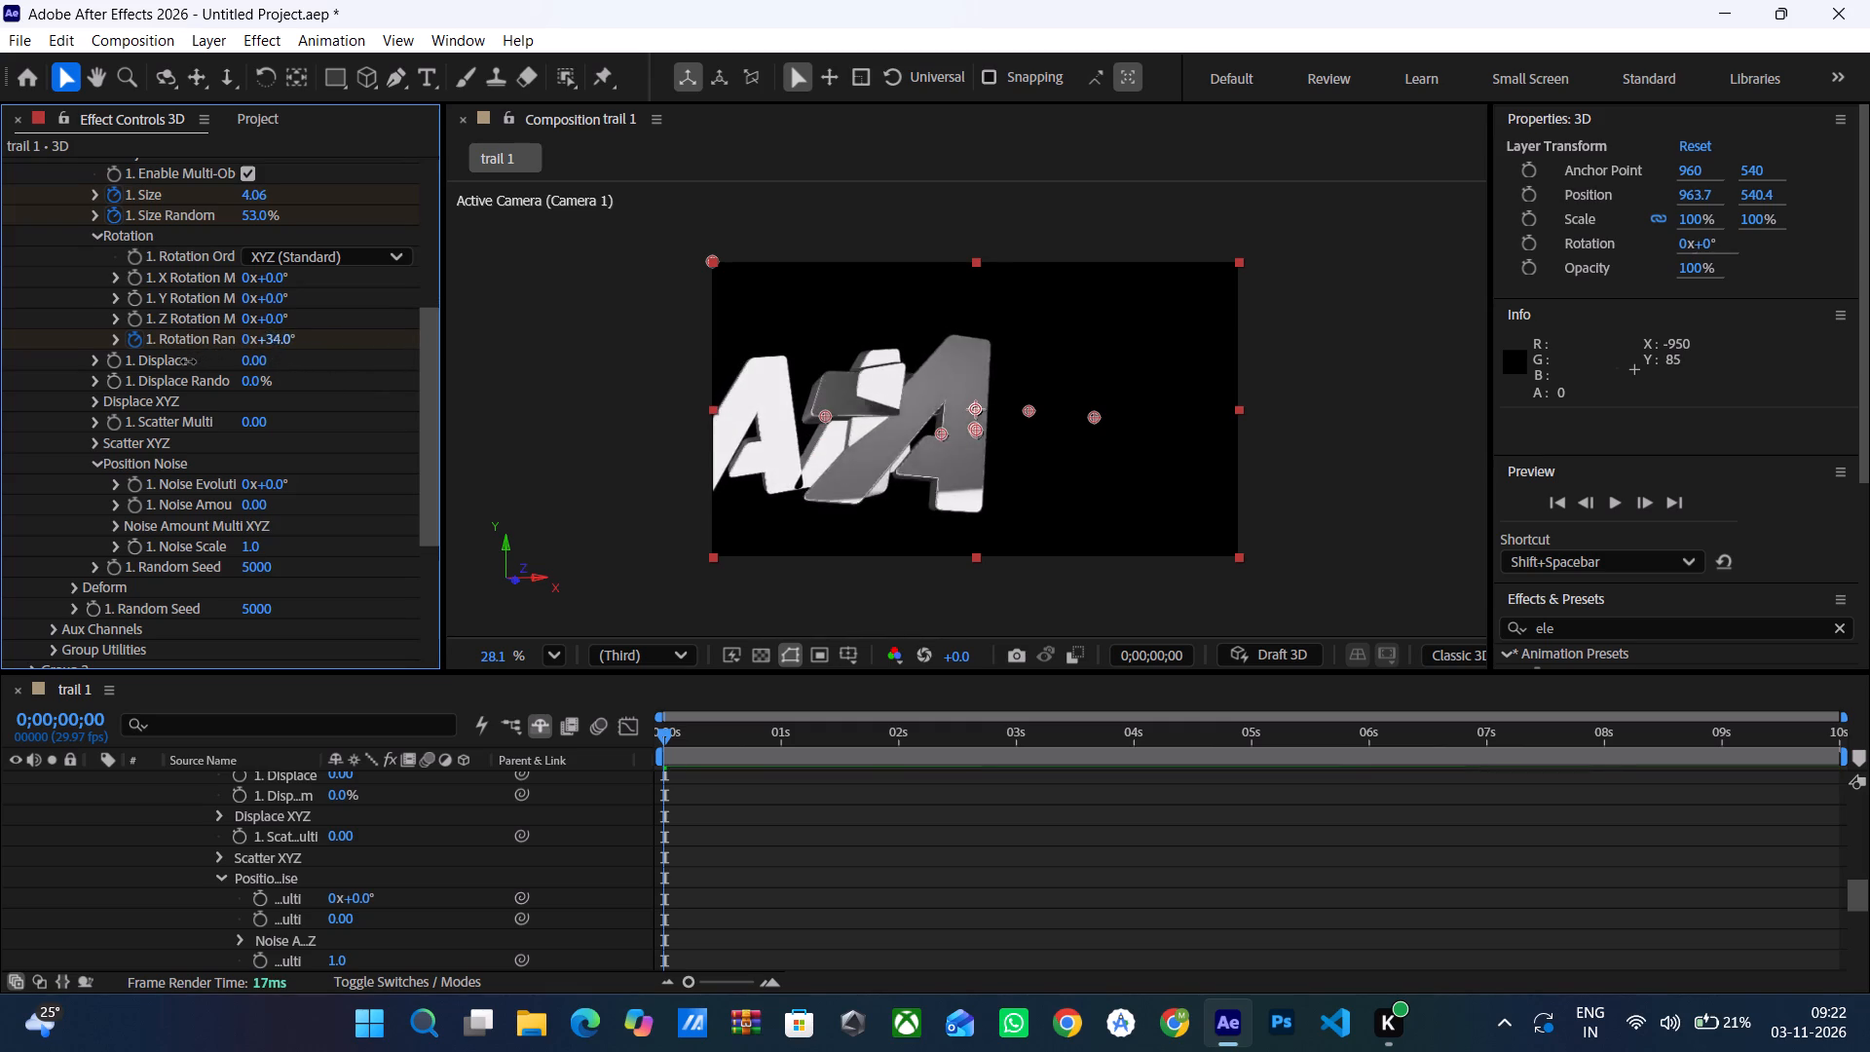
left_click_drag(188, 361, 185, 362)
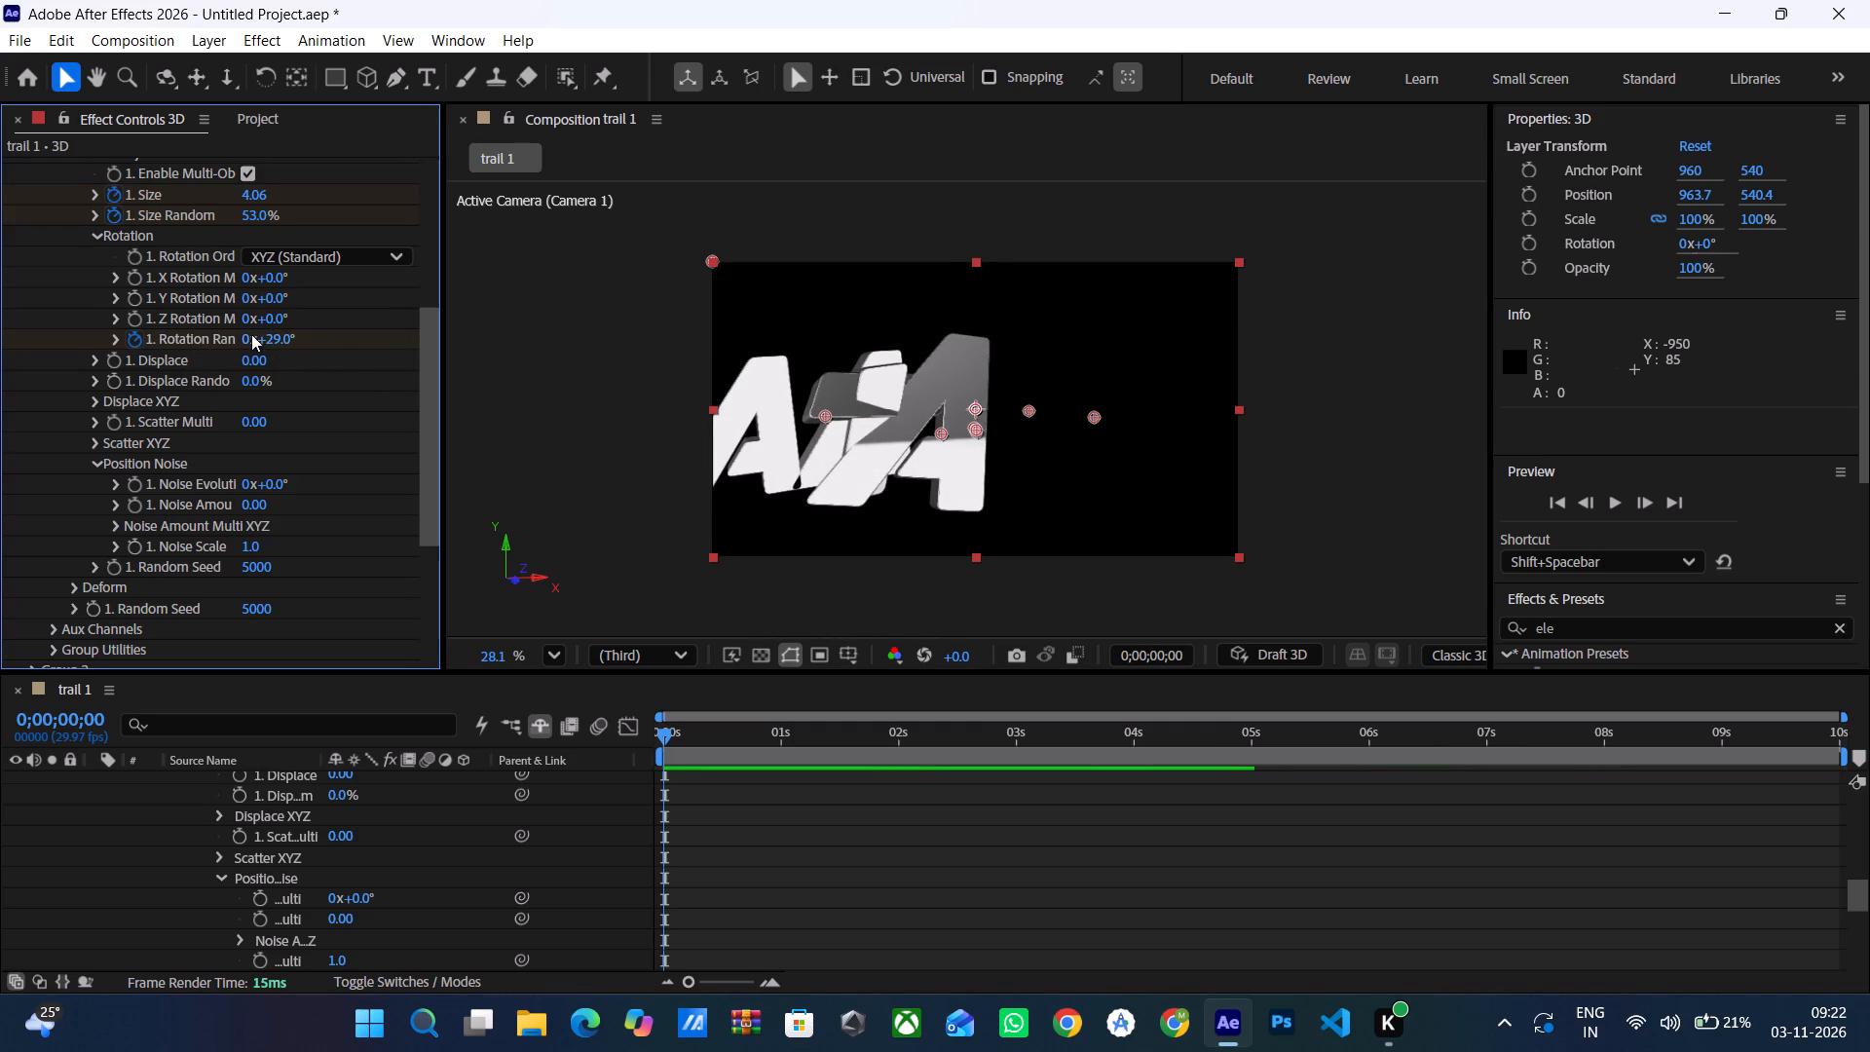
Start keyframing Group 1's Multi-Object Z Rotation at 0 seconds with a value of 7°.
left_click(130, 319)
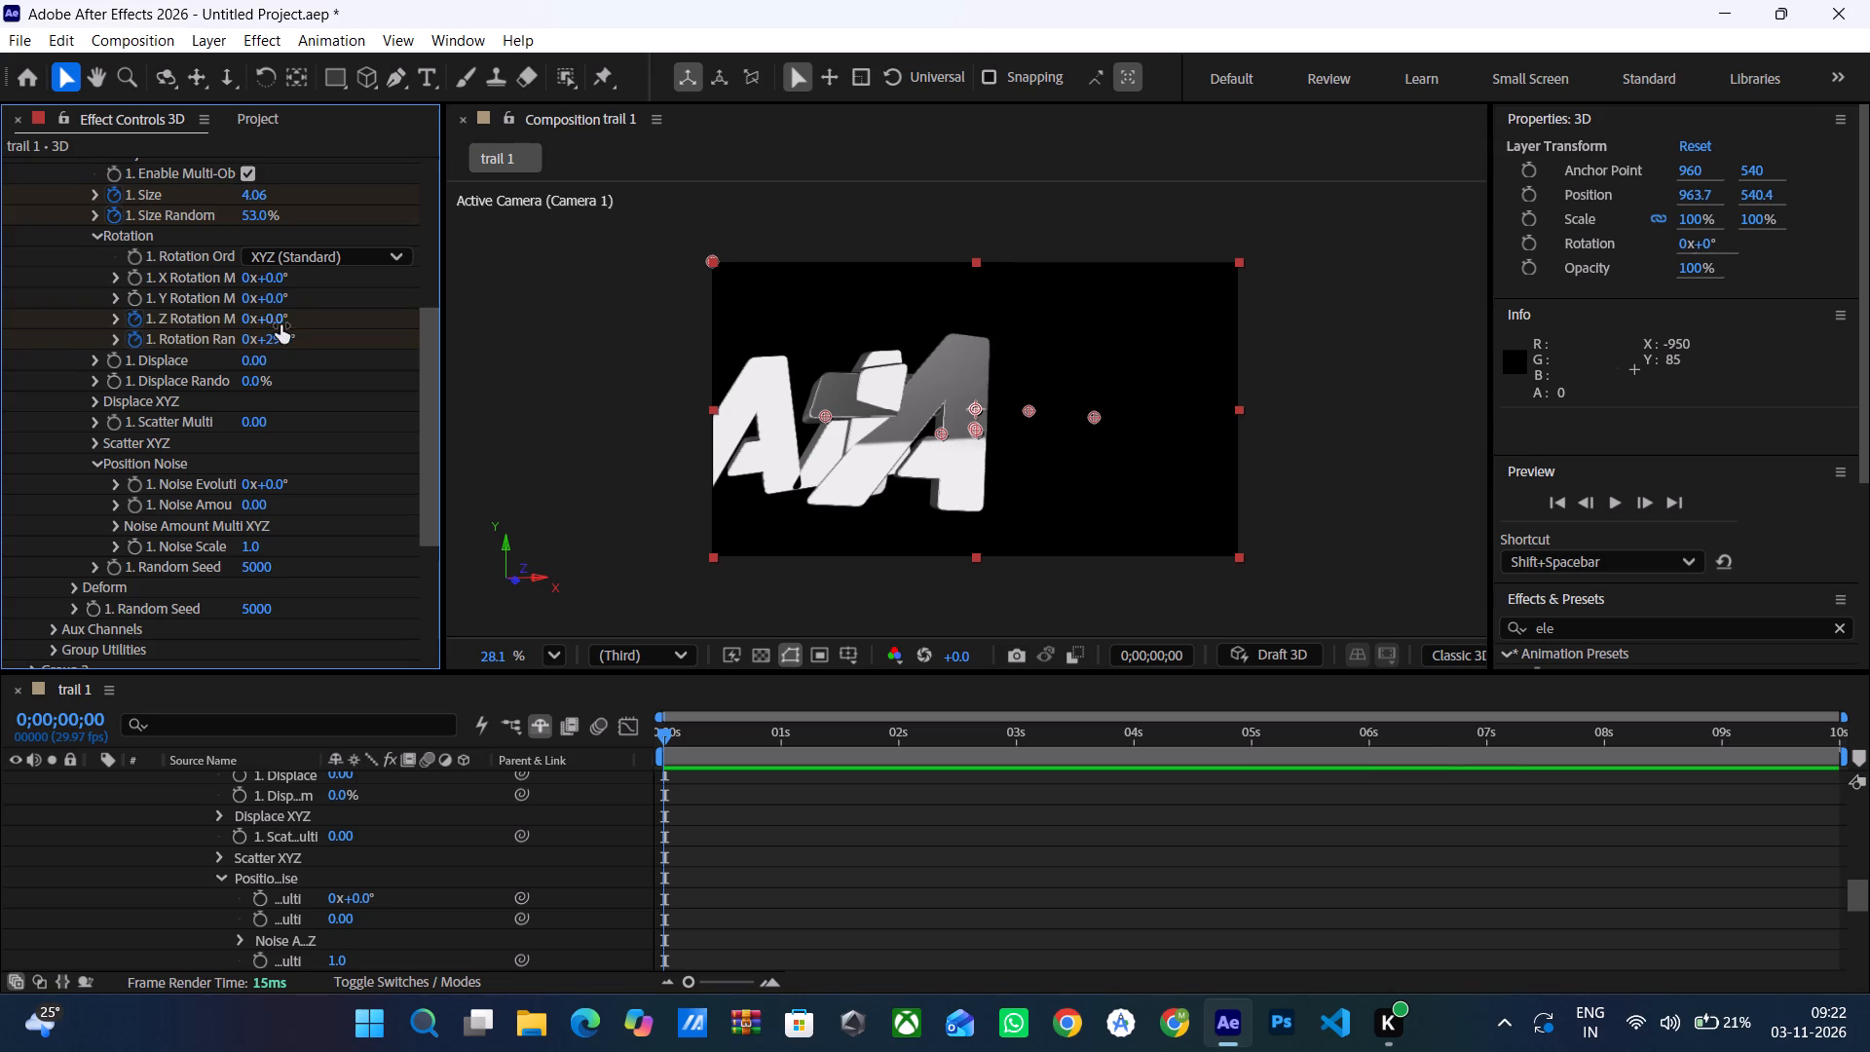
left_click_drag(277, 321, 264, 338)
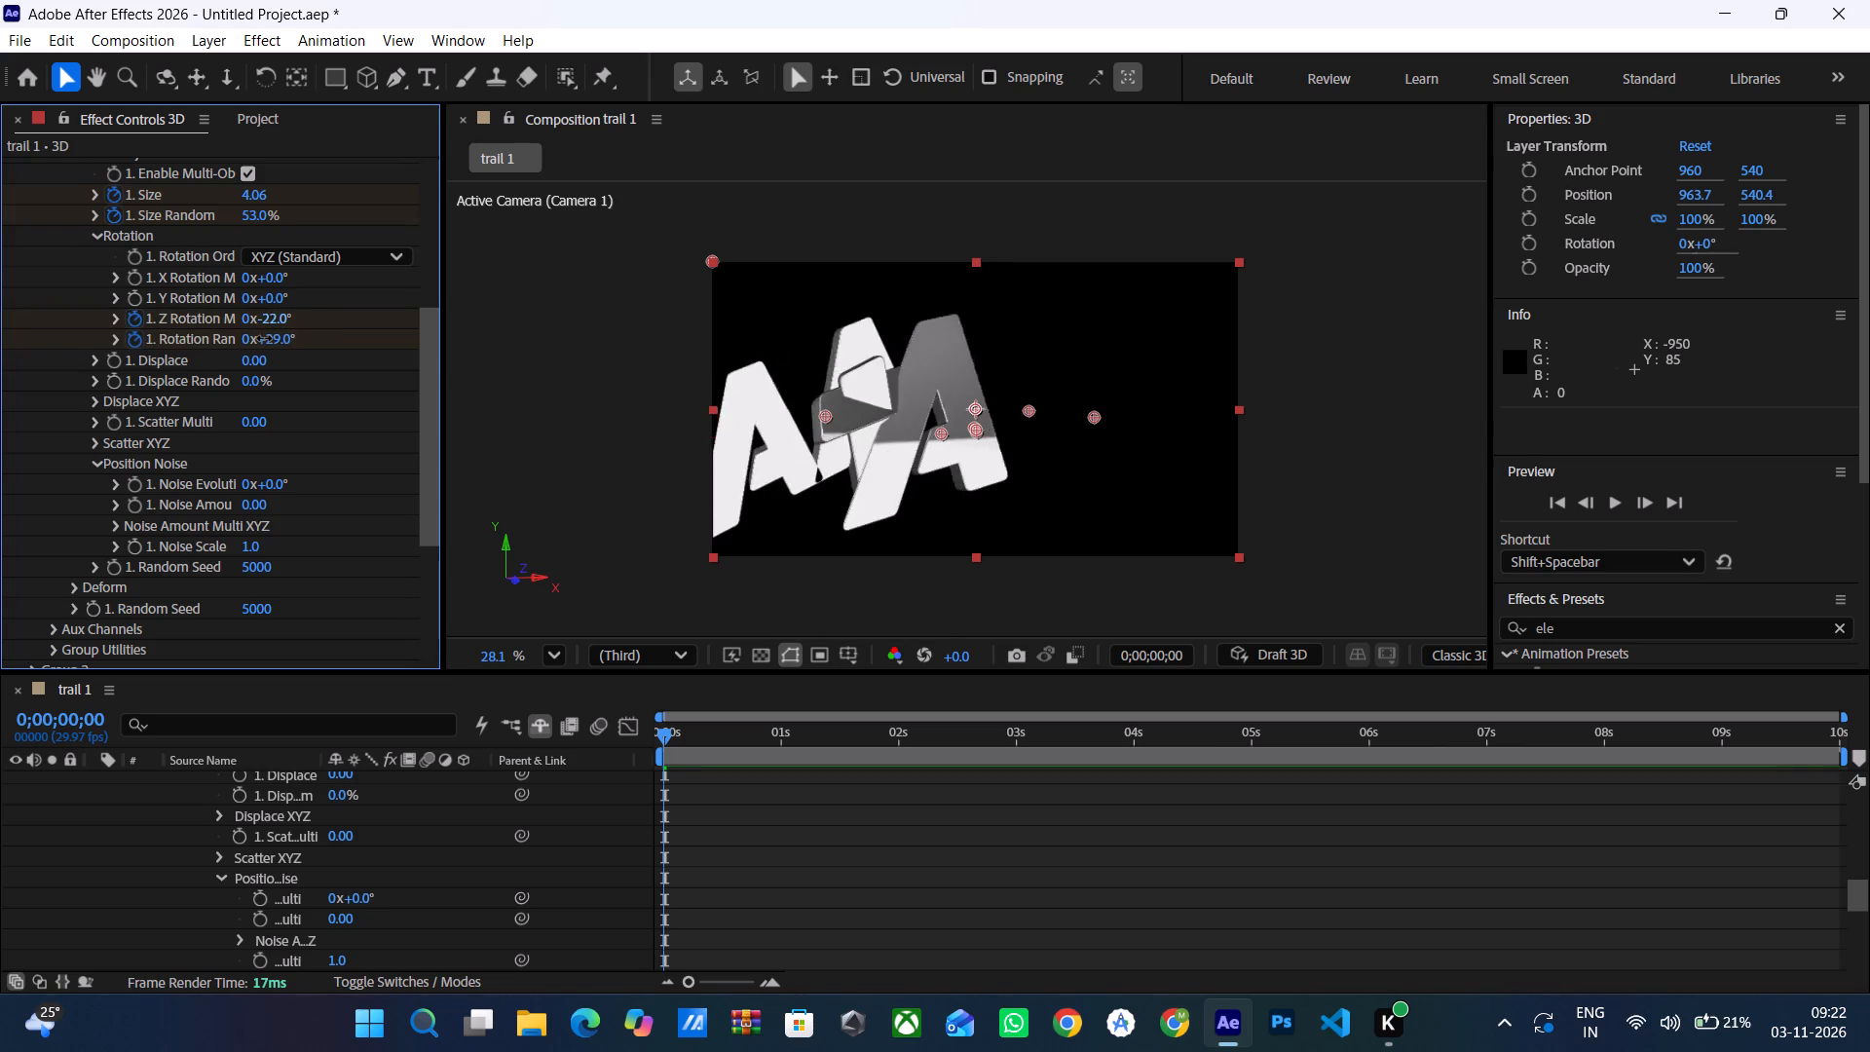
left_click_drag(264, 338, 295, 341)
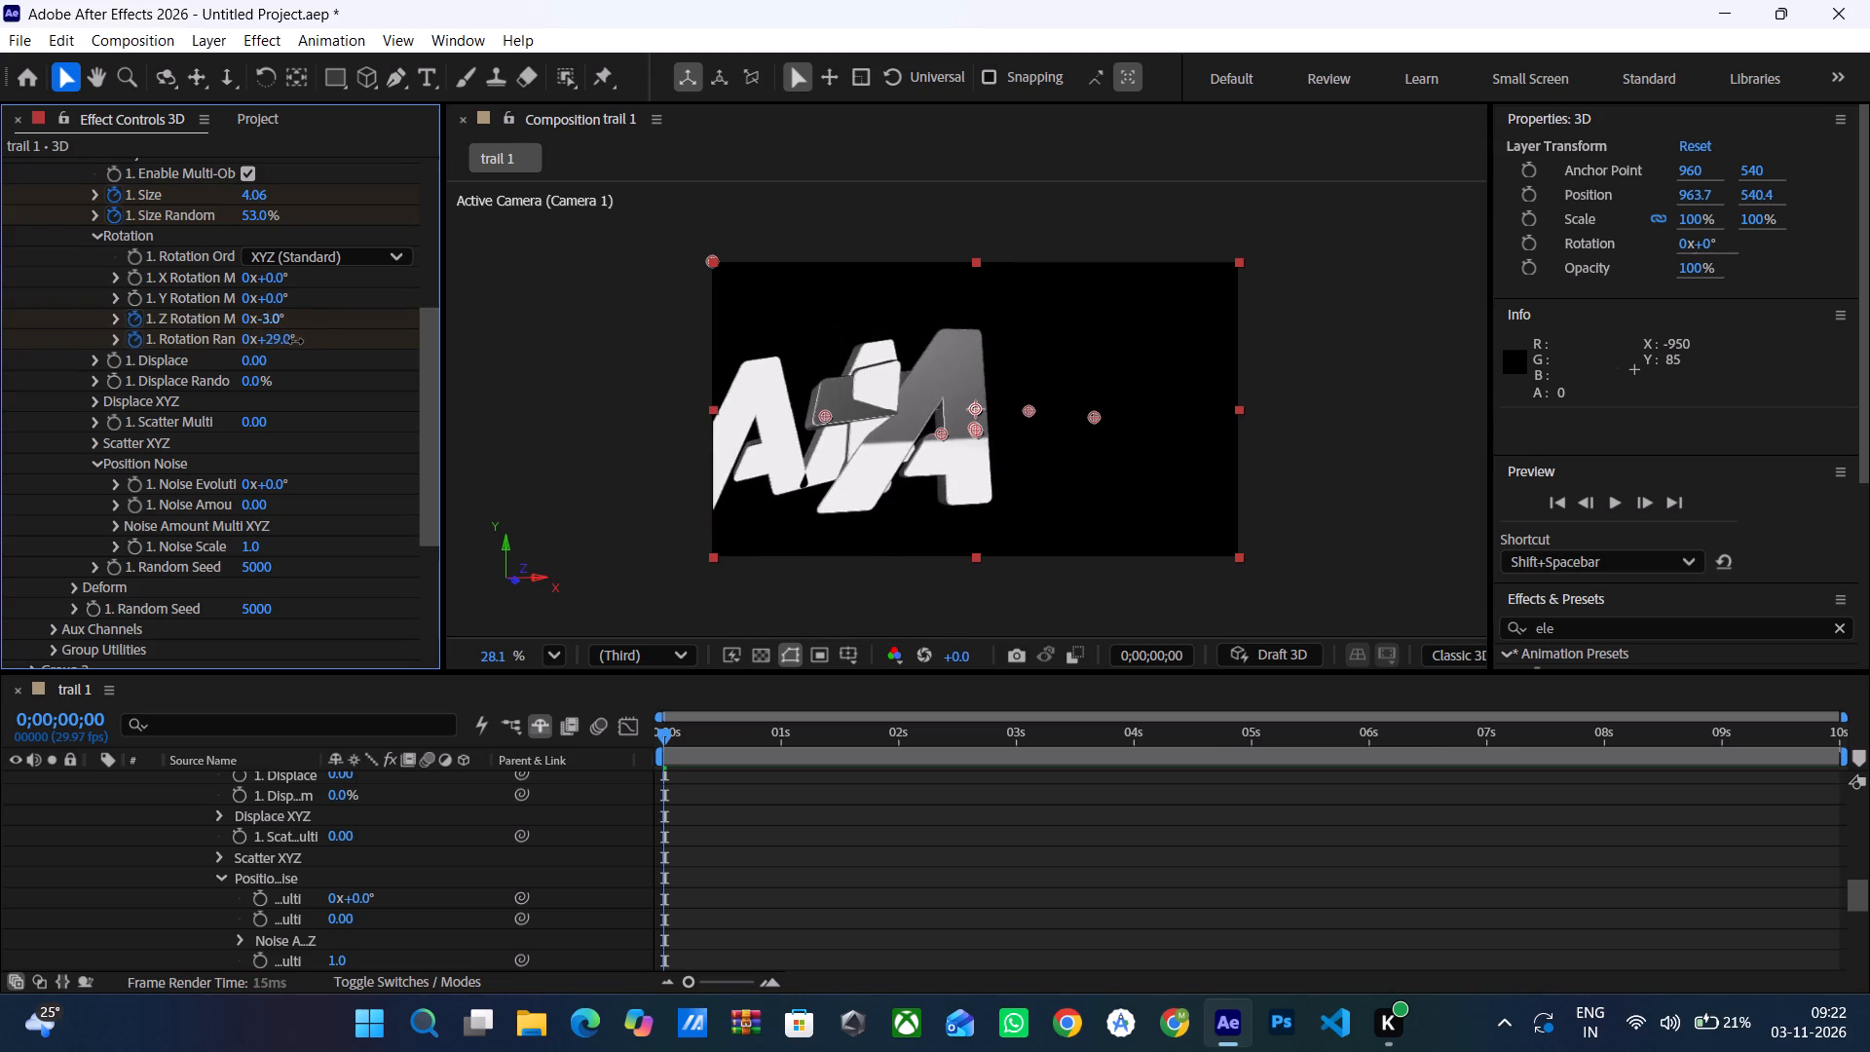
left_click_drag(295, 341, 306, 342)
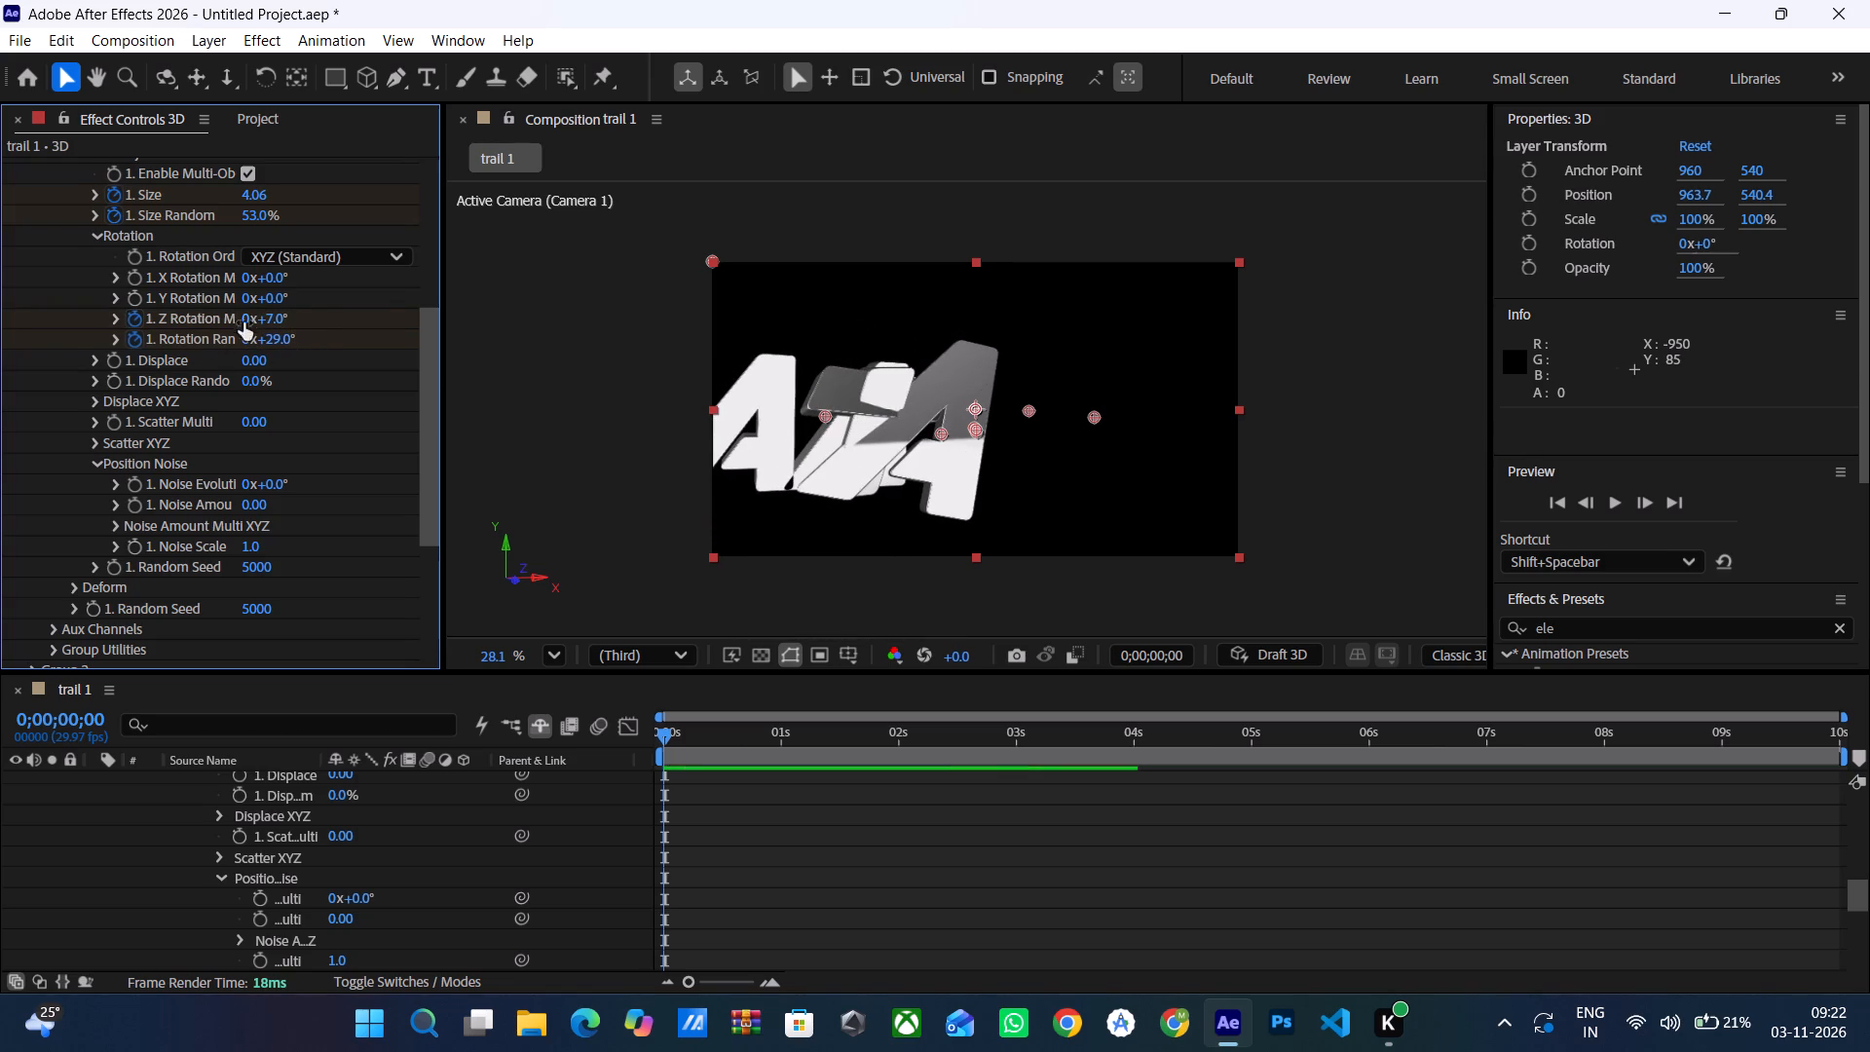
Start keyframing Group 1's Multi-Object Displace at 0 seconds with a value of -0.87.
left_click(119, 361)
left_click_drag(249, 360, 250, 360)
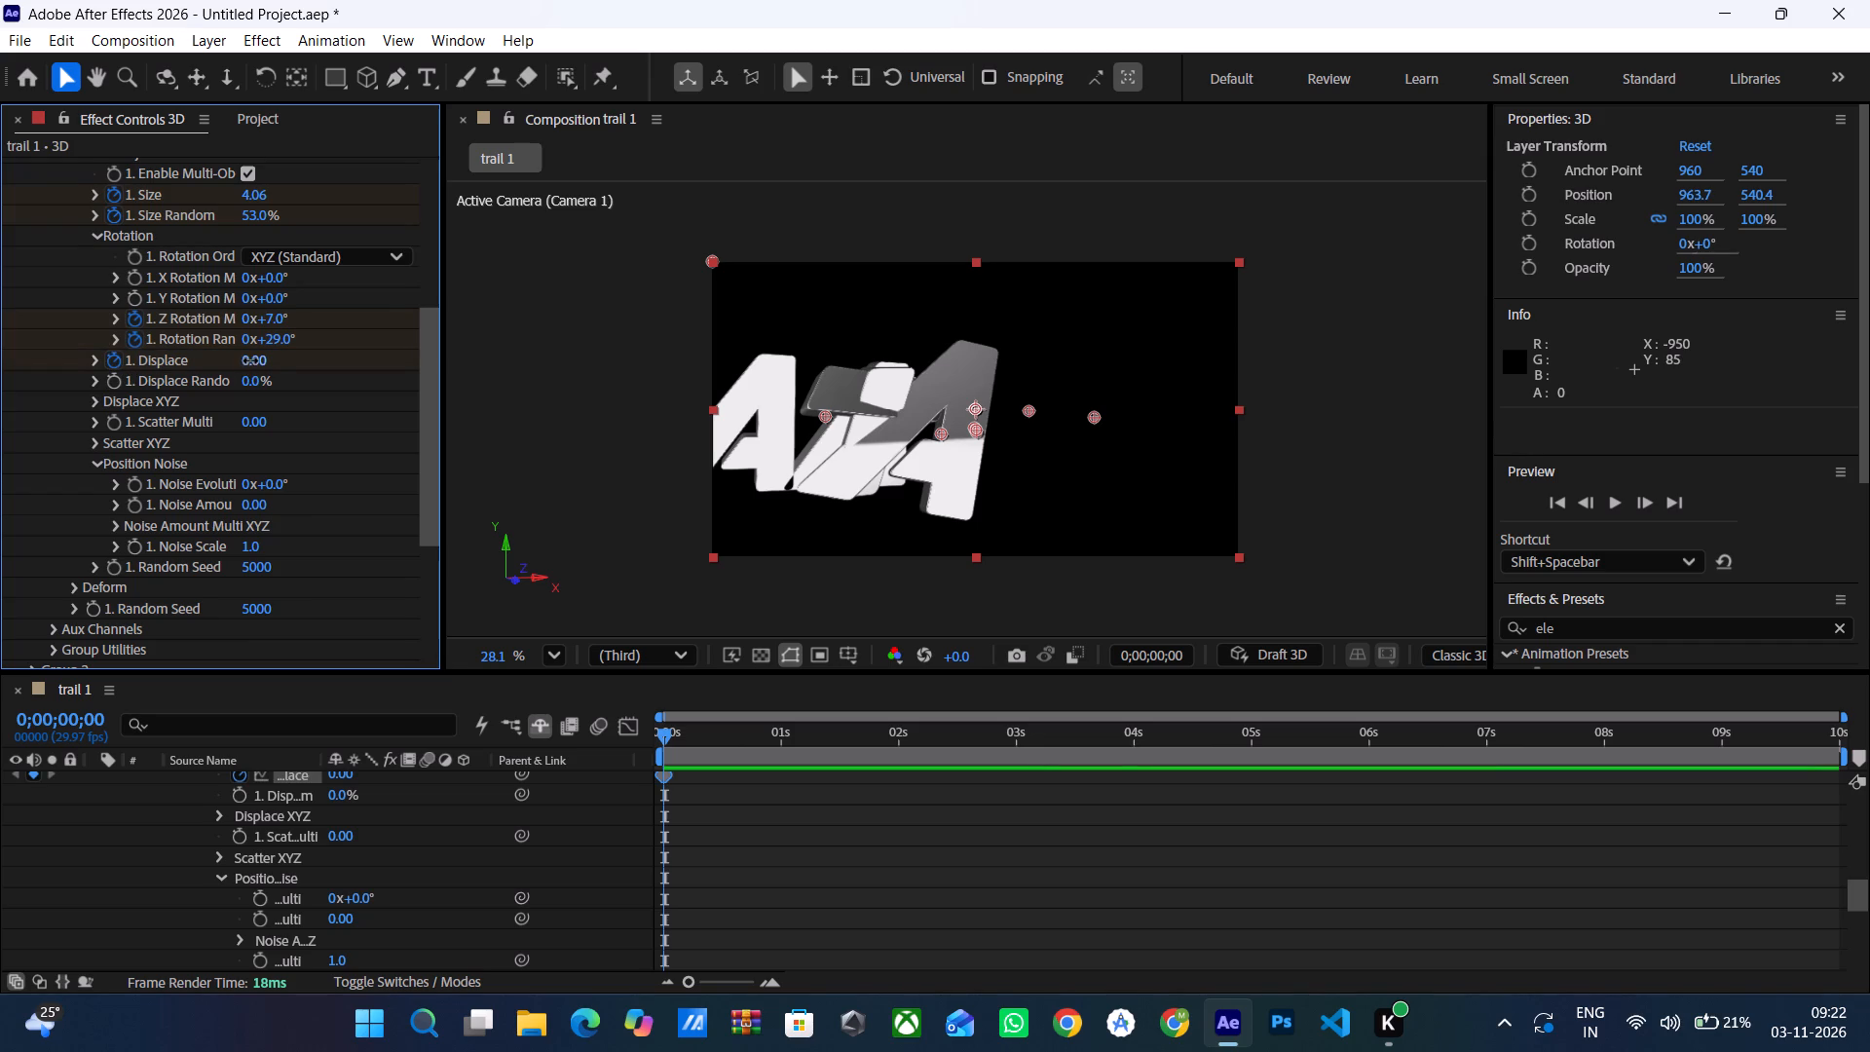
left_click_drag(250, 360, 173, 383)
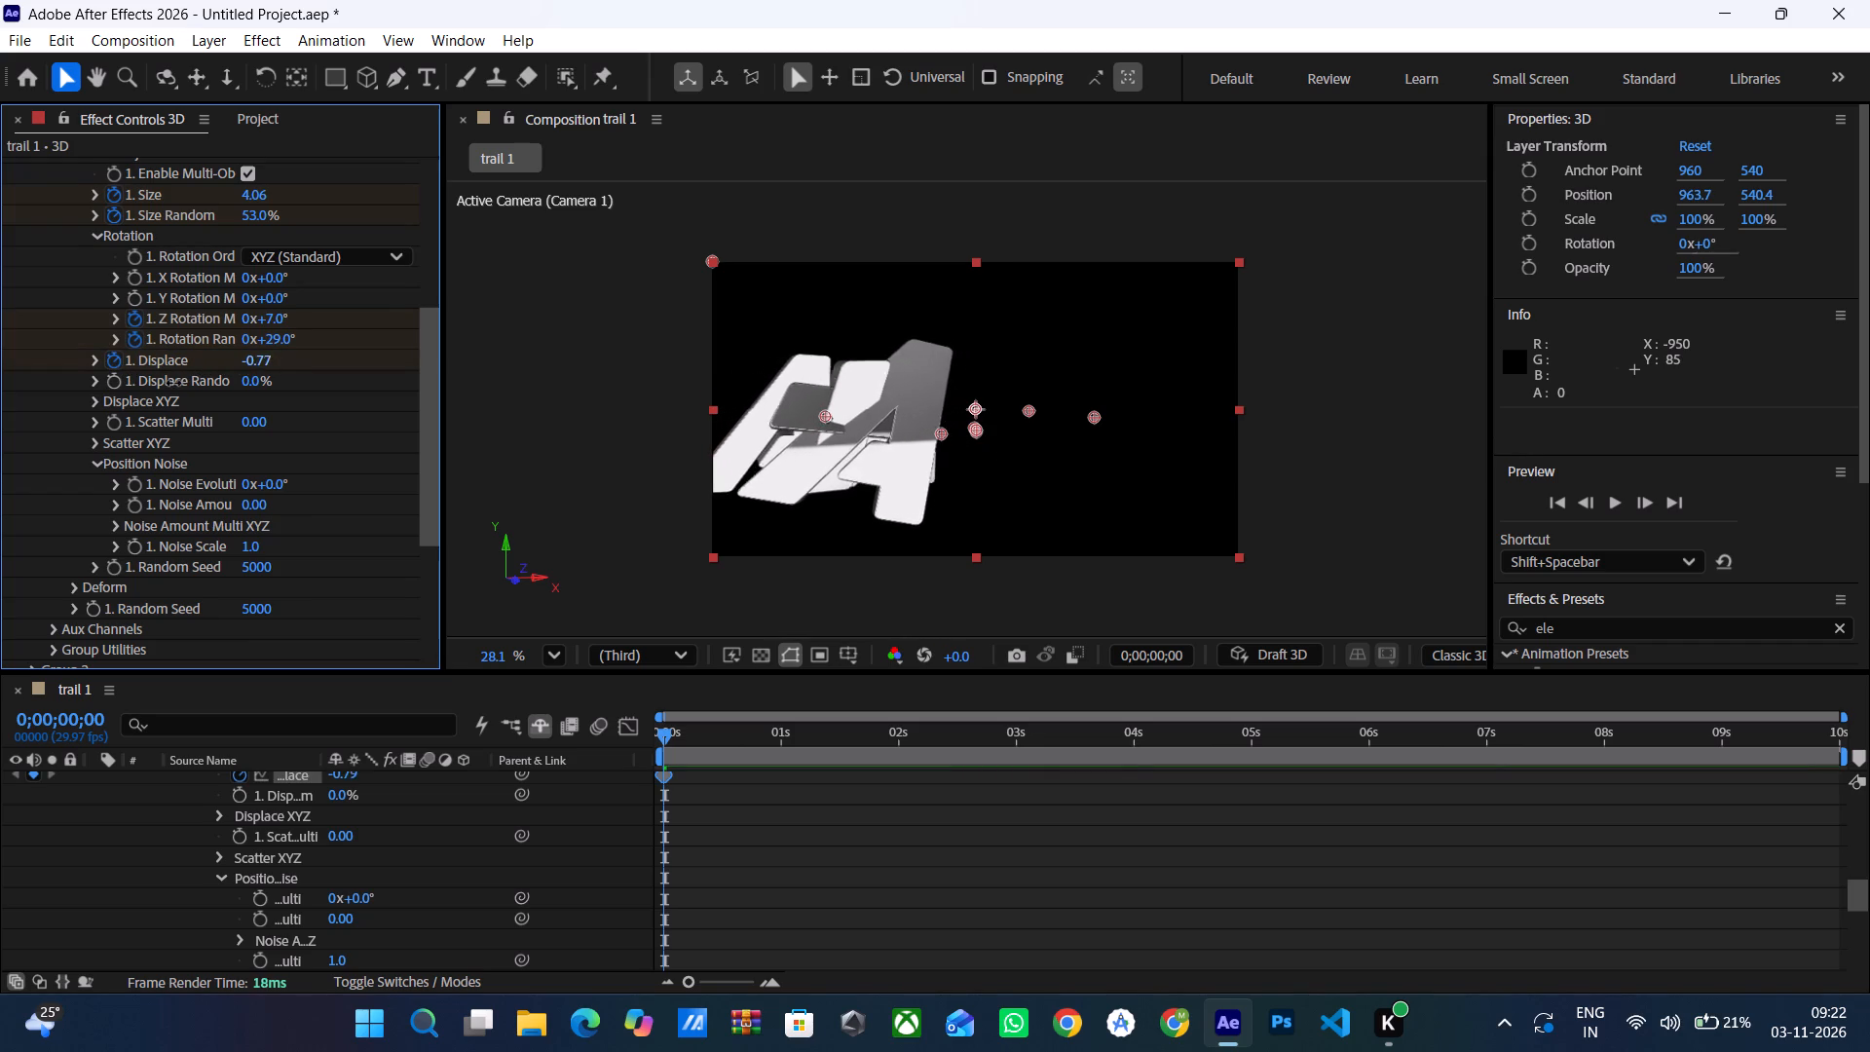
left_click_drag(173, 383, 167, 384)
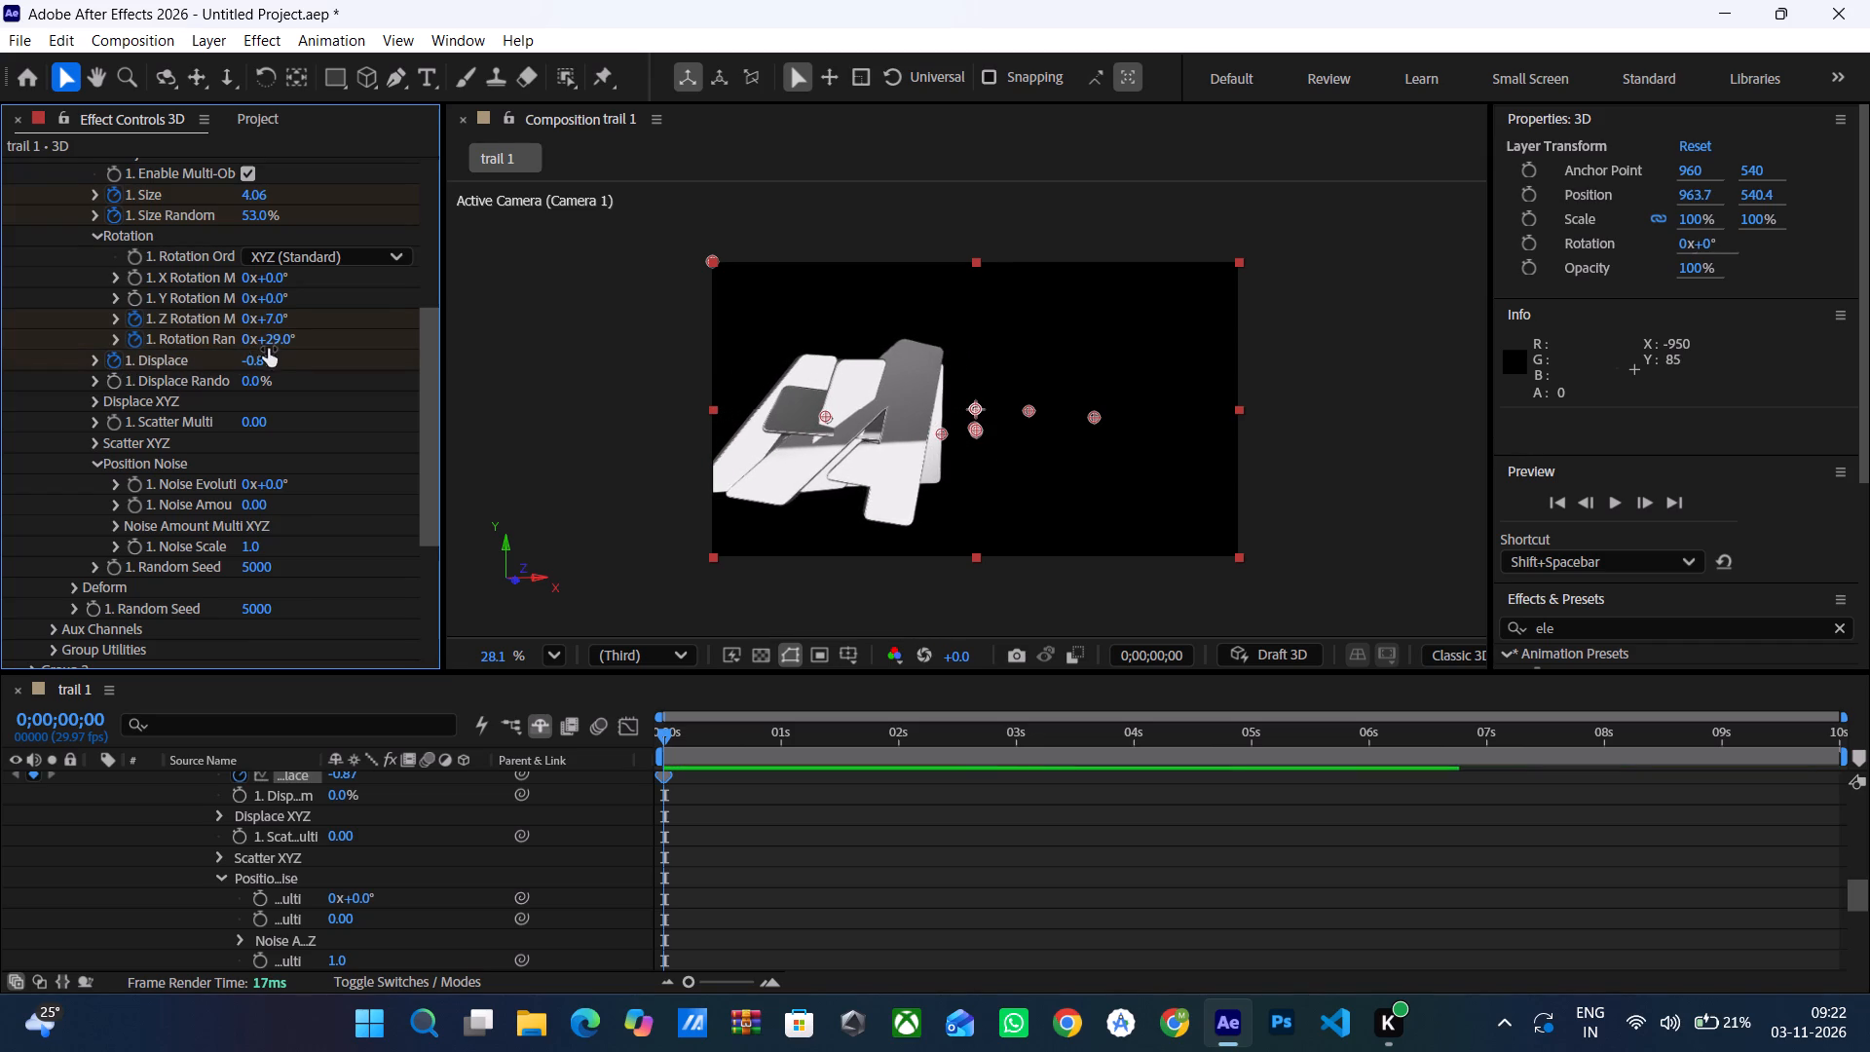
Change Group 1's Multi-Object Rotation Random to 18° at 0 seconds.
left_click_drag(274, 338, 247, 354)
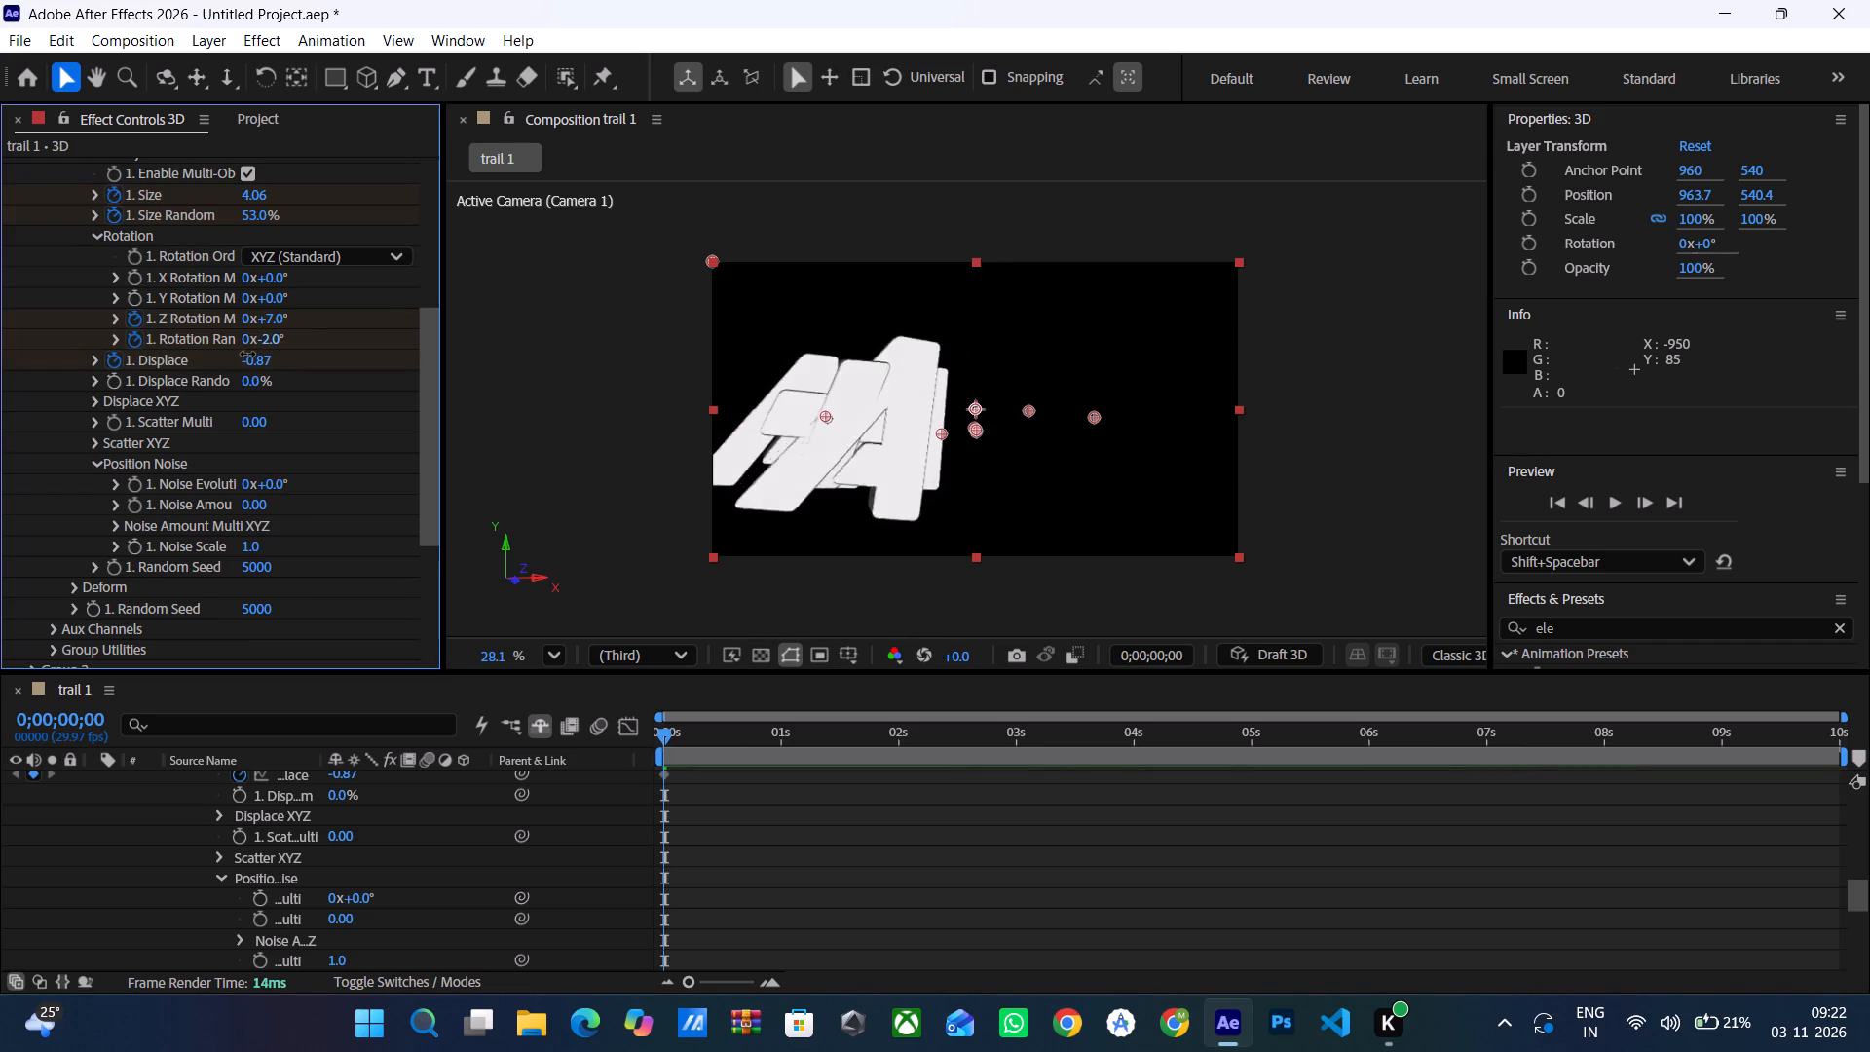
left_click_drag(247, 354, 234, 357)
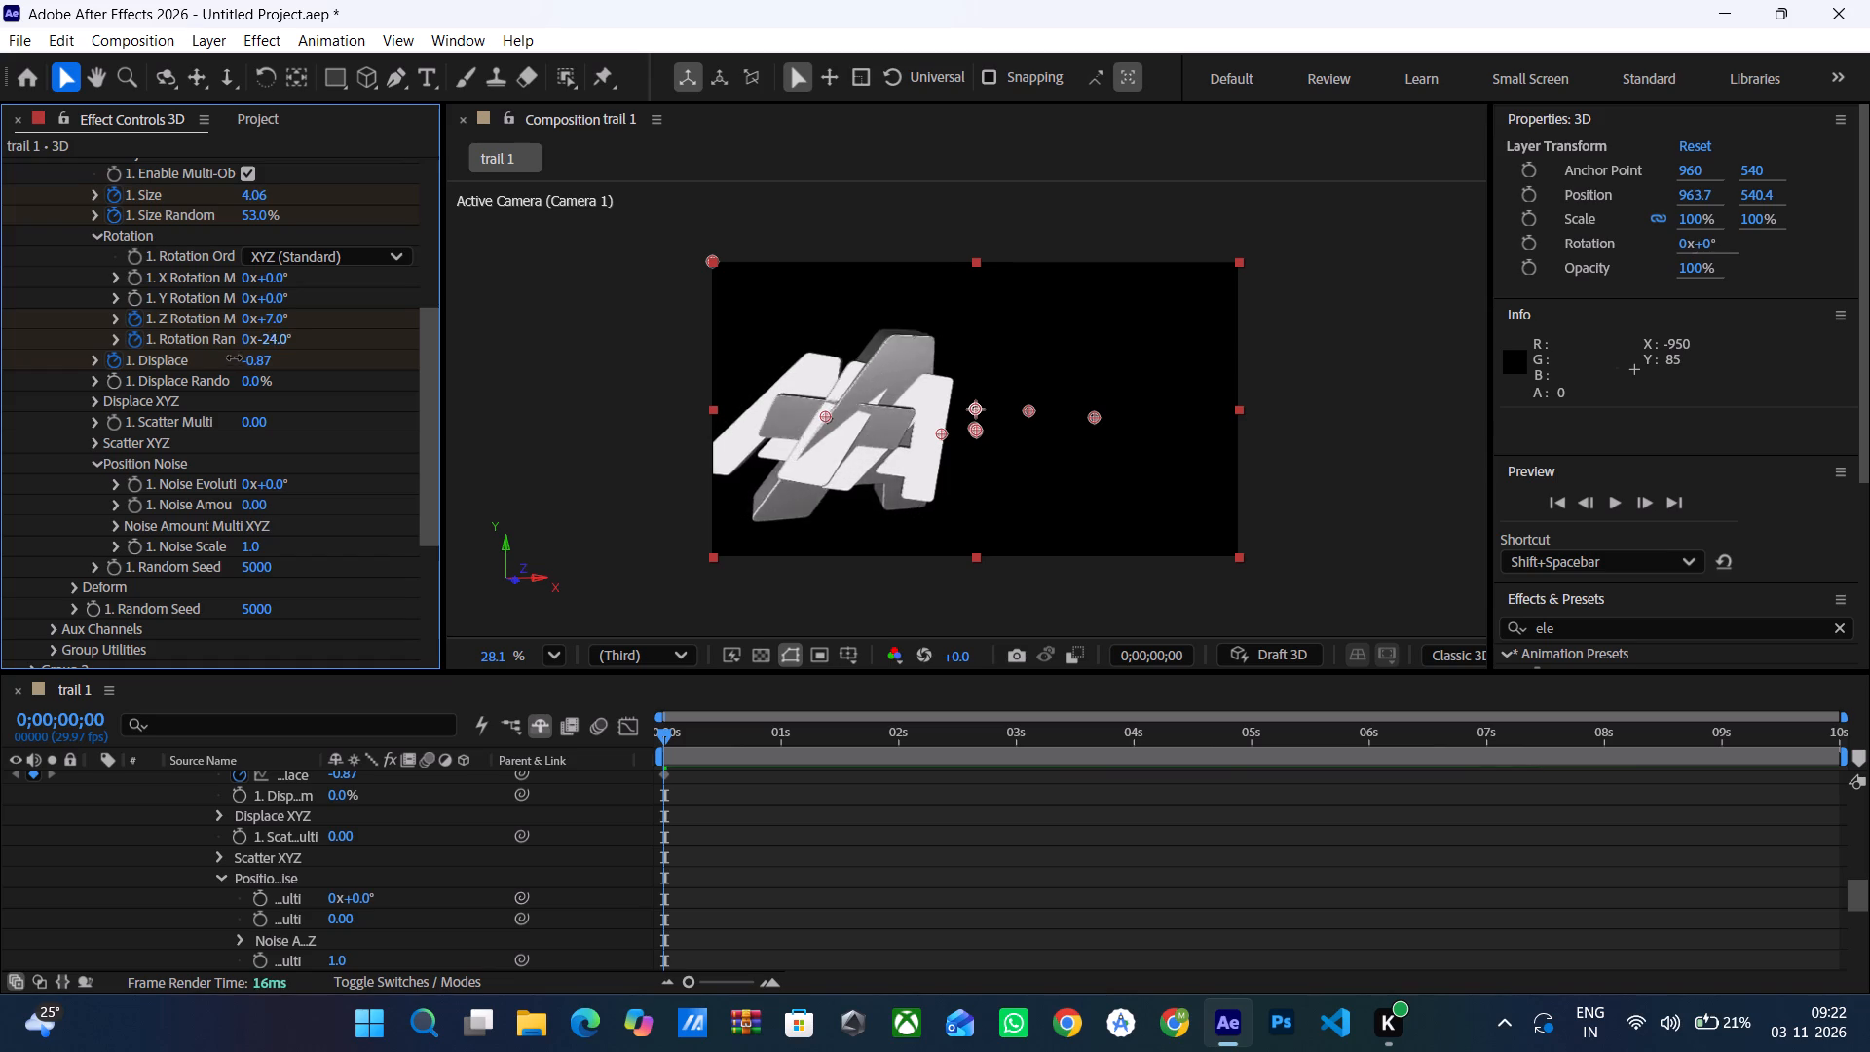
left_click_drag(234, 357, 273, 351)
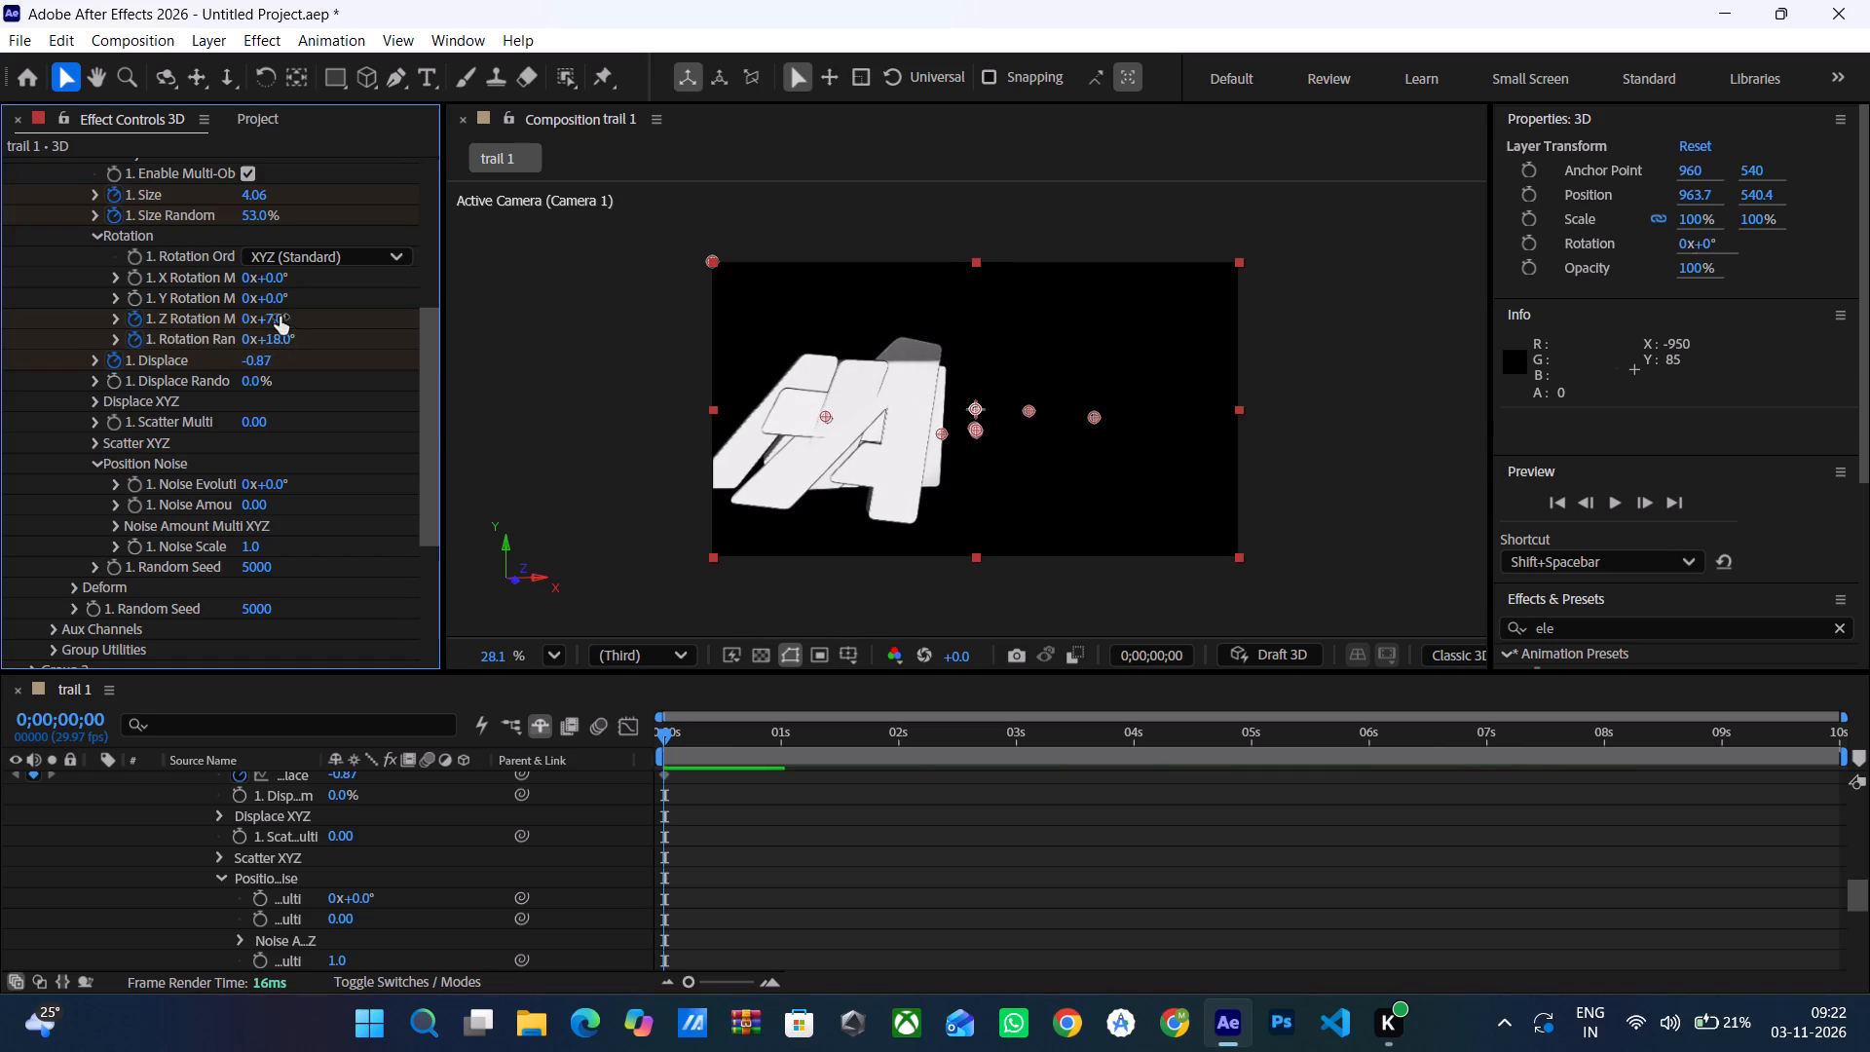
Try different Z Rotation angles for Group 1's Multi-Object letters at 0 seconds and settle on 0°.
left_click_drag(277, 319, 275, 324)
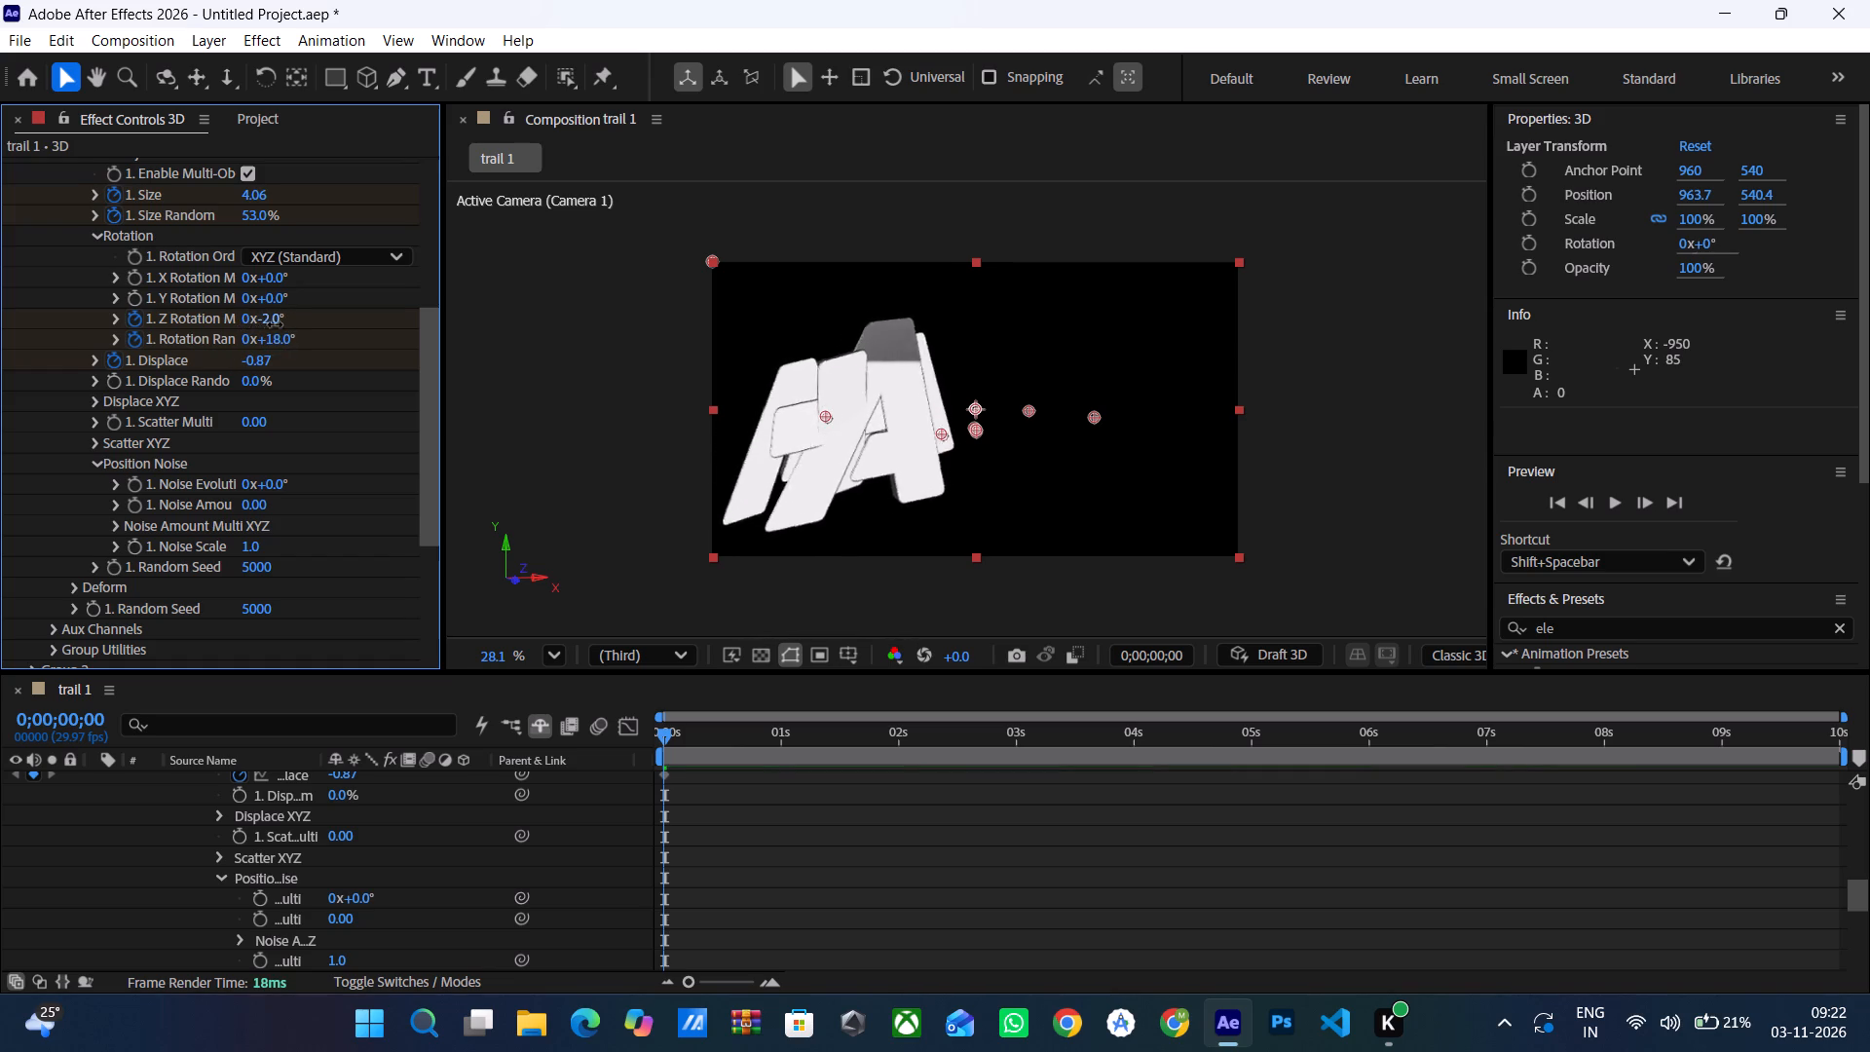
left_click_drag(275, 324, 274, 332)
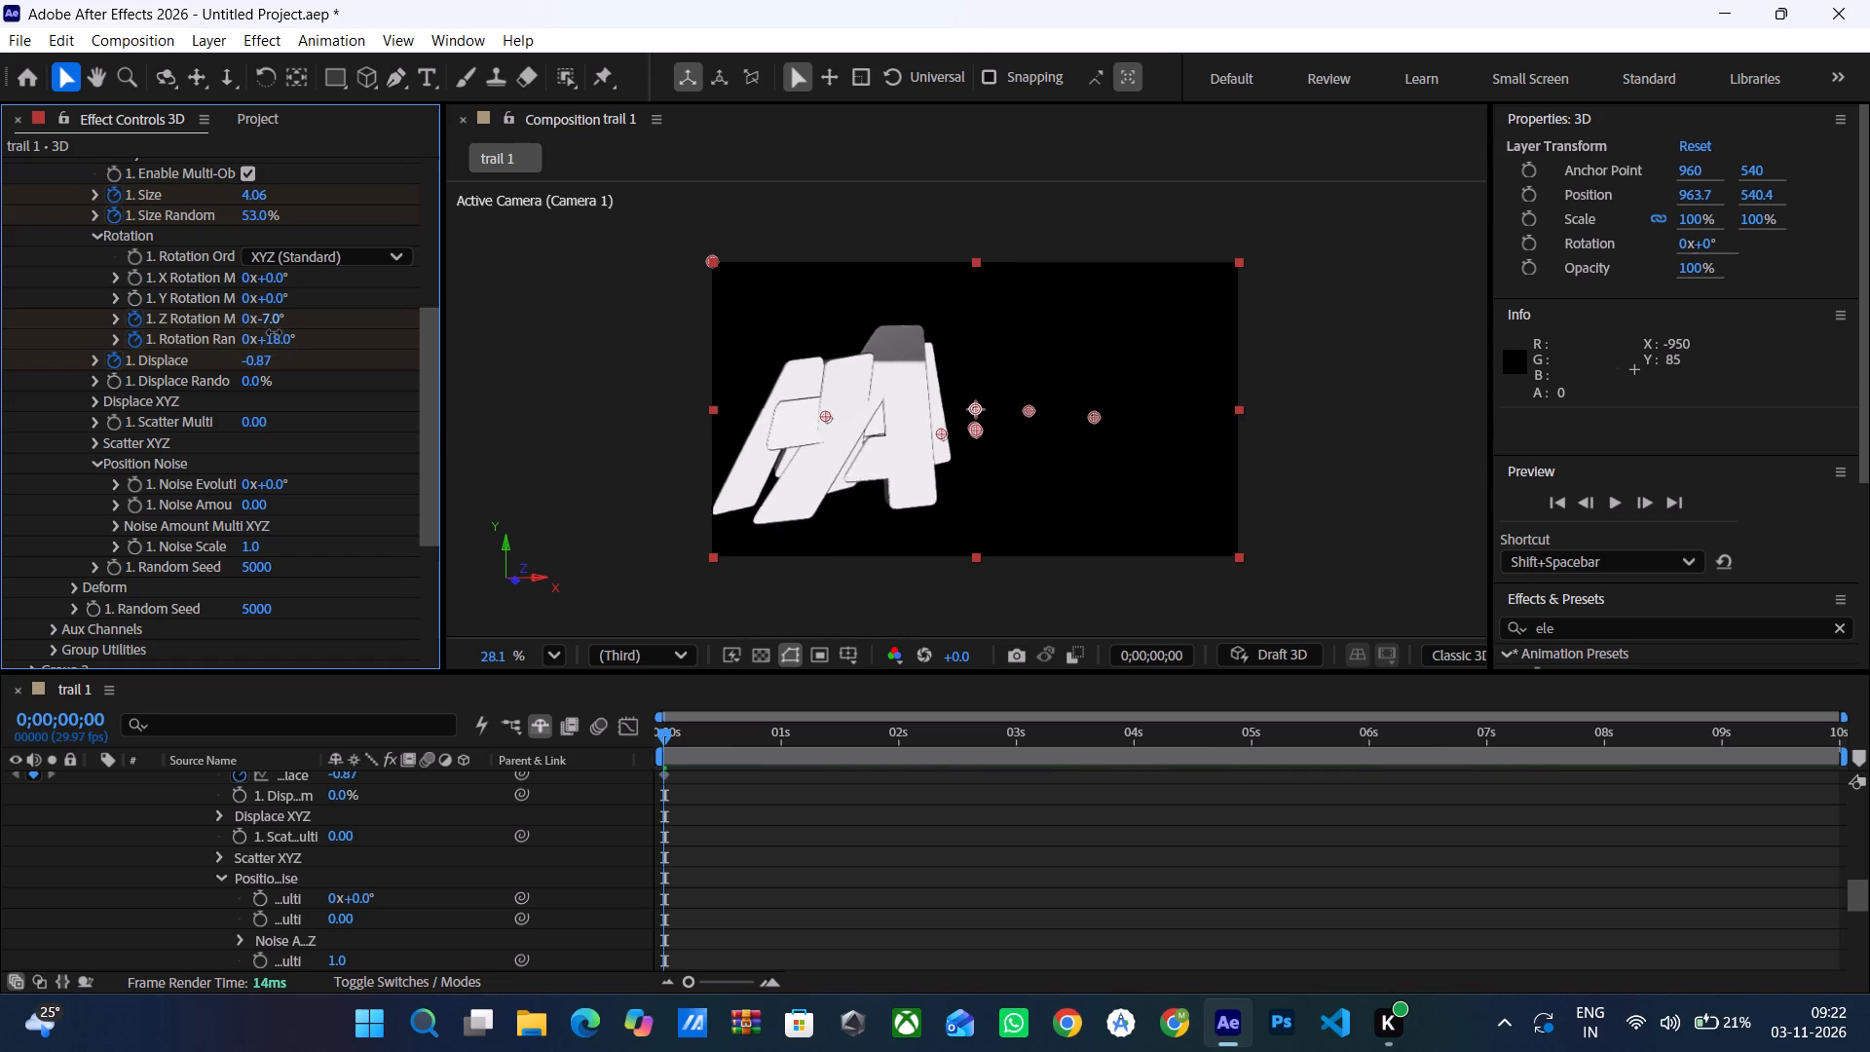
left_click_drag(274, 332, 280, 332)
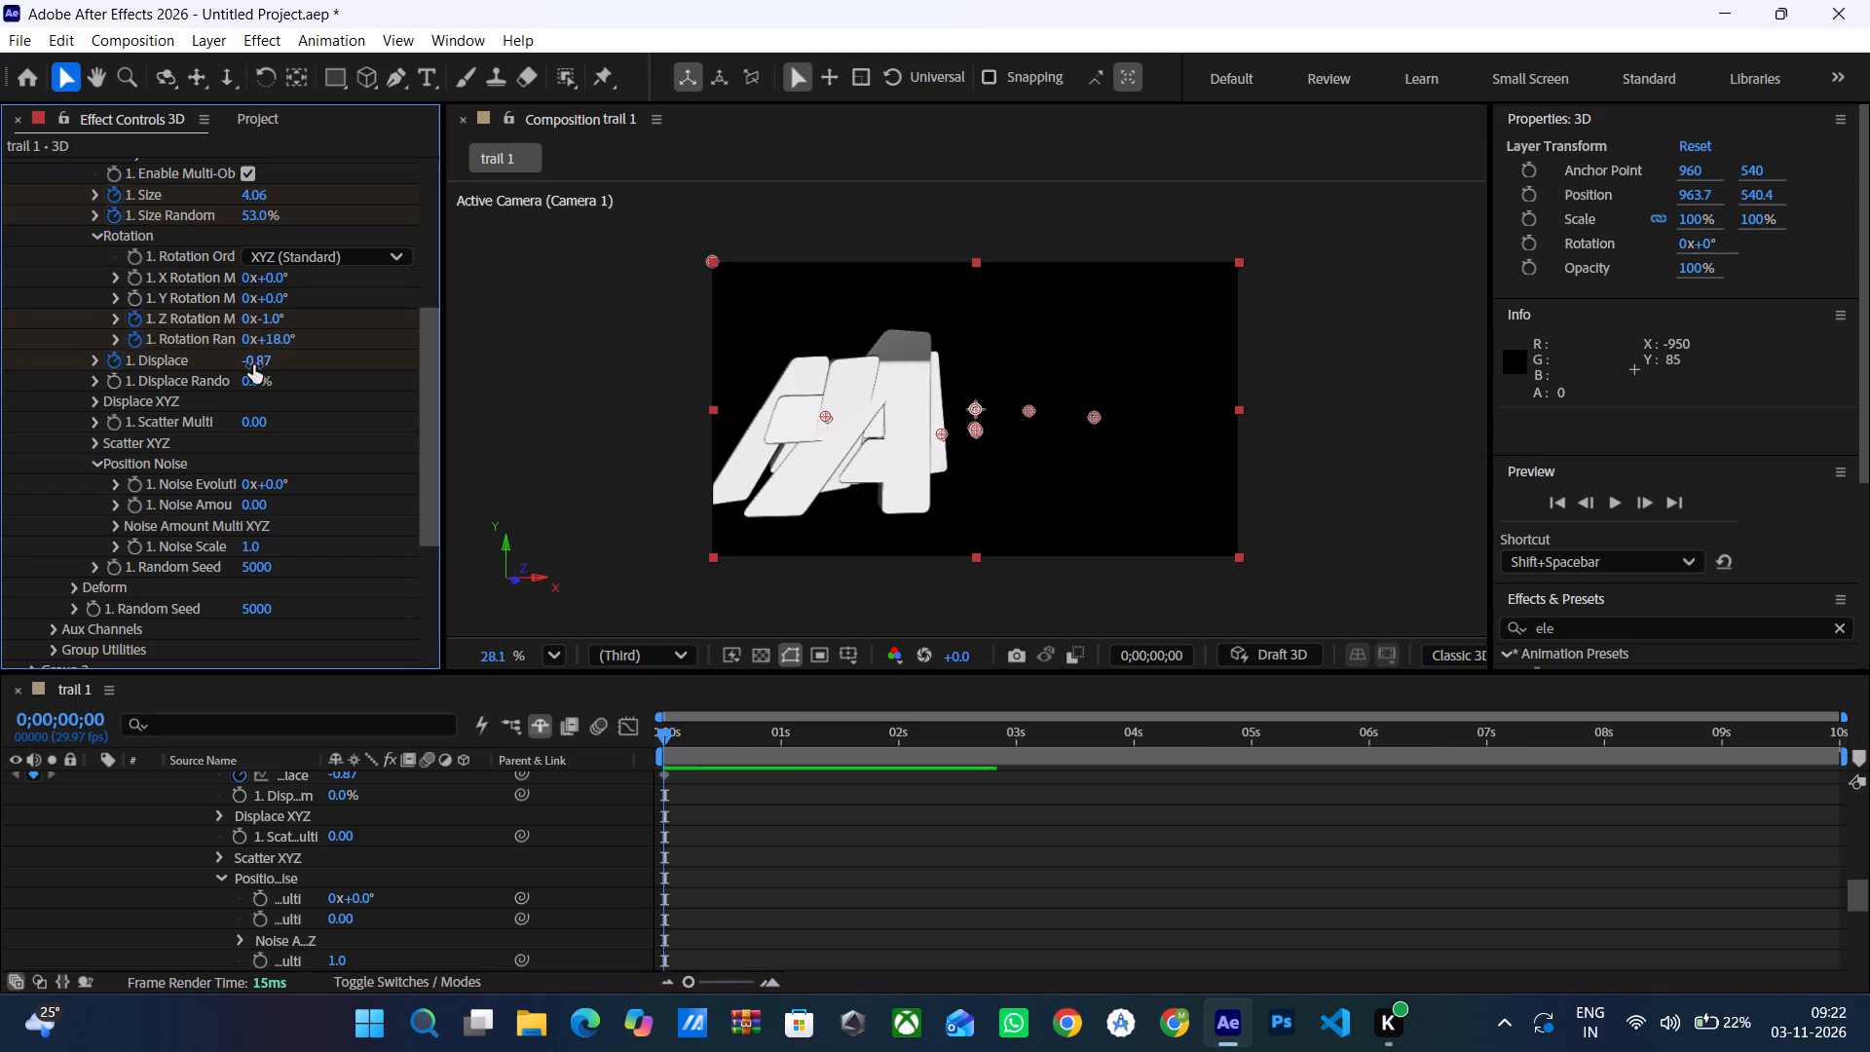
left_click(249, 362)
left_click_drag(272, 321, 271, 332)
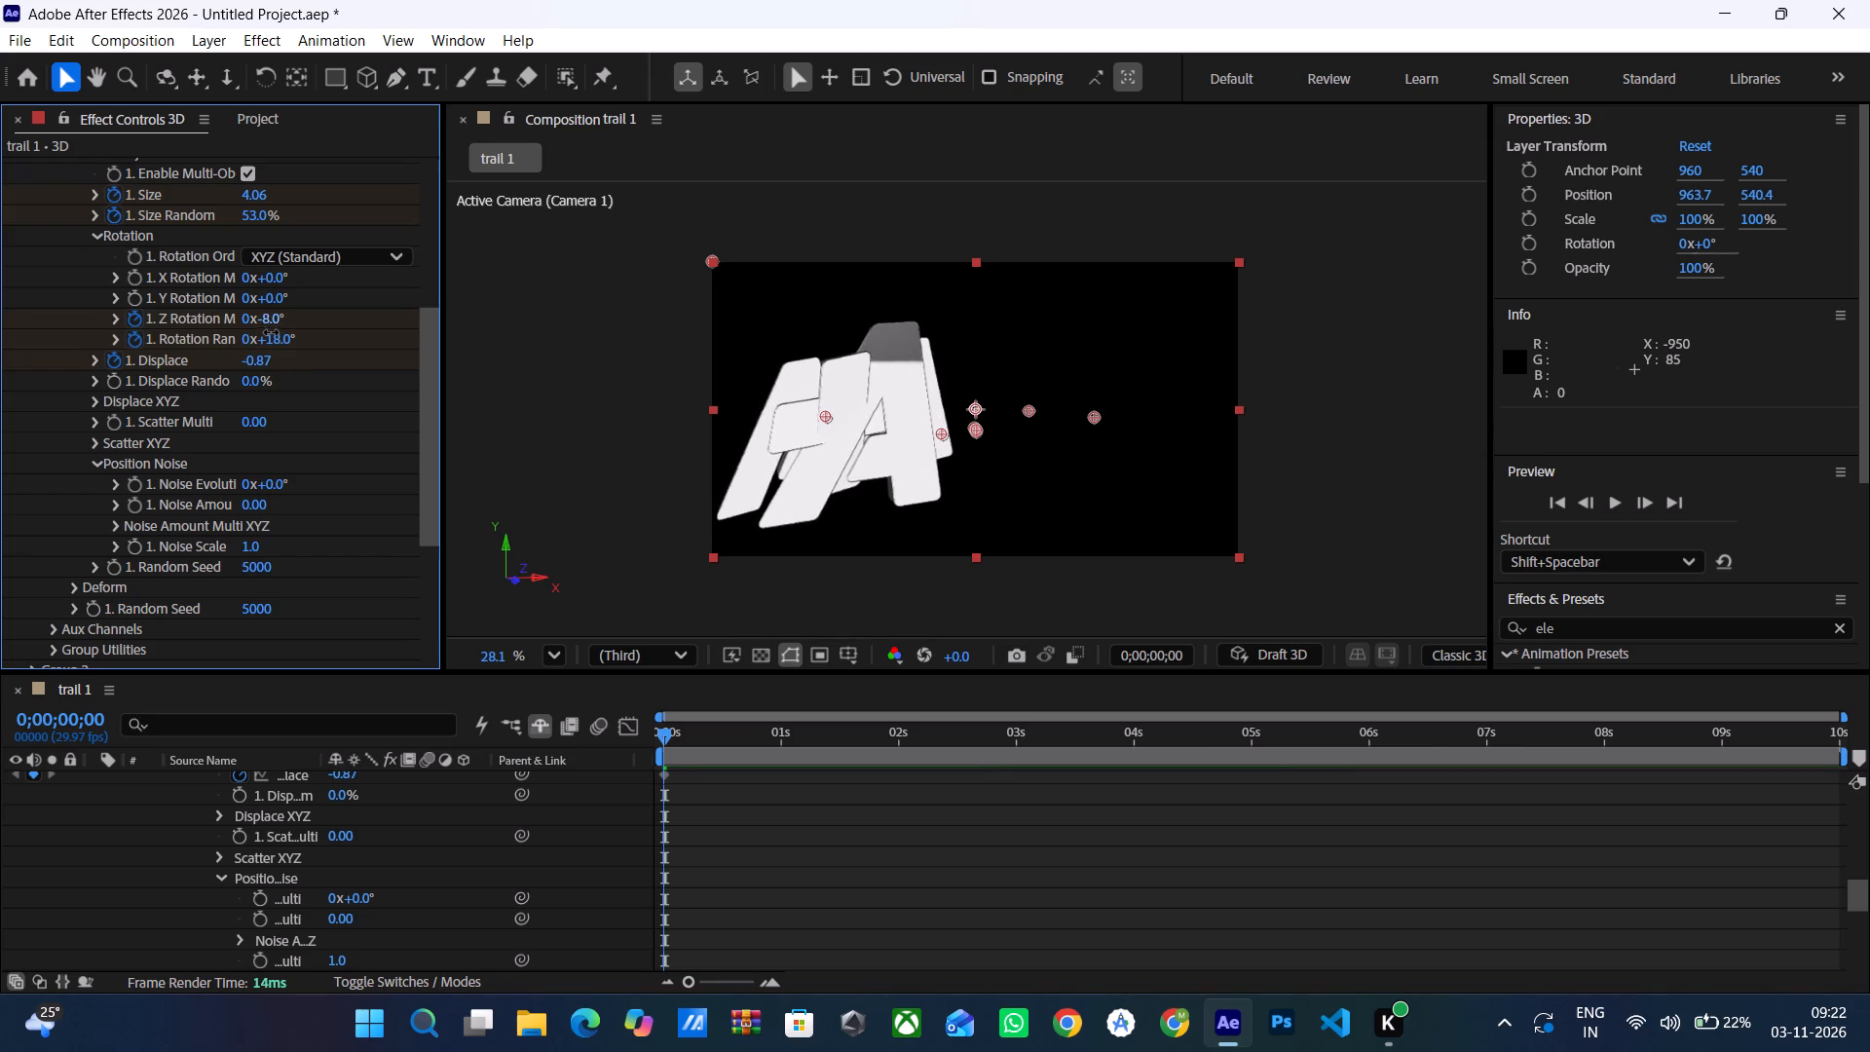
left_click_drag(271, 332, 327, 329)
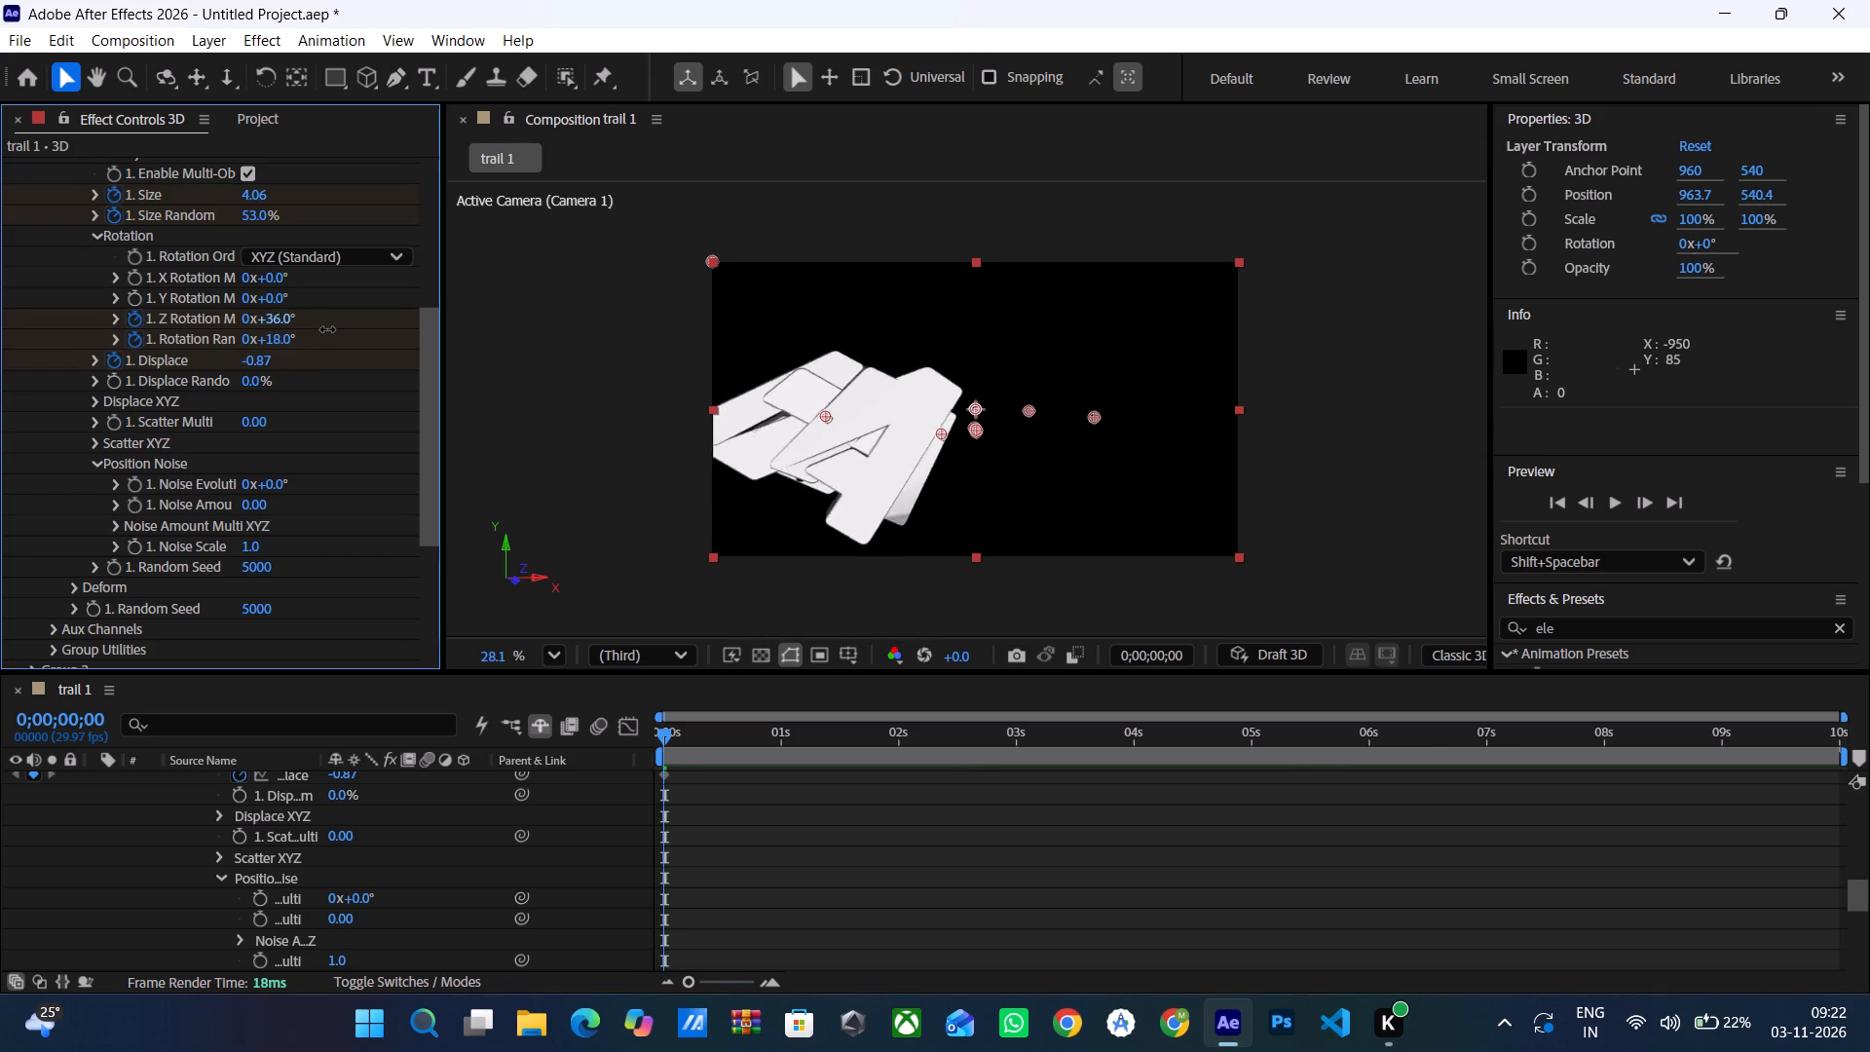
left_click_drag(327, 329, 292, 347)
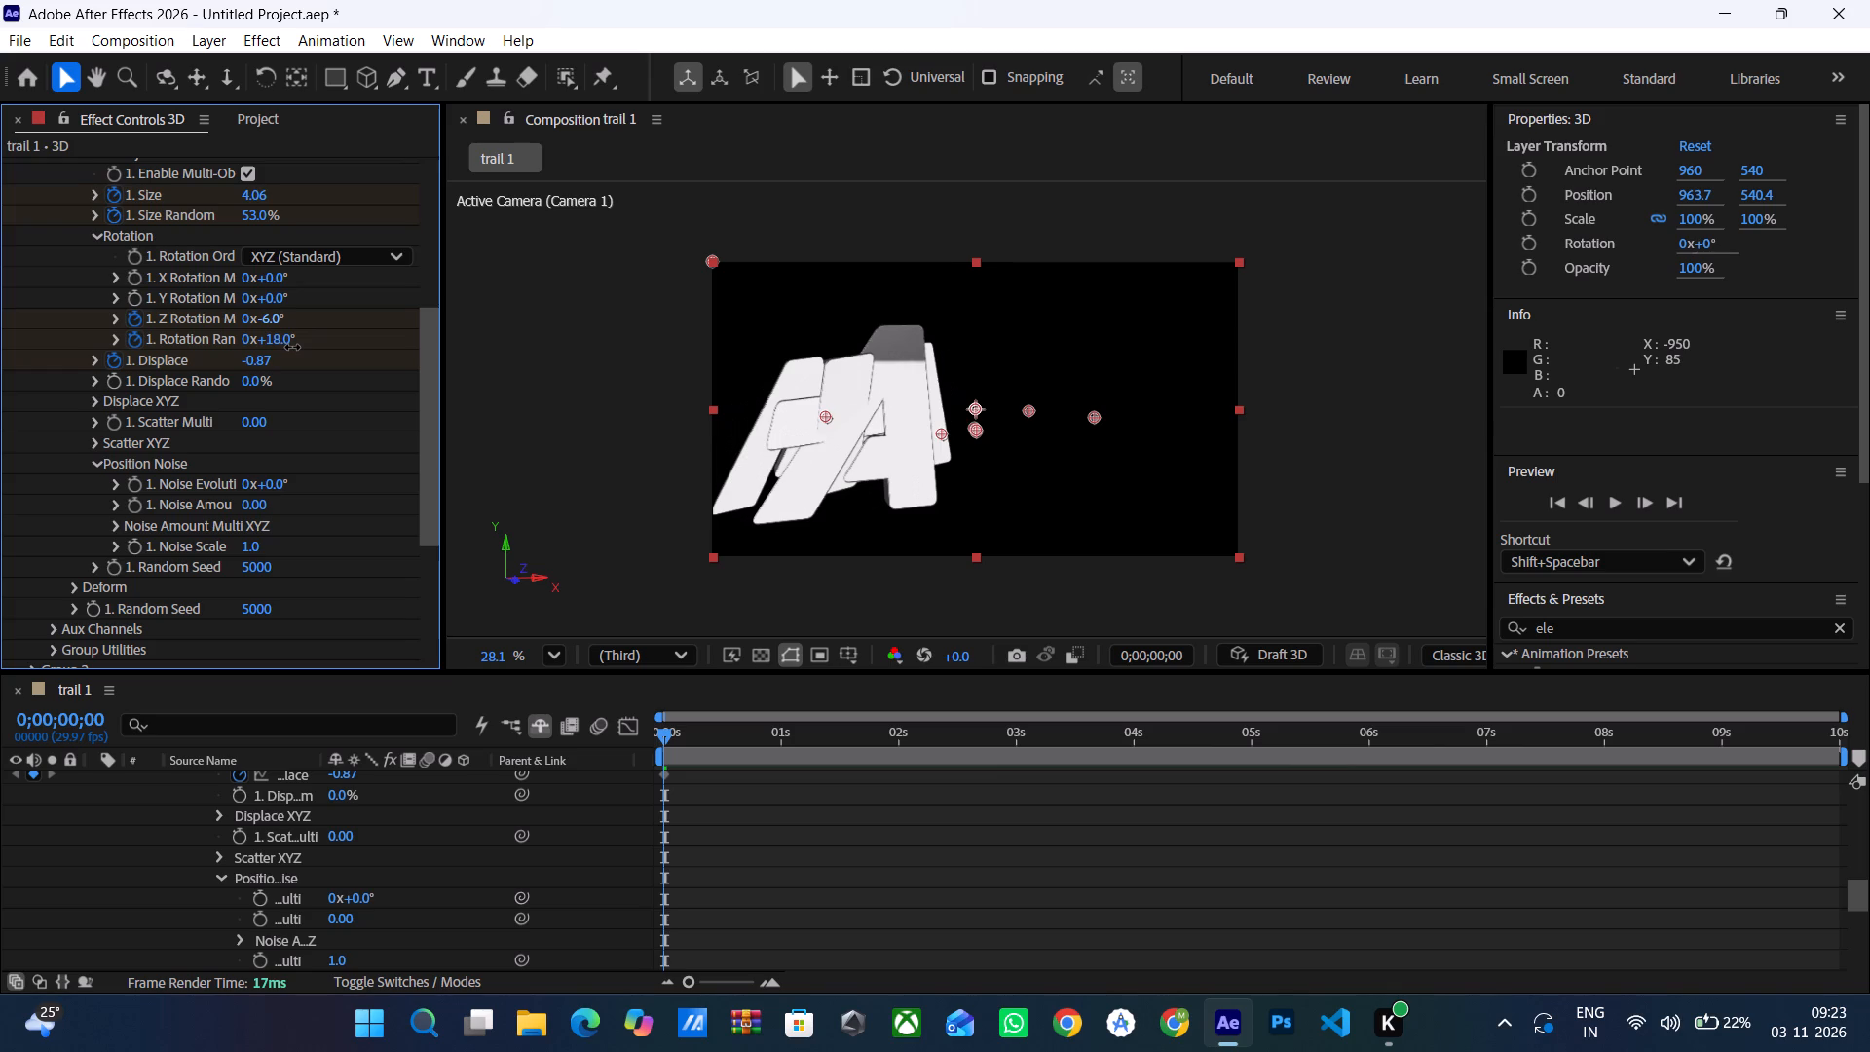
left_click_drag(292, 347, 295, 344)
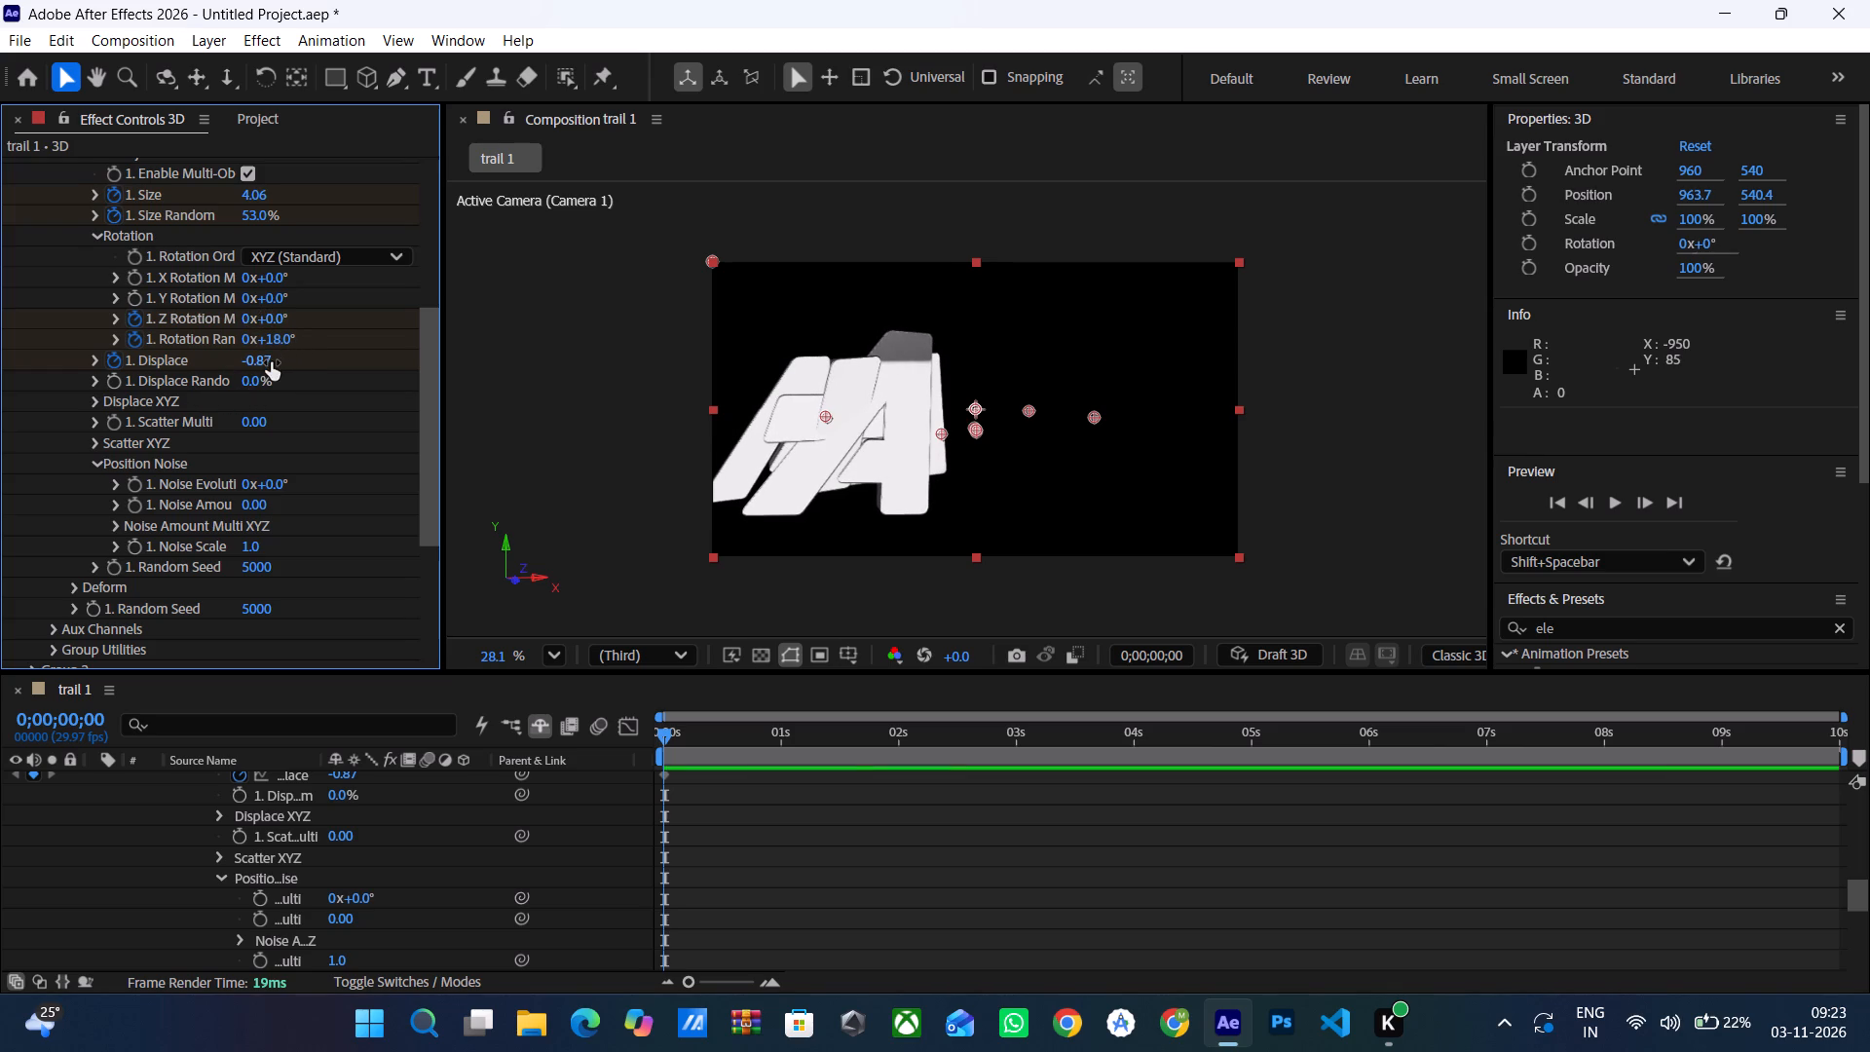
Spread the AATA letters apart by setting Group 1's Multi-Object Displace to 2.17 at 0 seconds.
left_click_drag(260, 362, 327, 358)
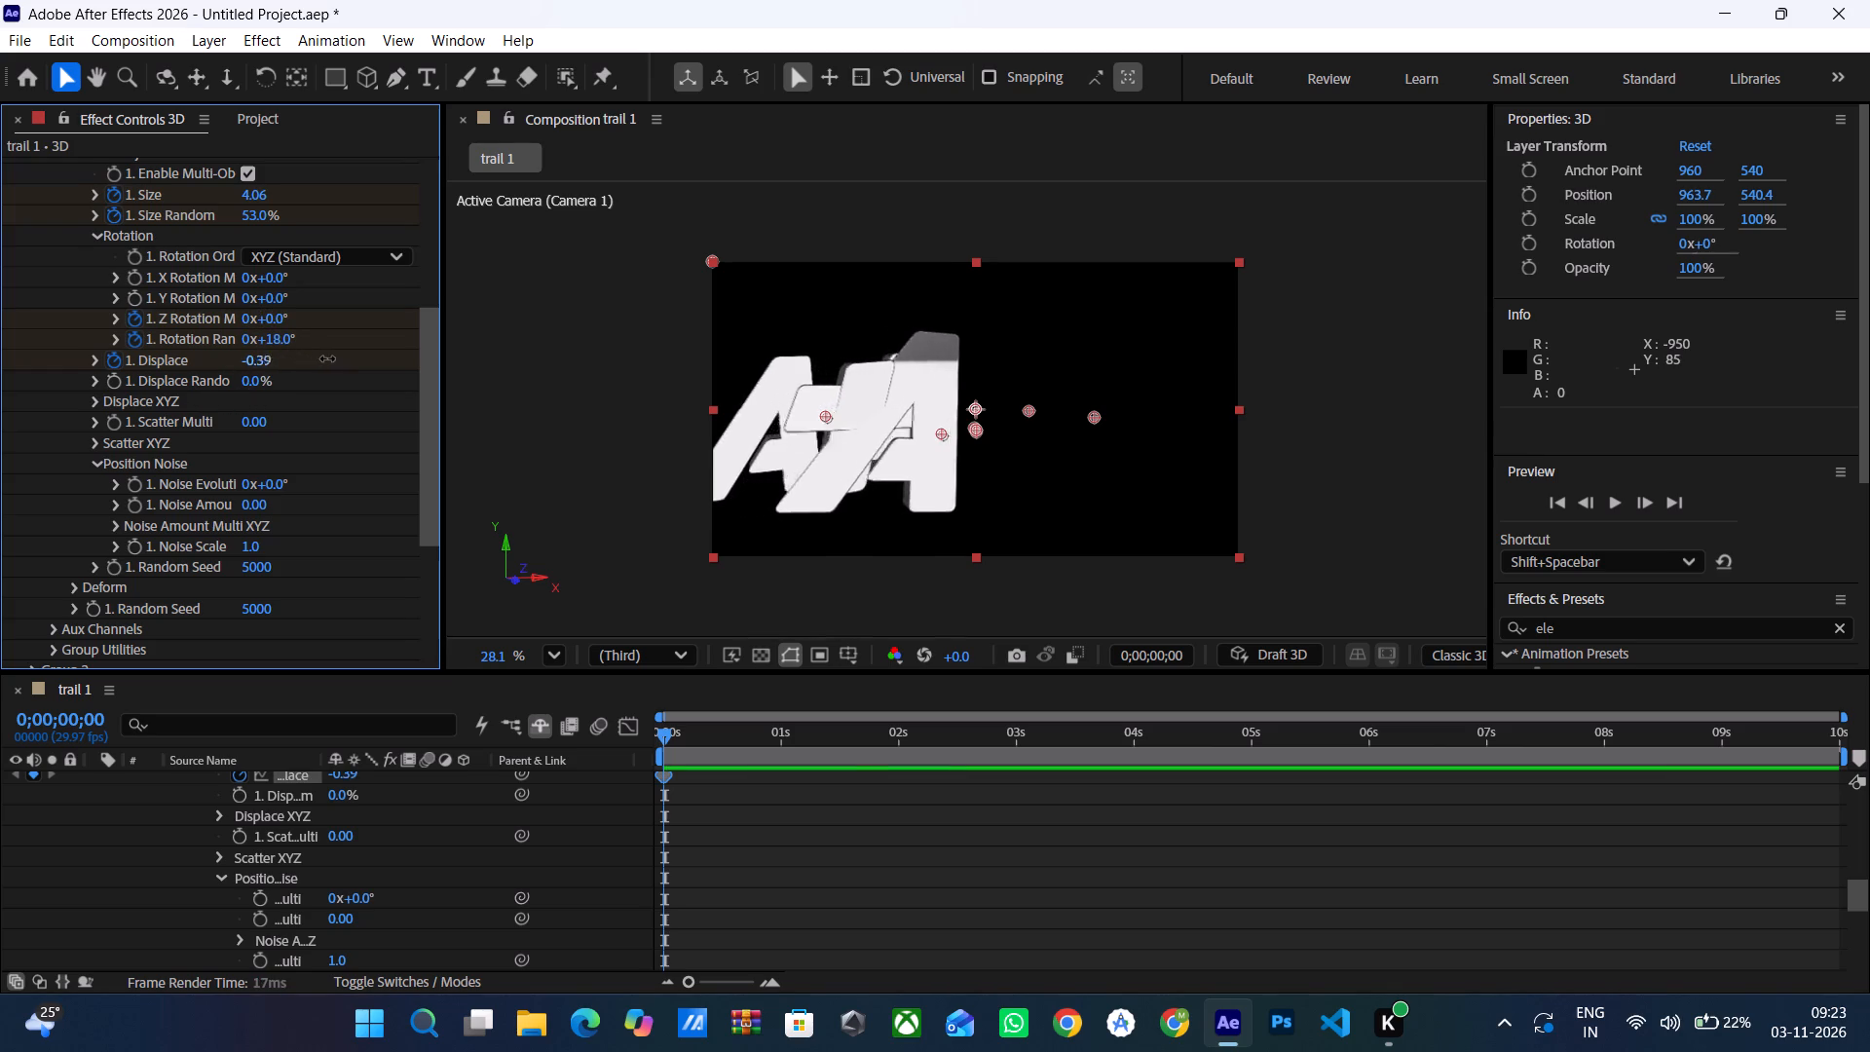
left_click_drag(327, 358, 578, 338)
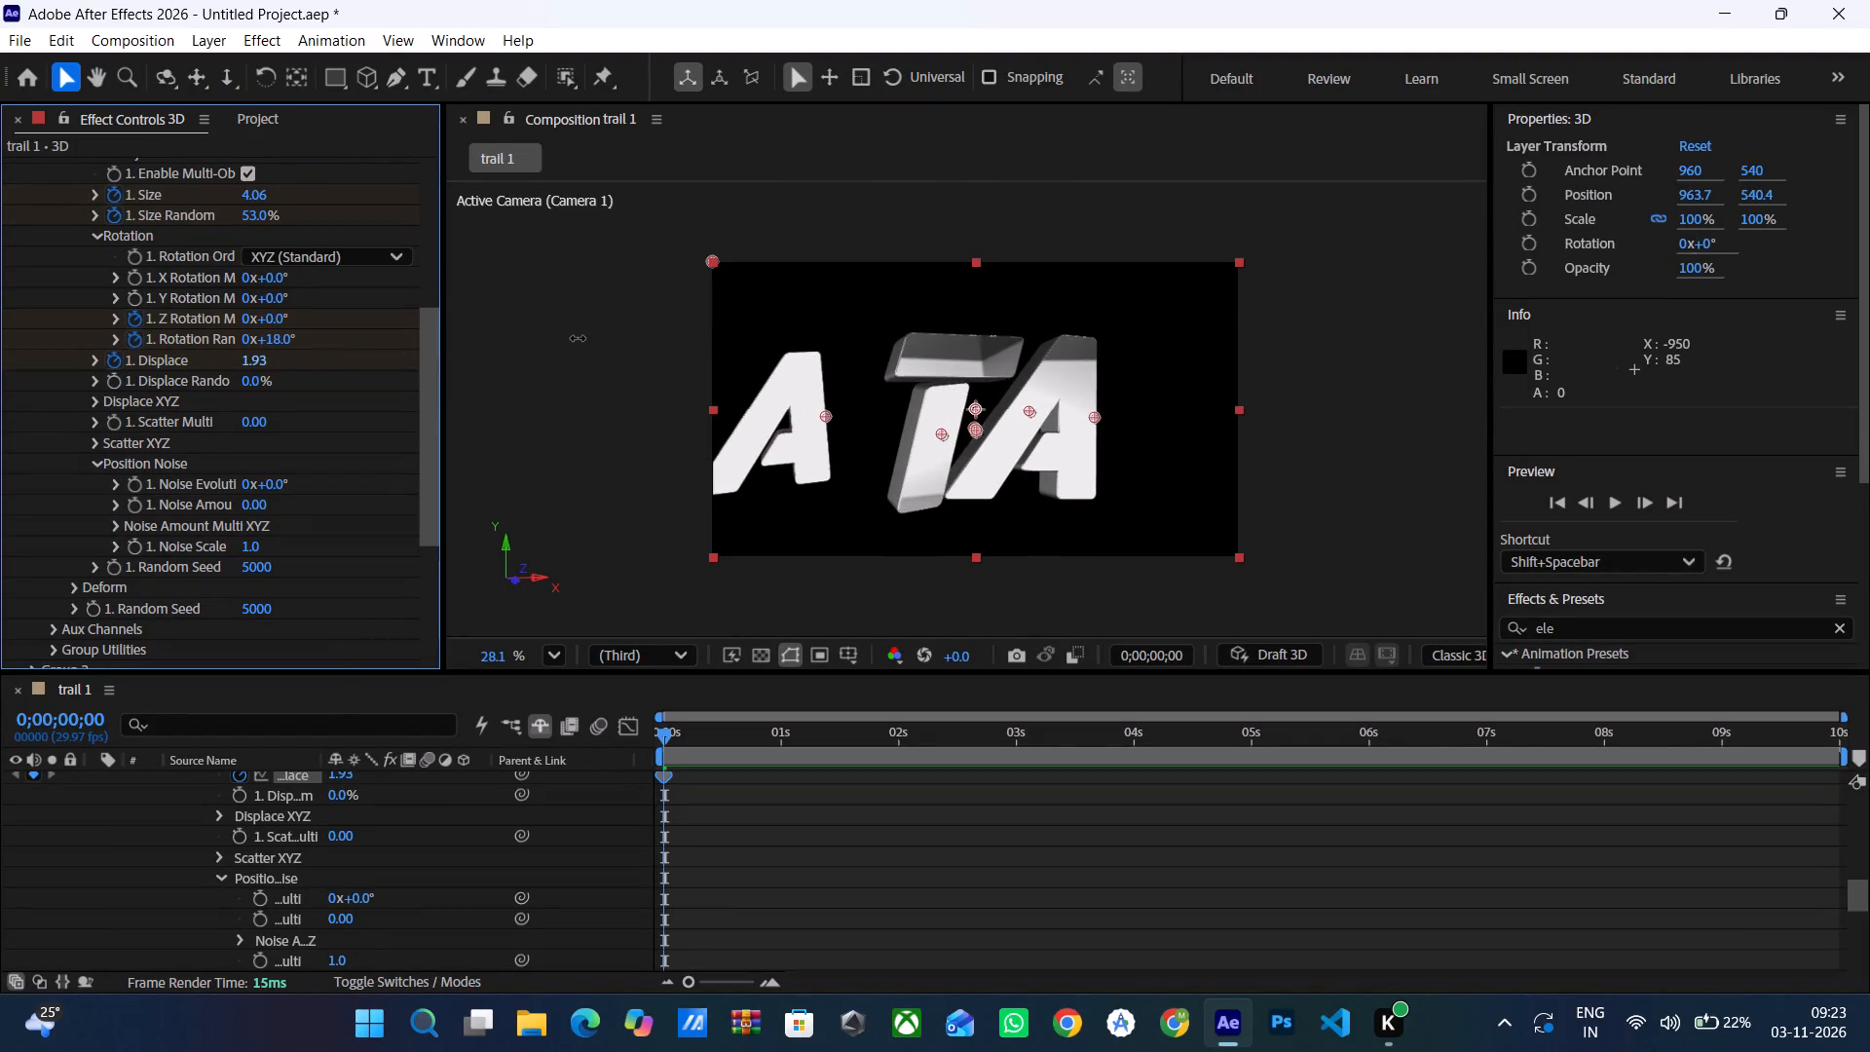
left_click_drag(578, 338, 389, 385)
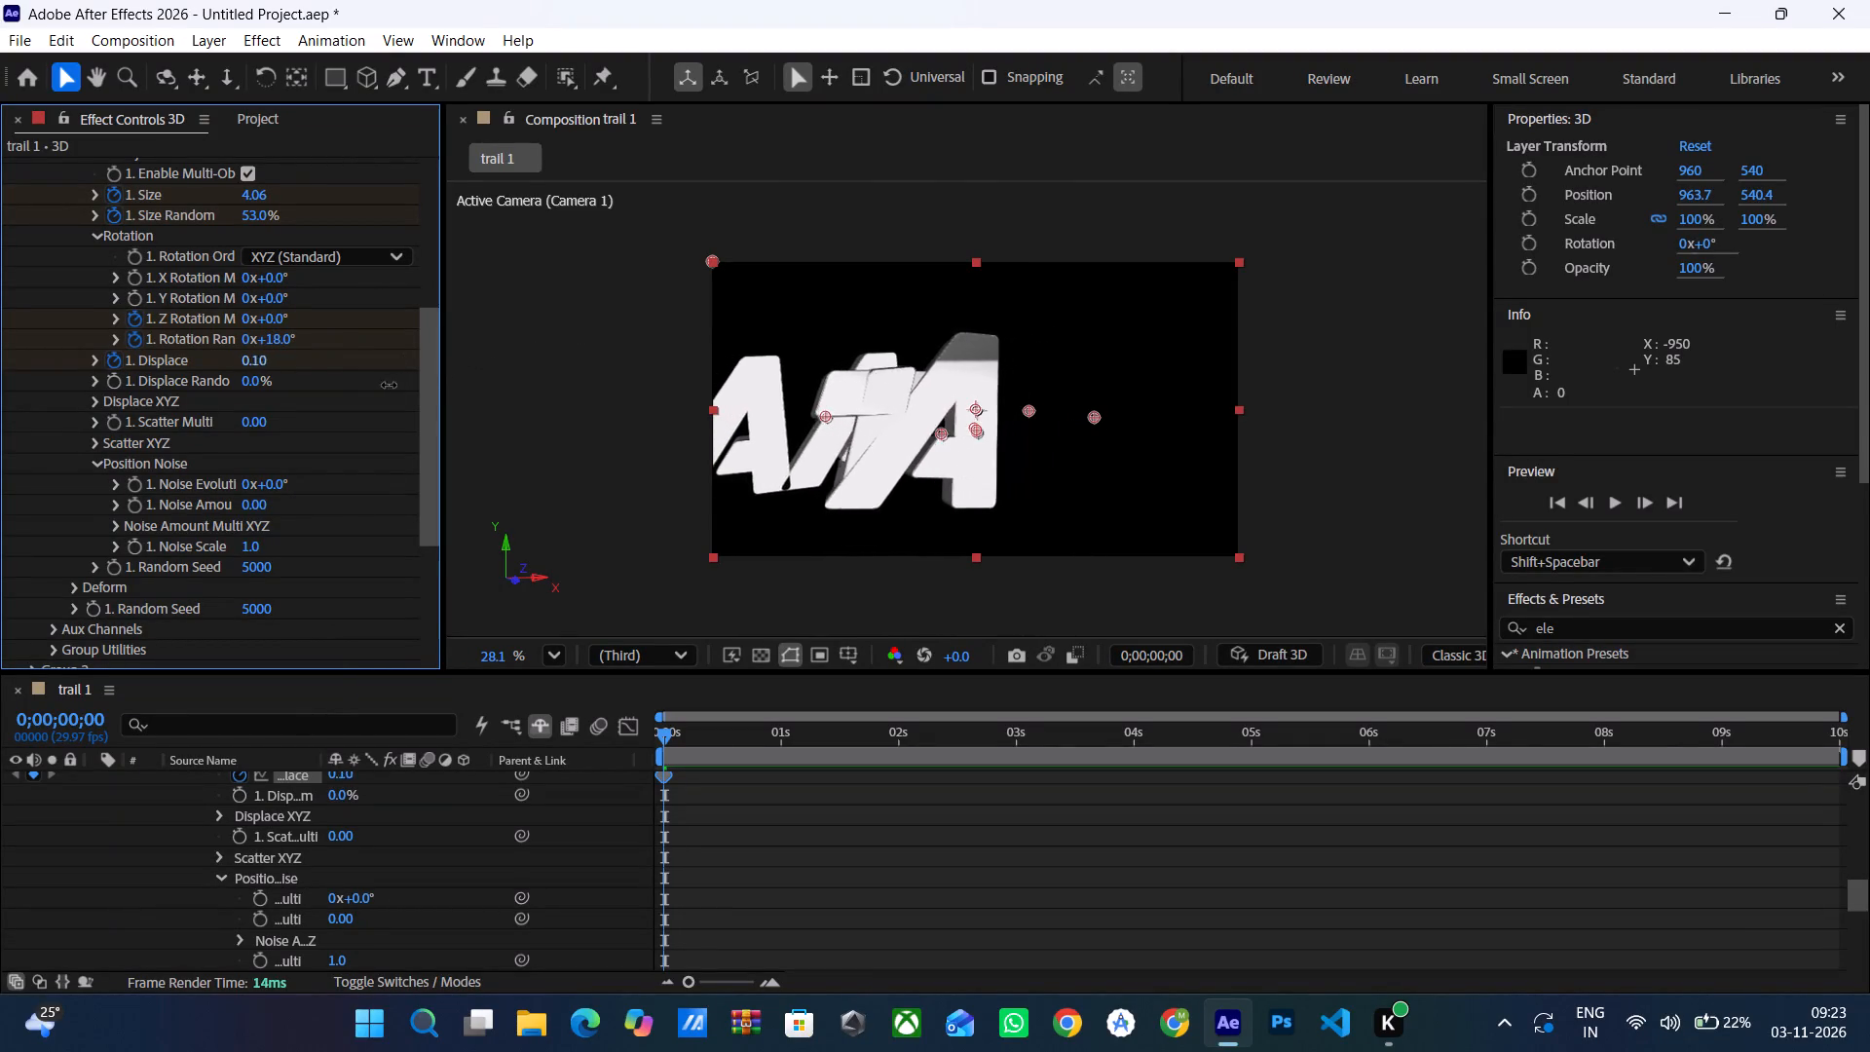
left_click_drag(389, 385, 274, 410)
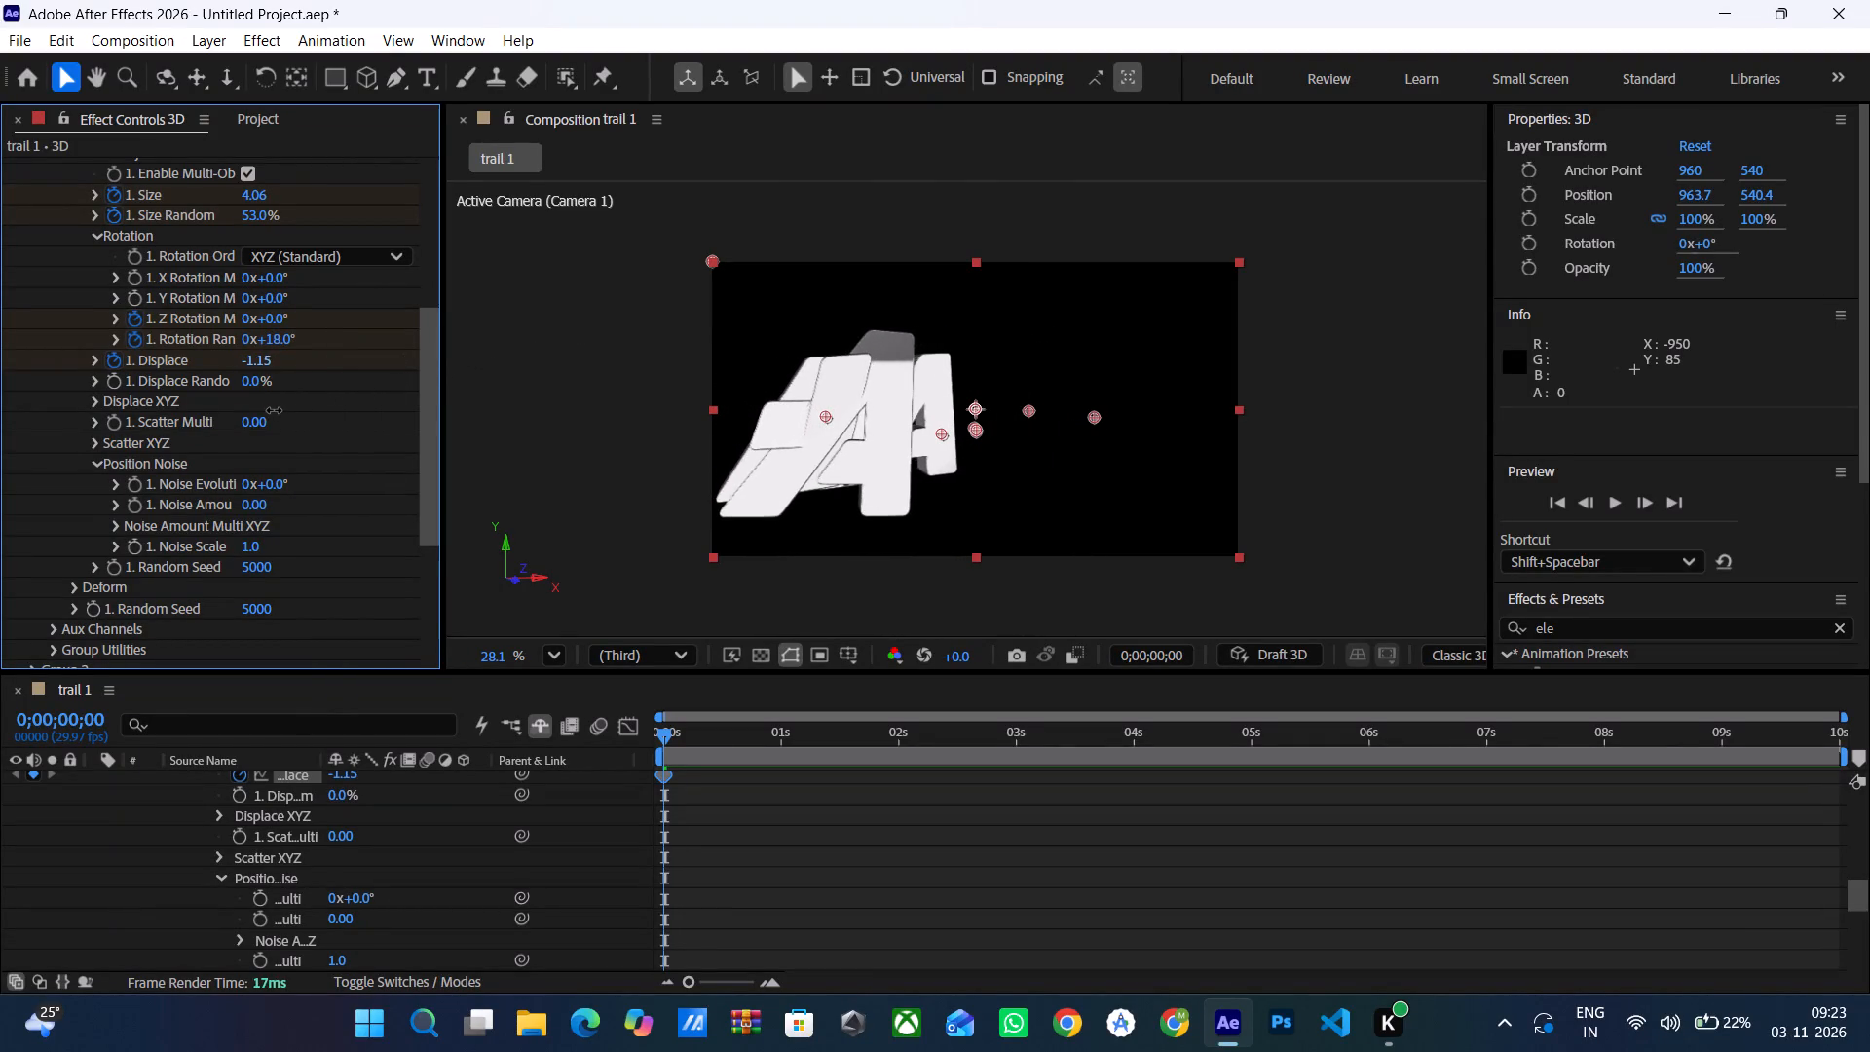
left_click_drag(274, 410, 451, 338)
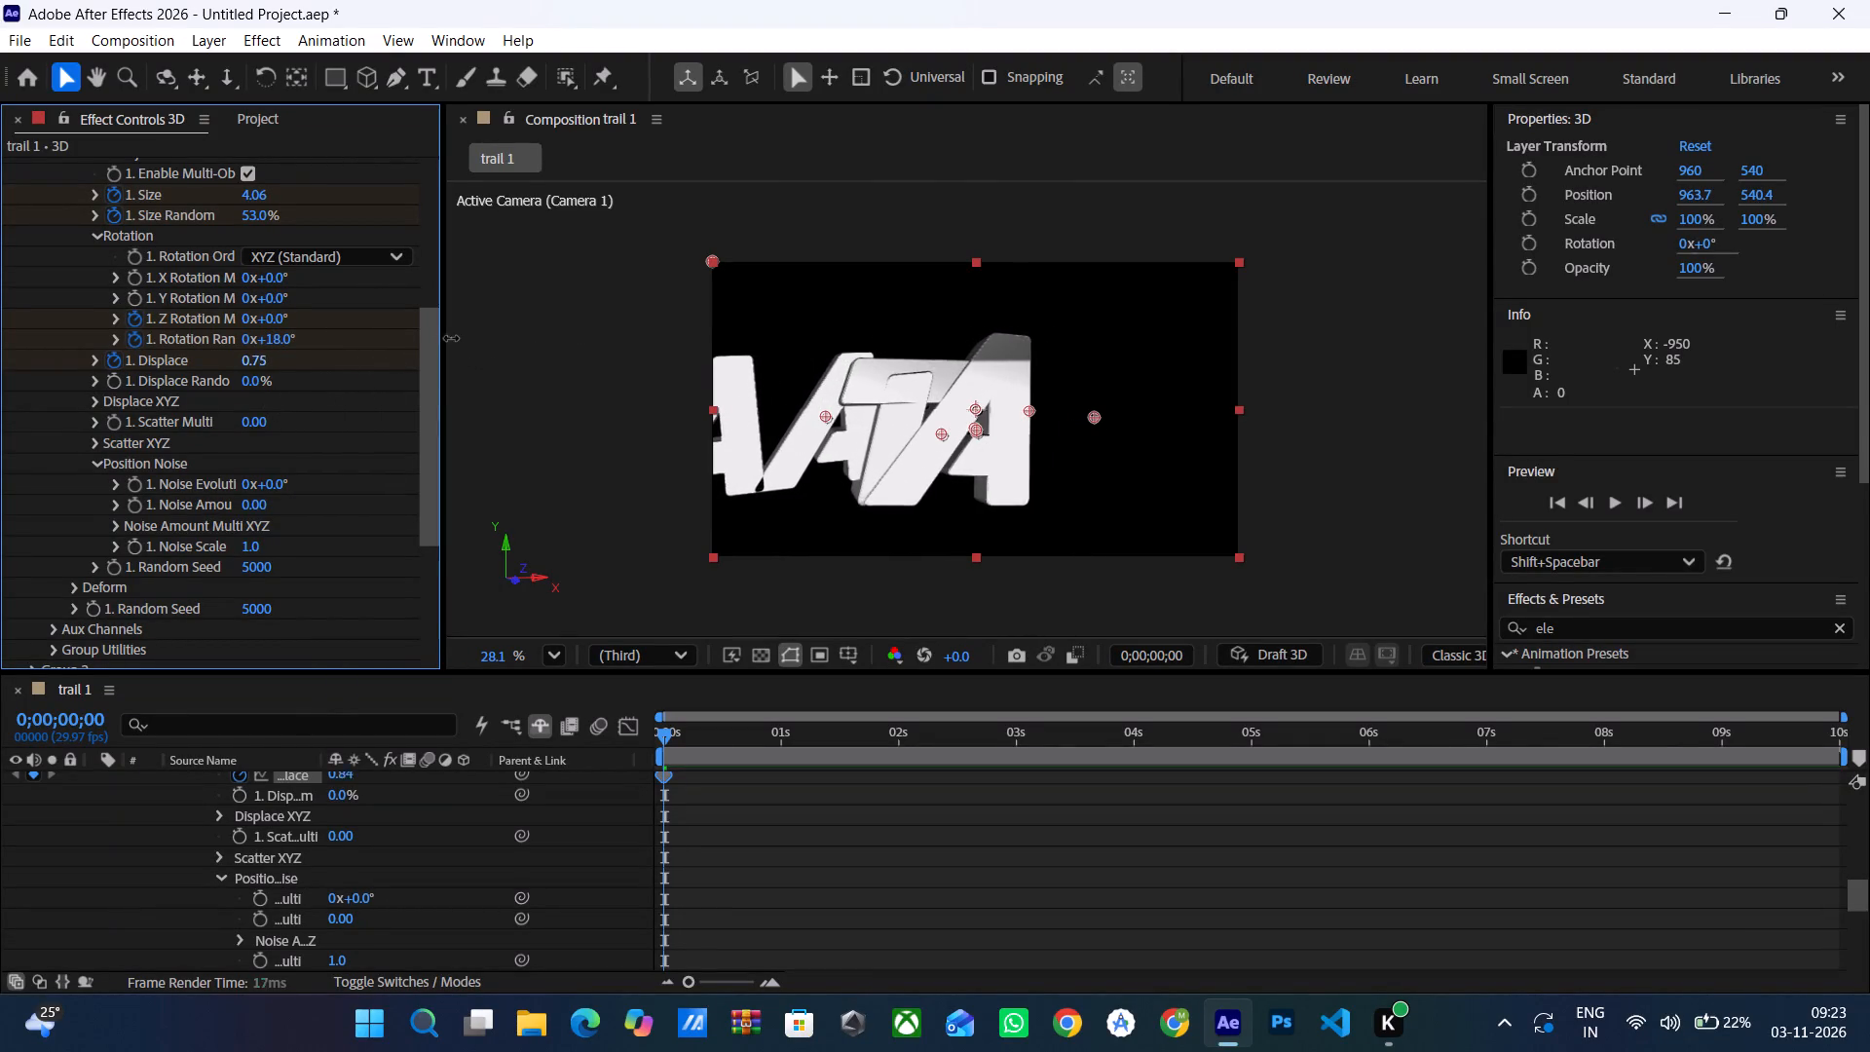
left_click_drag(451, 338, 573, 304)
left_click_drag(573, 304, 563, 314)
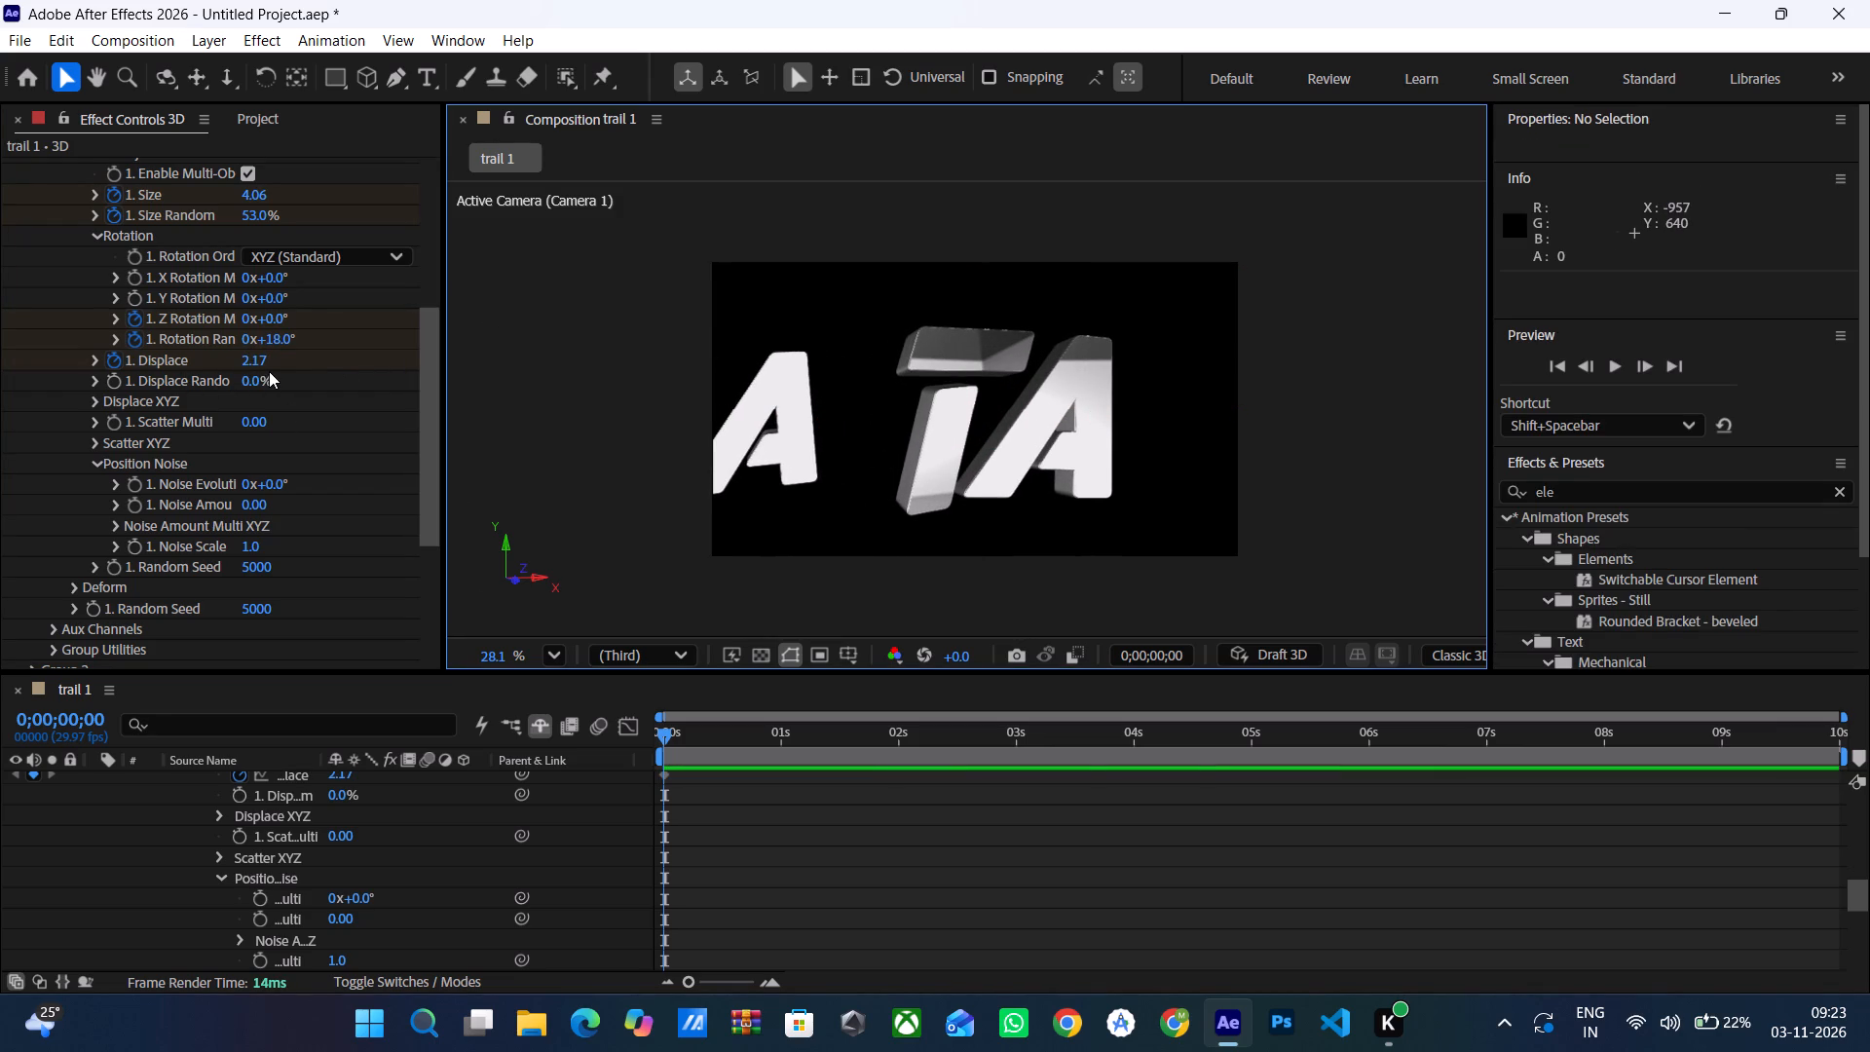
Adjust Group 1's Multi-Object Displace at 0 seconds to 2.47.
left_click_drag(250, 359, 251, 359)
left_click_drag(251, 359, 217, 394)
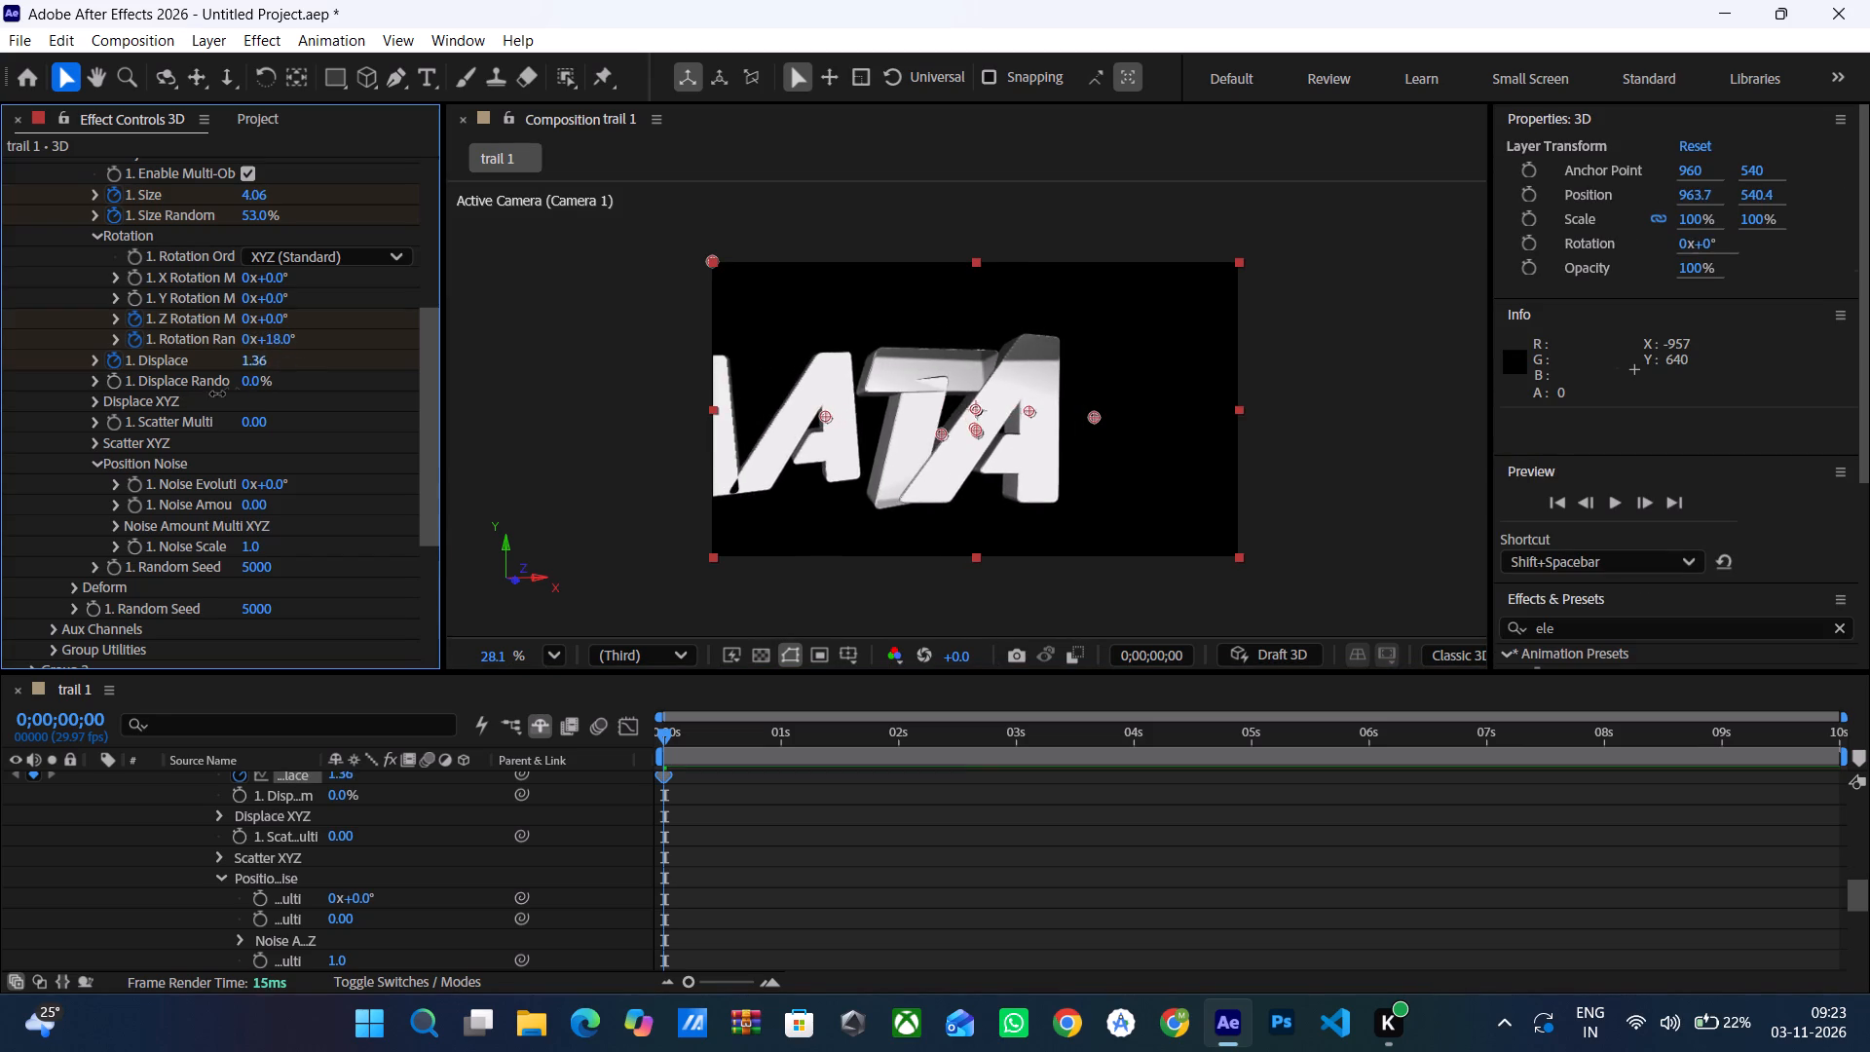
left_click_drag(217, 394, 309, 381)
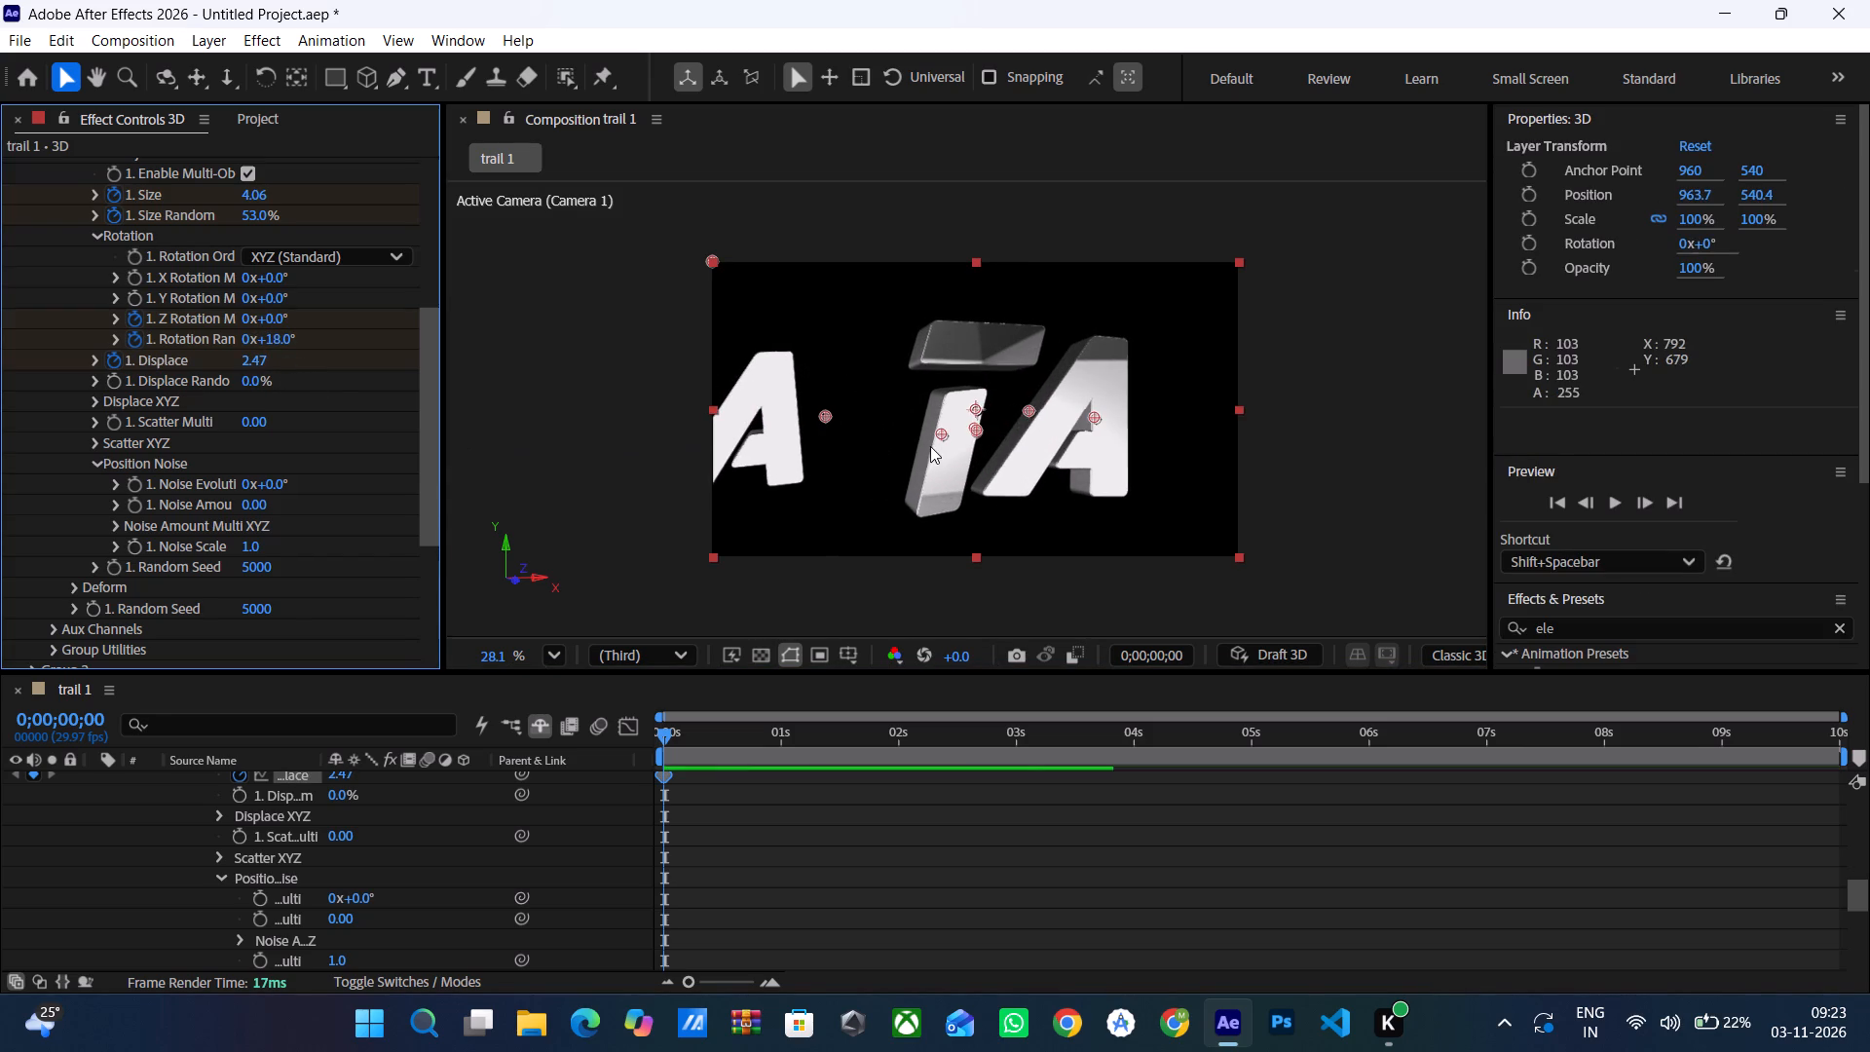
Reposition the Element control points in the composition, shifting the AATA letters by moving their point to about 1232, 543.
left_click(939, 437)
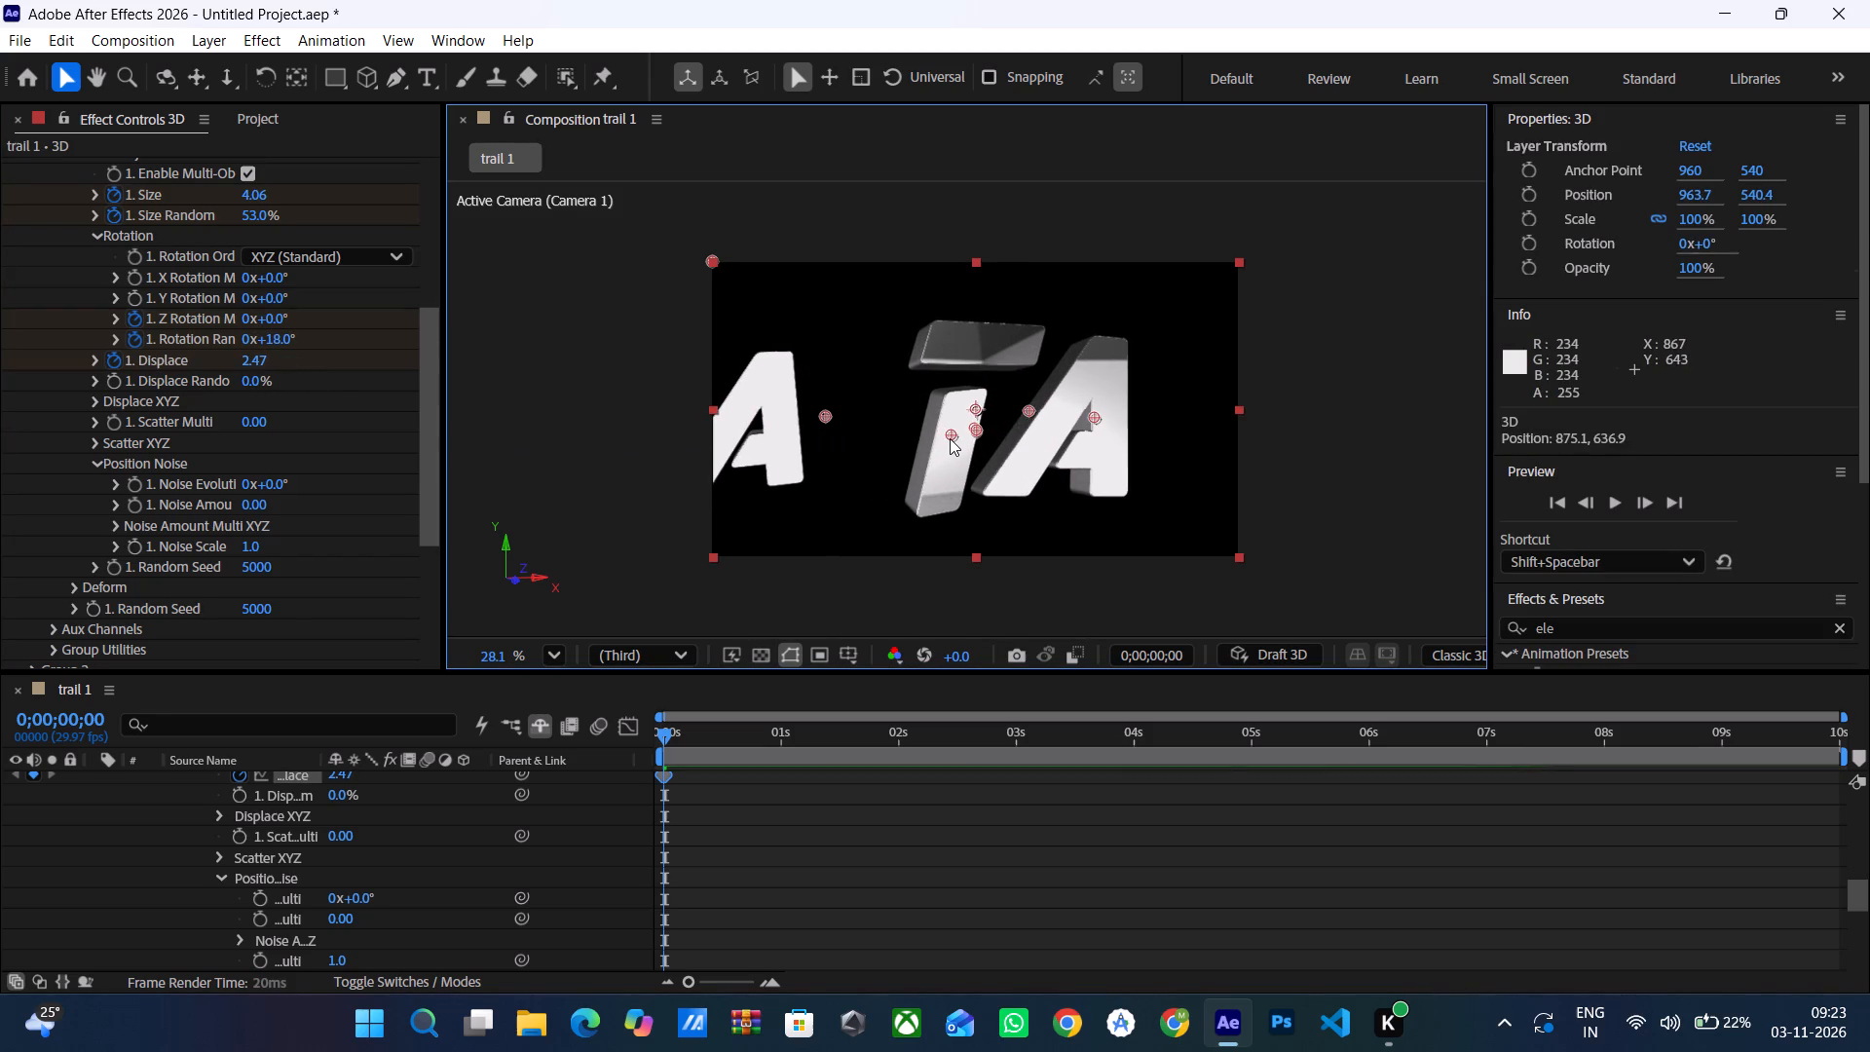
left_click_drag(821, 420, 1050, 403)
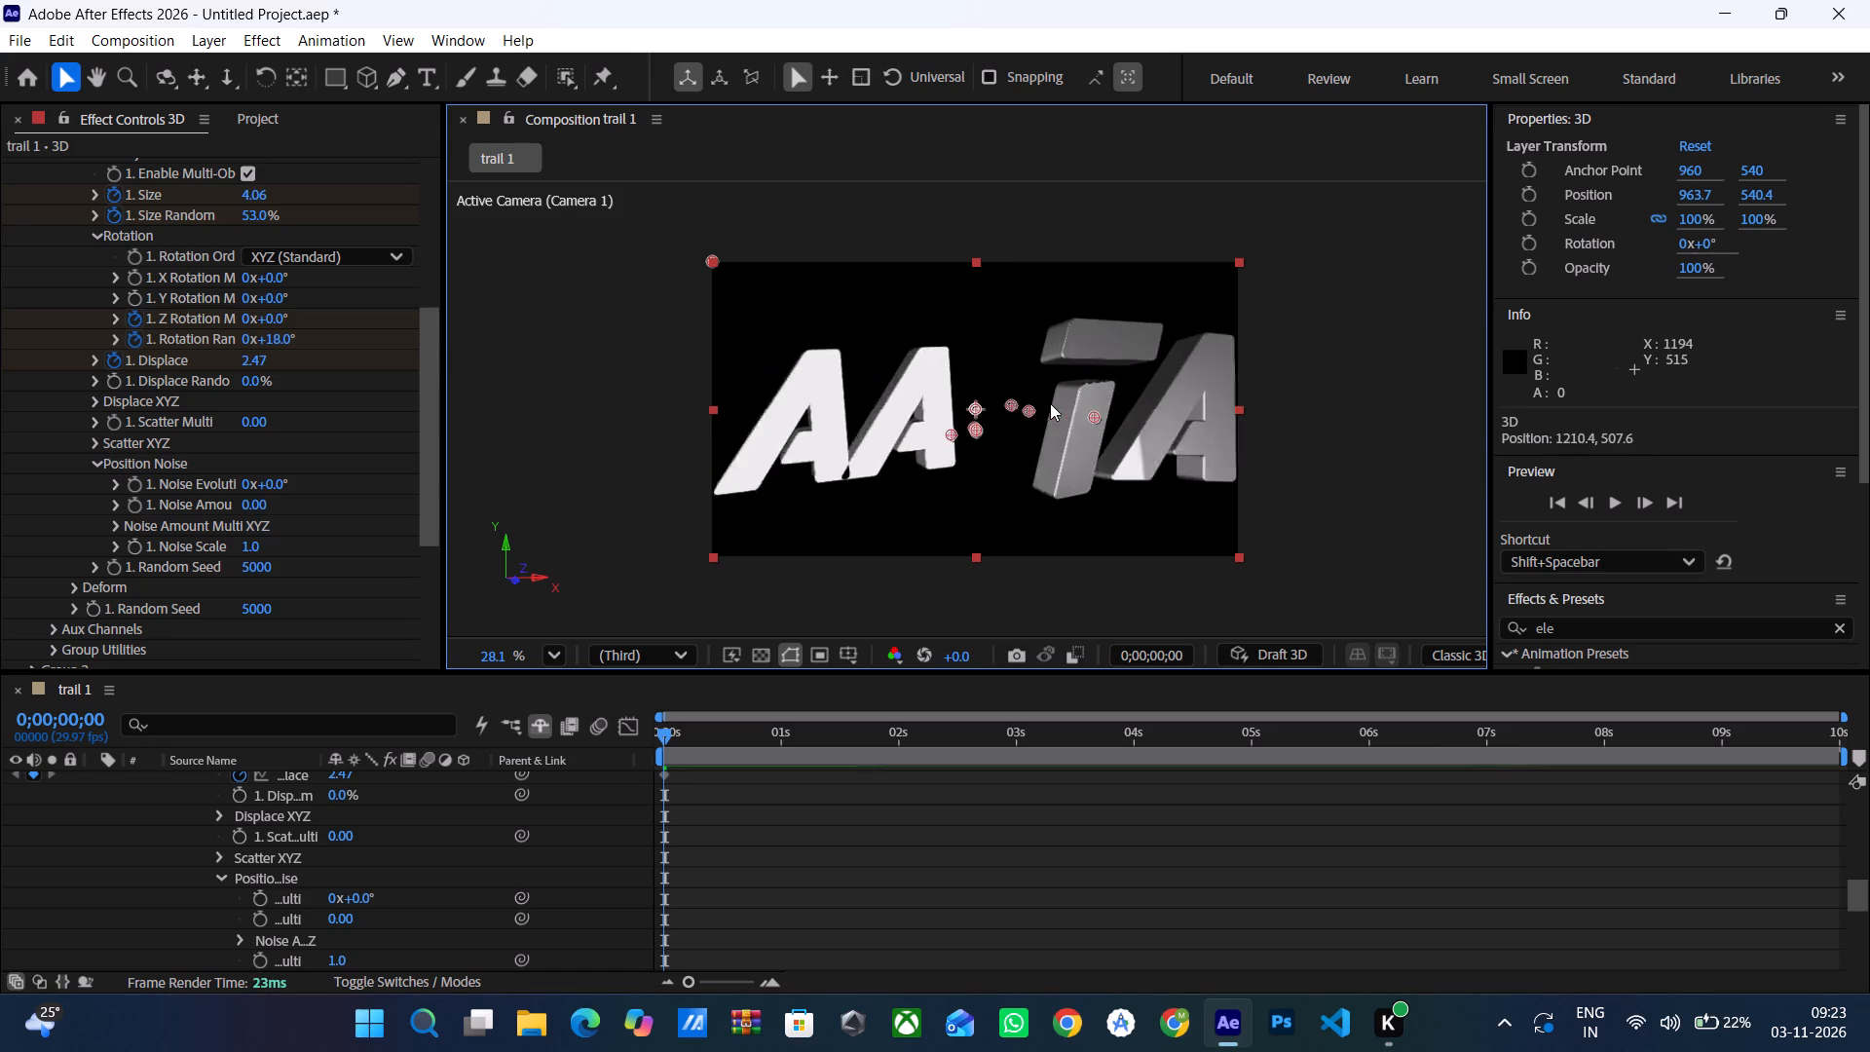
left_click_drag(1050, 403, 1045, 413)
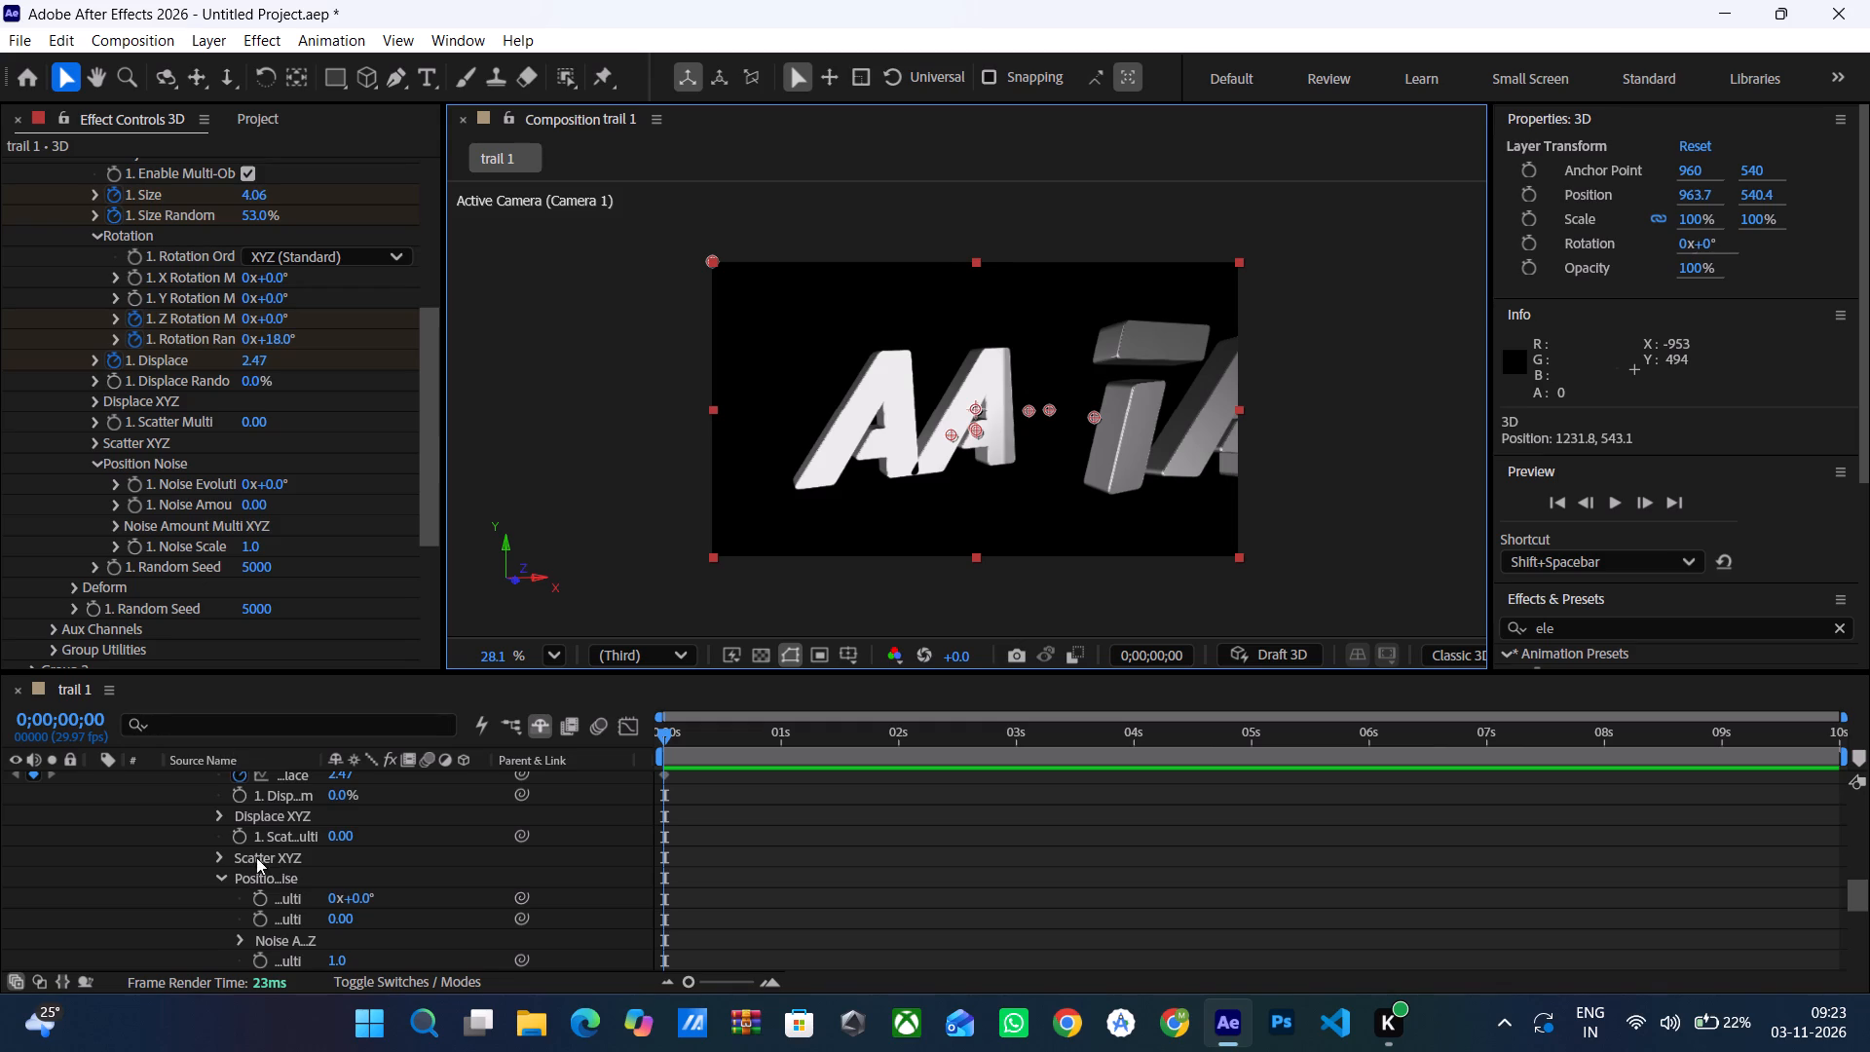
Start keyframing the 3D layer's Position at 0 seconds with 963.7, 540.4.
scroll(254, 843, "up", 9)
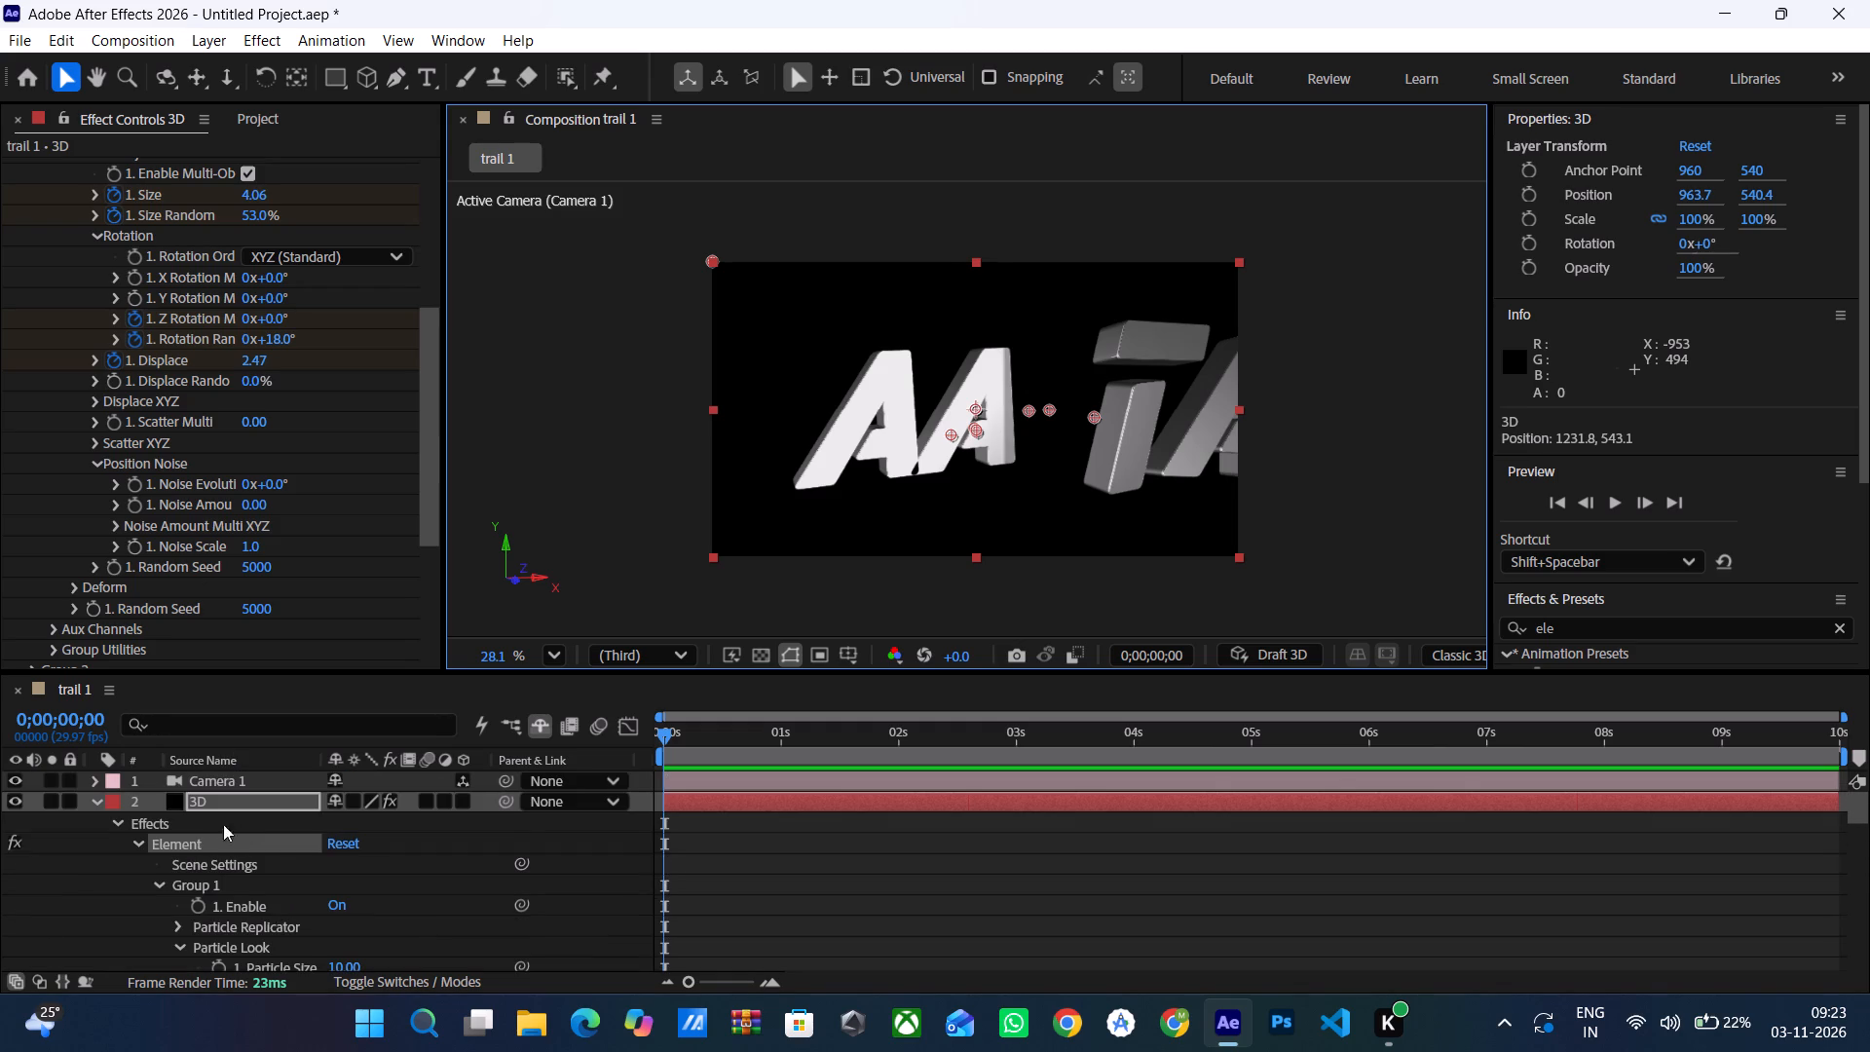
scroll(207, 825, "up", 2)
left_click(98, 802)
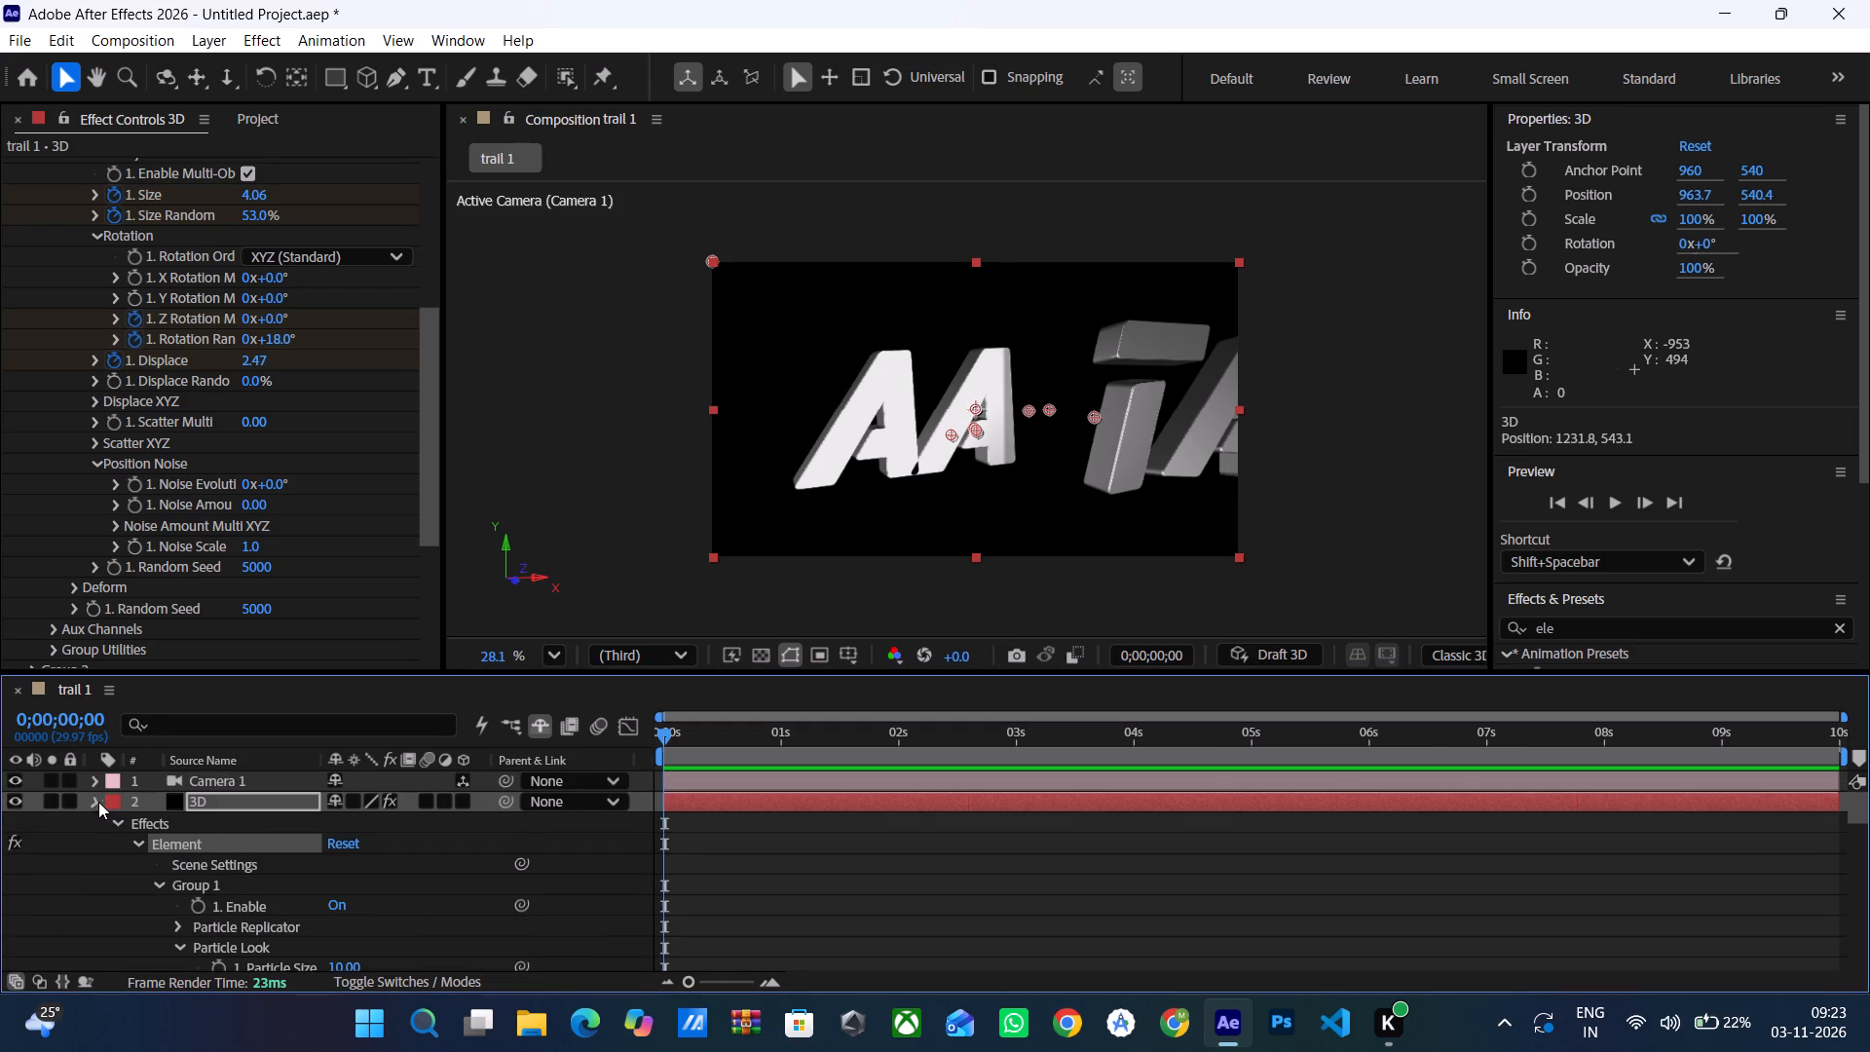
left_click(205, 796)
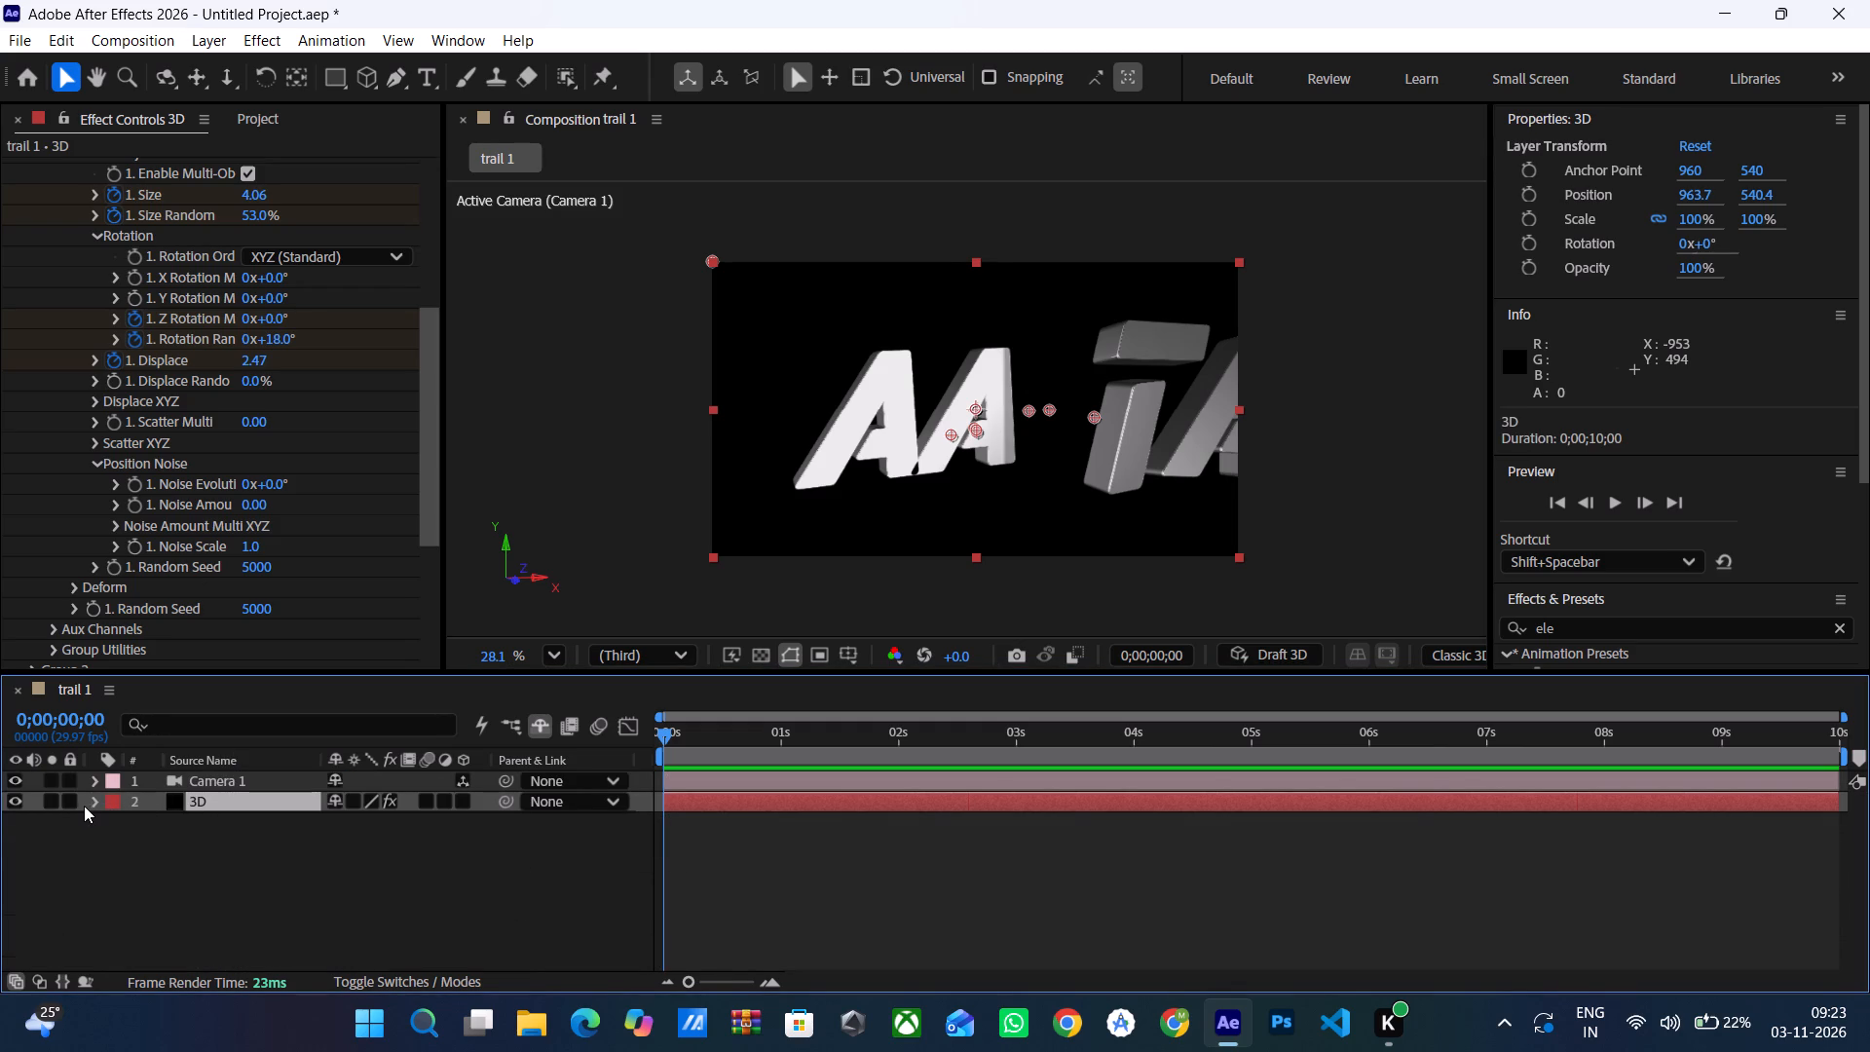
left_click(89, 803)
left_click(101, 805)
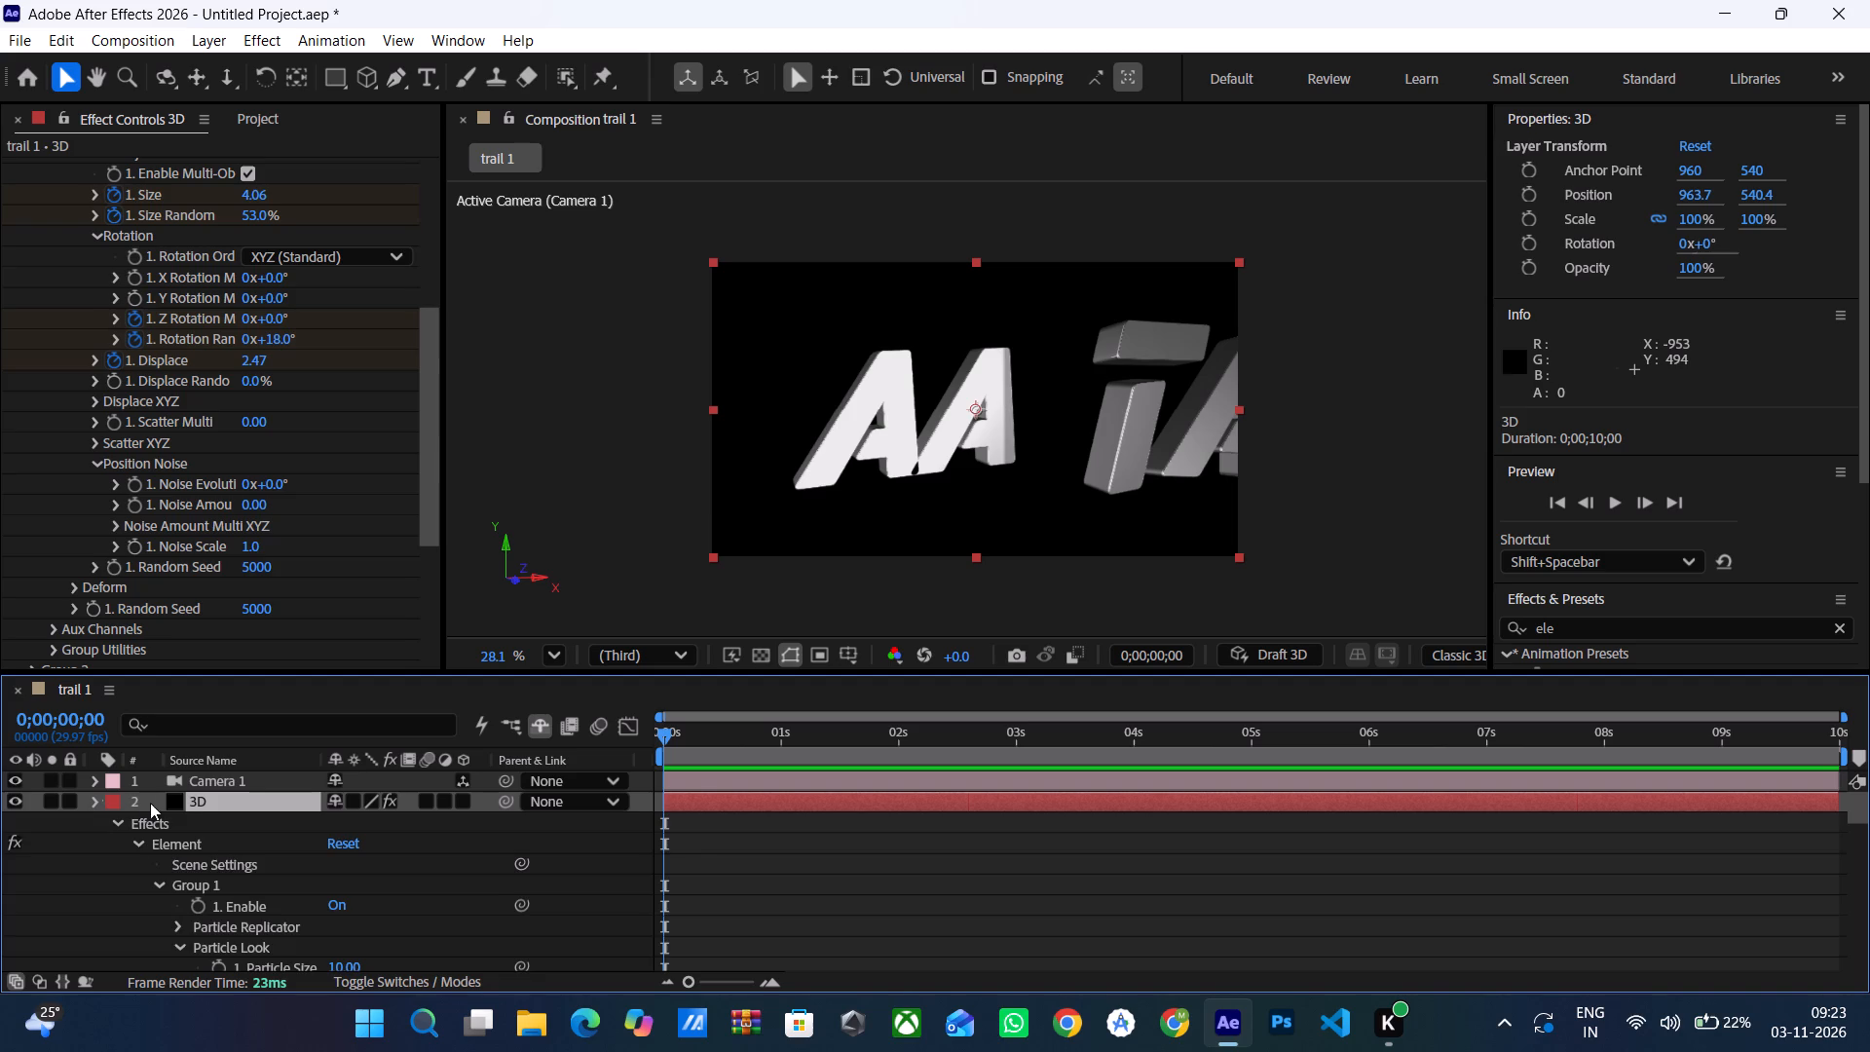
left_click(210, 801)
key("p")
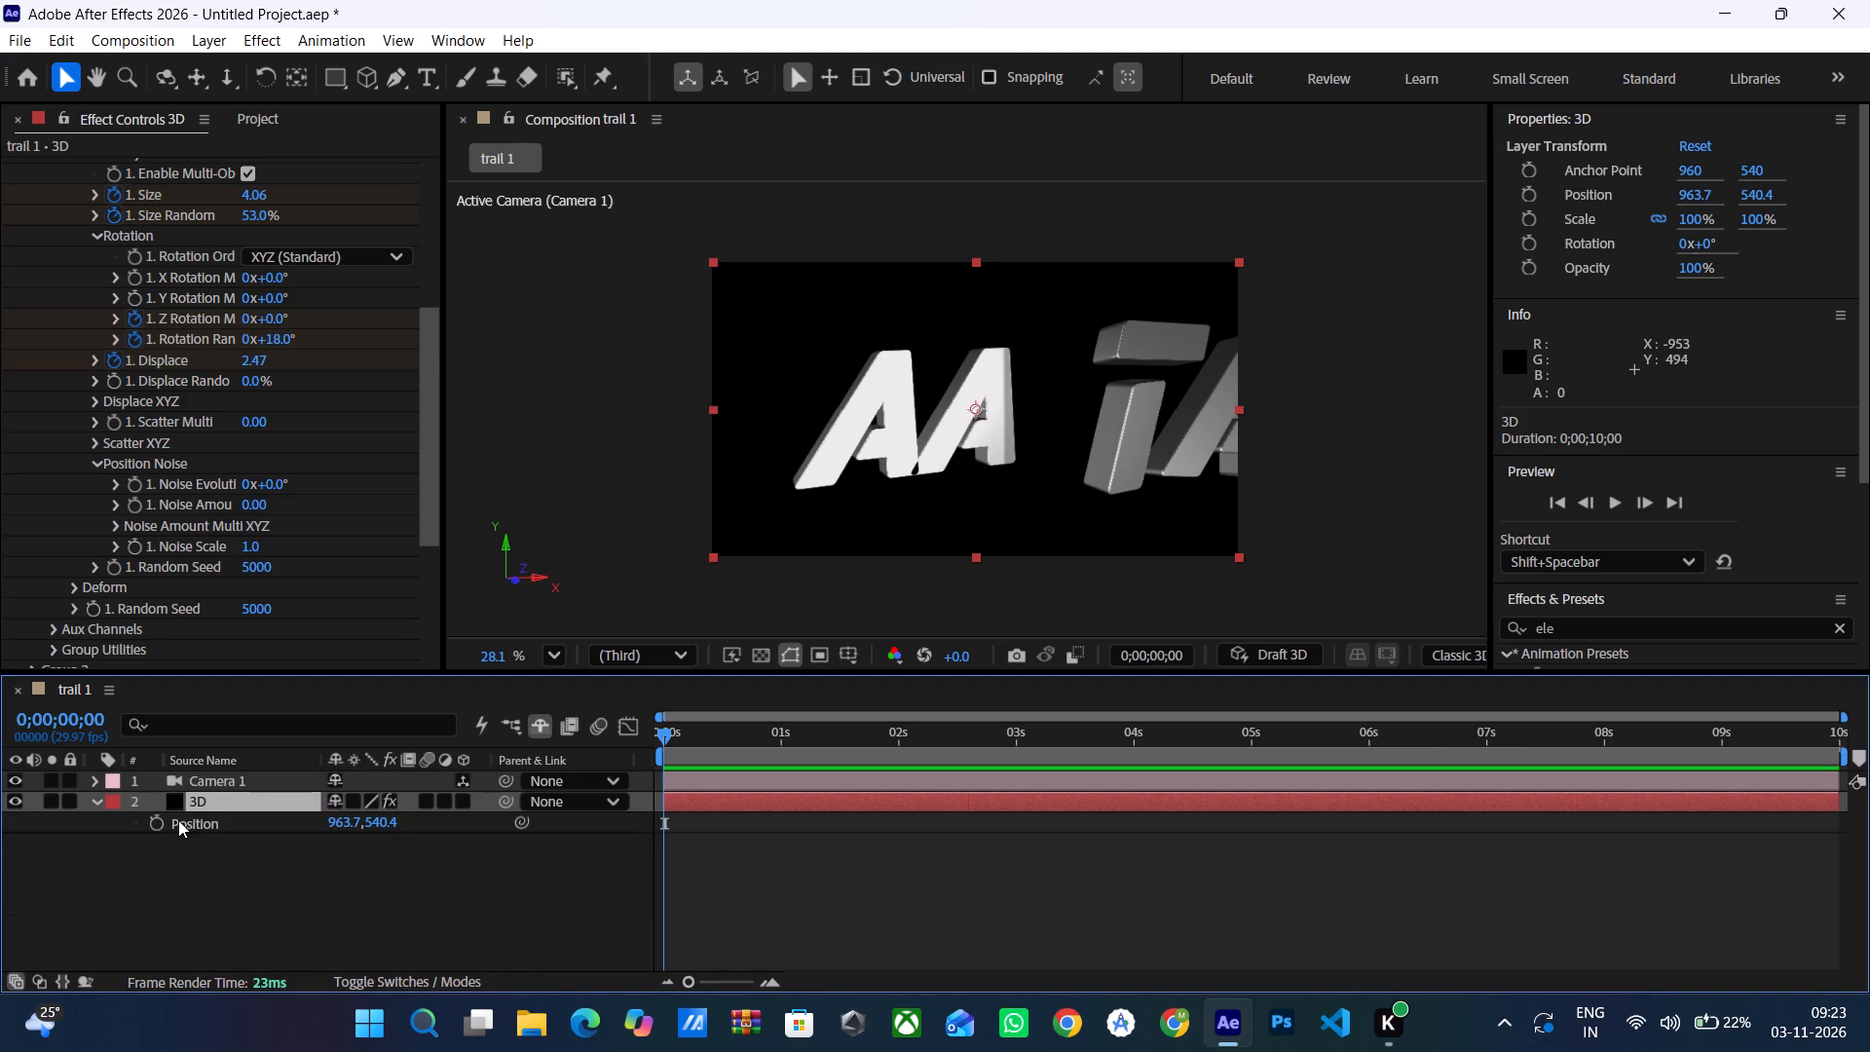
left_click(155, 825)
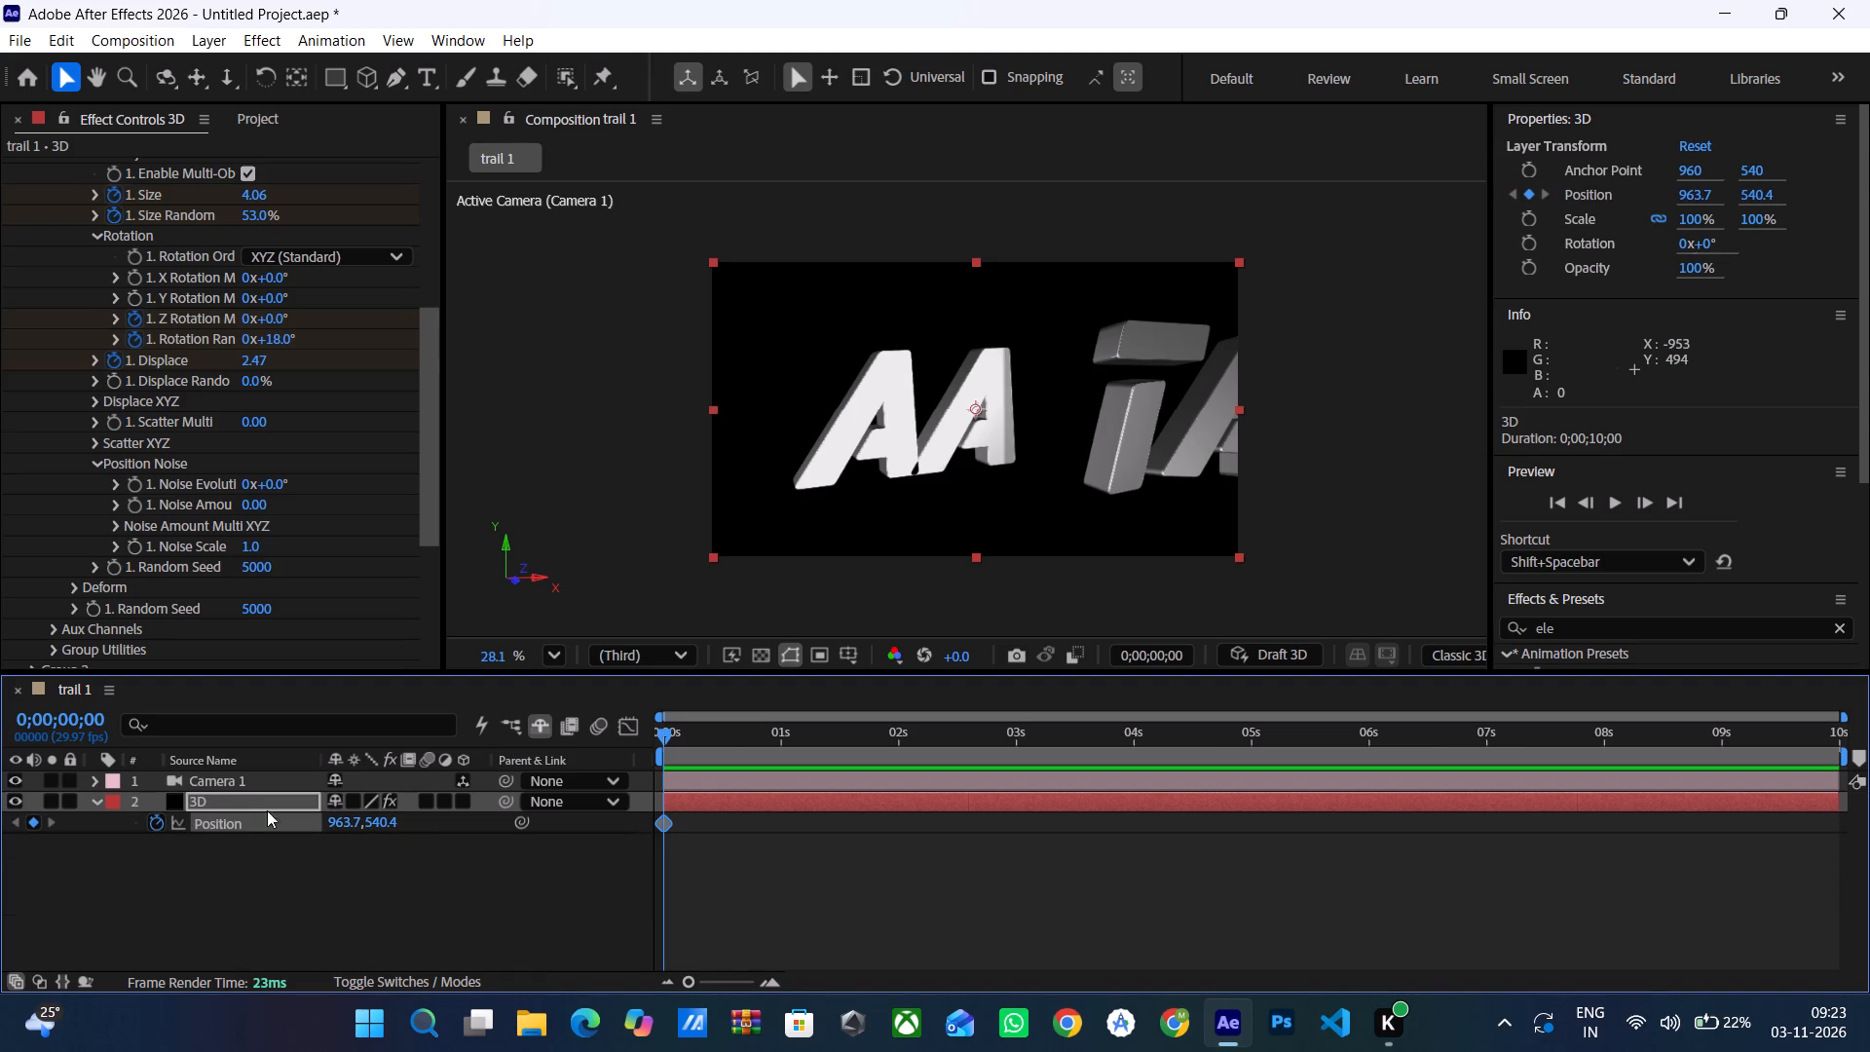
left_click(152, 822)
left_click(152, 822)
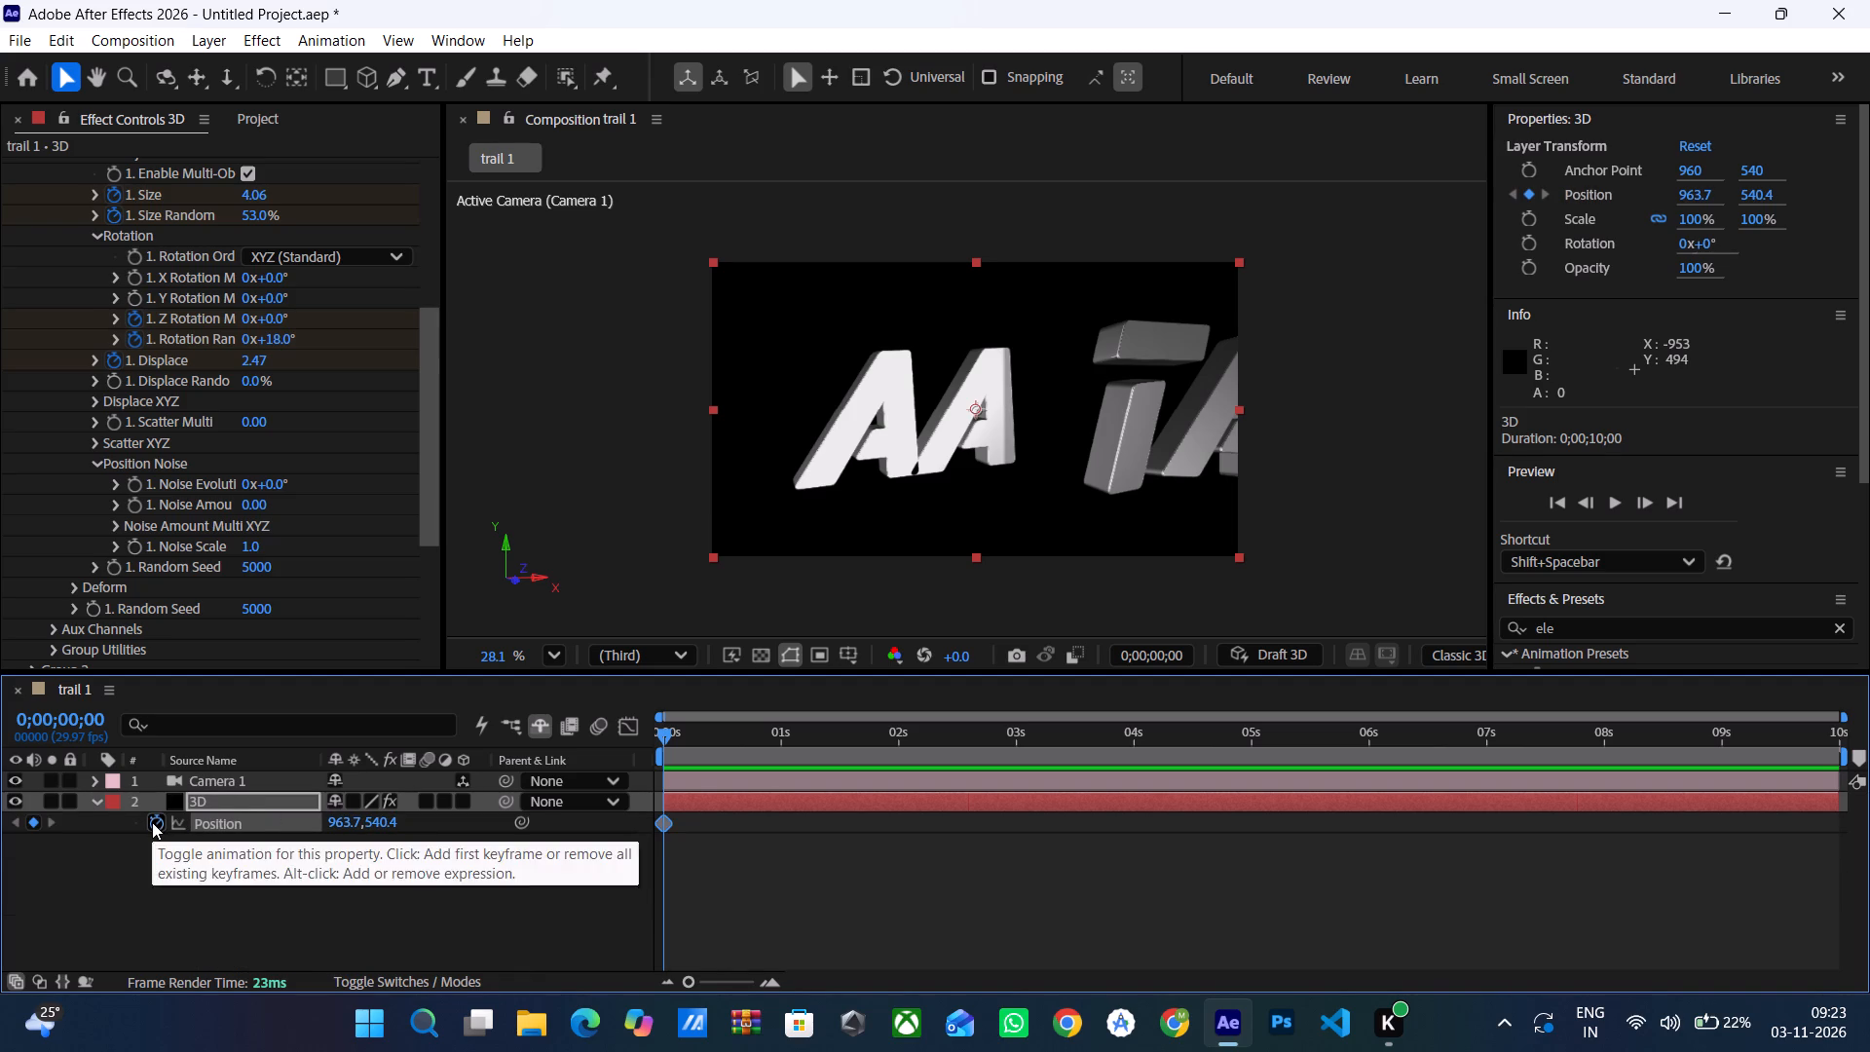
left_click(96, 797)
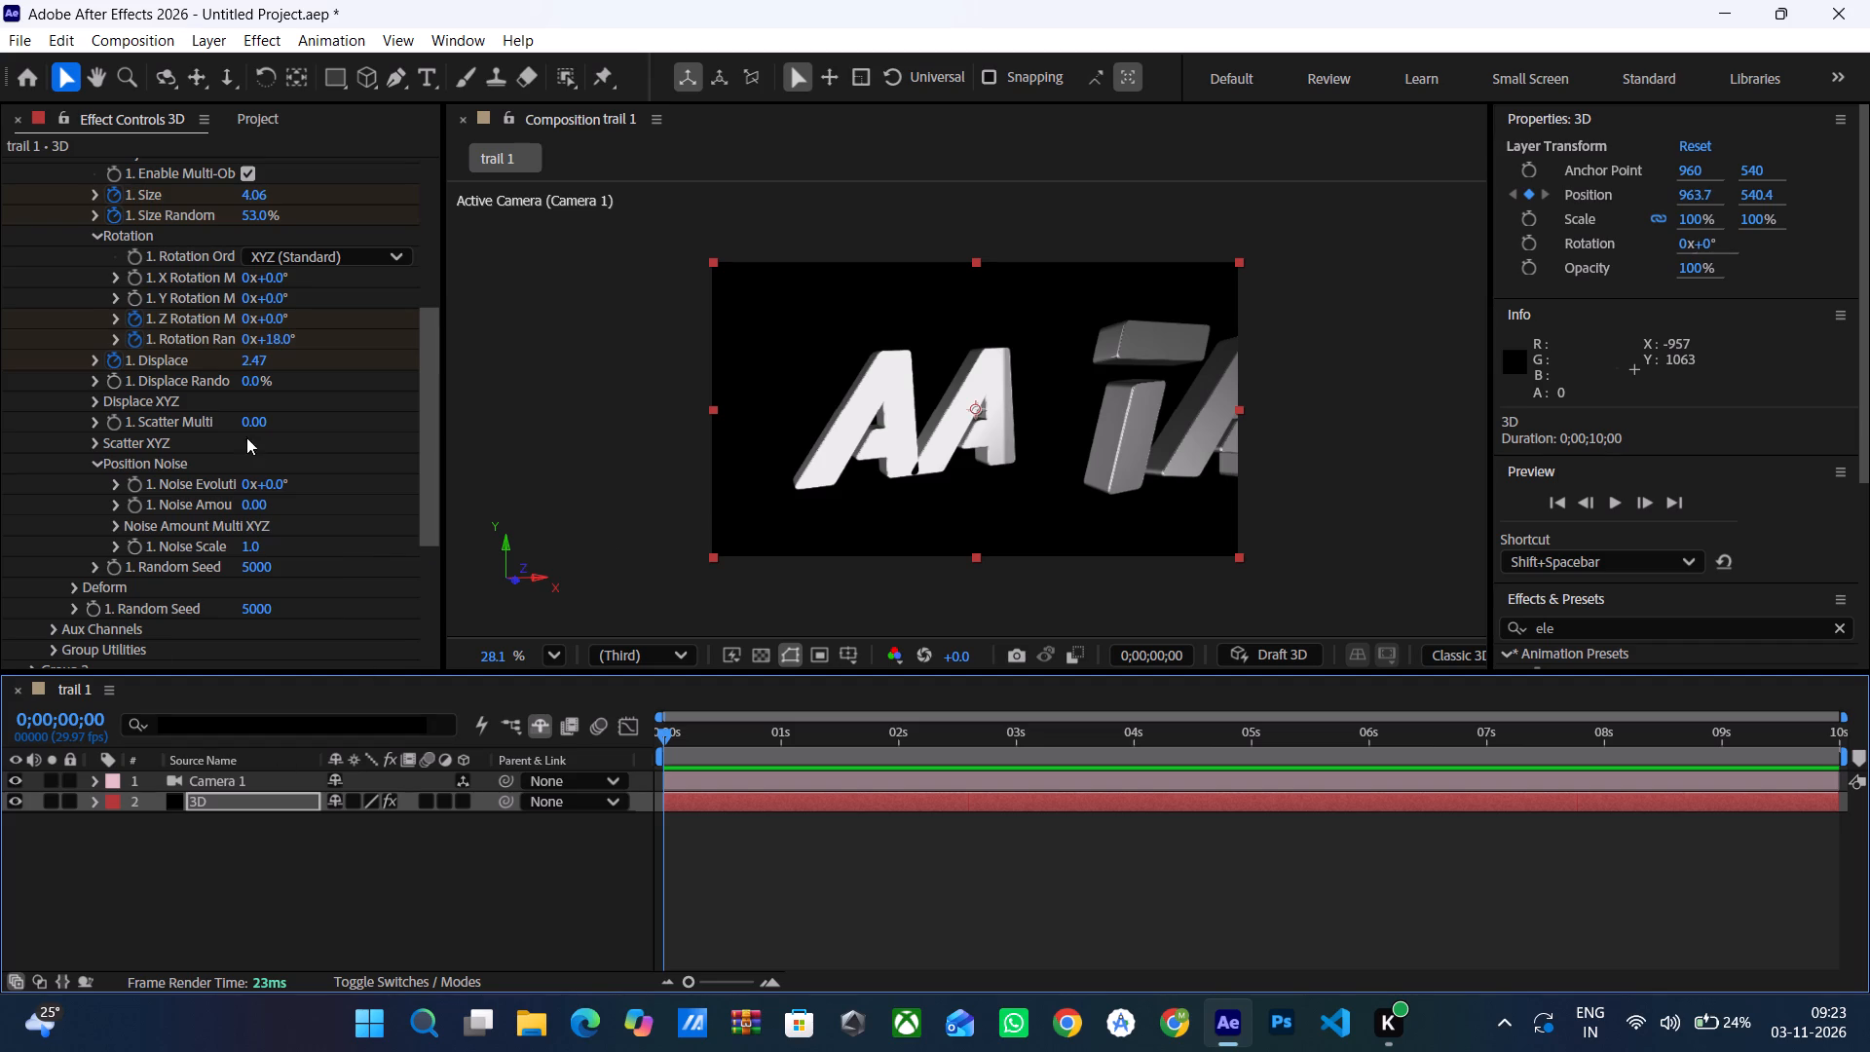
Tilt Group 1's Multi-Object letters at 0 seconds to X Rotation -8°, Y Rotation -30° and Z Rotation 3°, starting Y Rotation keyframing.
scroll(247, 435, "up", 2)
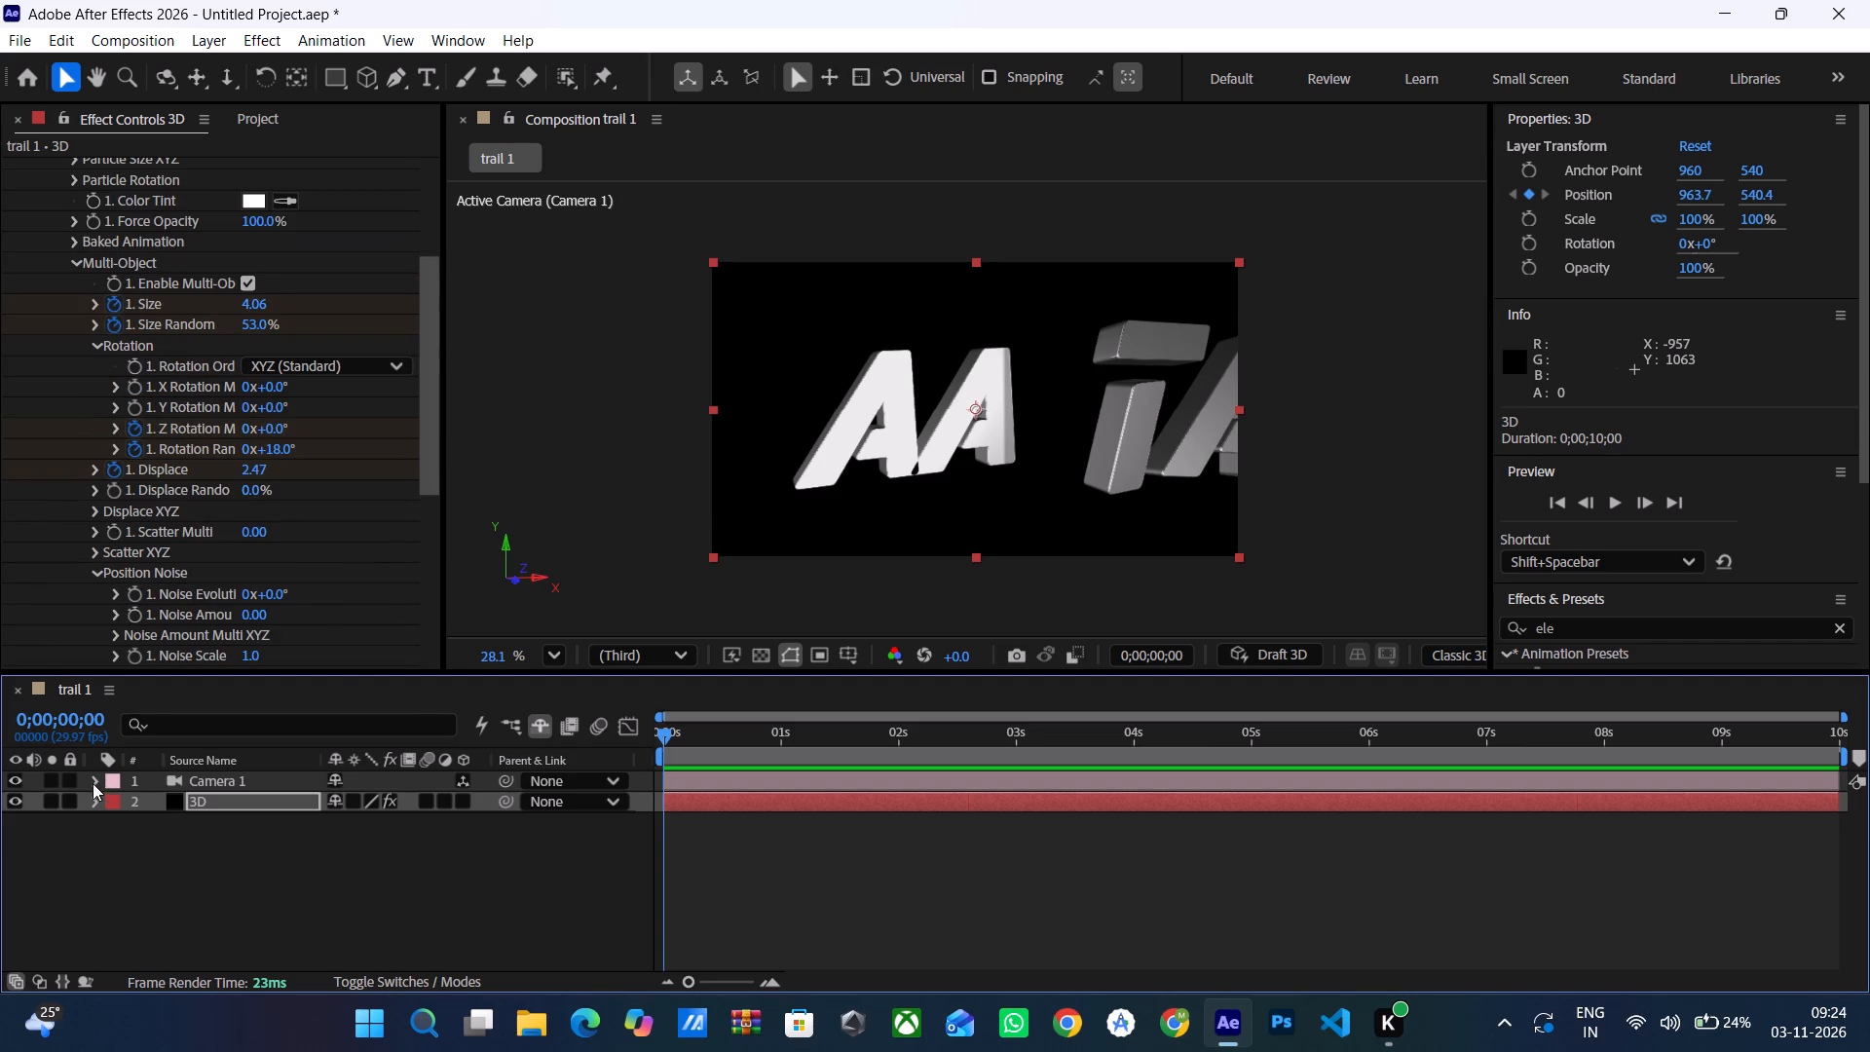
left_click(93, 796)
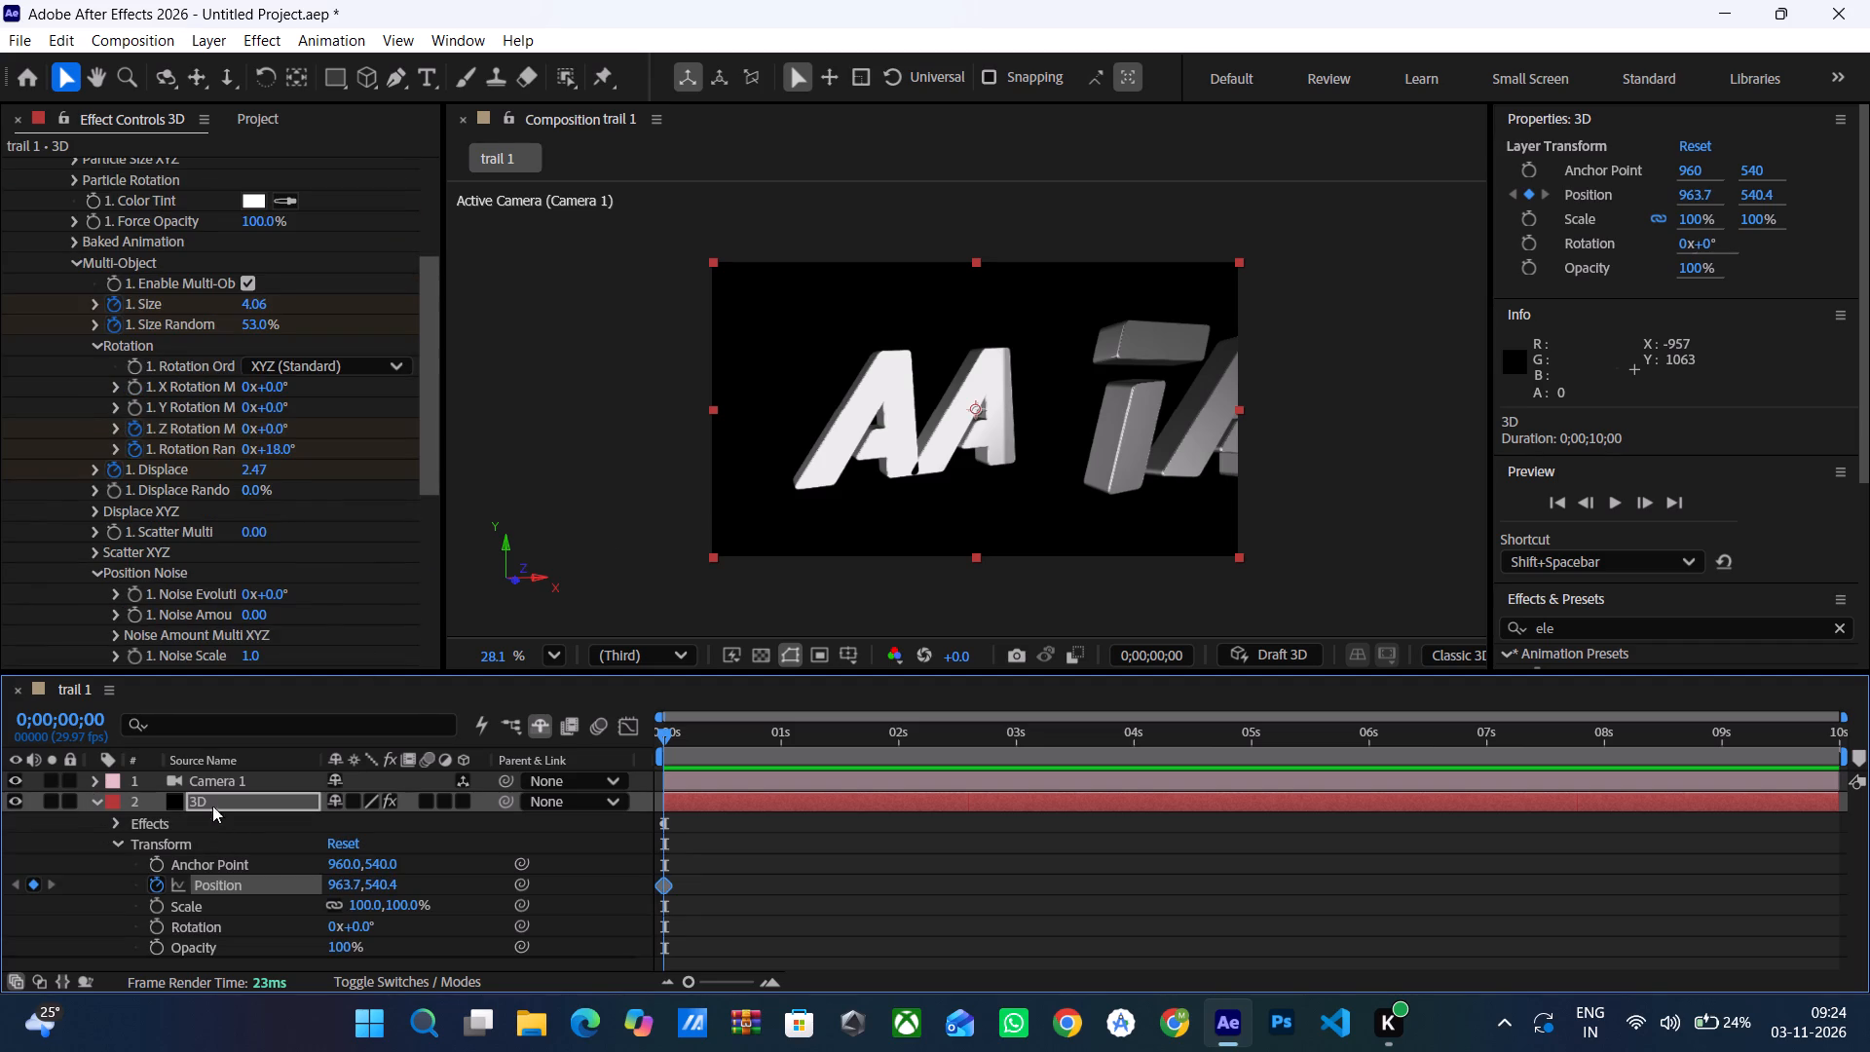
scroll(274, 425, "up", 1)
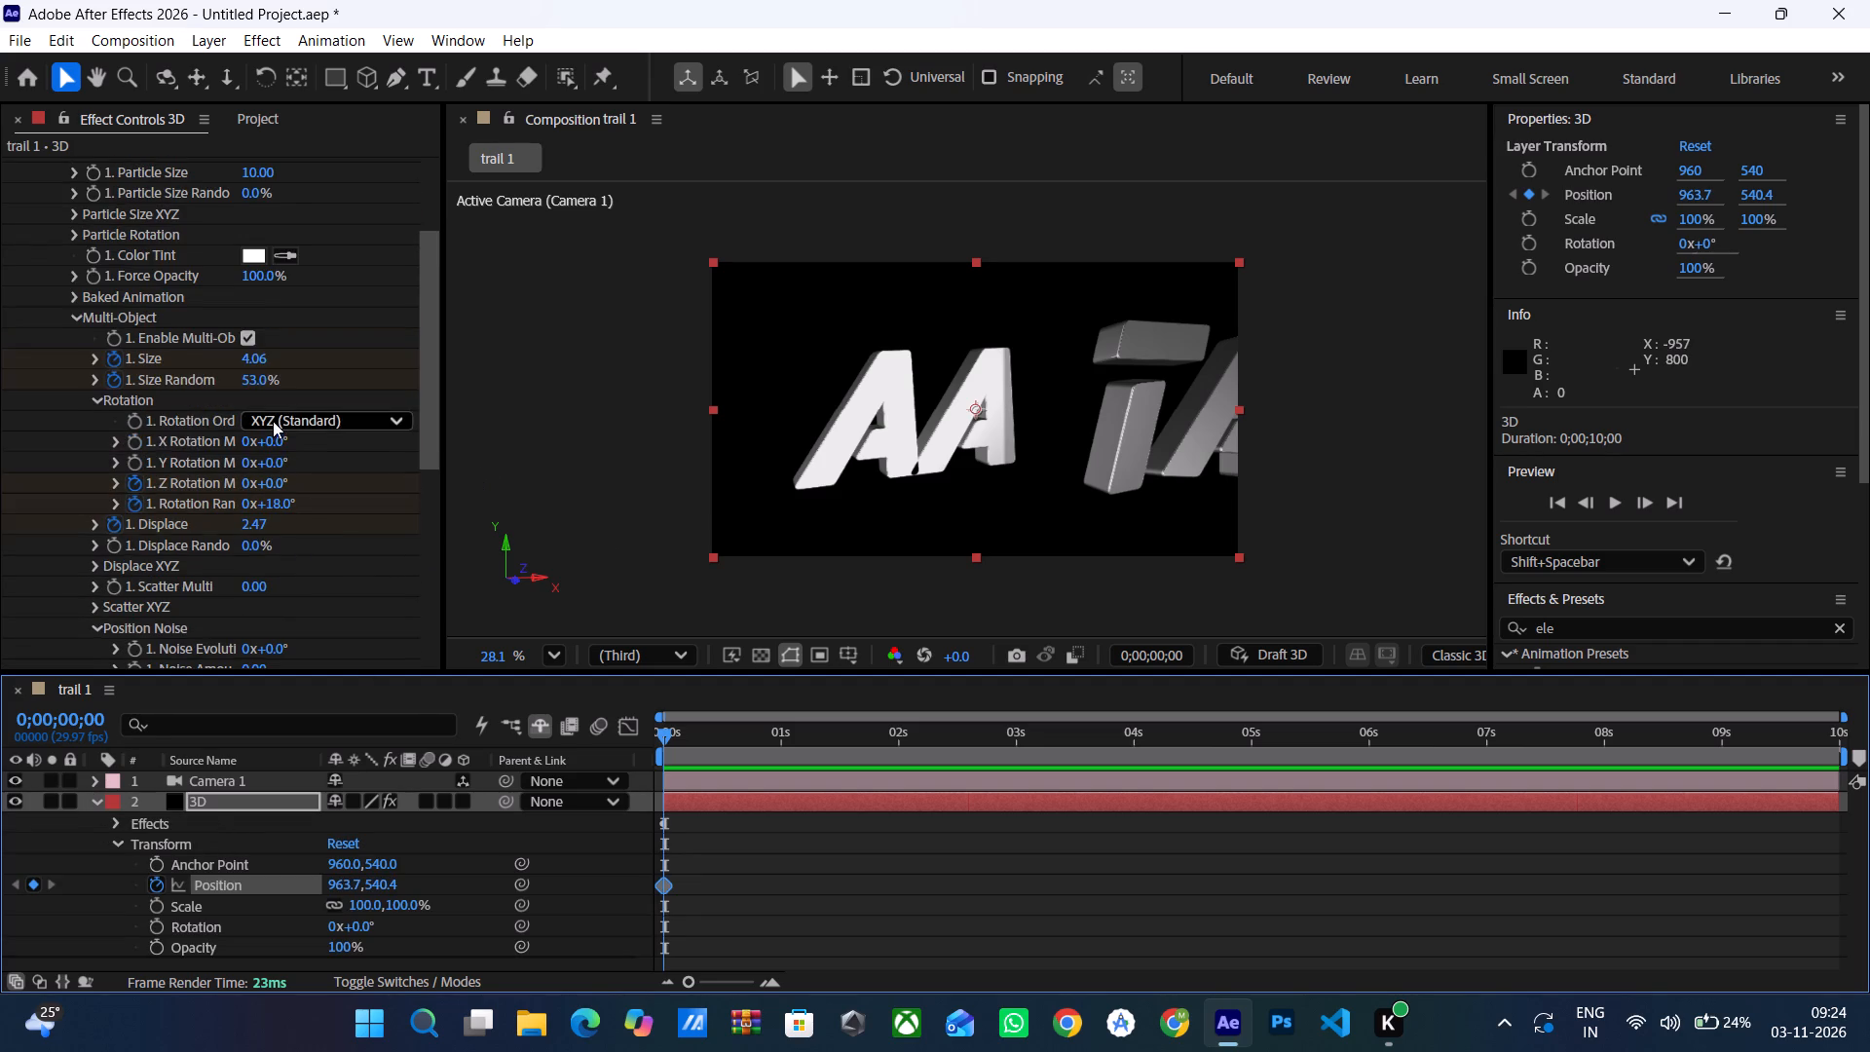
scroll(273, 421, "up", 1)
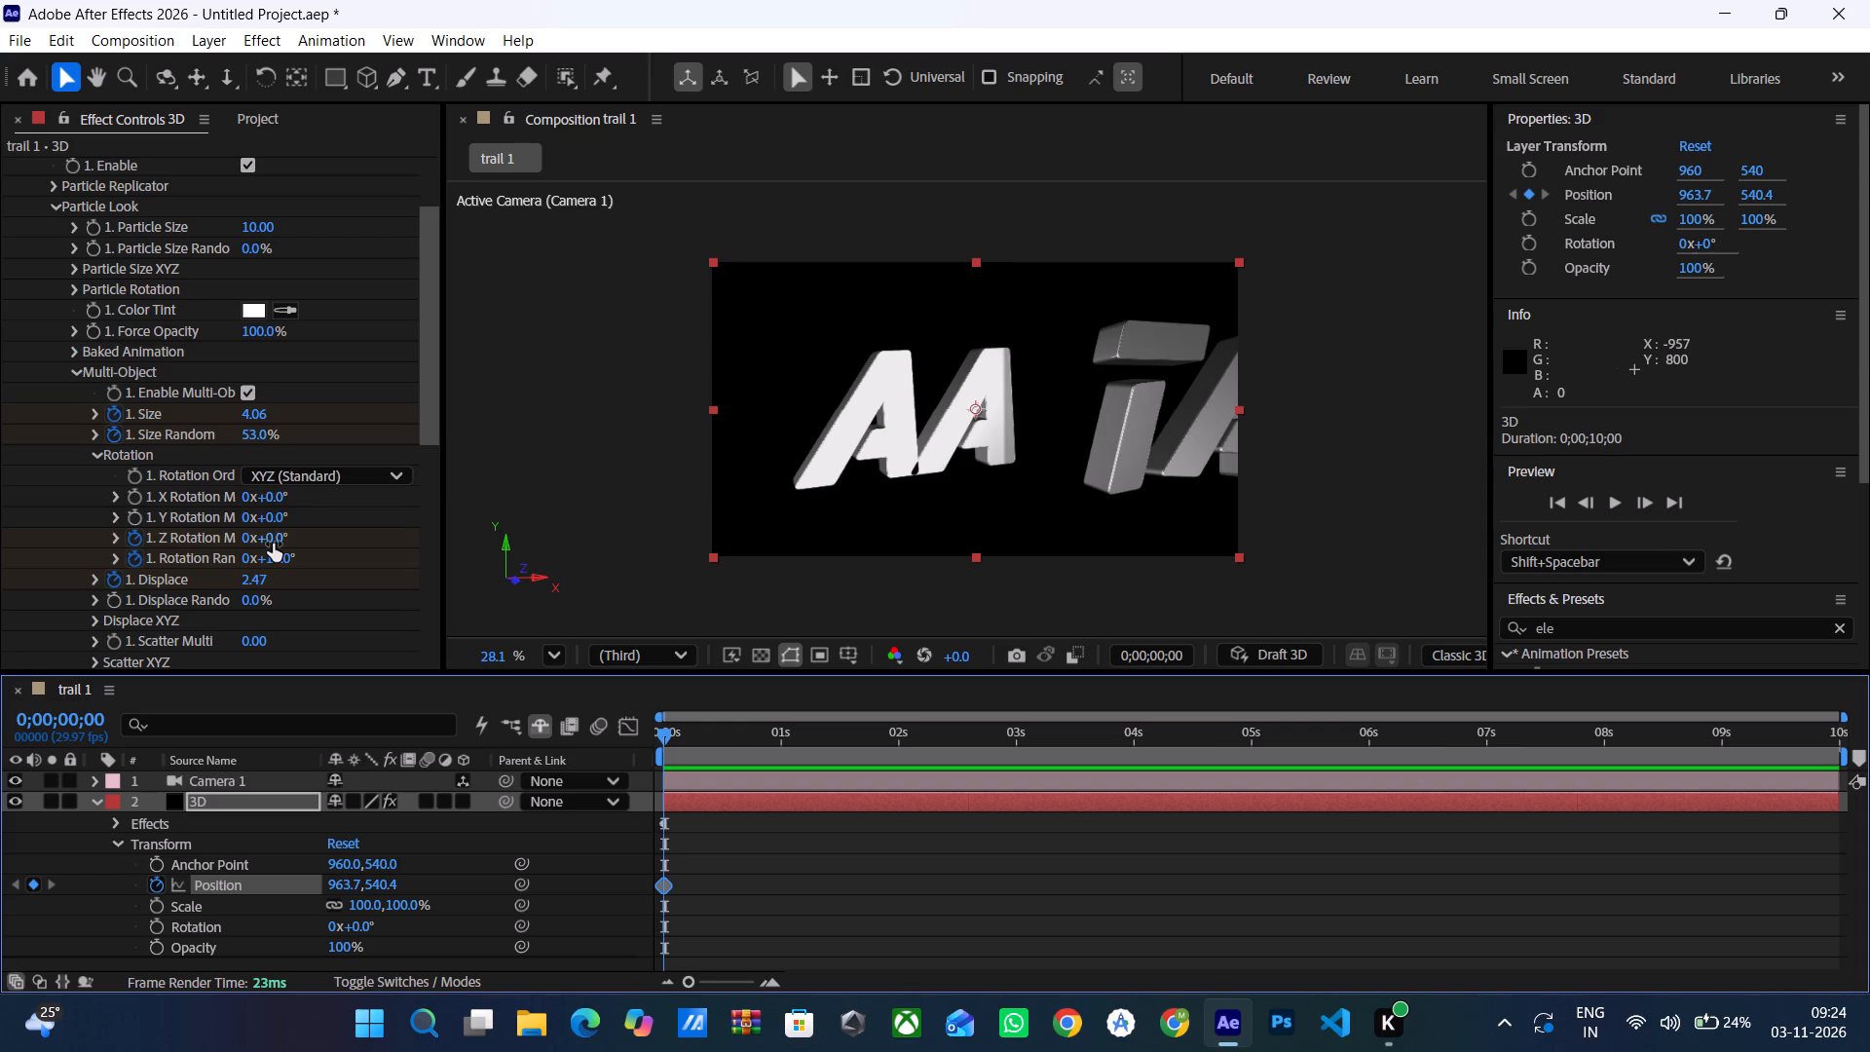
left_click(276, 536)
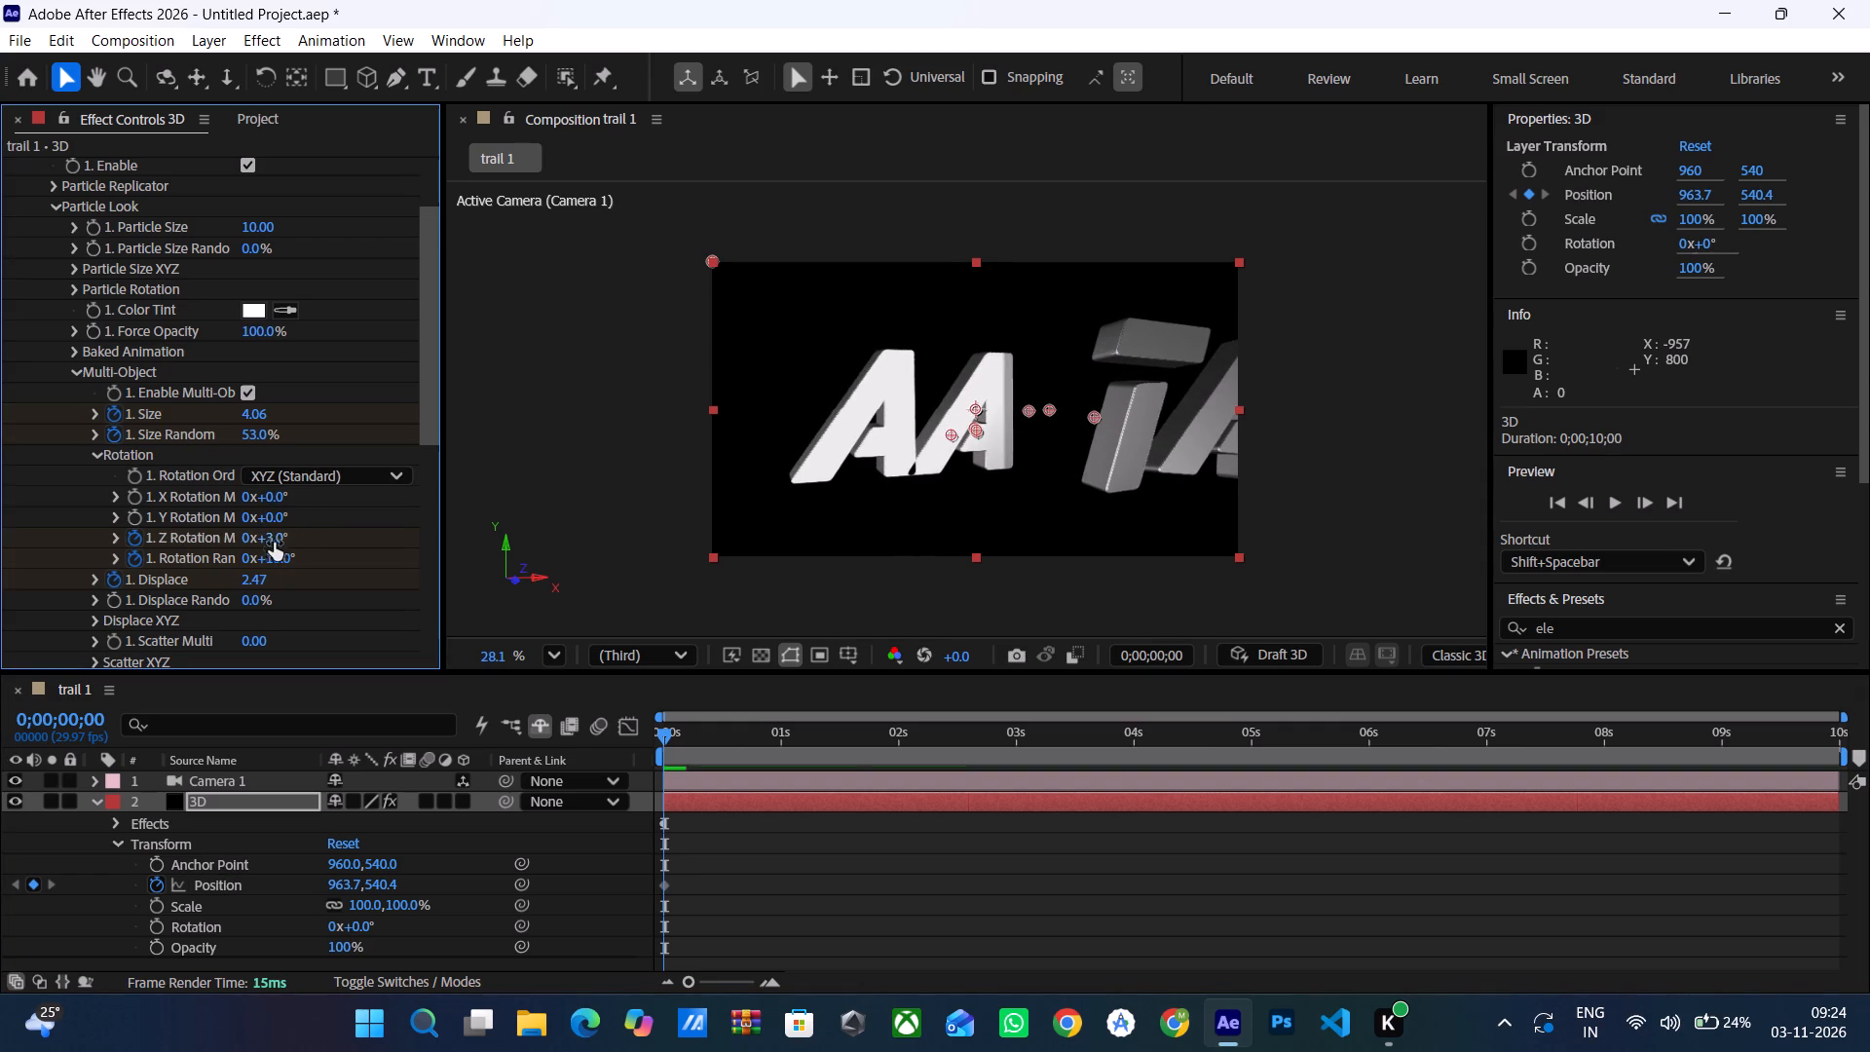
left_click_drag(273, 514, 308, 514)
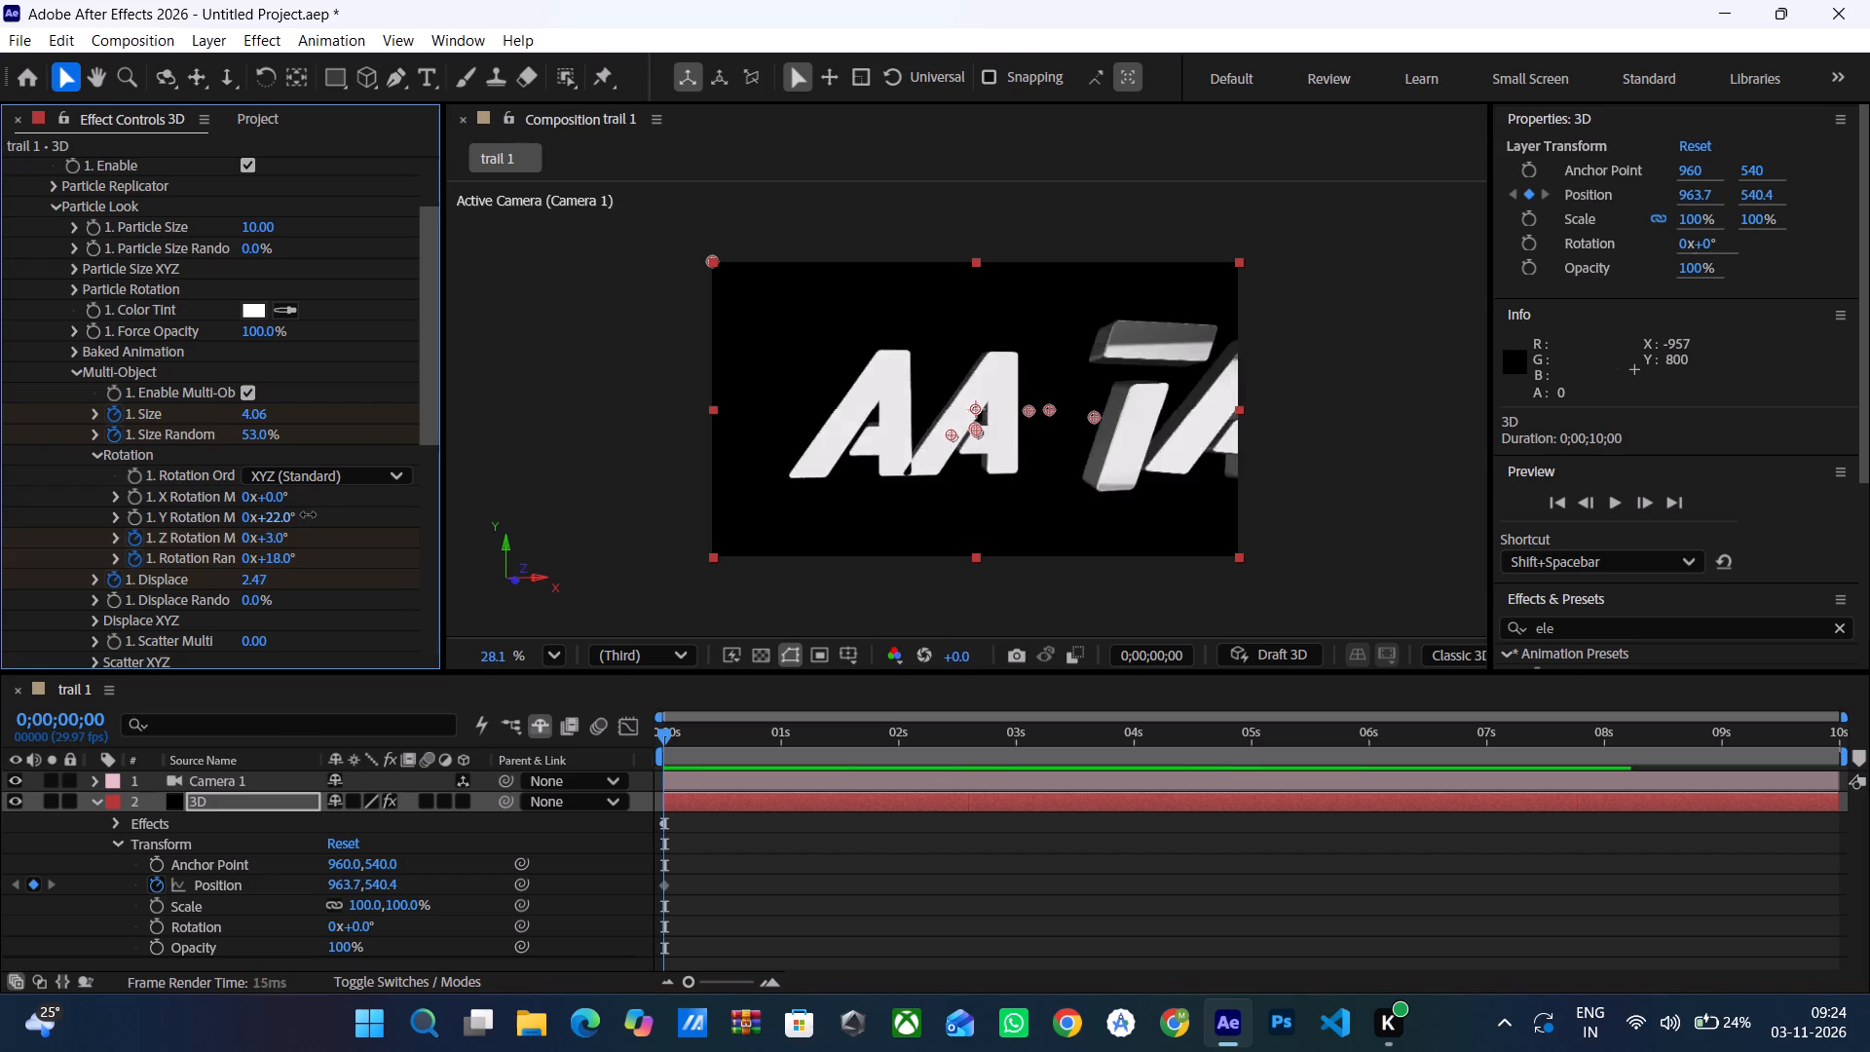
left_click_drag(308, 514, 290, 518)
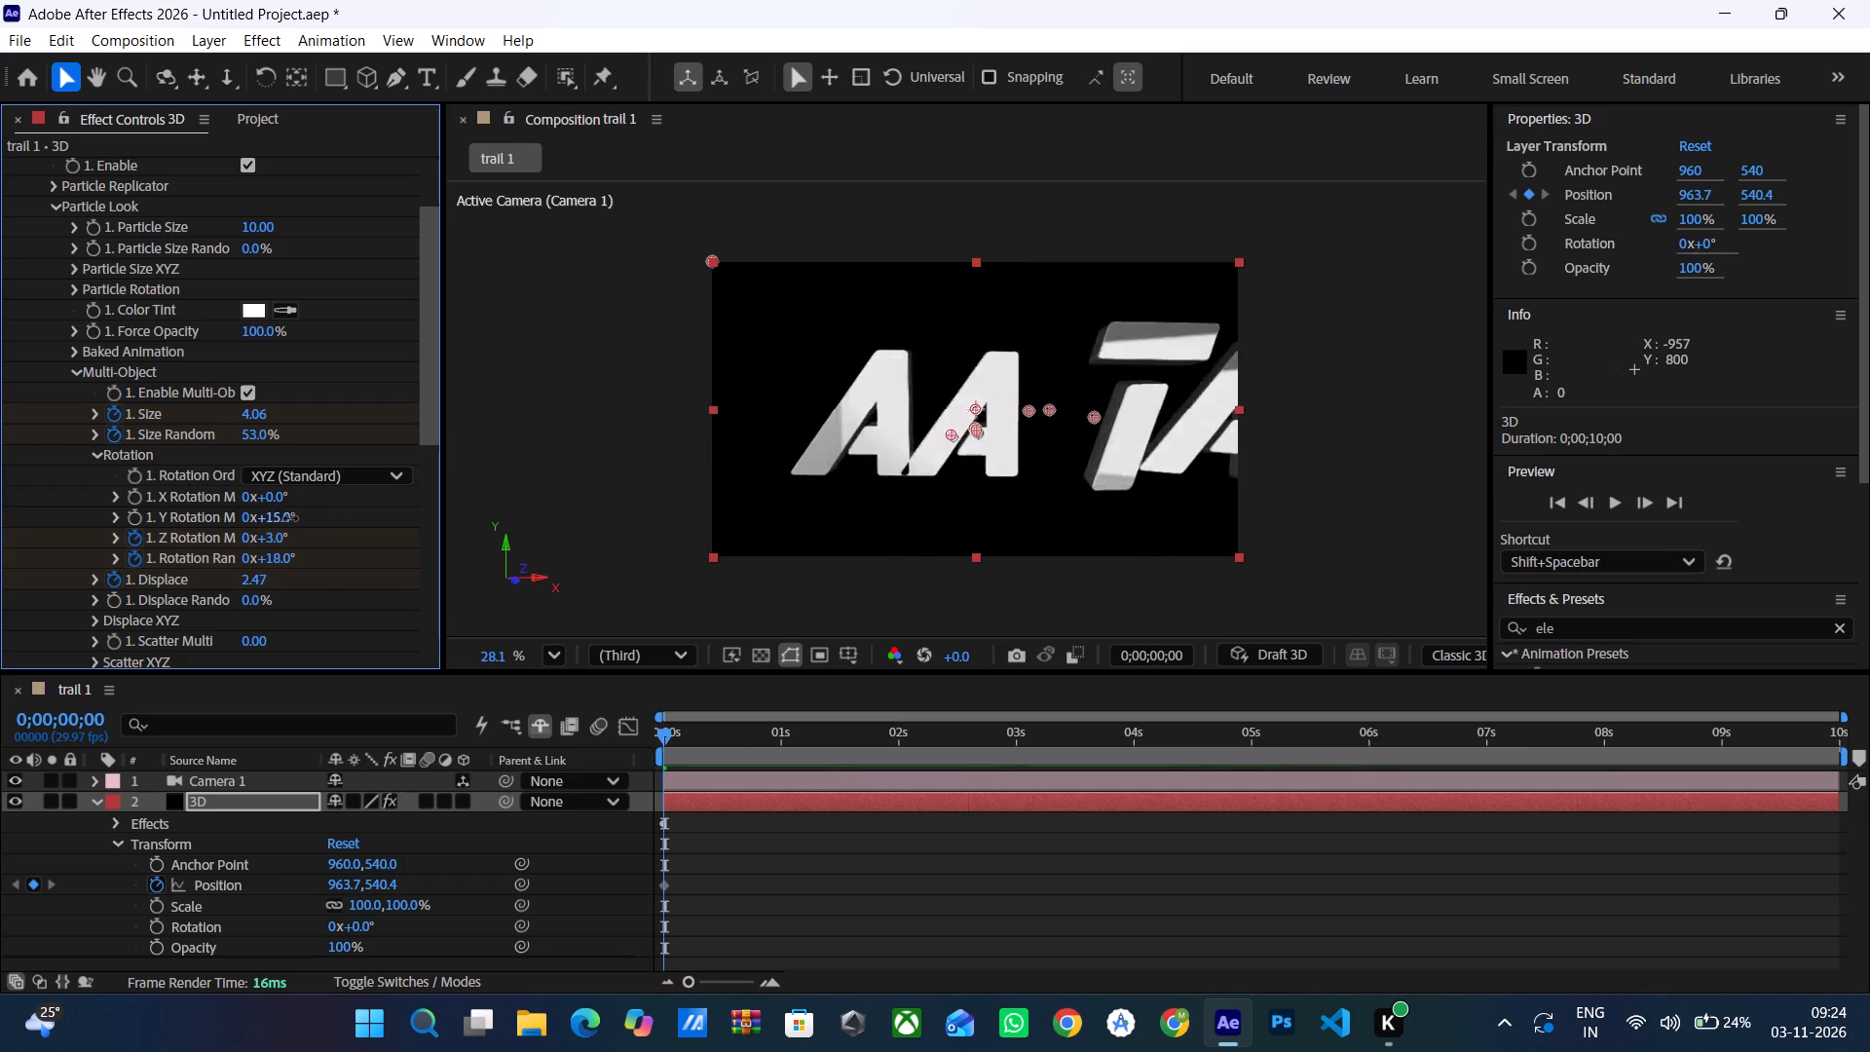
left_click_drag(290, 518, 247, 525)
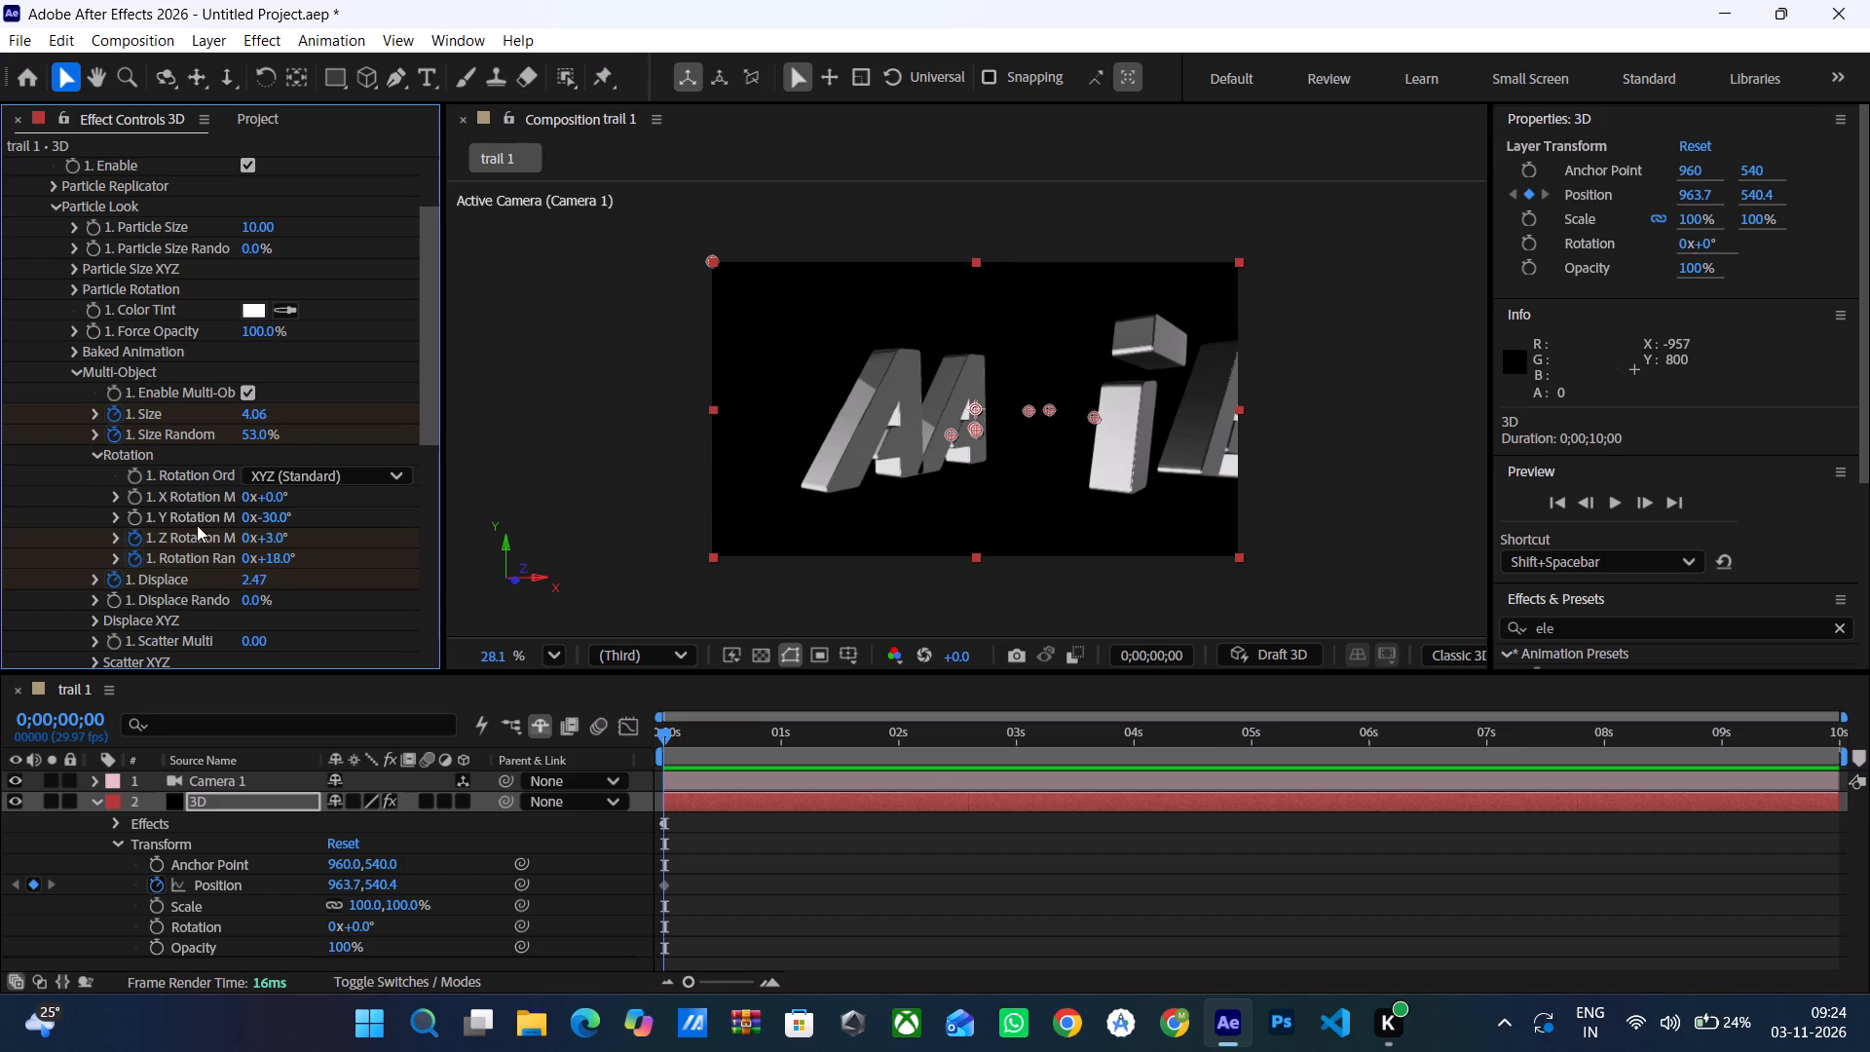
left_click(139, 516)
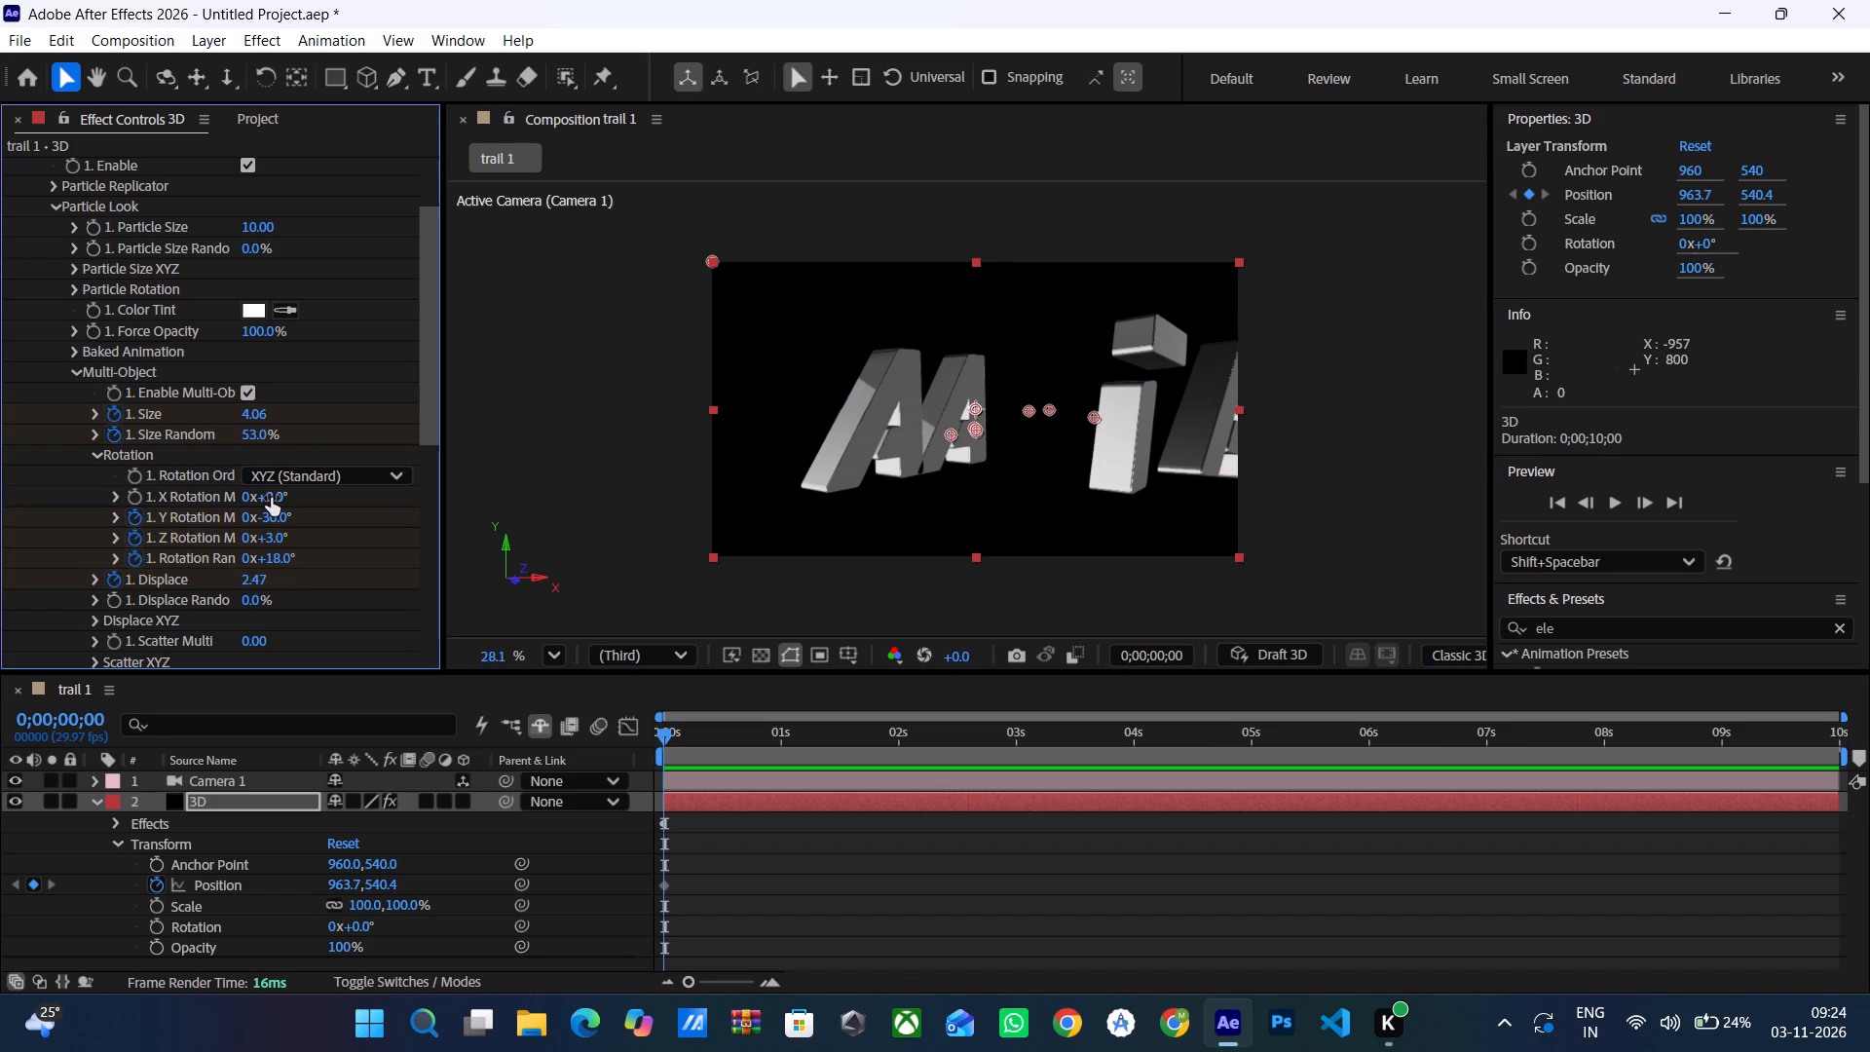
left_click(271, 498)
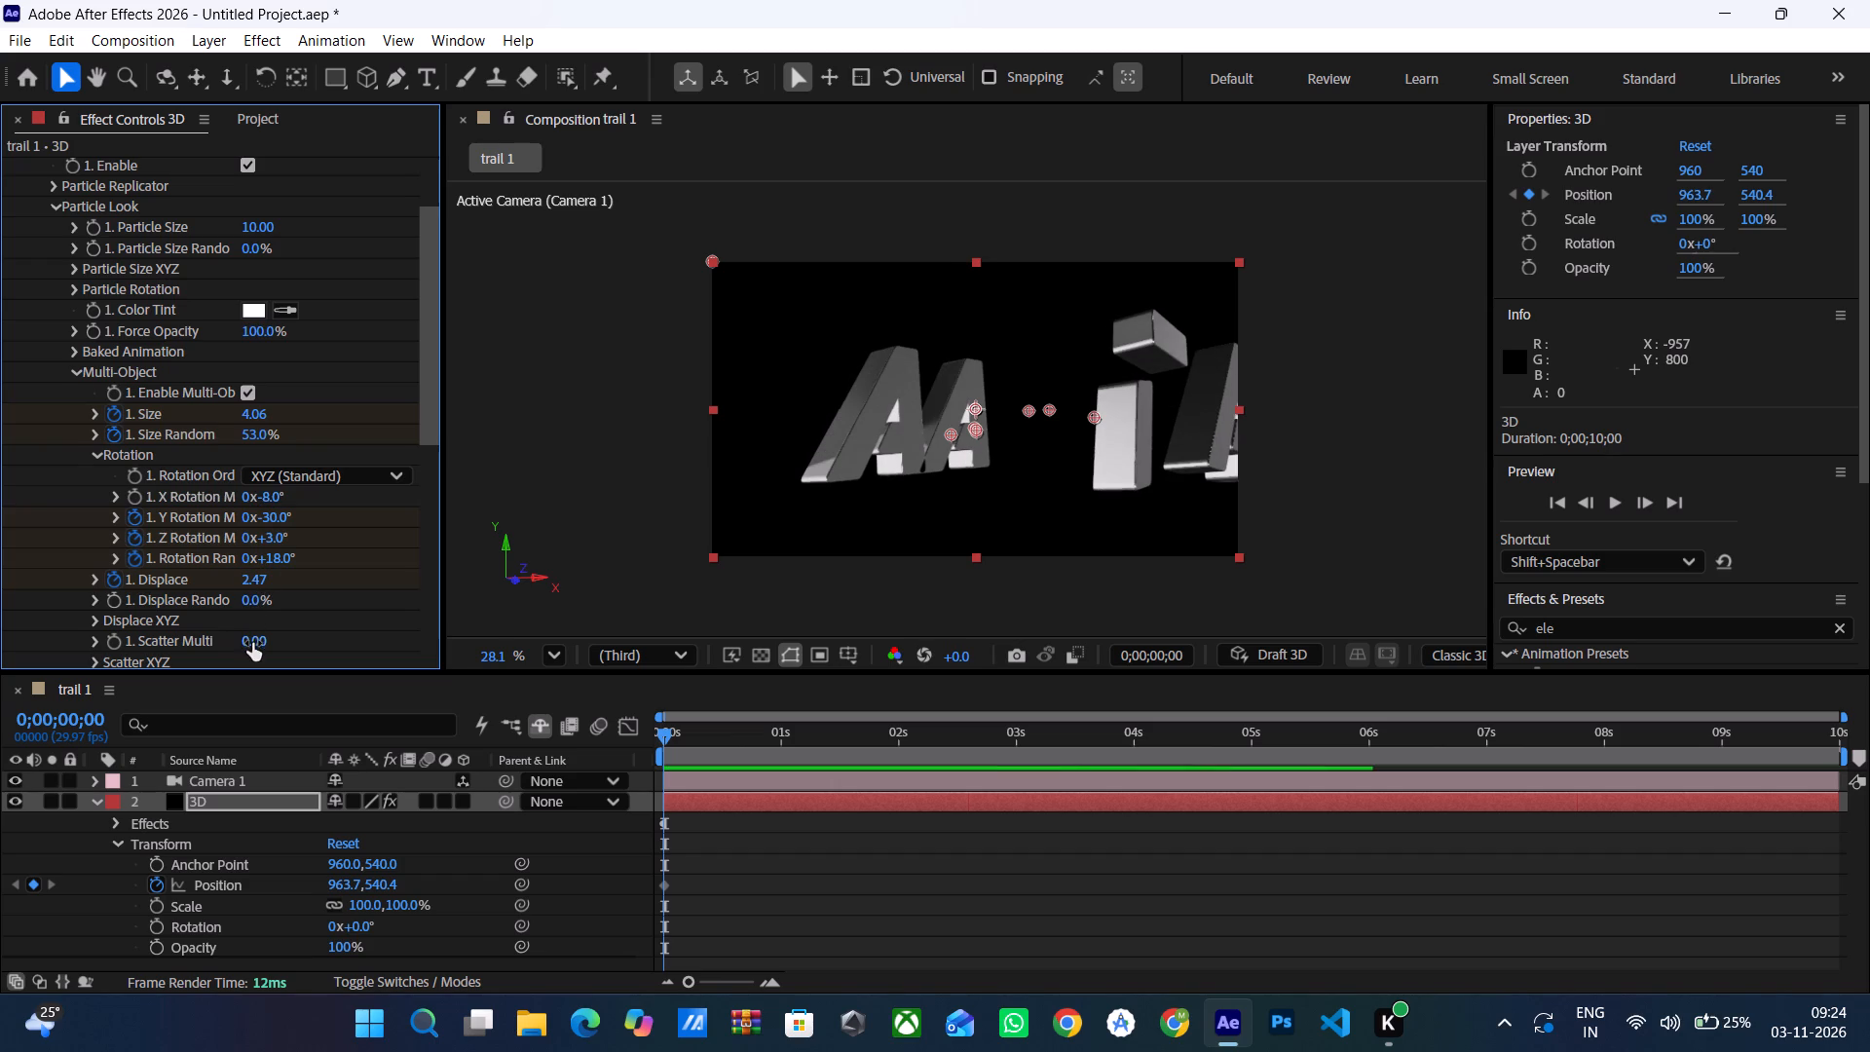
Start keyframing Group 1's Multi-Object Scatter at 0 seconds with a value of 0.00.
left_click(108, 643)
left_click_drag(253, 637, 203, 642)
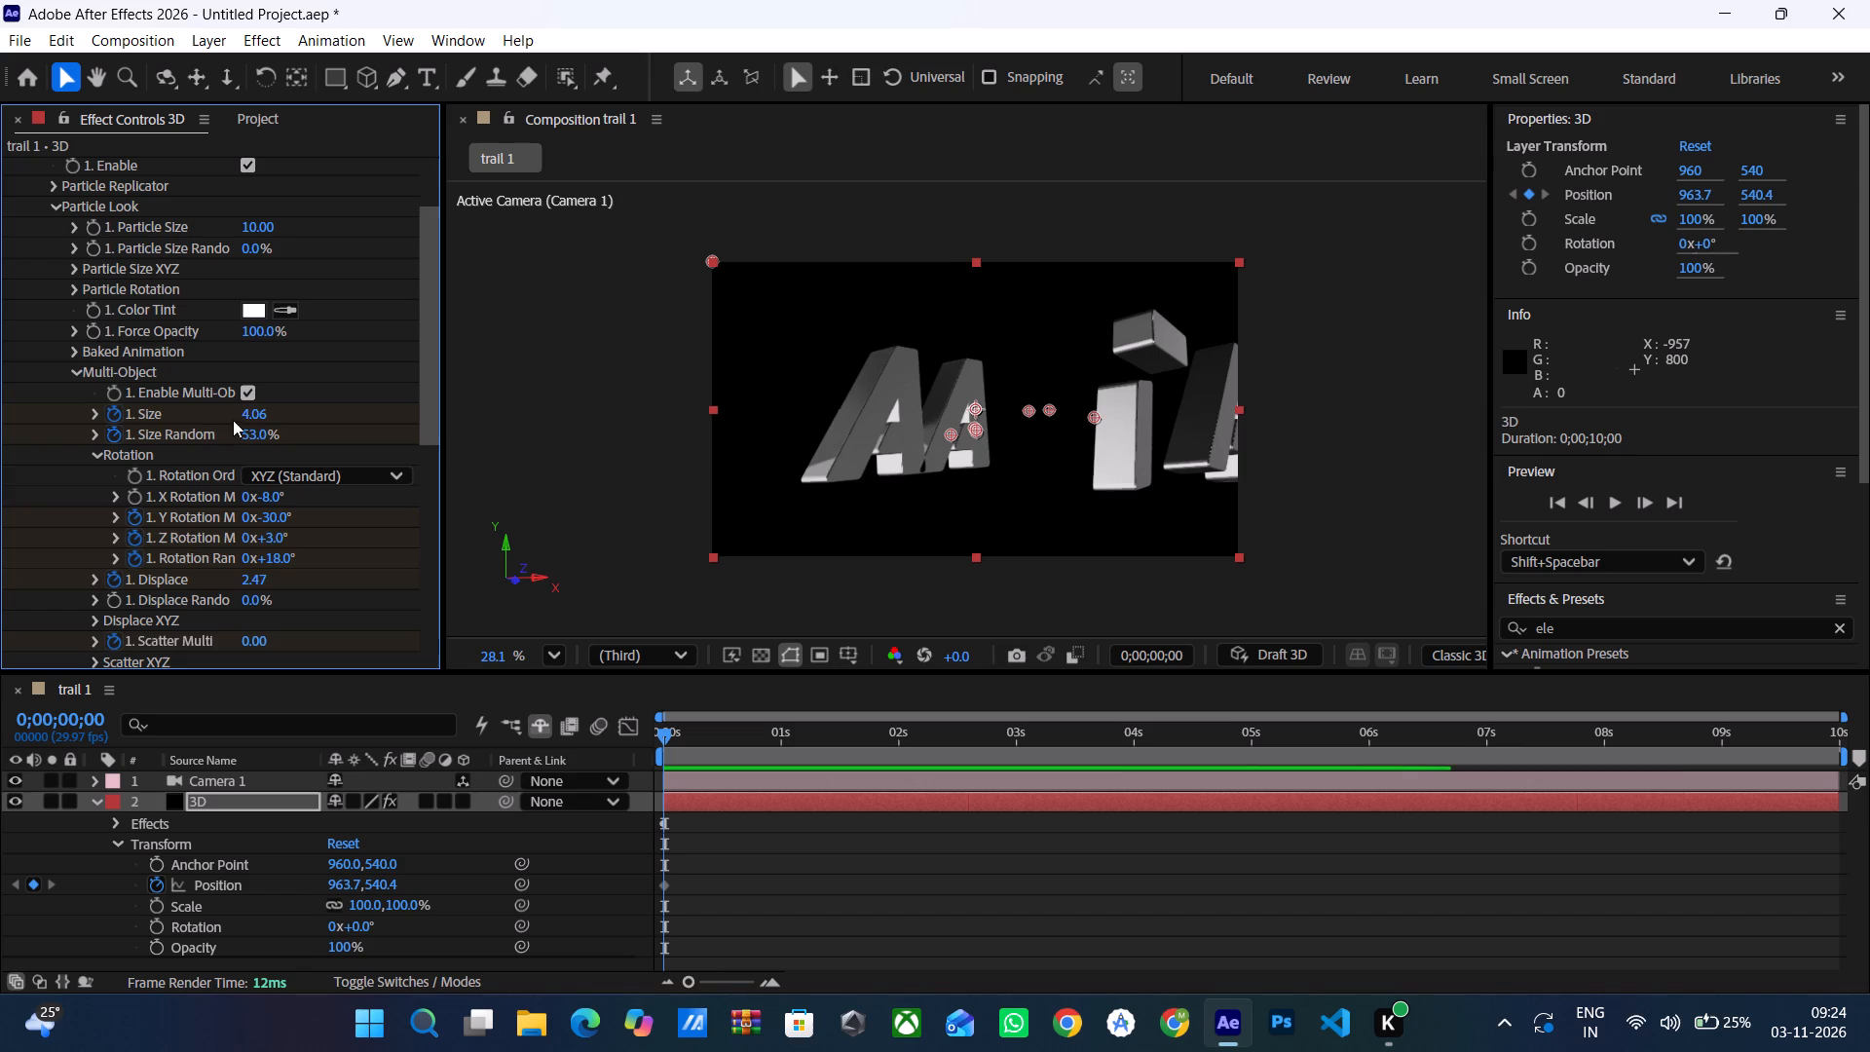
Enlarge Group 1's letters by setting the Multi-Object Size to 6.53 at 0 seconds.
left_click_drag(247, 416, 741, 363)
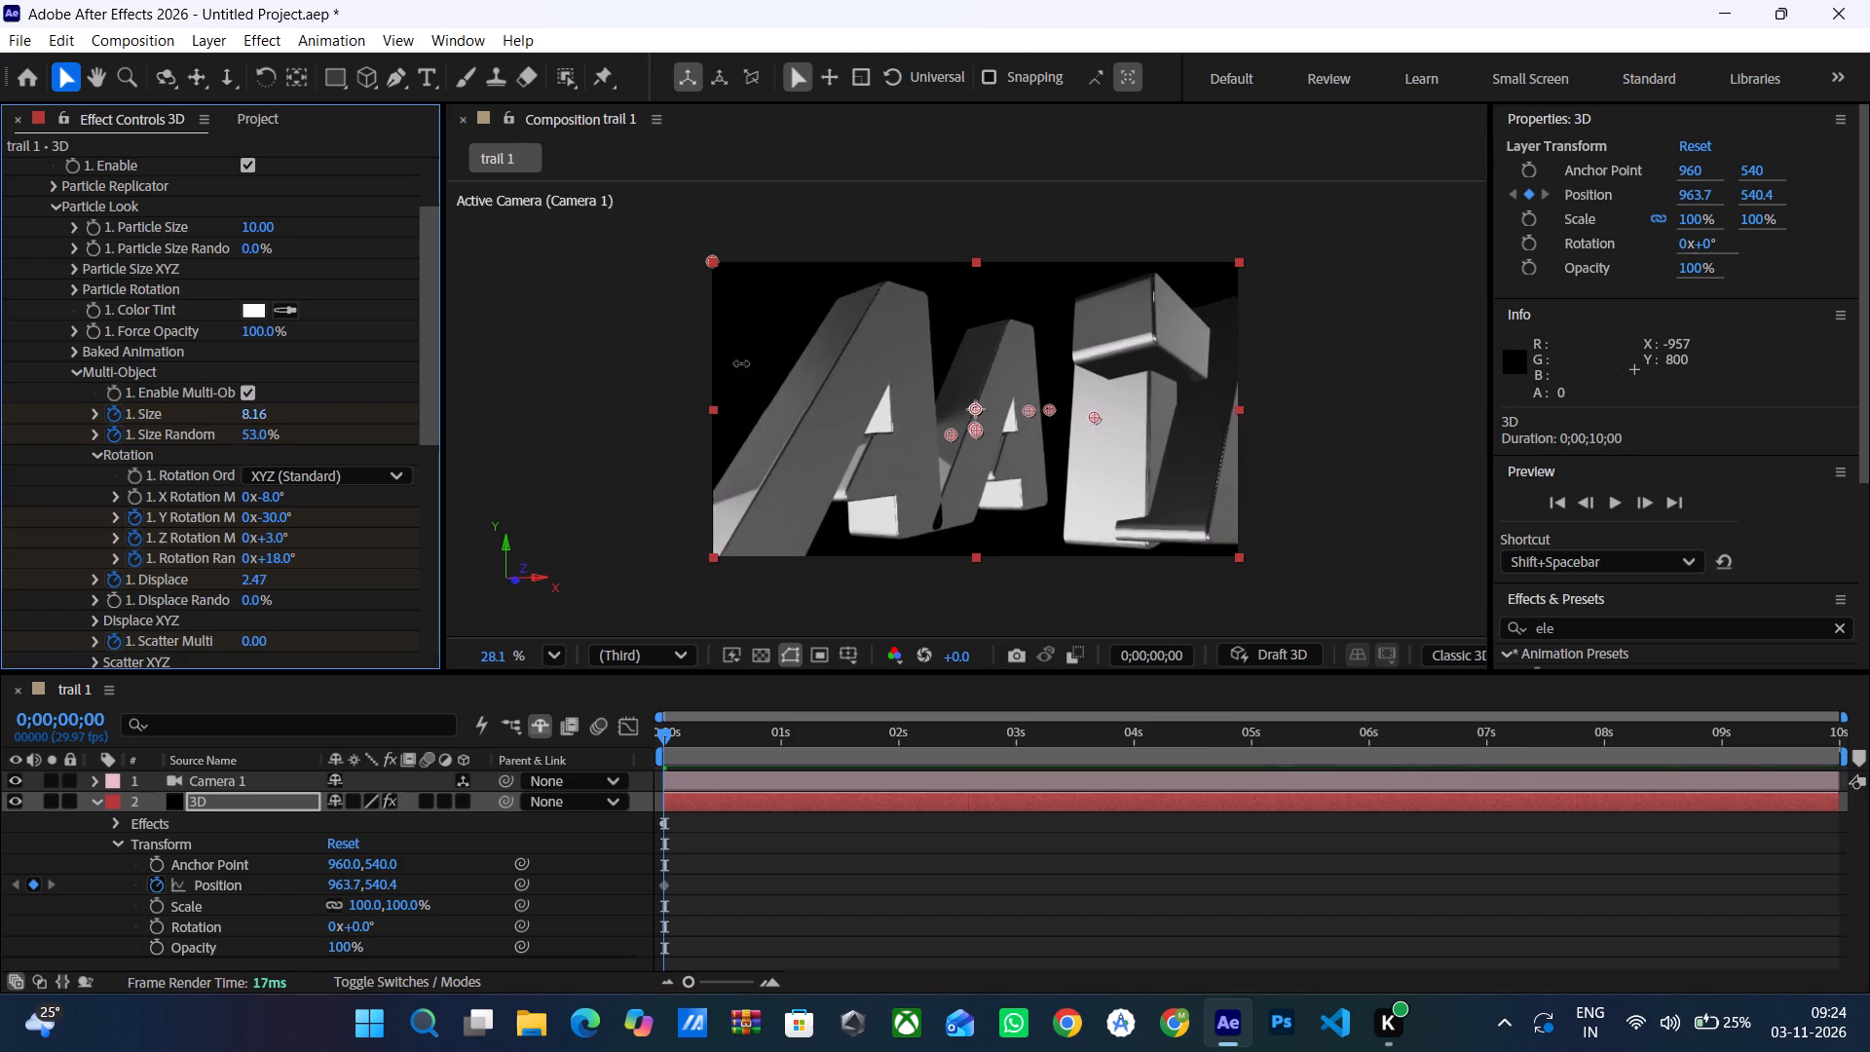
left_click_drag(741, 363, 609, 388)
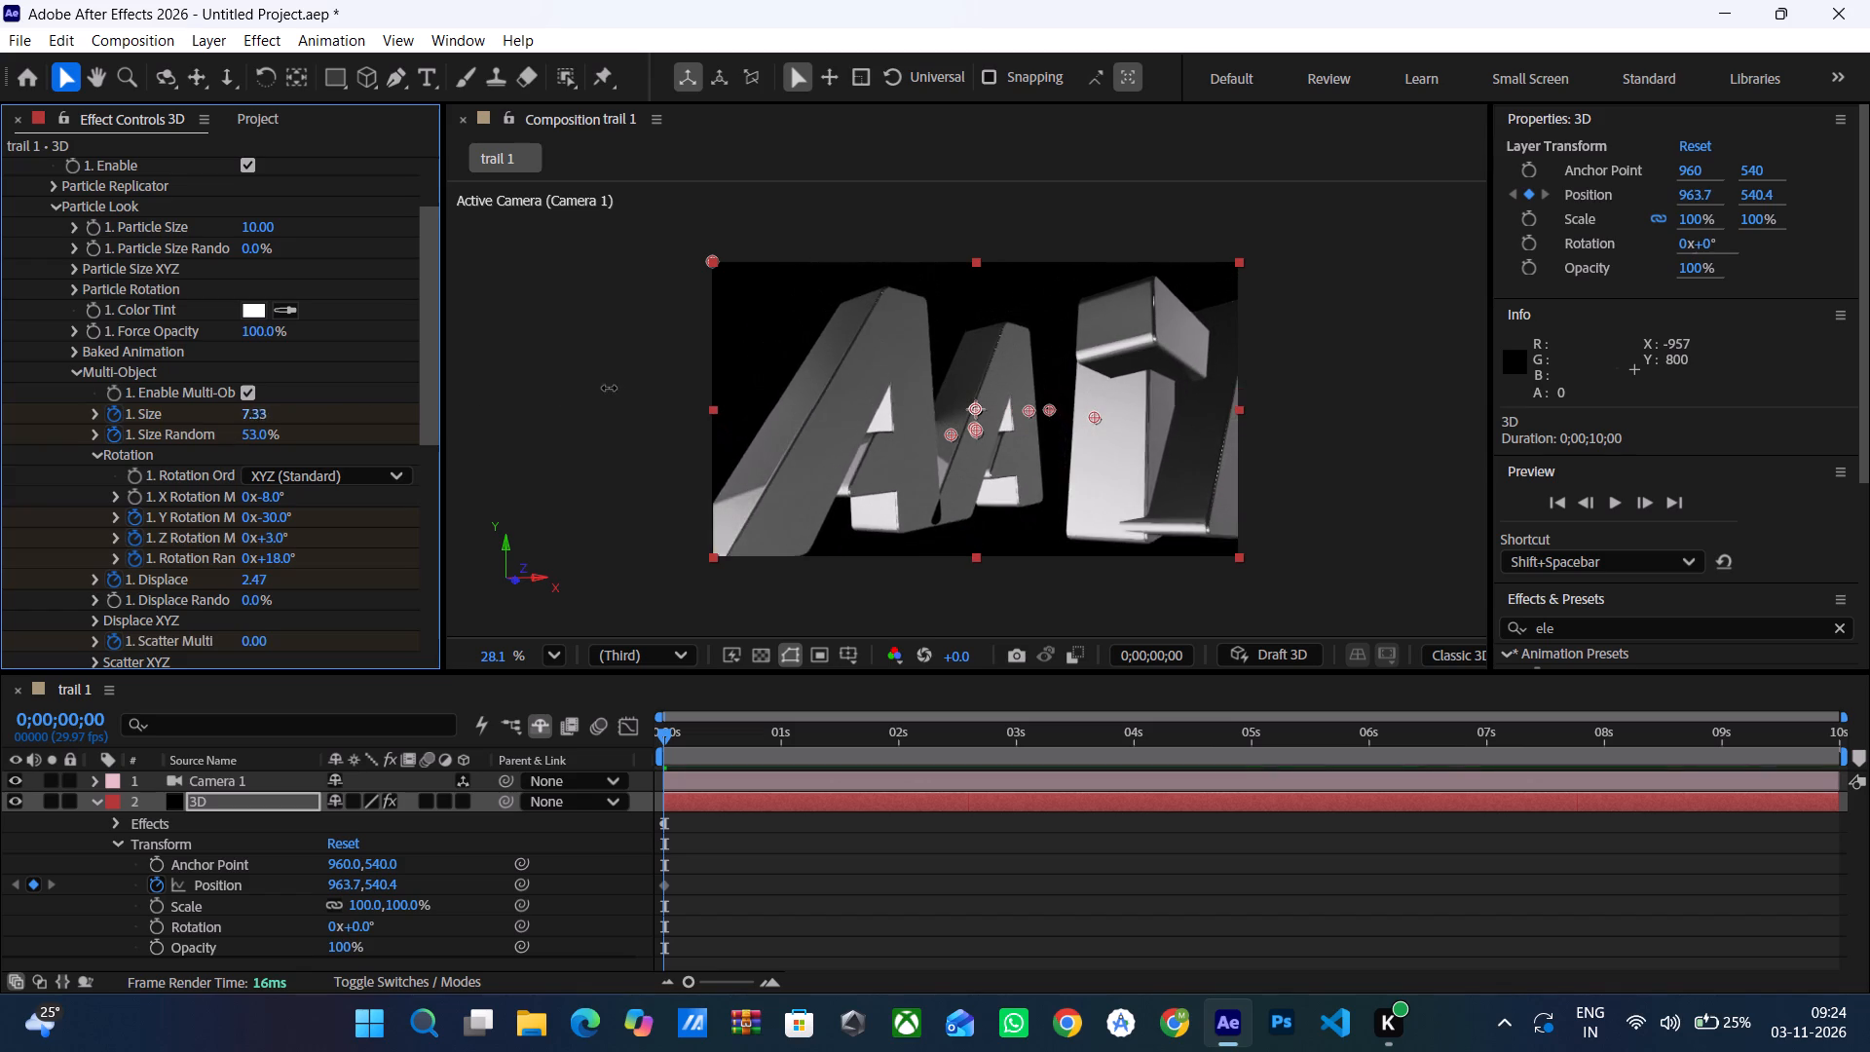
left_click_drag(609, 388, 523, 393)
Move the Element effect's control points in the composition, placing three of them at about 996, 623; 1519, 570; and 966, 692.
left_click_drag(973, 410, 974, 410)
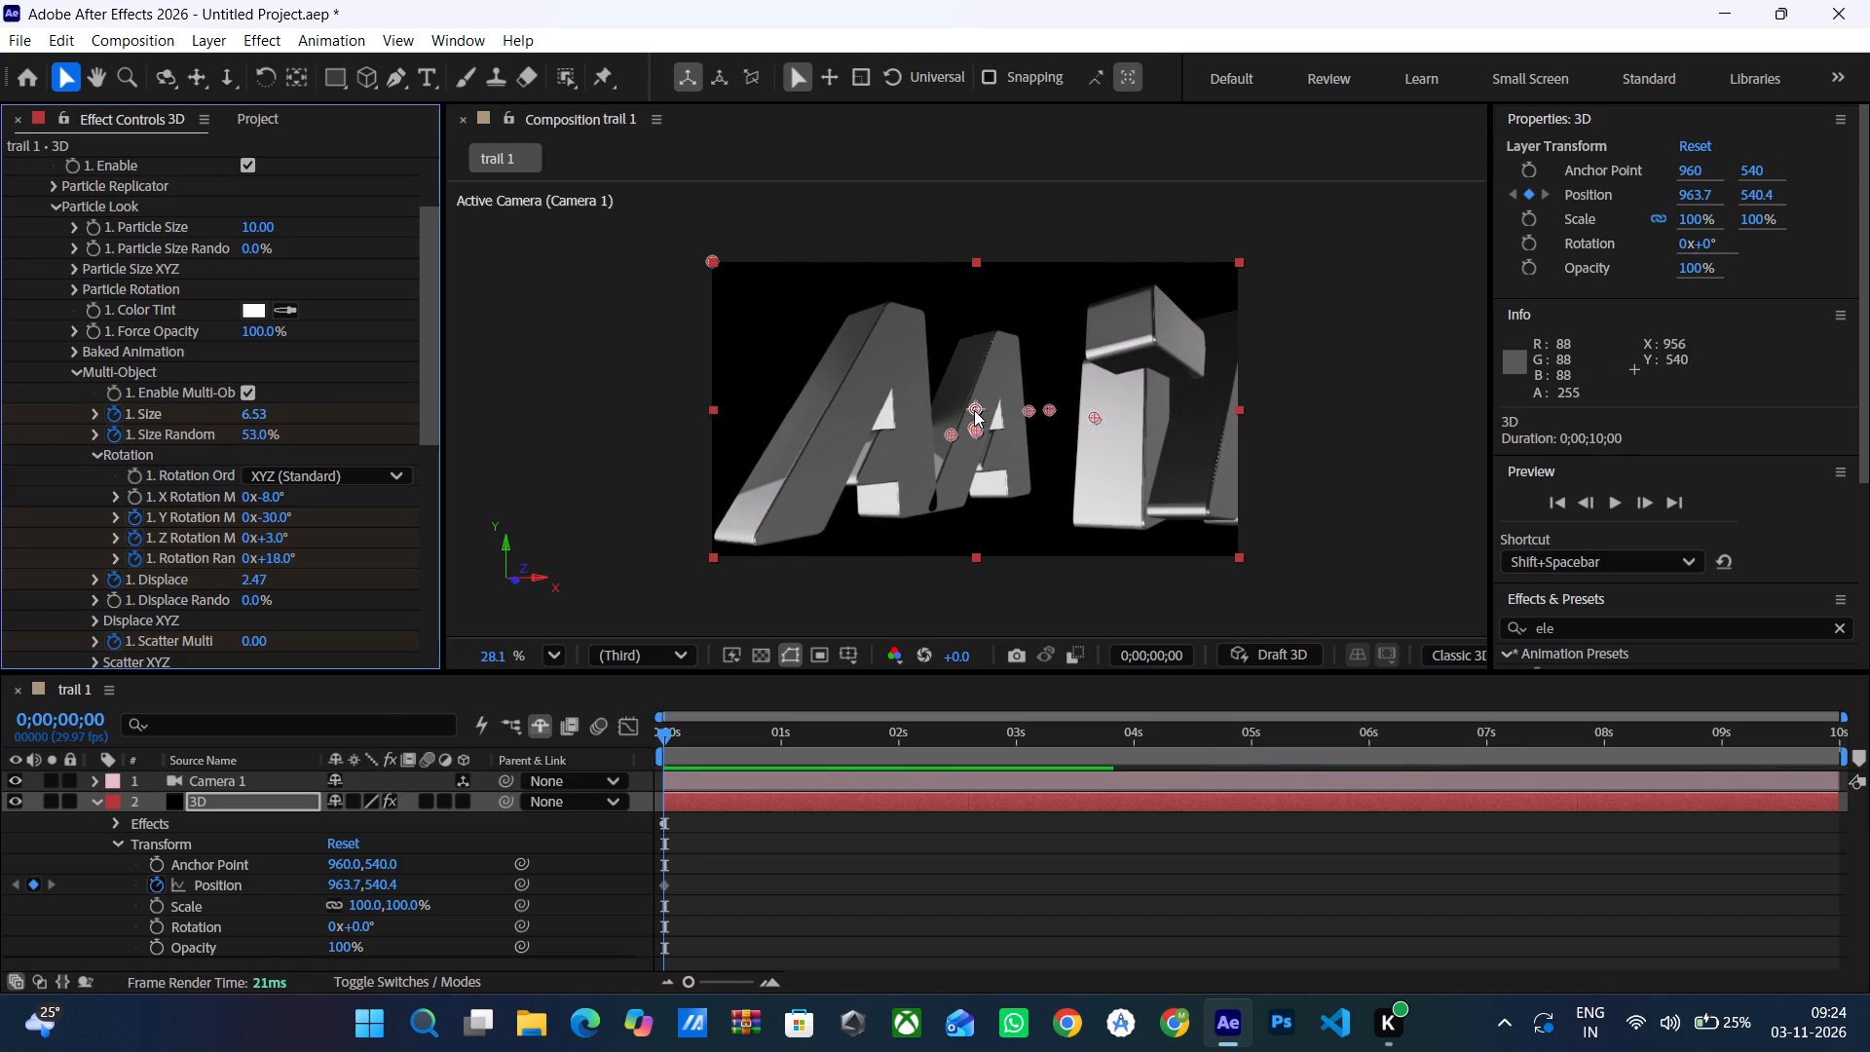
left_click_drag(974, 410, 1036, 411)
left_click_drag(974, 426, 986, 429)
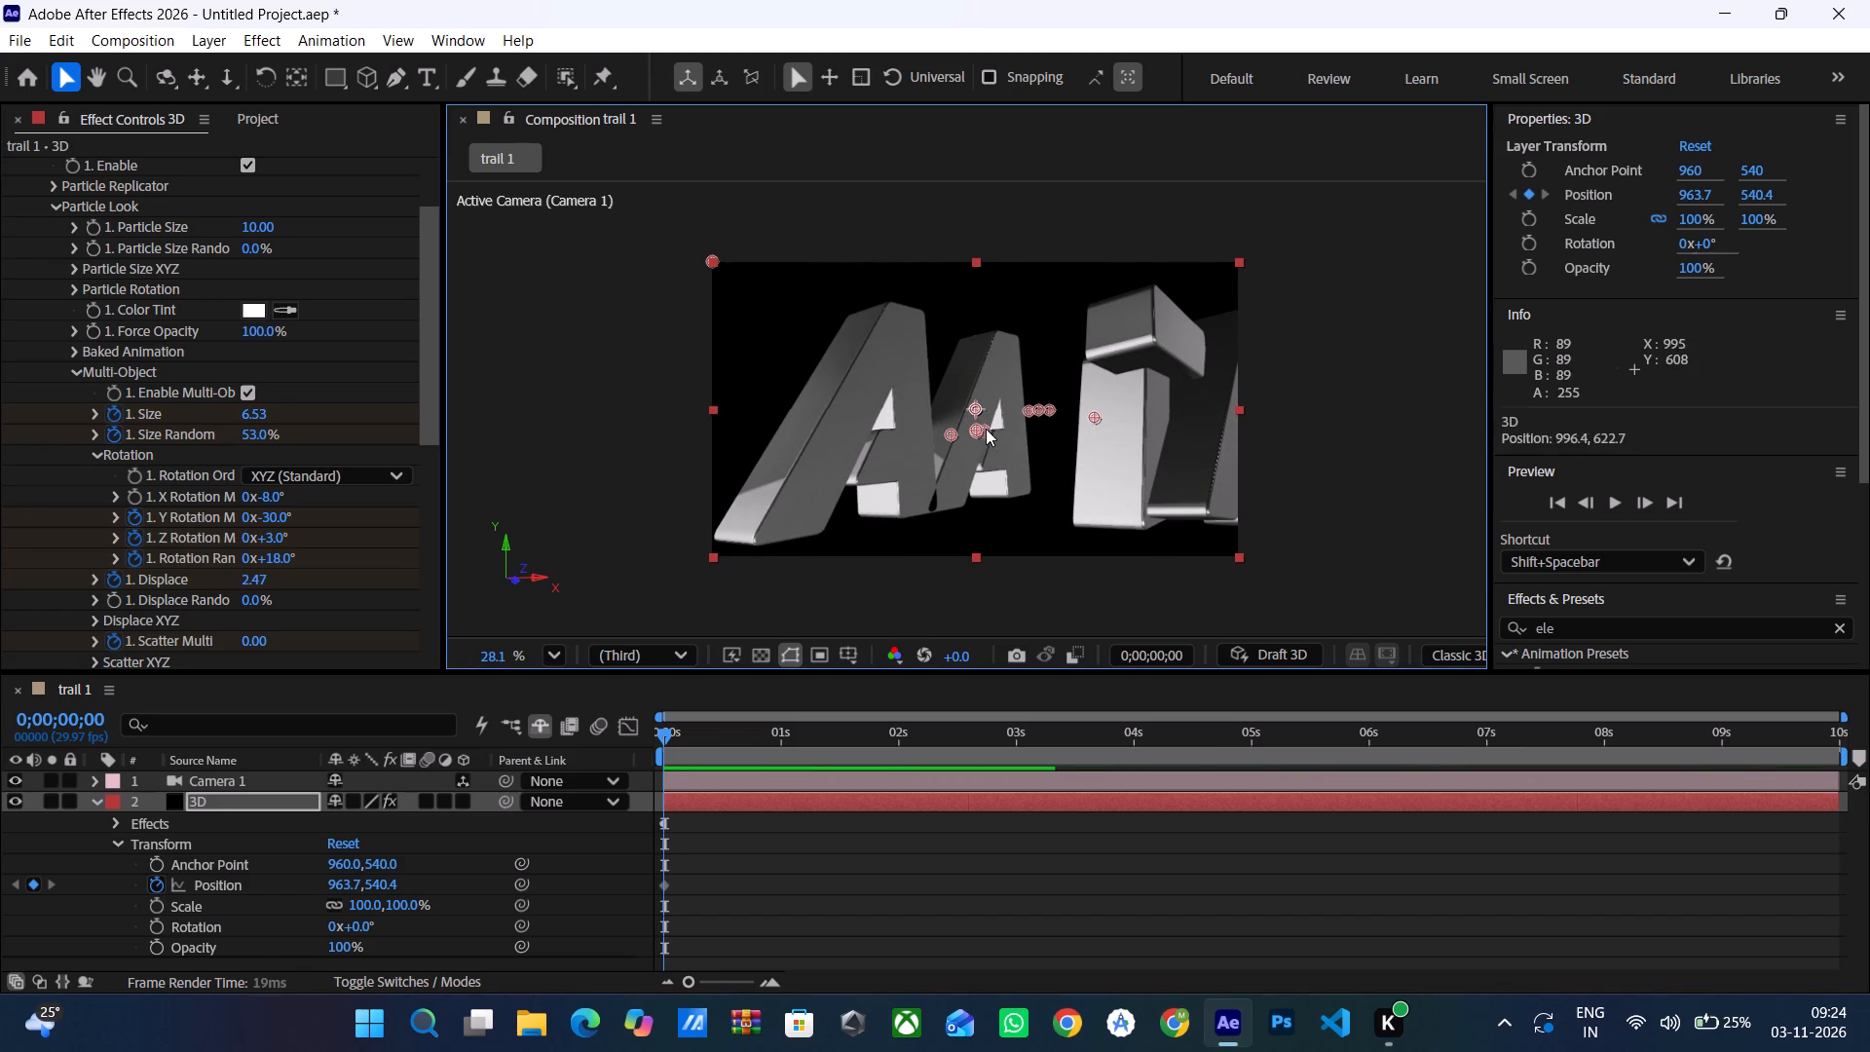
left_click_drag(986, 429, 987, 429)
left_click_drag(1092, 417, 1126, 417)
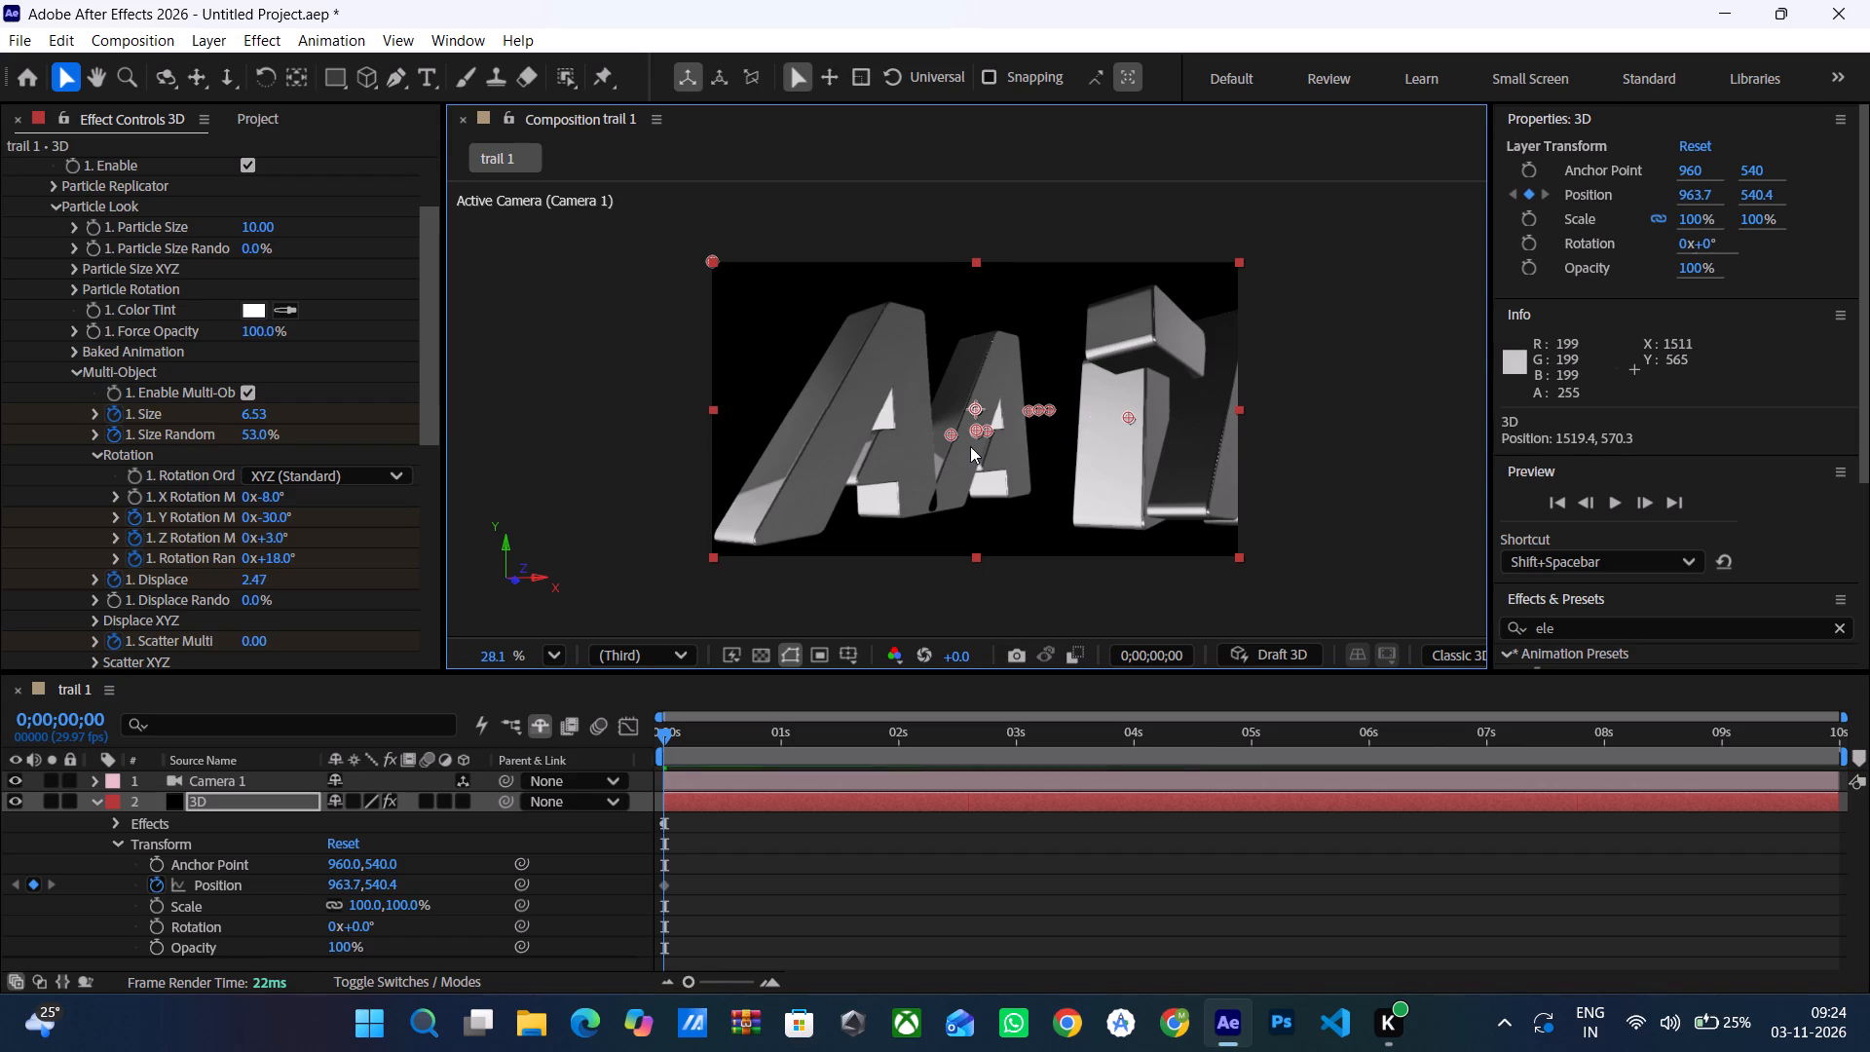
left_click_drag(968, 428, 1020, 441)
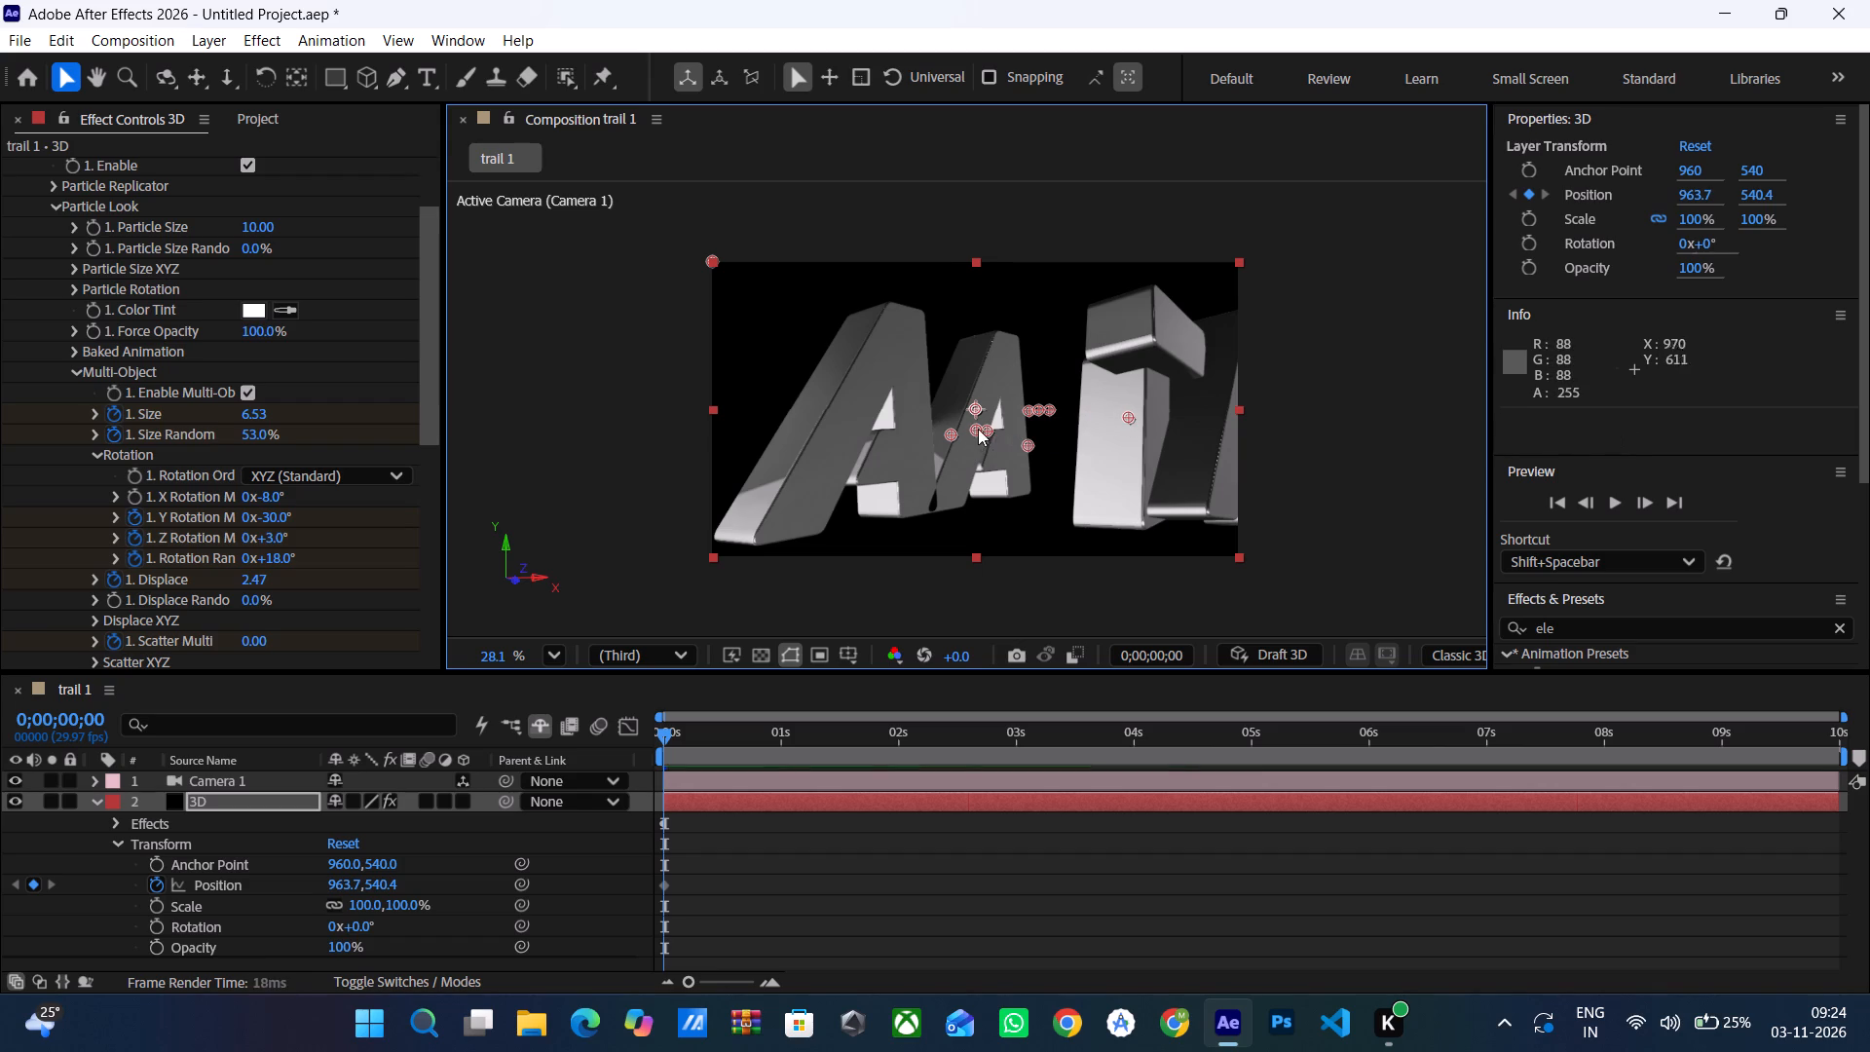
left_click_drag(977, 427, 978, 447)
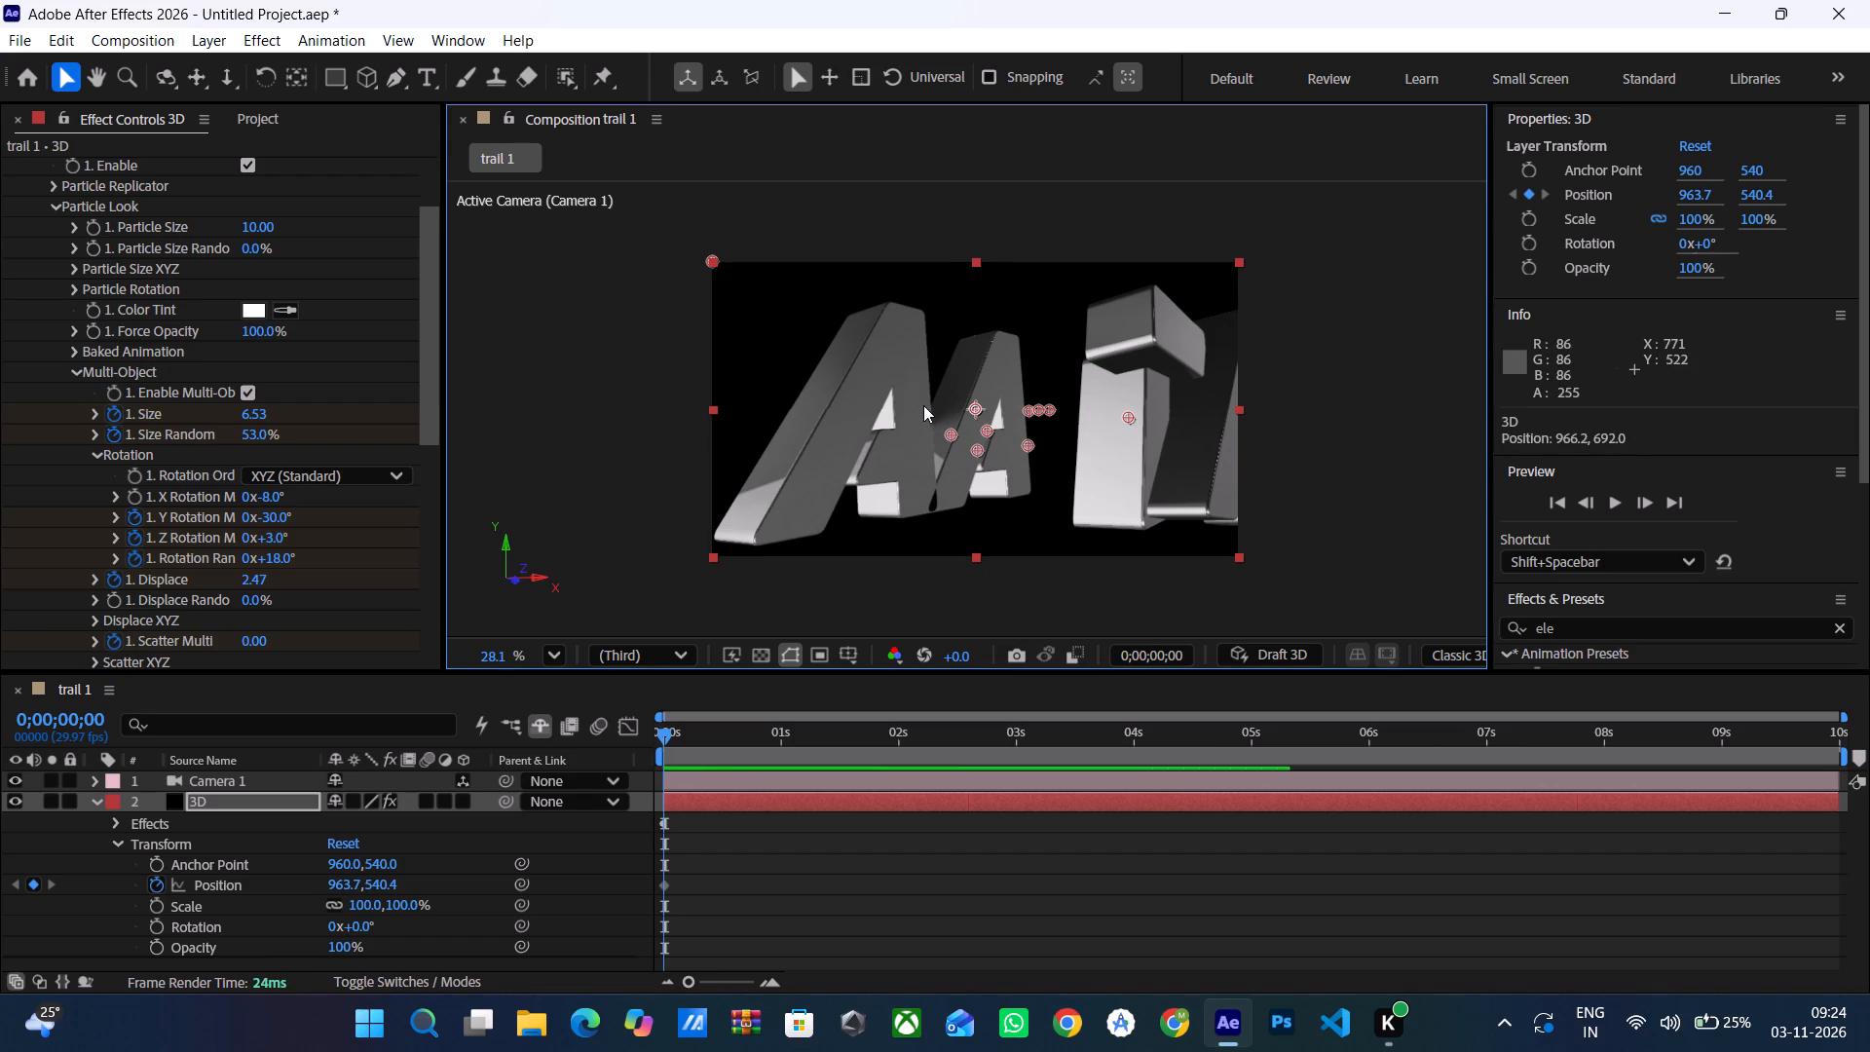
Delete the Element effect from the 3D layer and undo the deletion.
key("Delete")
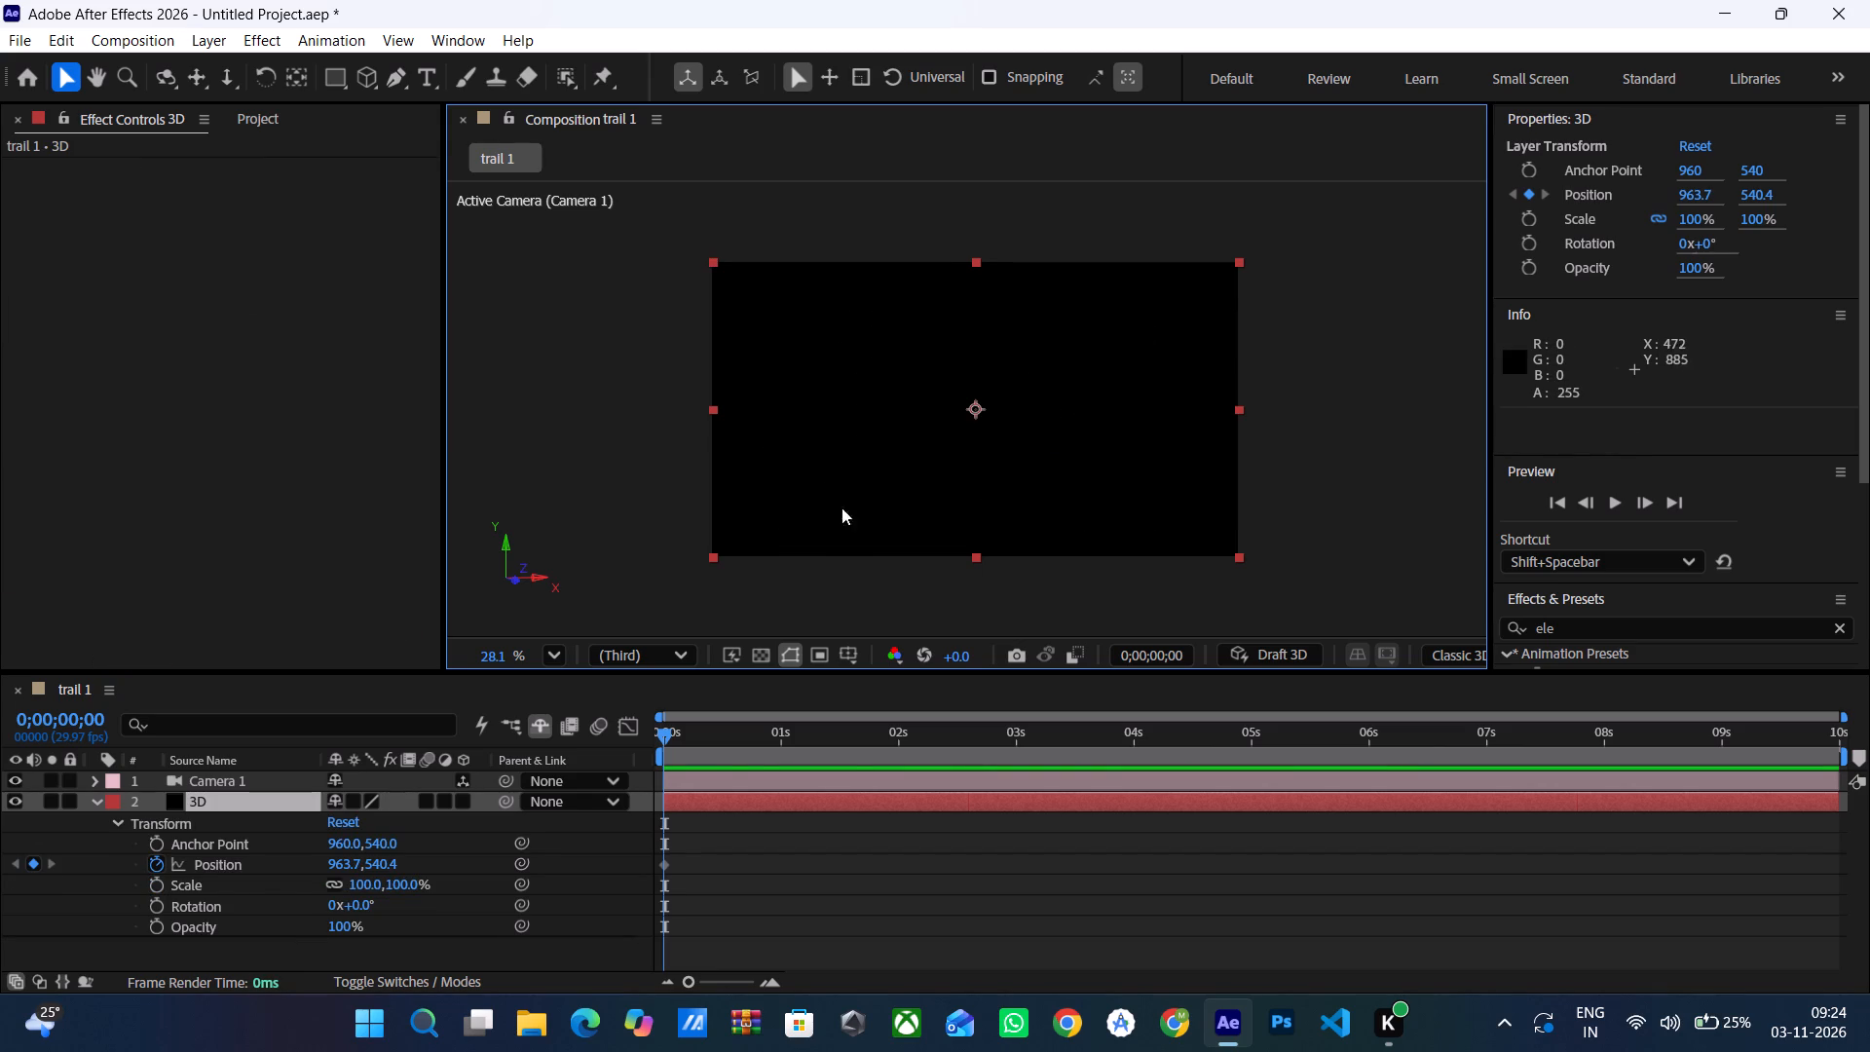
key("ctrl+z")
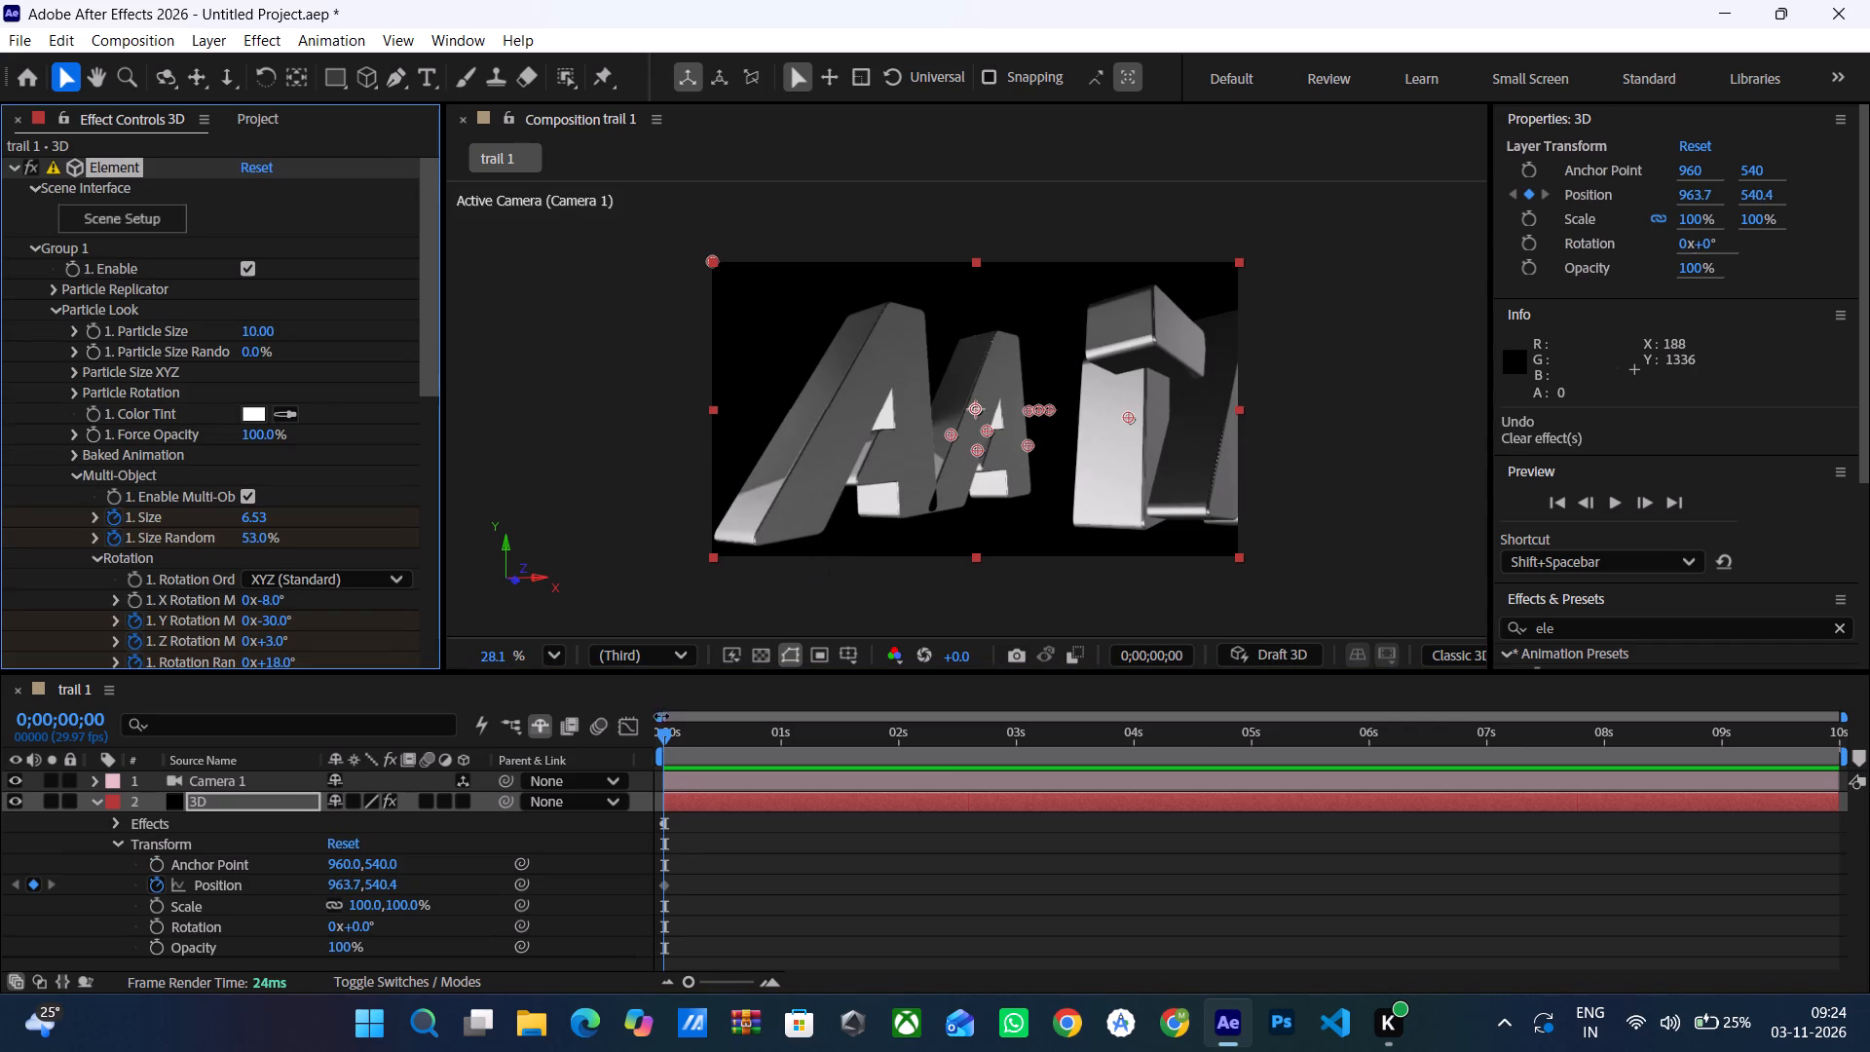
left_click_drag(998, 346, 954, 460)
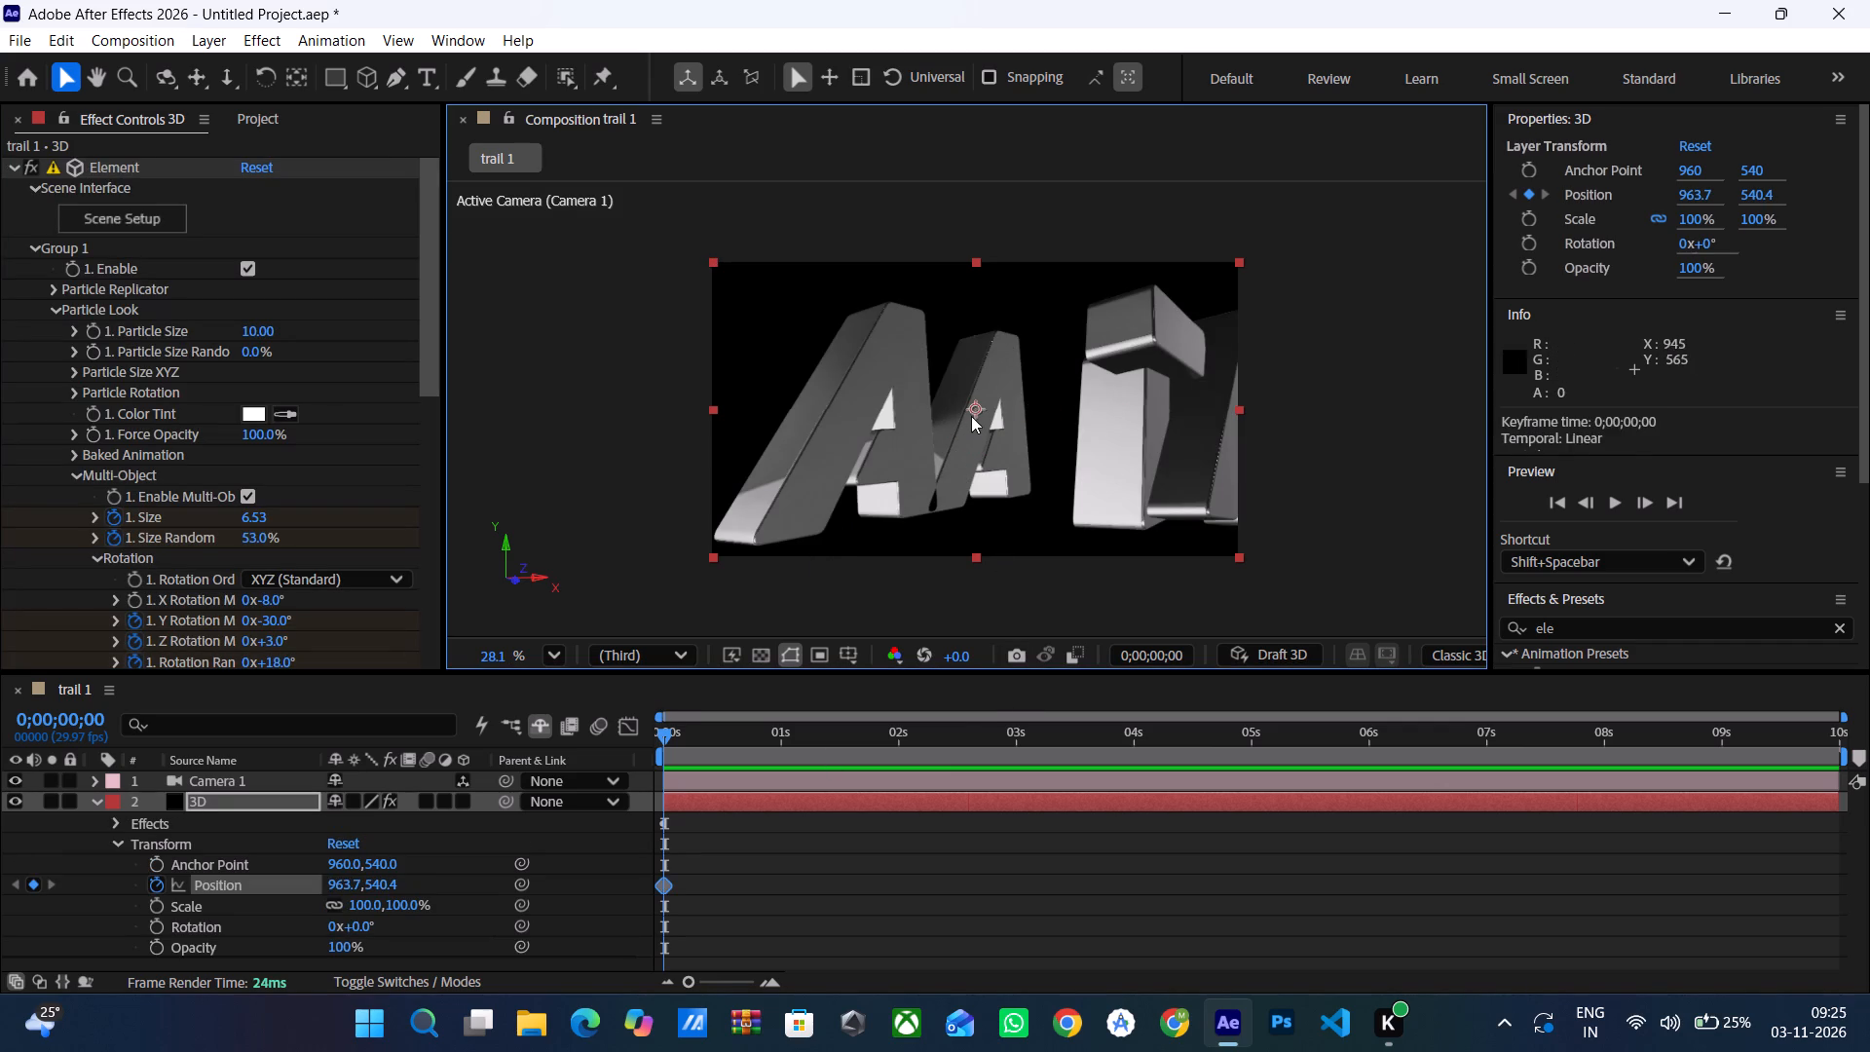
Move the 3D layer in the composition to about 967.2, 558.2 at 0 seconds.
left_click(973, 403)
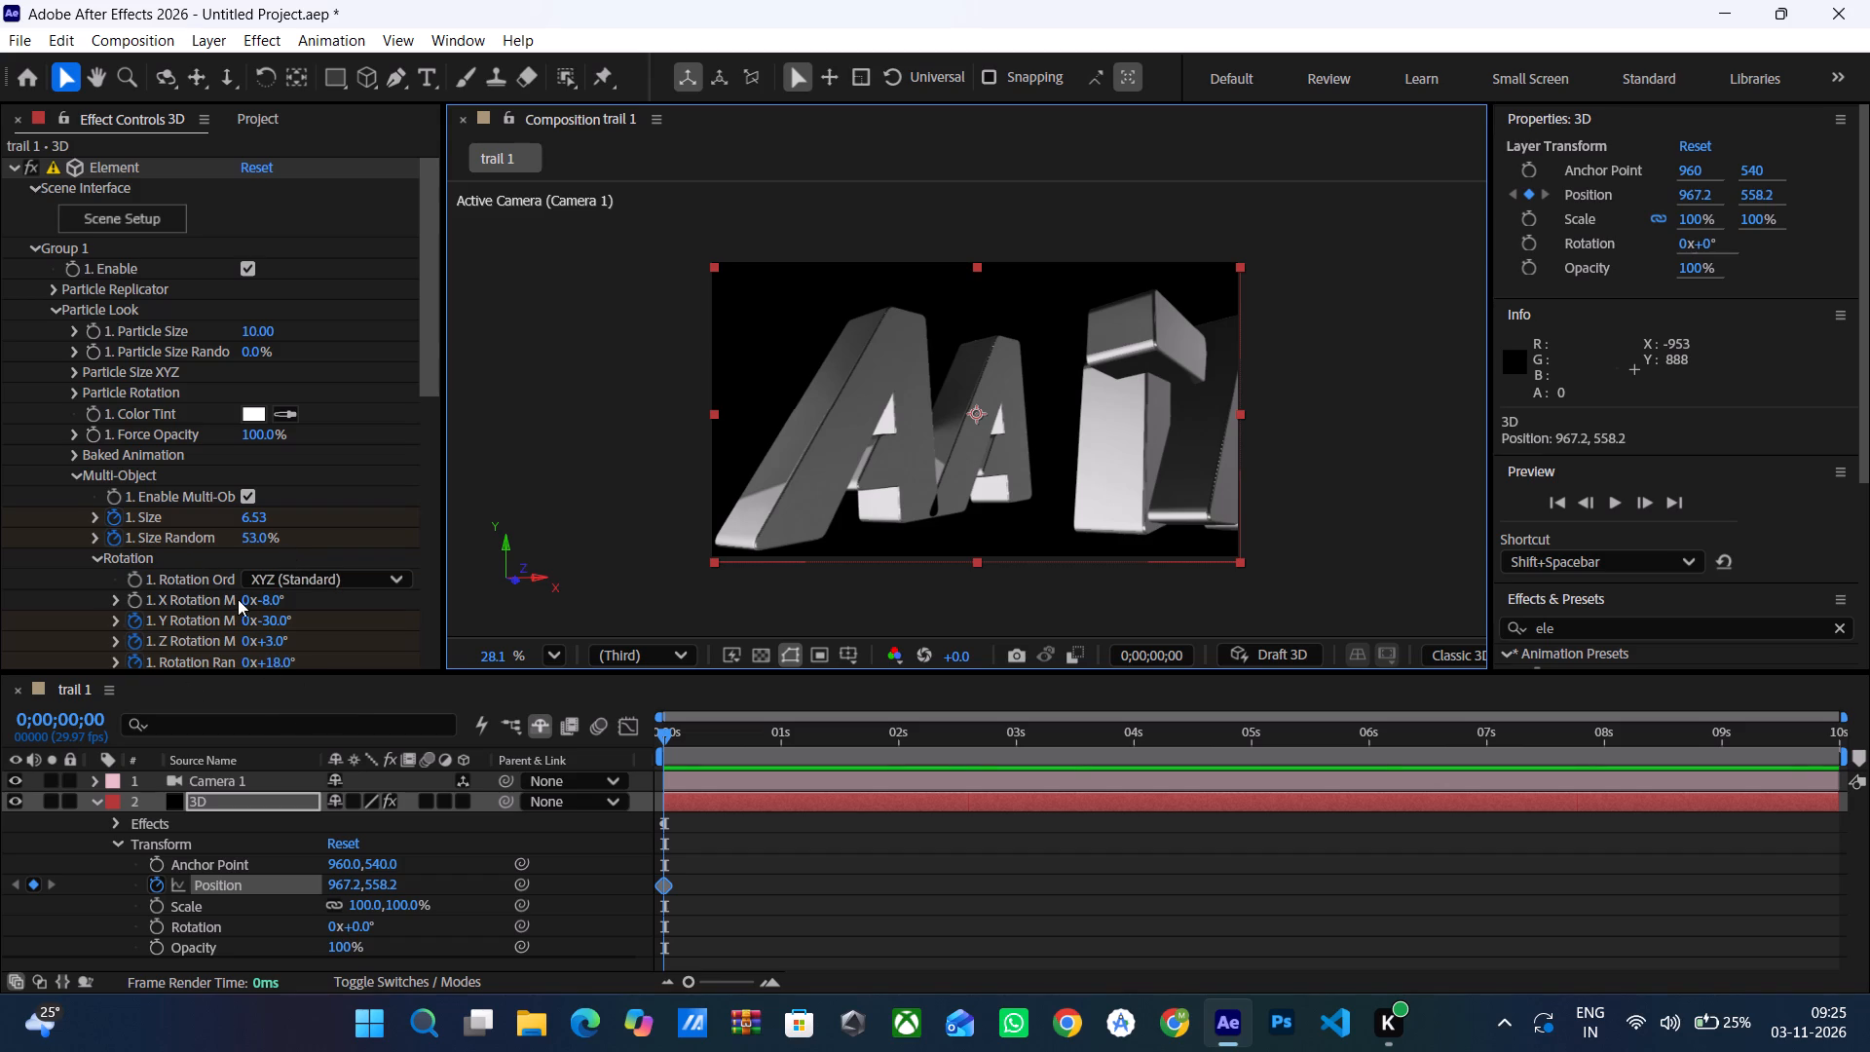
Set Group 1's Multi-Object X Rotation to -59° and start keyframing it at 0 seconds.
left_click_drag(277, 605, 416, 626)
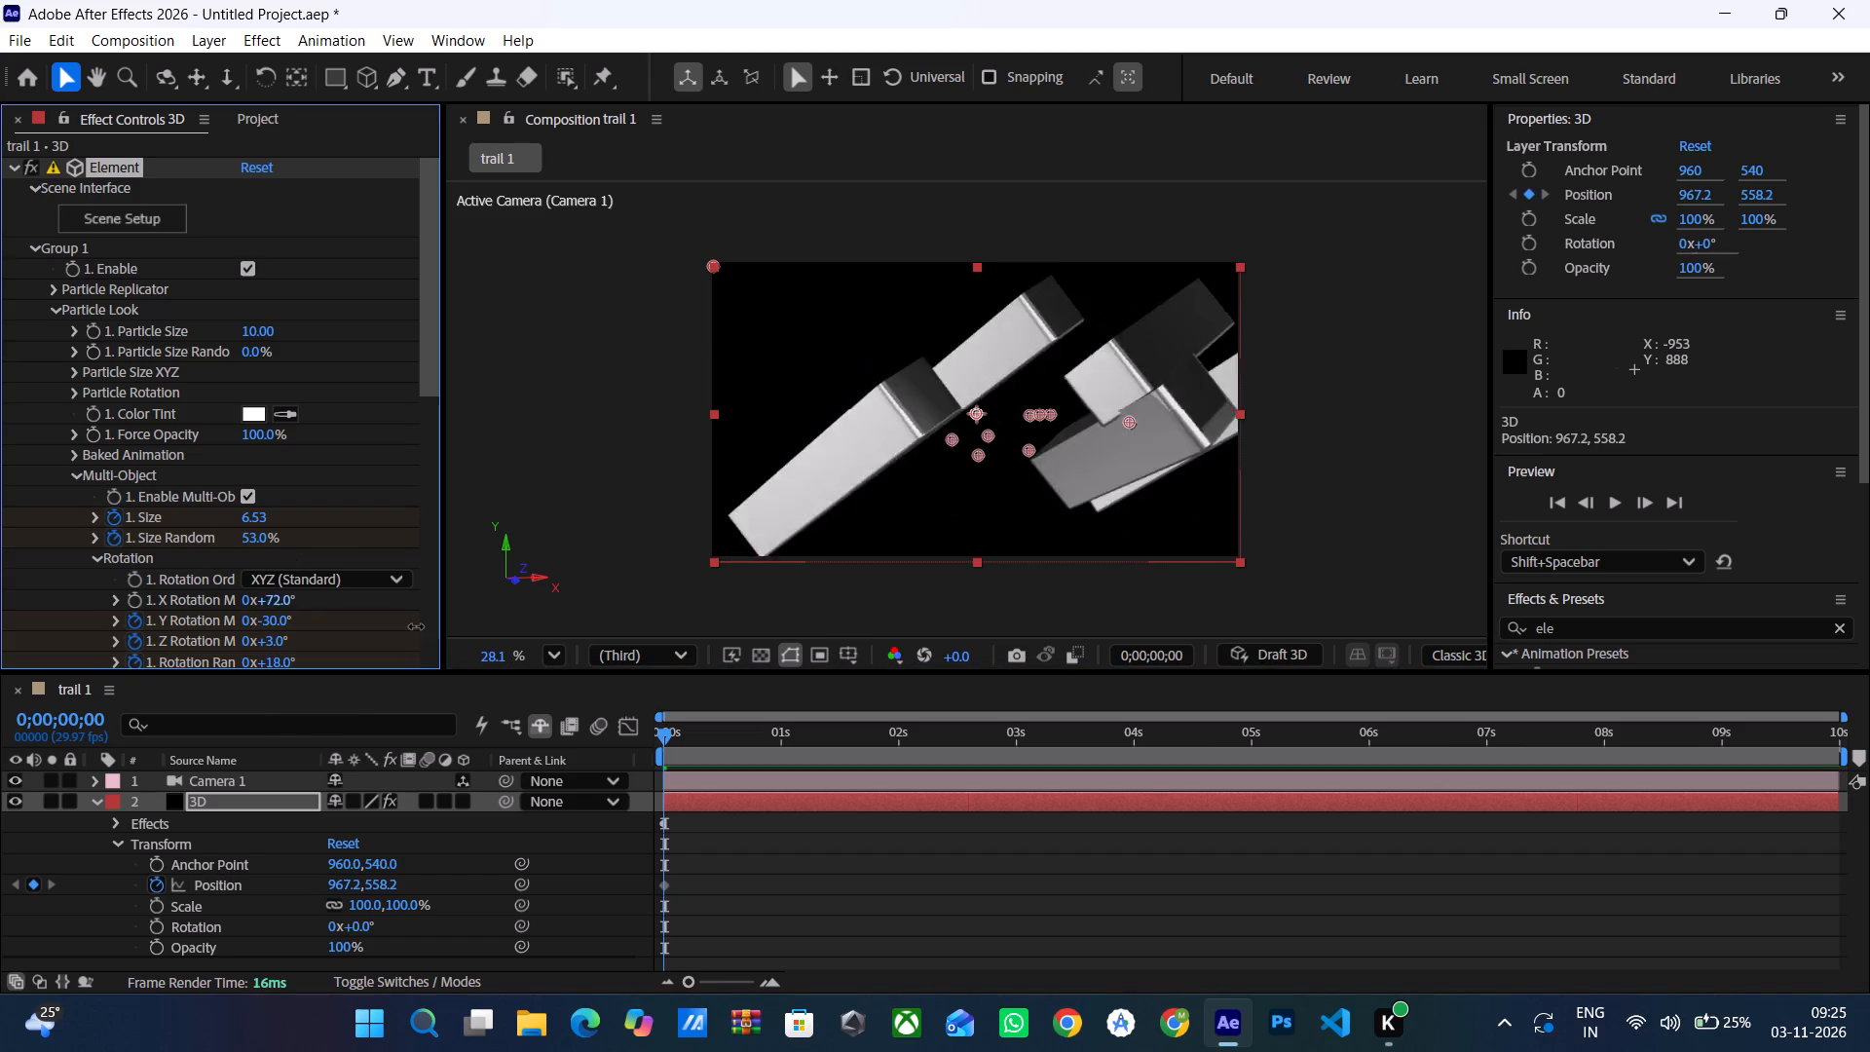
left_click_drag(416, 626, 385, 565)
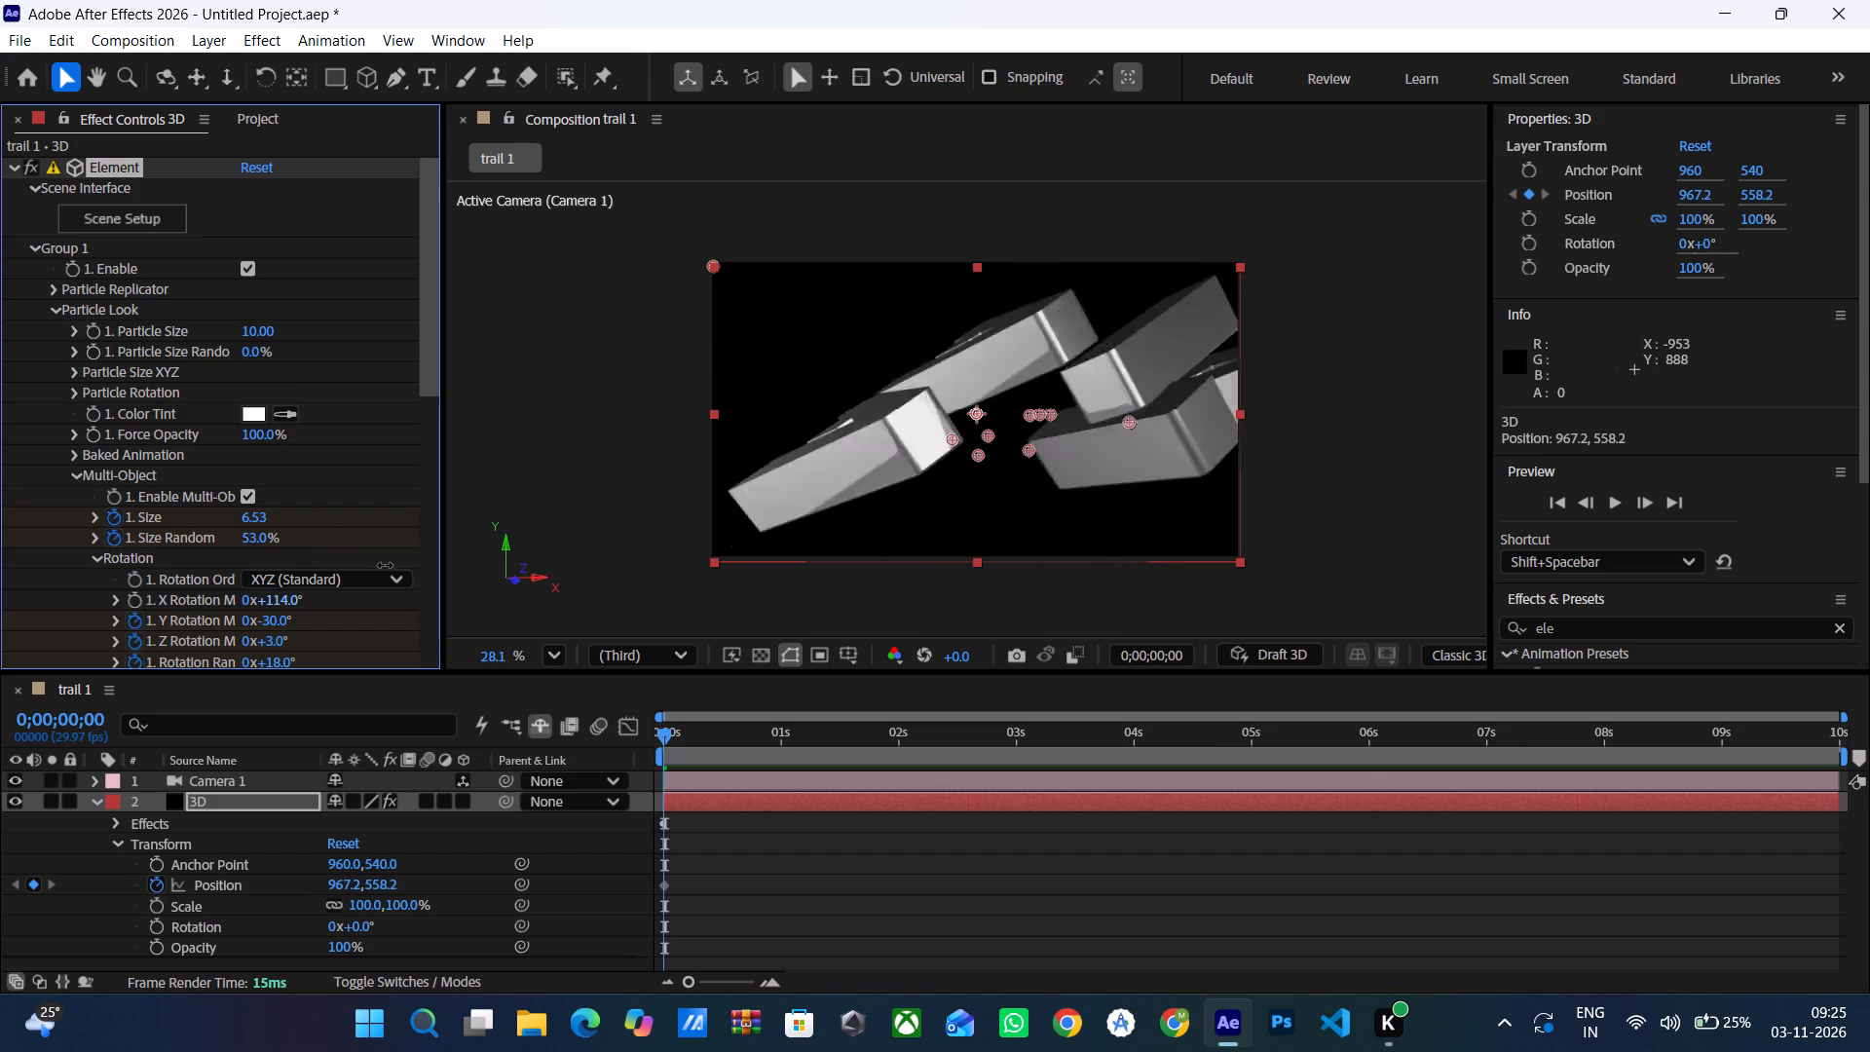
left_click_drag(385, 565, 260, 627)
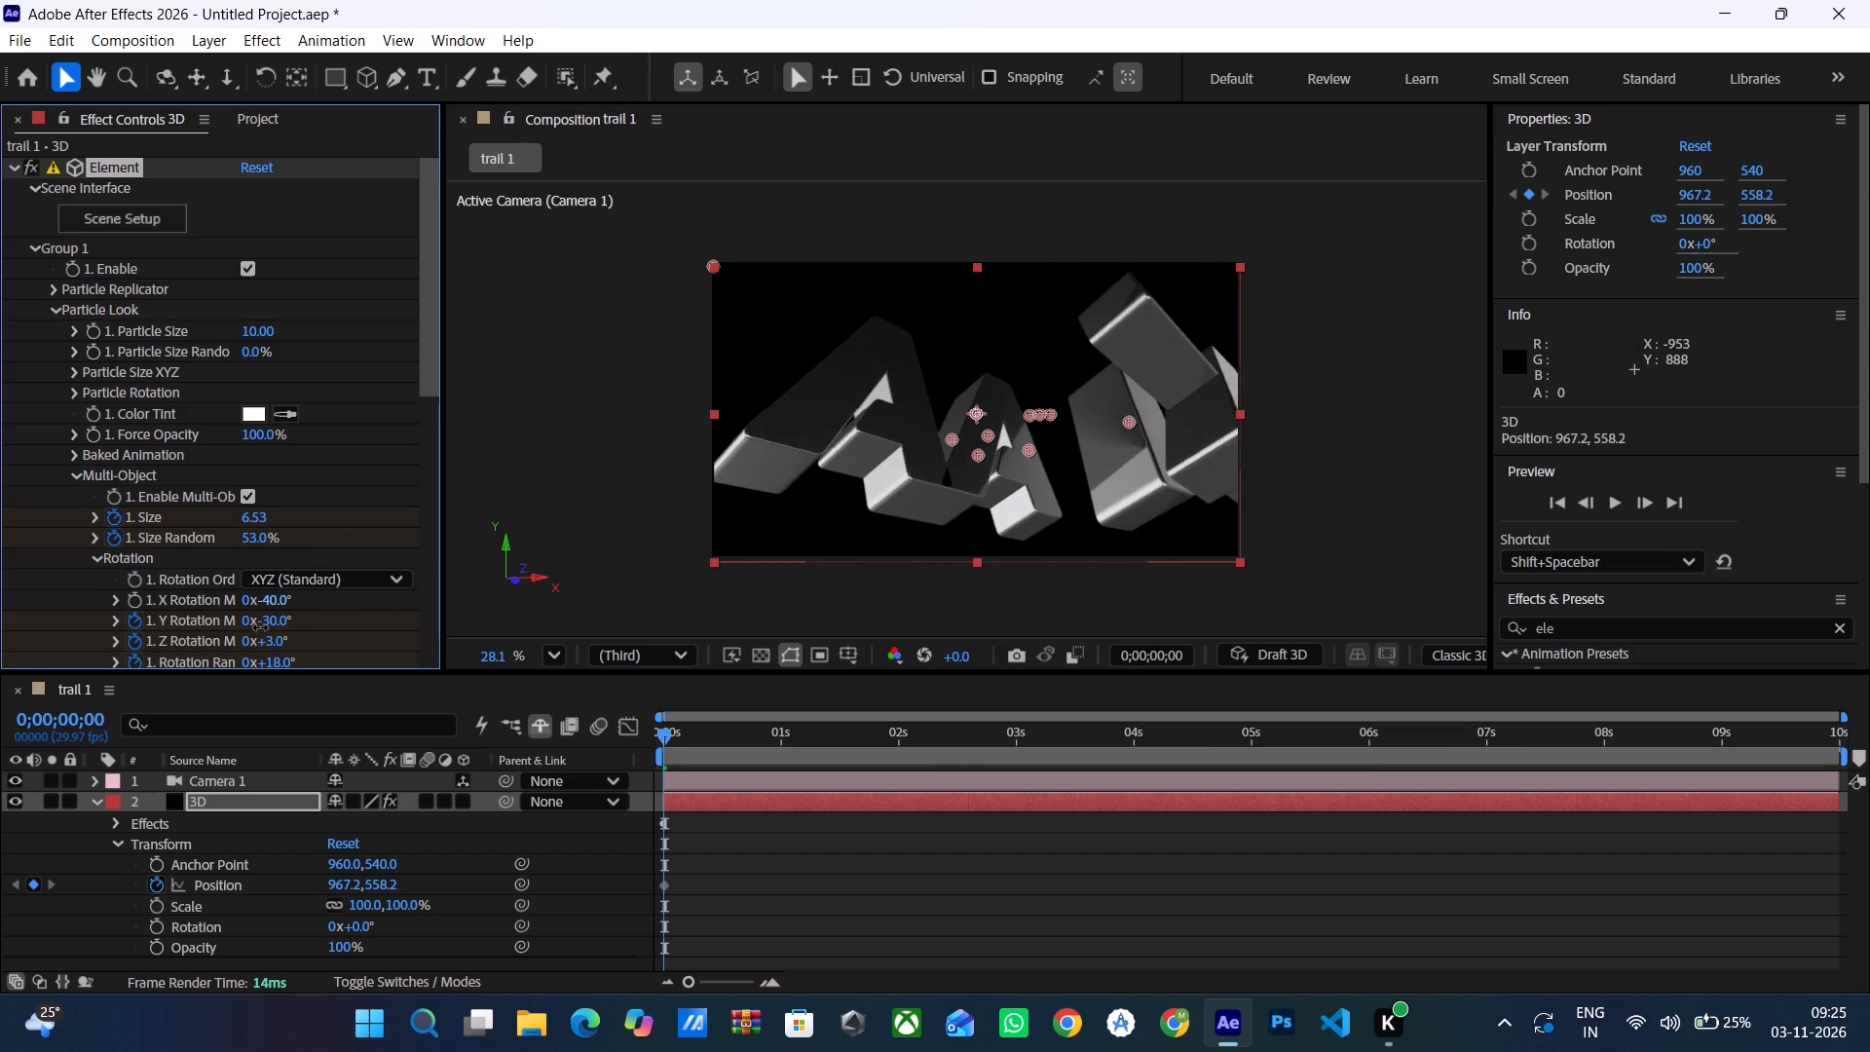
left_click_drag(260, 627, 338, 599)
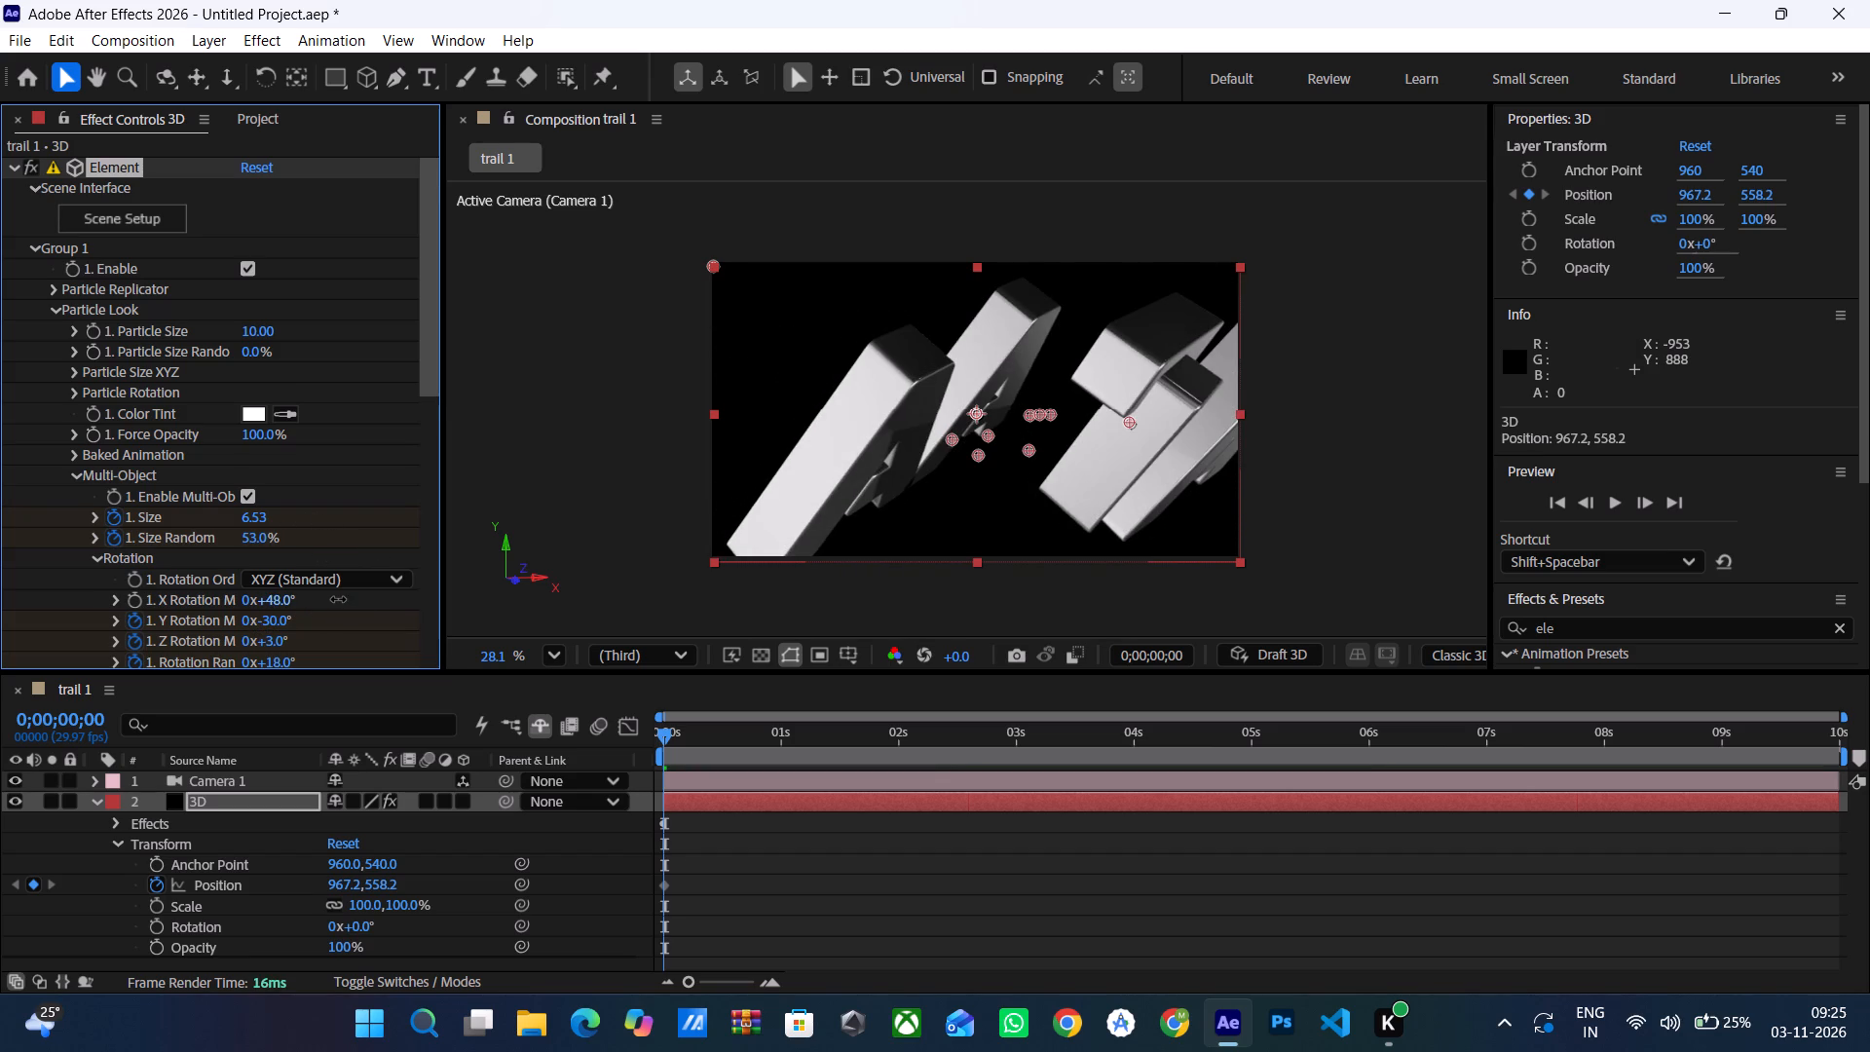
left_click_drag(338, 599, 264, 656)
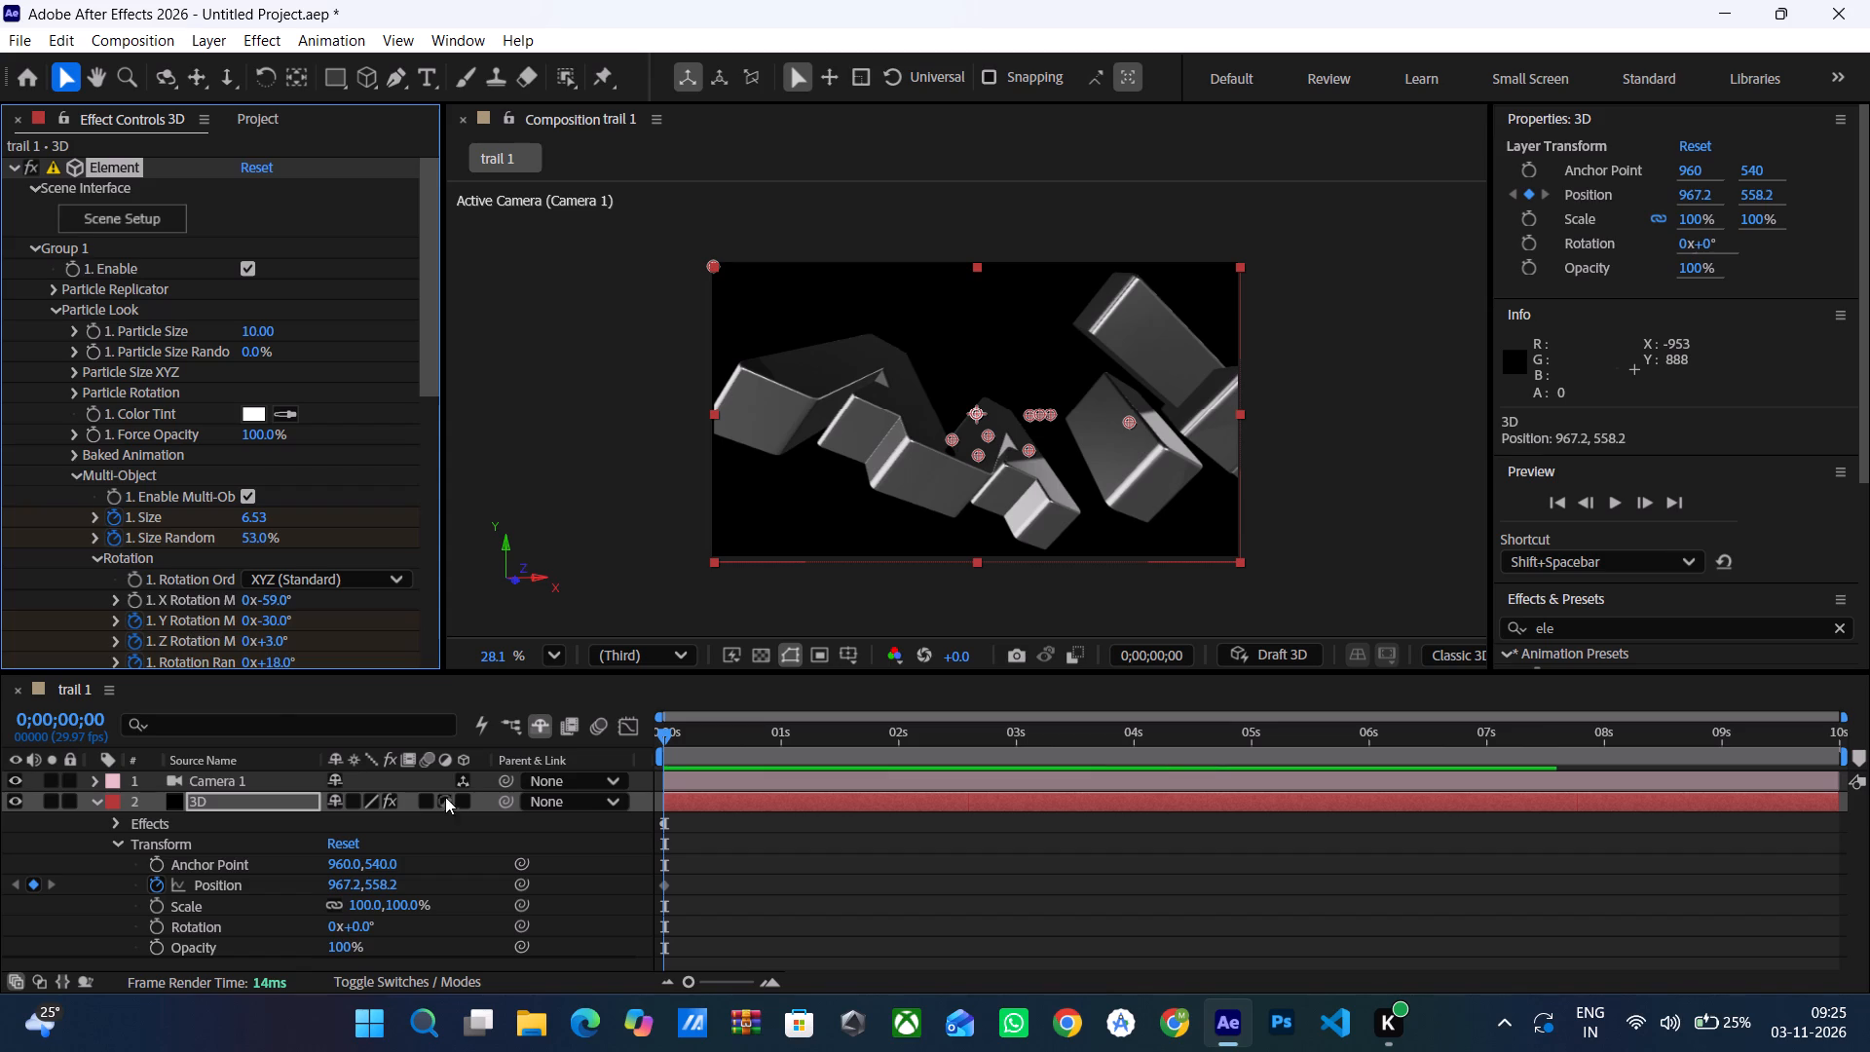
left_click_drag(663, 733, 842, 753)
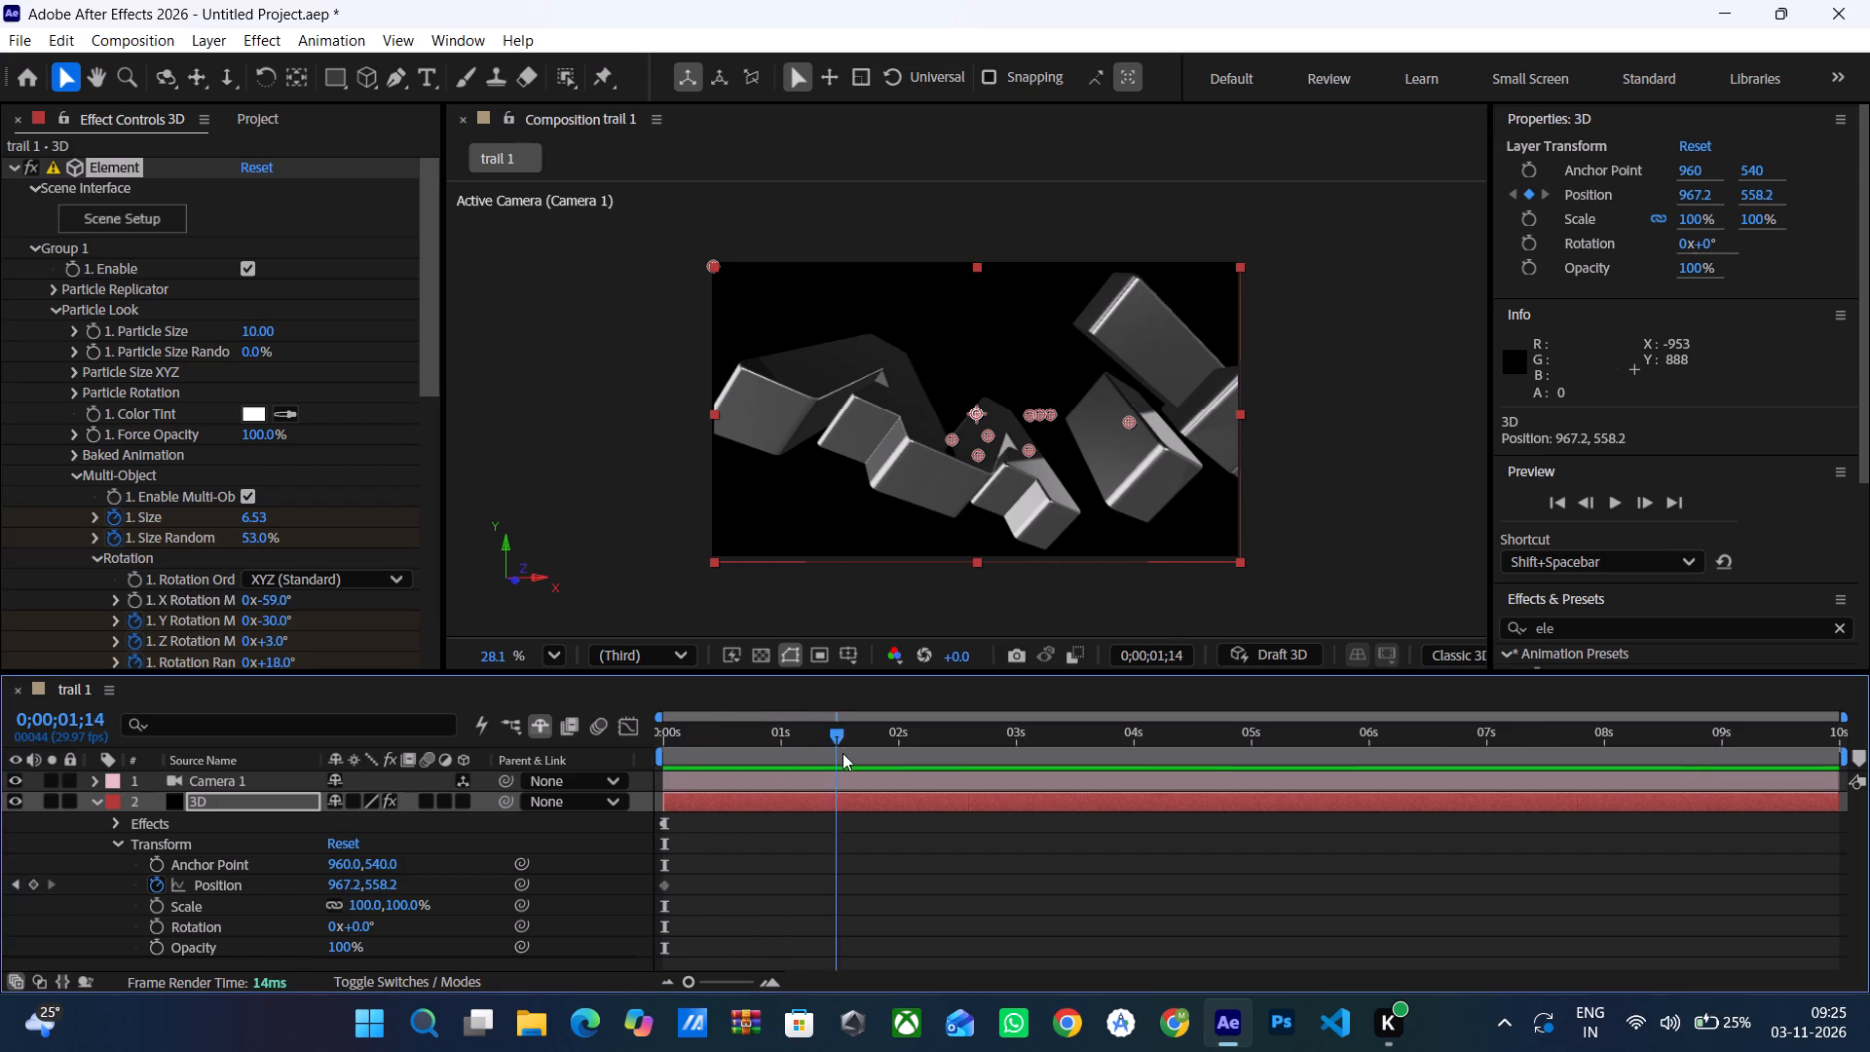
left_click_drag(842, 753, 901, 759)
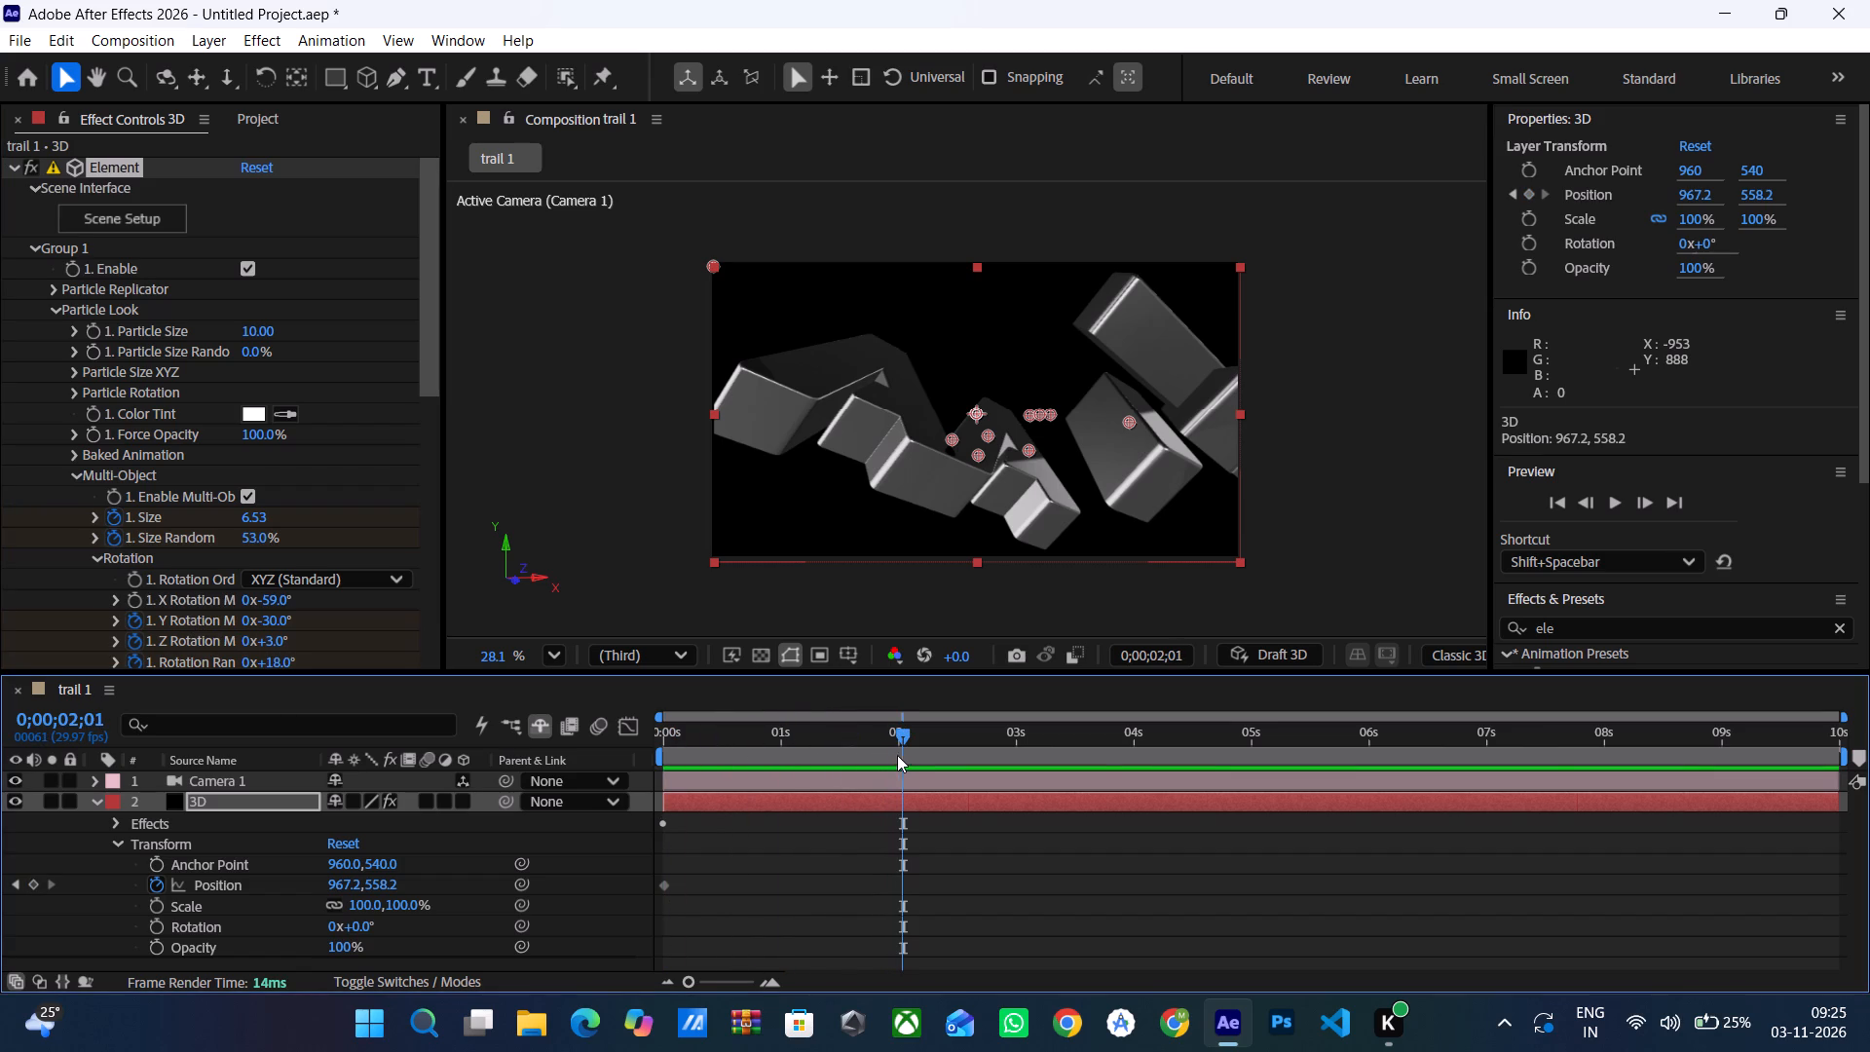
left_click_drag(913, 731, 929, 736)
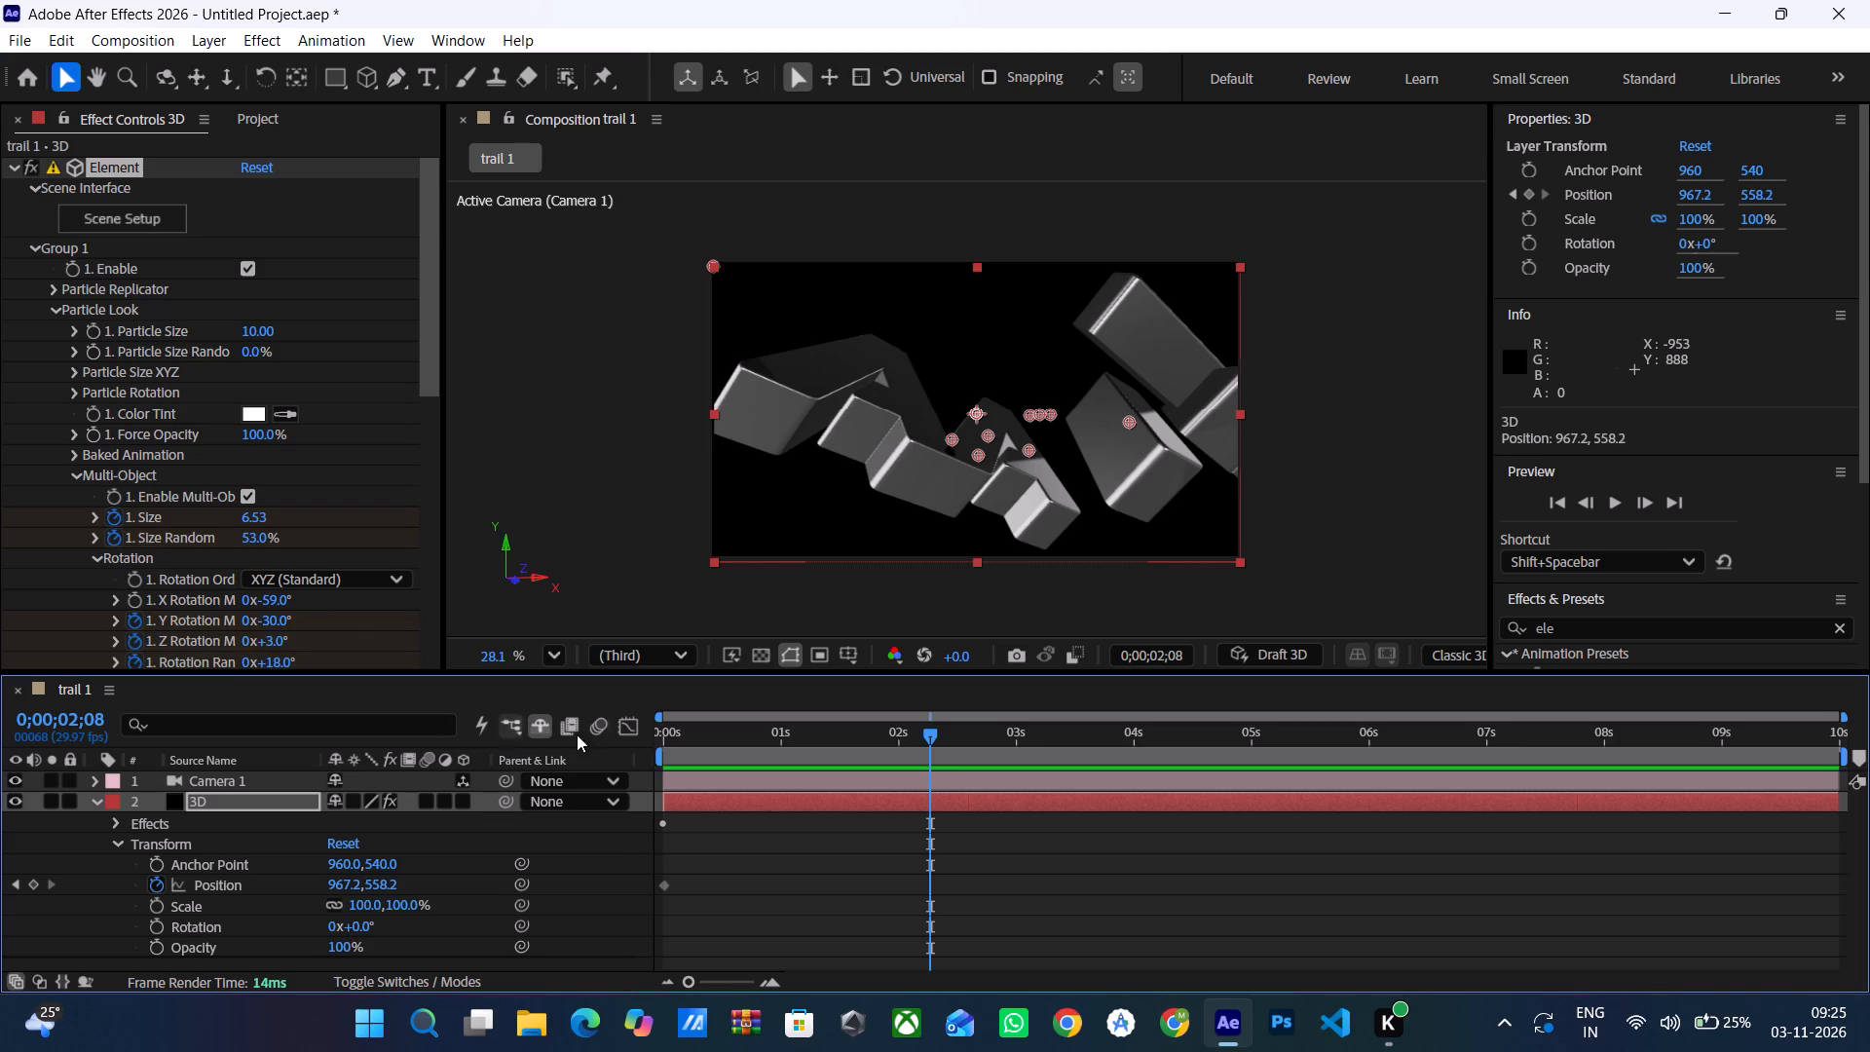
left_click_drag(932, 730, 527, 796)
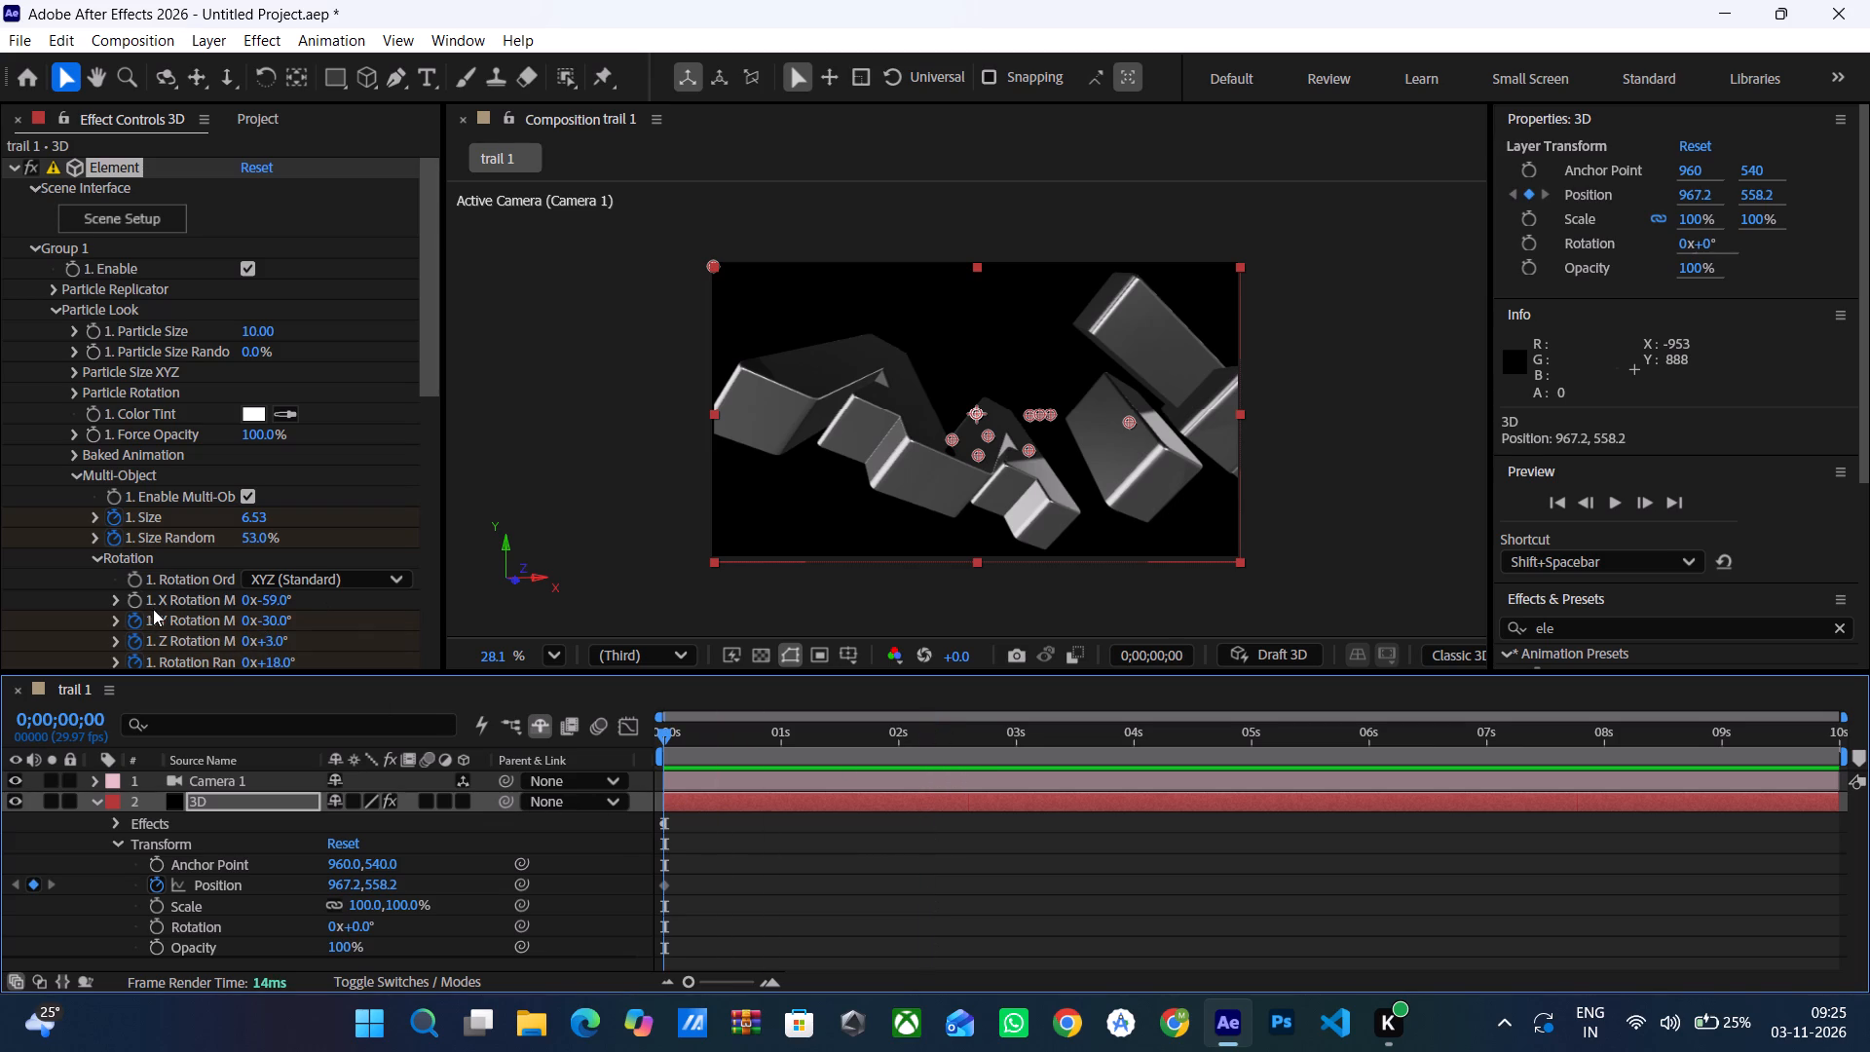
left_click(127, 600)
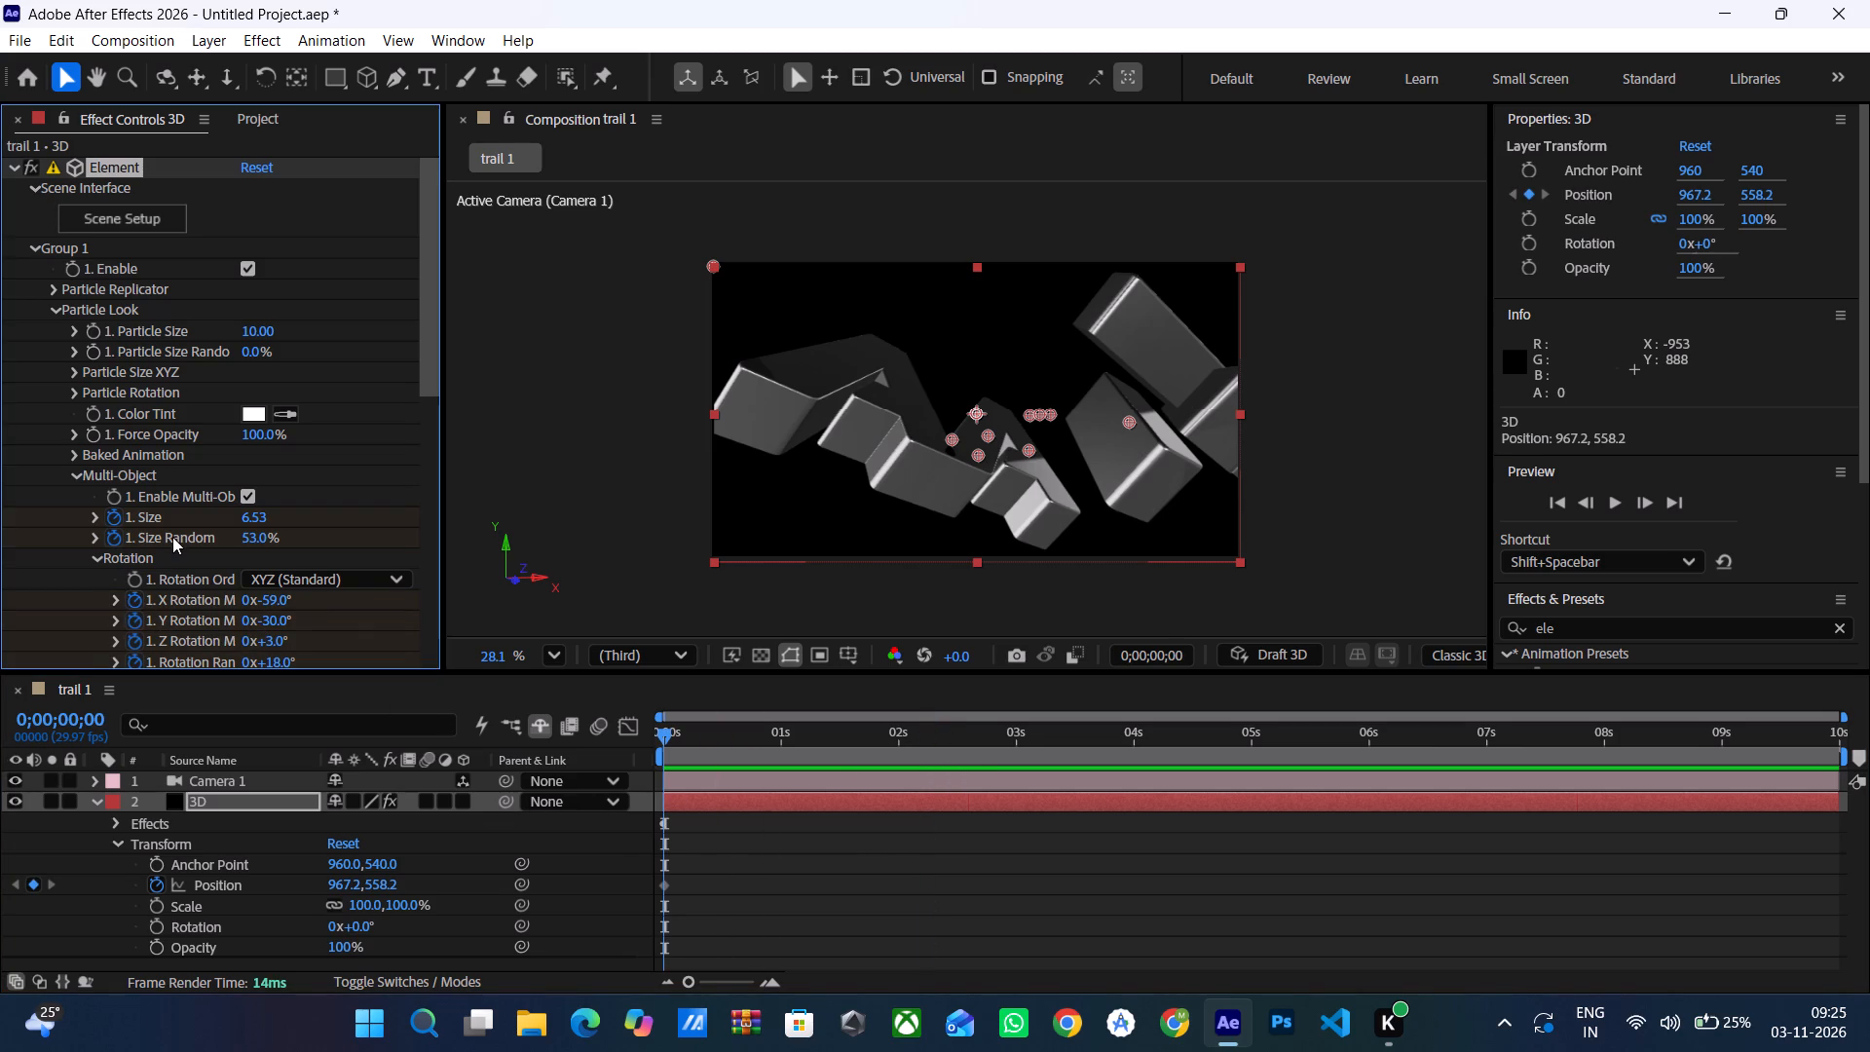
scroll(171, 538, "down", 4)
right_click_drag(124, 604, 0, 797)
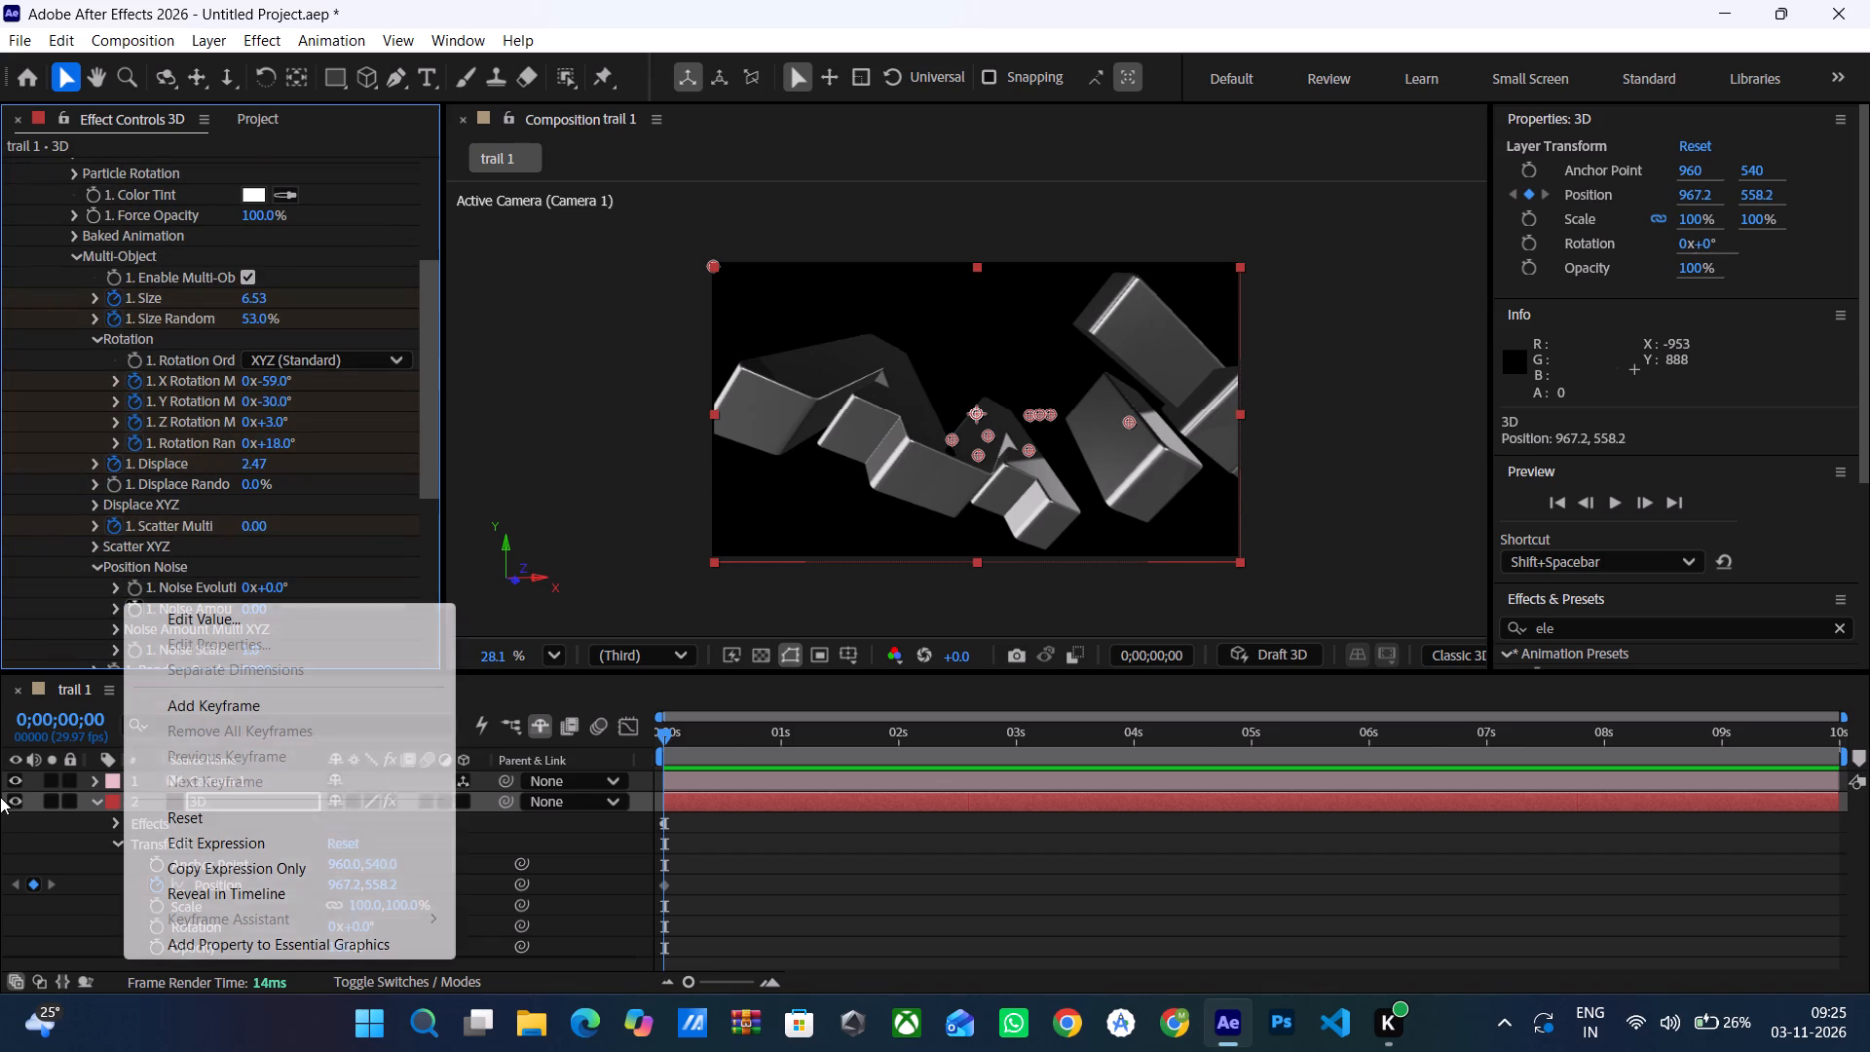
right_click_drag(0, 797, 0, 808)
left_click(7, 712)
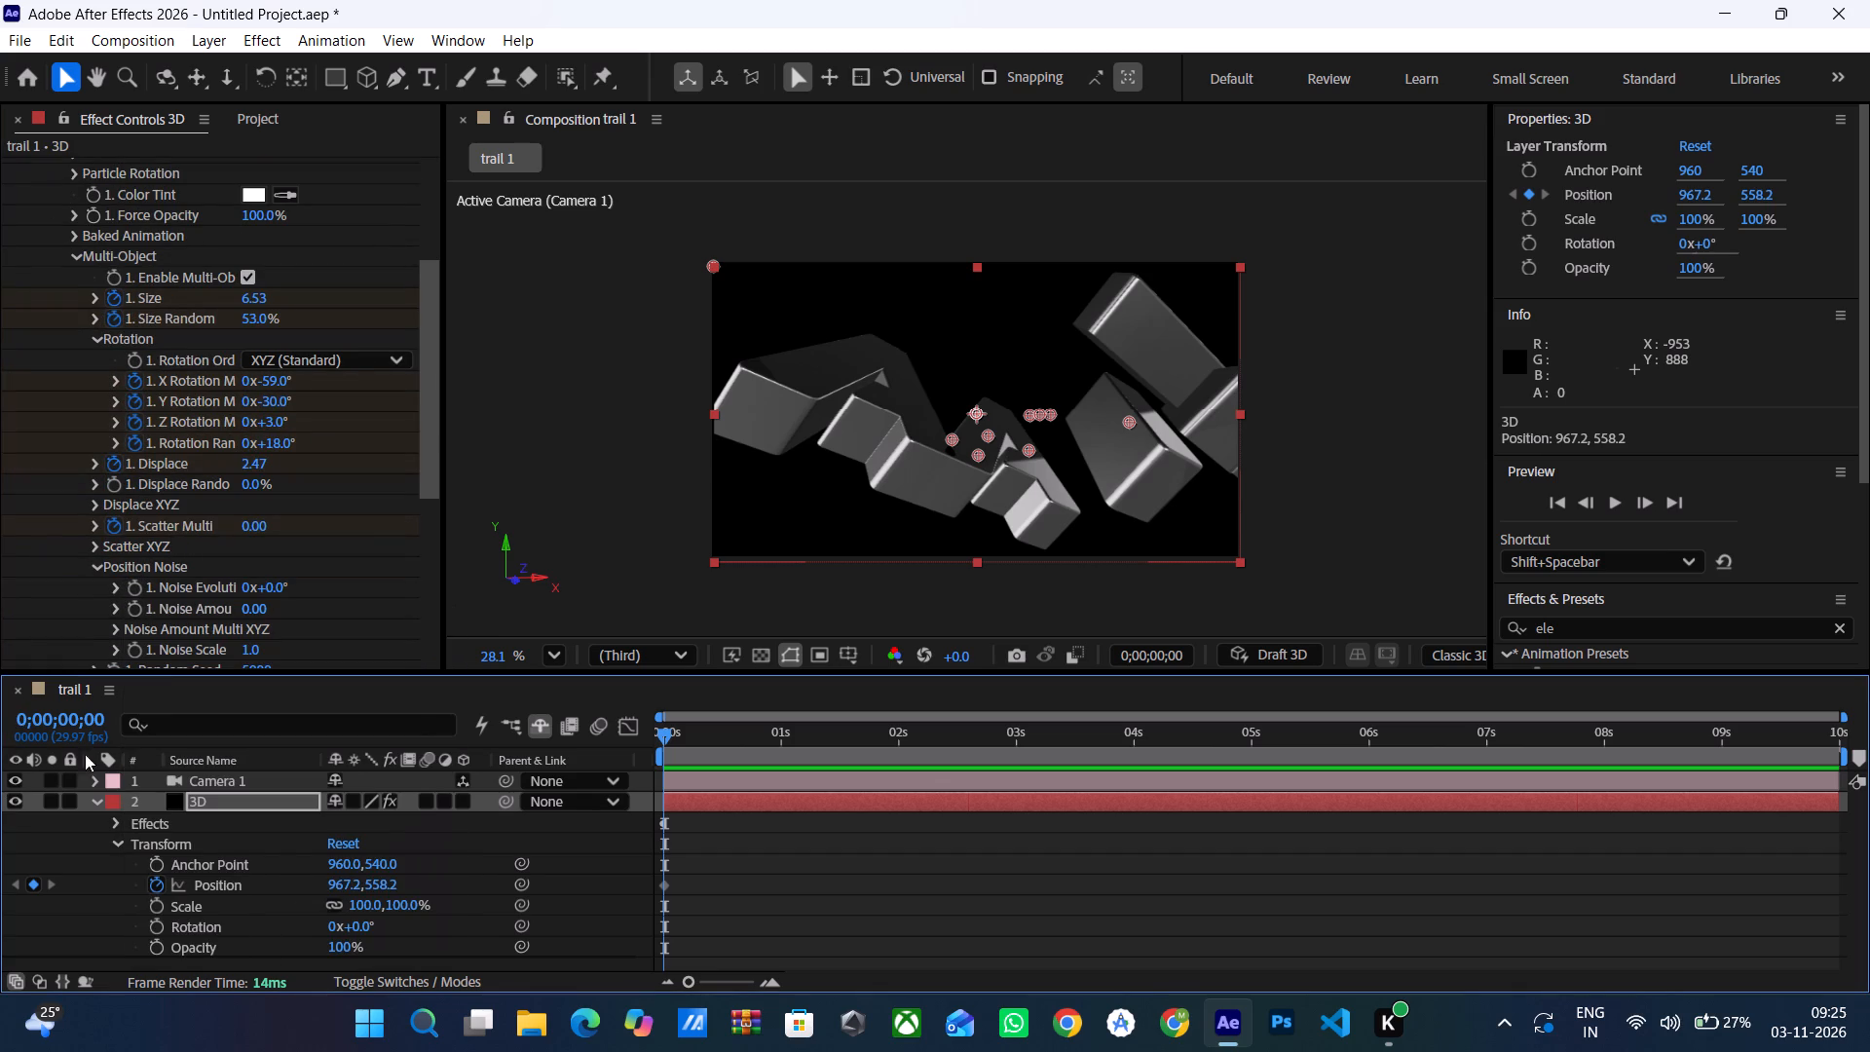
Raise Group 1's Multi-Object Scatter to 7.42 at 0 seconds.
scroll(165, 645, "down", 1)
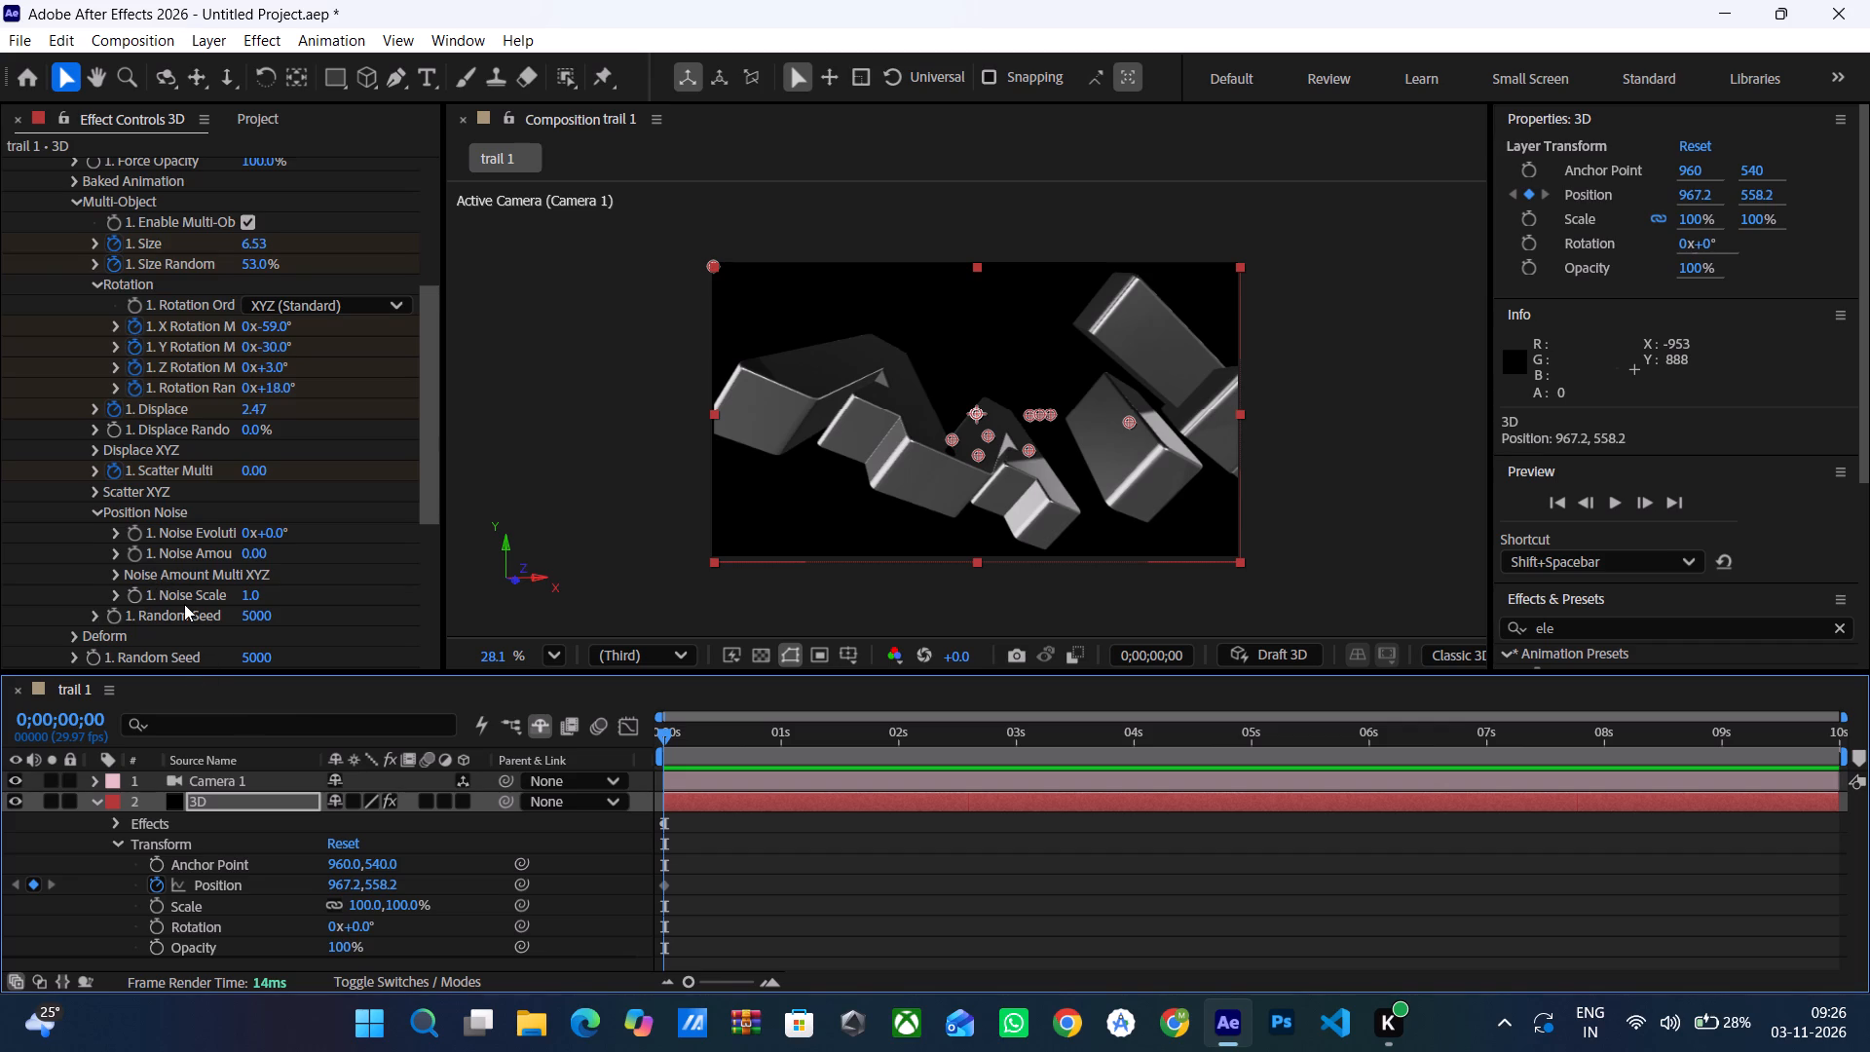
scroll(184, 604, "down", 1)
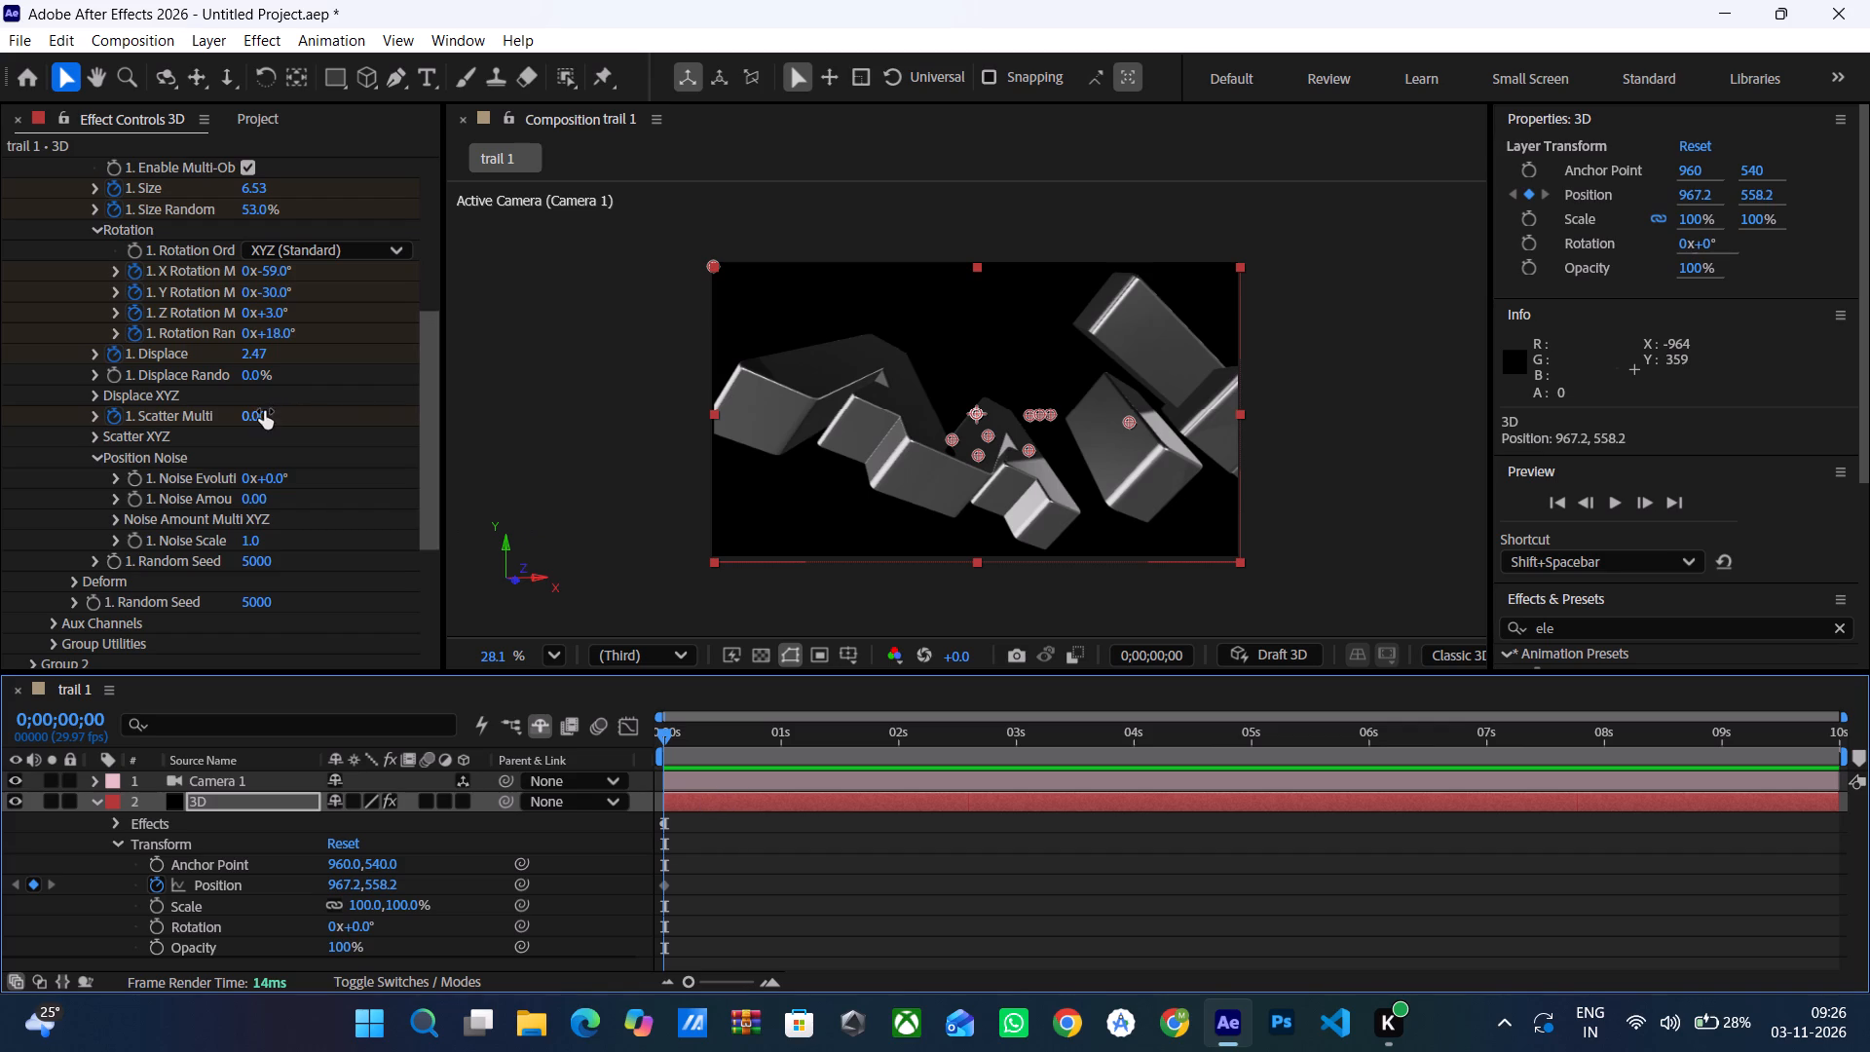
left_click_drag(255, 419, 474, 398)
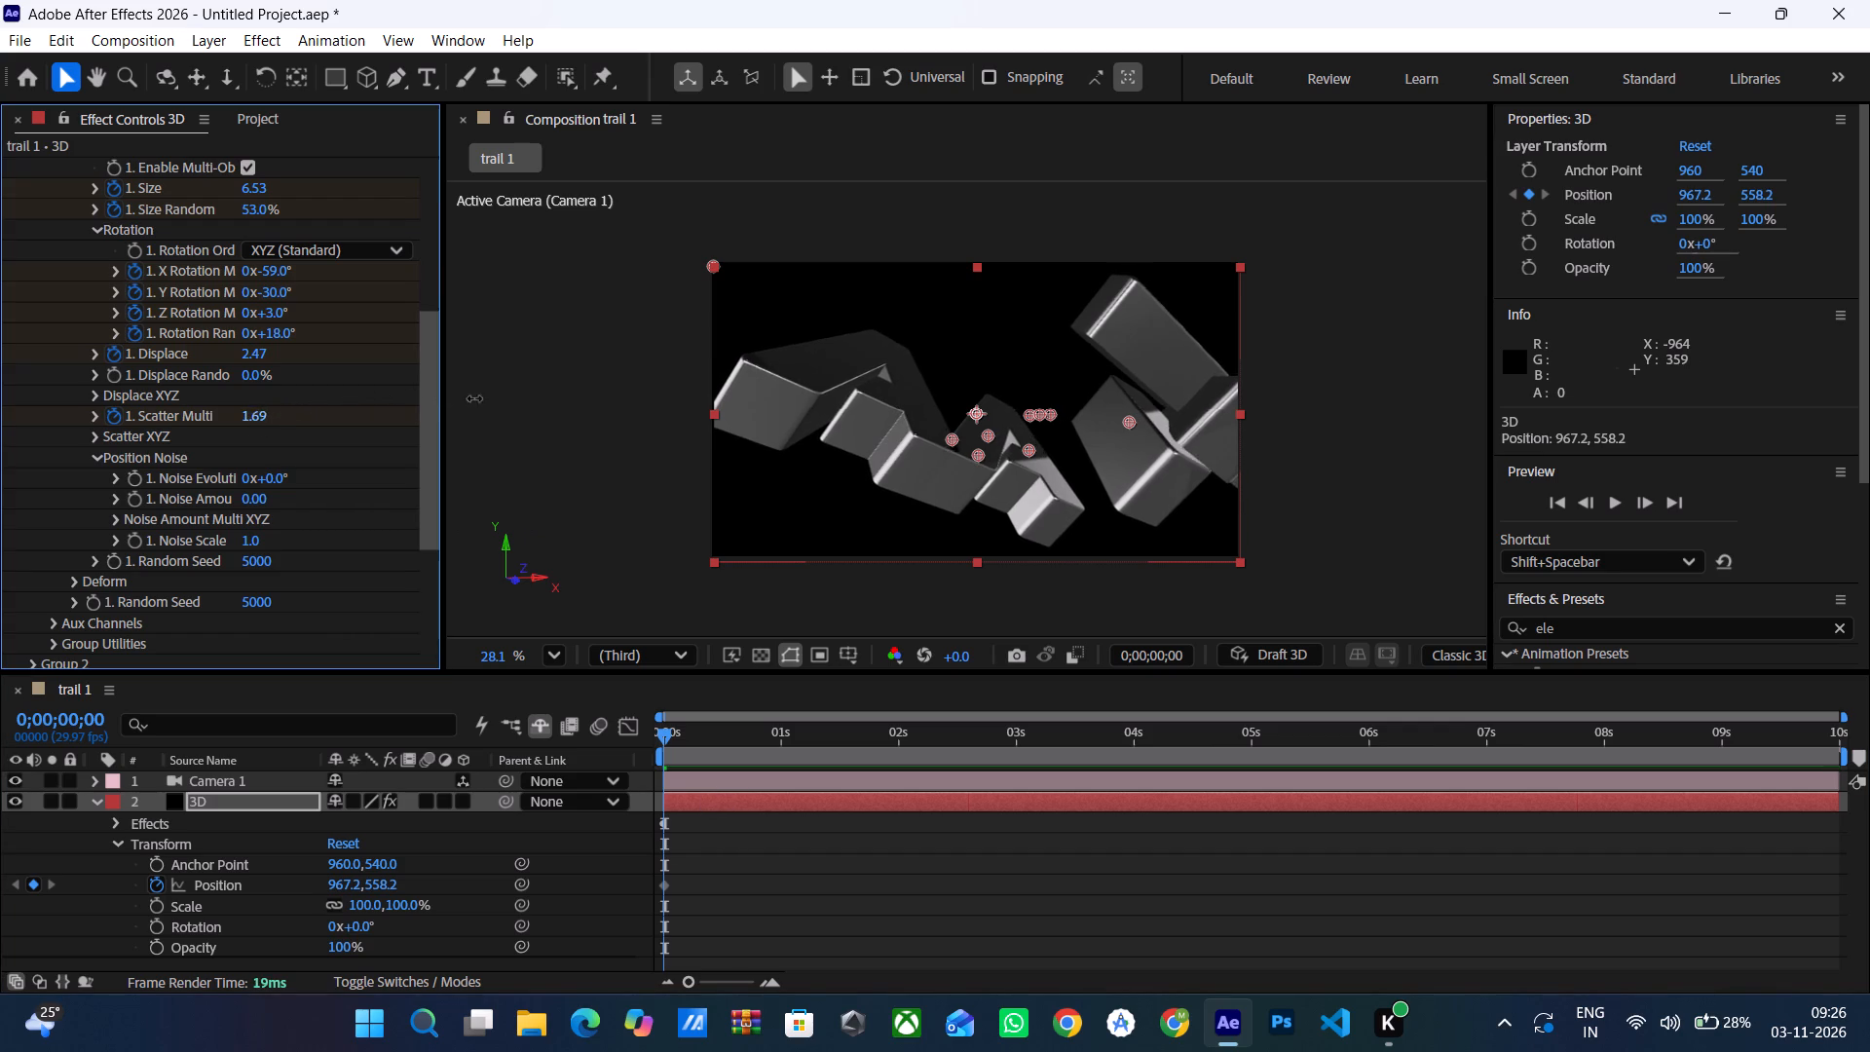
left_click_drag(474, 398, 1076, 336)
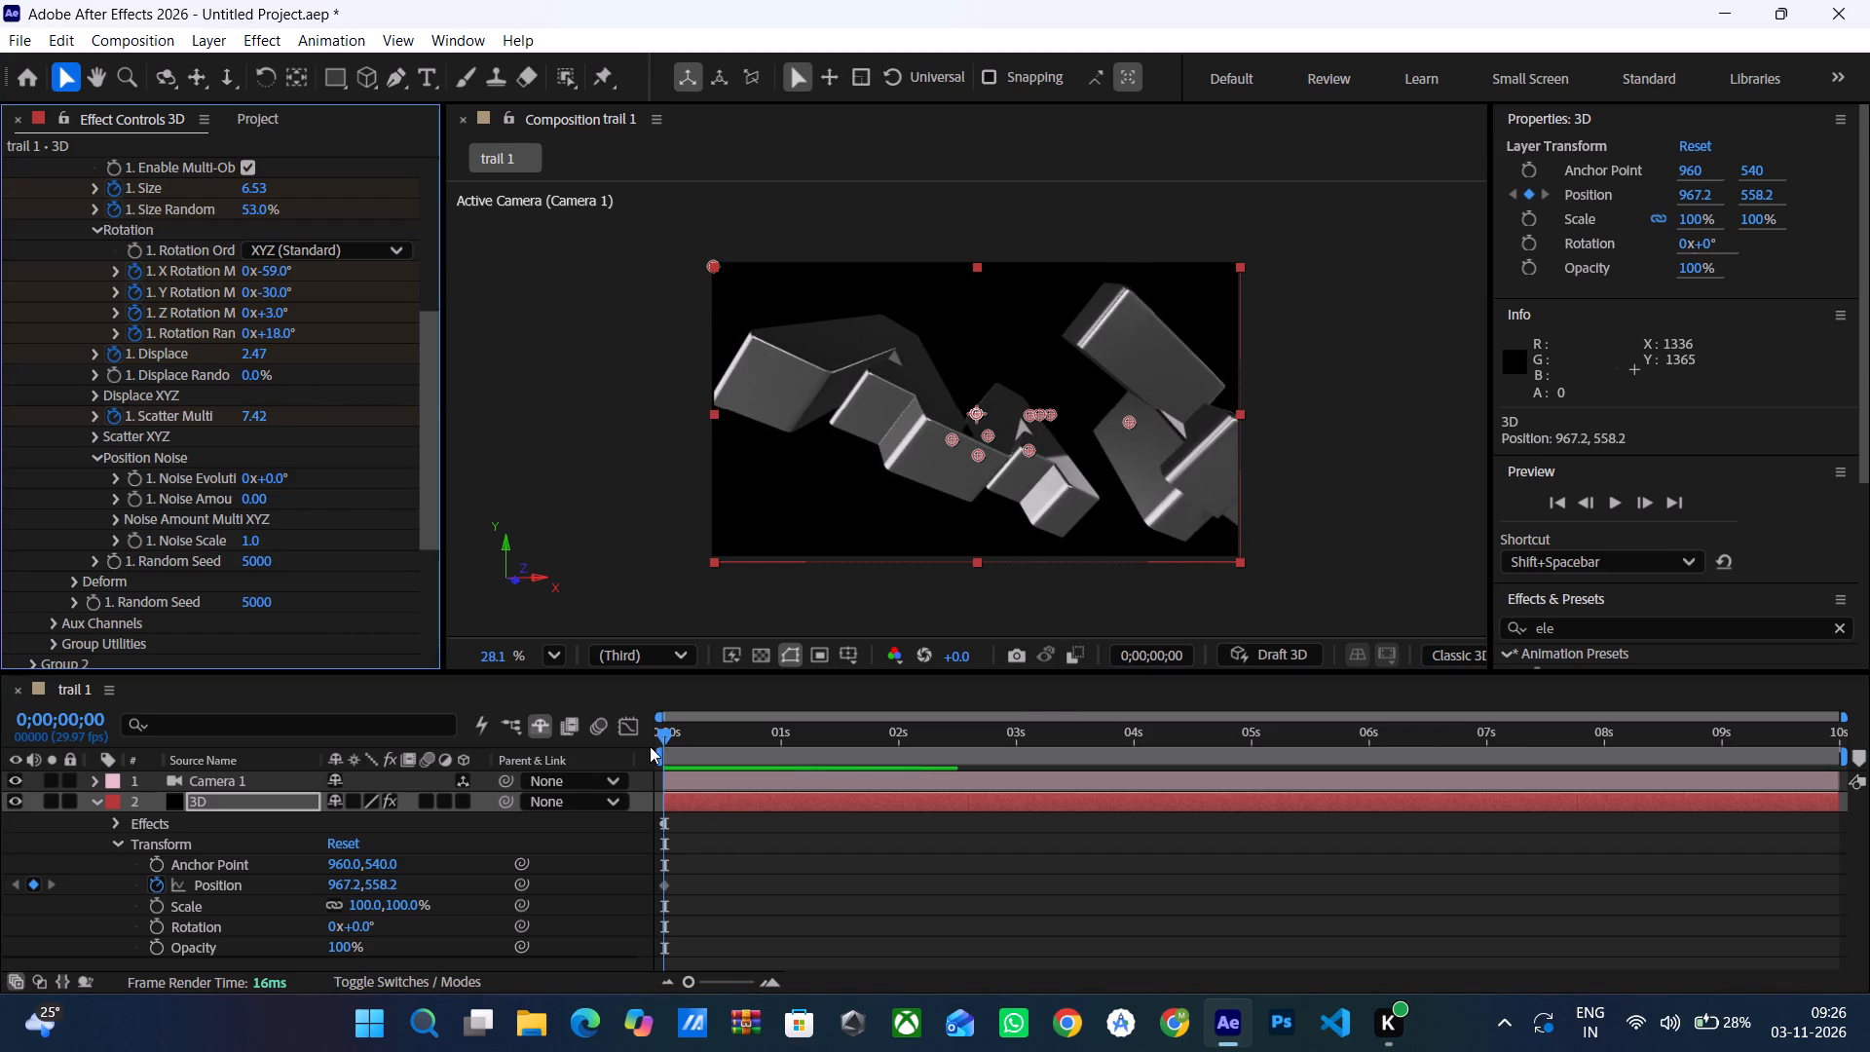
At 0;00;02;10, set Group 1's Multi-Object X, Y and Z Rotation and Rotation Random to 0°.
left_click_drag(659, 737, 933, 744)
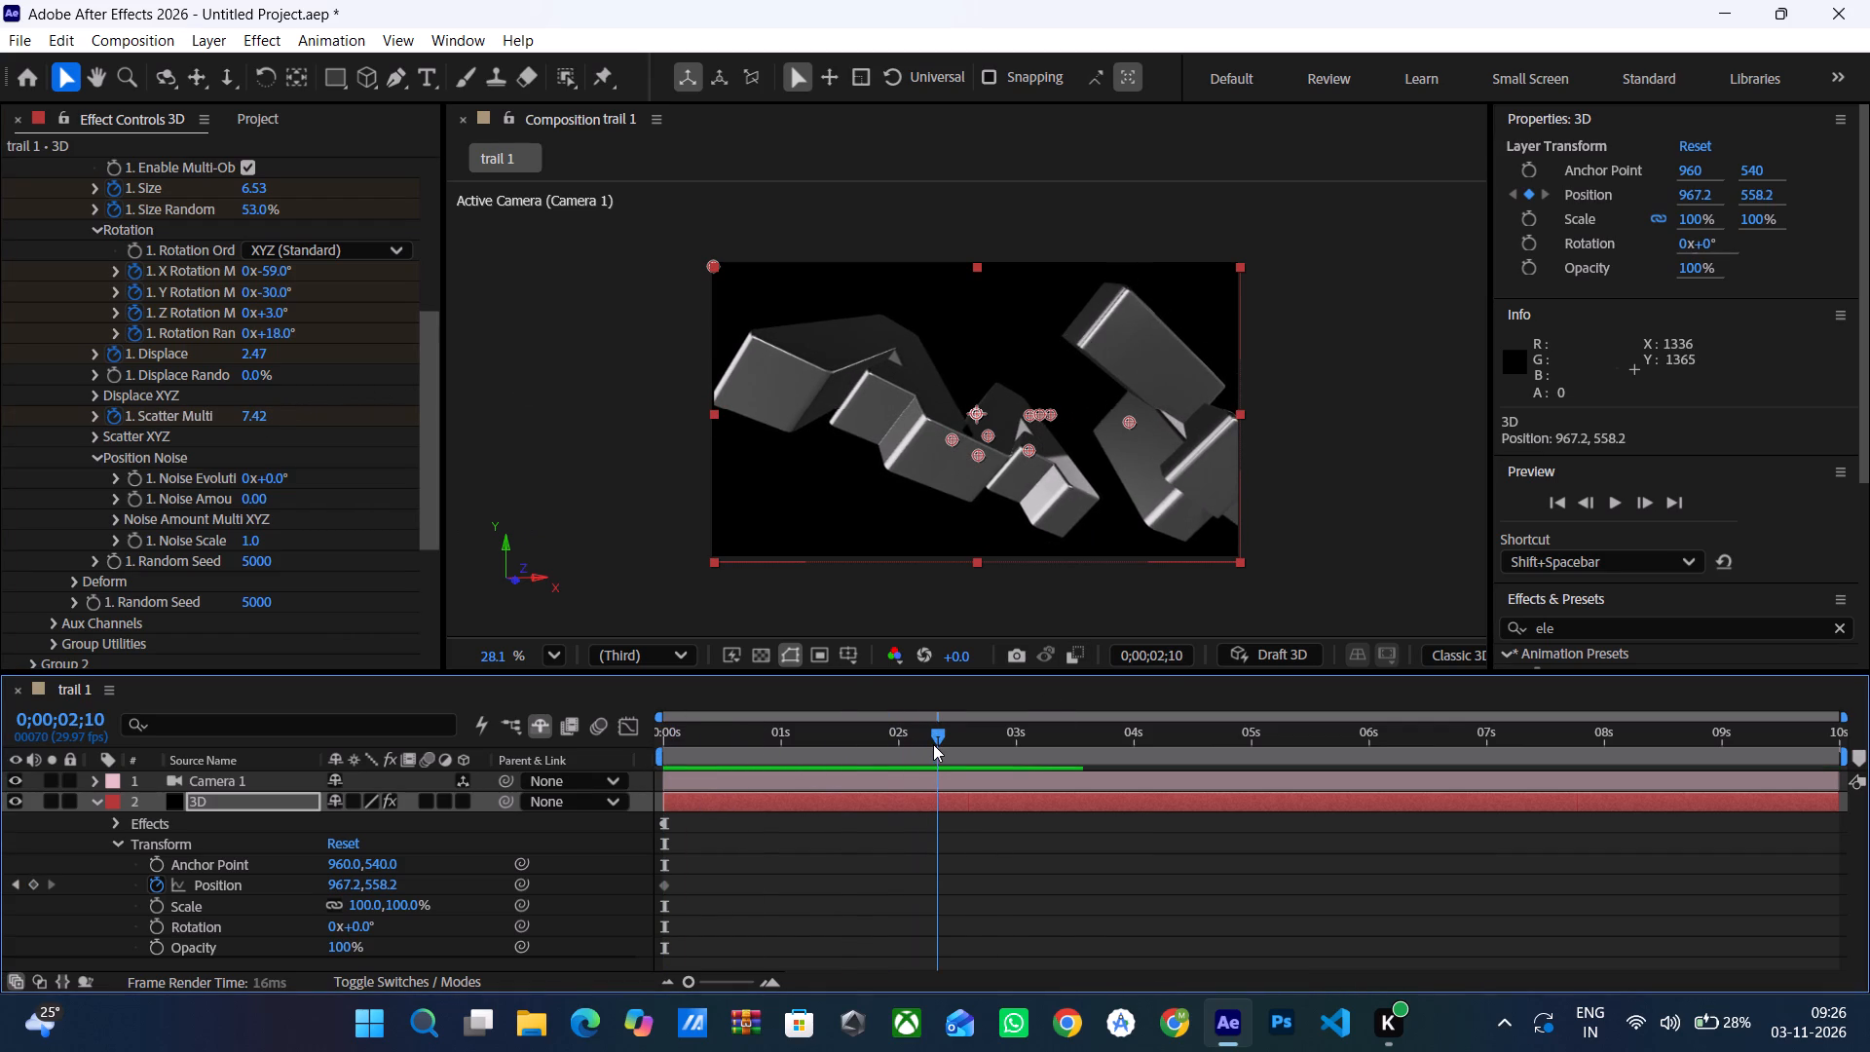
left_click_drag(933, 744, 934, 744)
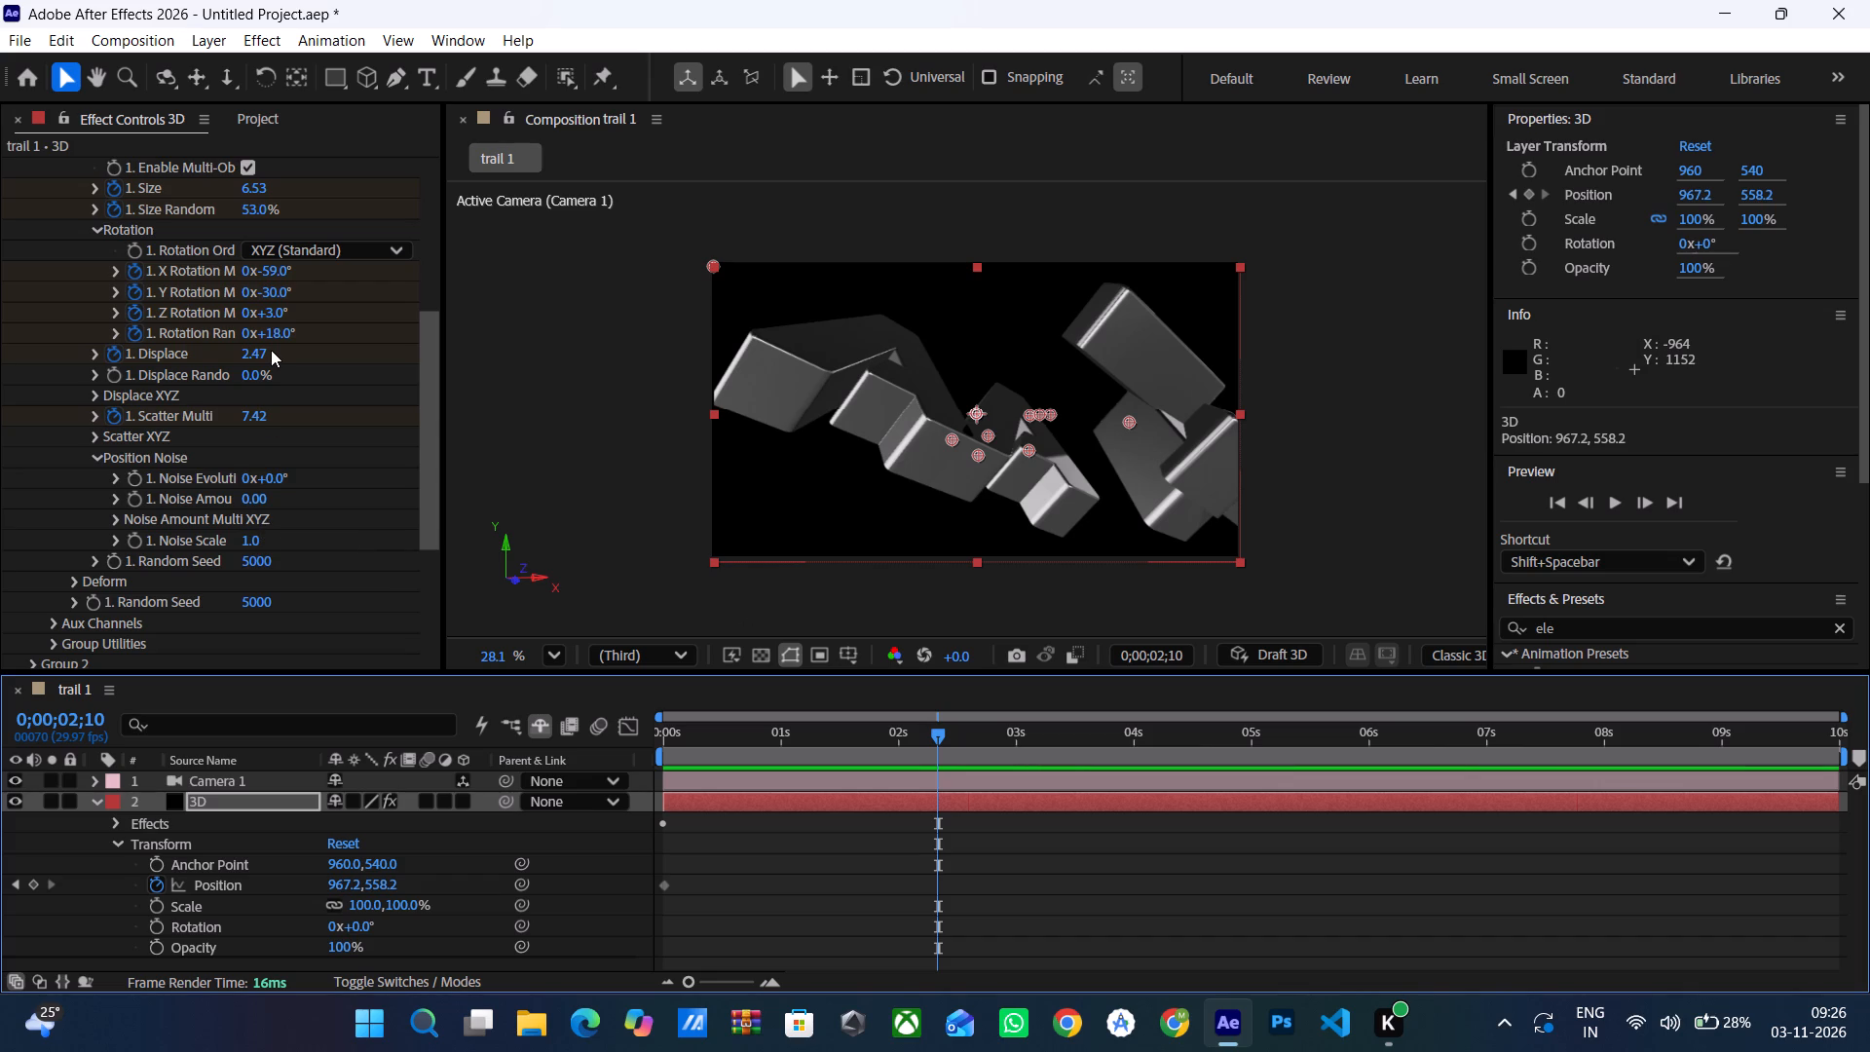
scroll(271, 351, "up", 1)
left_click(276, 329)
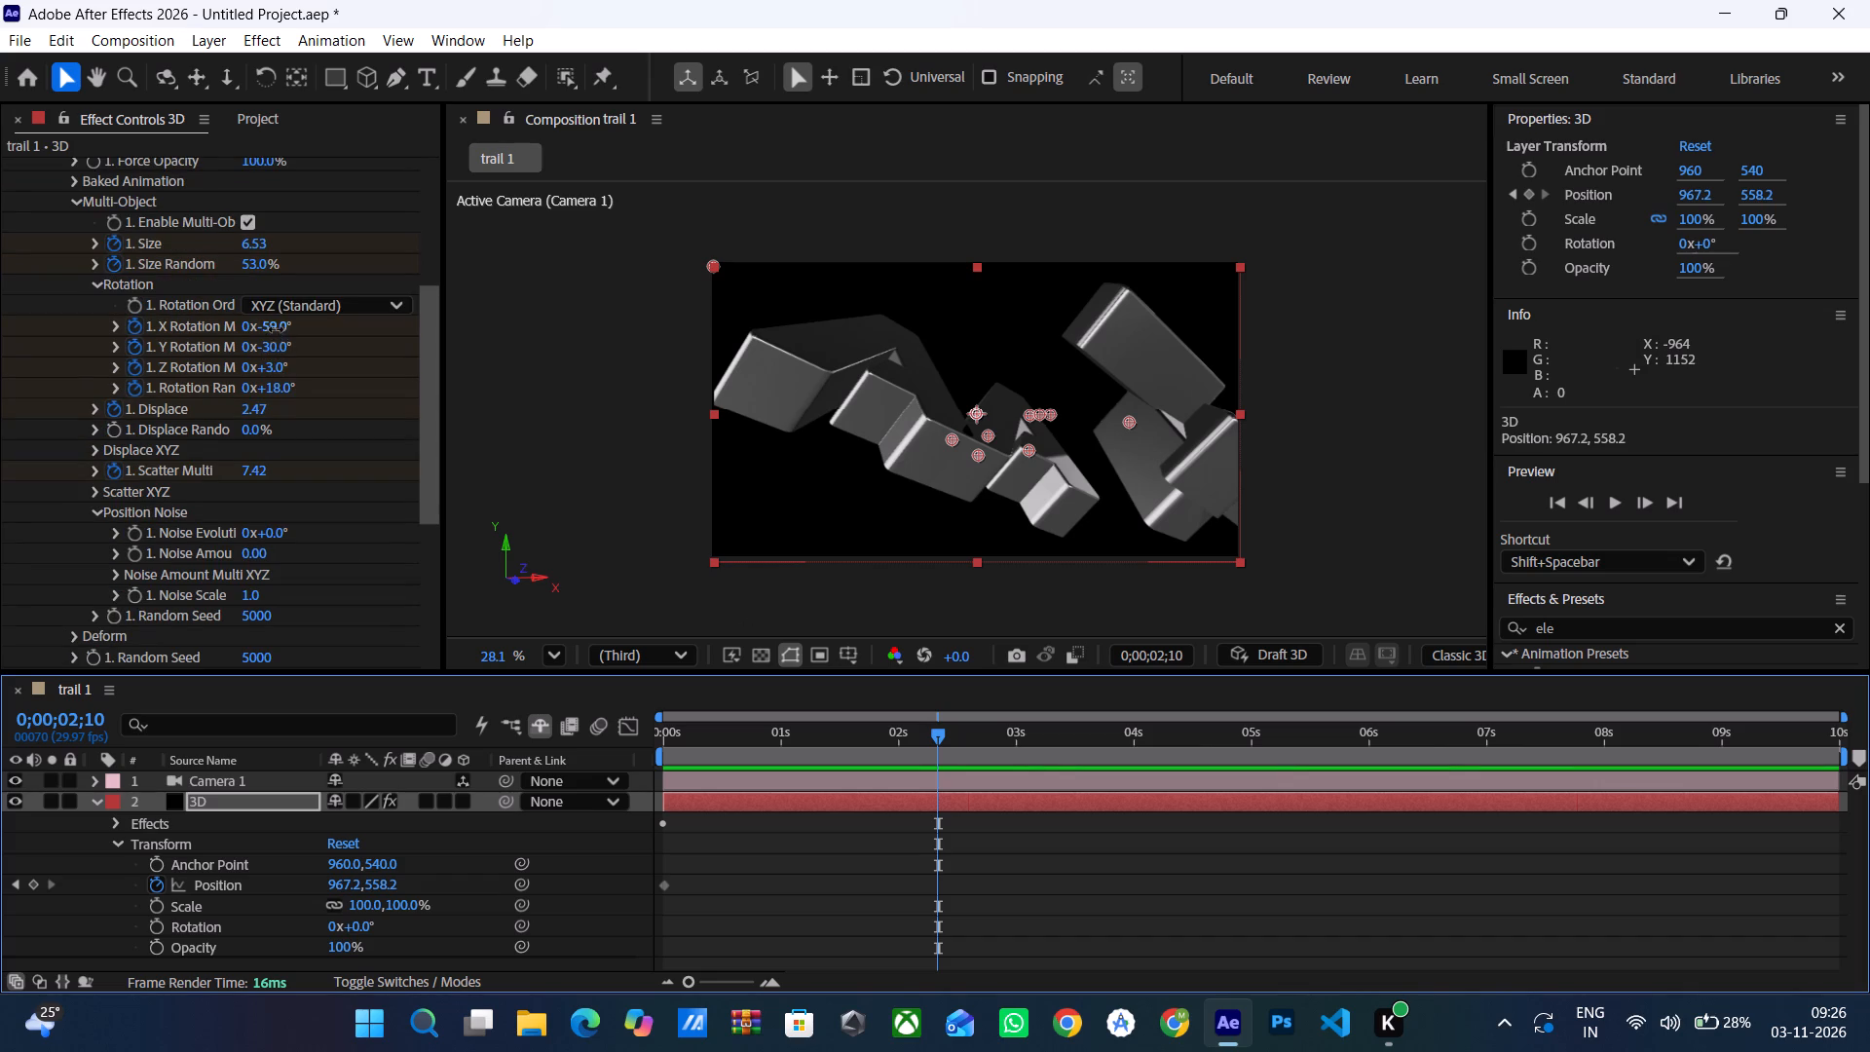
key("0")
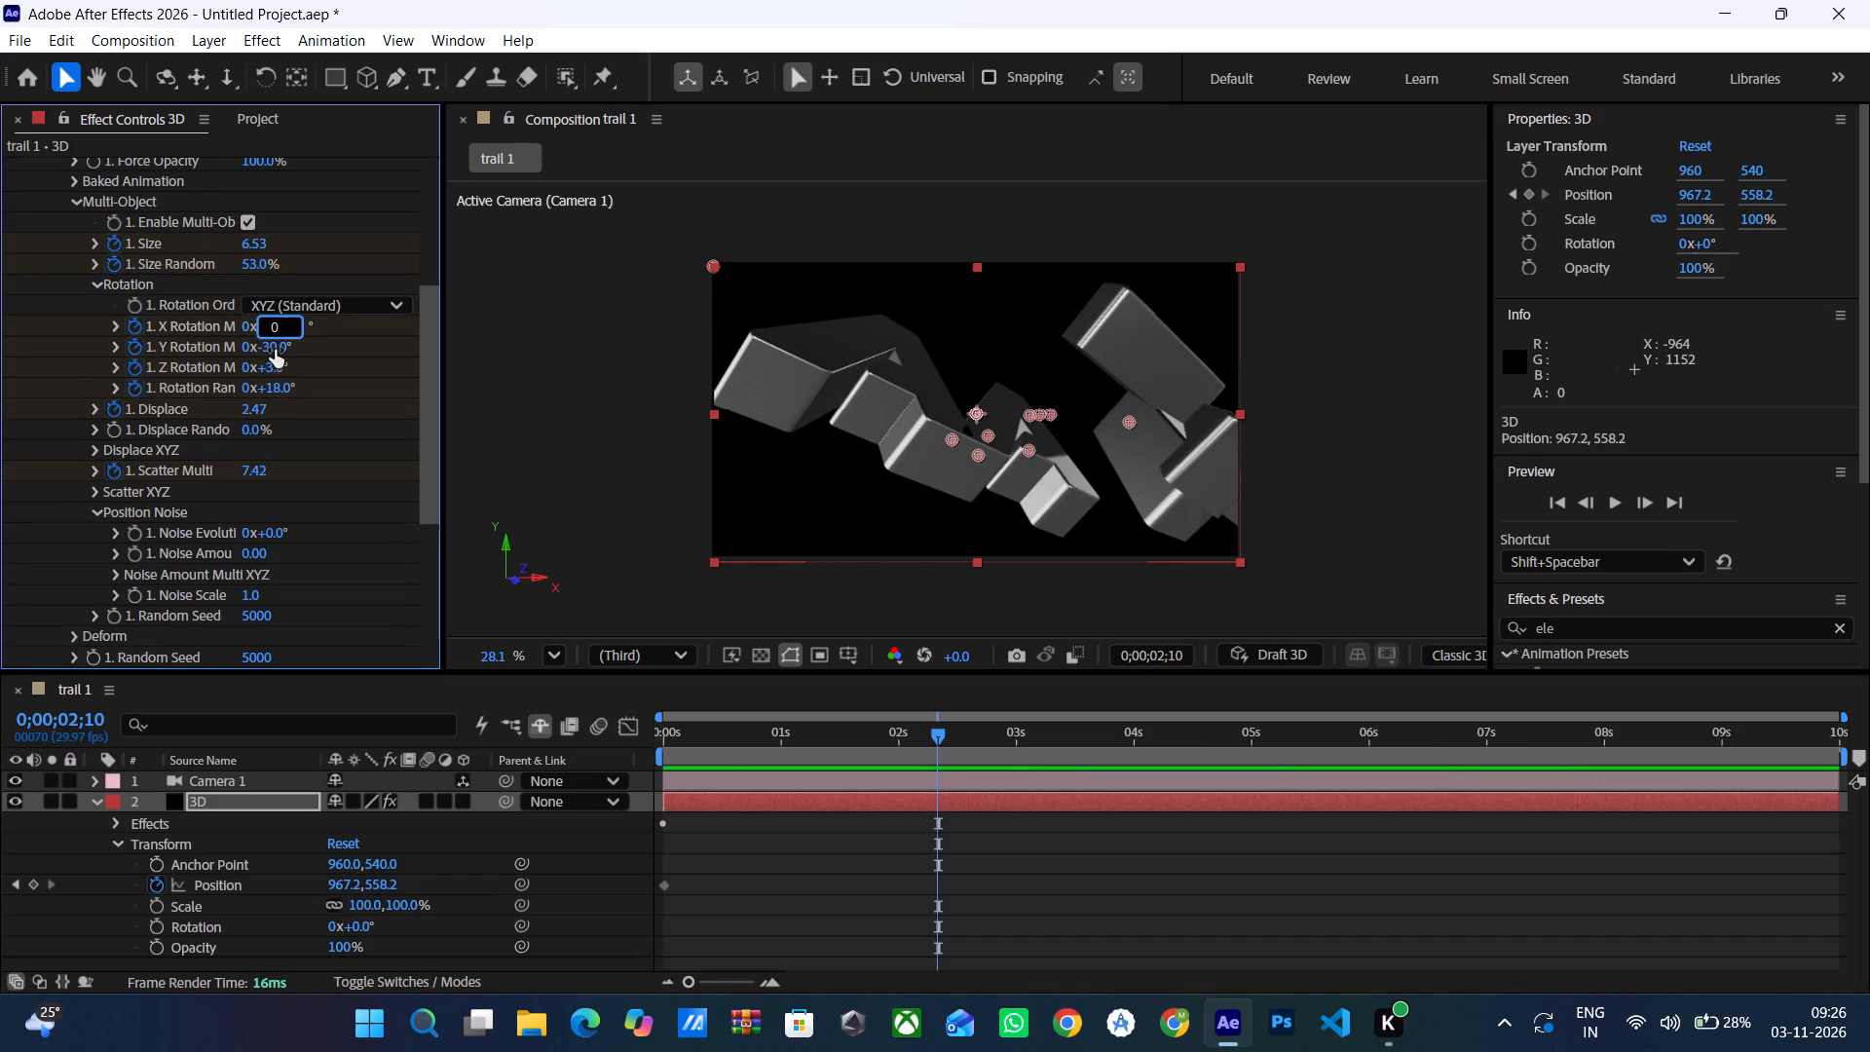
left_click(275, 350)
key("0")
left_click(277, 365)
key("0")
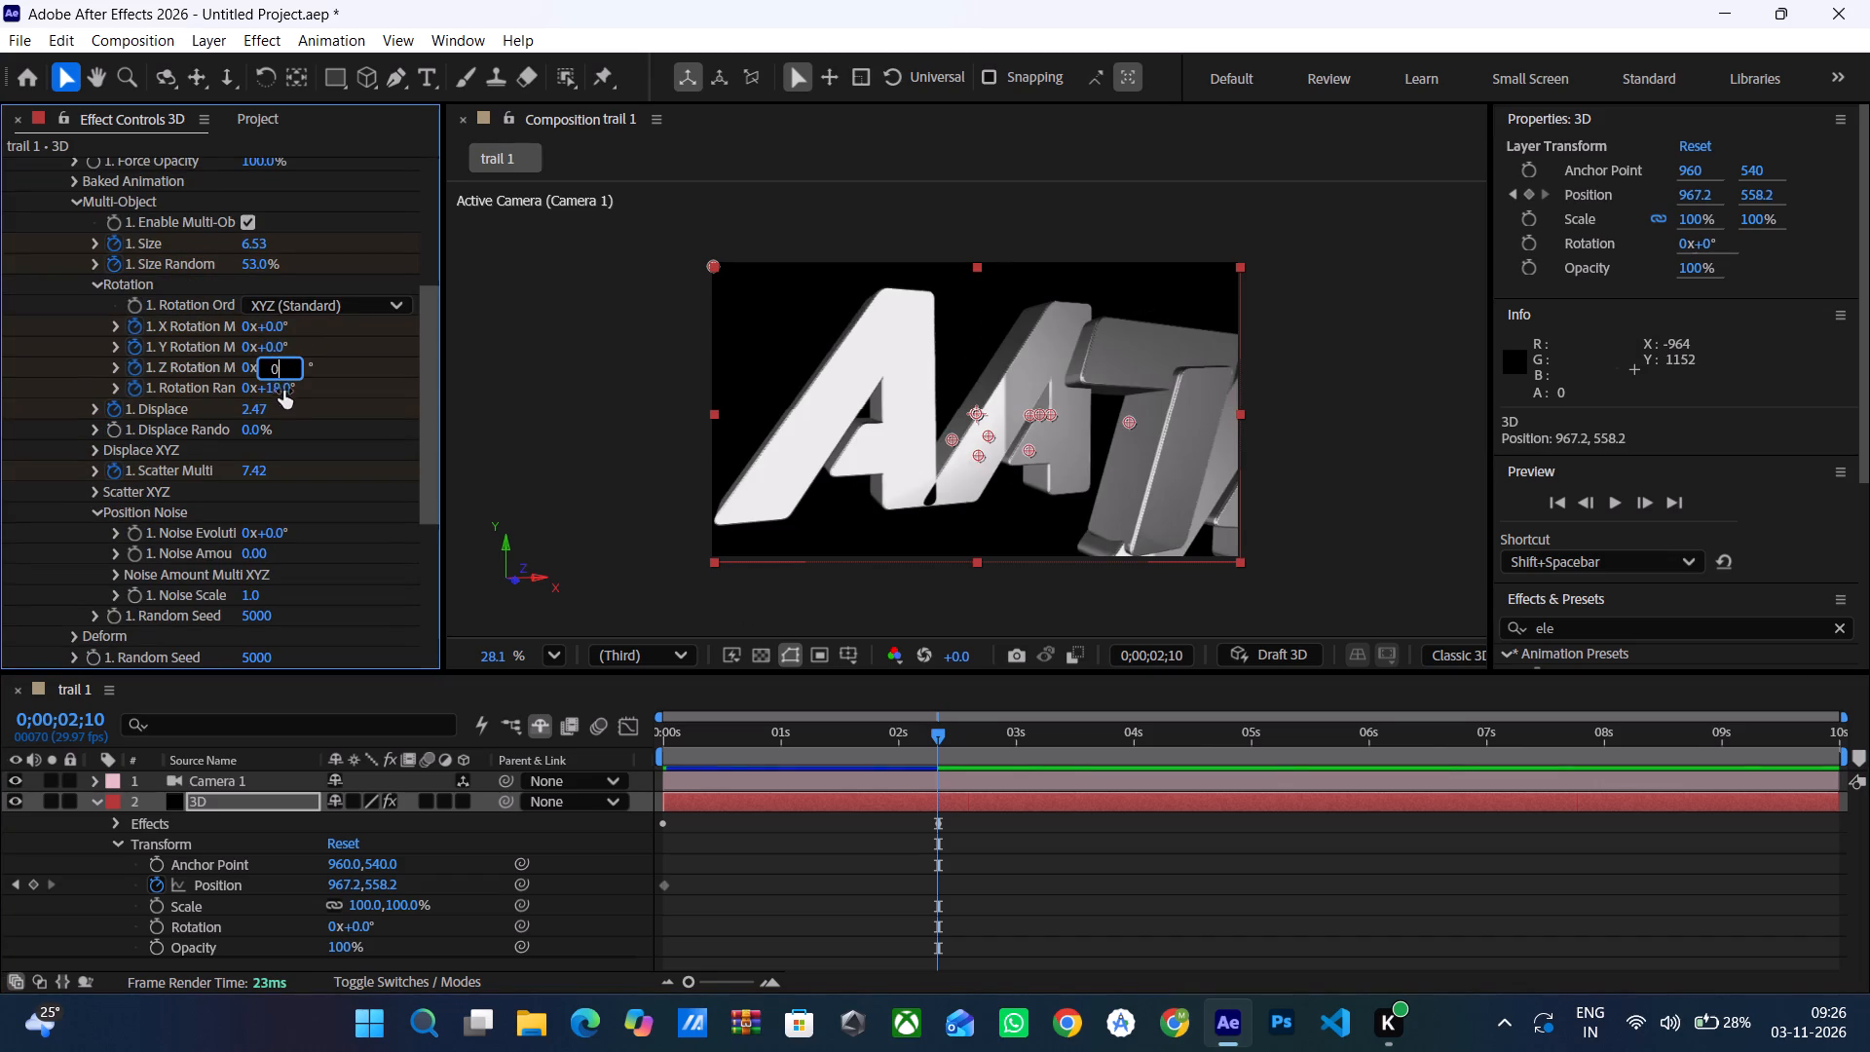
left_click(280, 391)
key("0")
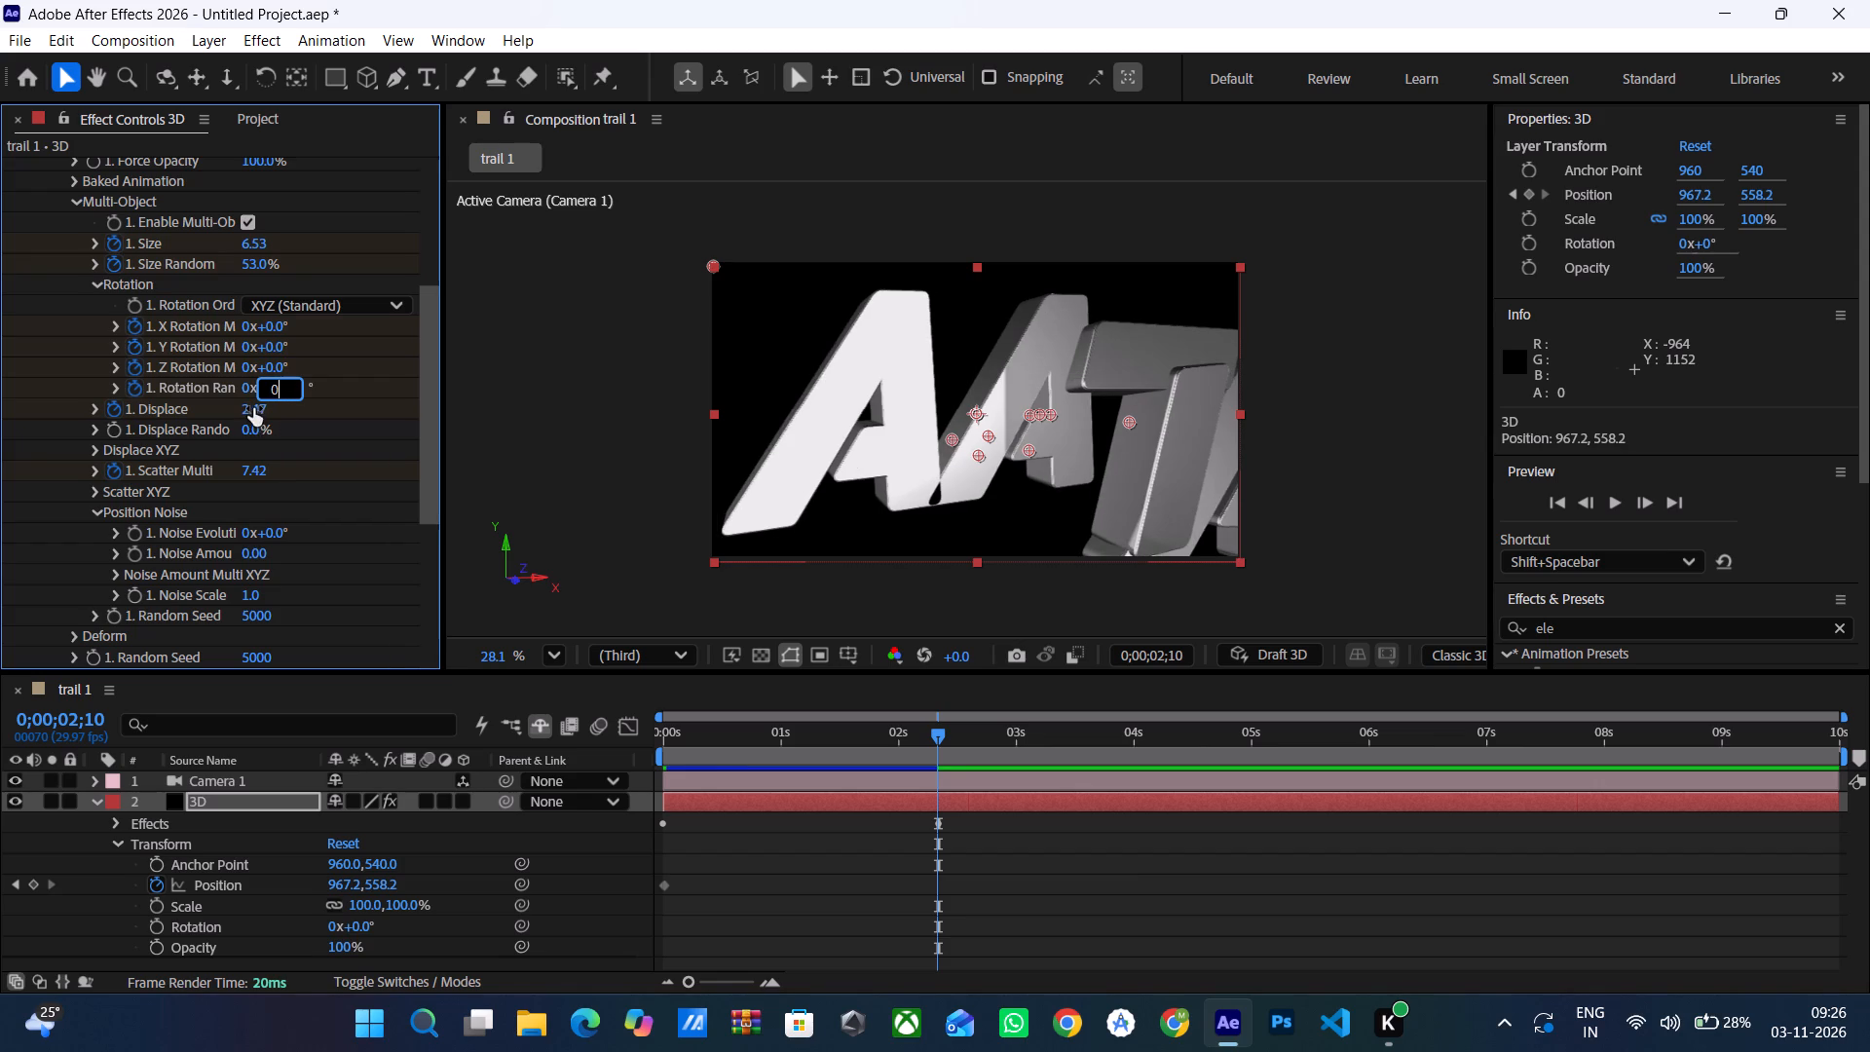
Set Group 1's Multi-Object Displace and Scatter to 0.00 at 0;00;02;10.
left_click(253, 408)
key("0")
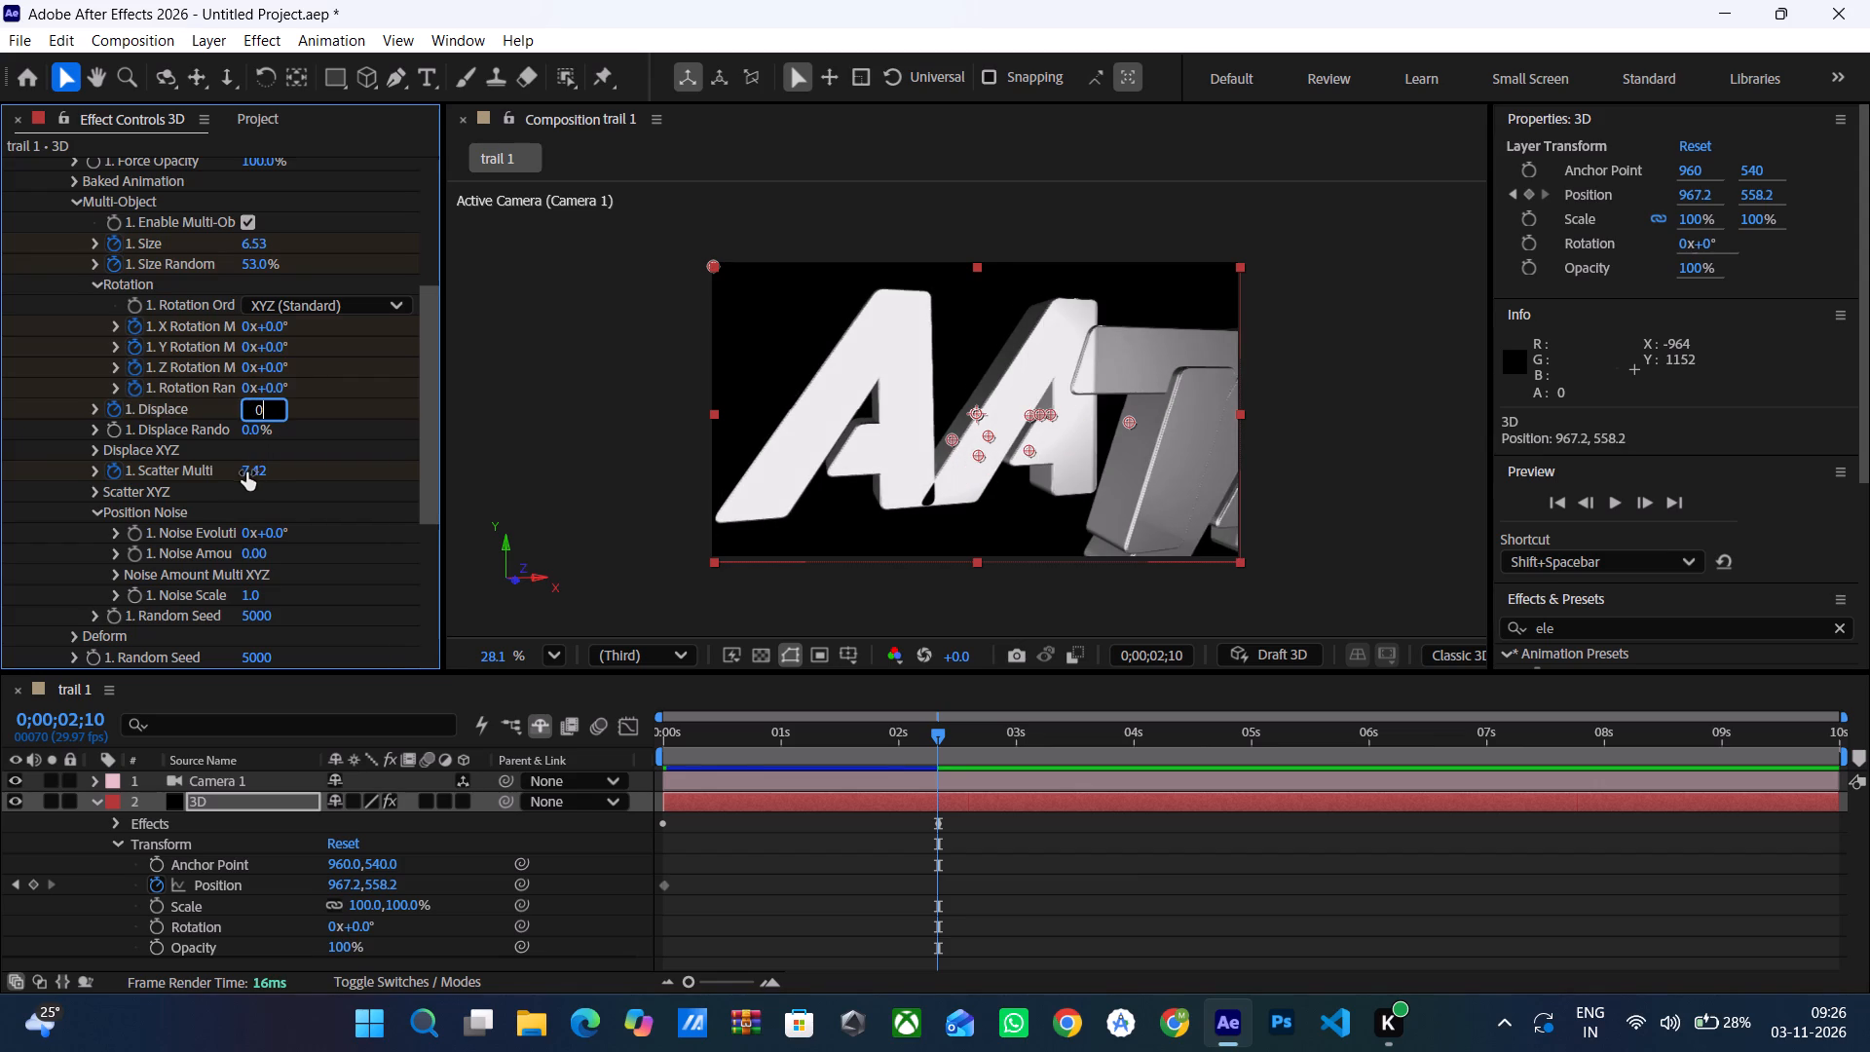
left_click(251, 470)
key("0")
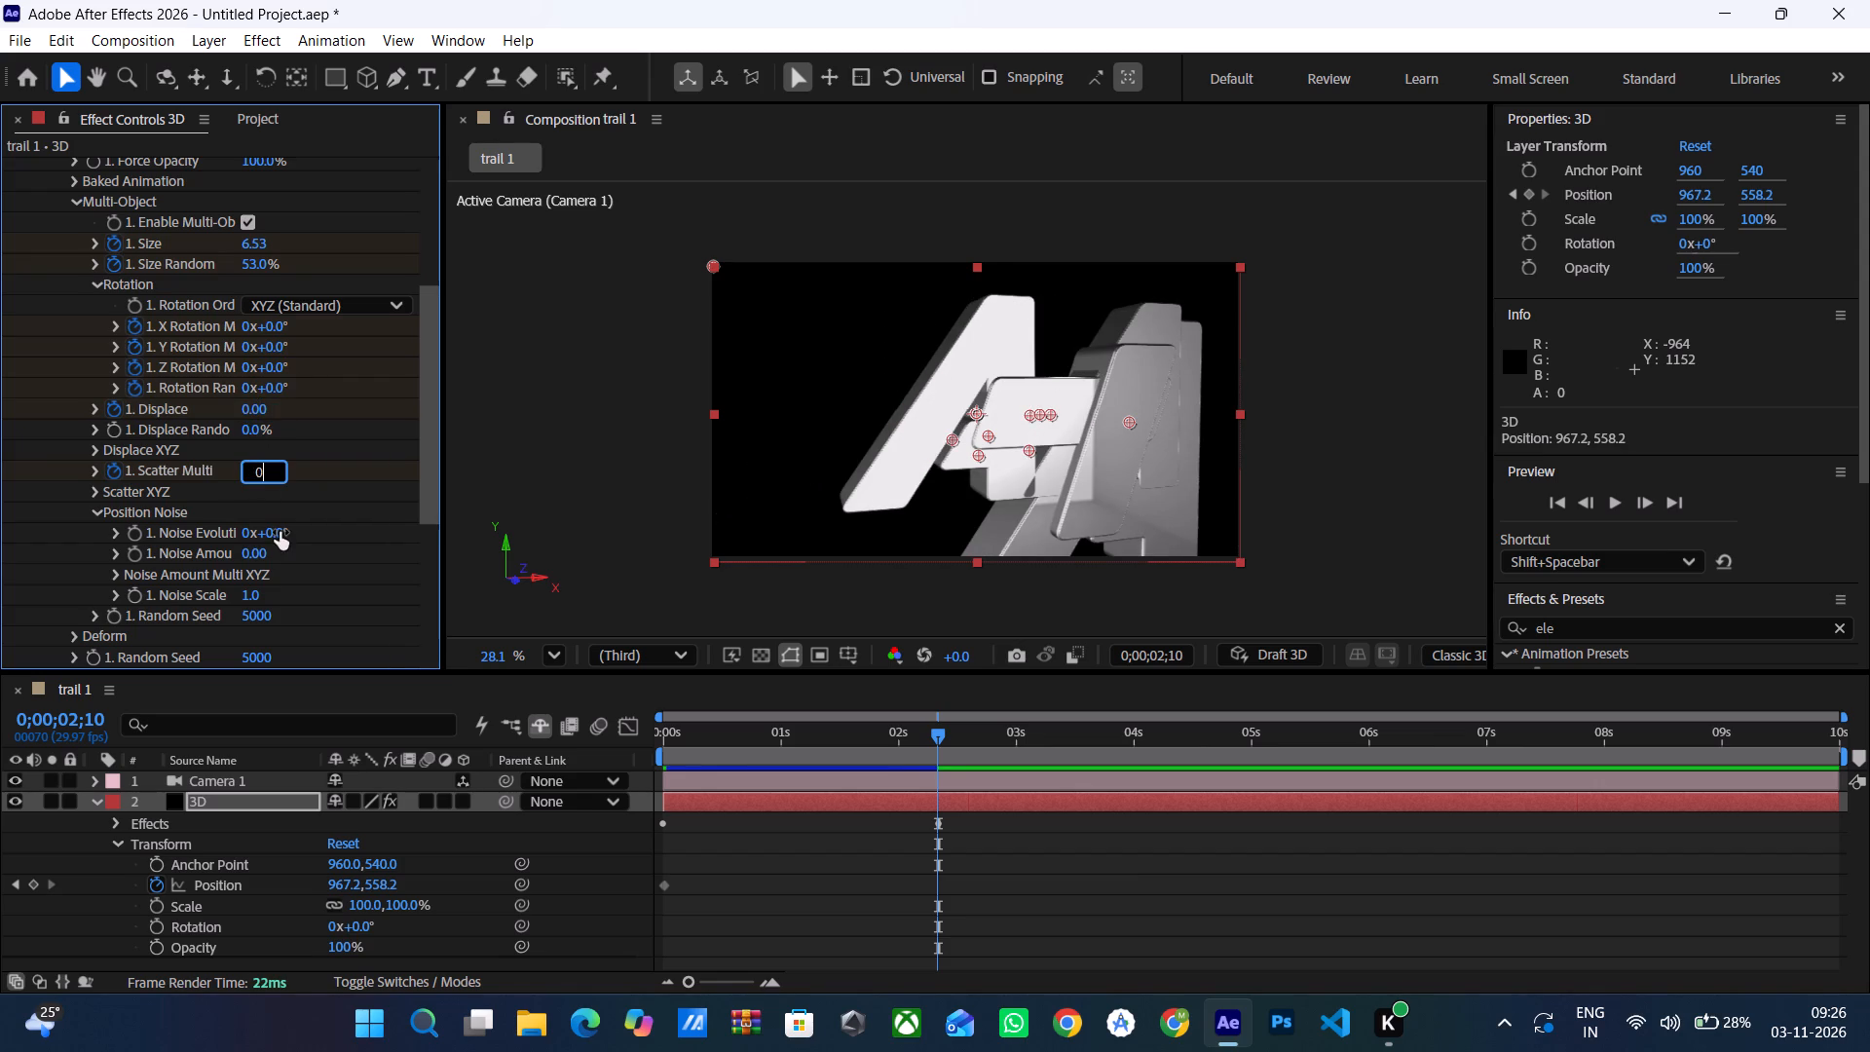
left_click(286, 540)
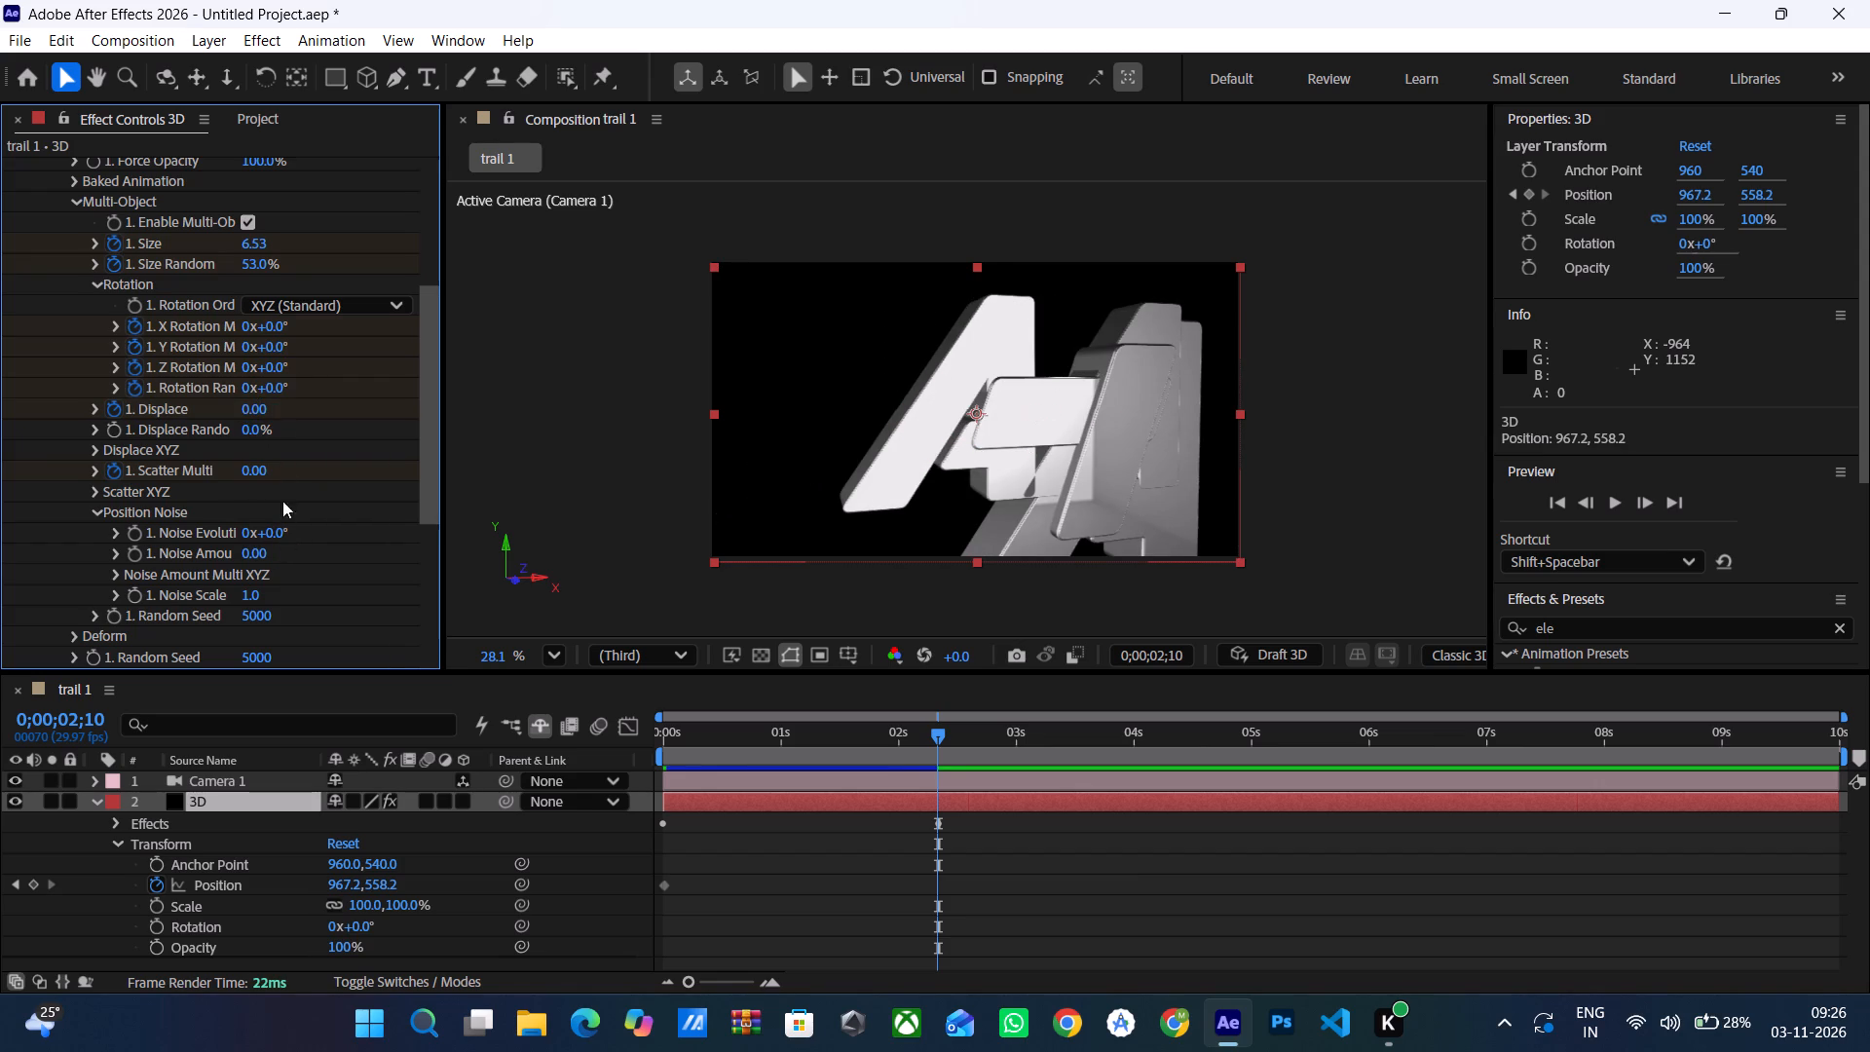
Set Group 1's Multi-Object Size to 0.00 and Size Random to 0% at 0;00;02;10.
left_click(254, 237)
left_click(256, 244)
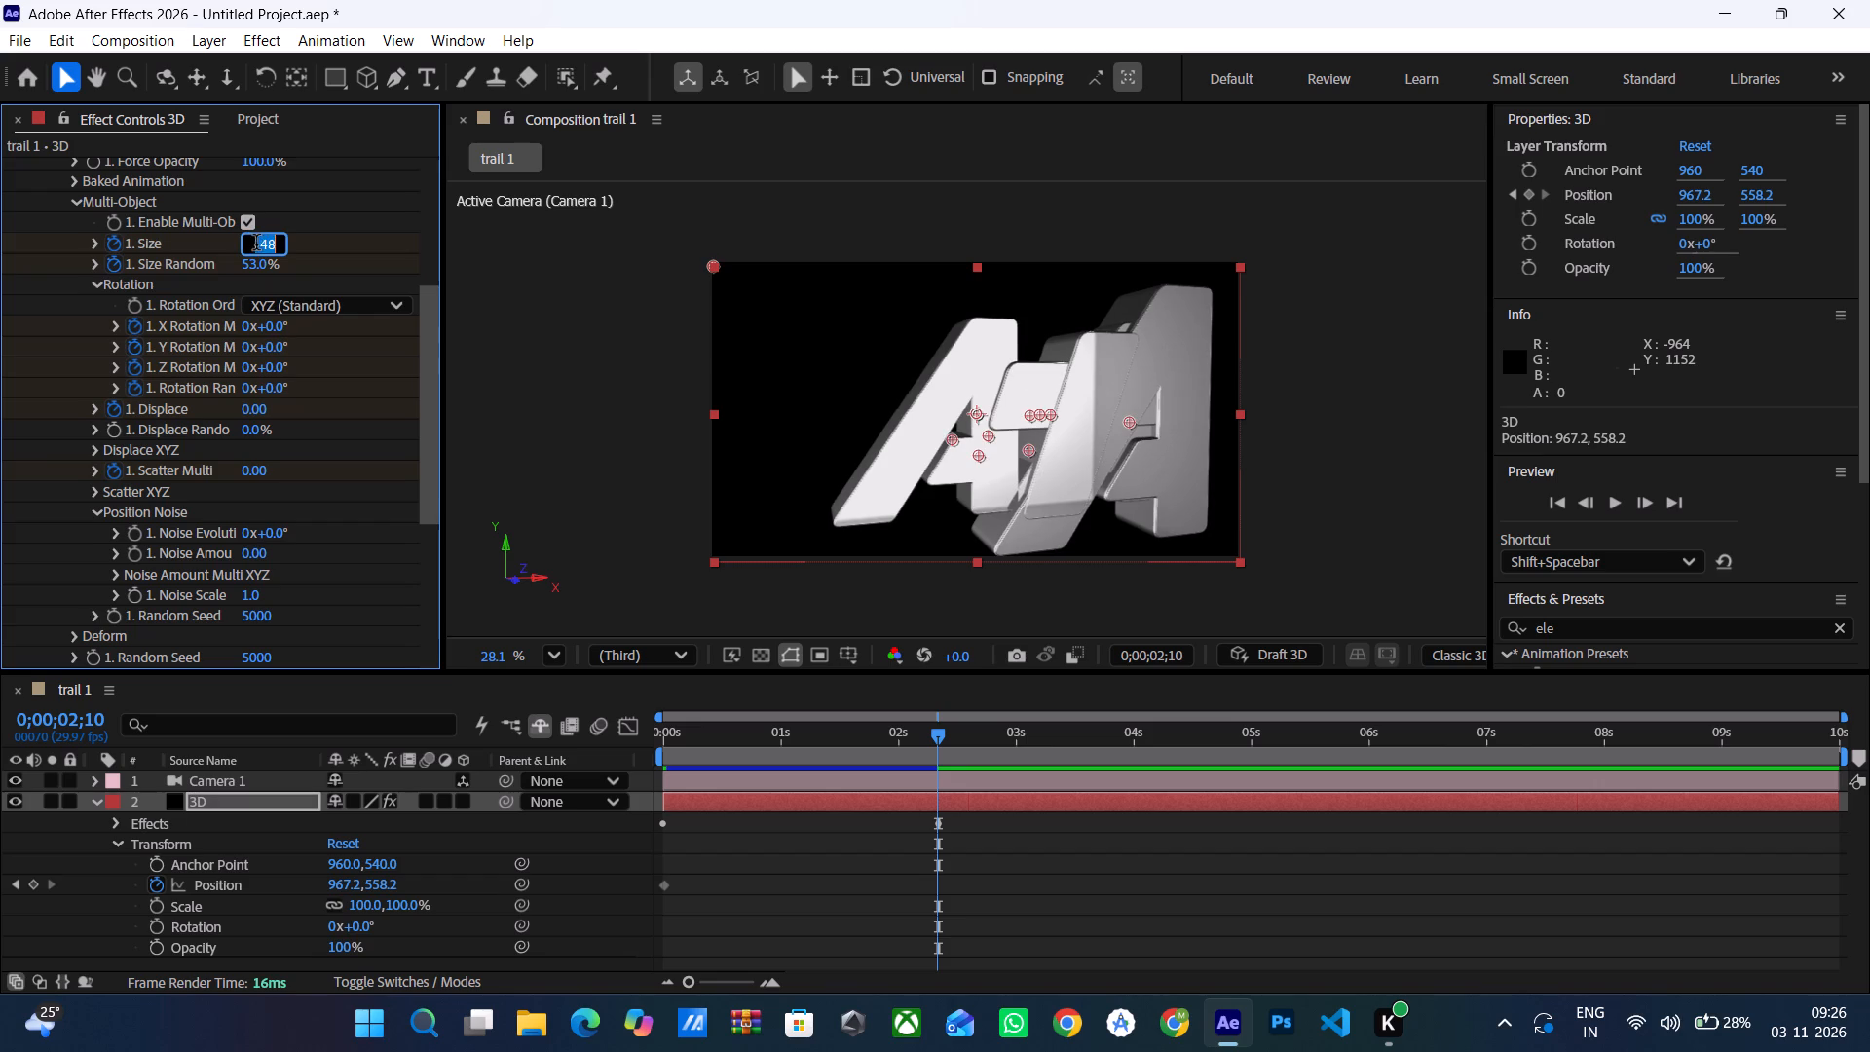
key("0")
left_click(257, 269)
key("0")
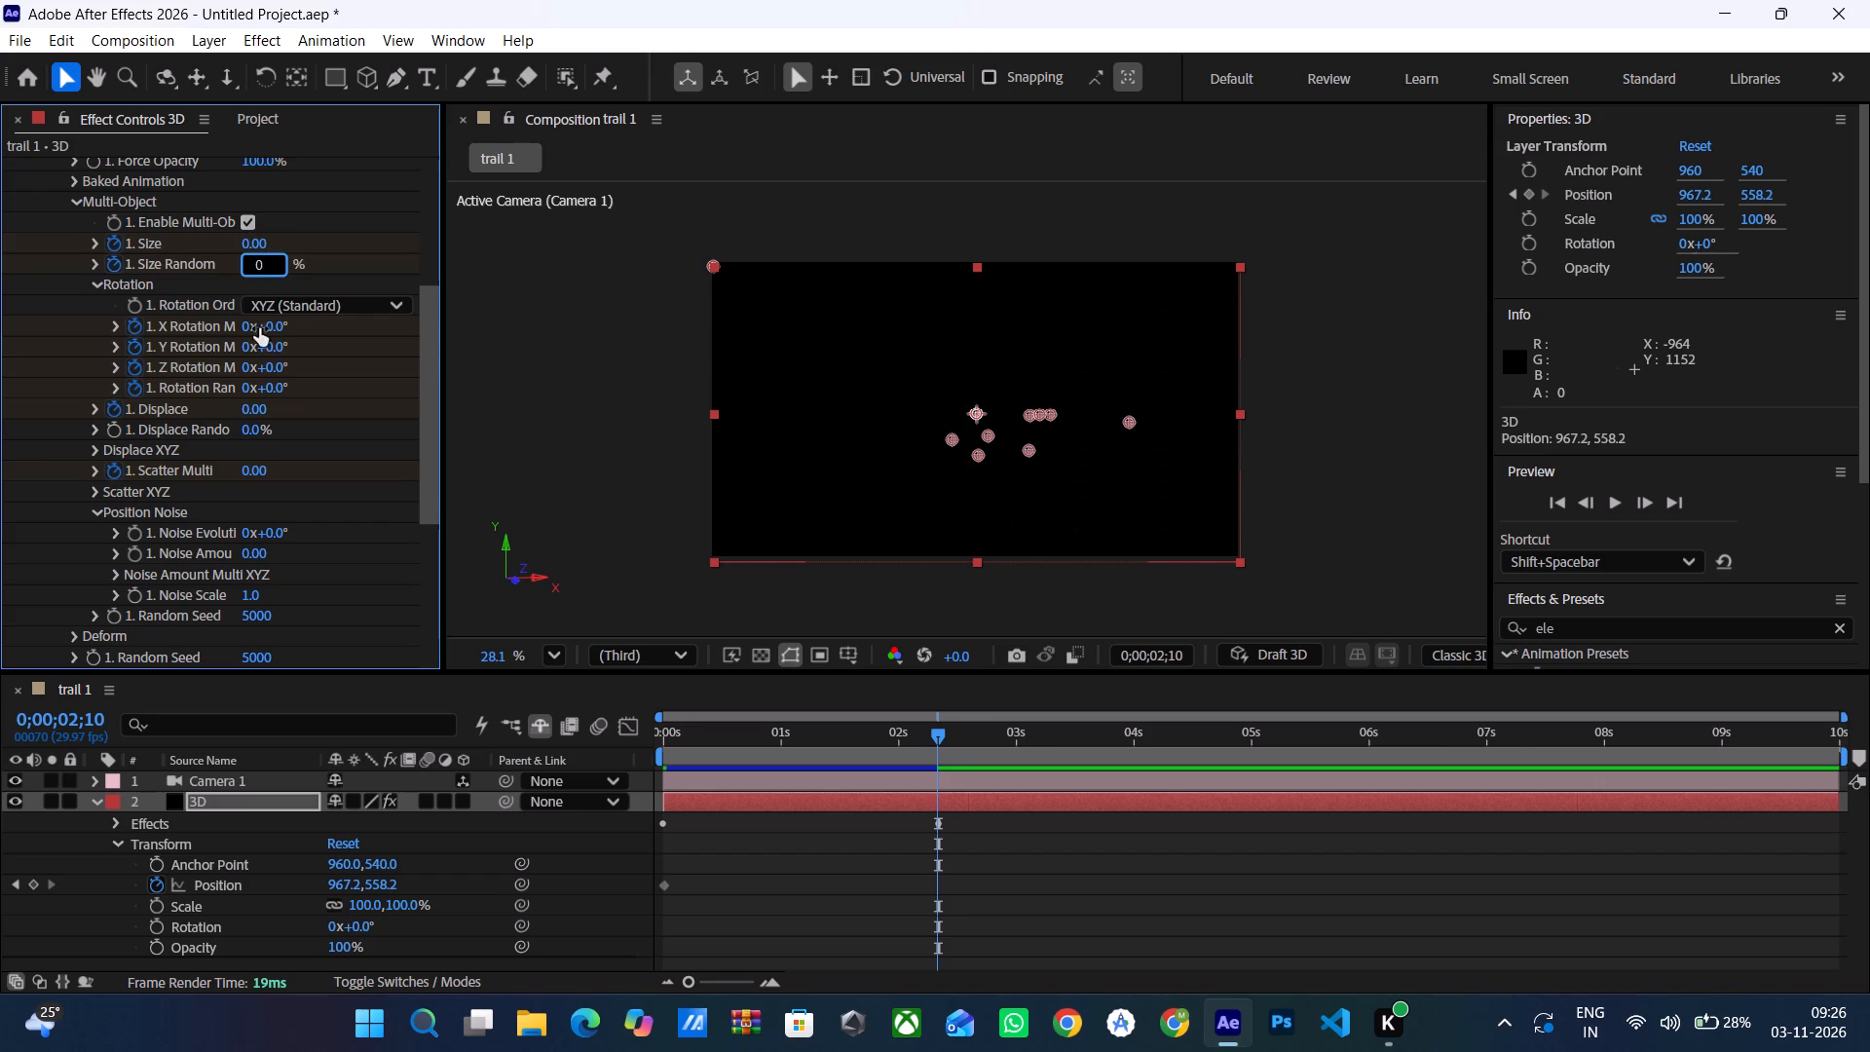
left_click(383, 384)
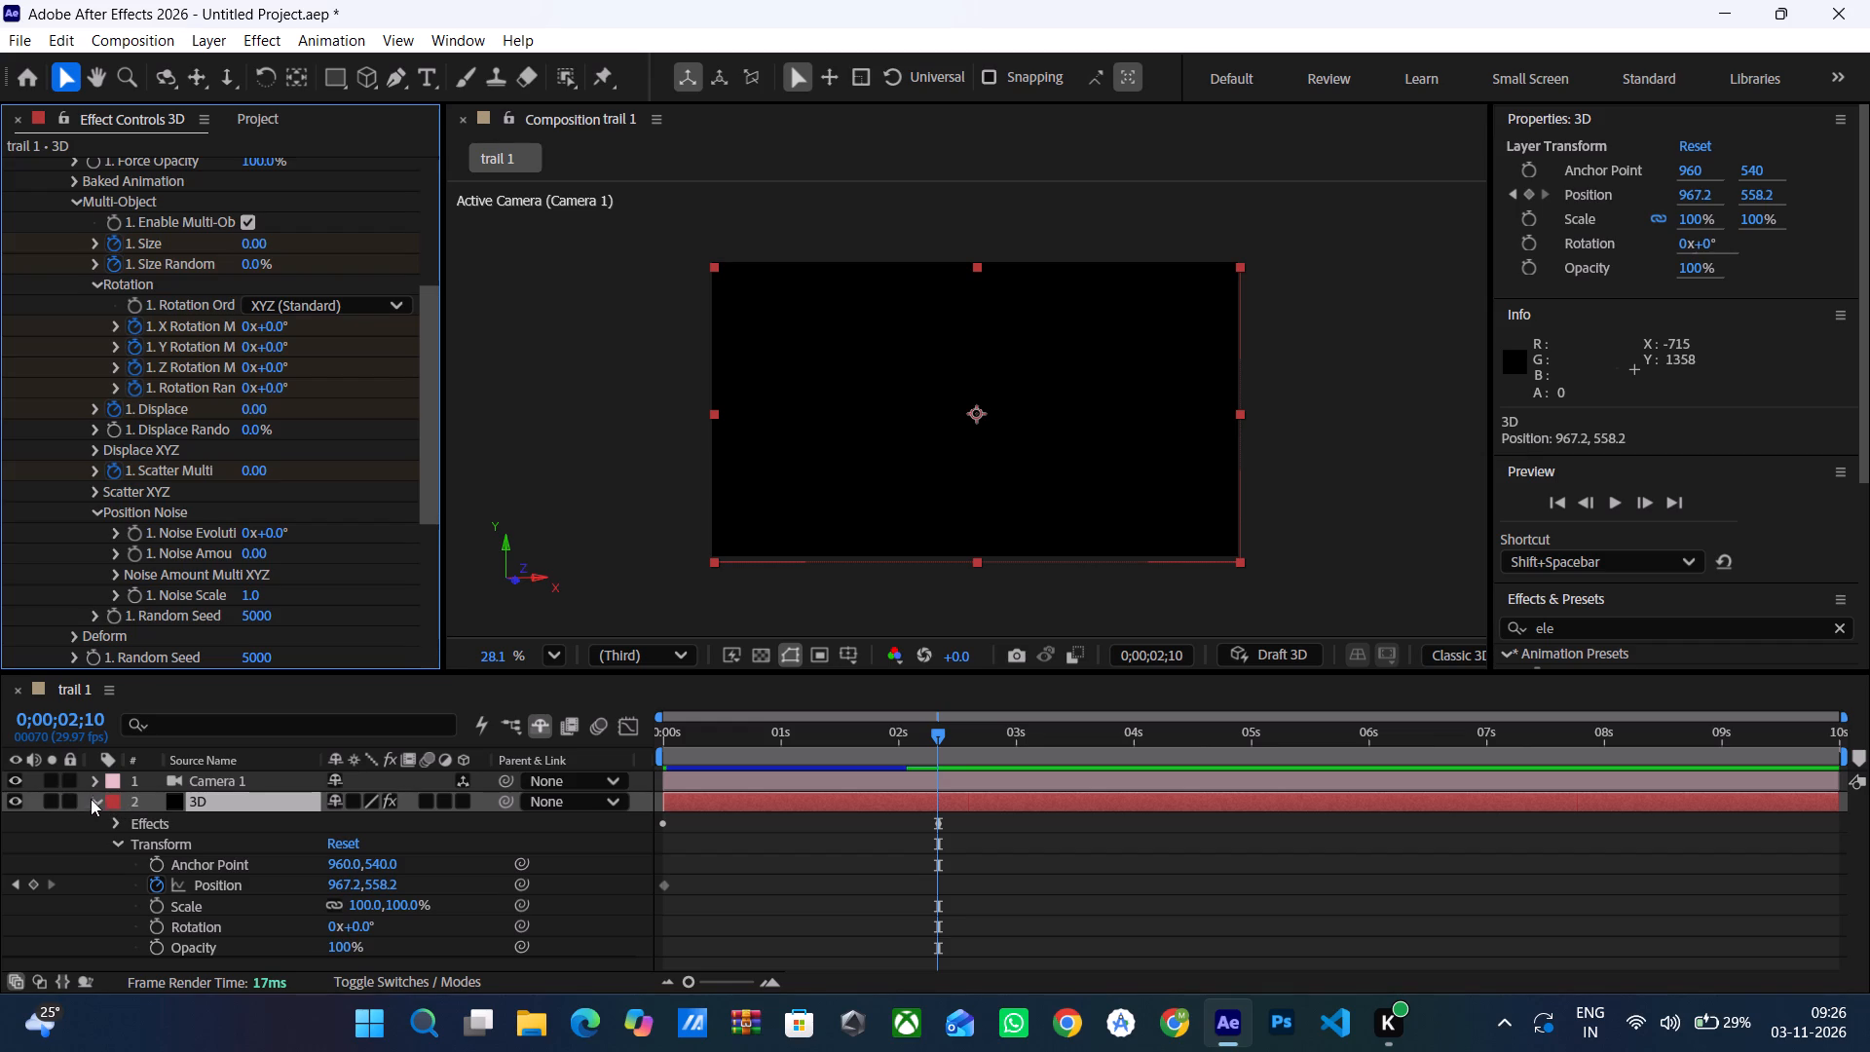
Increase Group 1's Multi-Object Size to 1.00 at 0;00;02;10.
left_click_drag(244, 245, 246, 245)
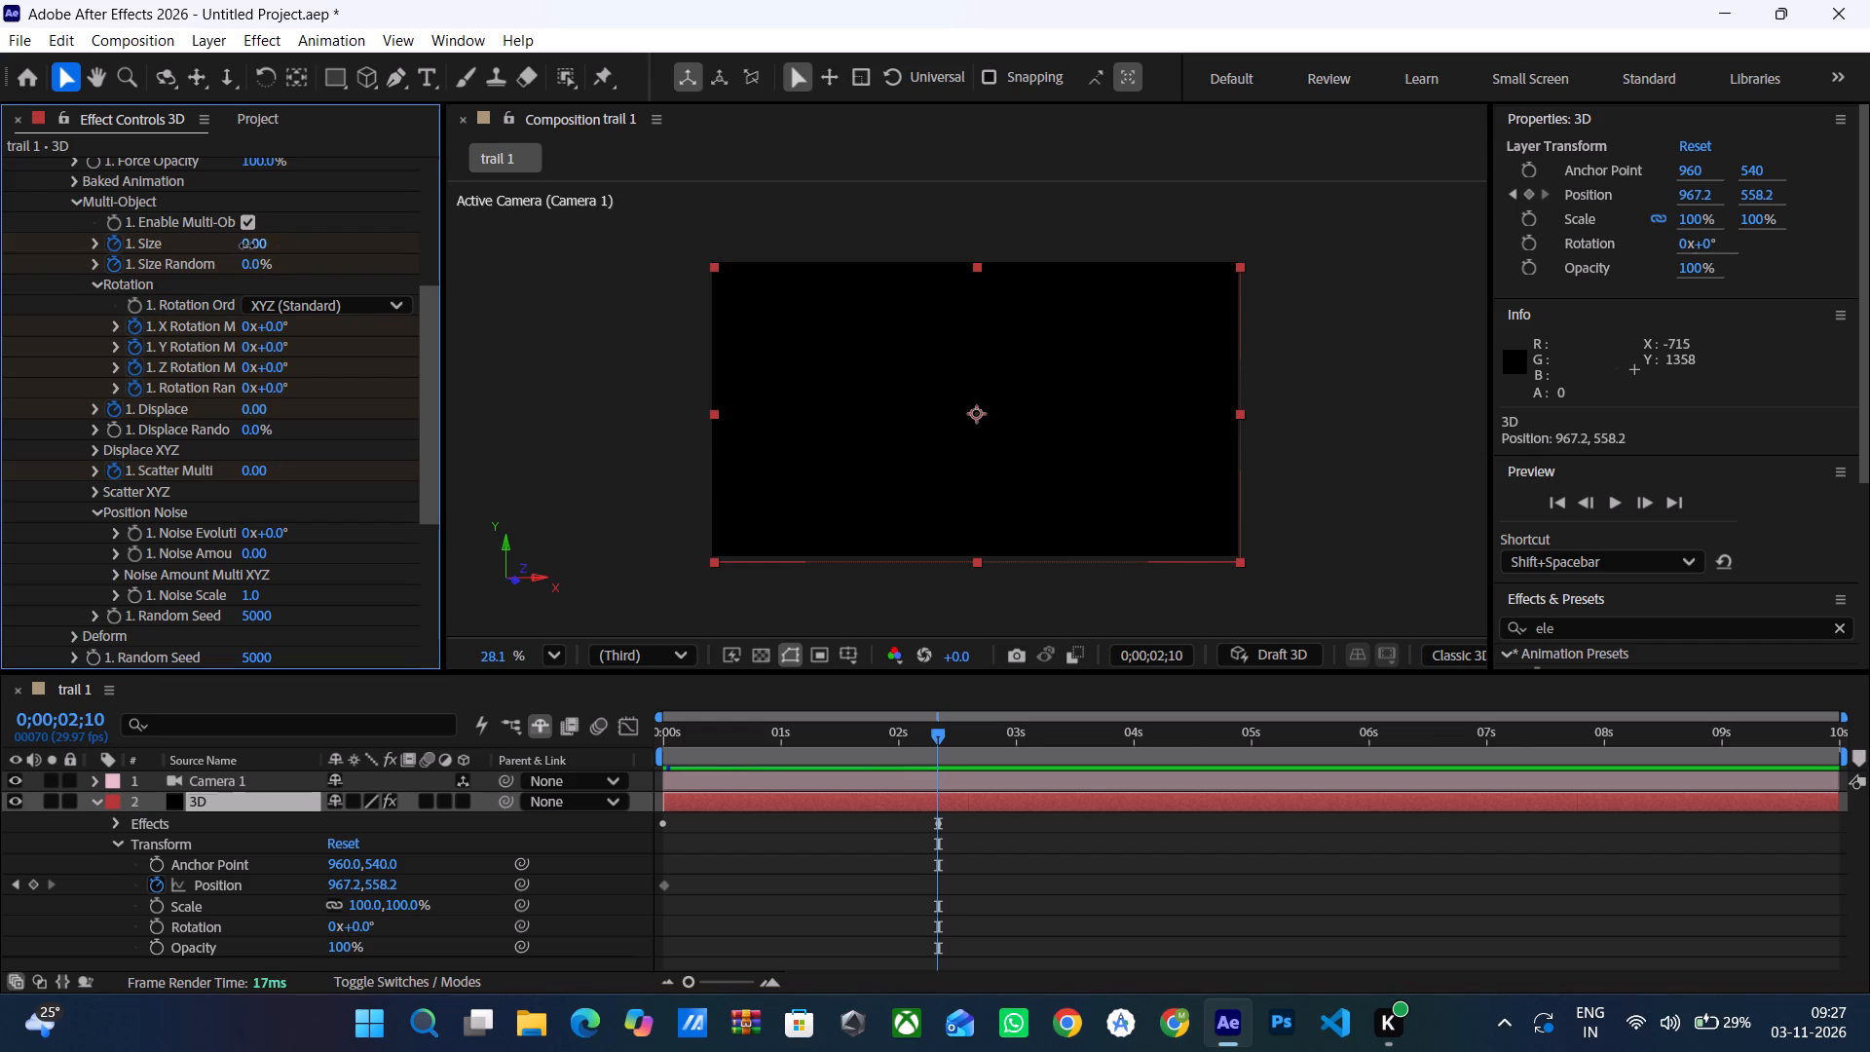
left_click_drag(246, 245, 409, 250)
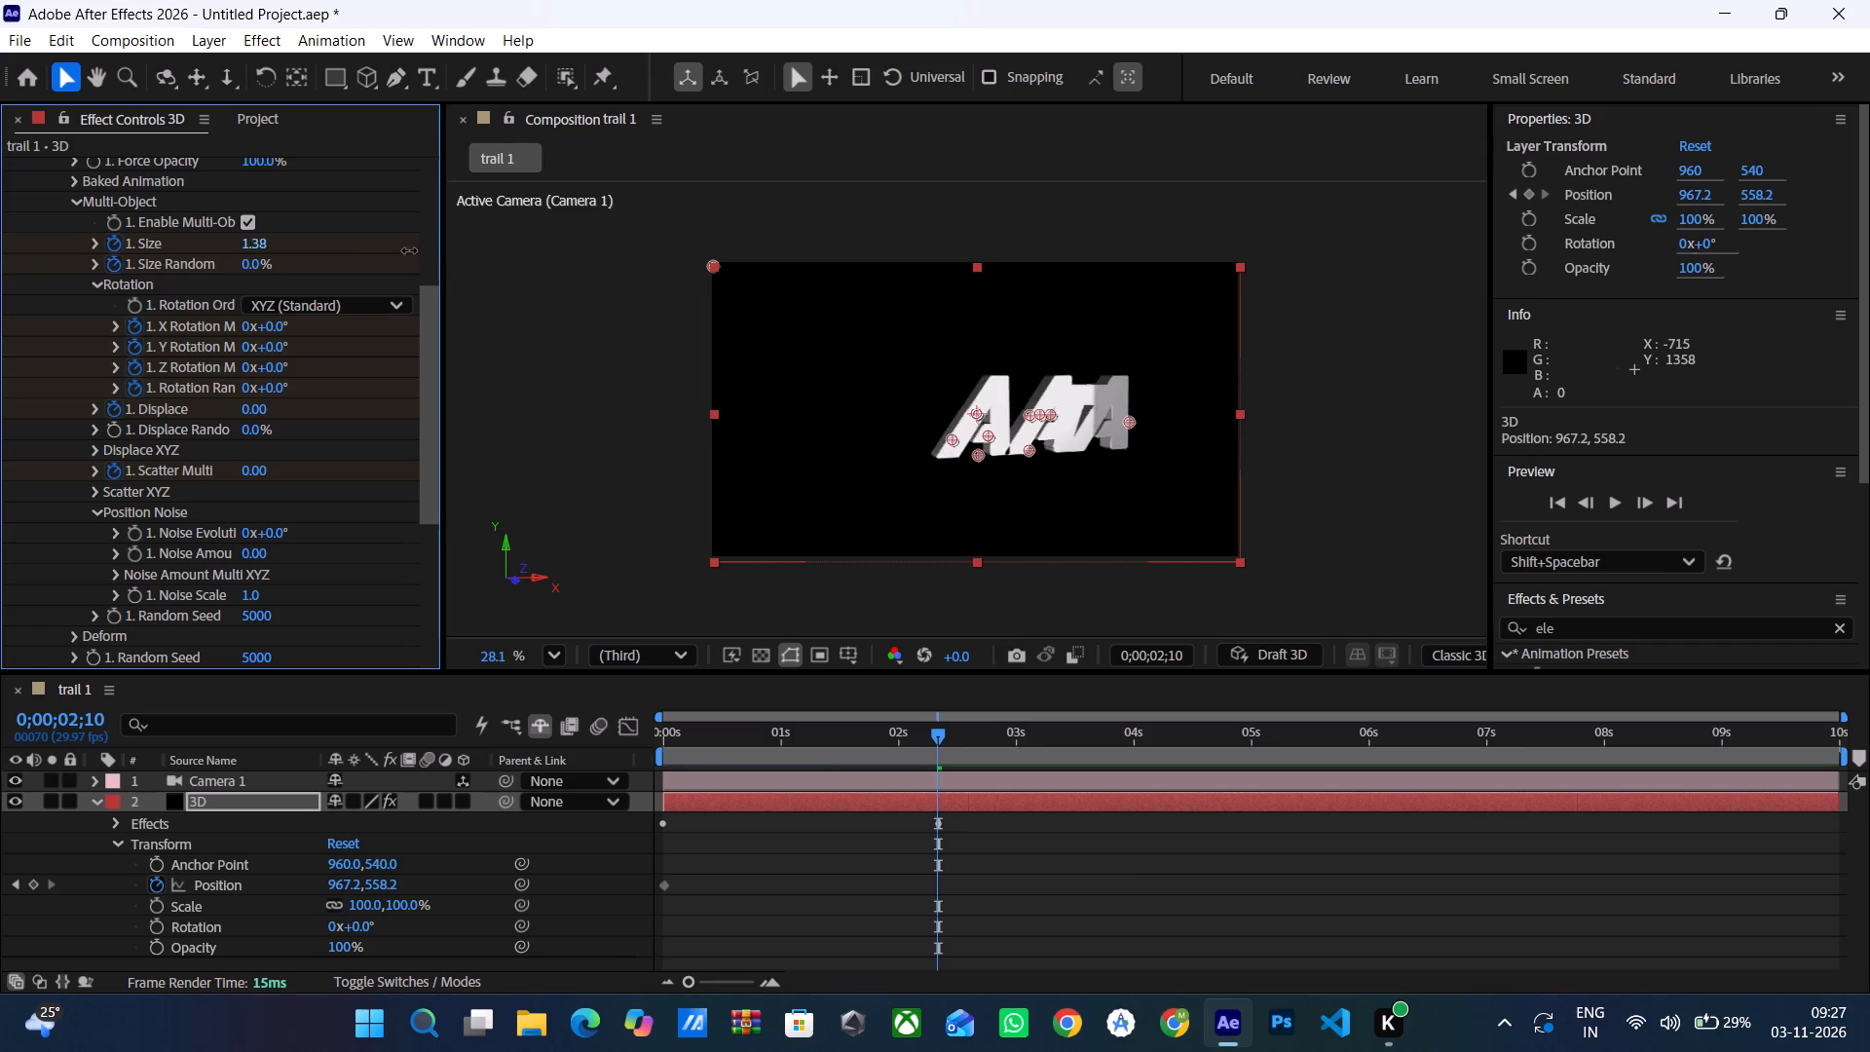
left_click_drag(409, 250, 377, 254)
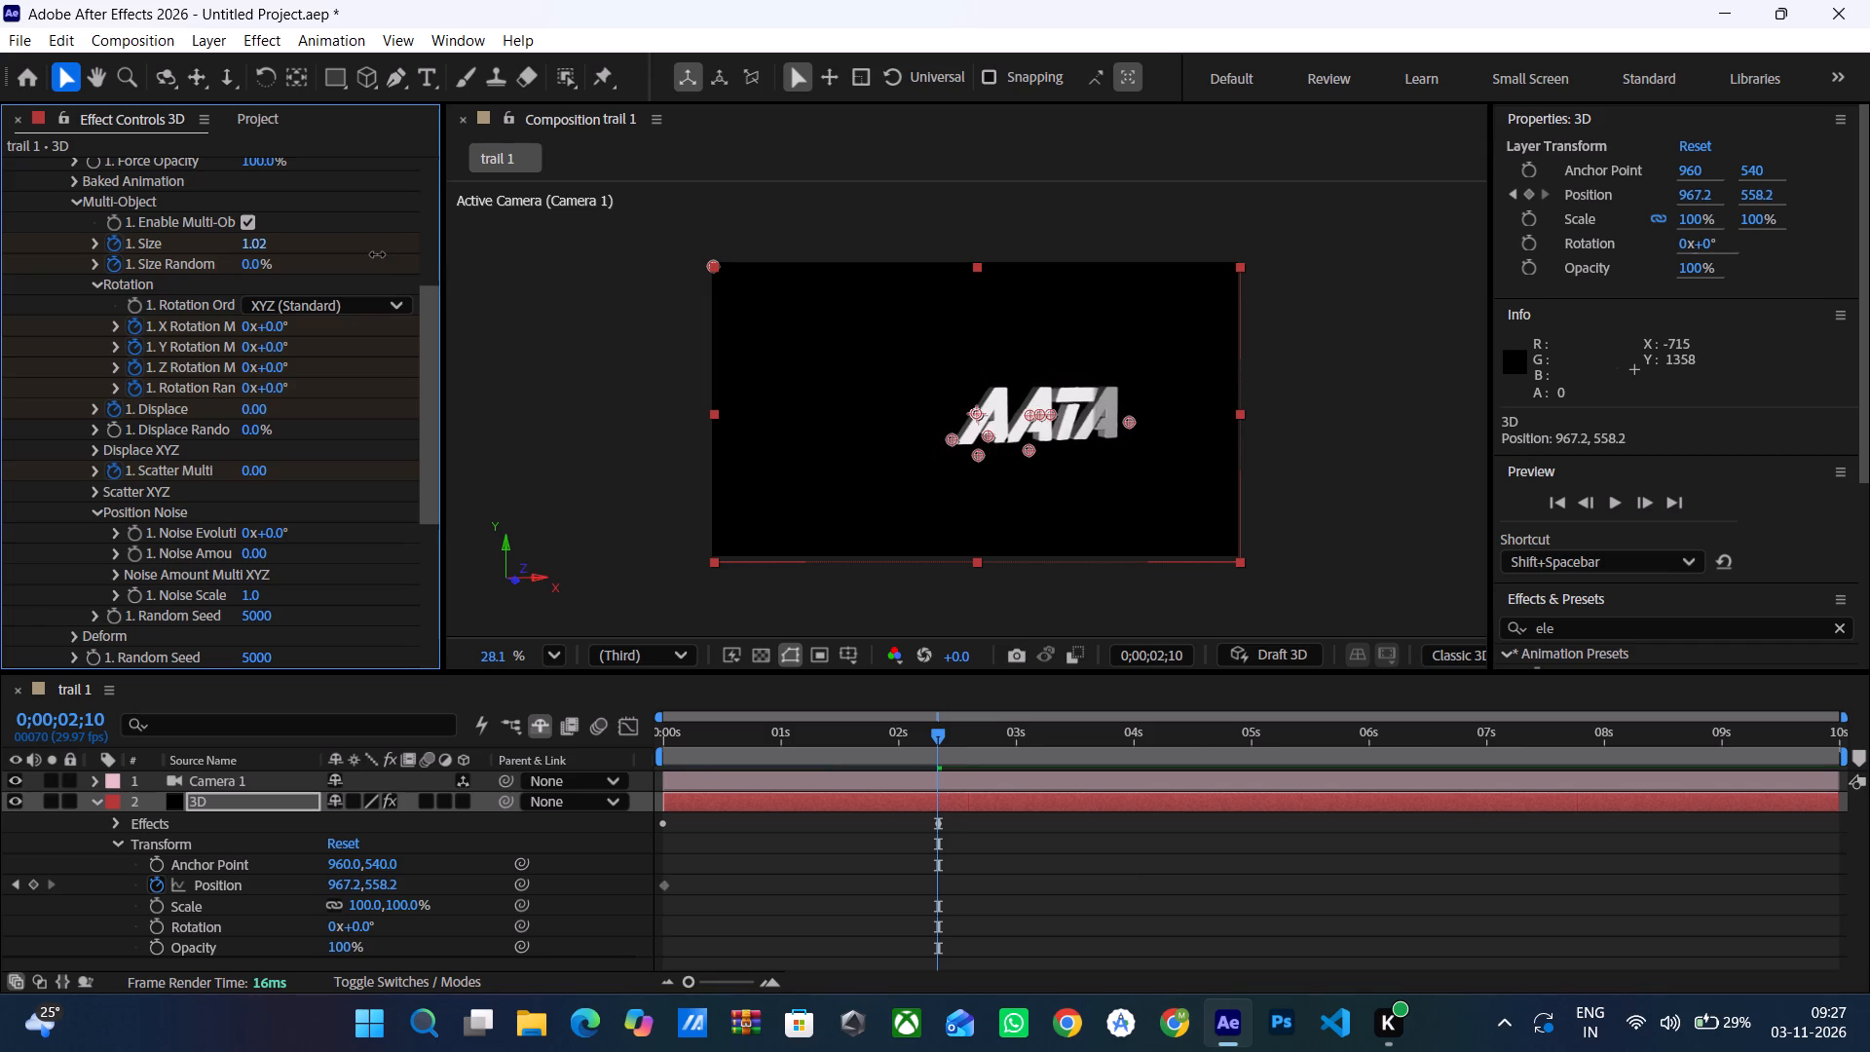
left_click_drag(377, 254, 375, 254)
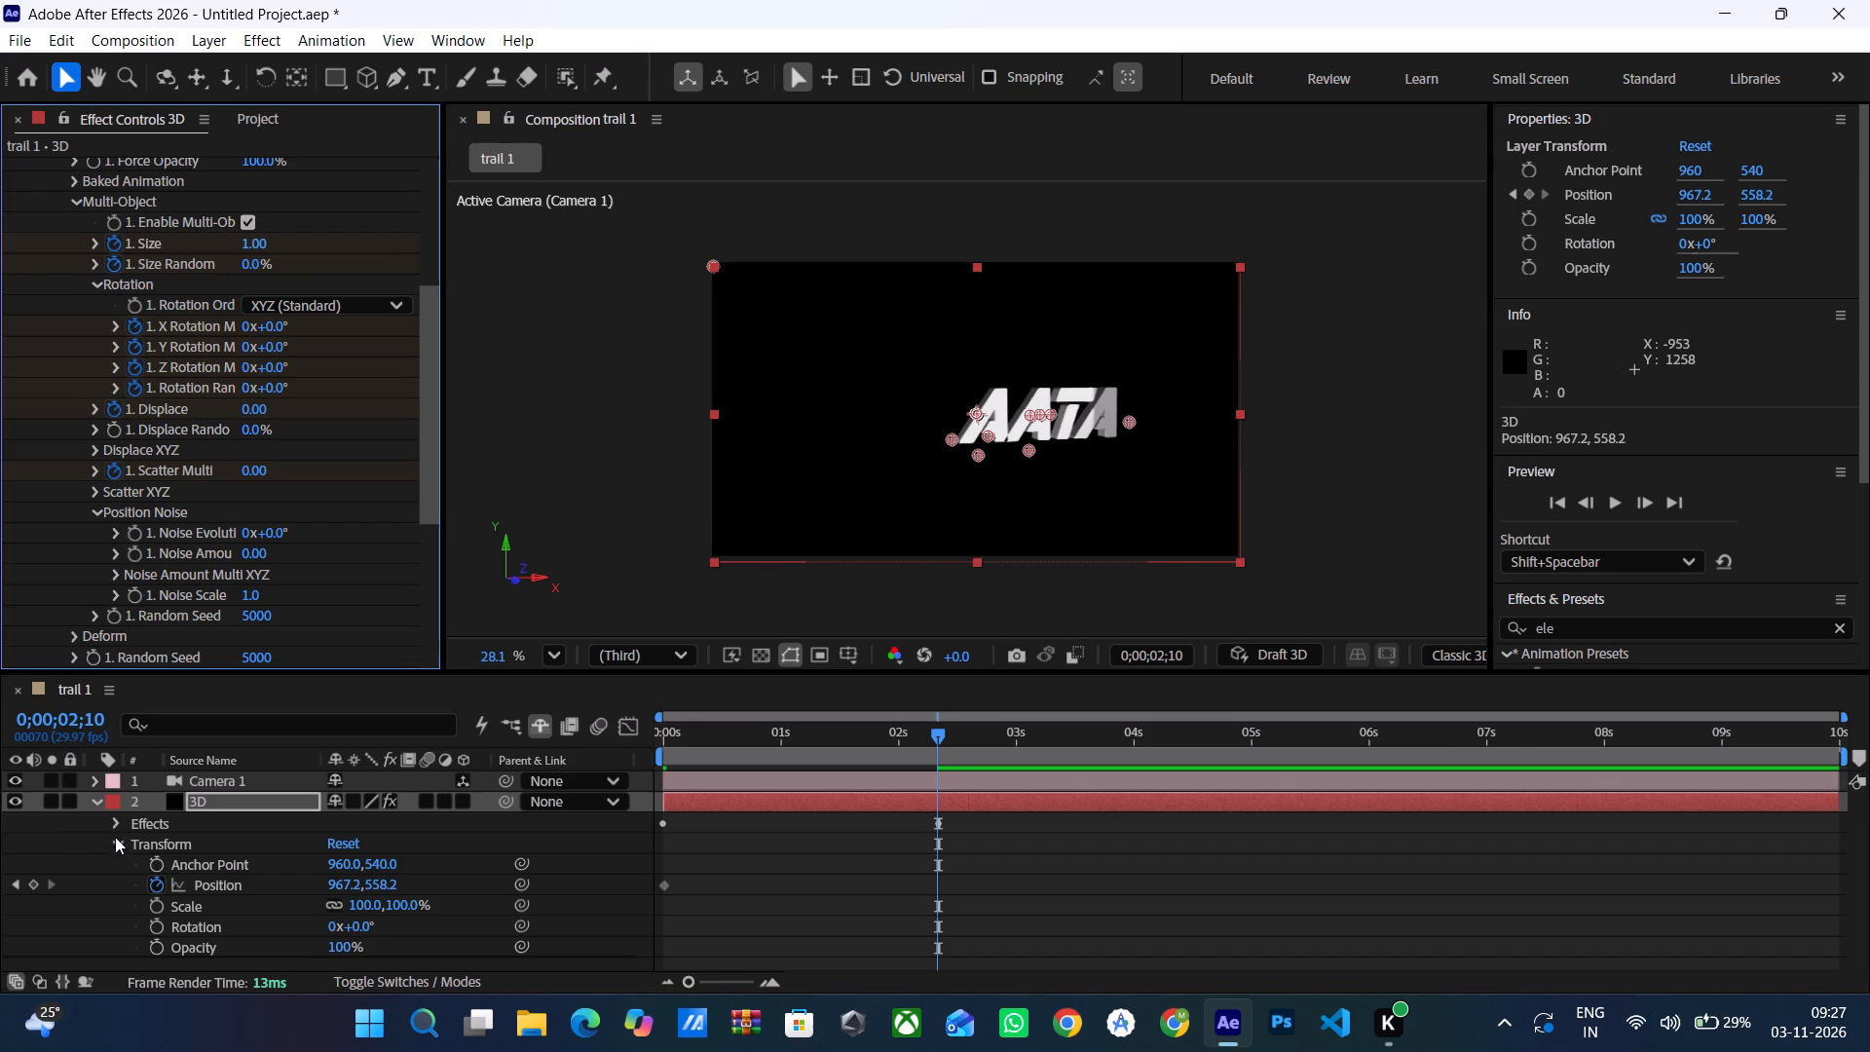
Collapse the 3D layer's properties in the timeline and select the layer.
left_click(94, 804)
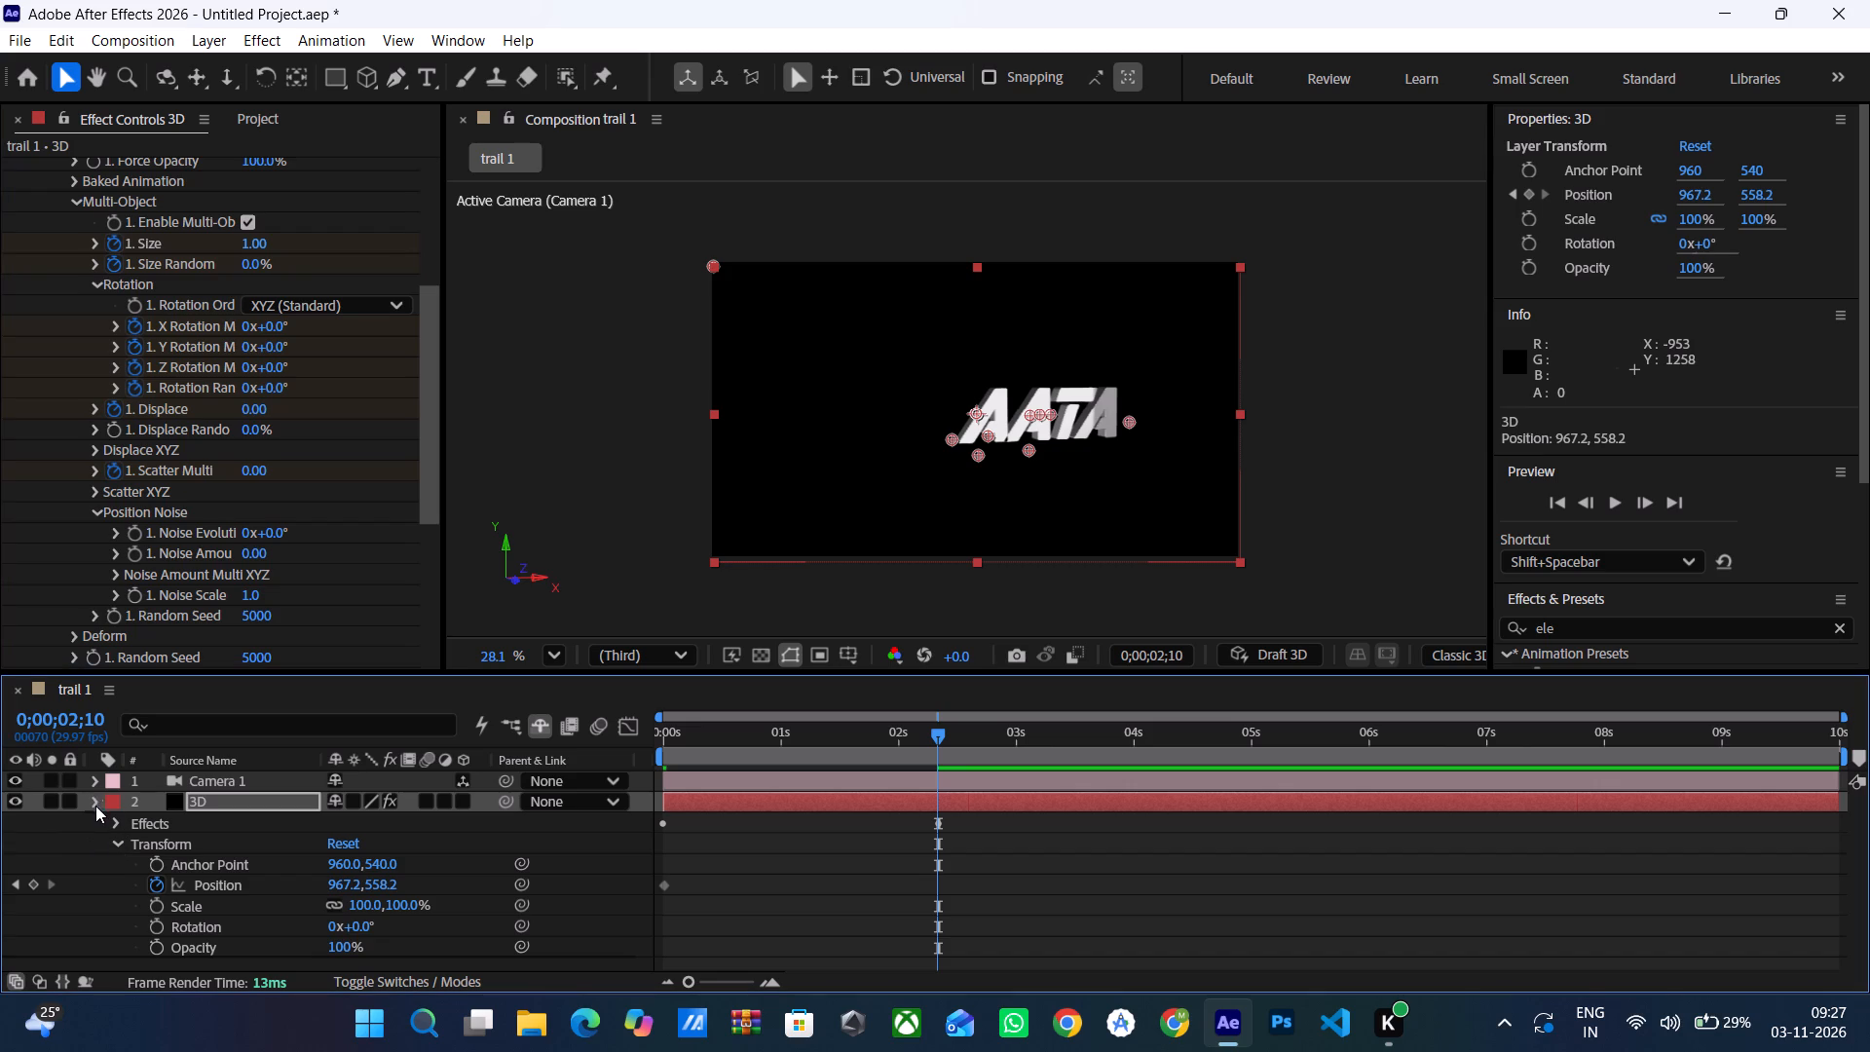
left_click(200, 797)
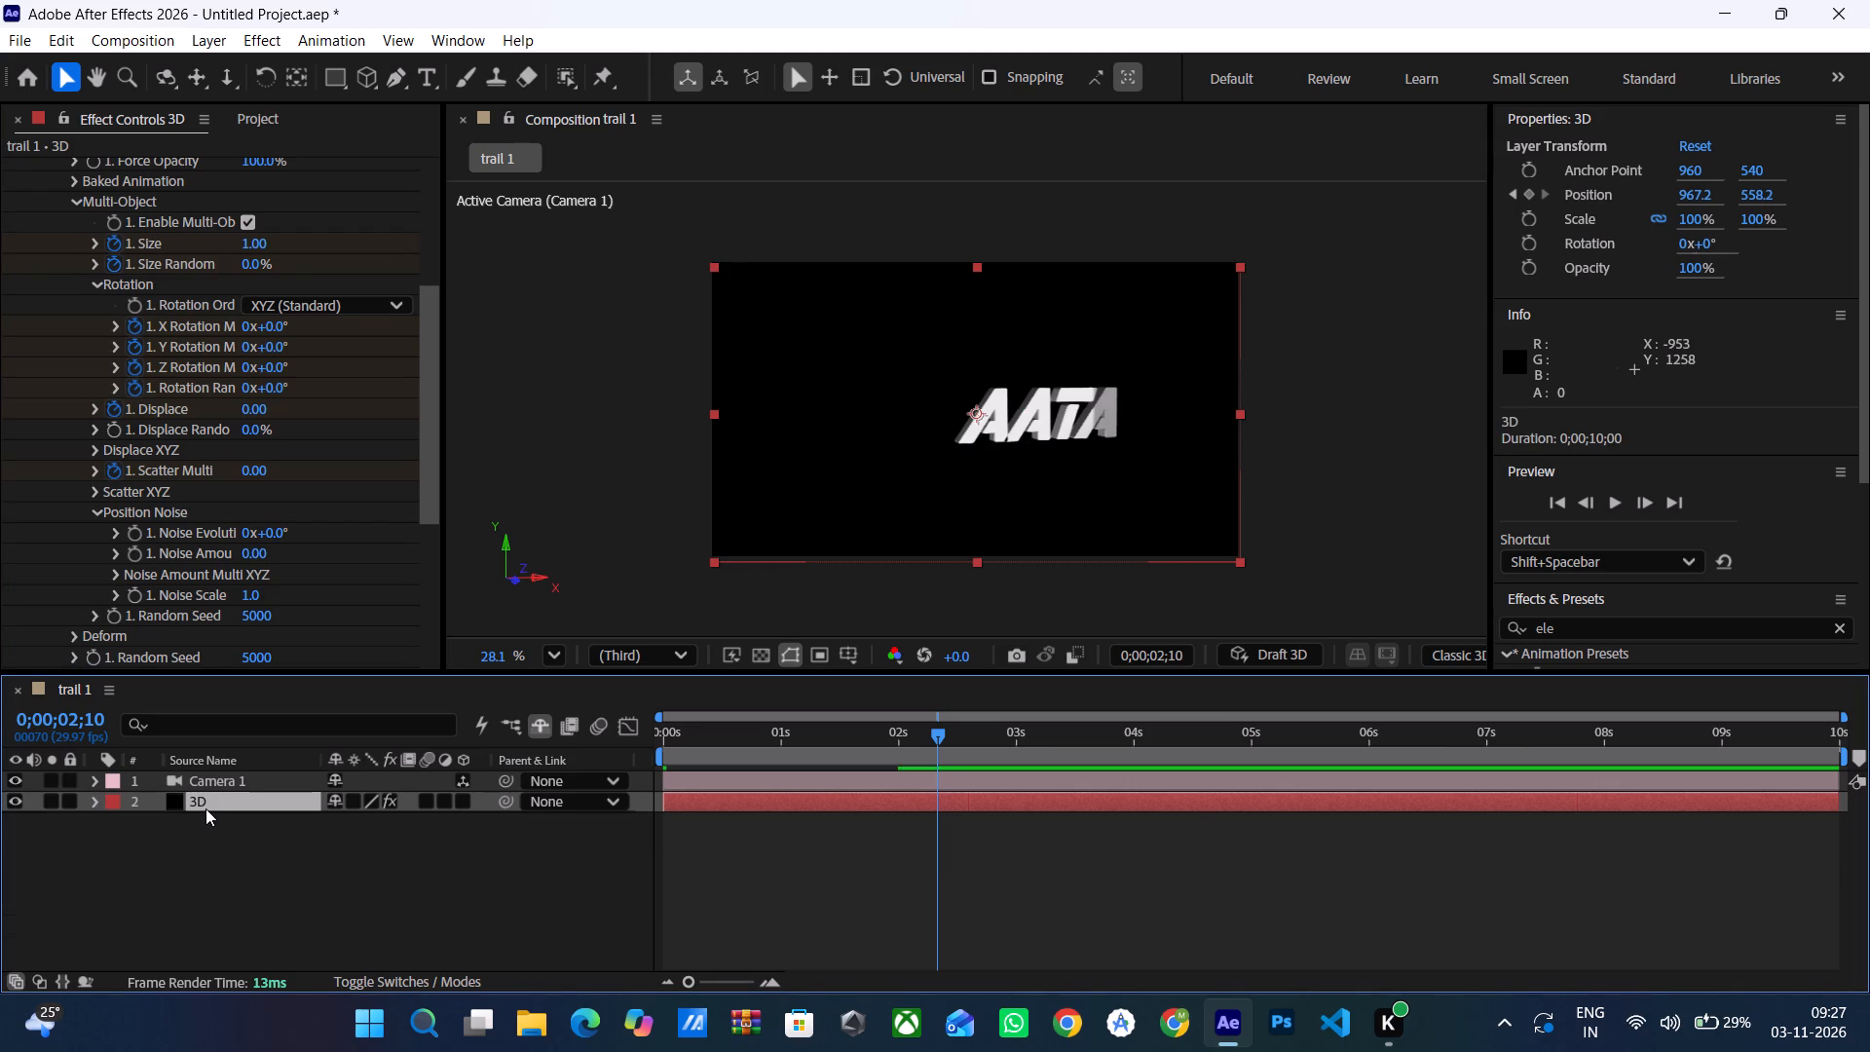
Reveal the 3D layer's Position and keyframe it at 0;00;02;10 by nudging the layer to about 956.5, 547.5.
key("p")
left_click(219, 819)
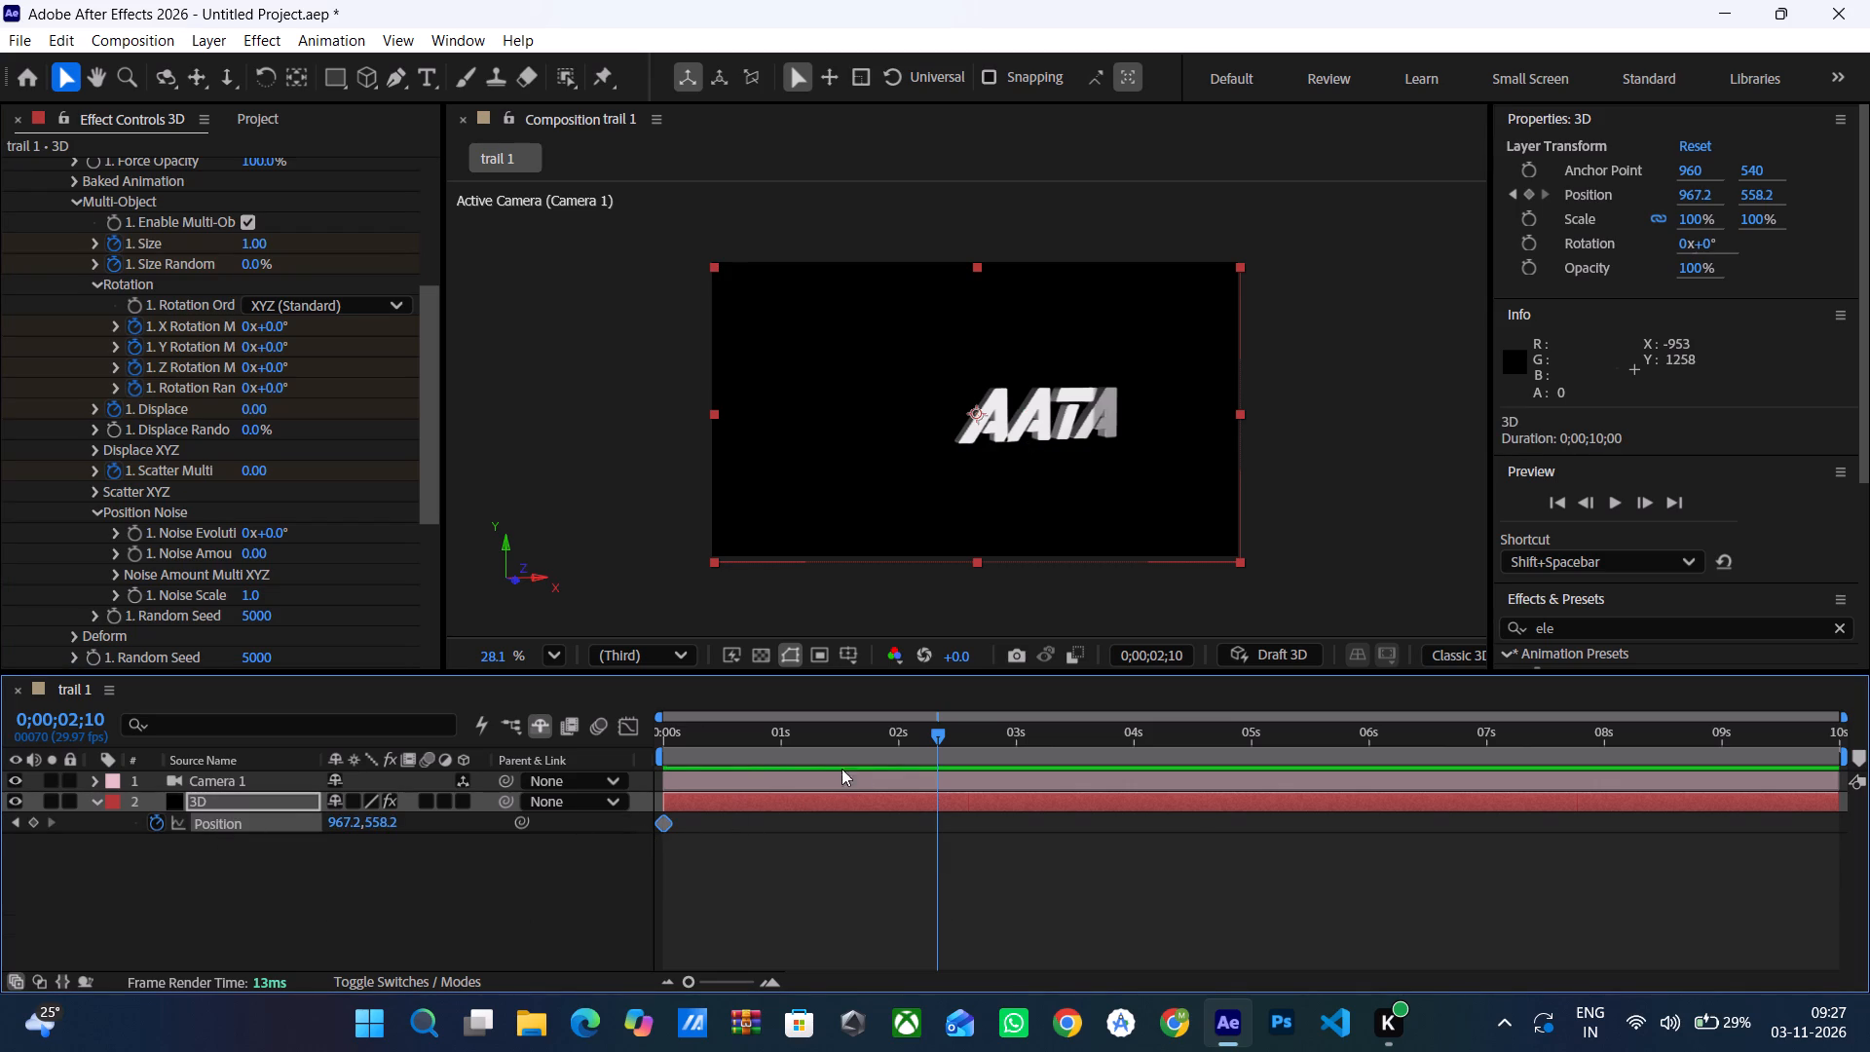
left_click(971, 414)
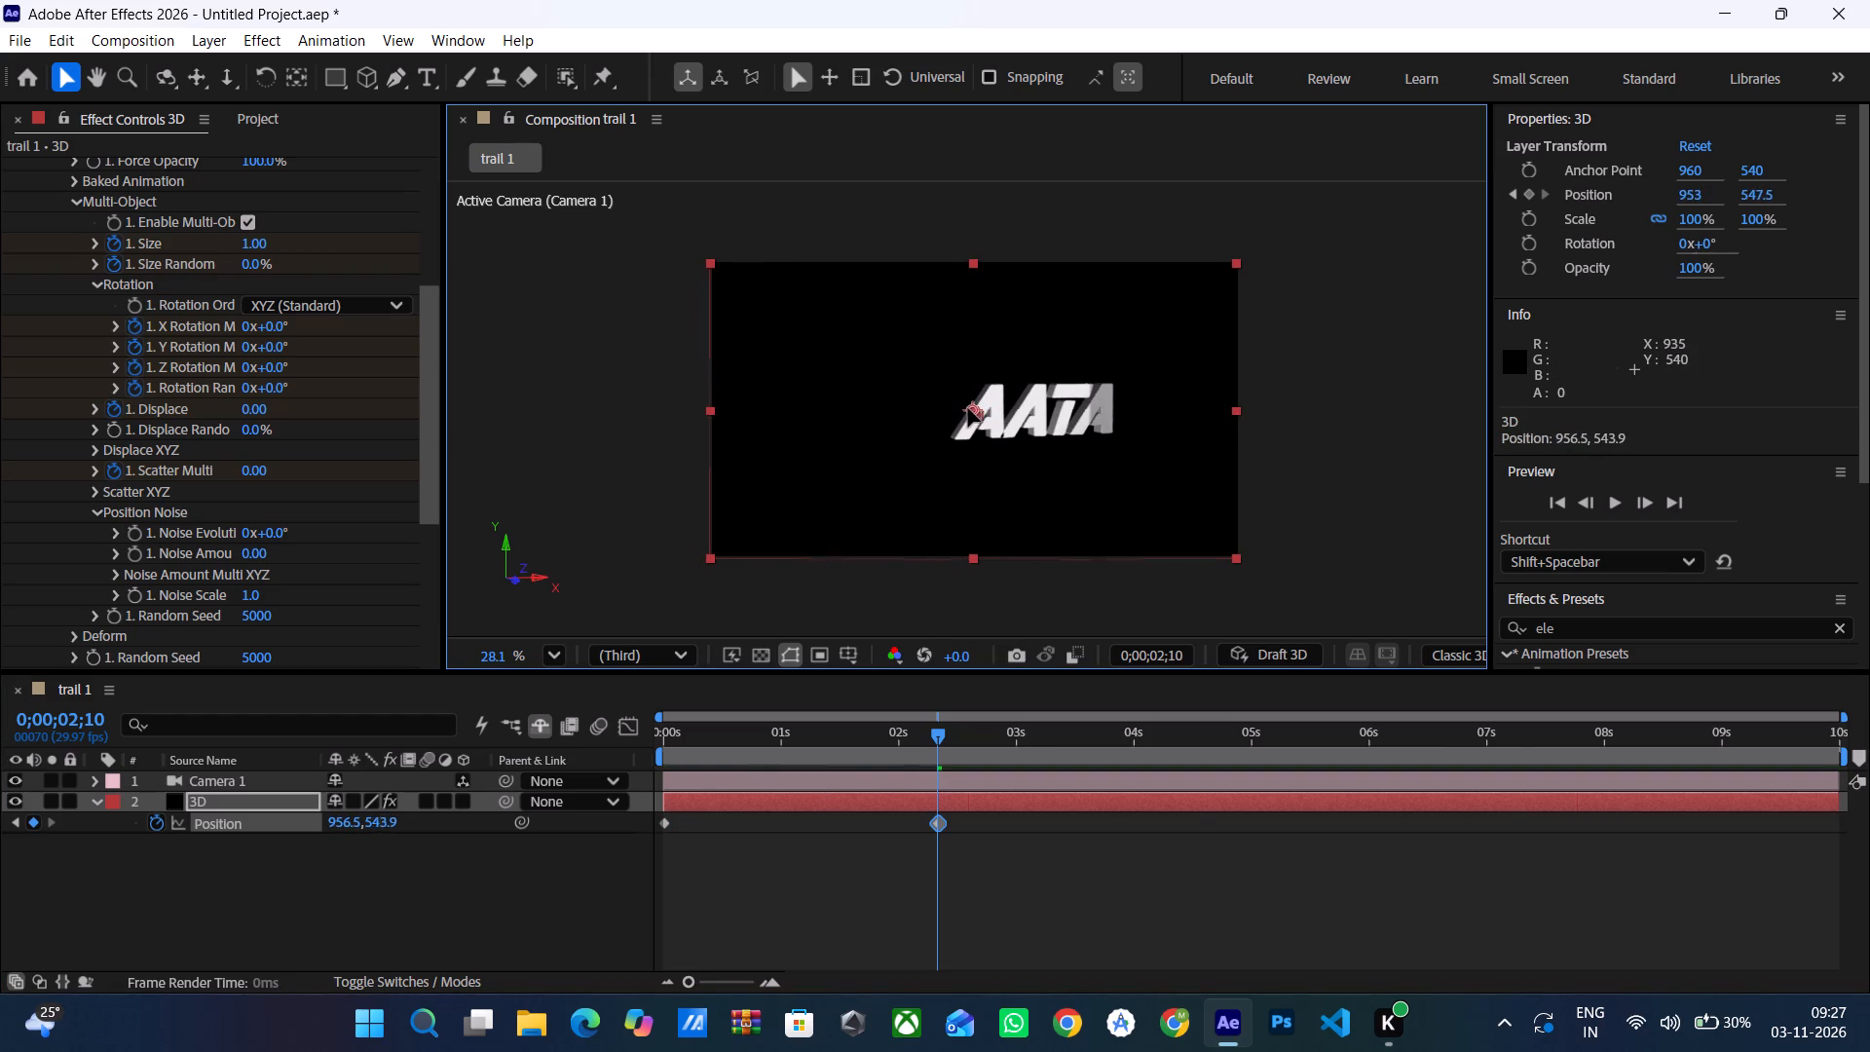
left_click(1054, 414)
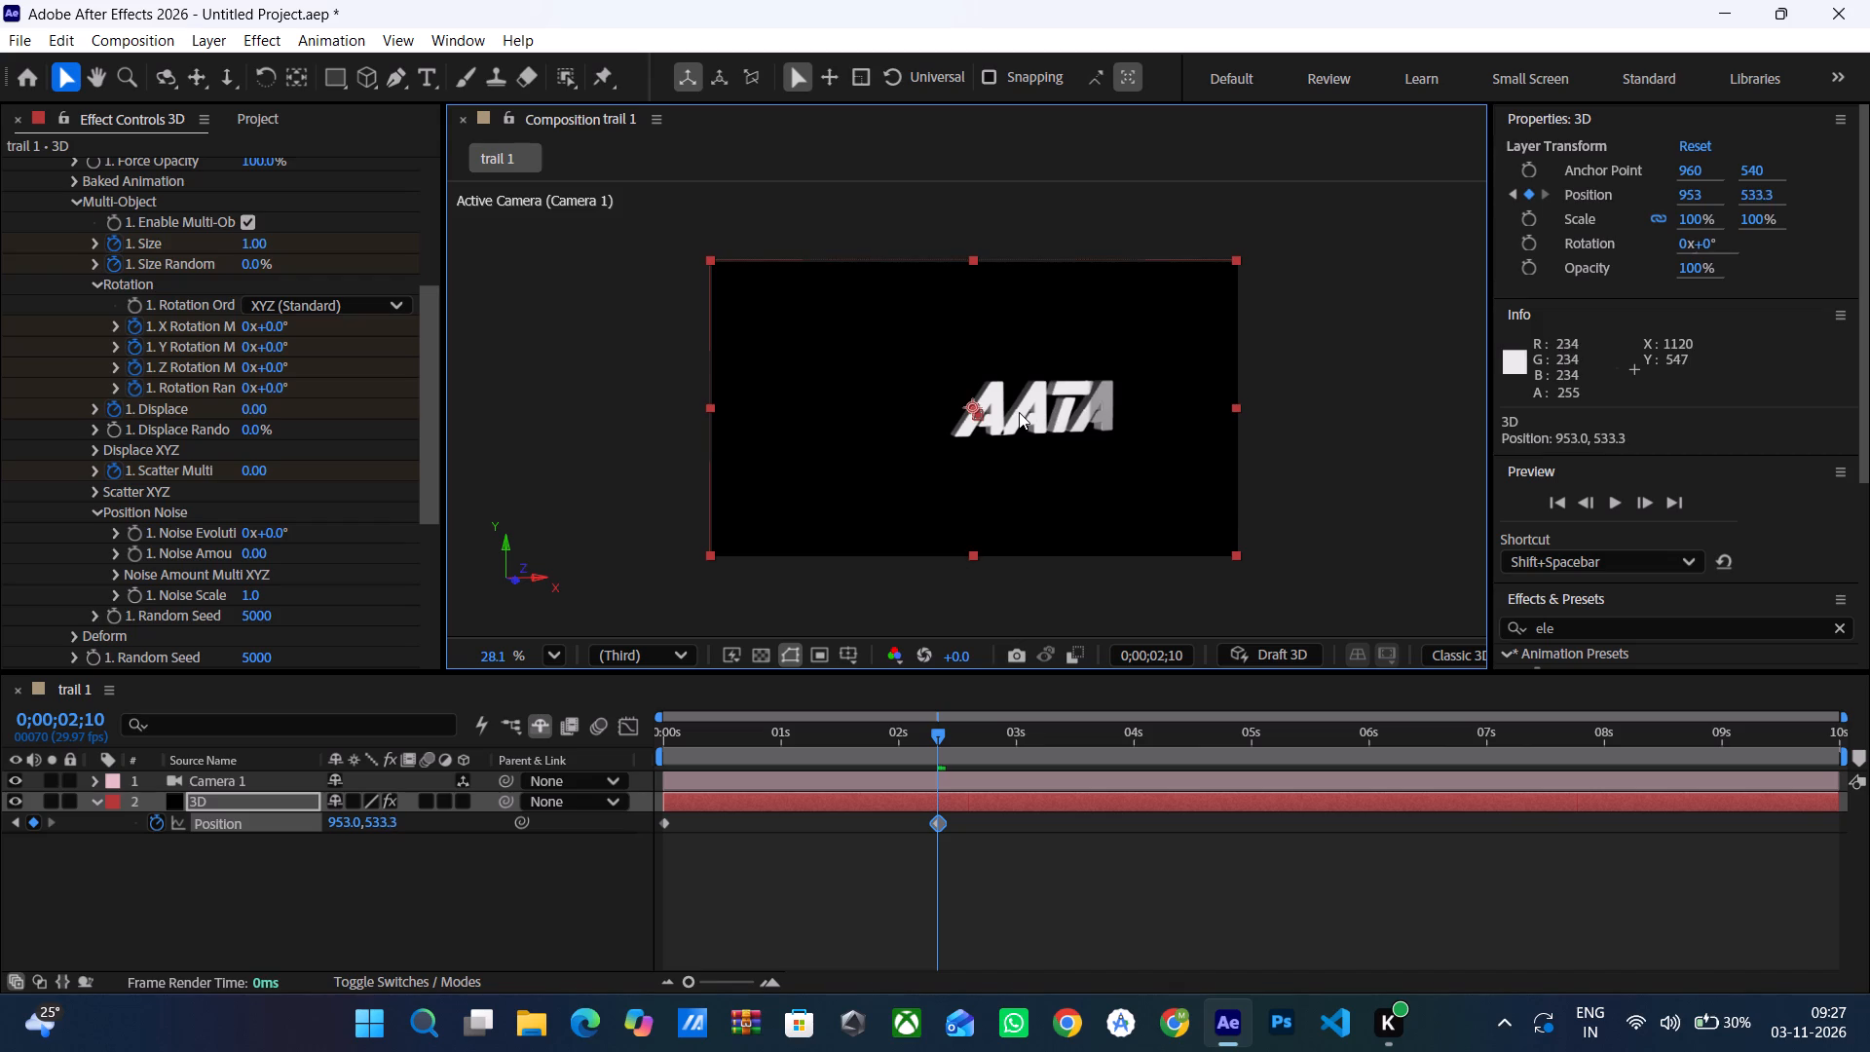
left_click(1023, 417)
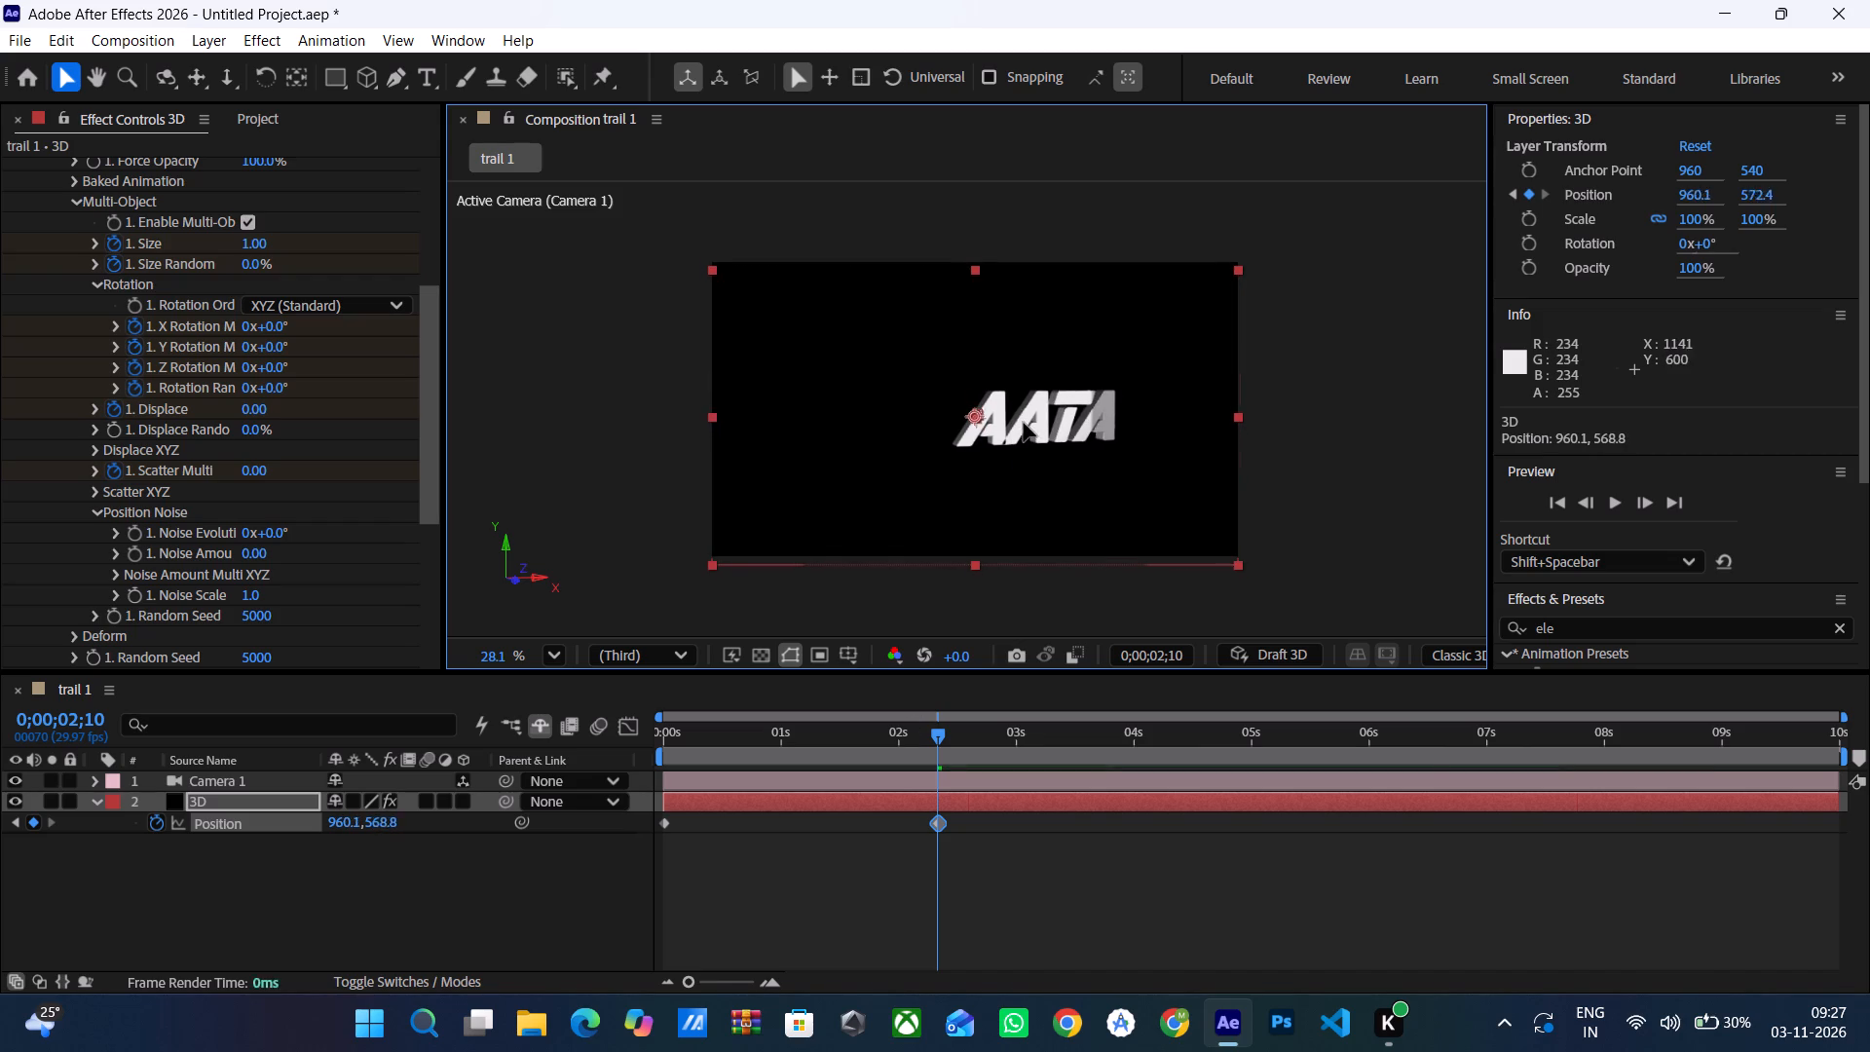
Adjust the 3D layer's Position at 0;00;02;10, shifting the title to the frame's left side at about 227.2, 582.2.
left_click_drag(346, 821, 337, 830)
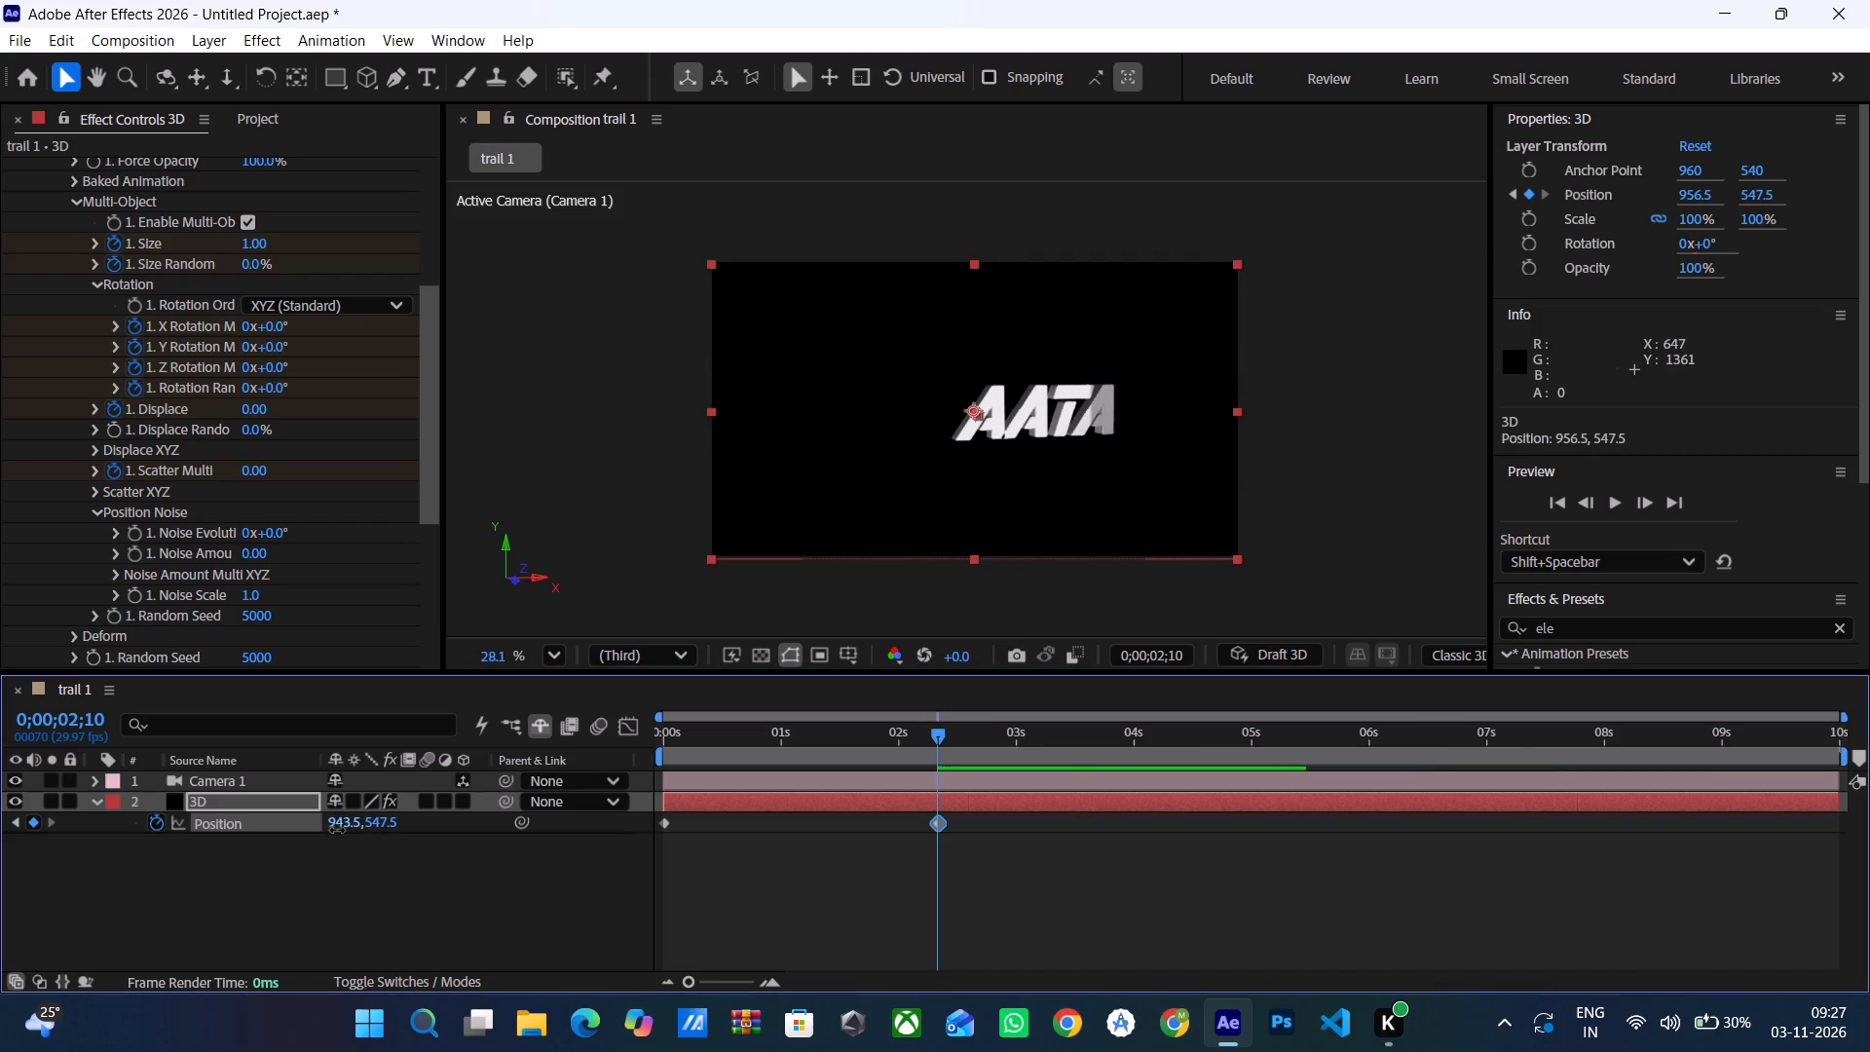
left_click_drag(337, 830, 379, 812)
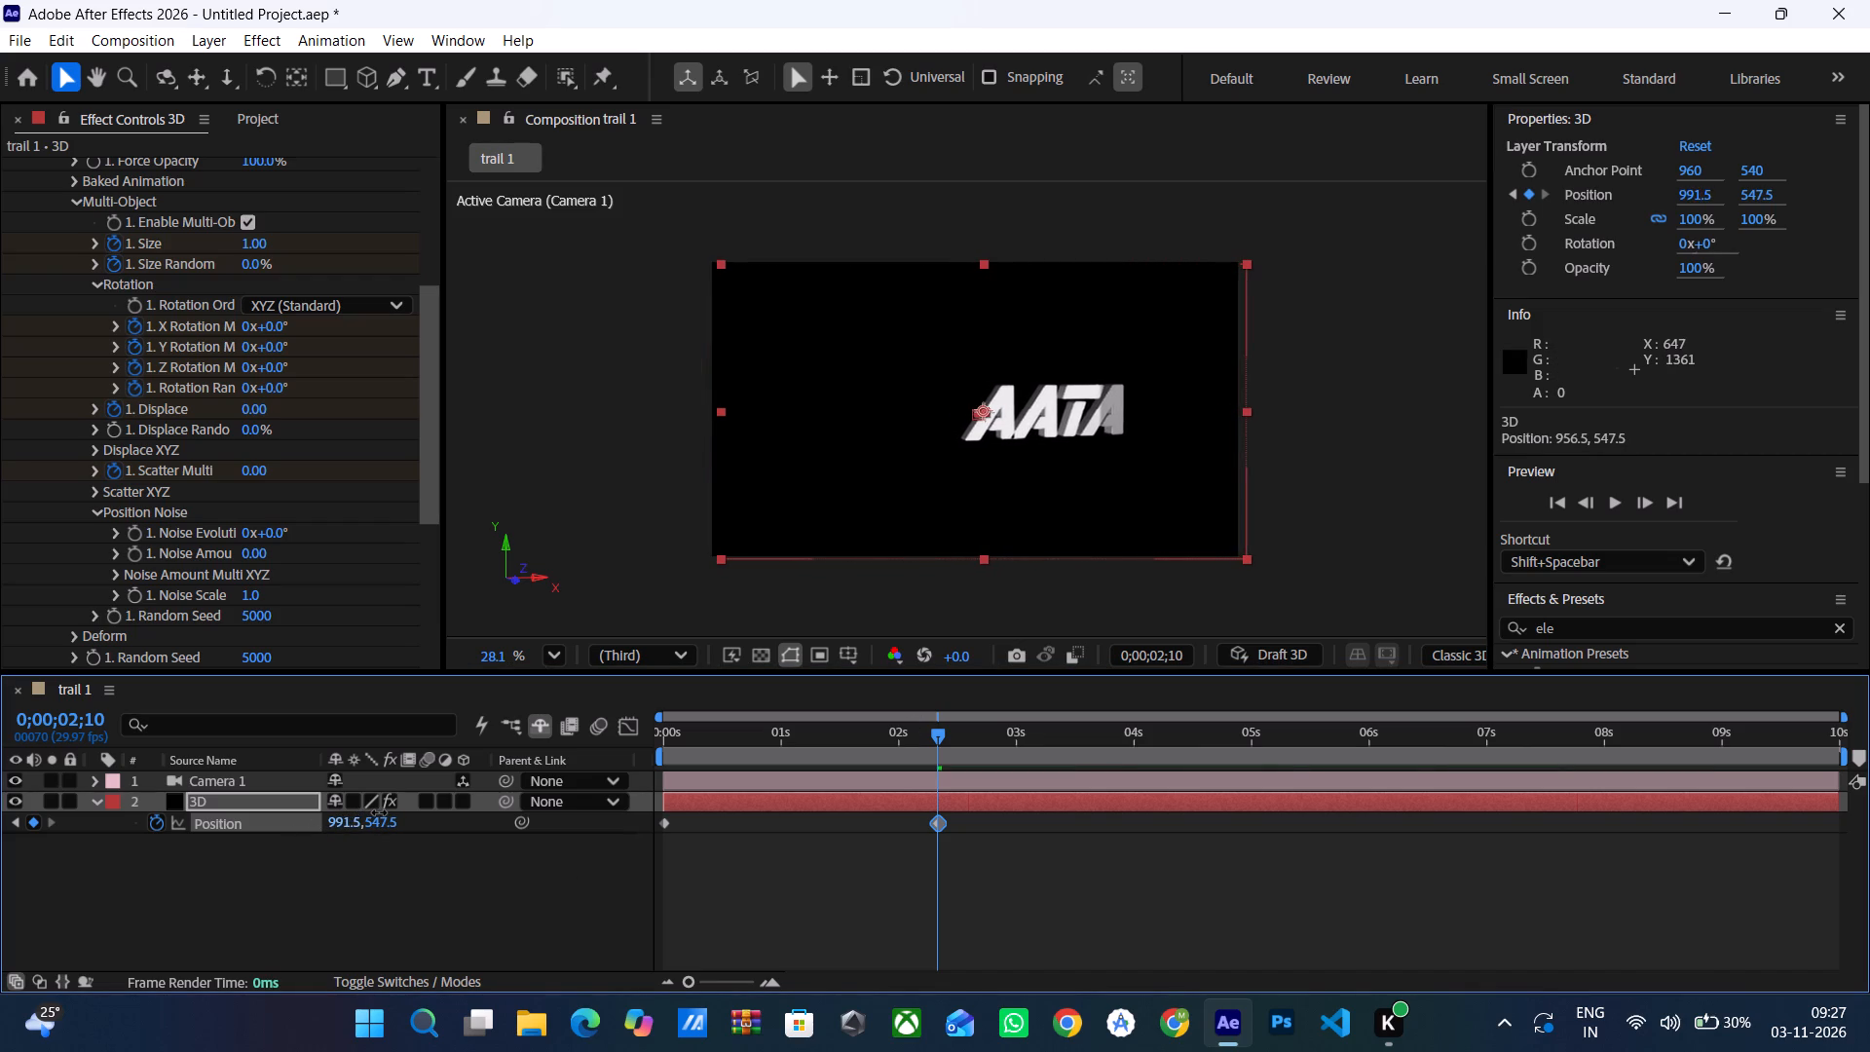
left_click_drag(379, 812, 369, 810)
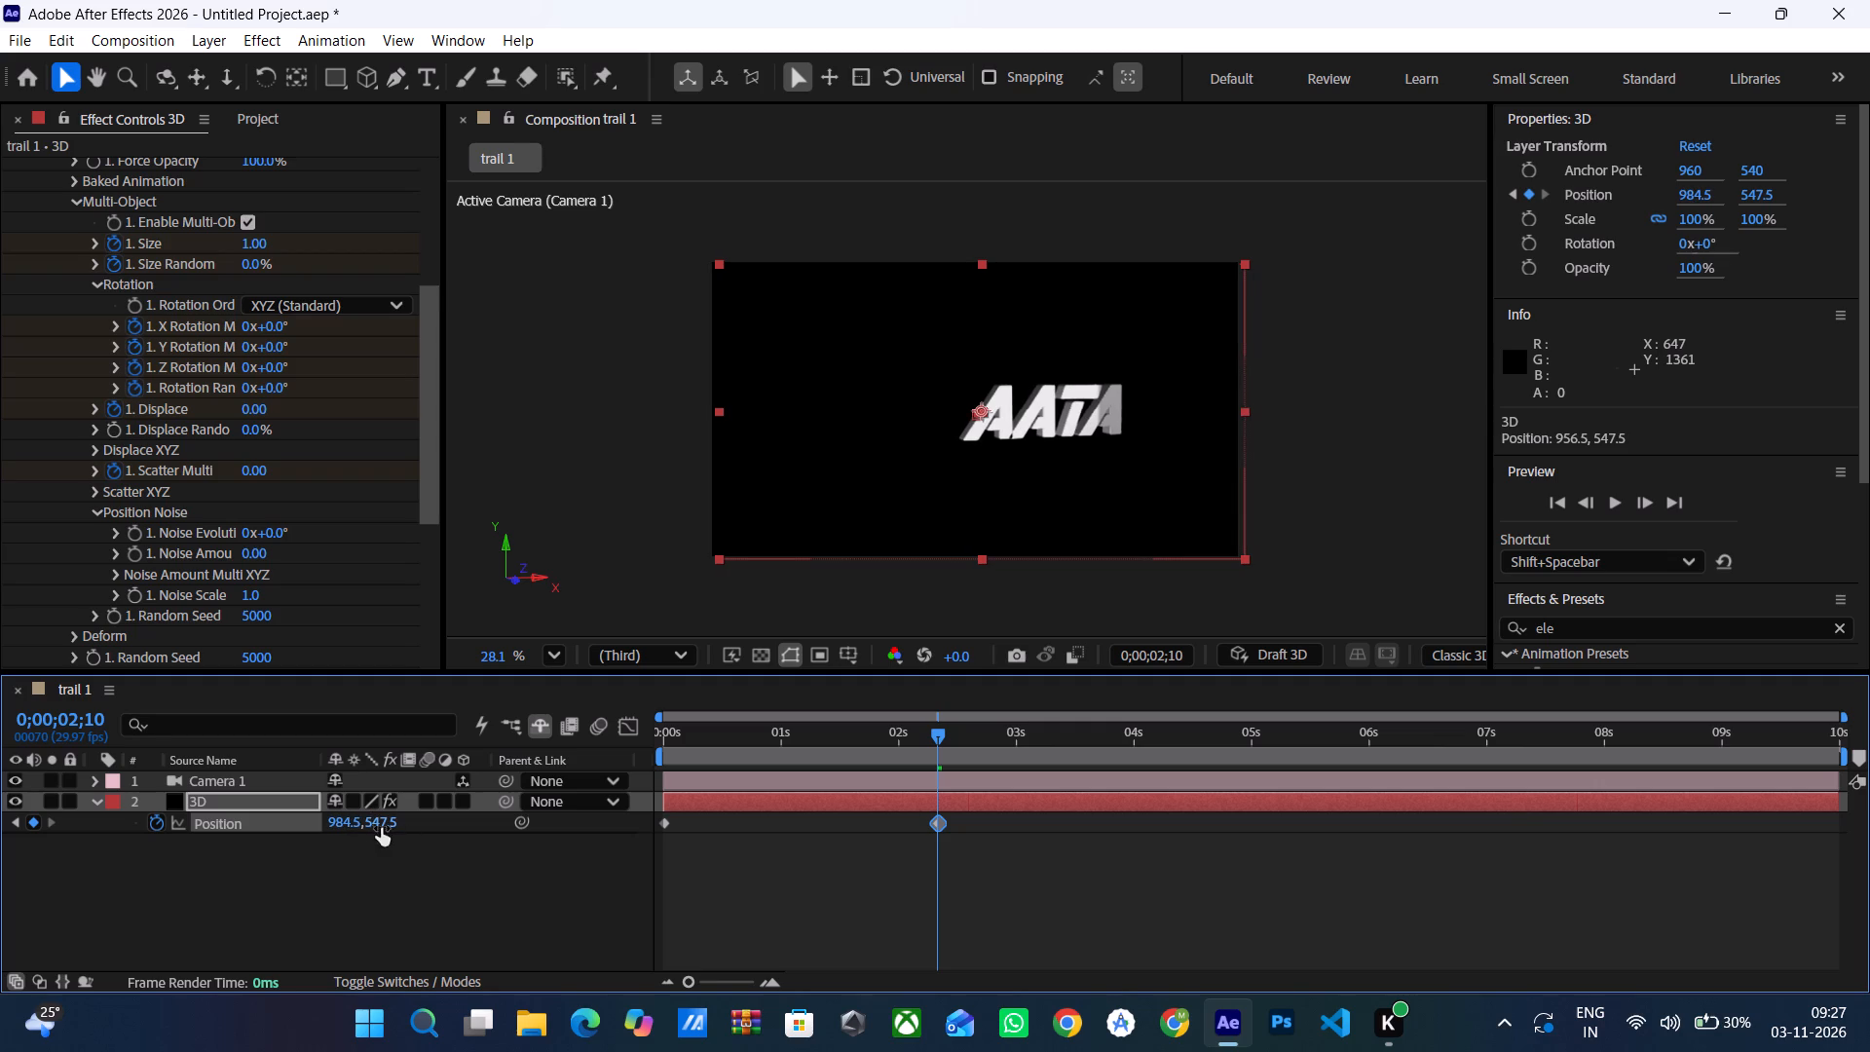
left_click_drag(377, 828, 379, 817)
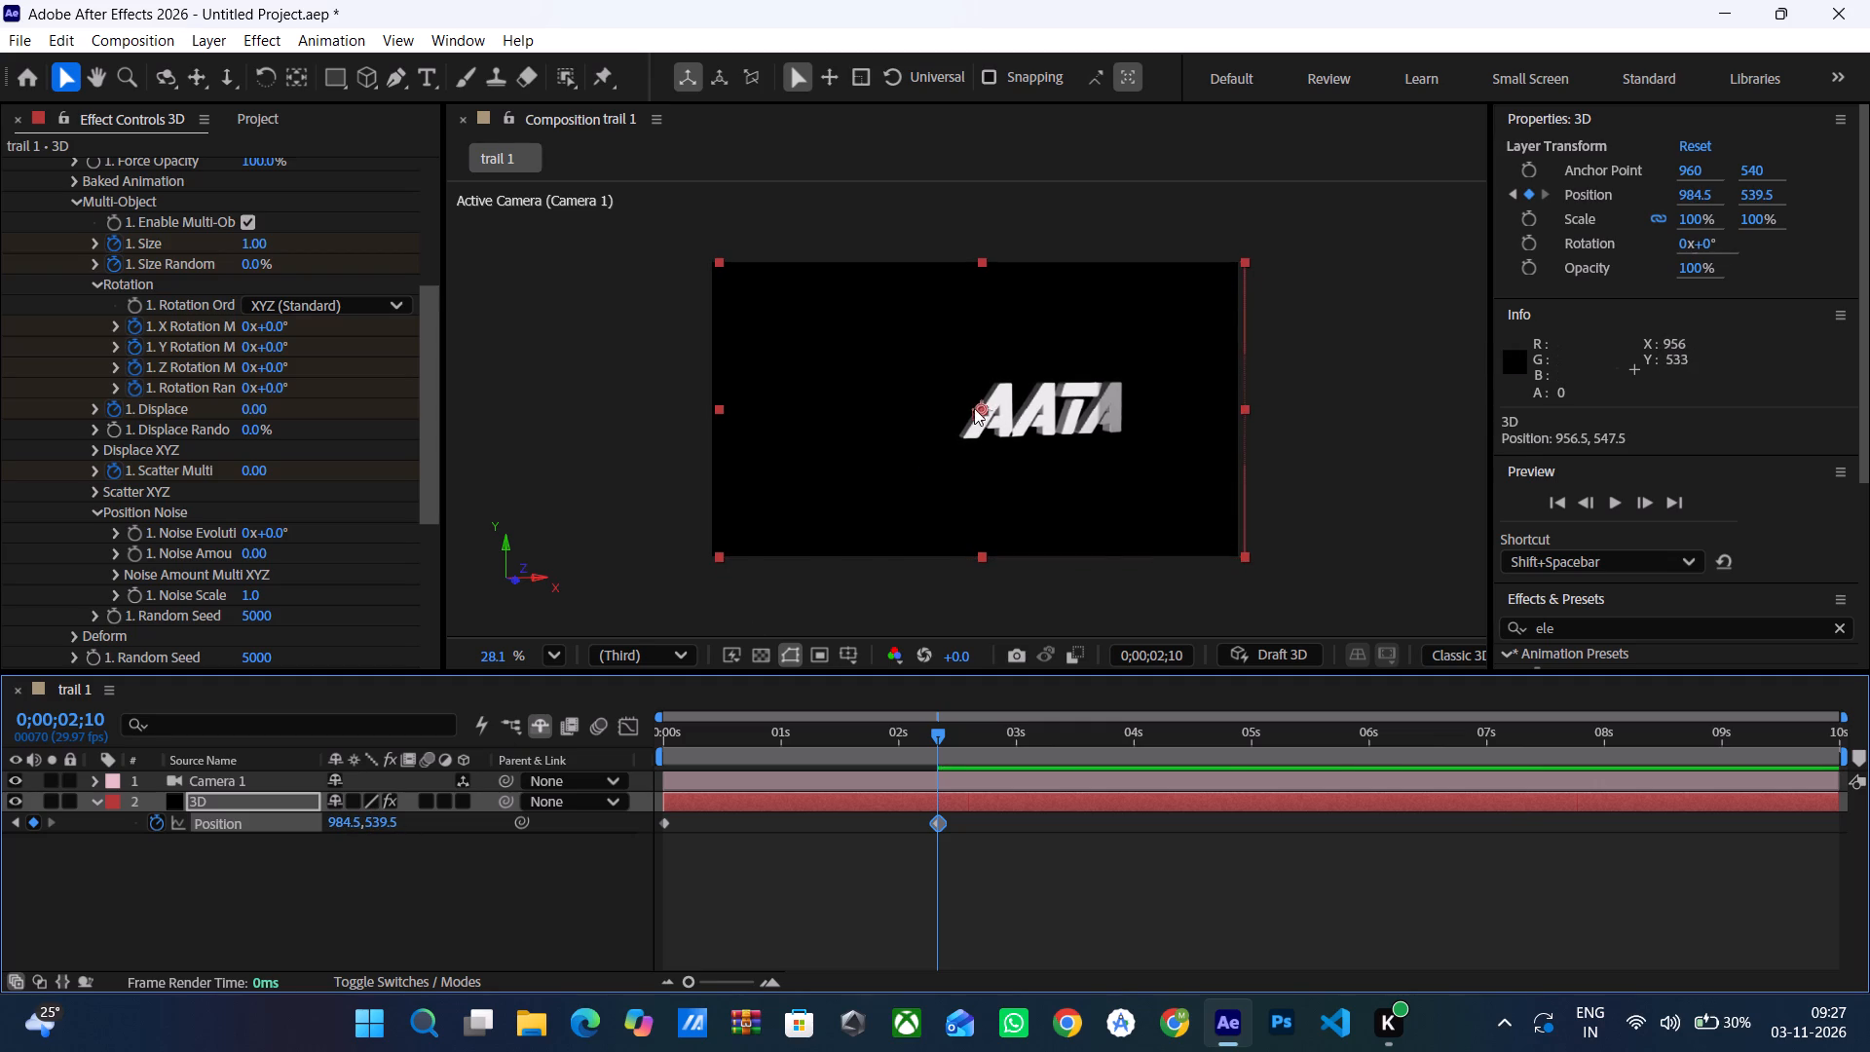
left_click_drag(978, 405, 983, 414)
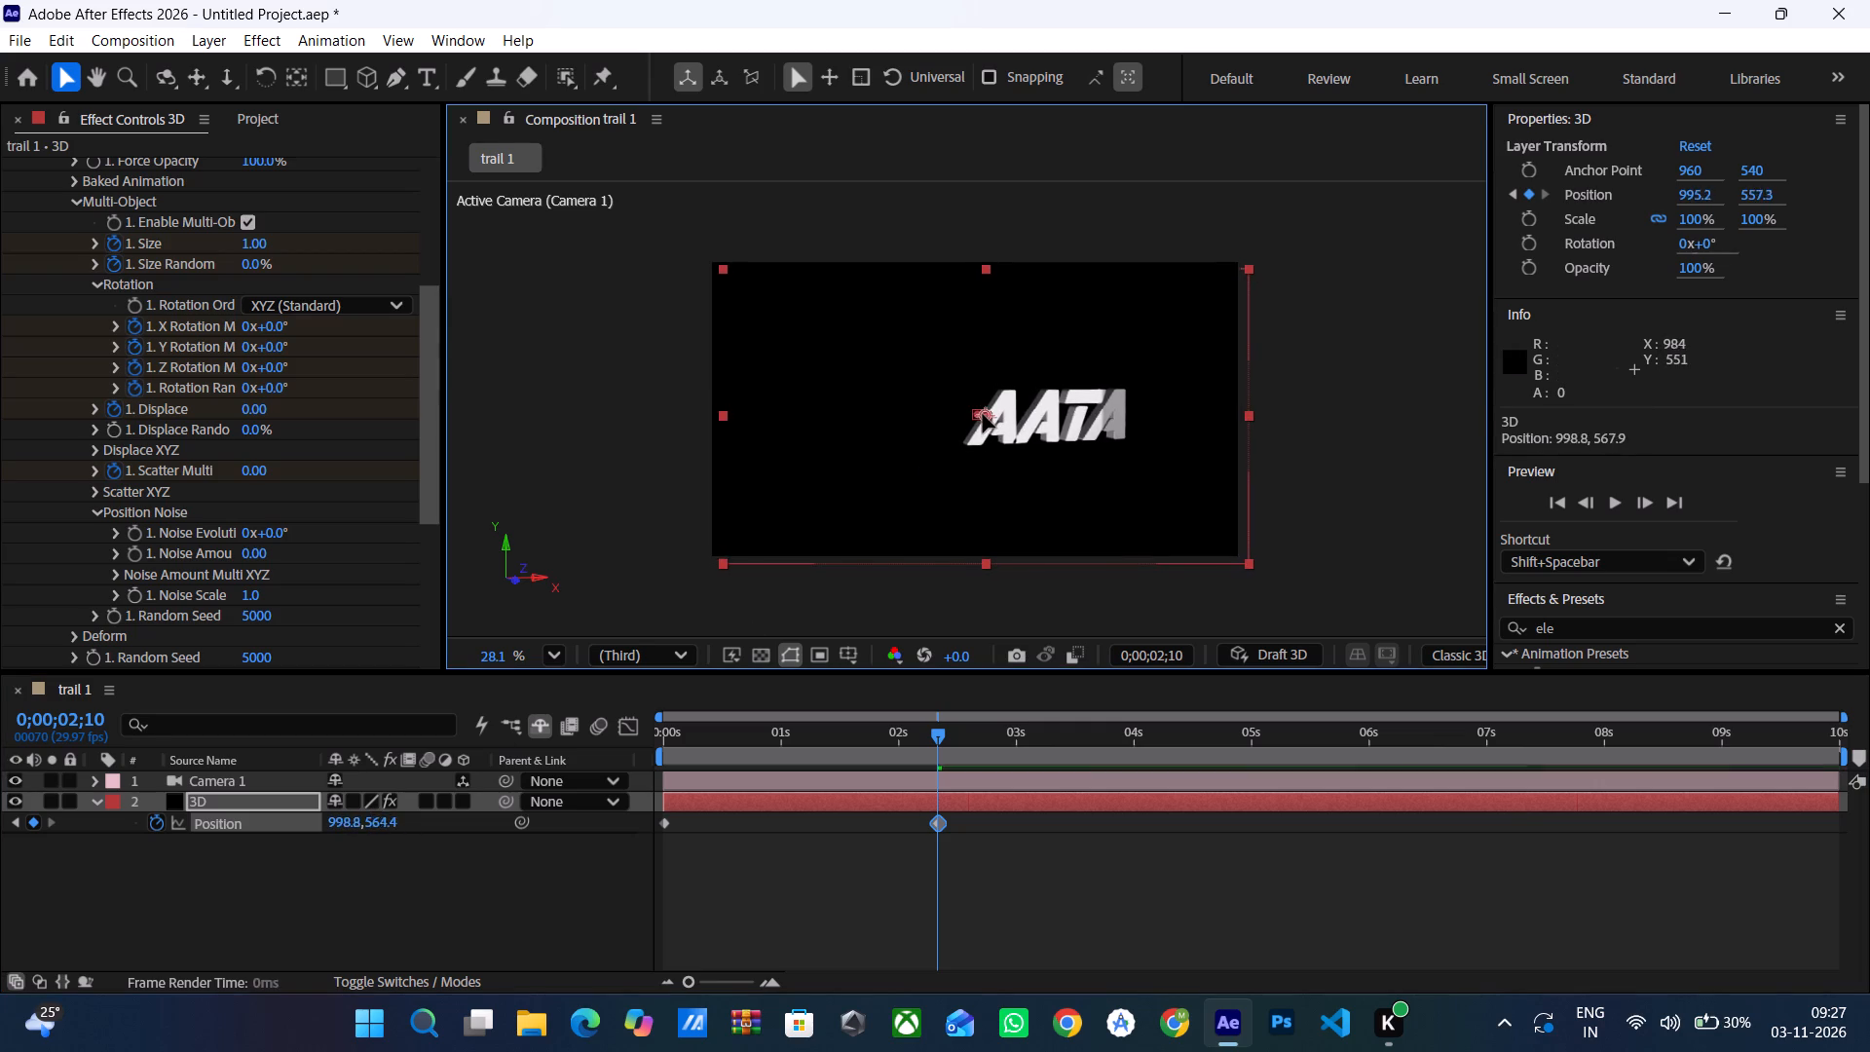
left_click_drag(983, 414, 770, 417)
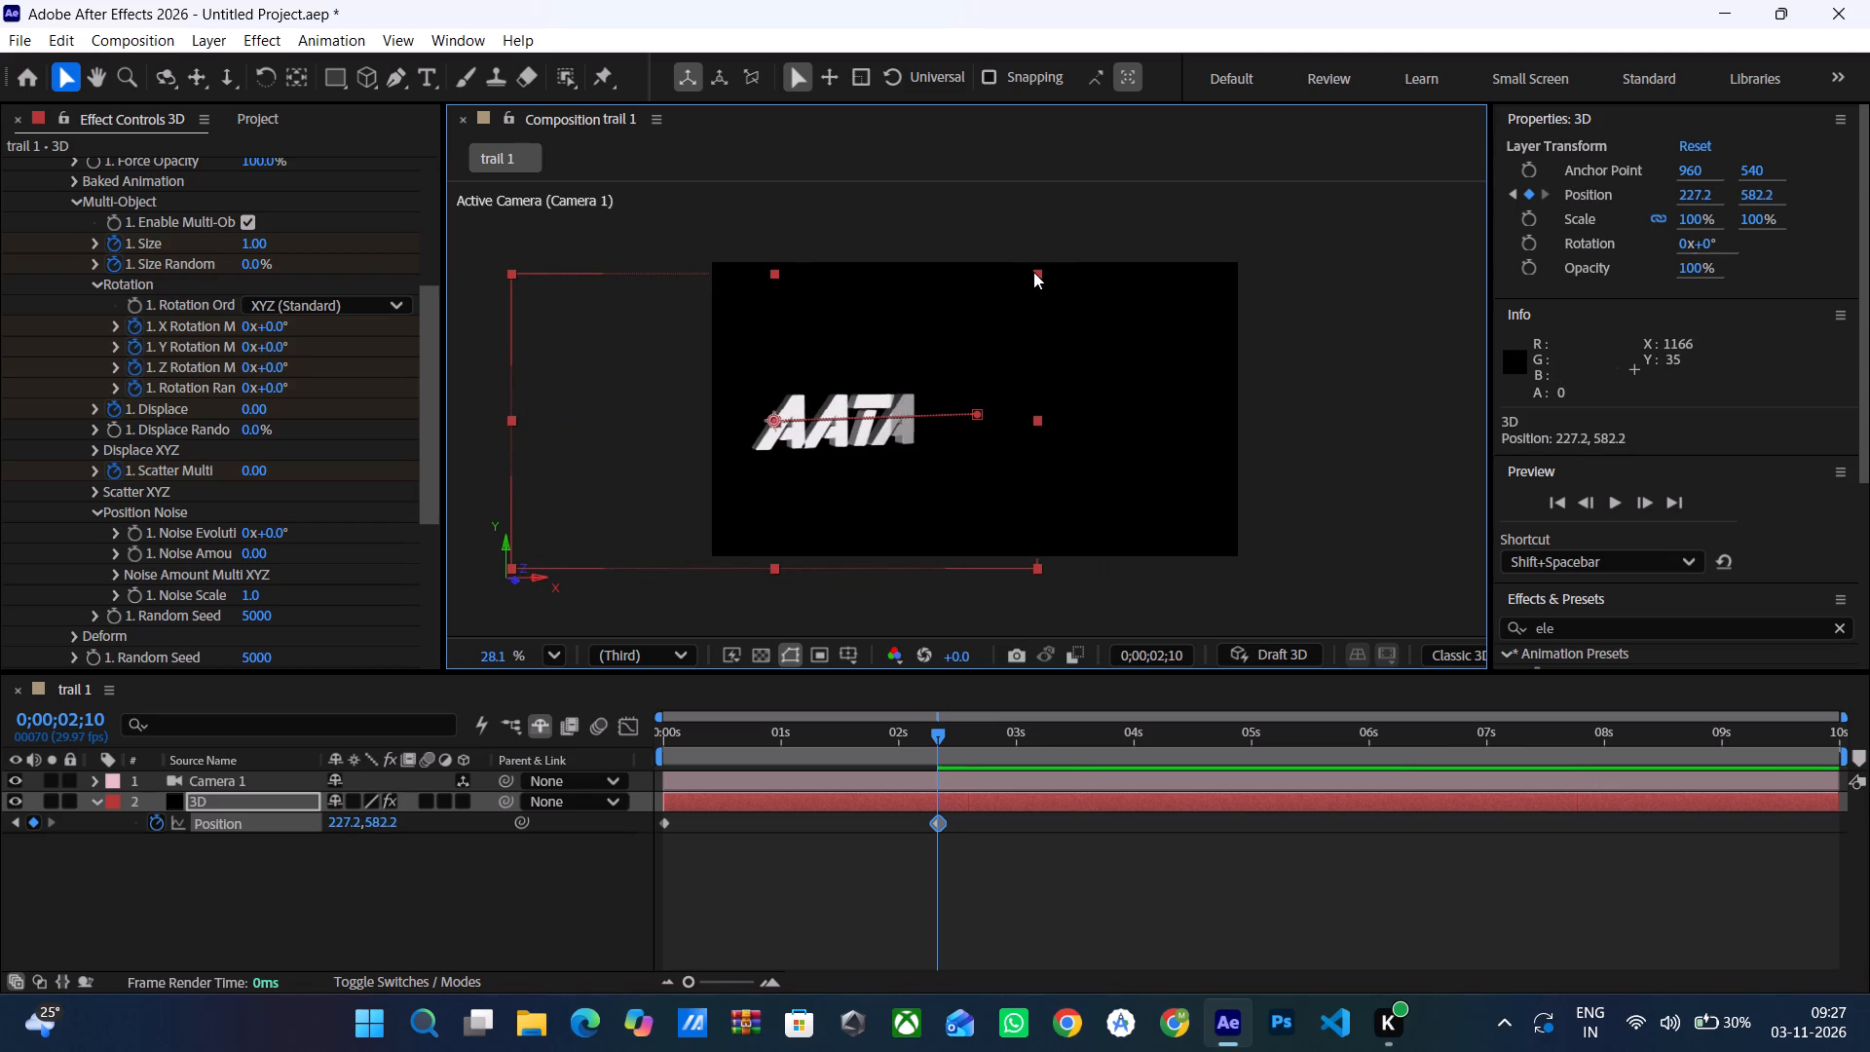
Scale the 3D layer up by its corner to about 112.2% by 113.8%.
left_click_drag(1033, 272, 1052, 255)
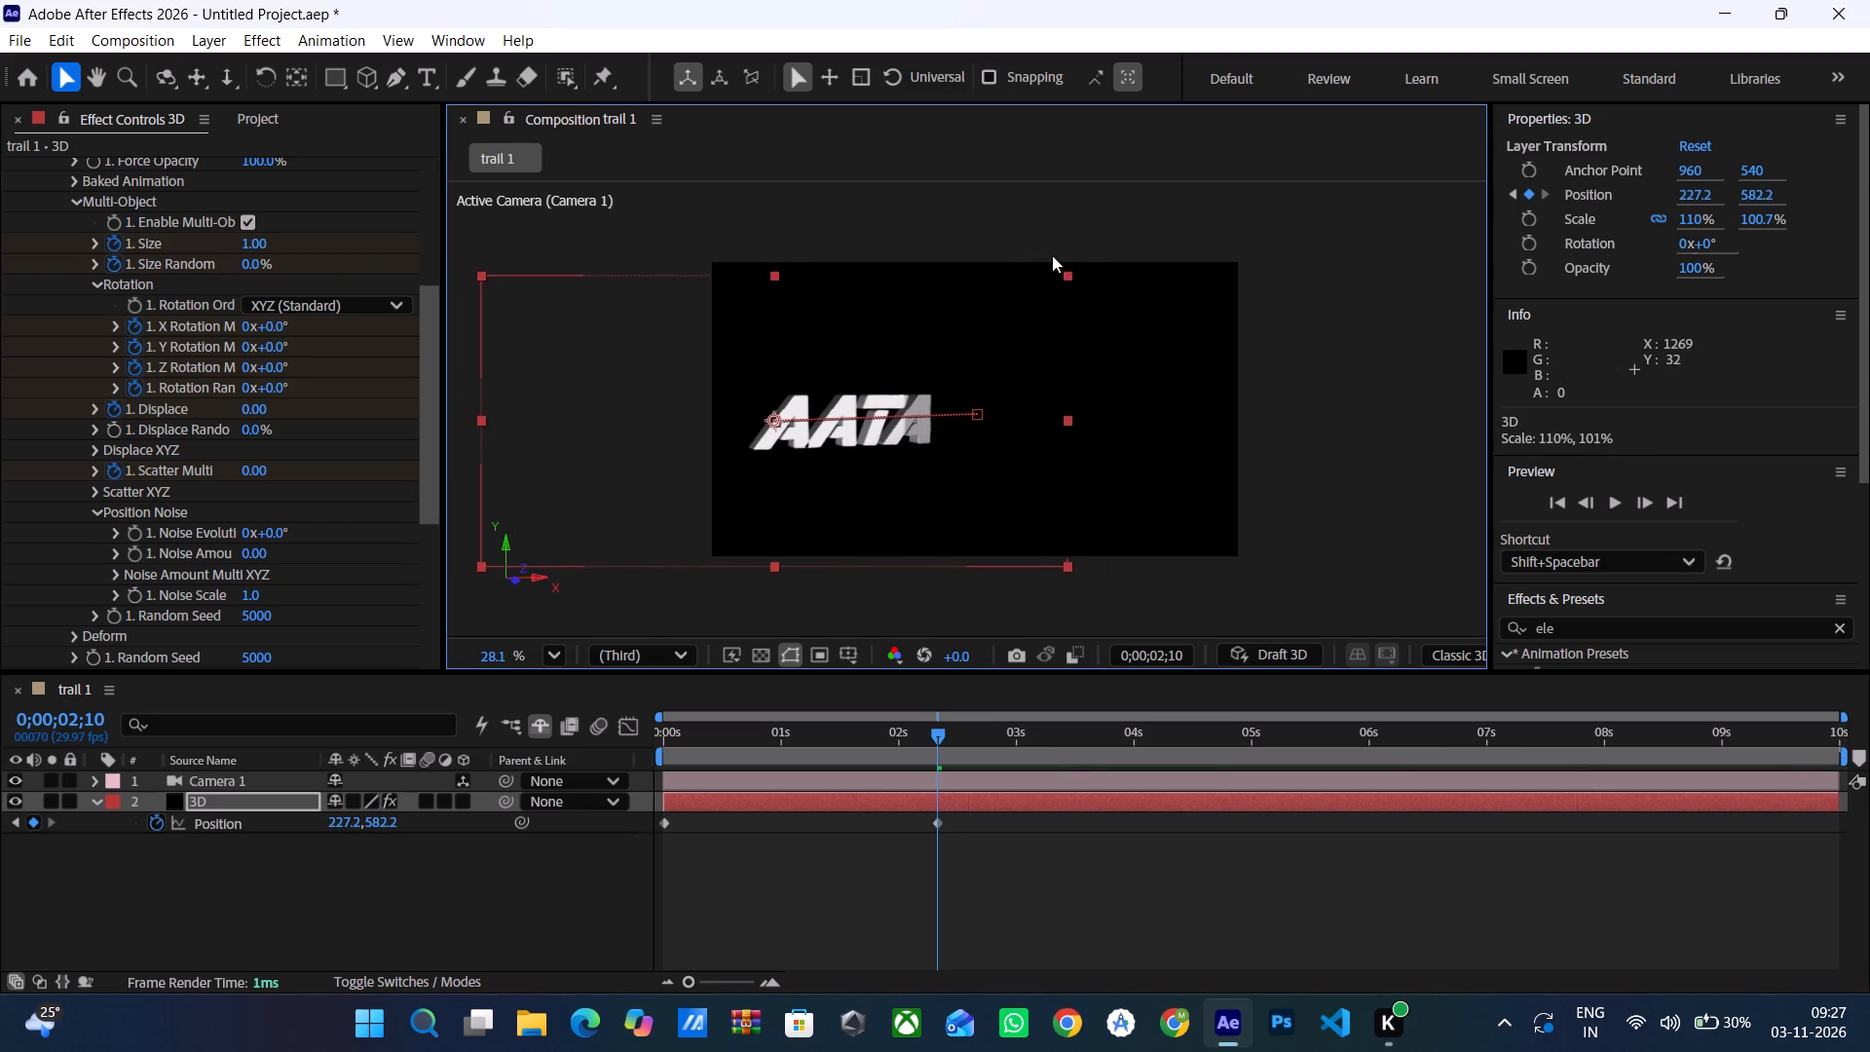
left_click_drag(1052, 255, 1066, 251)
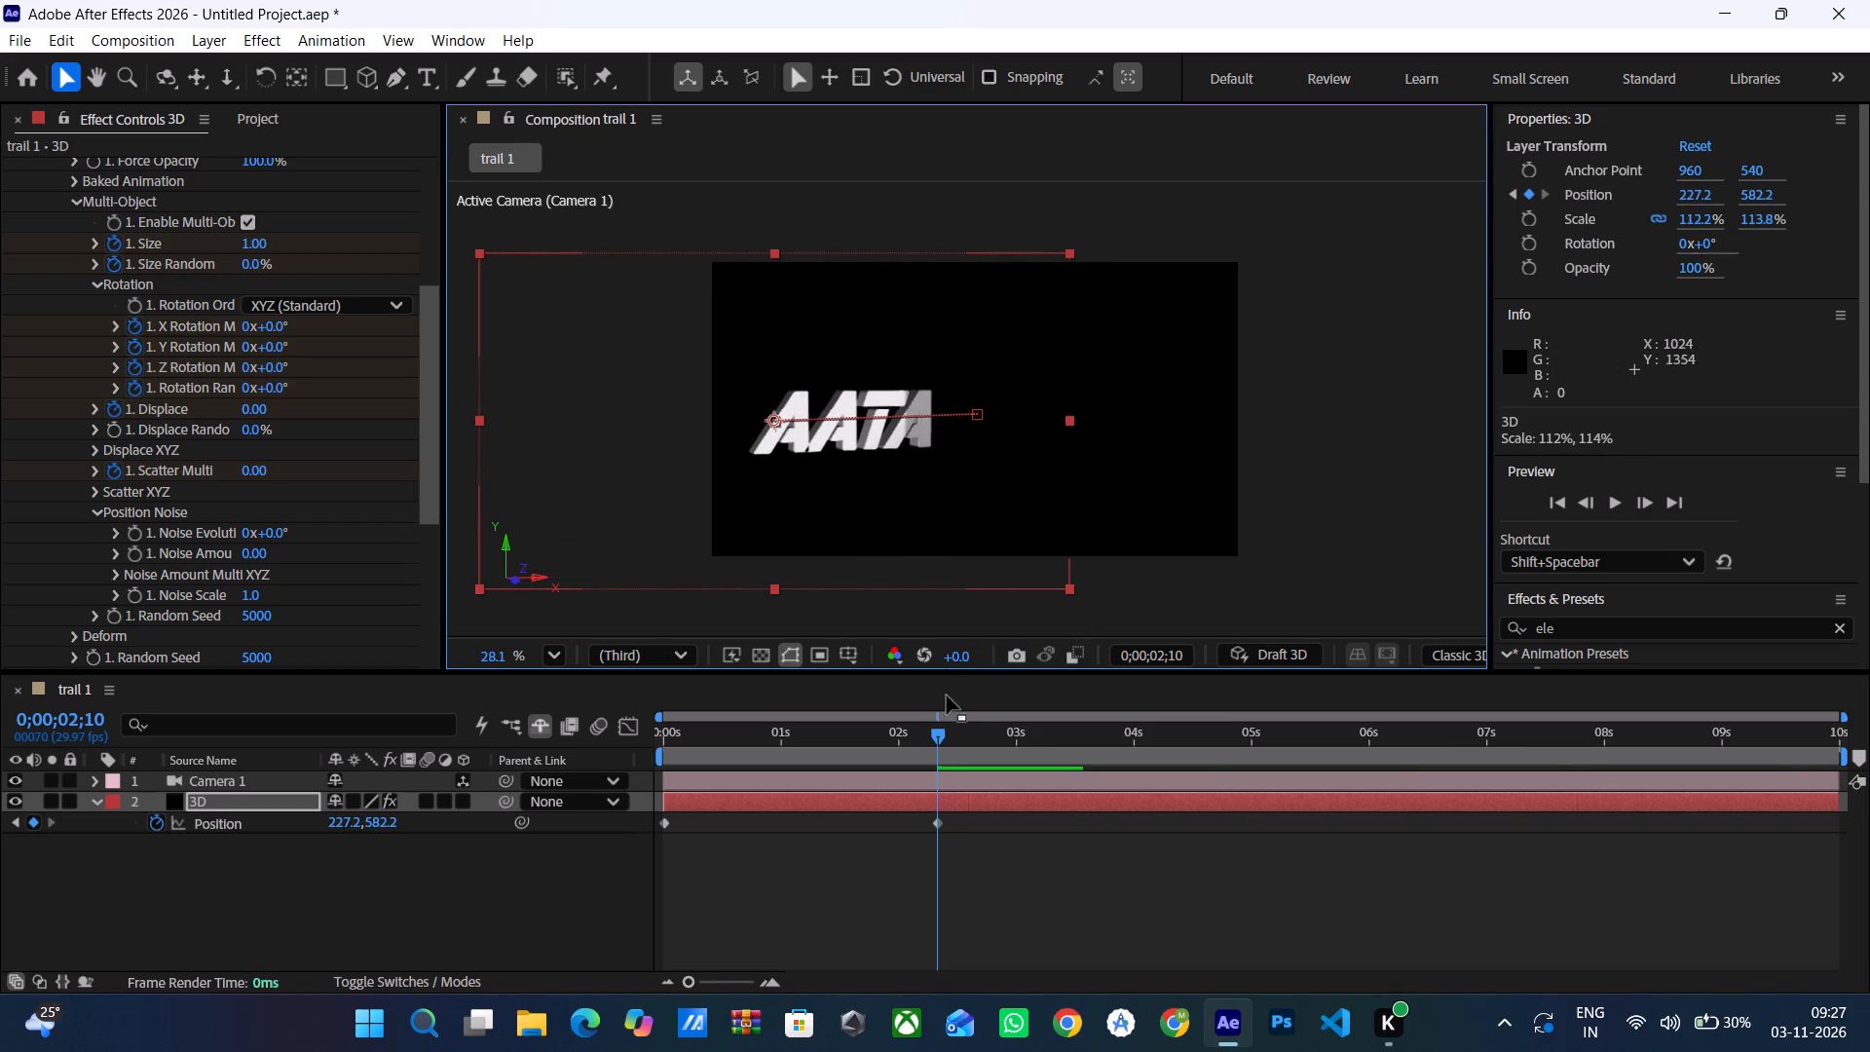
Move the end point of the 3D layer's motion path back near the frame centre, at about 956.1, 550.2.
left_click_drag(937, 736, 753, 795)
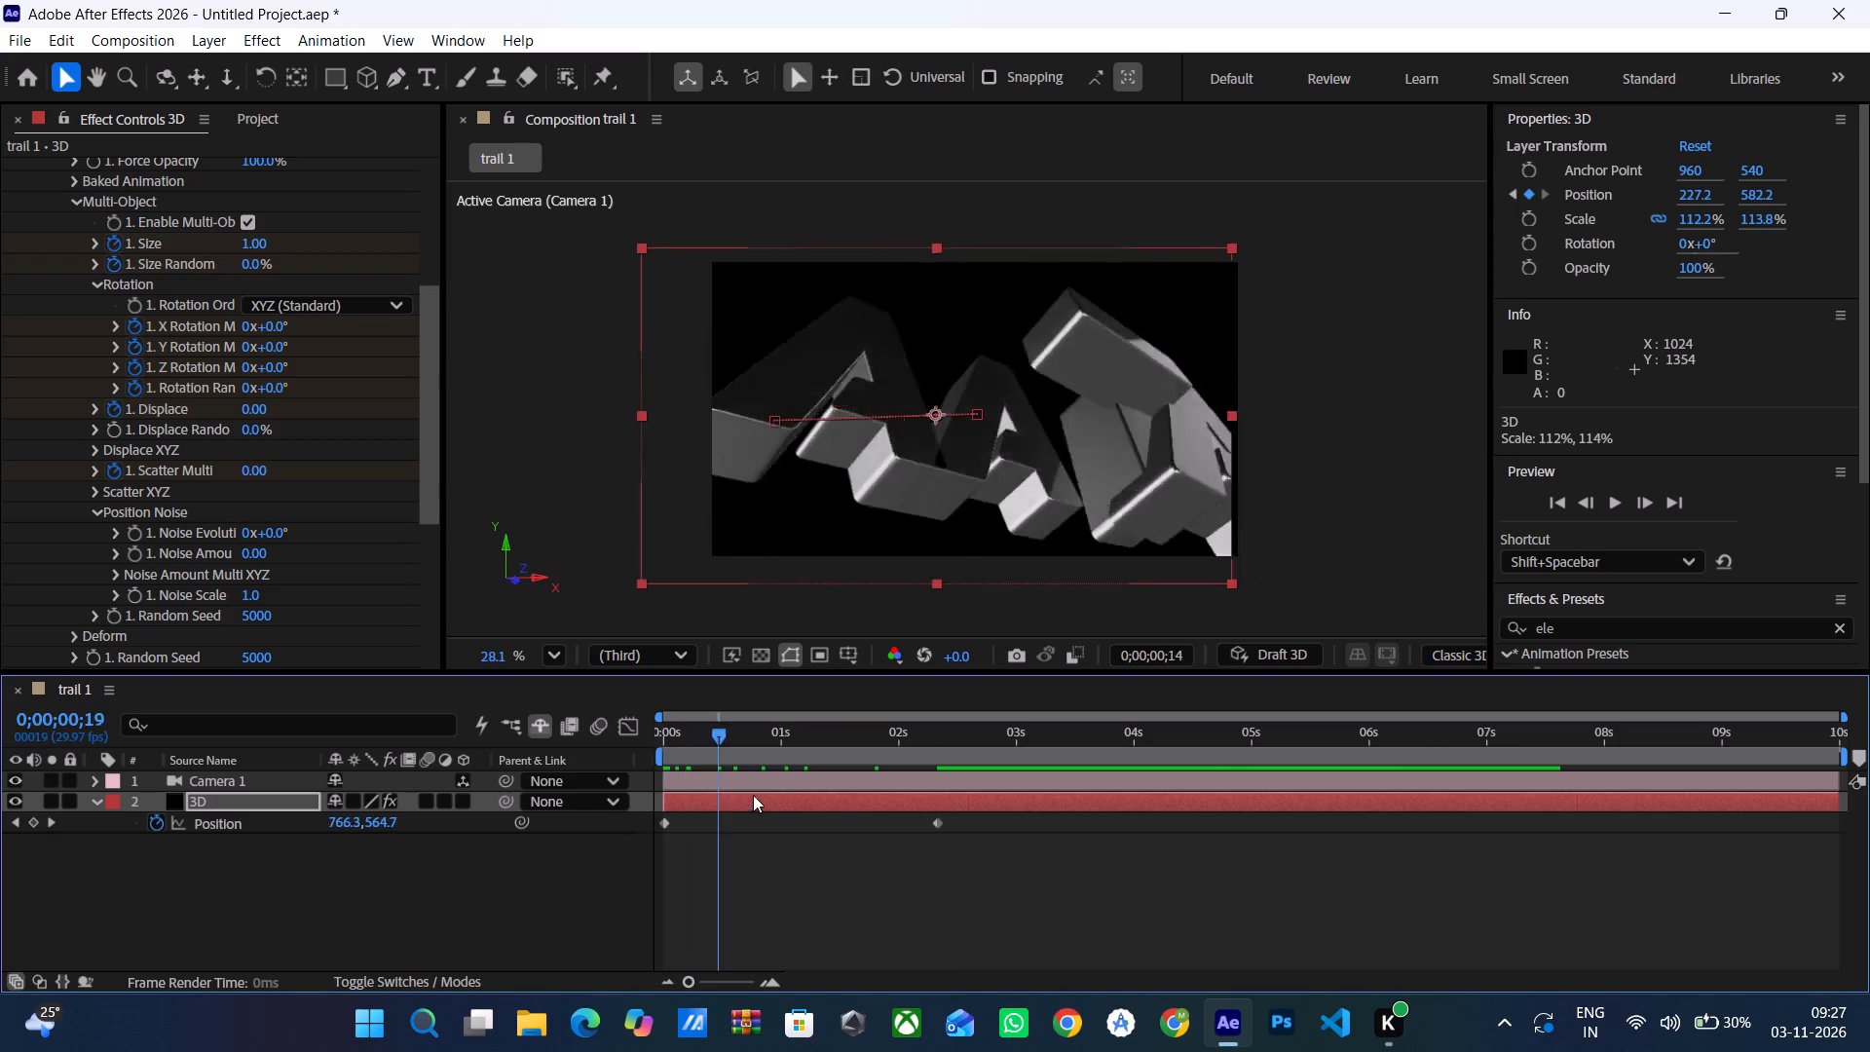
left_click_drag(753, 795, 986, 740)
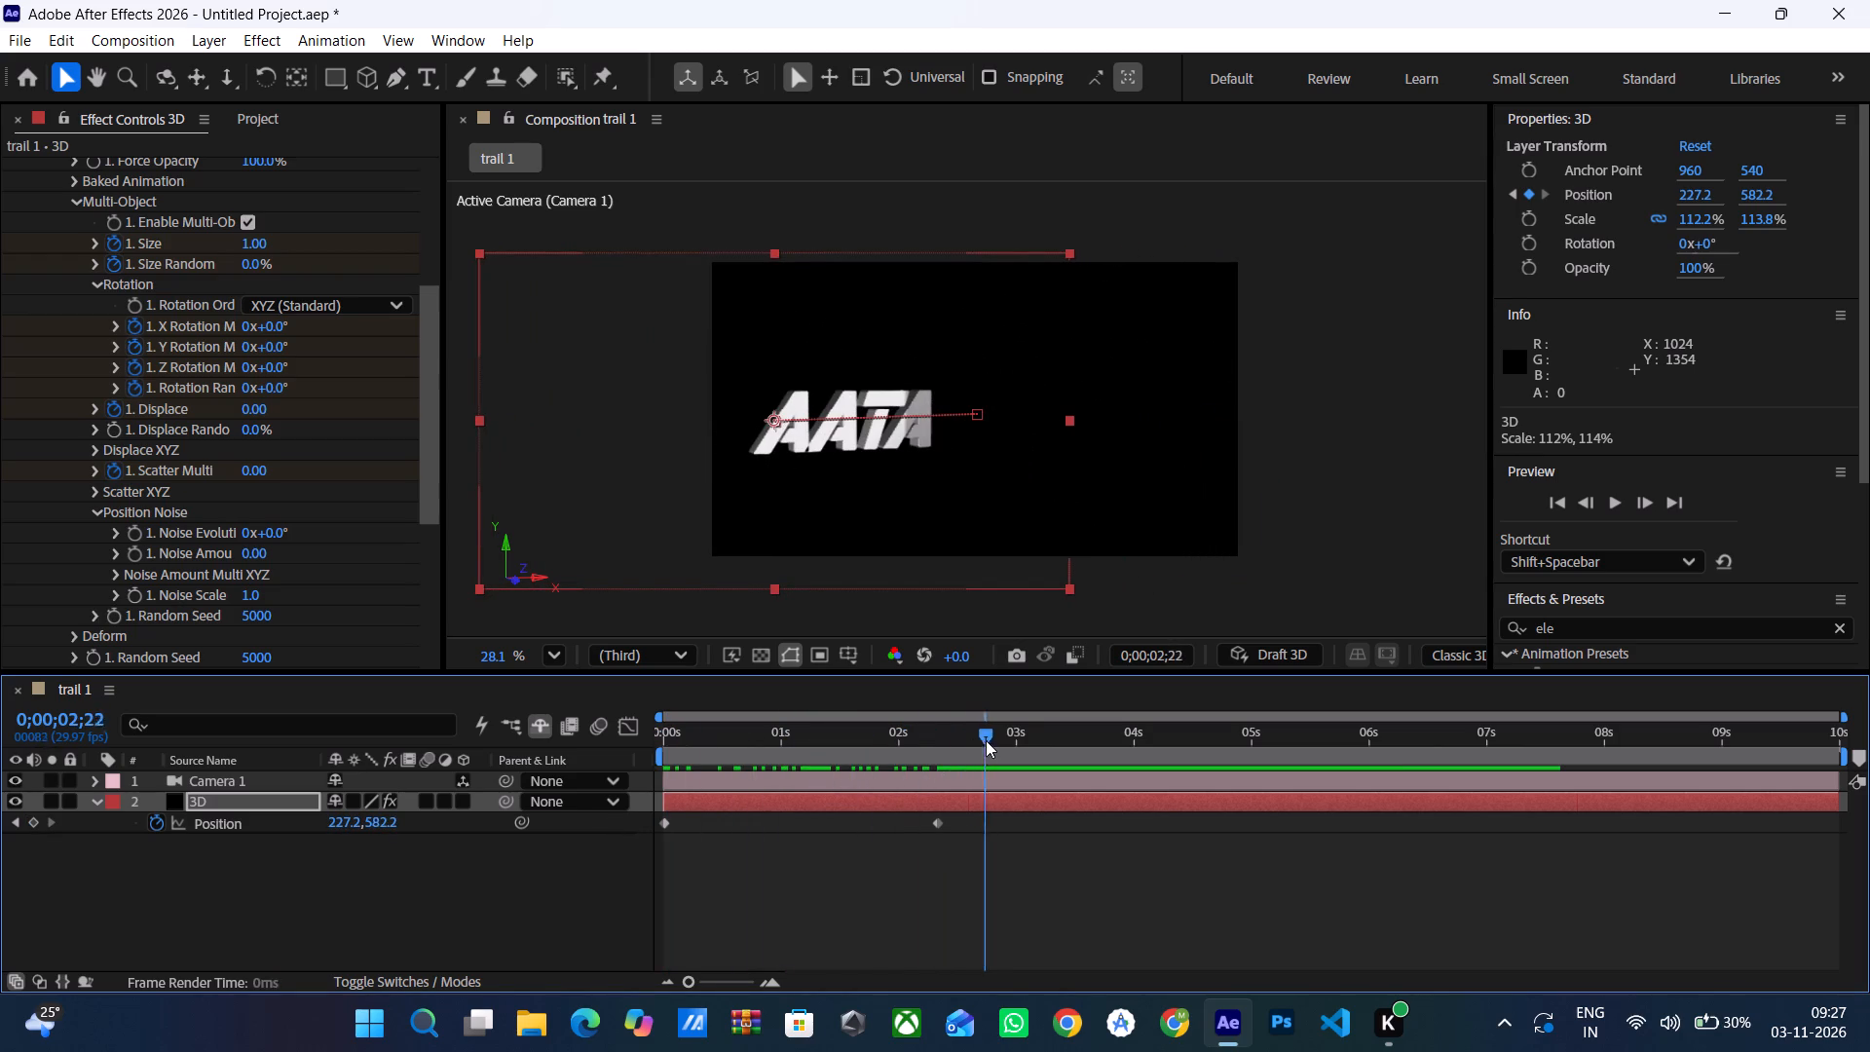
left_click_drag(986, 740, 570, 808)
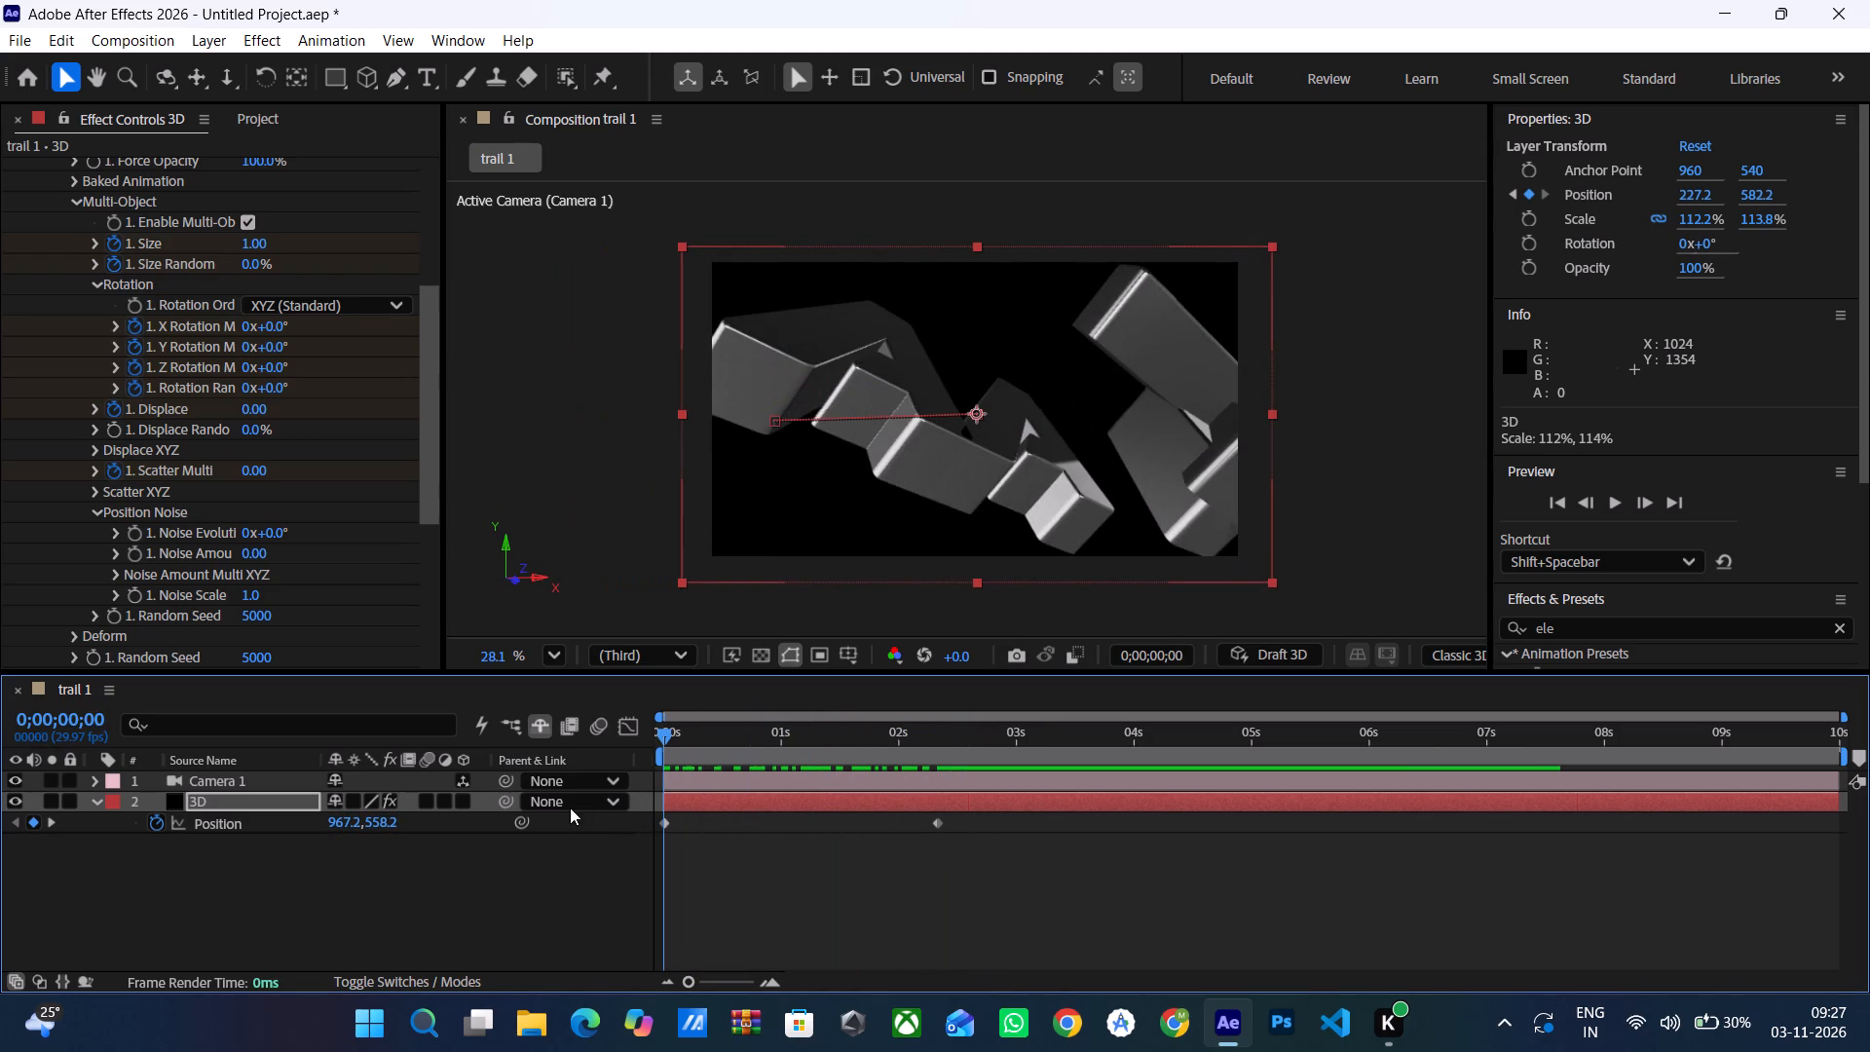
left_click_drag(570, 808, 843, 743)
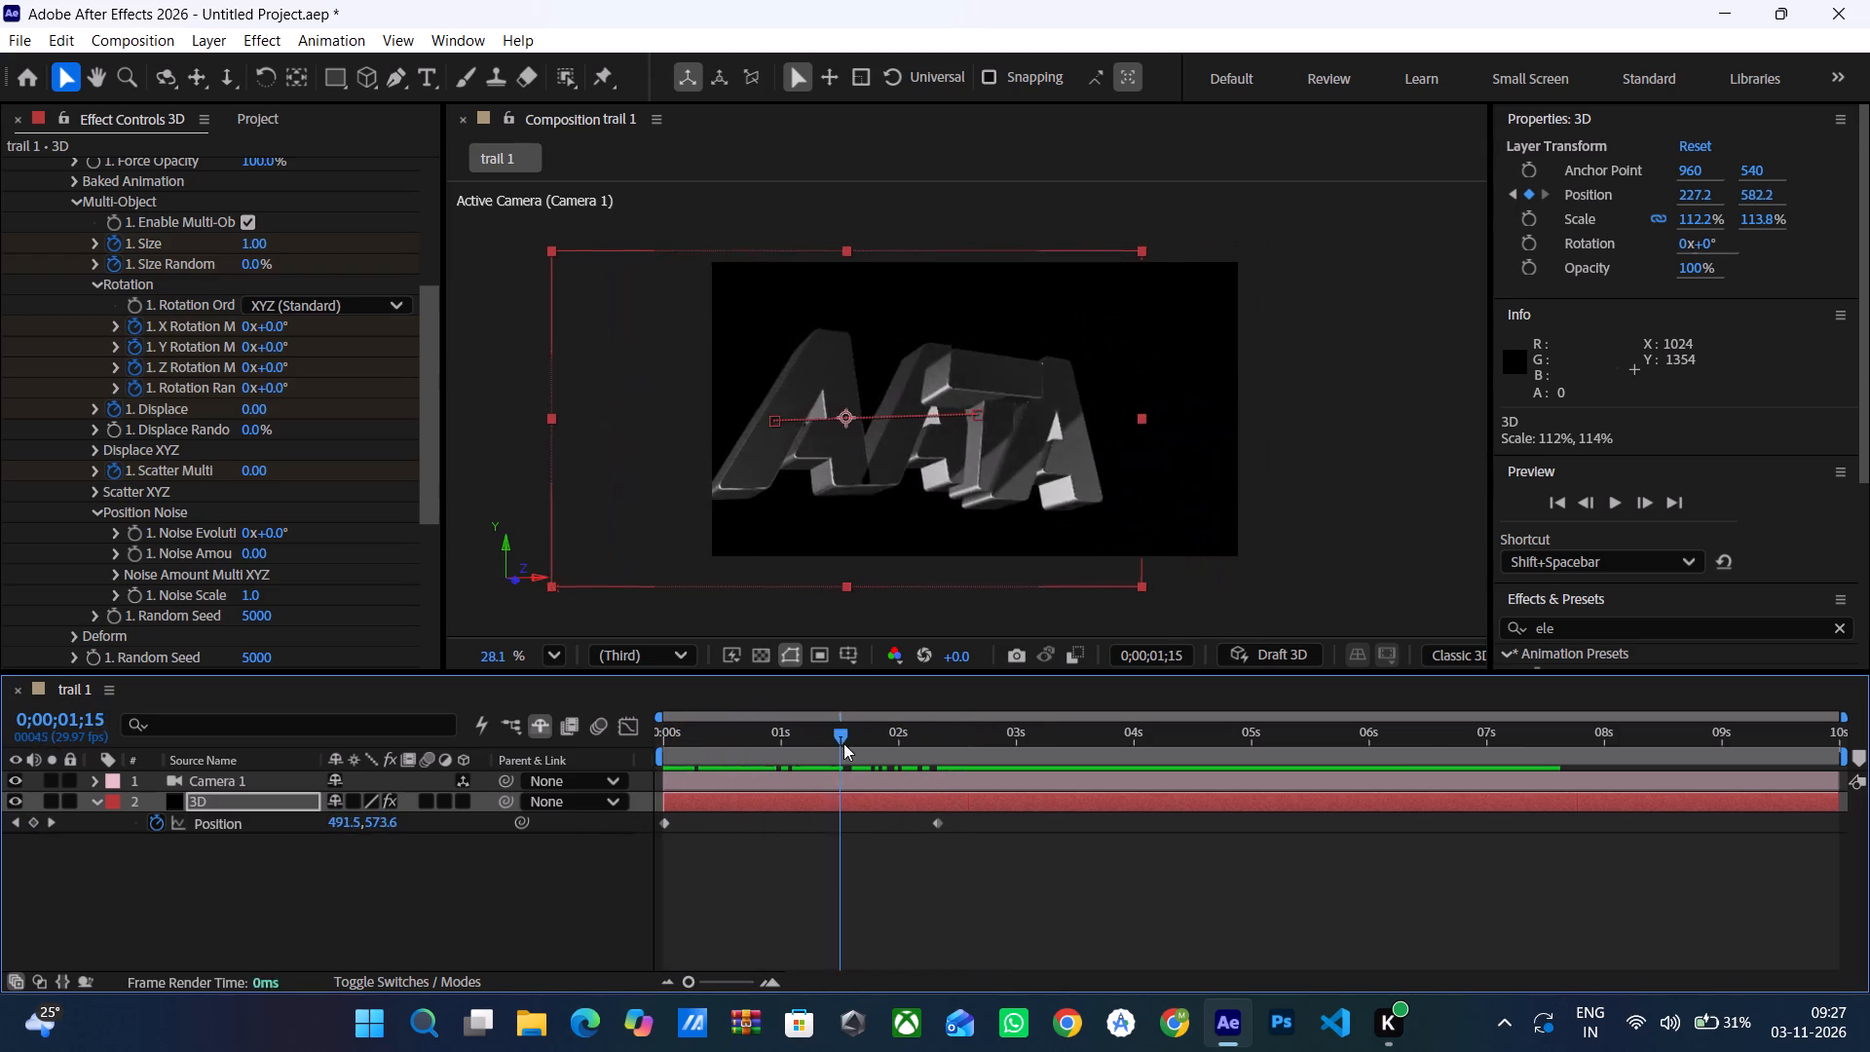
left_click_drag(843, 743, 954, 725)
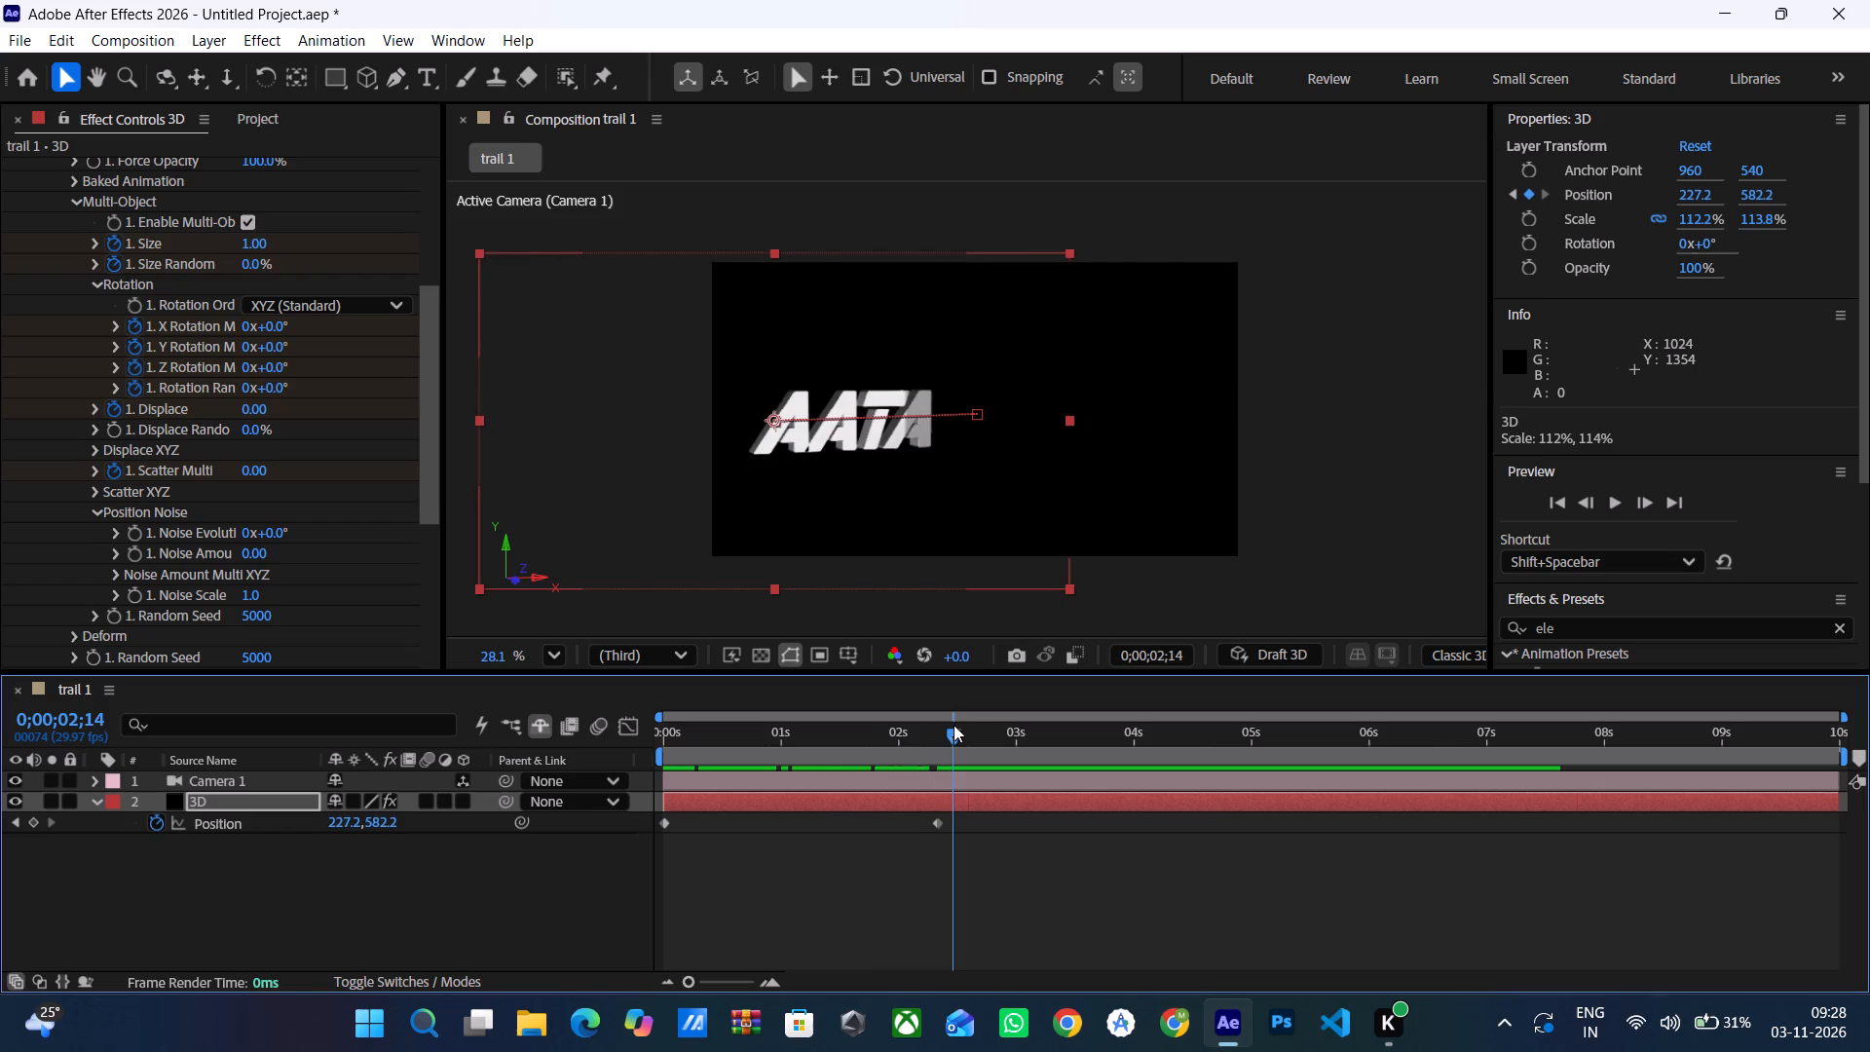
left_click_drag(954, 725, 594, 793)
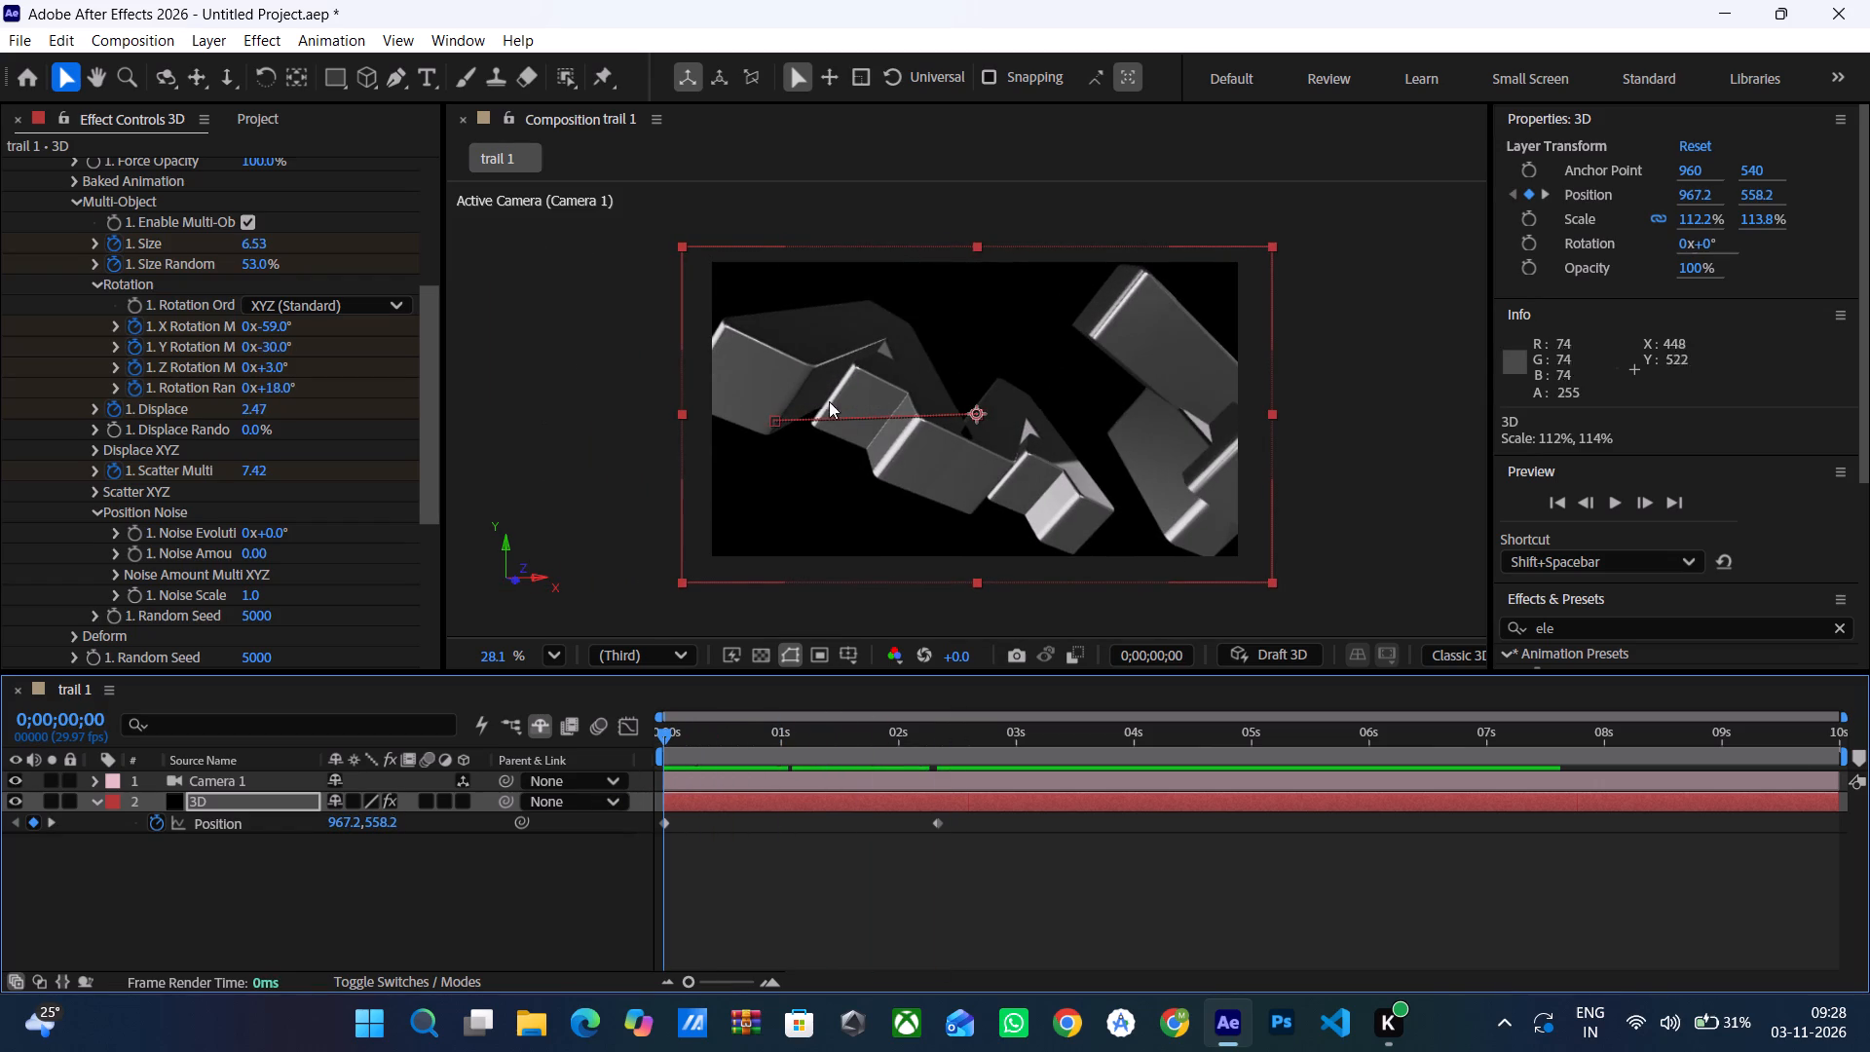
left_click_drag(774, 423, 775, 423)
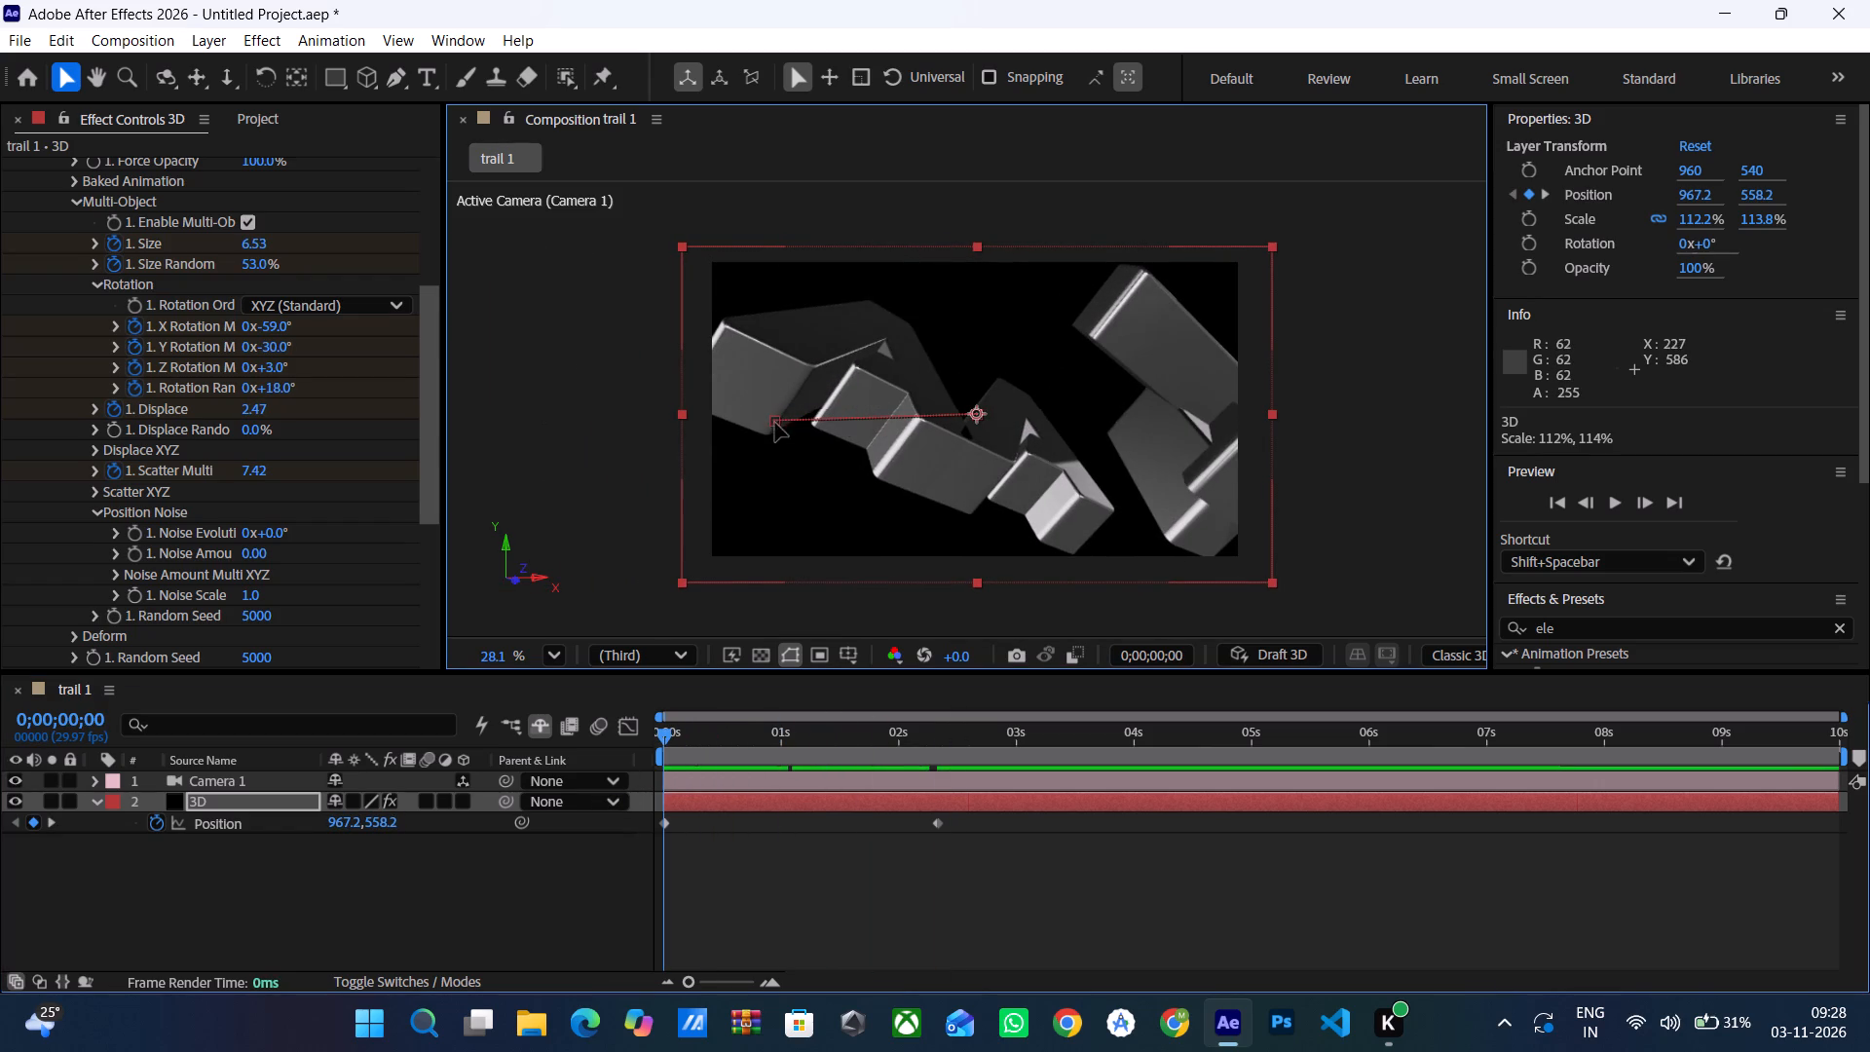
left_click_drag(775, 423, 974, 414)
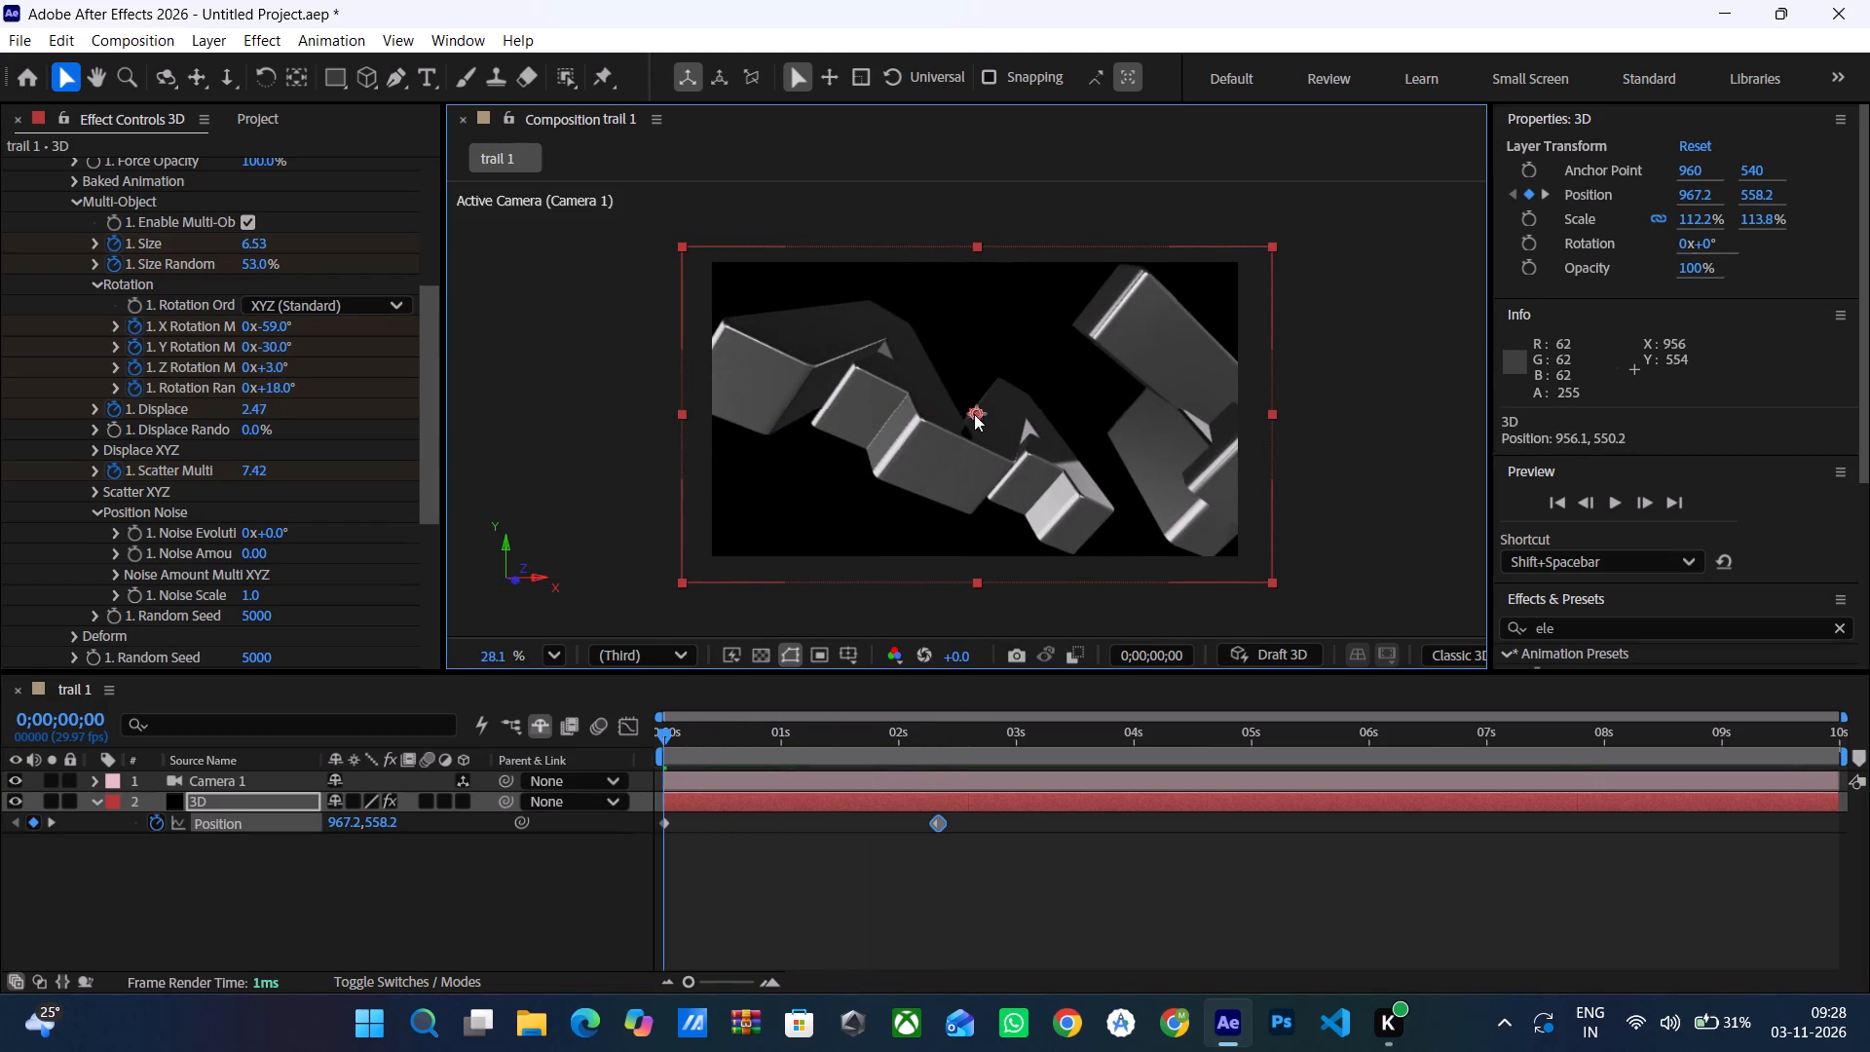
Preview and scrub the title animation from the start to about 0;00;03;07 to examine how the letters assemble.
key("space")
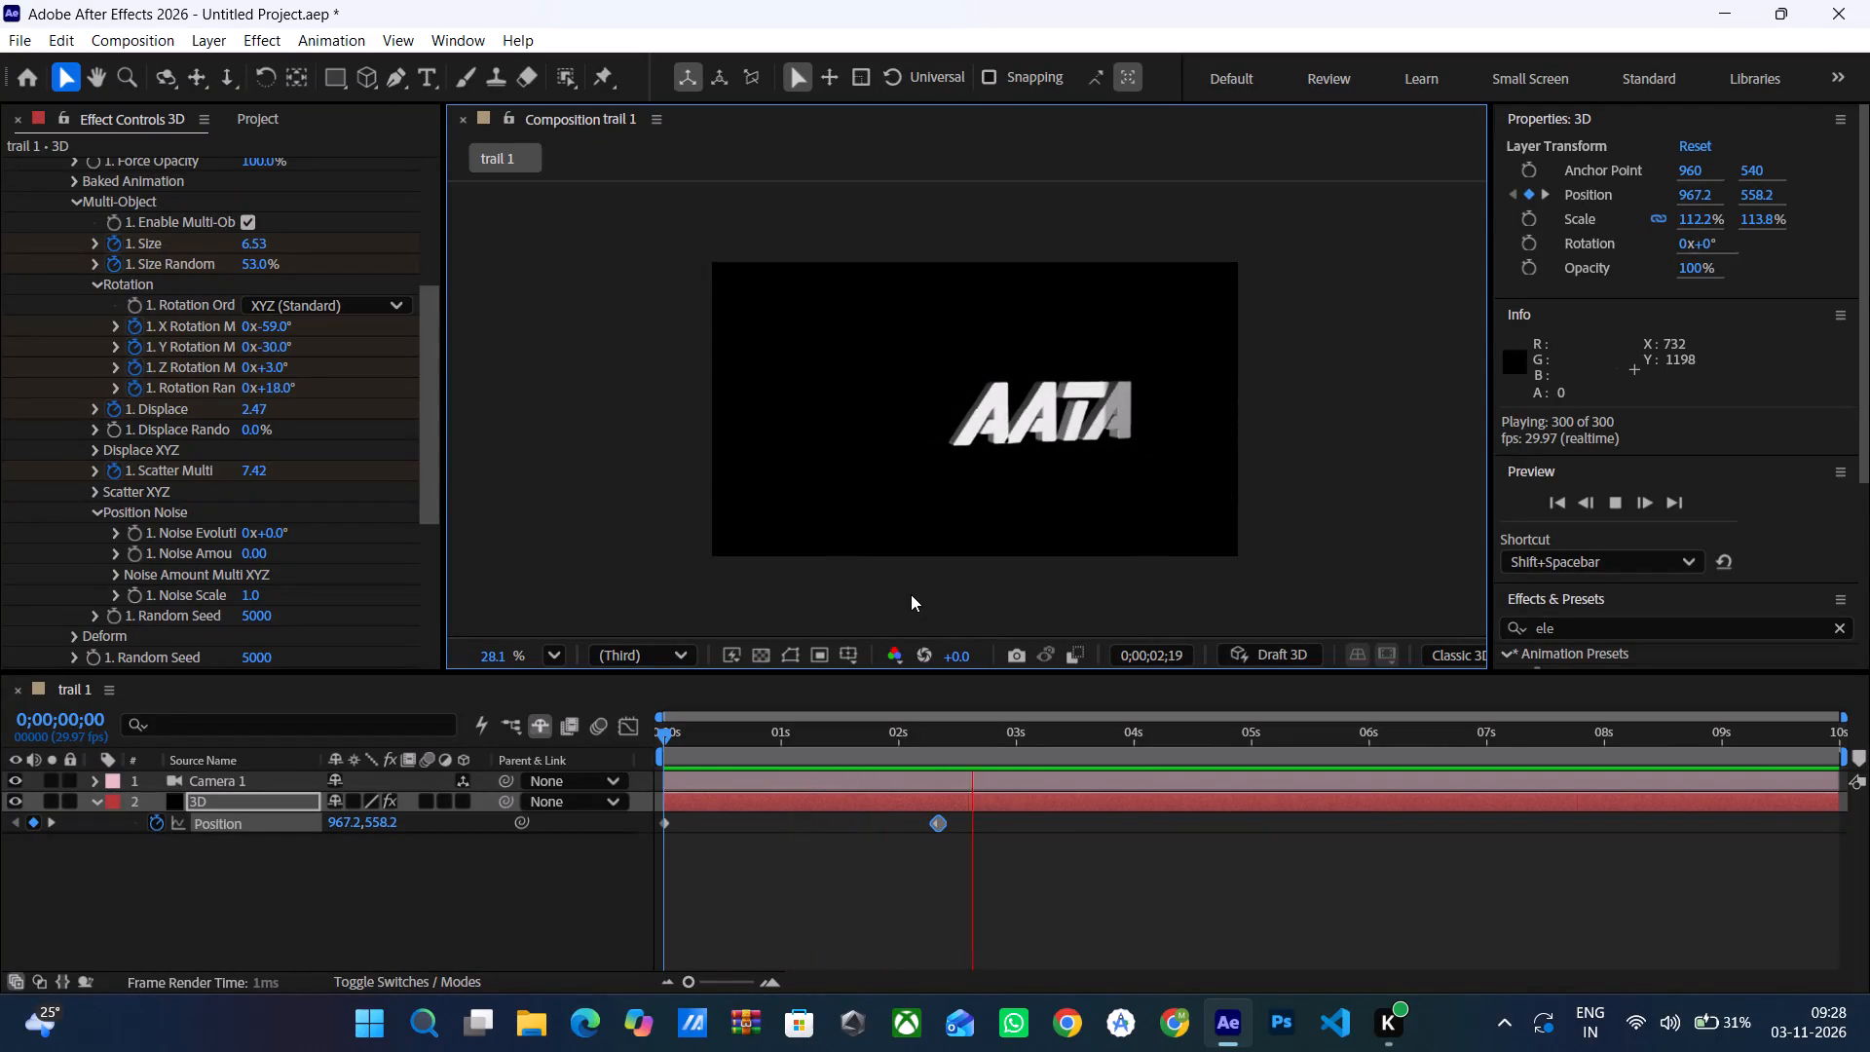
left_click(941, 825)
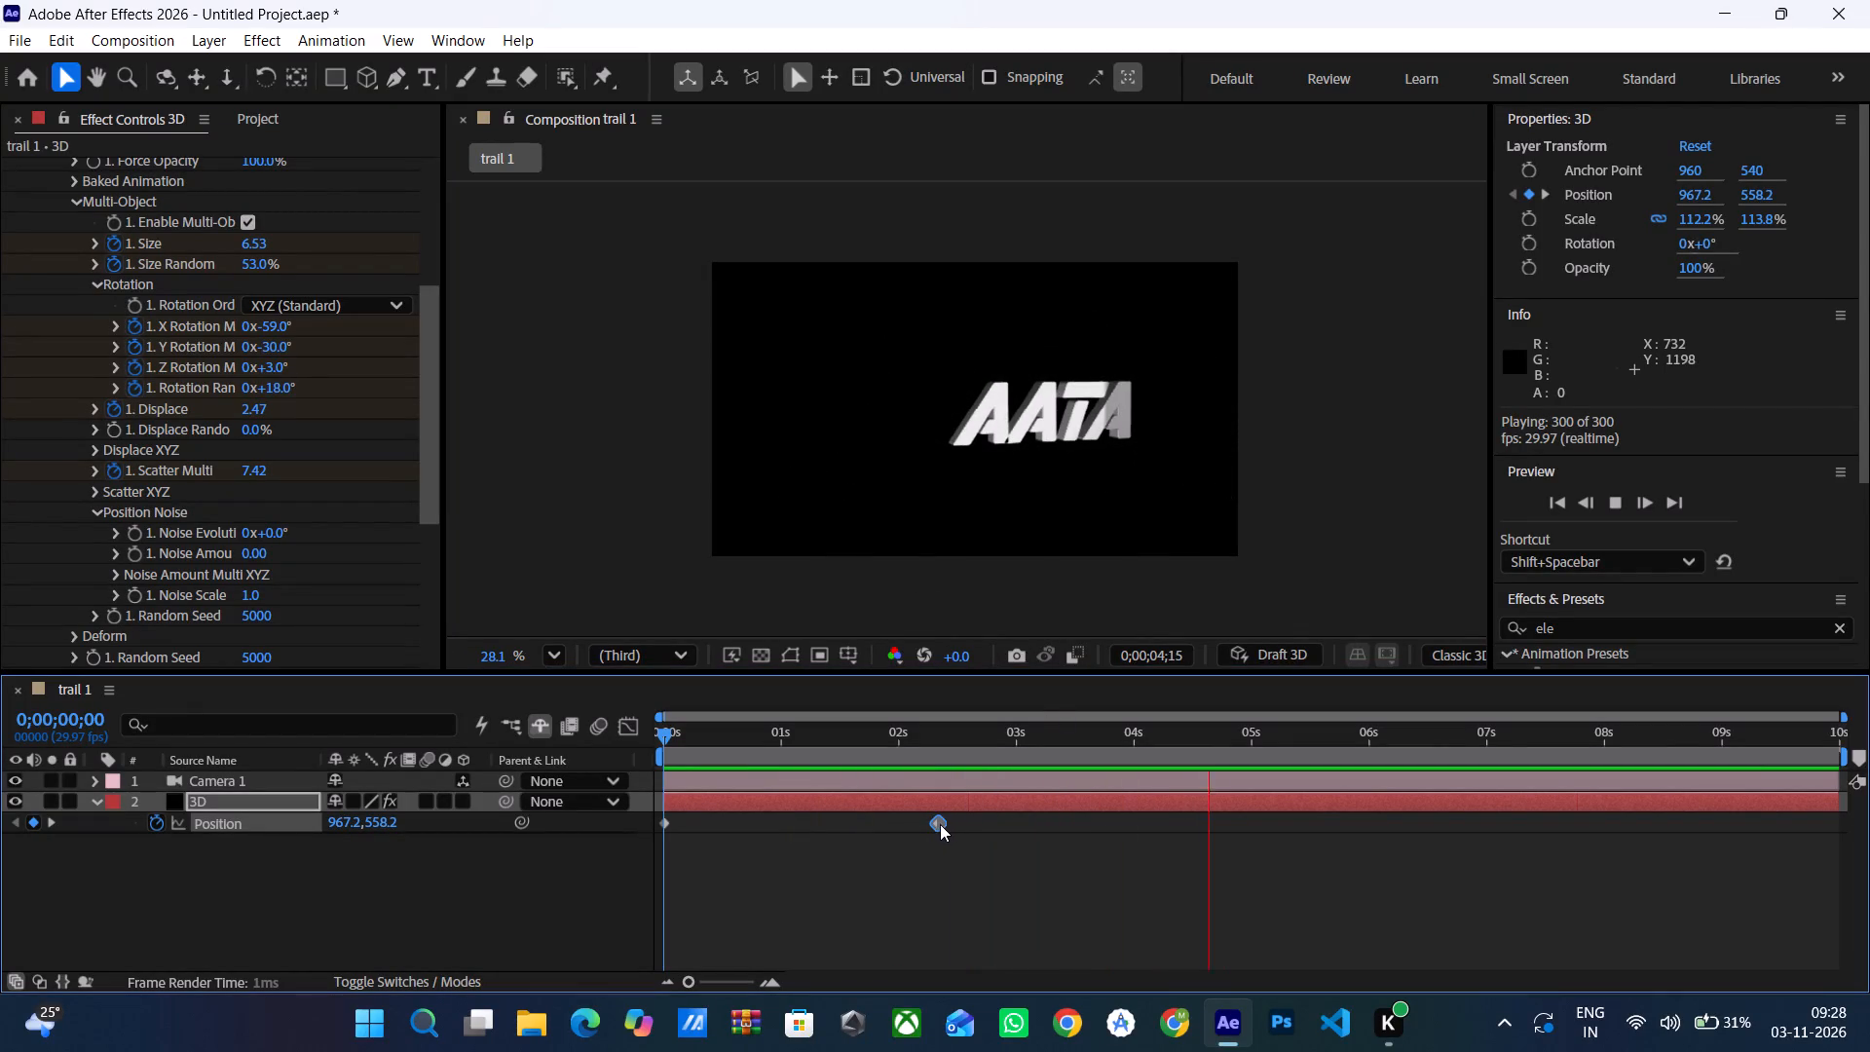
left_click_drag(669, 733, 896, 752)
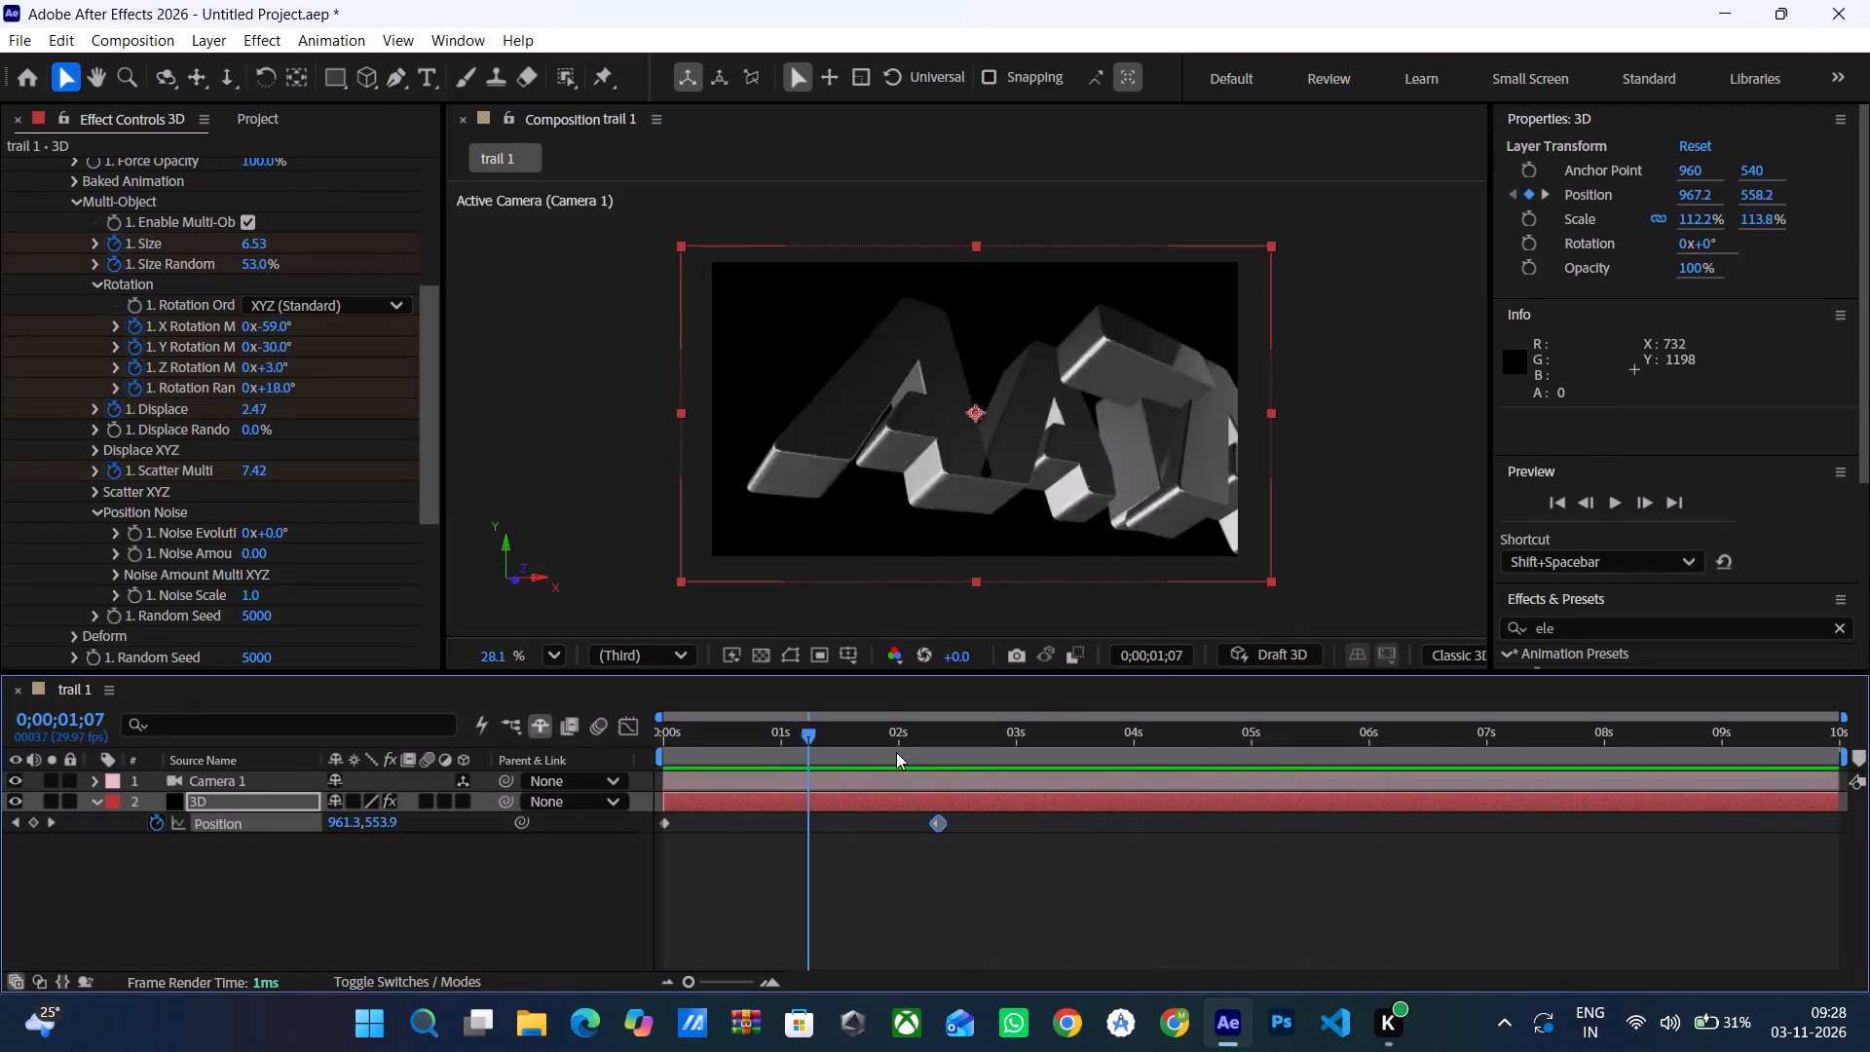
left_click_drag(896, 752, 838, 769)
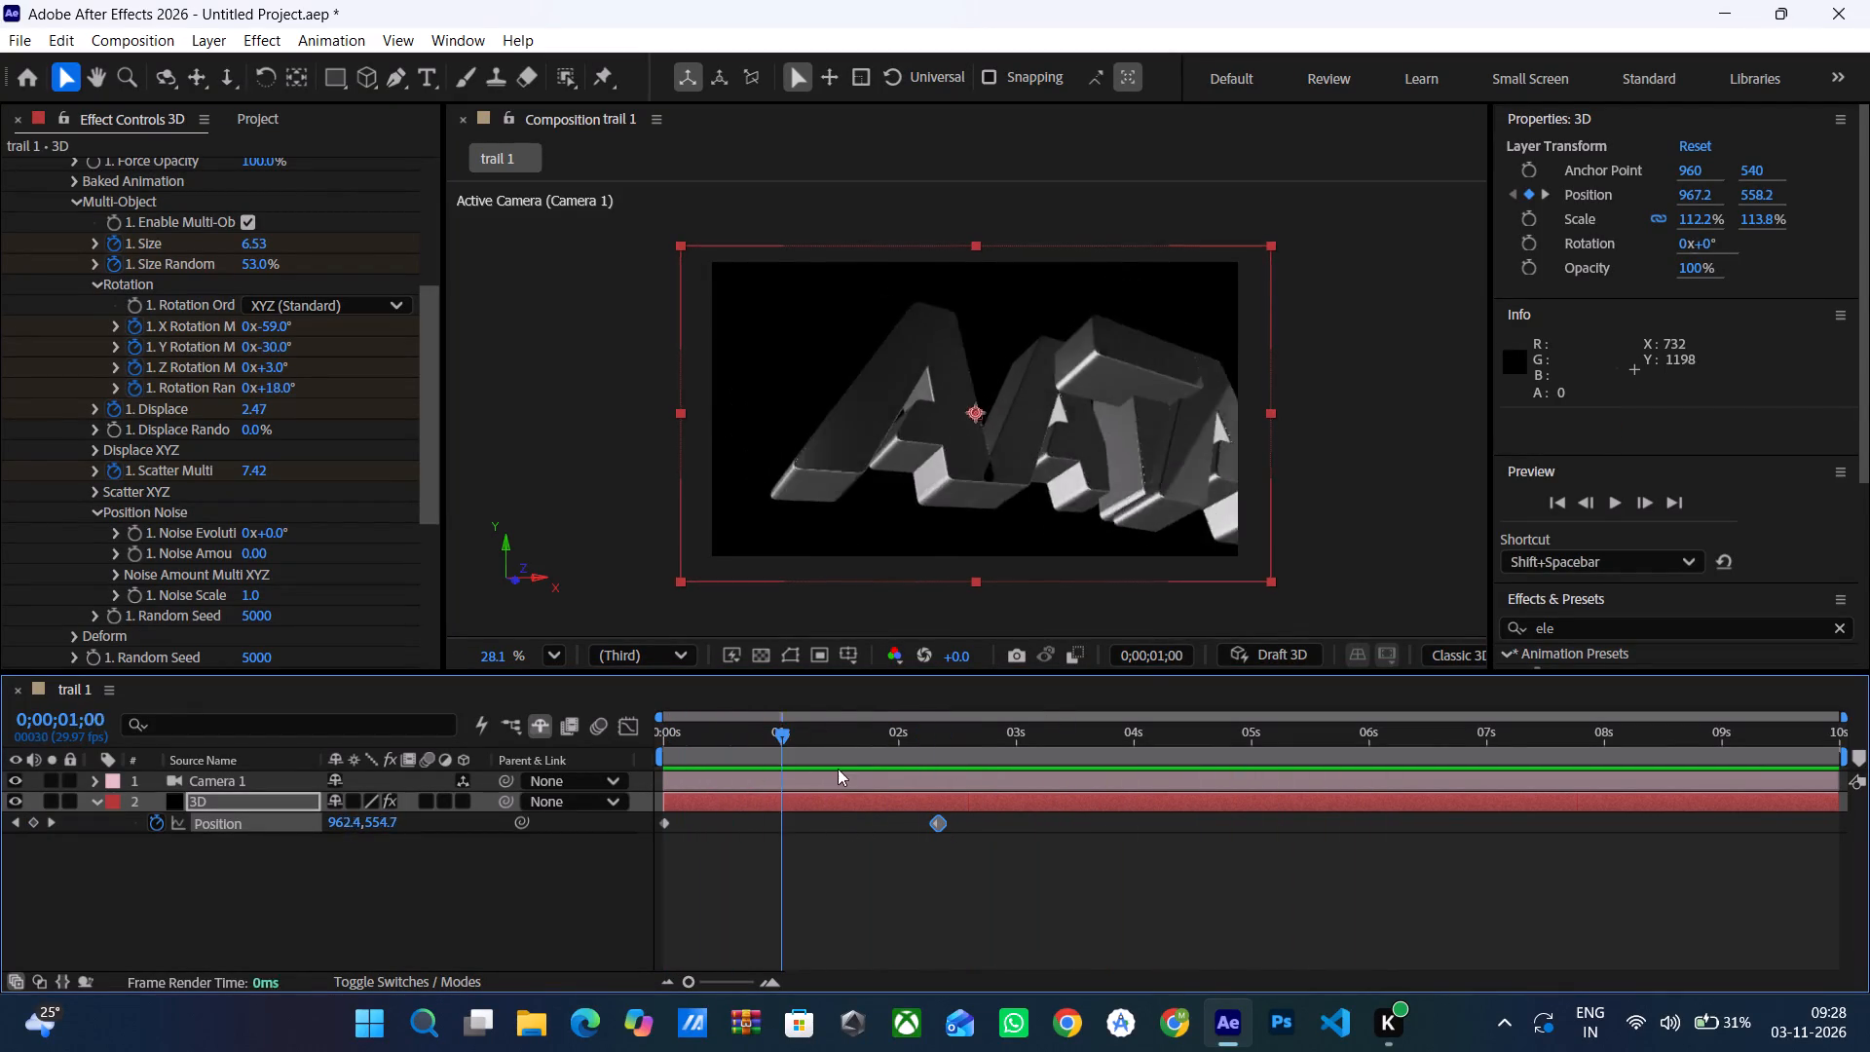
left_click_drag(838, 769, 595, 805)
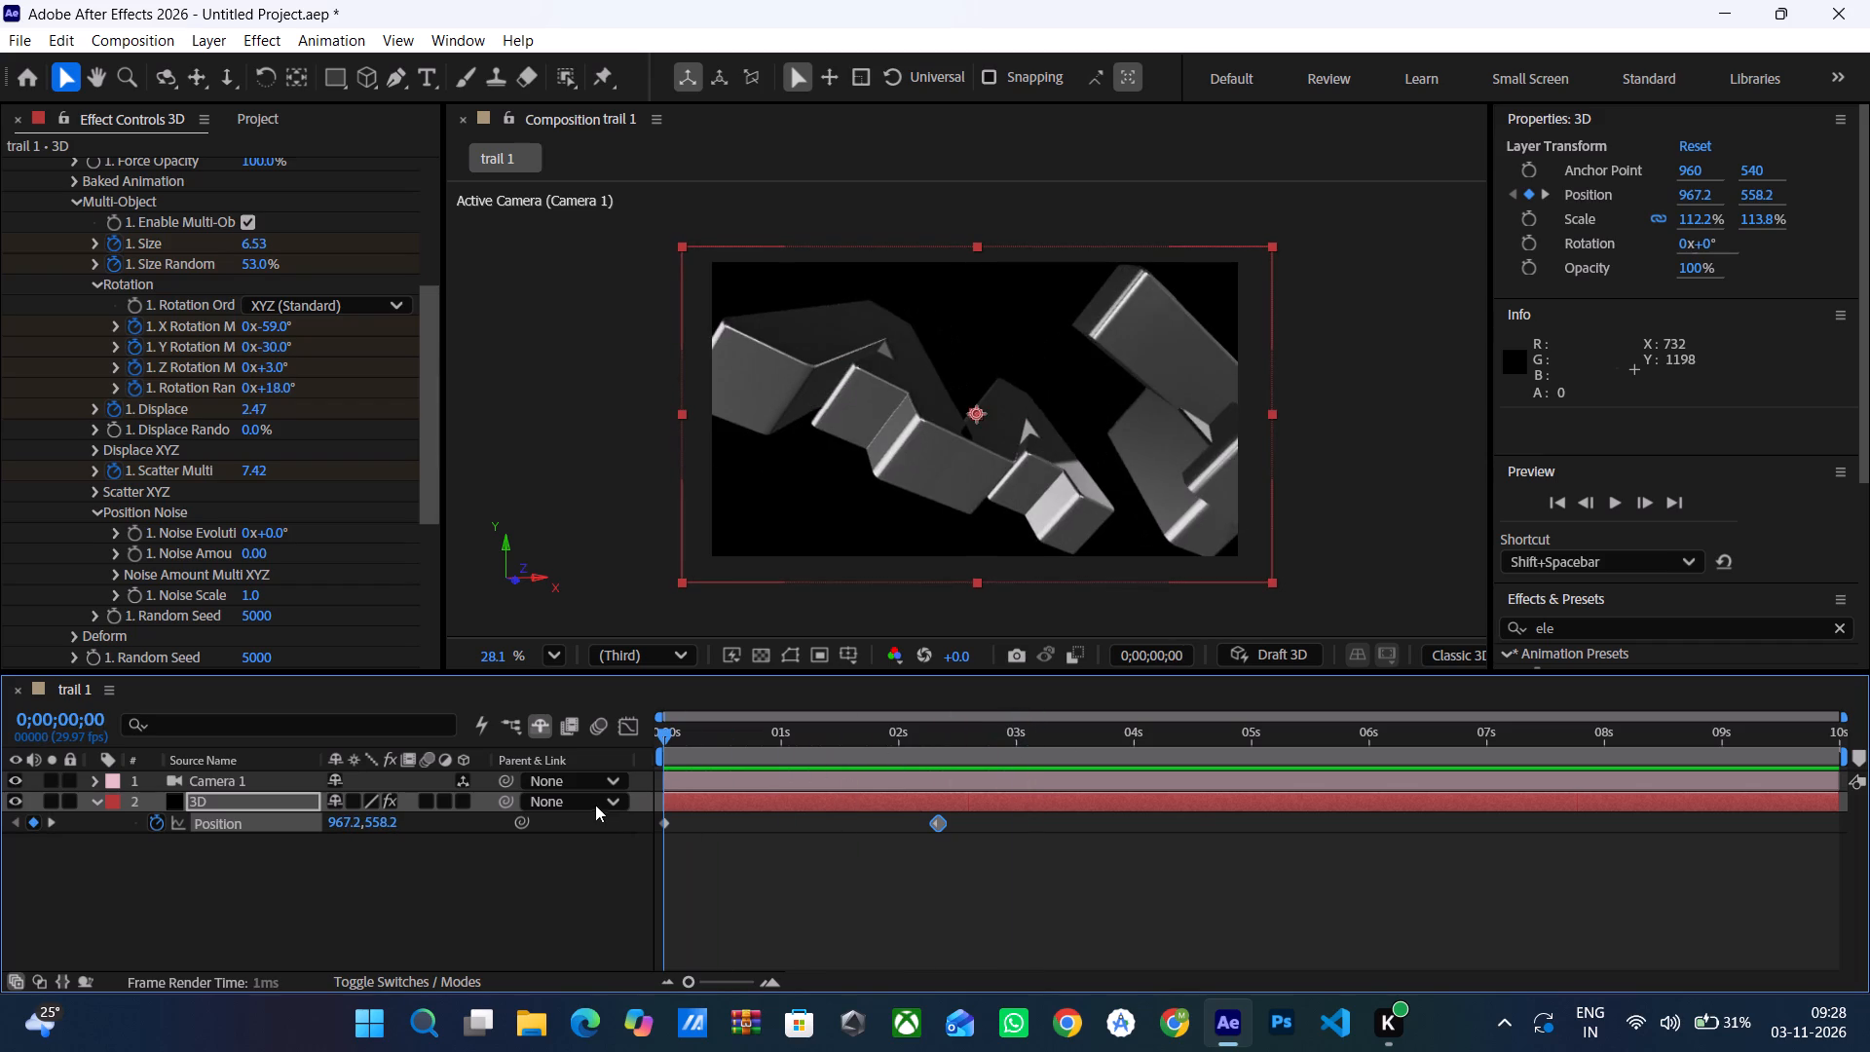
left_click_drag(595, 805, 974, 762)
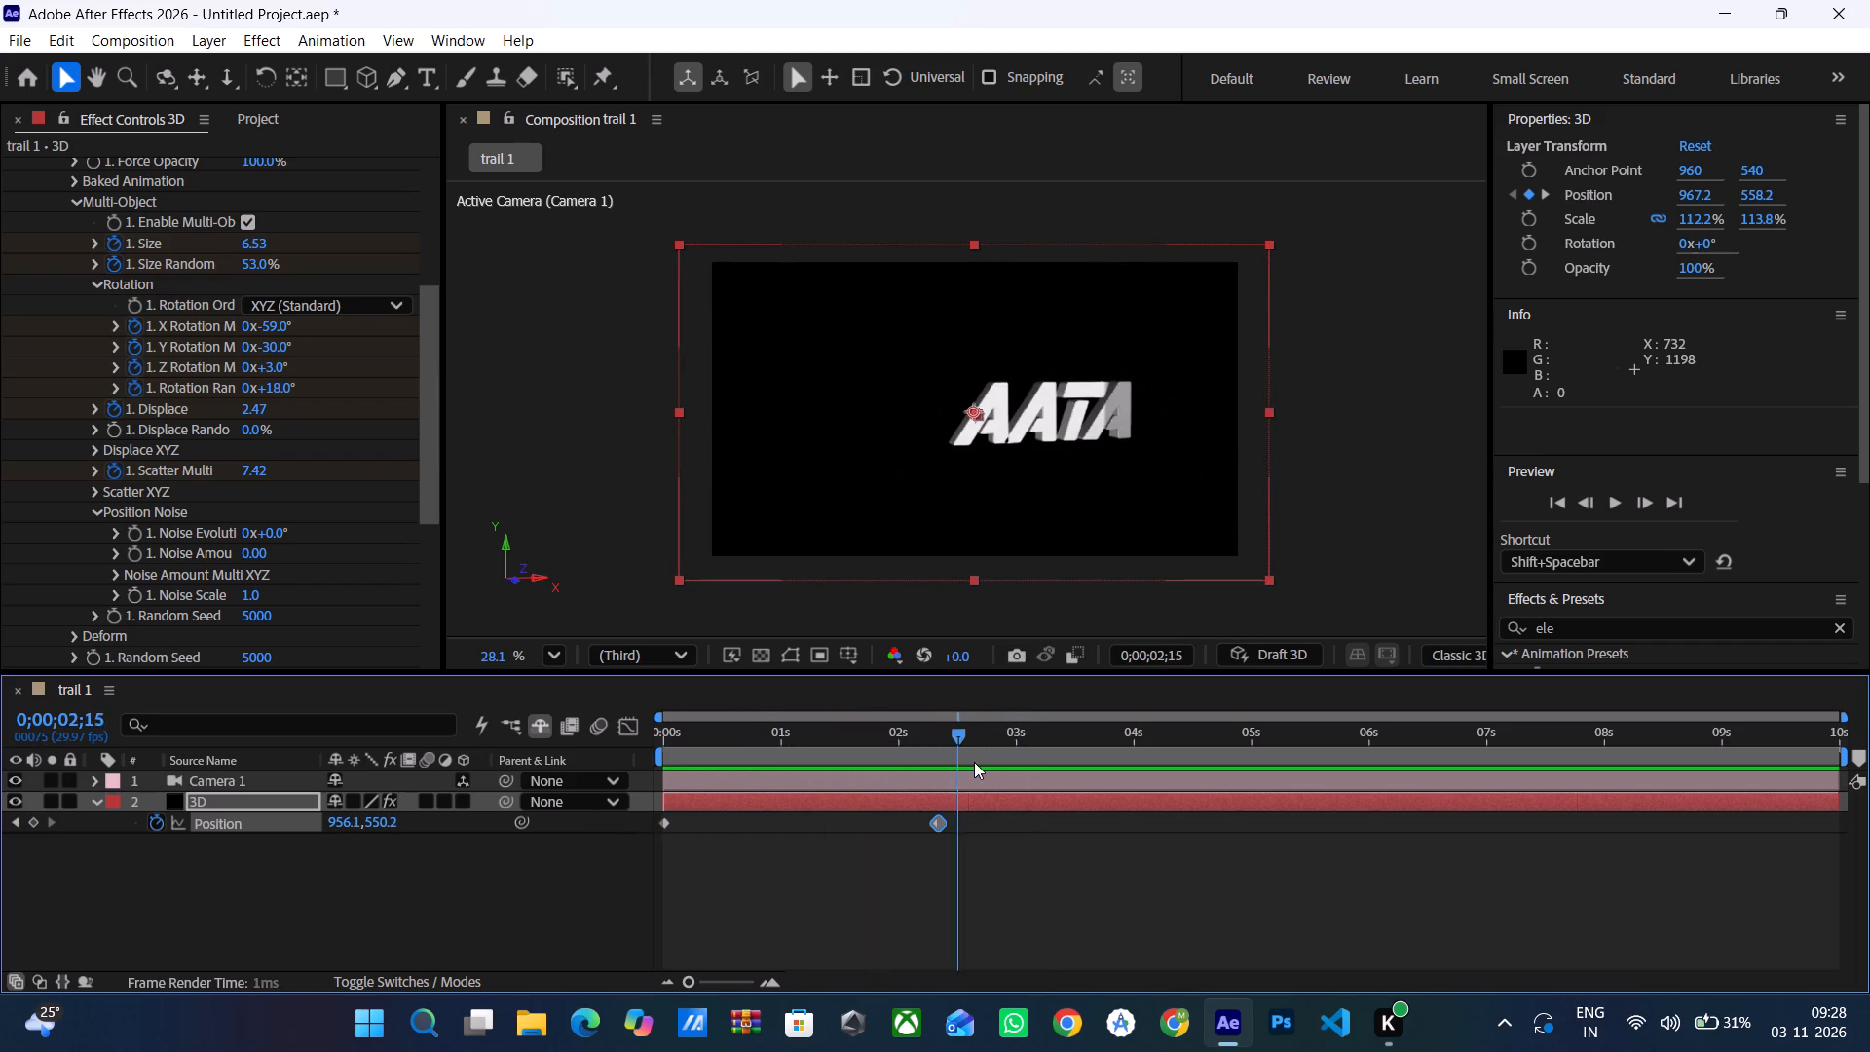
left_click_drag(974, 762, 634, 821)
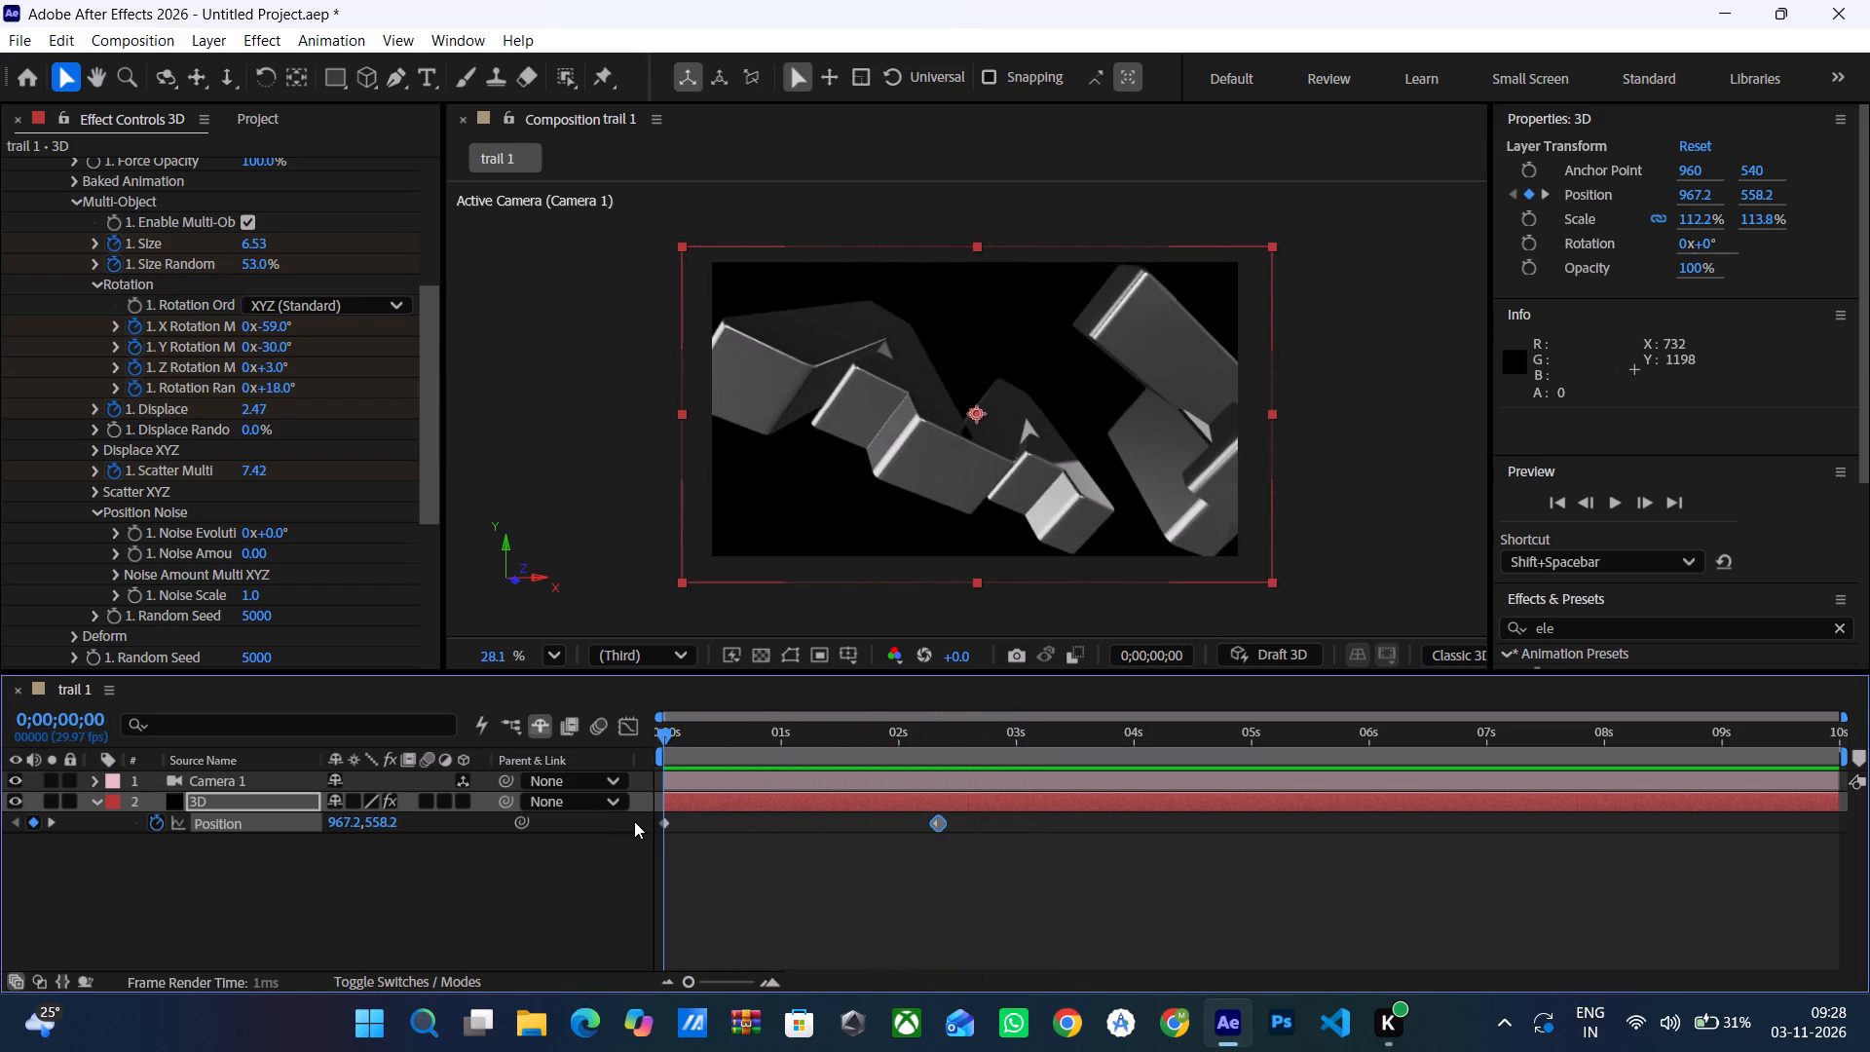
left_click_drag(634, 821, 1059, 741)
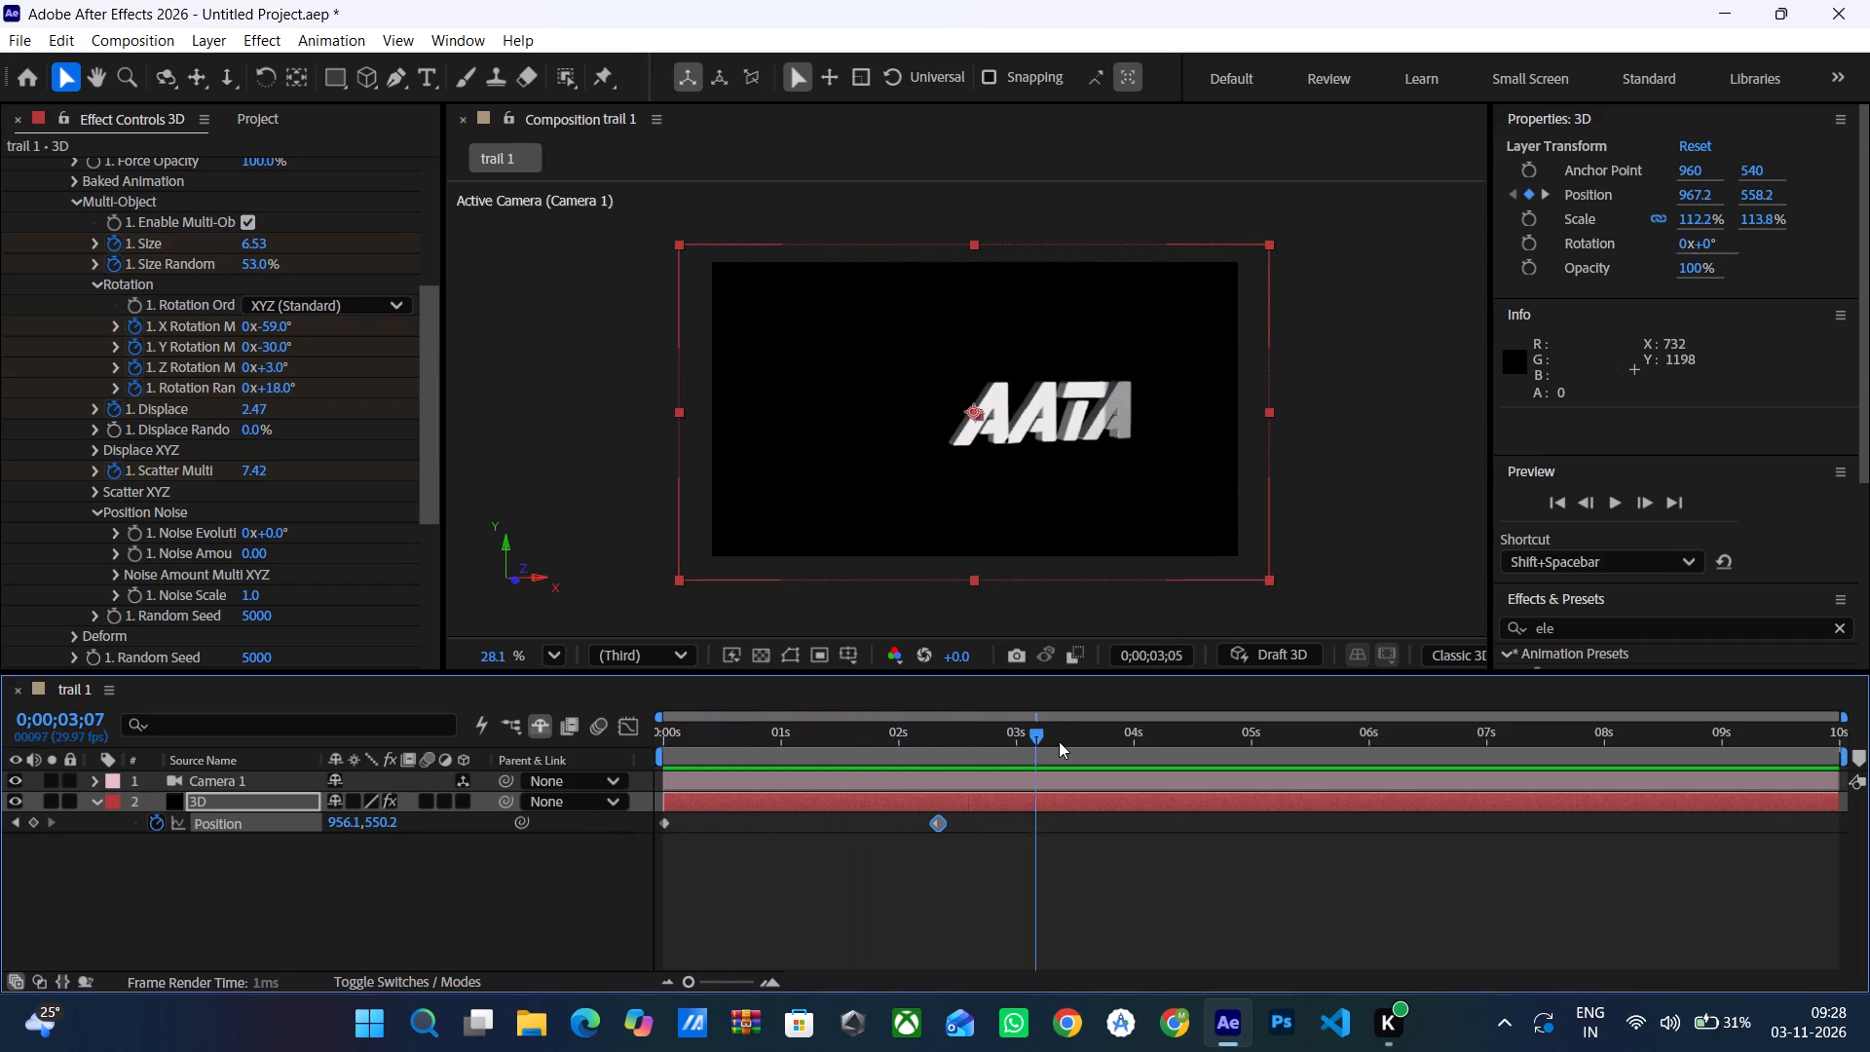
Add a Position keyframe to the 3D layer at 0;00;02;20 with the value 978.1, 557.2.
left_click_drag(1059, 741, 981, 802)
left_click(1053, 448)
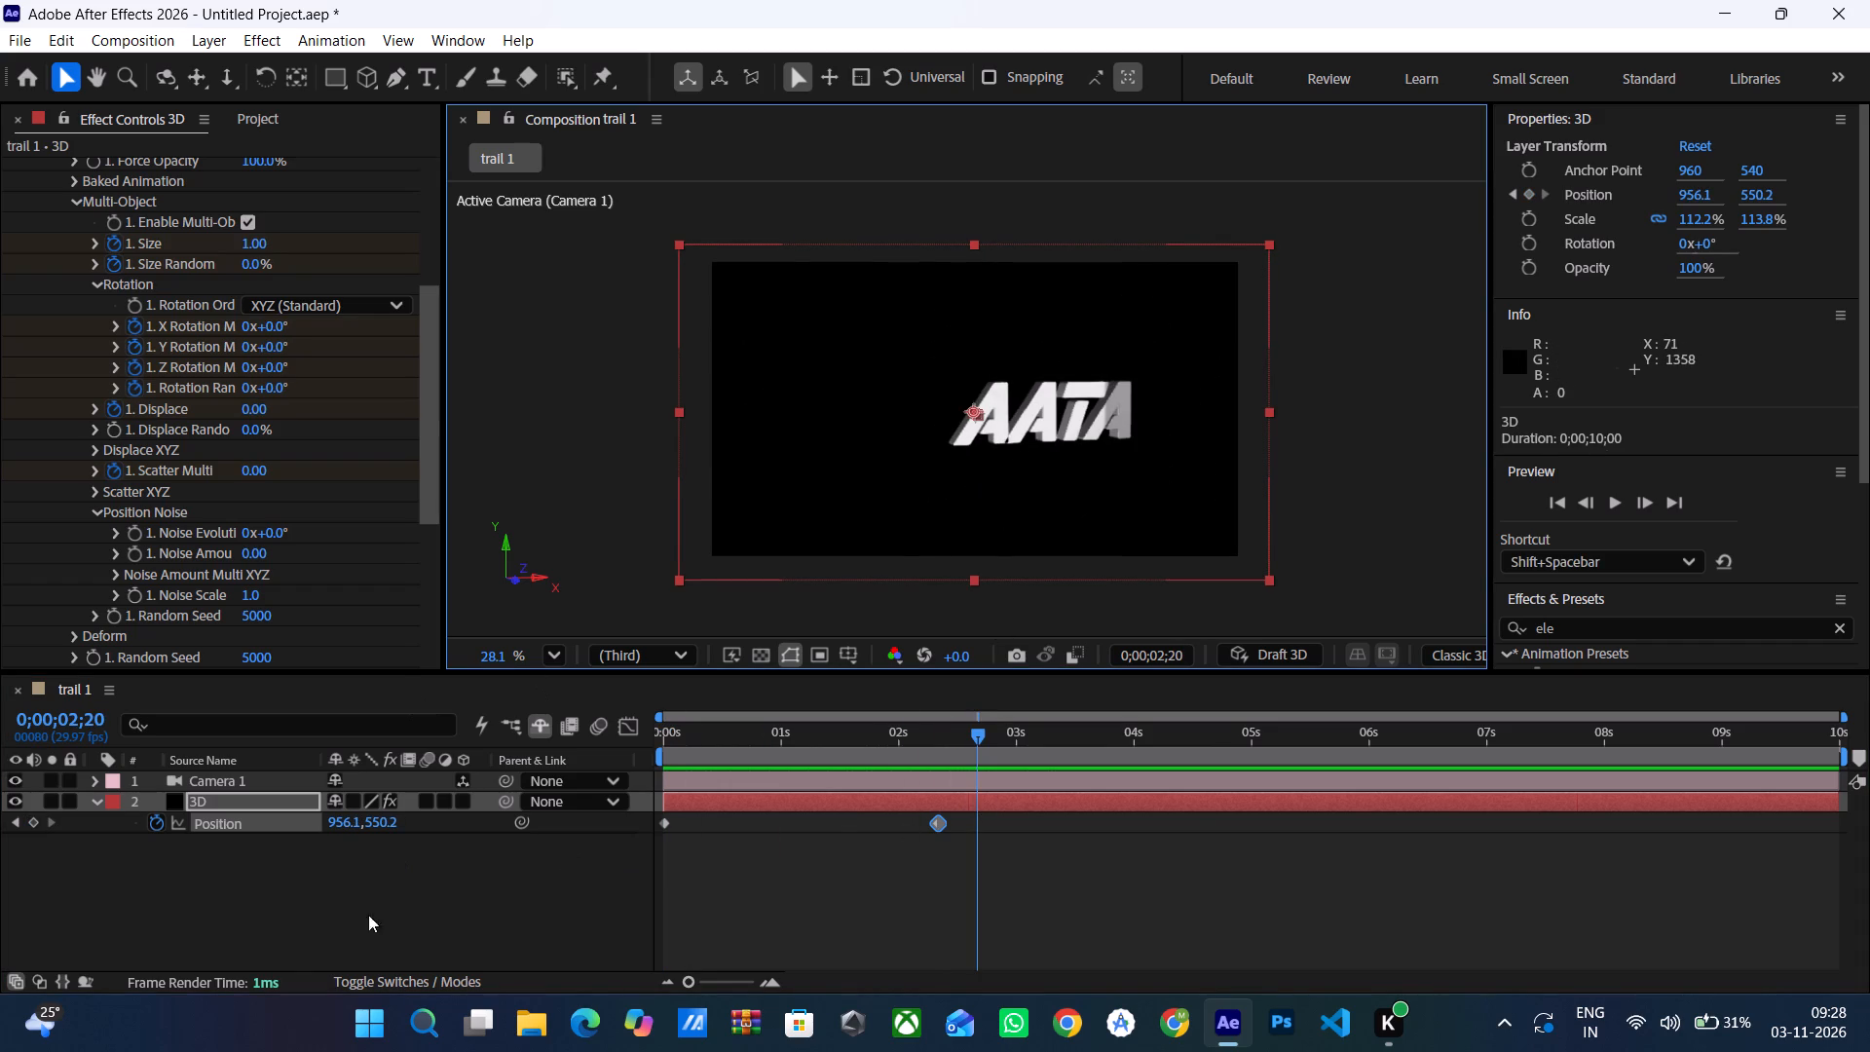
left_click_drag(395, 818, 312, 845)
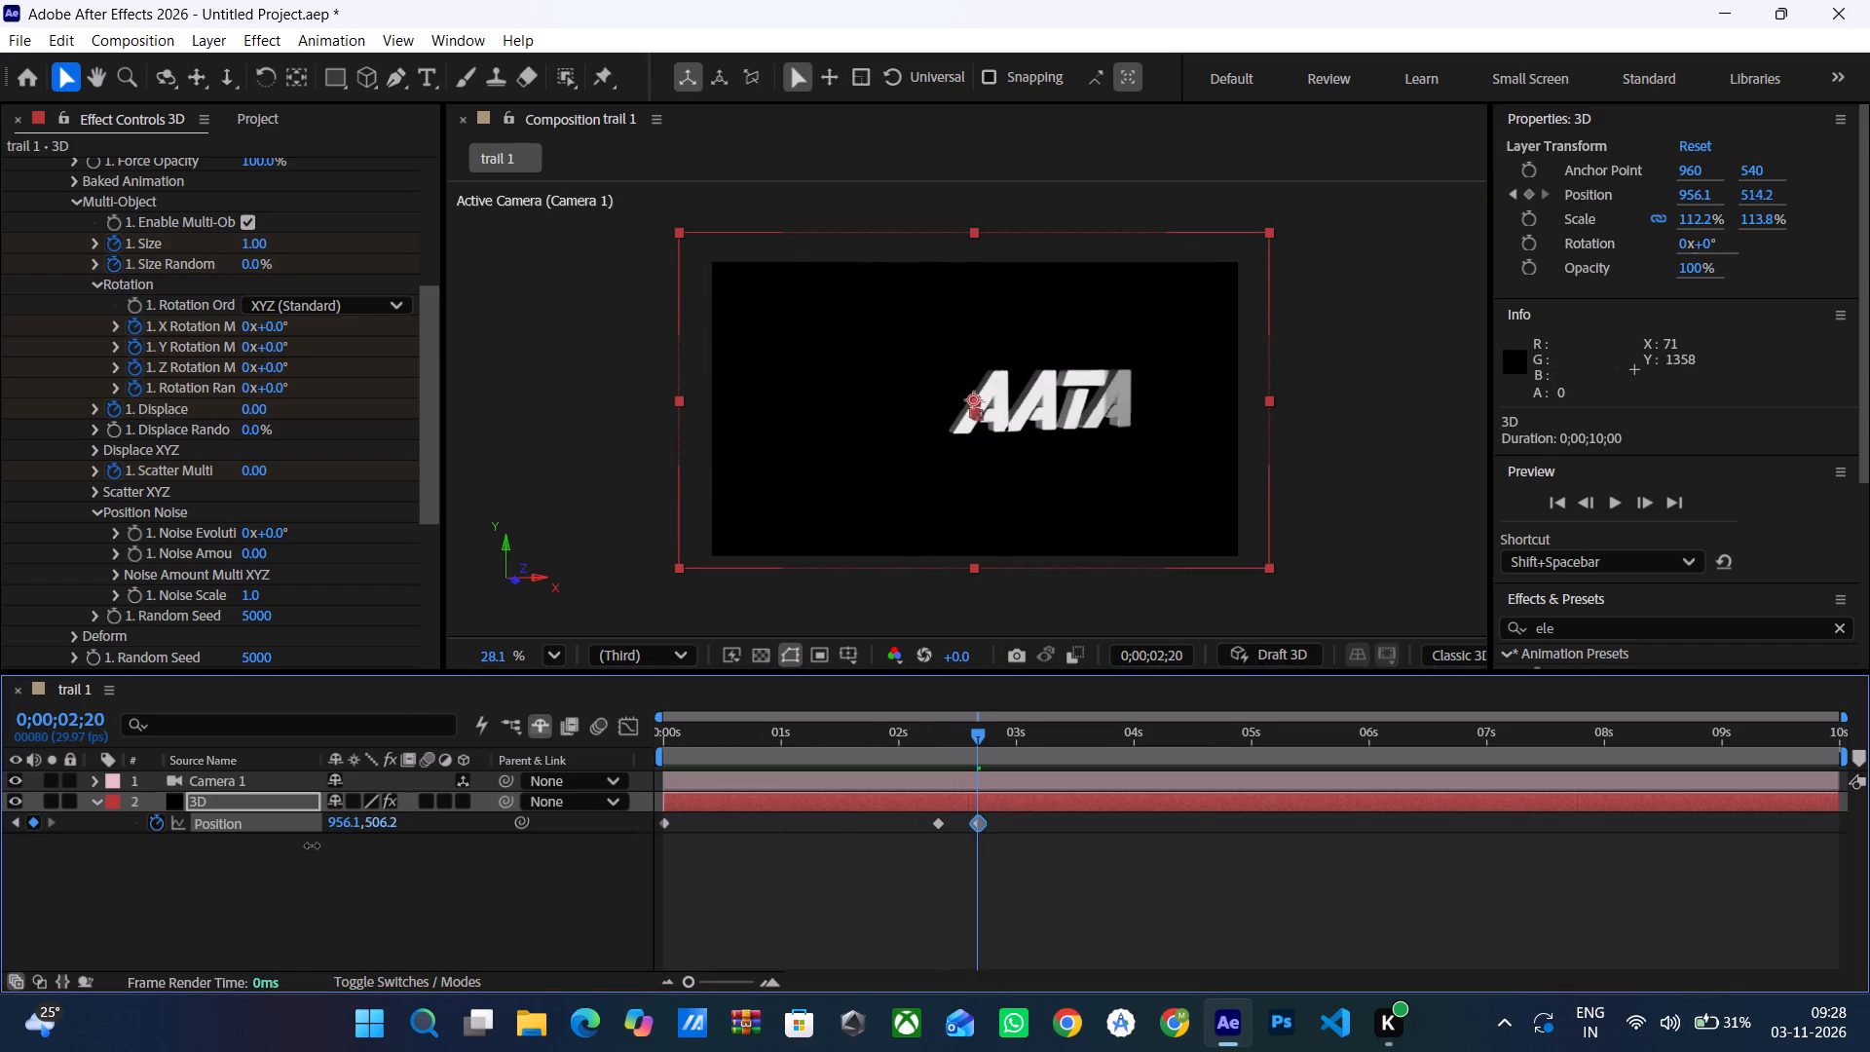
left_click_drag(312, 845, 405, 817)
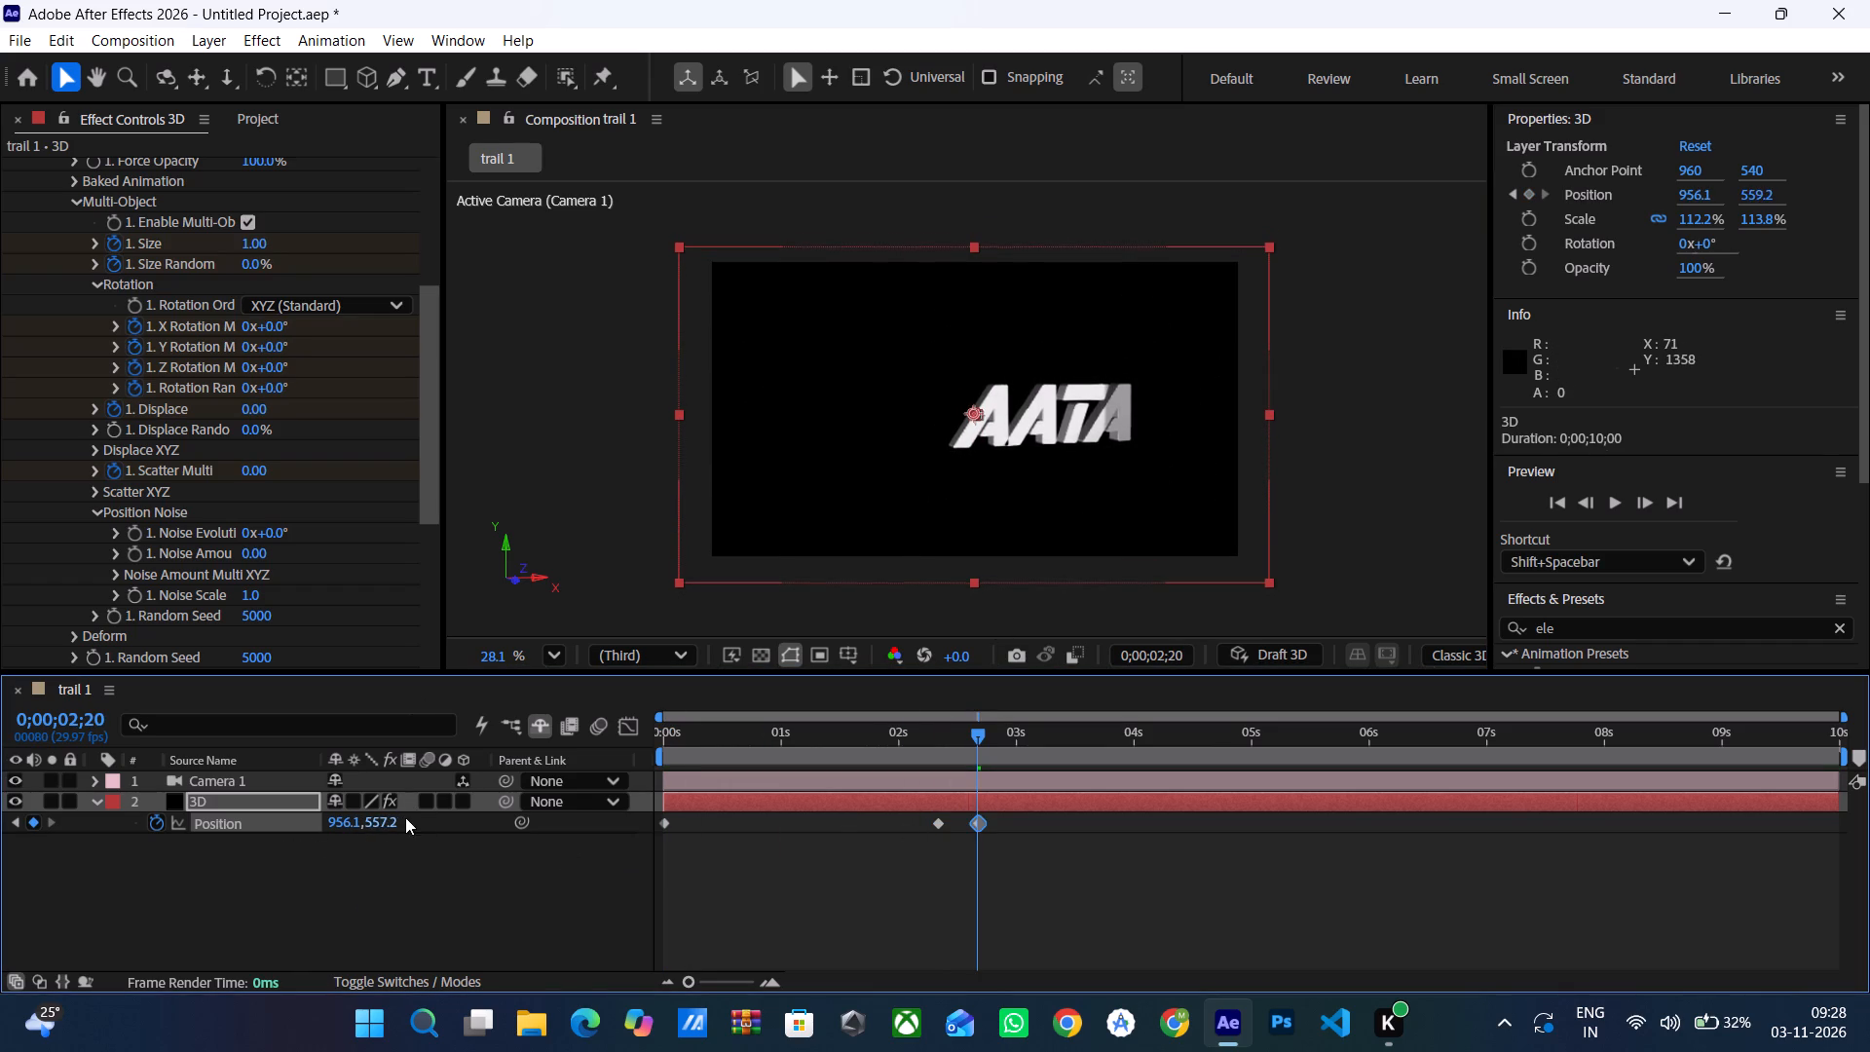
left_click(409, 926)
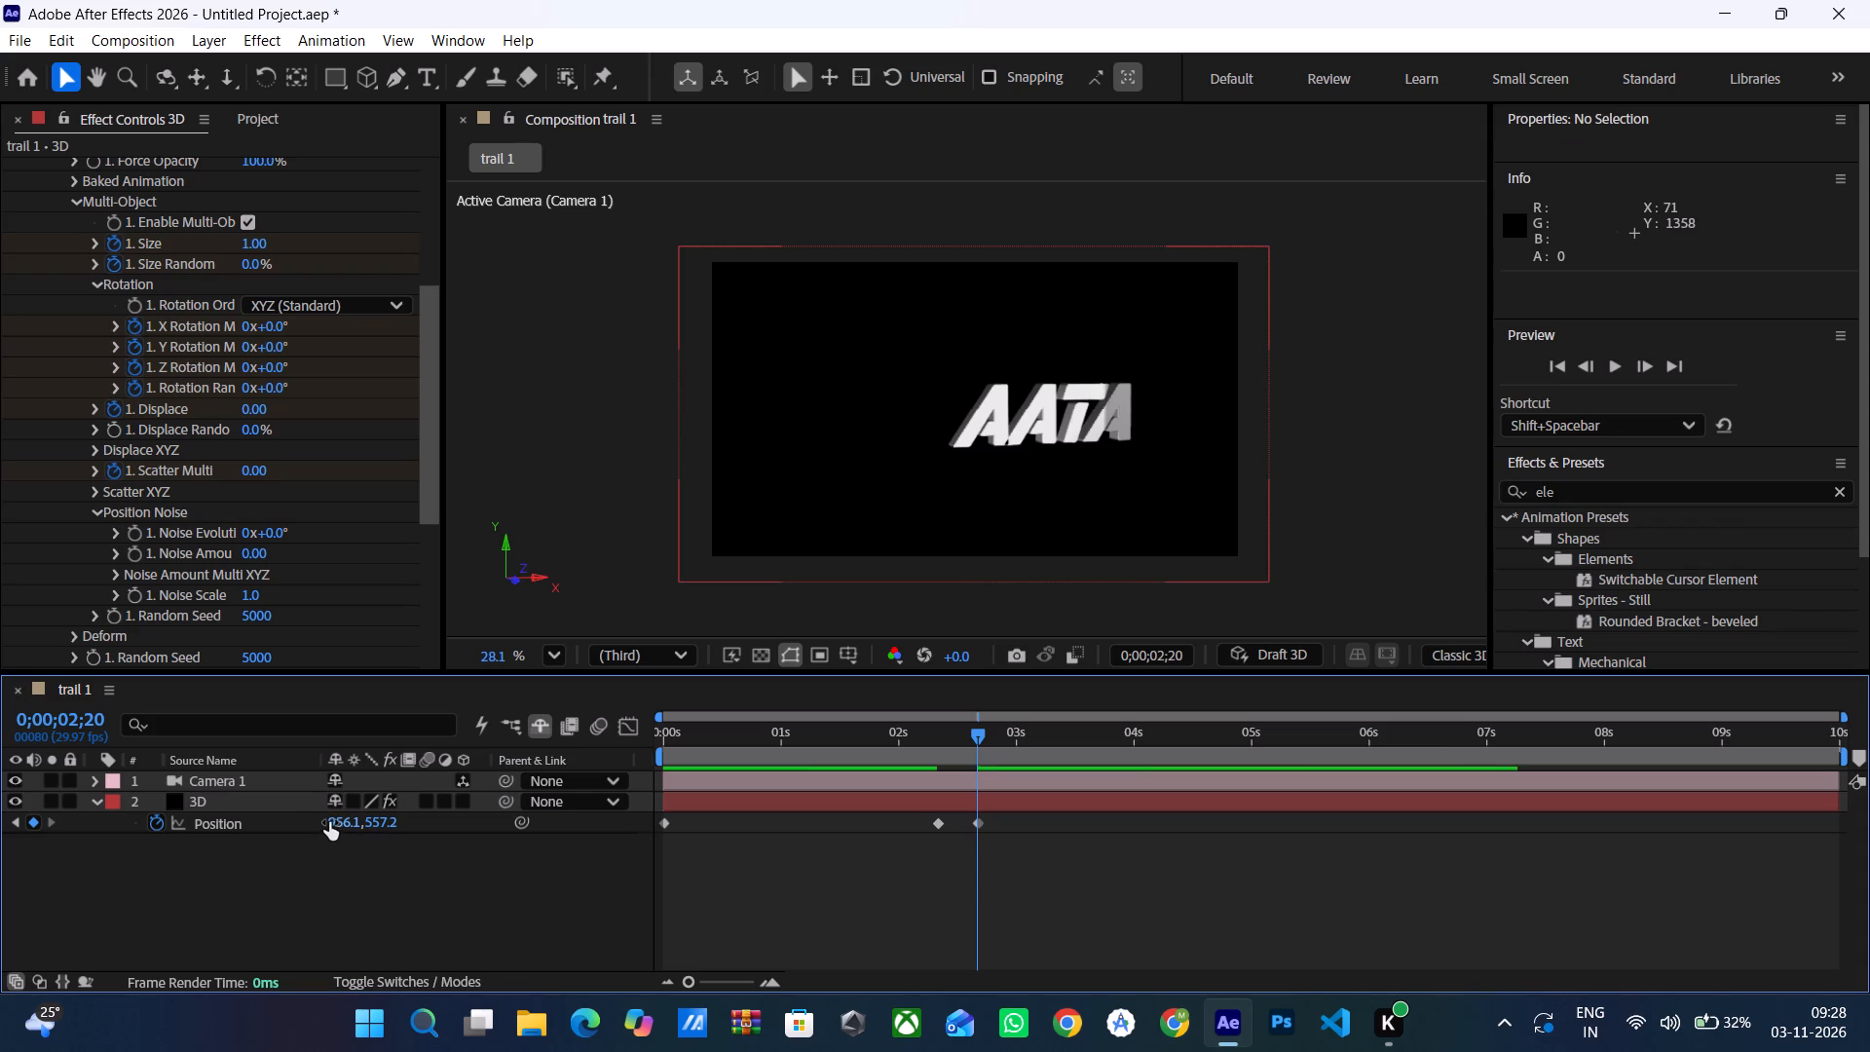
left_click_drag(341, 822, 355, 820)
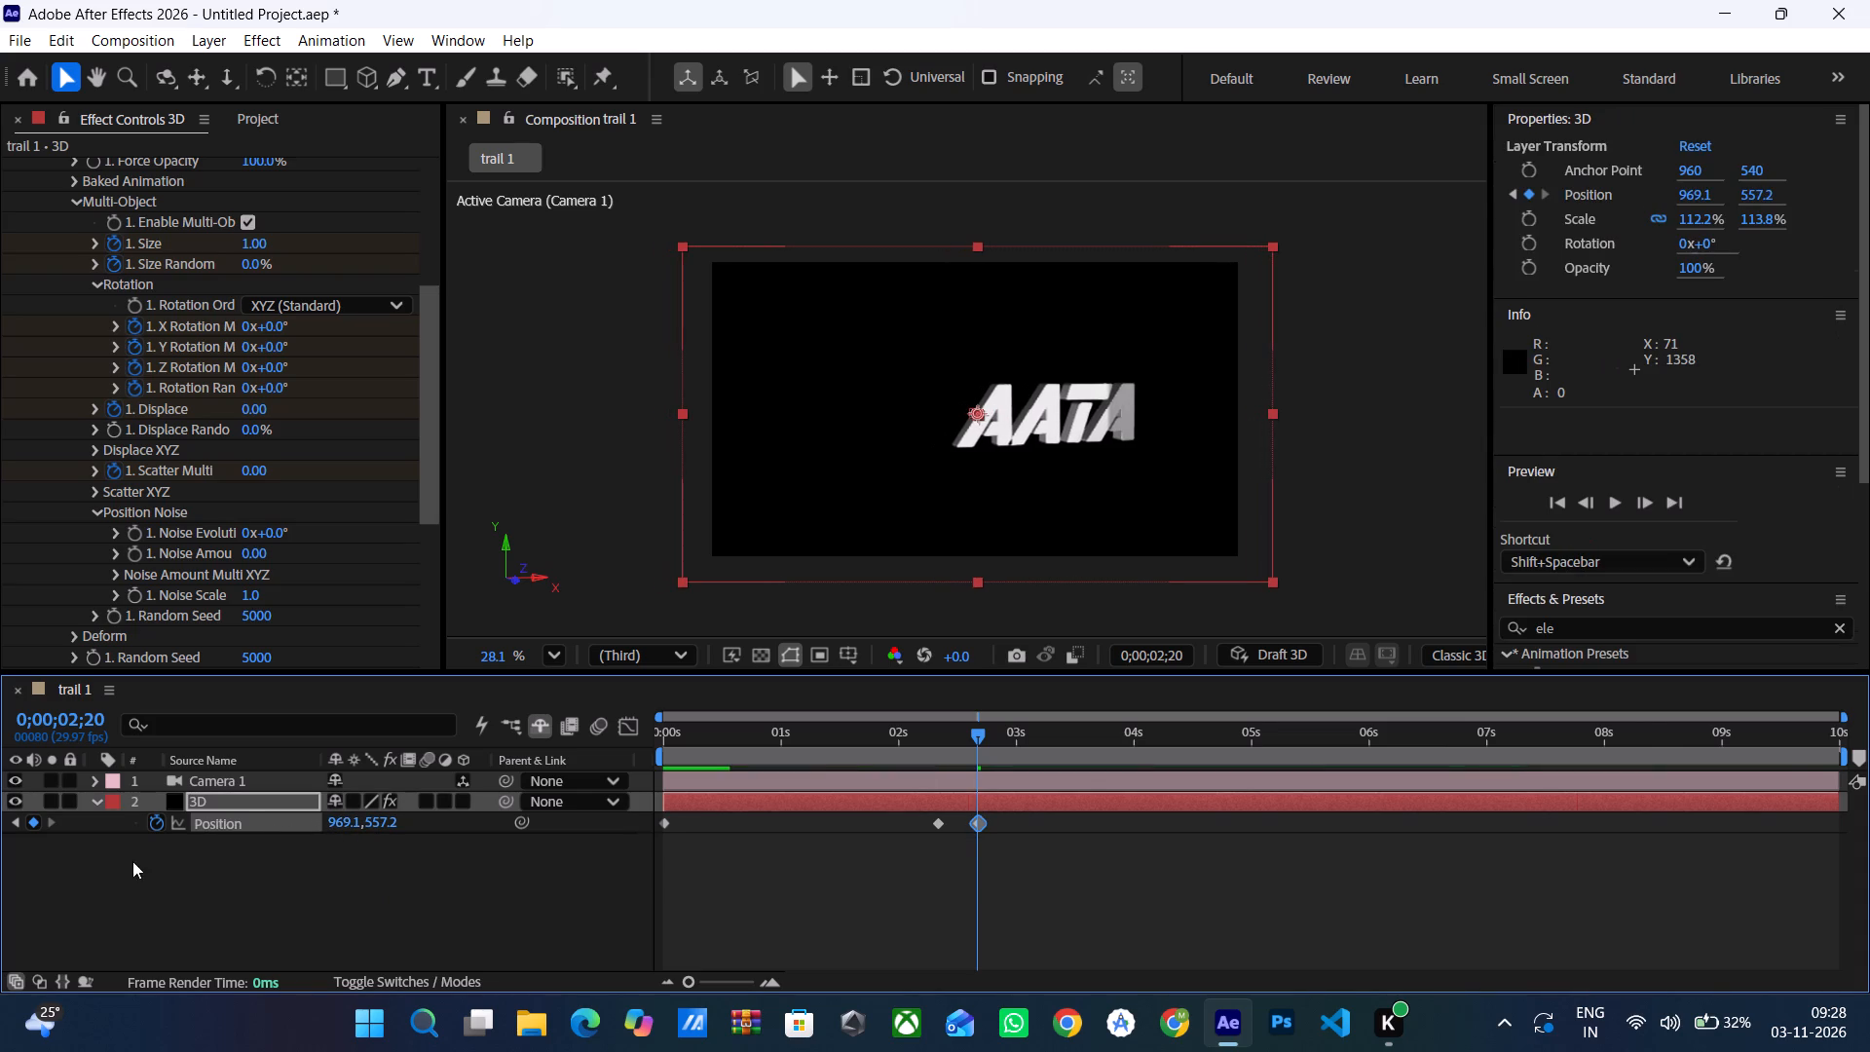
left_click(192, 807)
left_click_drag(343, 826, 359, 831)
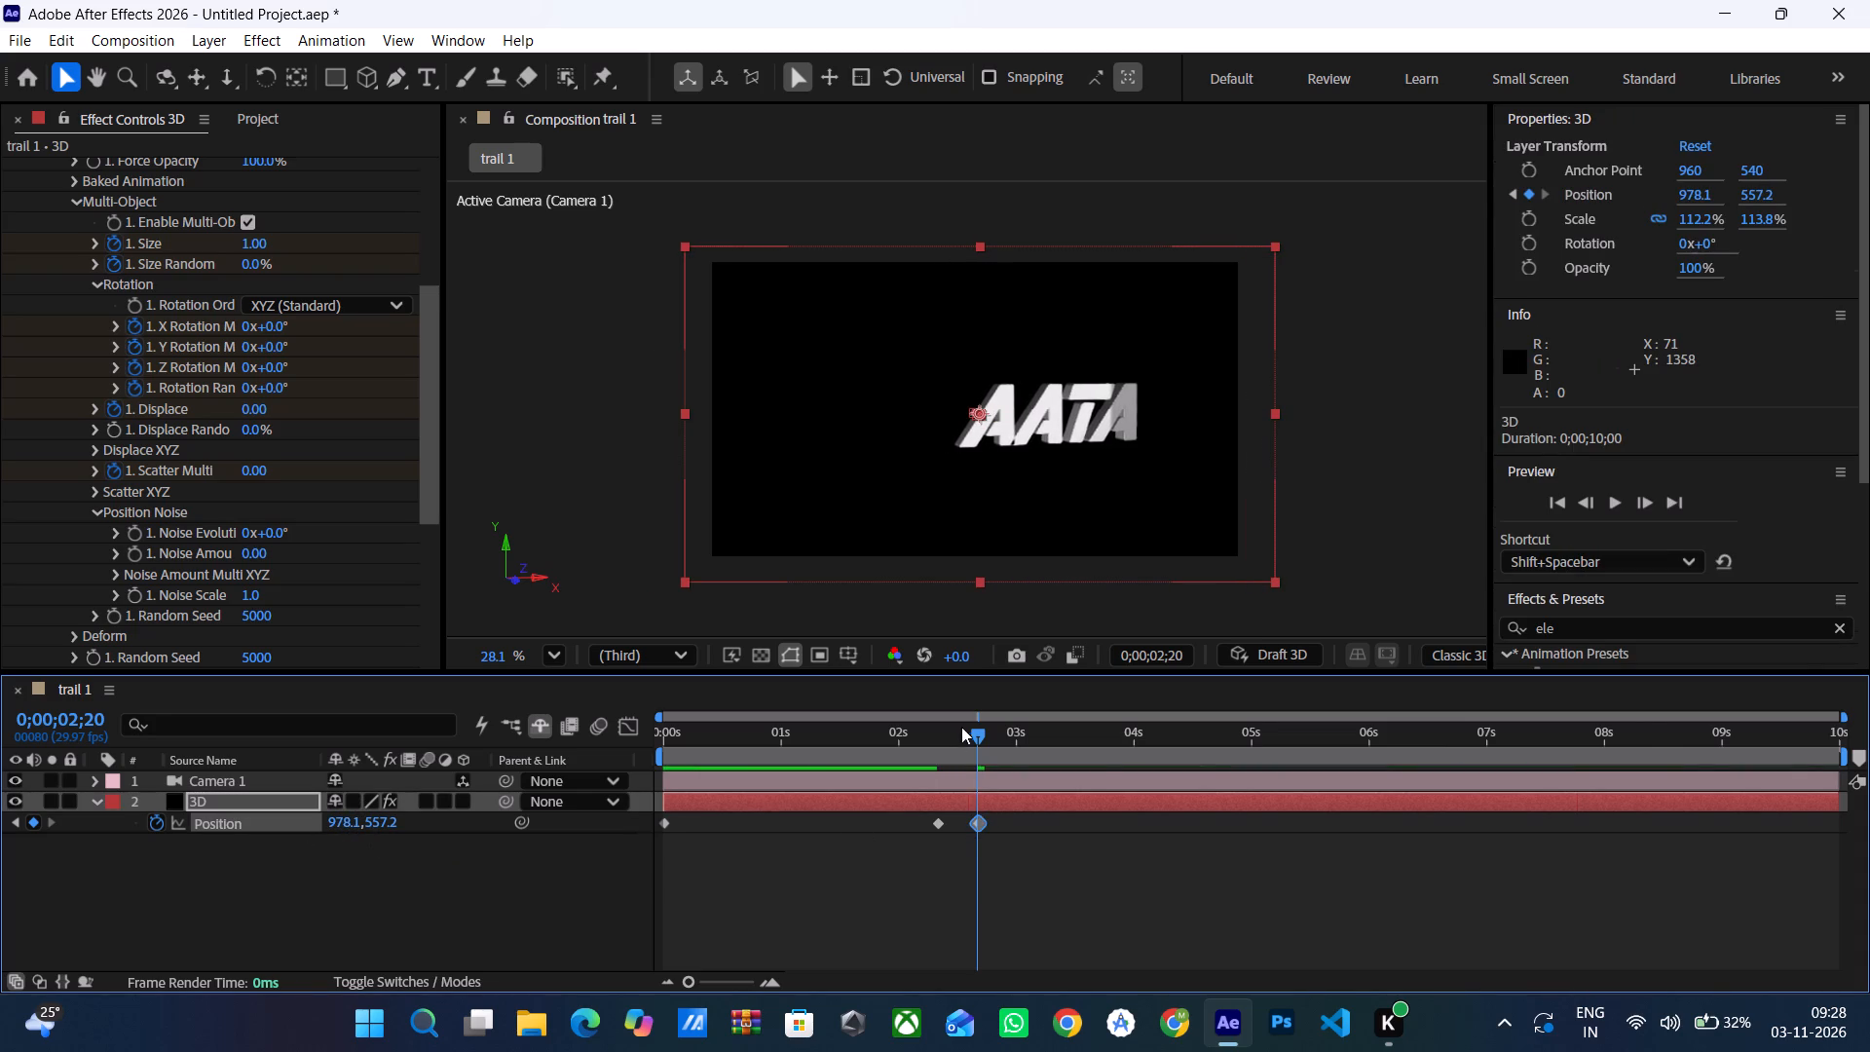
Delete all three Position keyframes from the 3D layer.
left_click_drag(976, 728, 1014, 766)
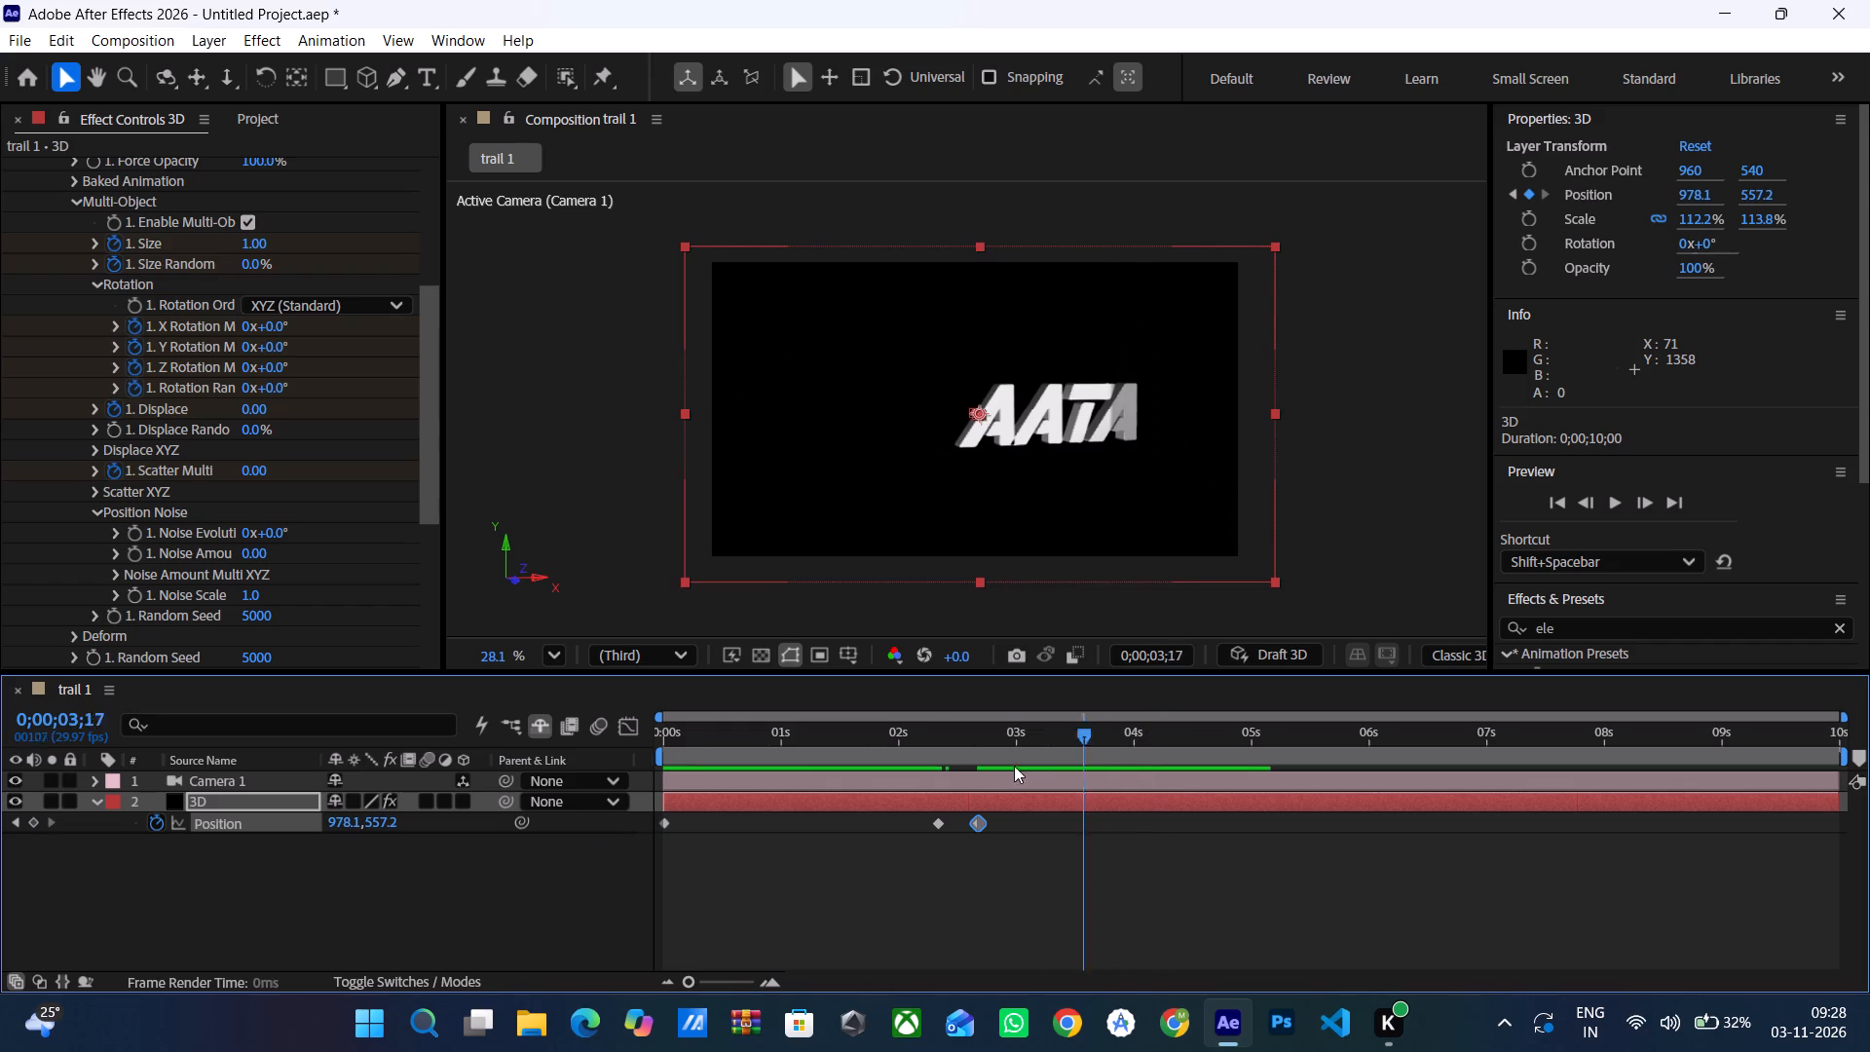
left_click_drag(1014, 766, 965, 790)
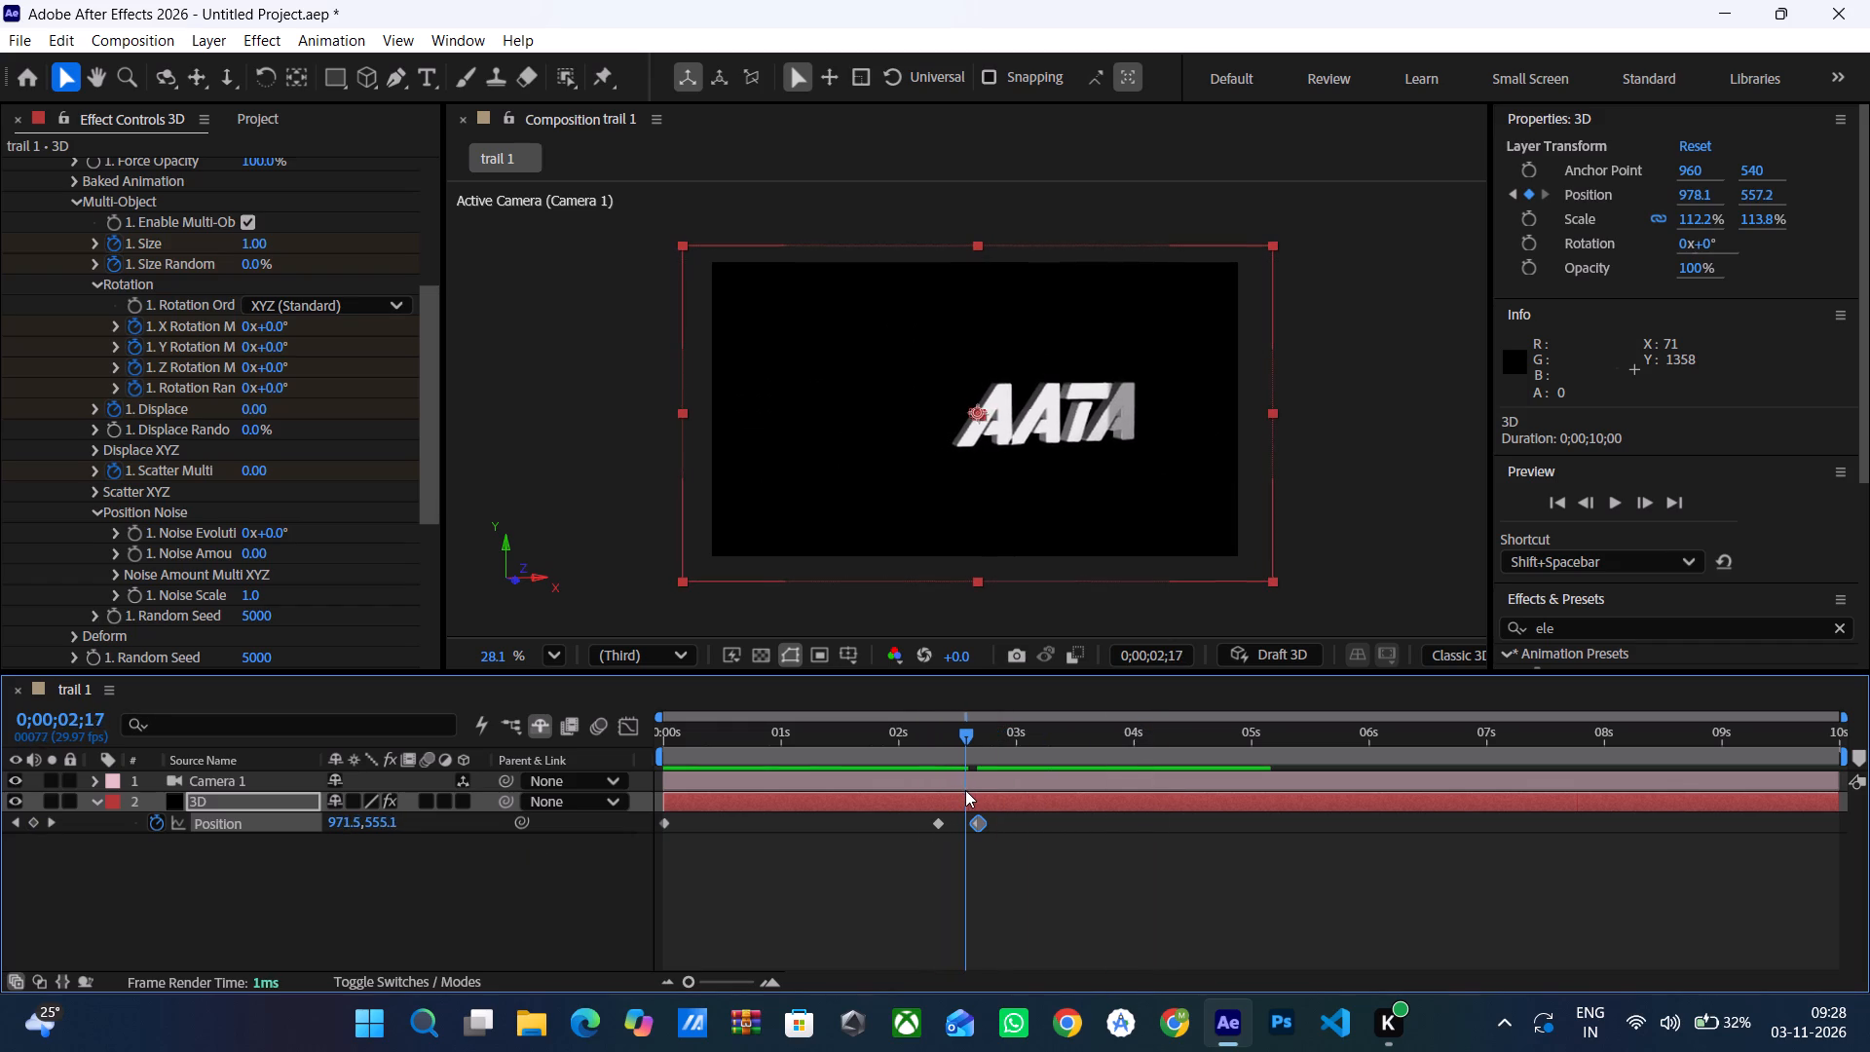
left_click_drag(965, 790, 975, 797)
left_click(976, 822)
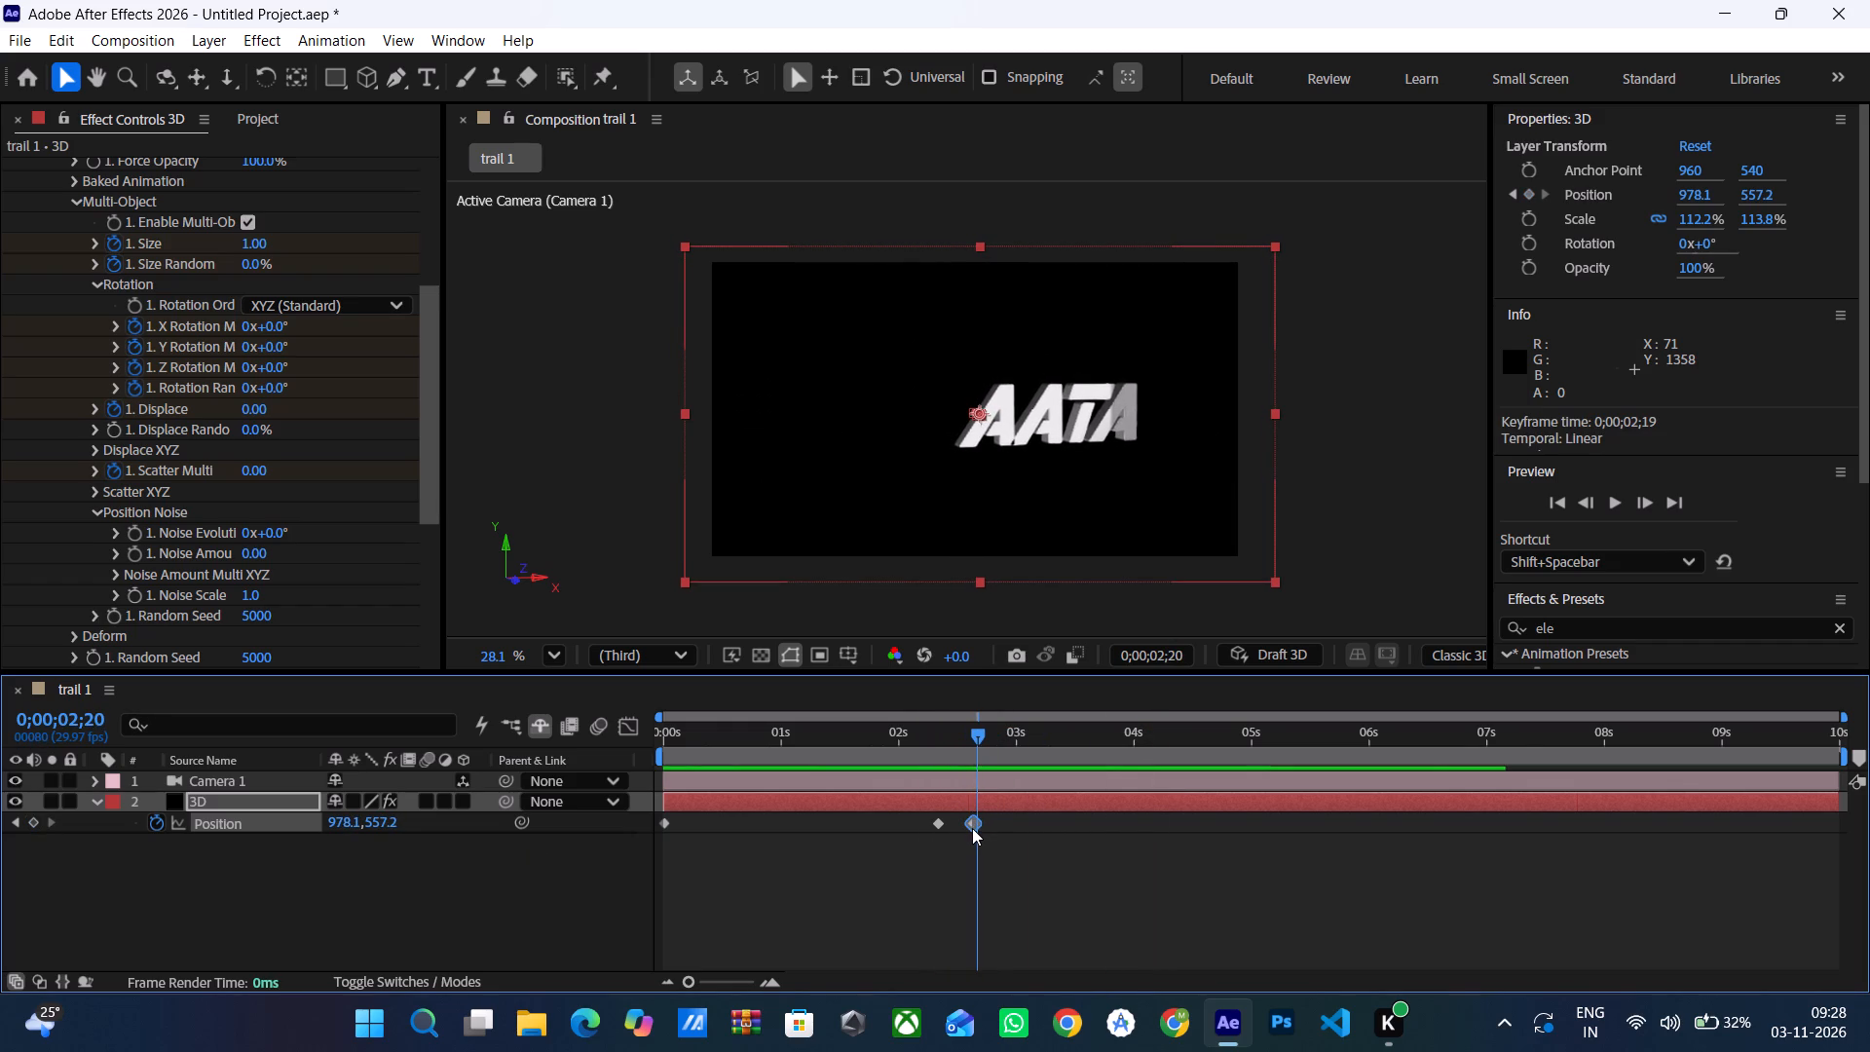
left_click_drag(972, 828, 795, 865)
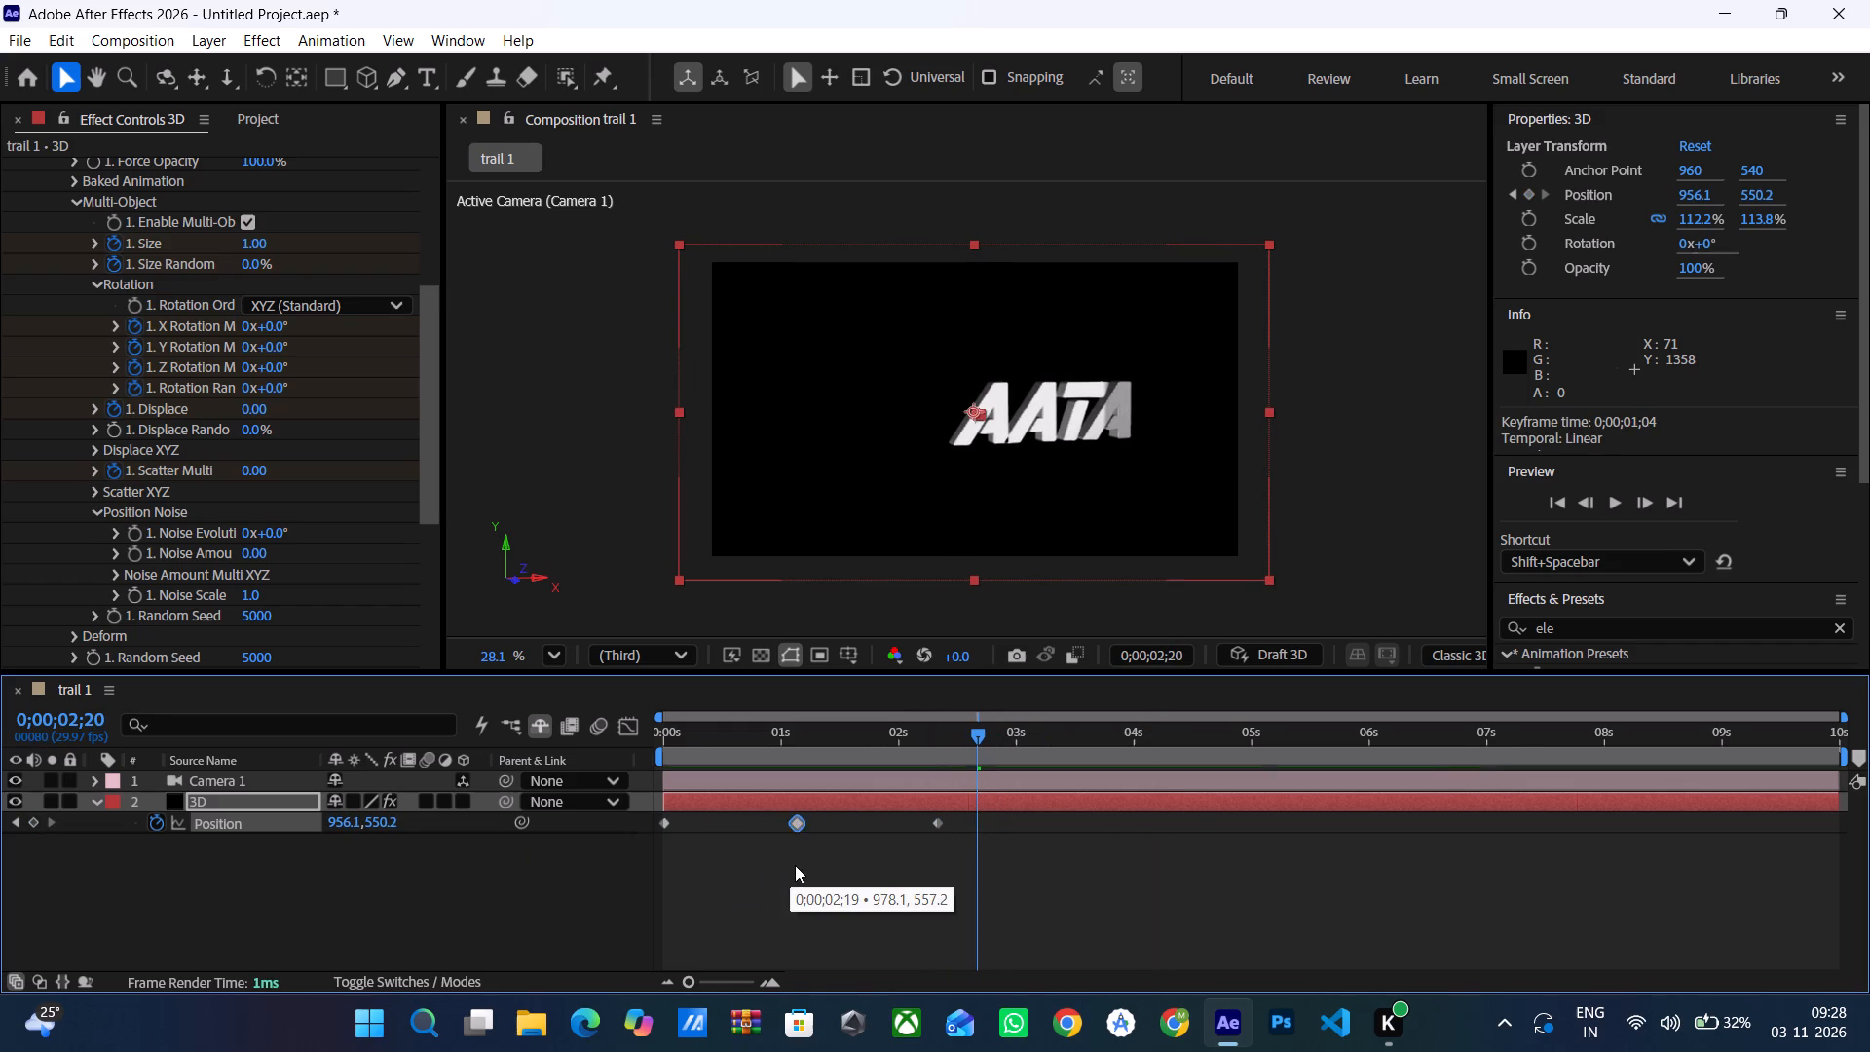
left_click_drag(795, 865, 921, 854)
key("Delete")
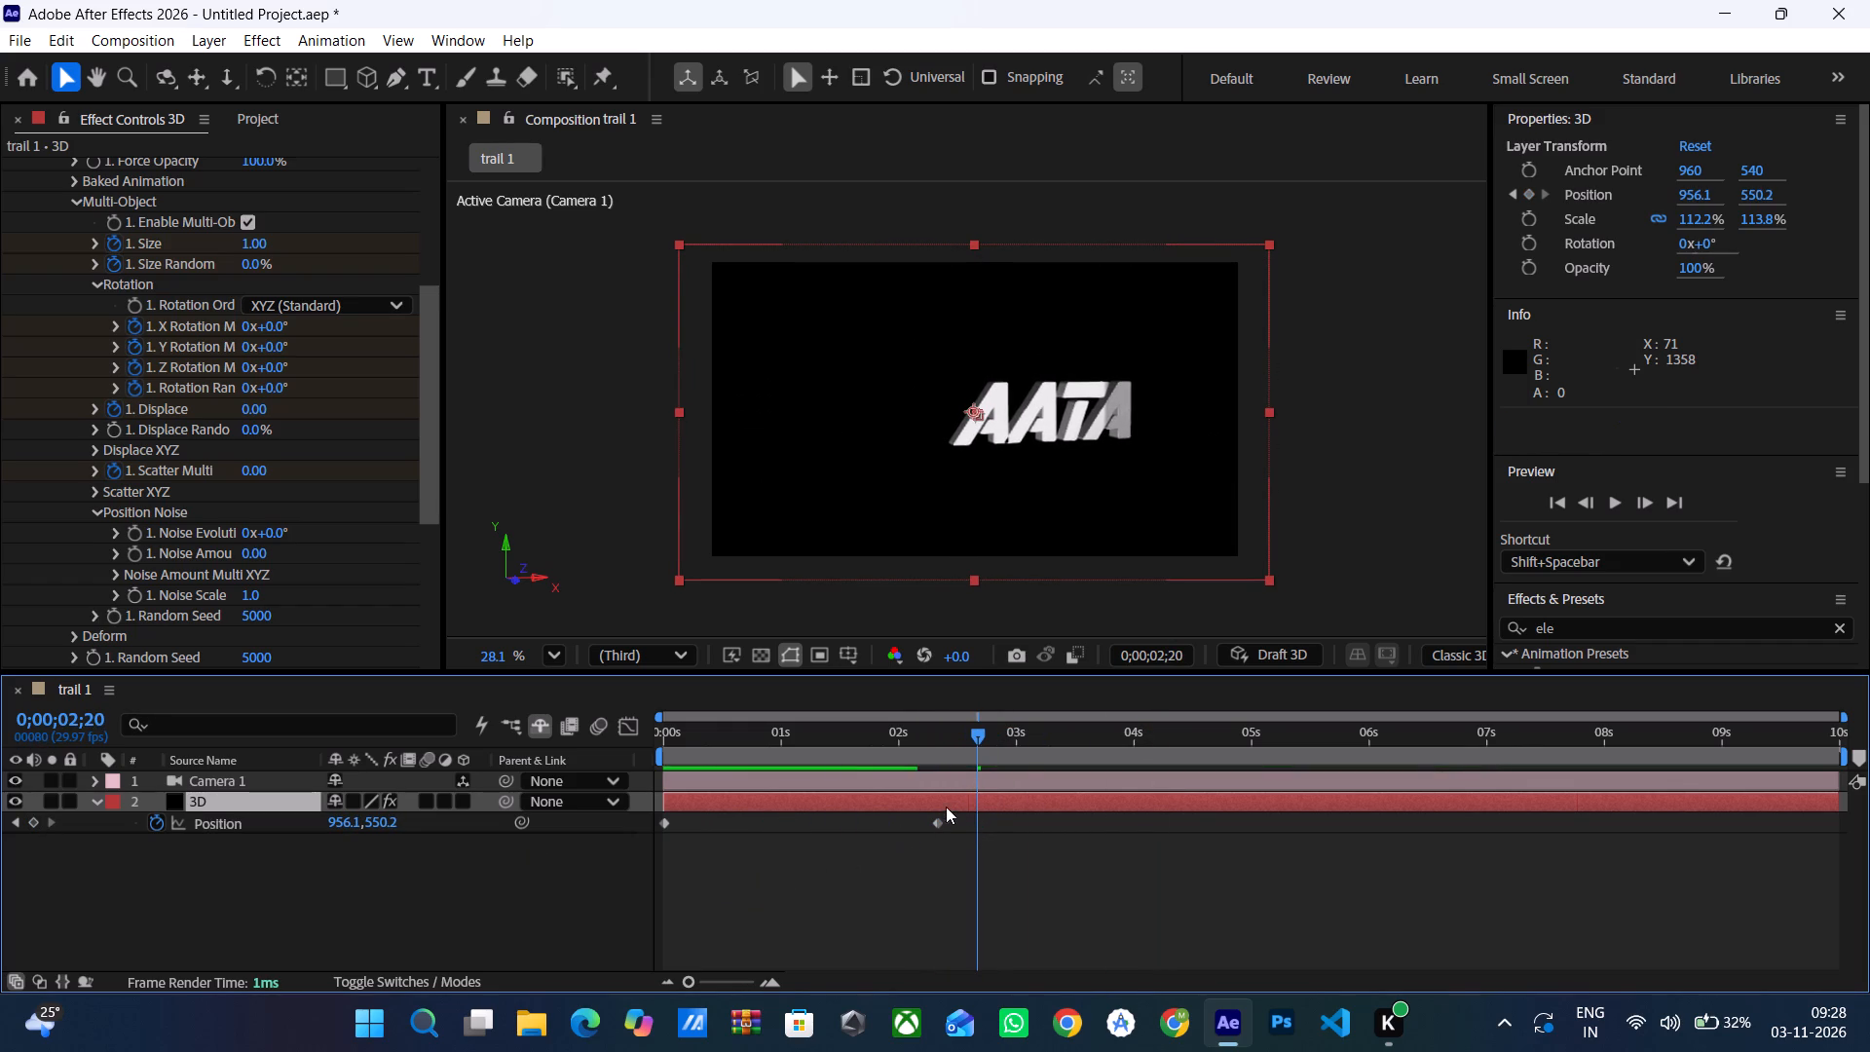
left_click(941, 823)
key("Delete")
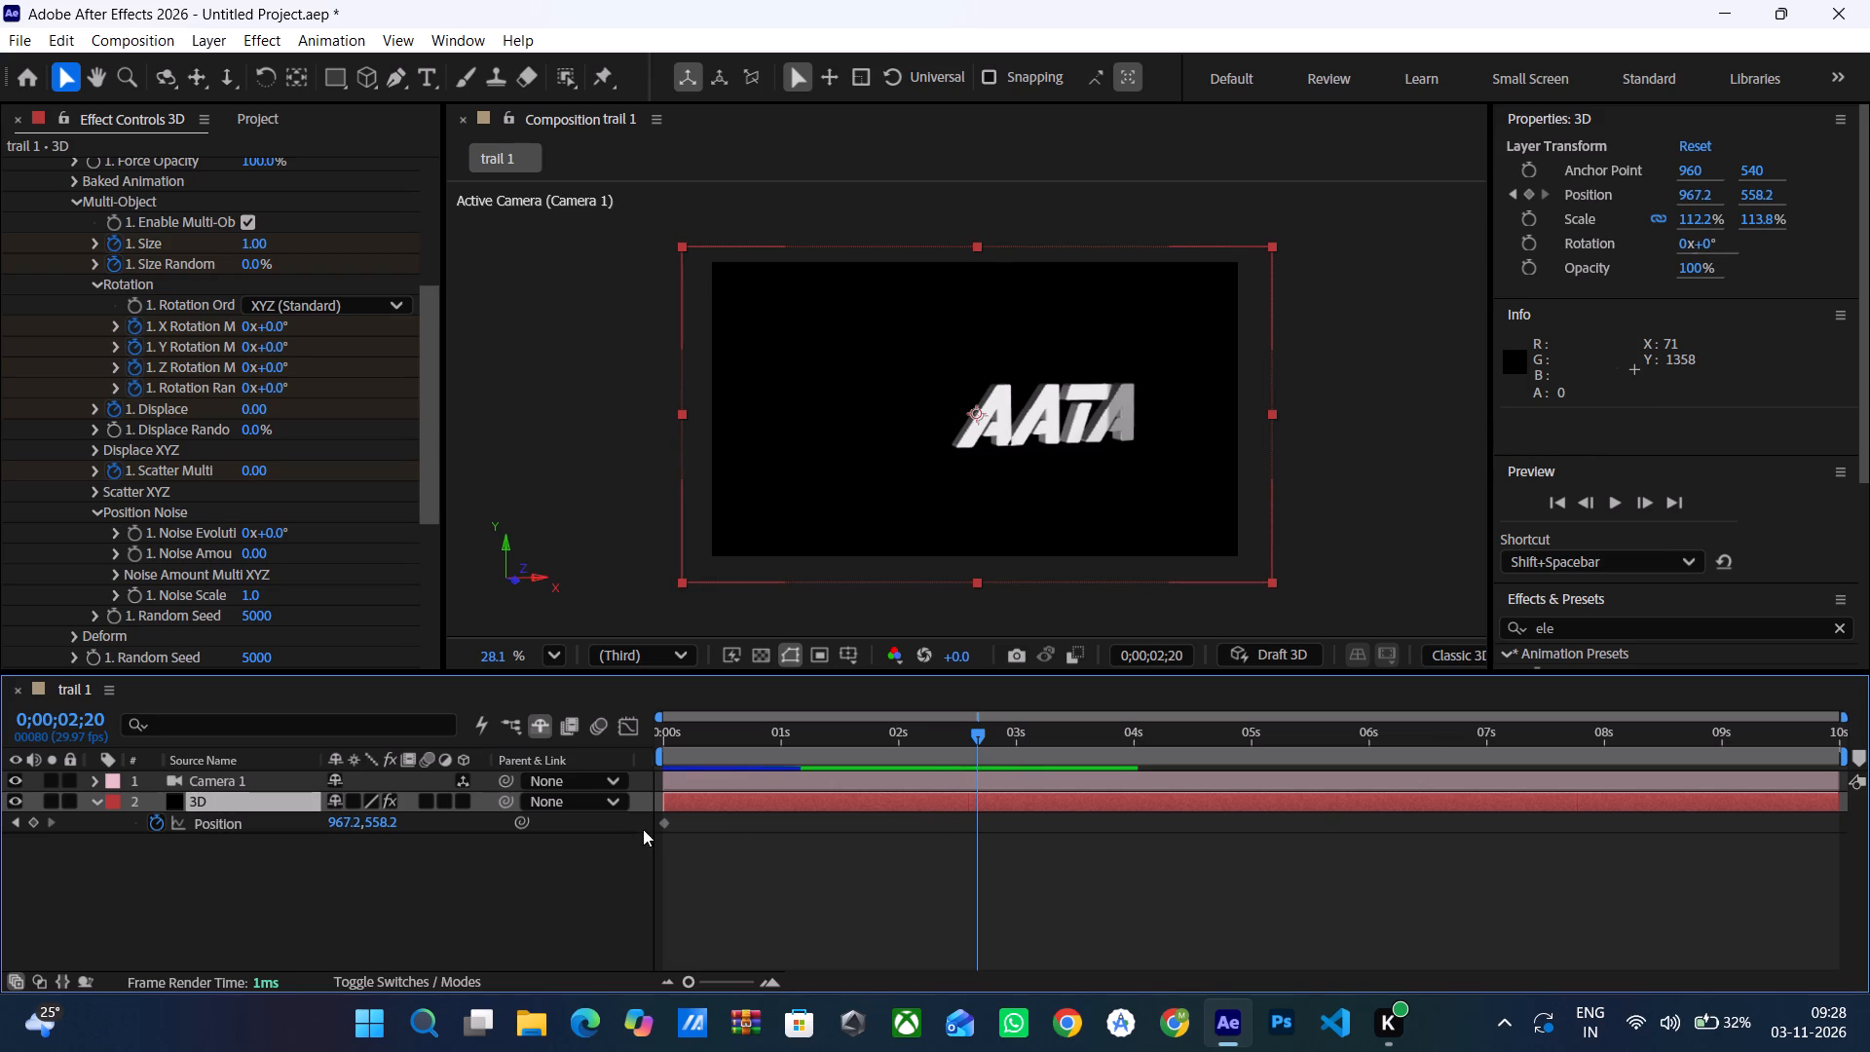
left_click(665, 822)
key("Delete")
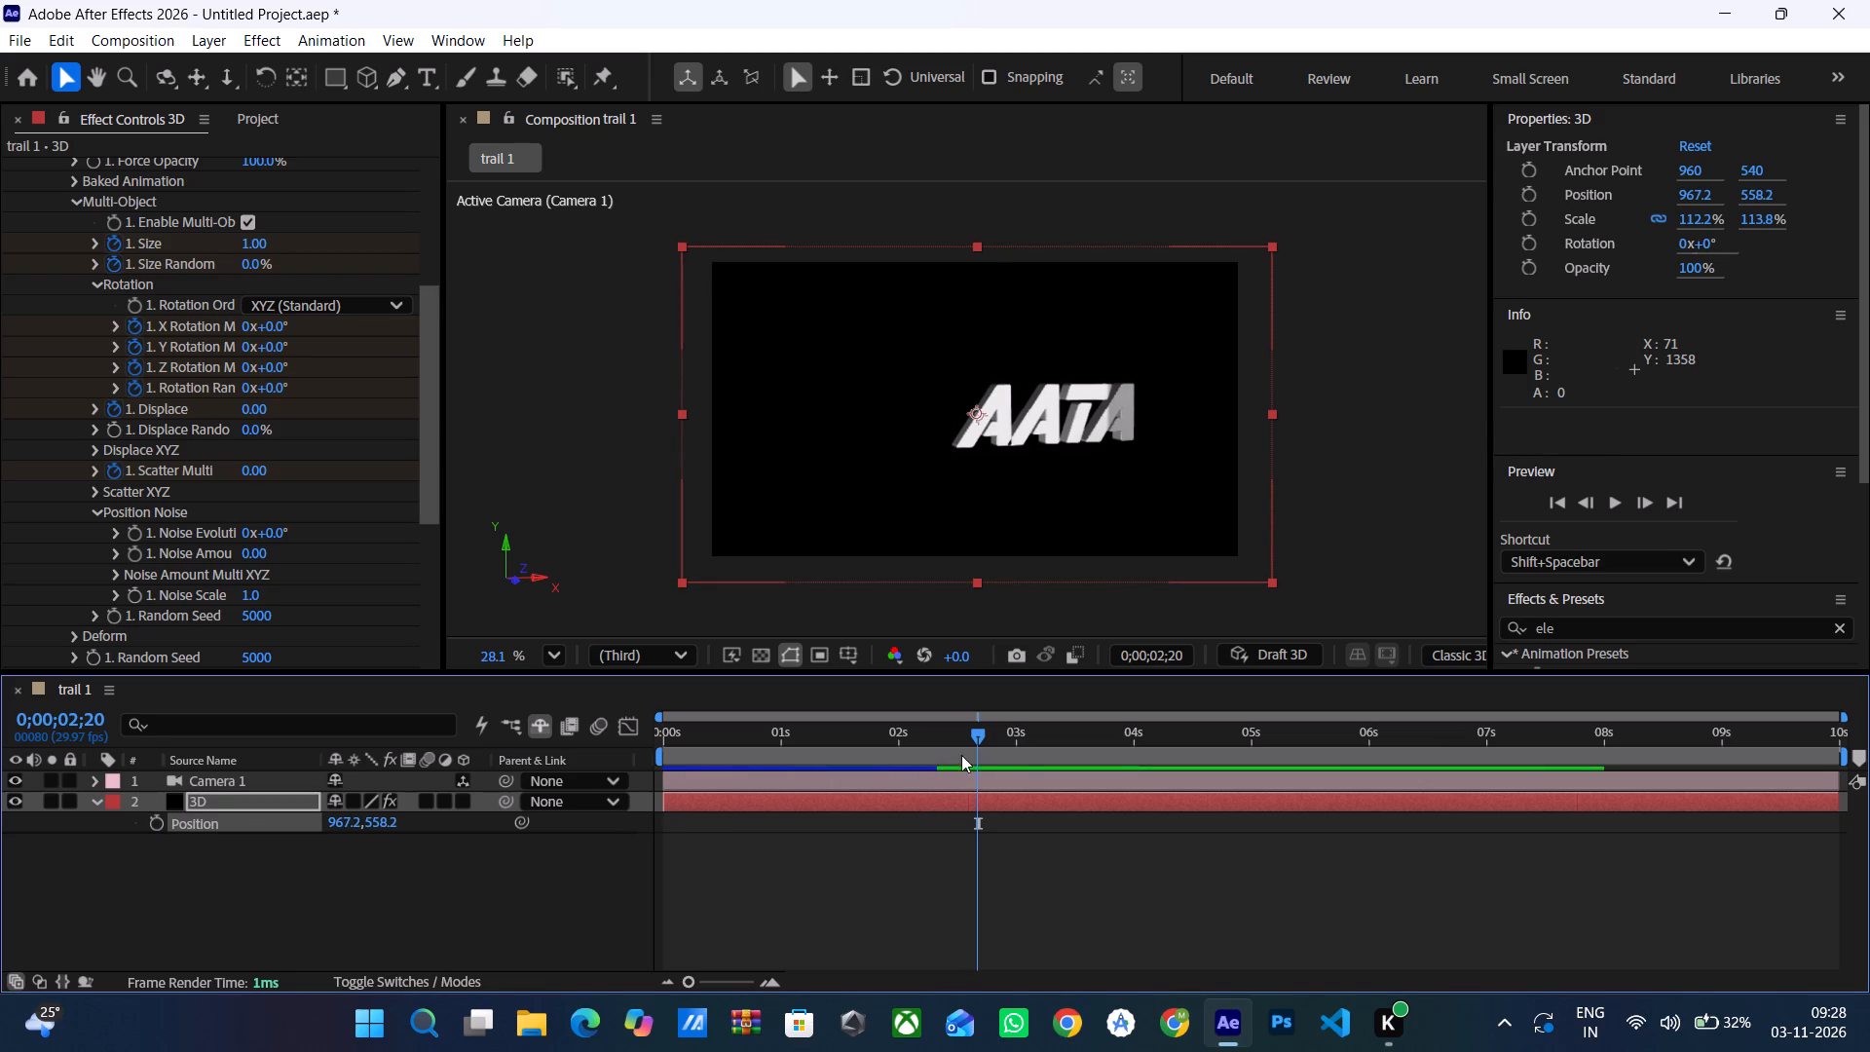
Pan the camera so the assembled AATA lettering sits in the left half of the frame at about mid height.
left_click_drag(975, 734, 670, 790)
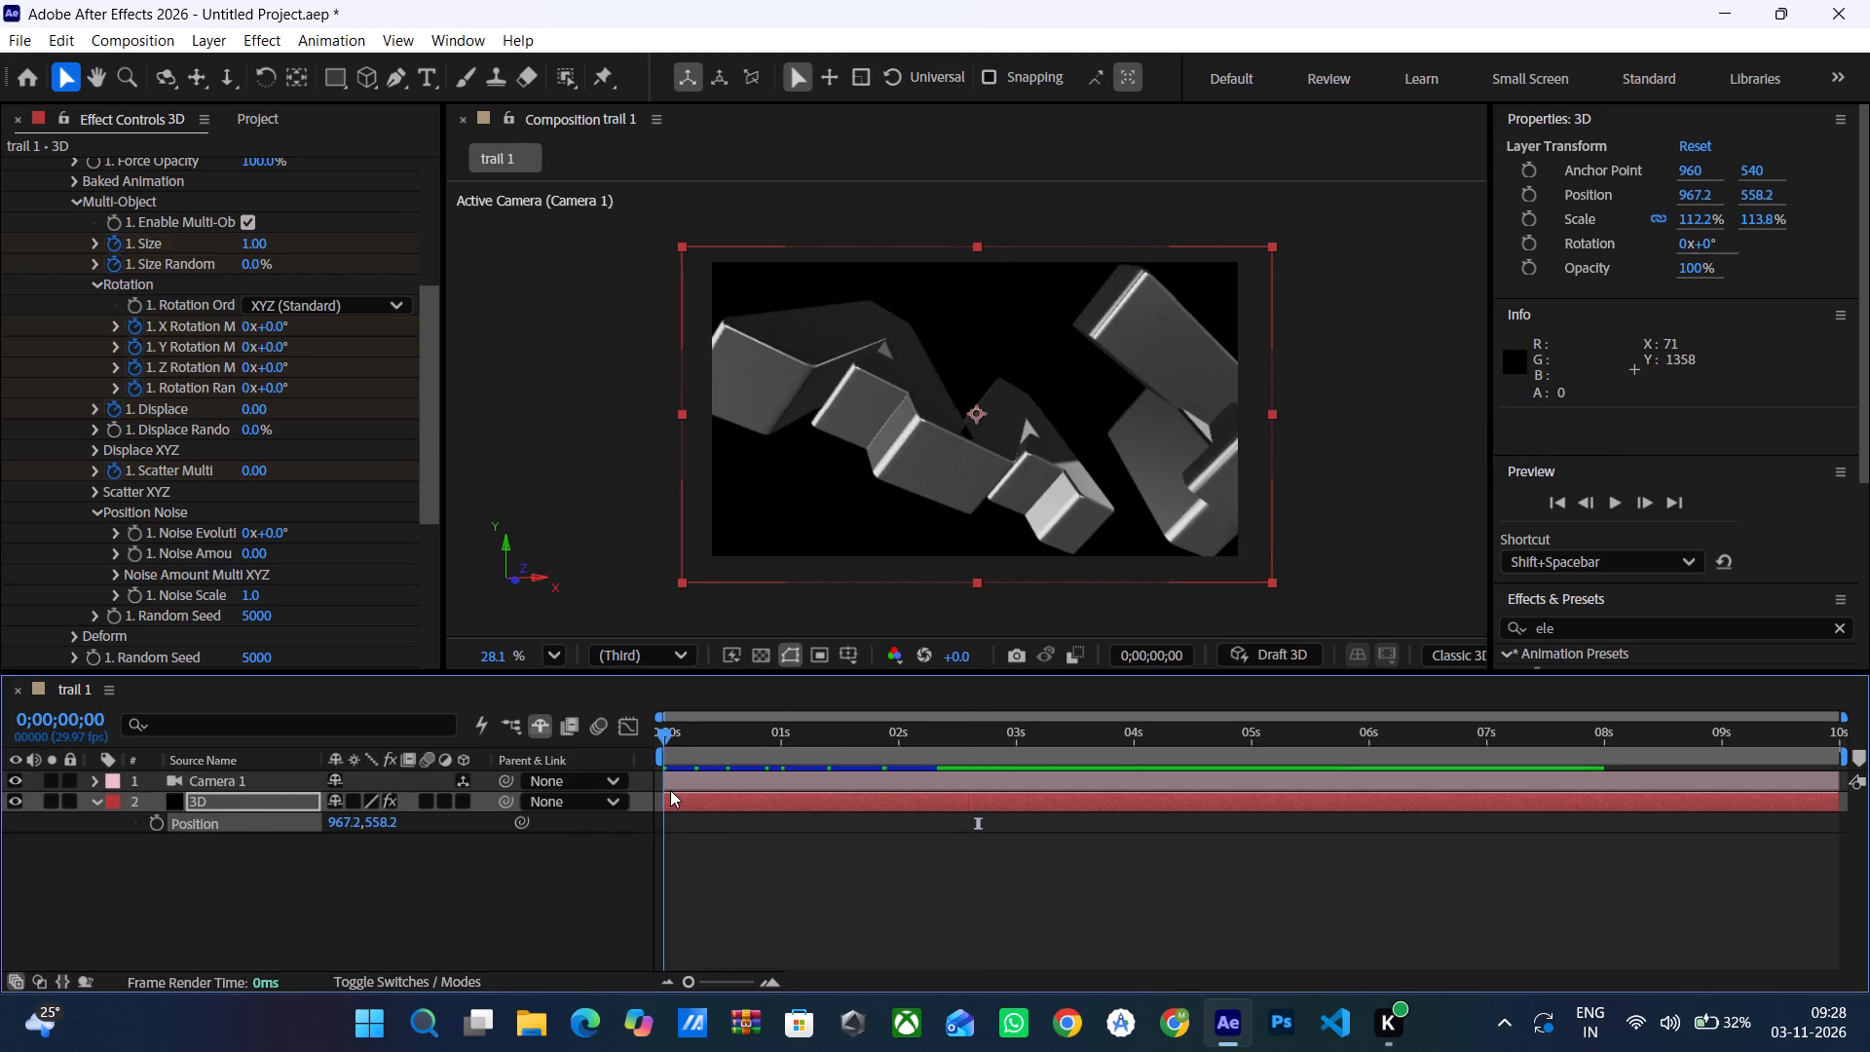
left_click_drag(670, 790, 593, 817)
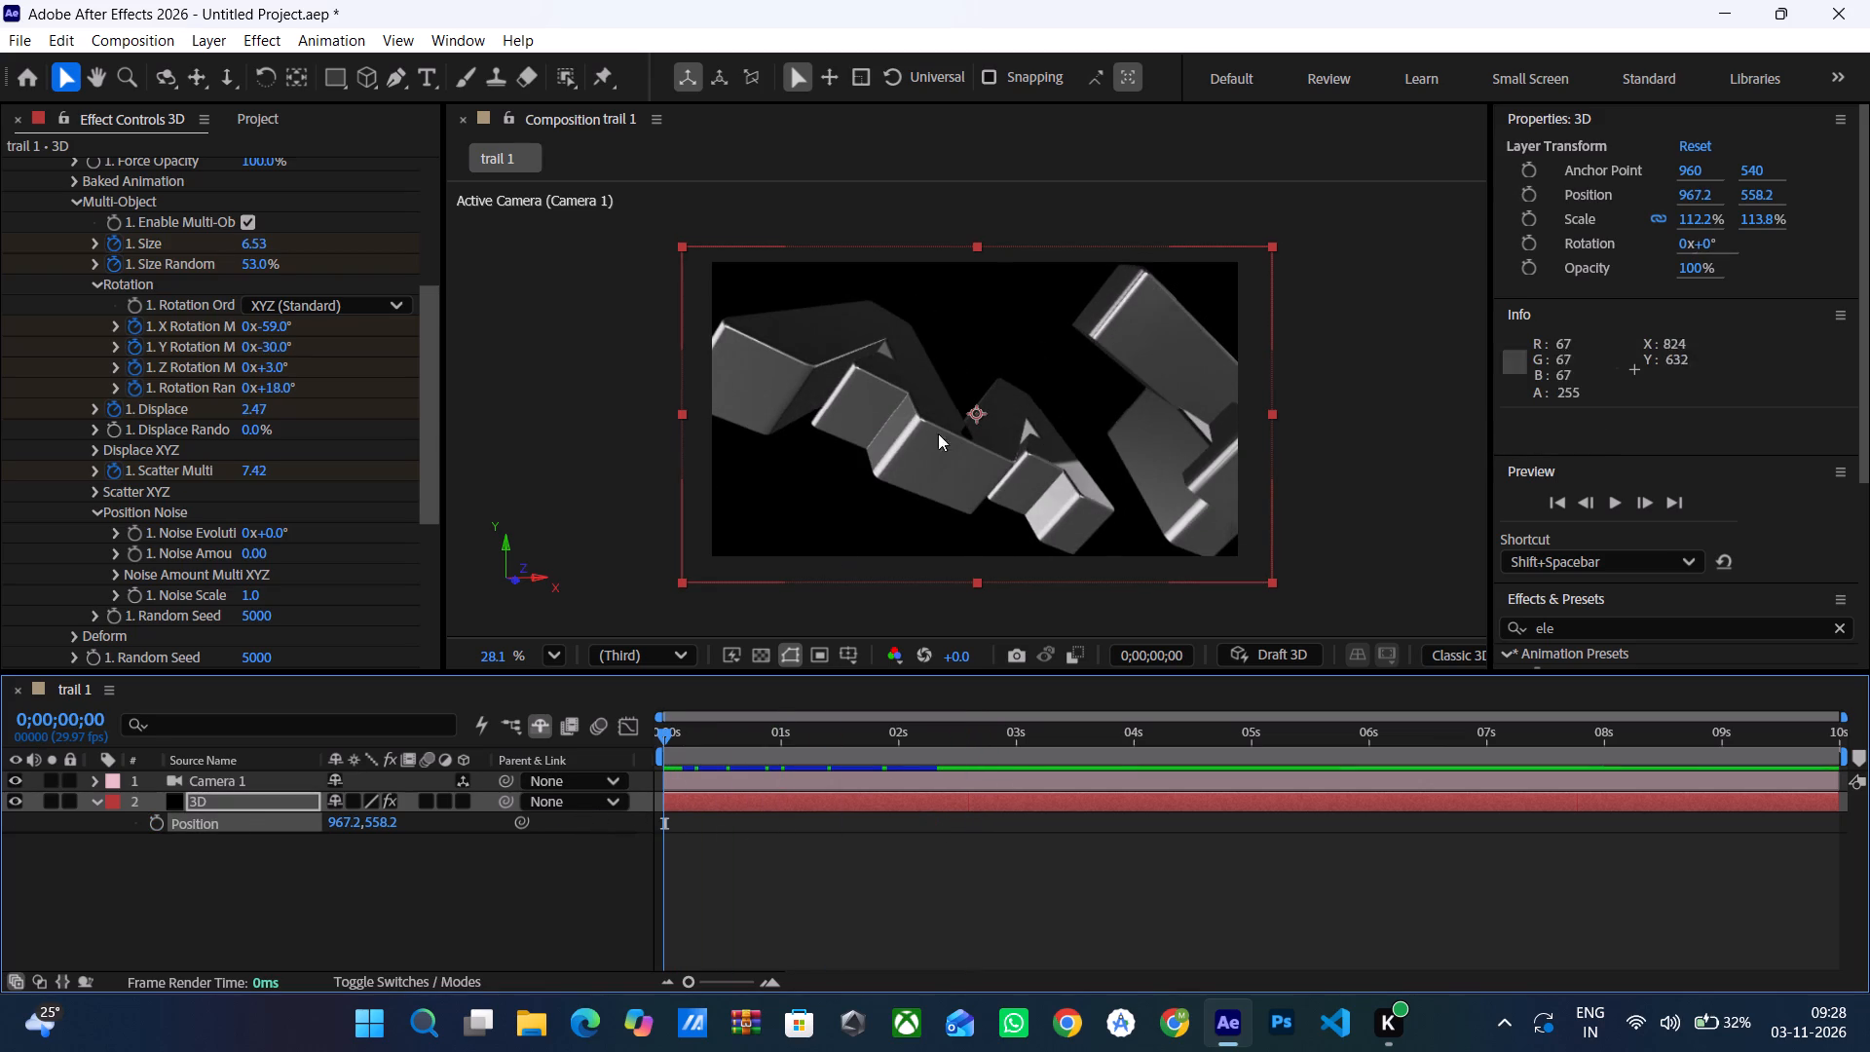
left_click(997, 432)
left_click(989, 821)
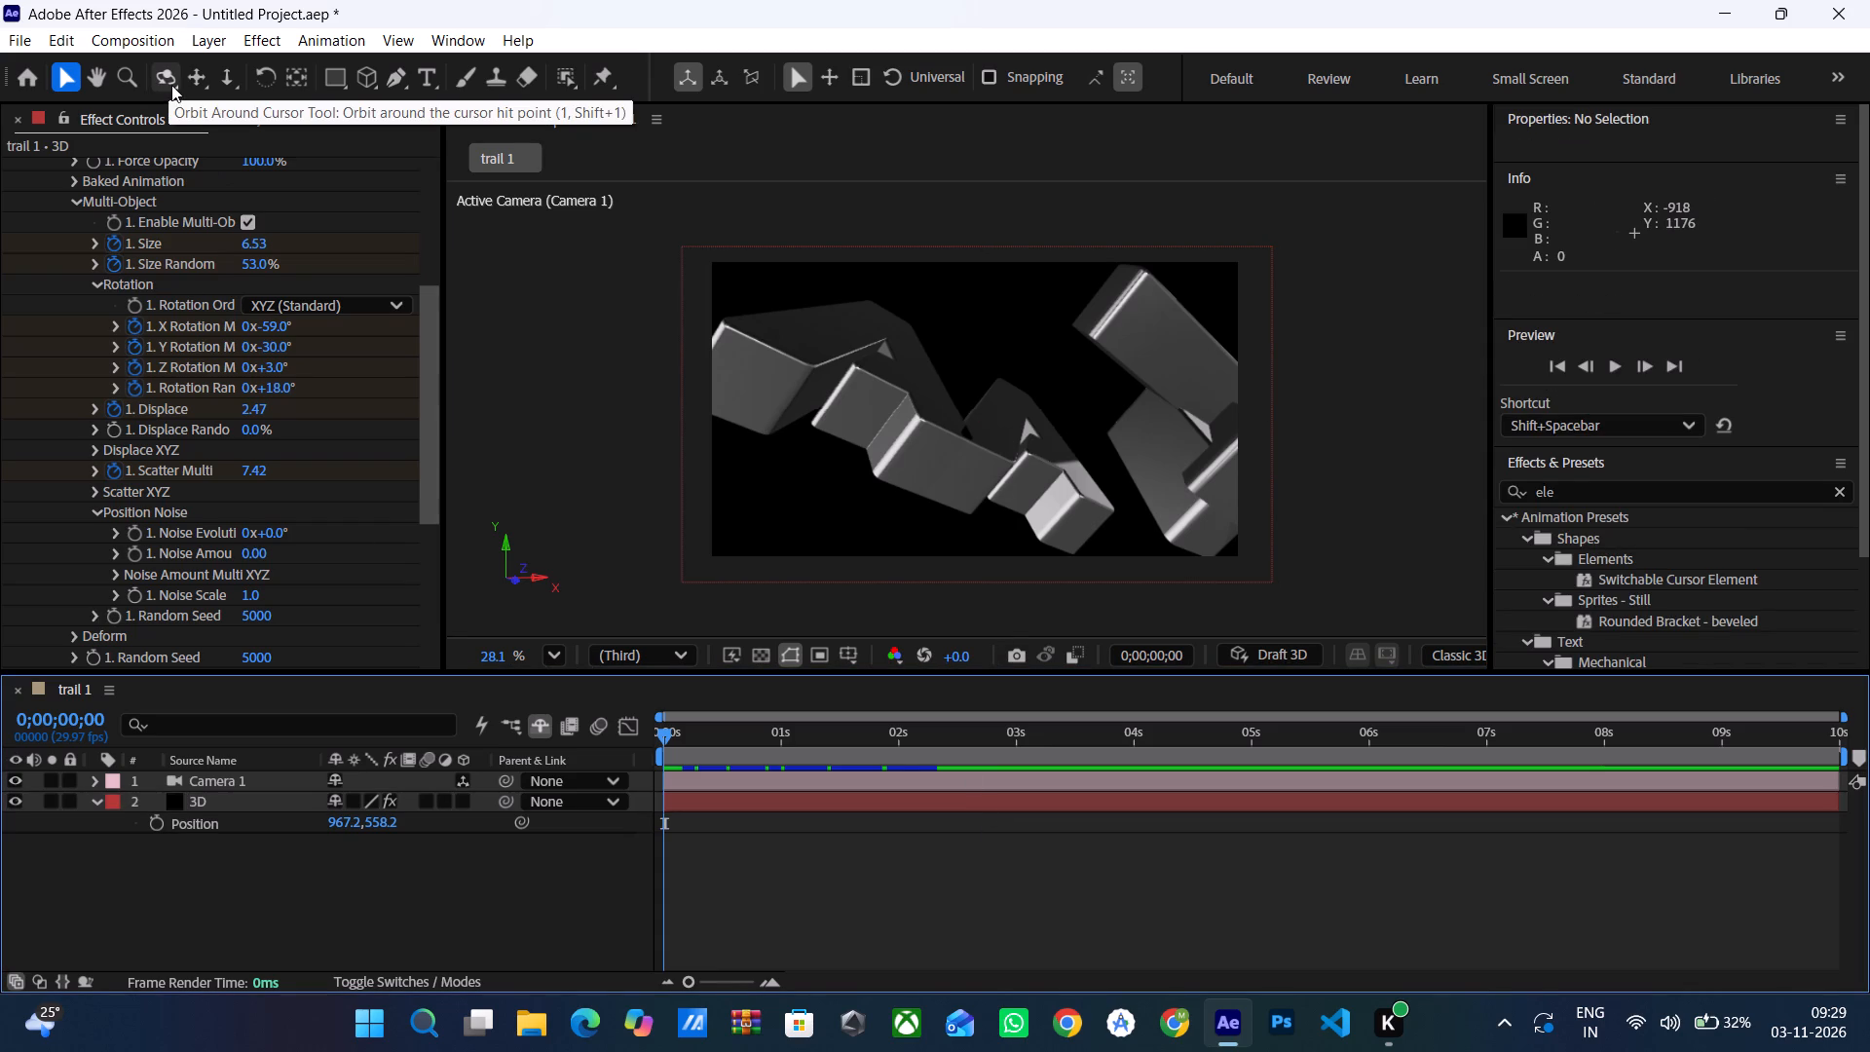
left_click(201, 74)
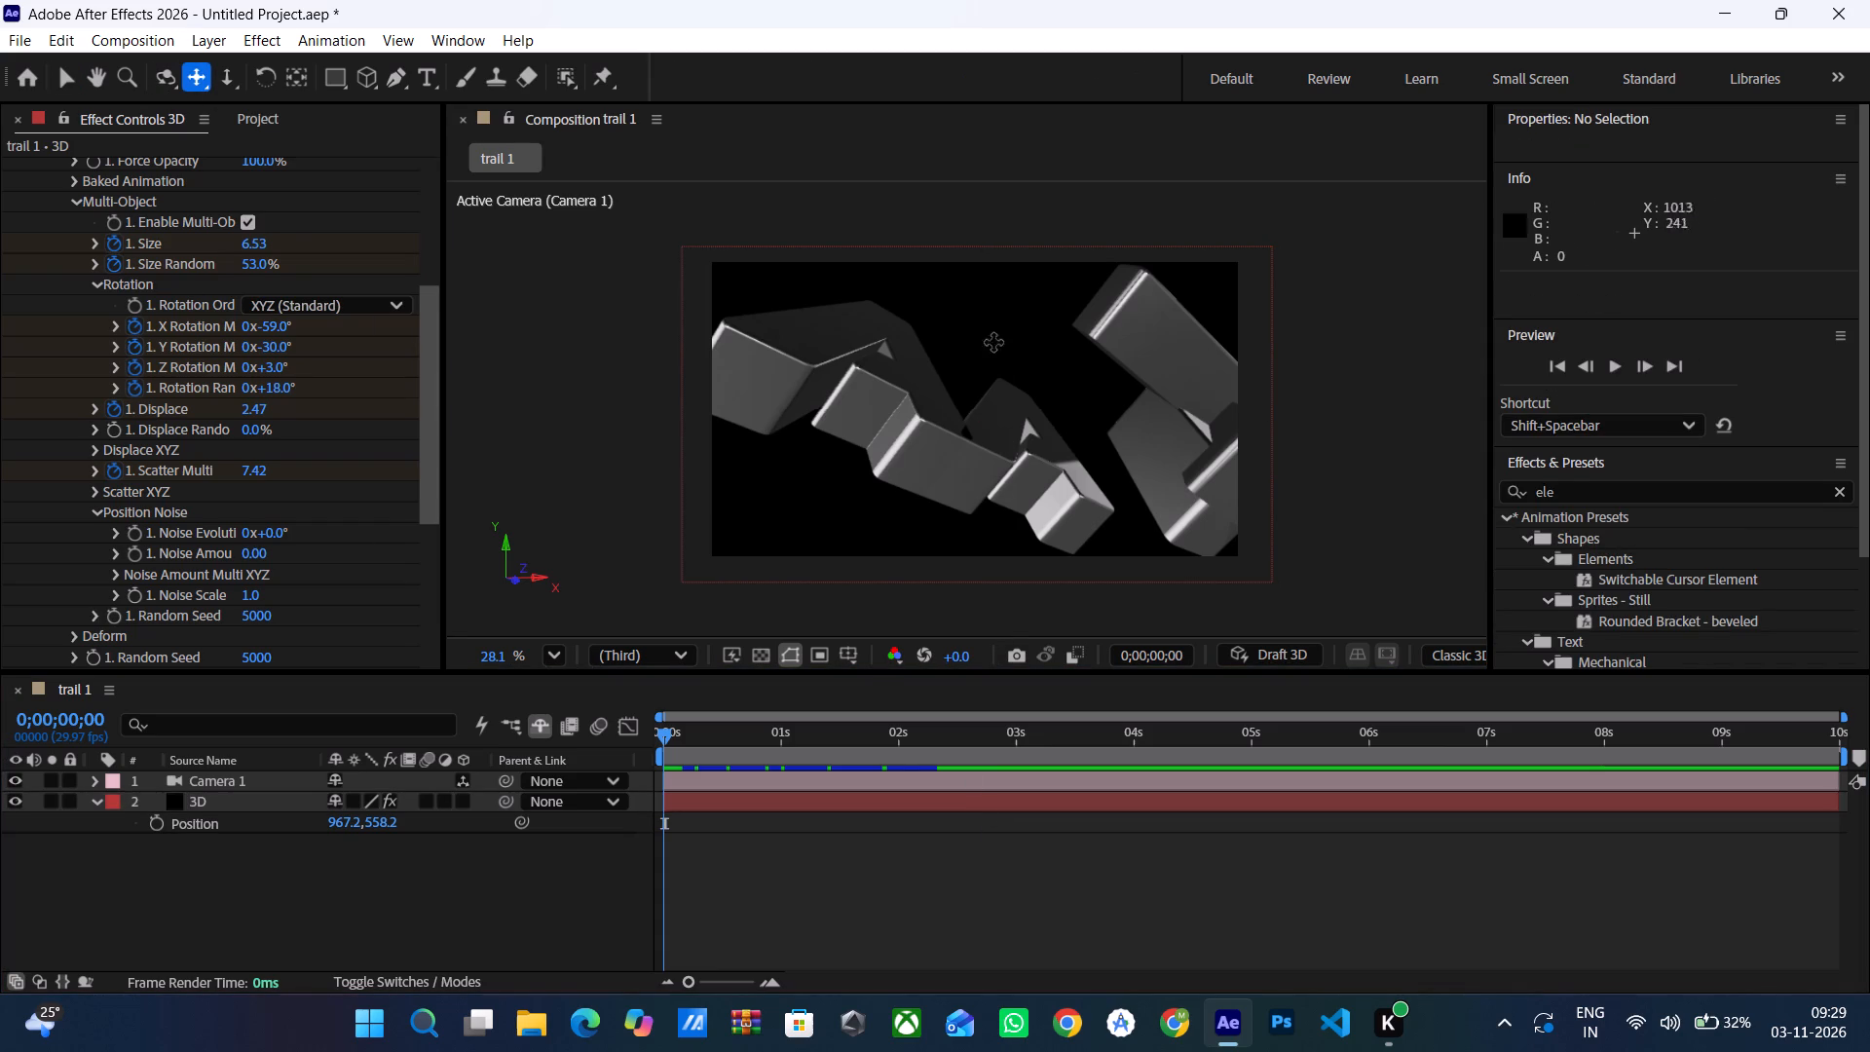
left_click_drag(988, 413, 803, 480)
left_click_drag(665, 735, 901, 713)
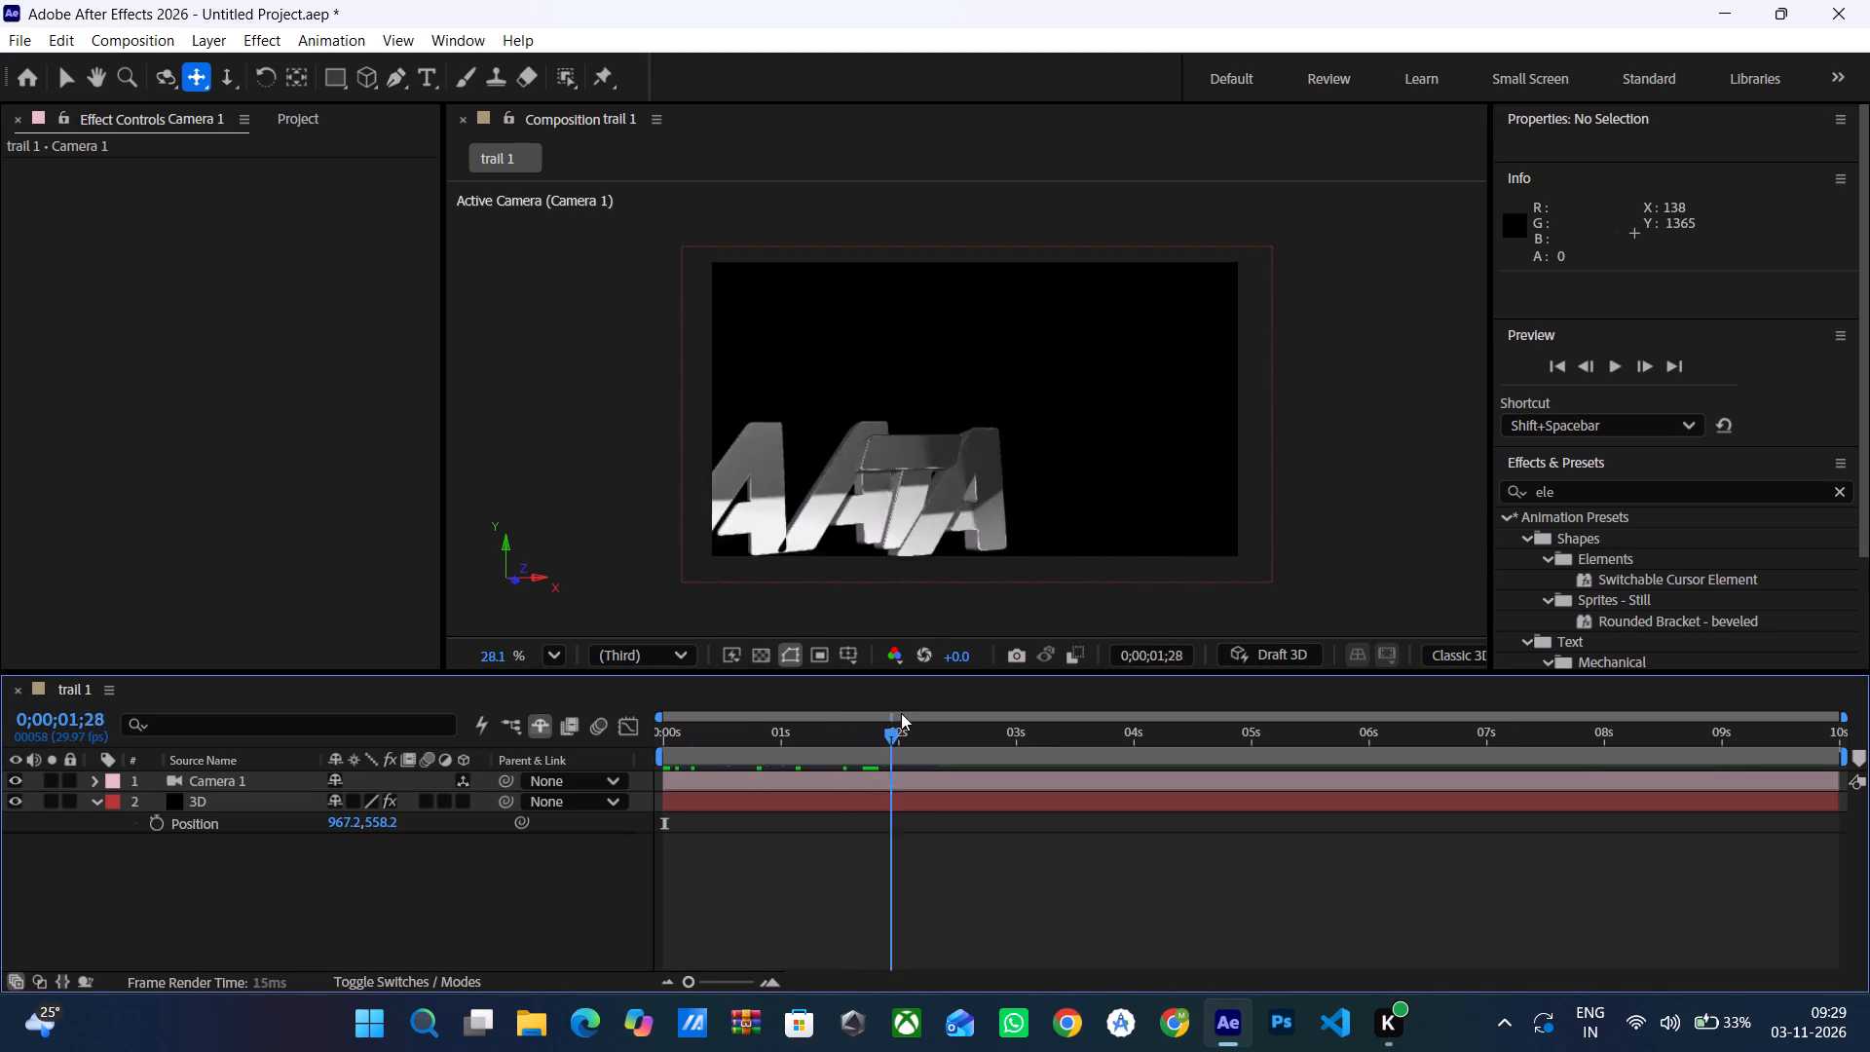
left_click_drag(901, 713, 986, 718)
left_click_drag(835, 492, 826, 461)
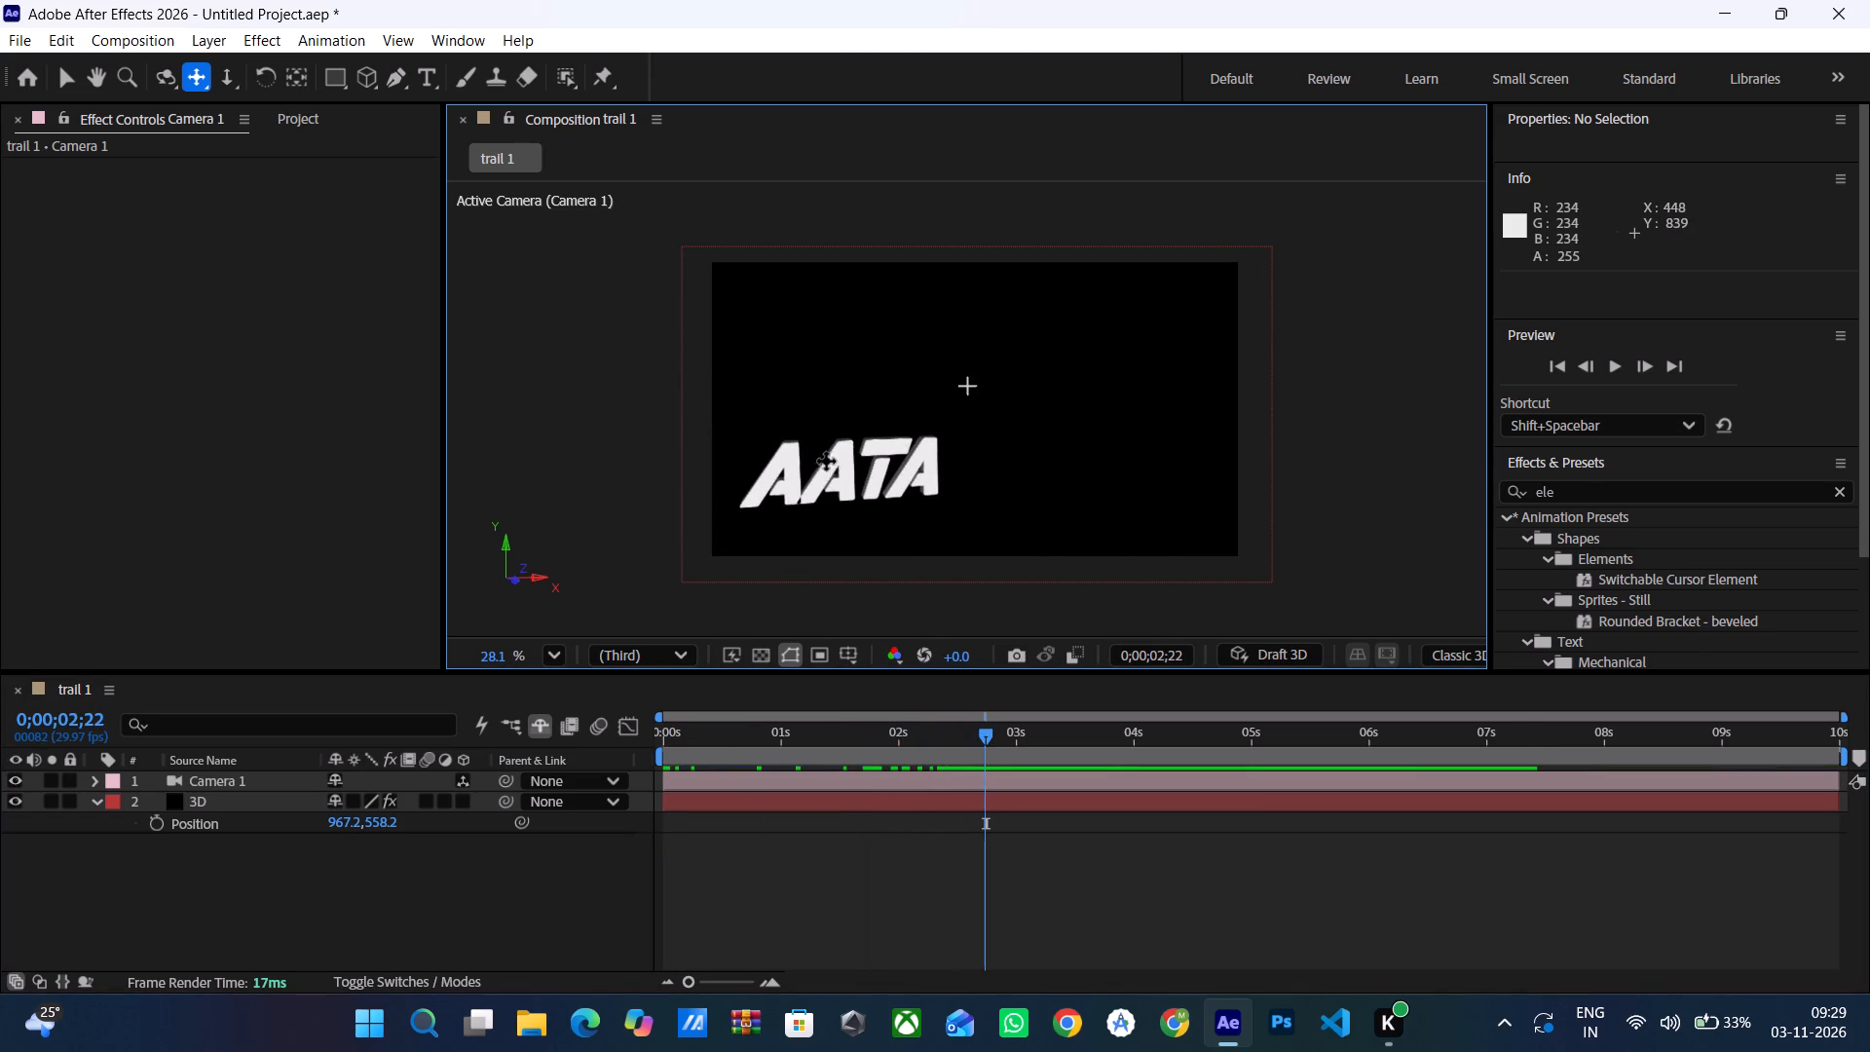
left_click_drag(826, 461, 833, 434)
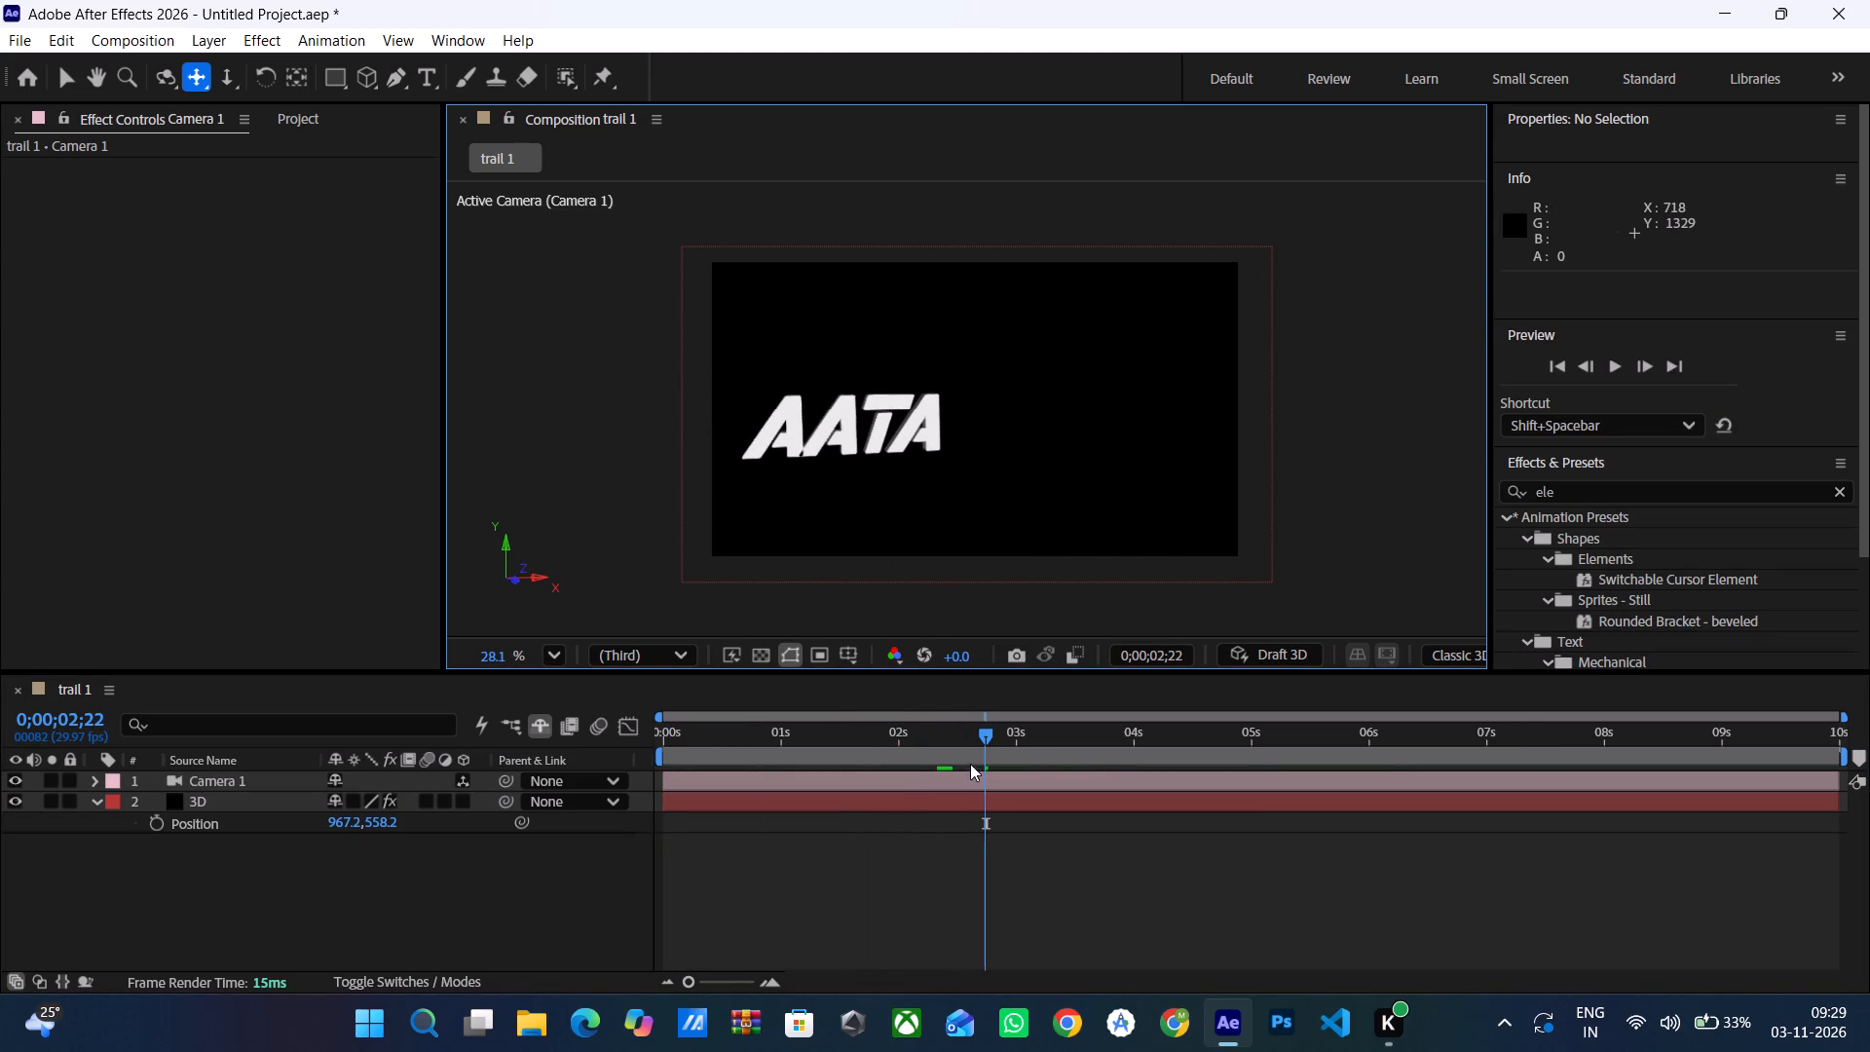
Add a Position keyframe to the 3D layer at 0;00;00;00 with the value 967.2, 558.2.
left_click_drag(982, 729, 648, 769)
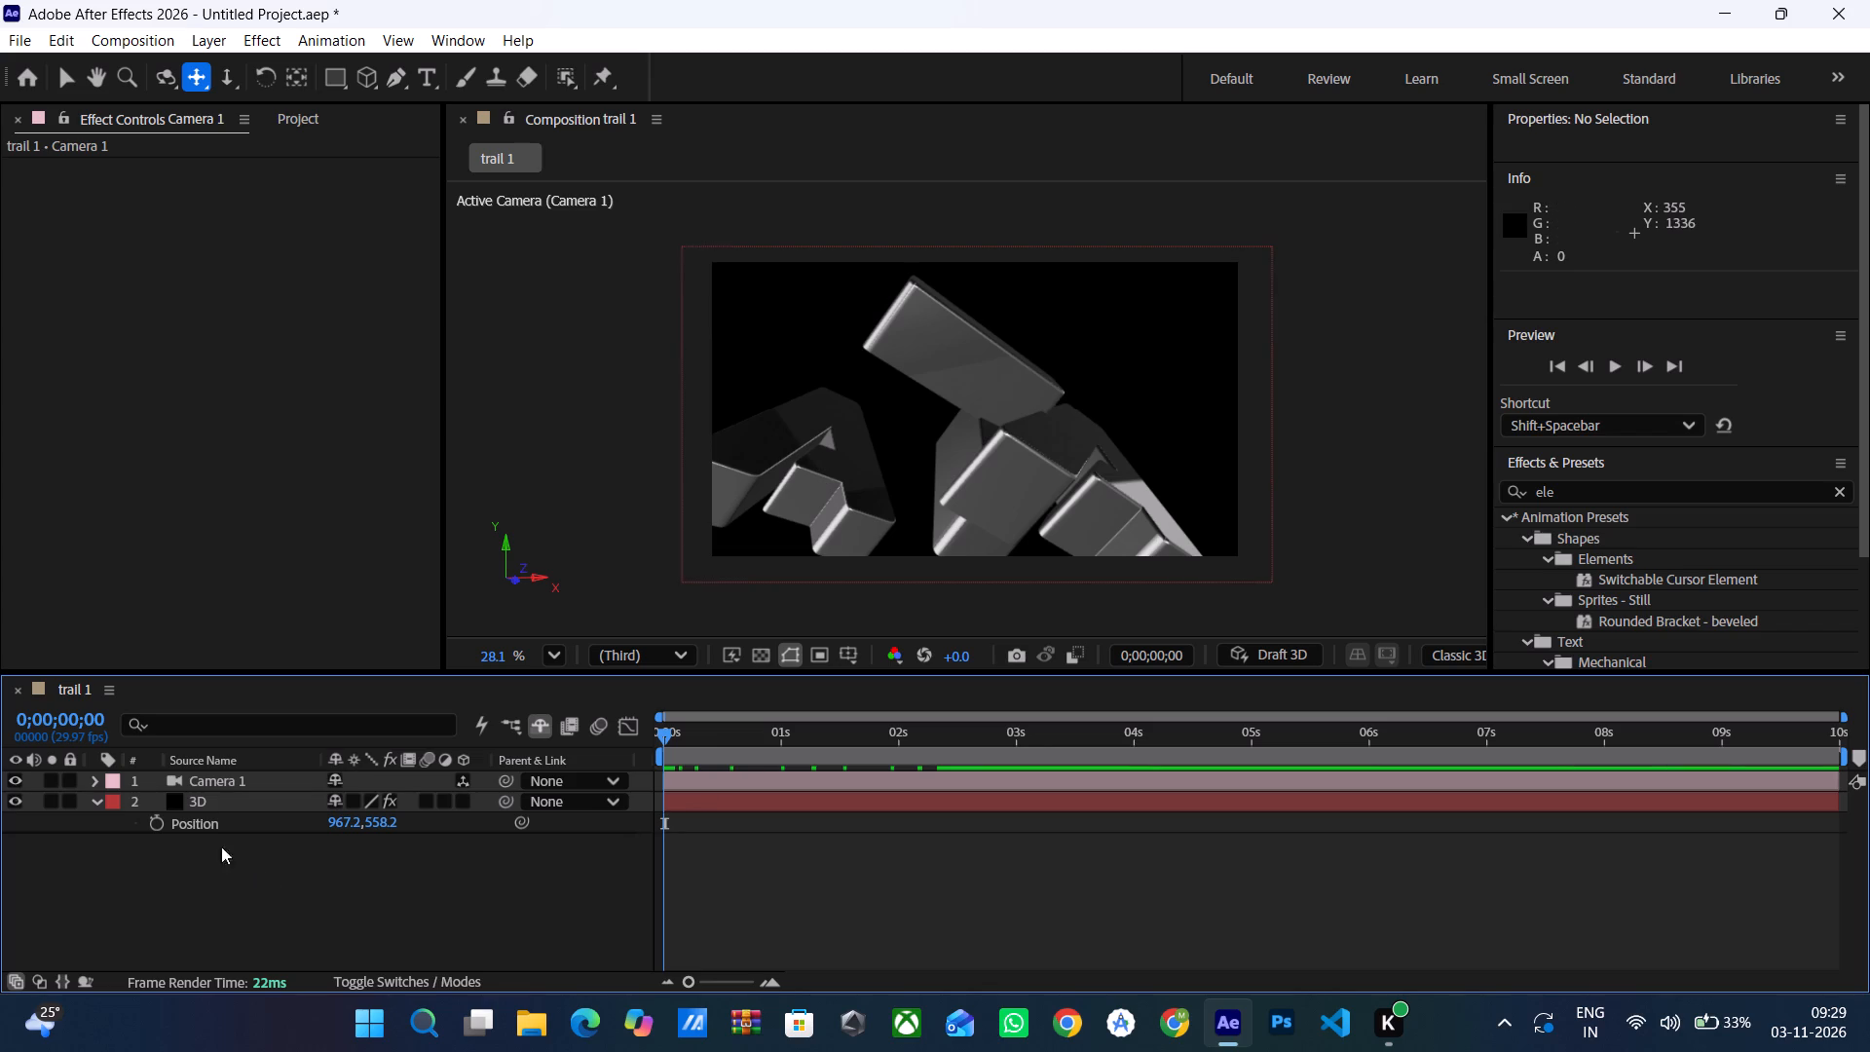
left_click(156, 820)
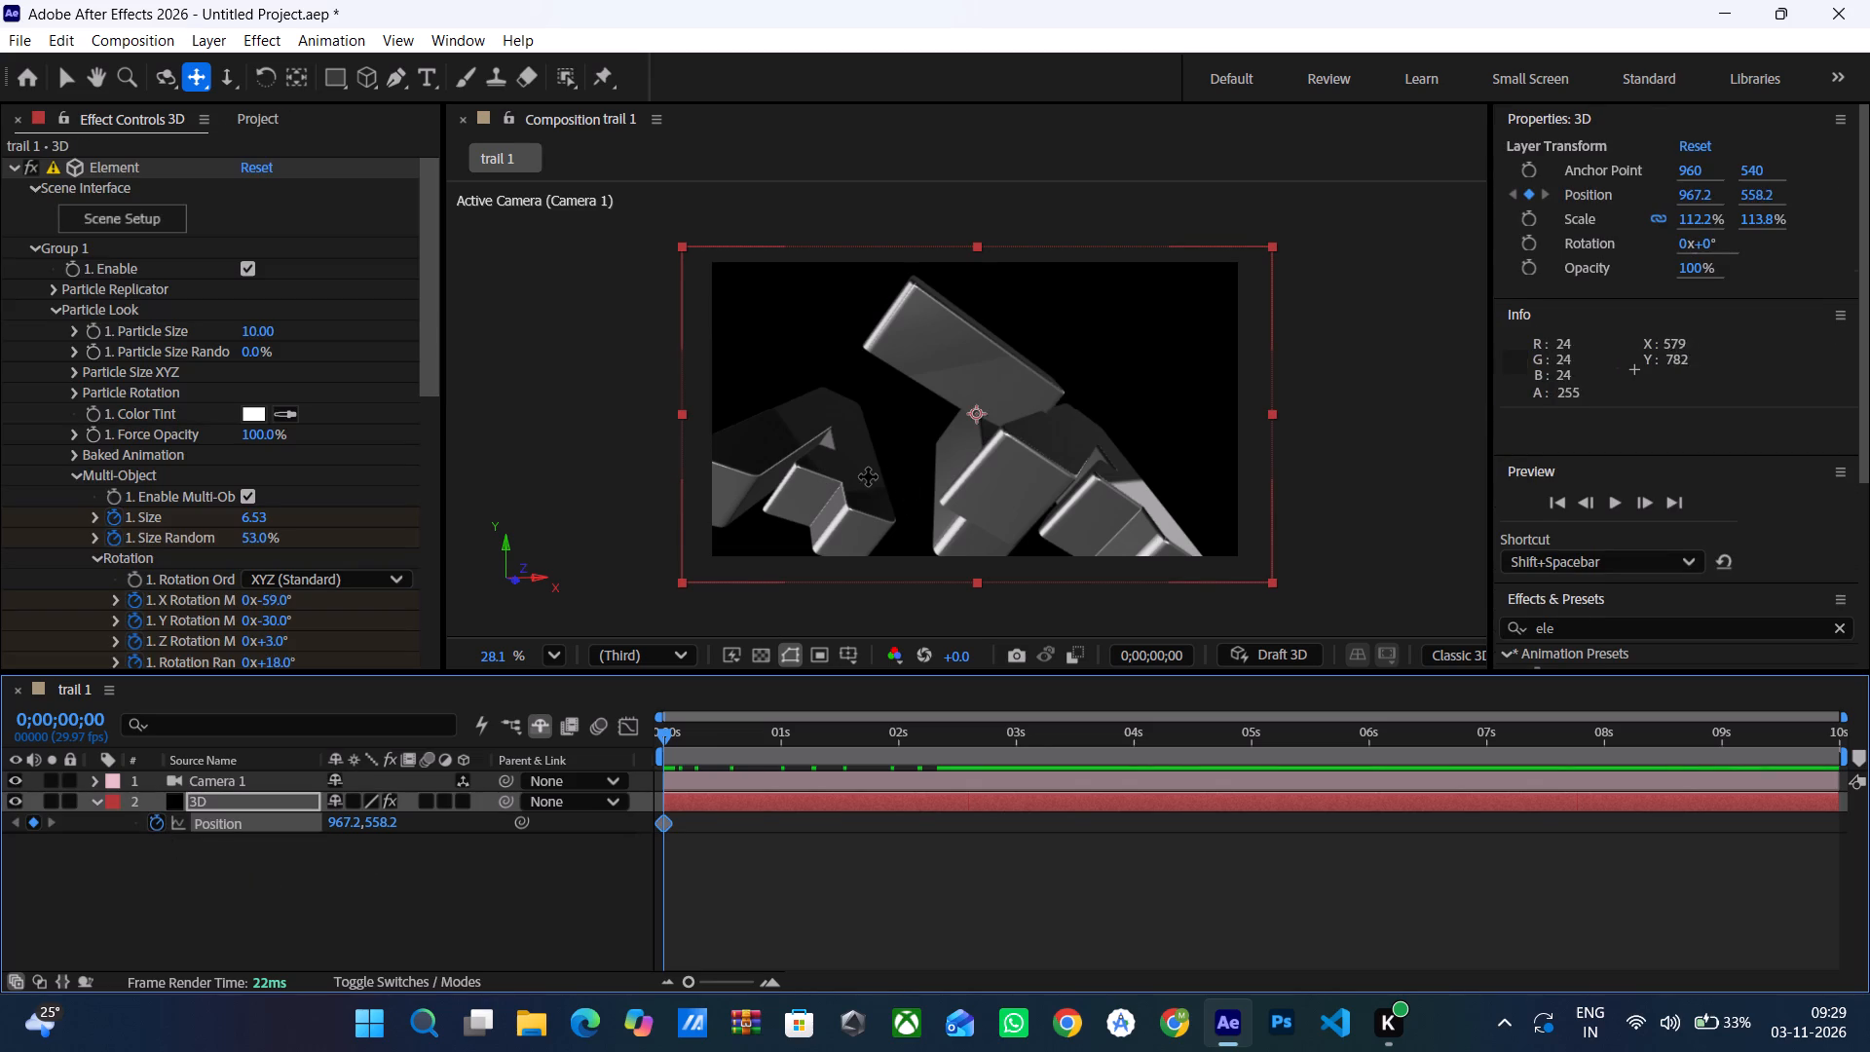
Pan Camera 1 to about 941.2, 383.3, -2137.8, framing the forming AATA letters left of centre at 0;00;01;29.
left_click_drag(866, 474, 1106, 480)
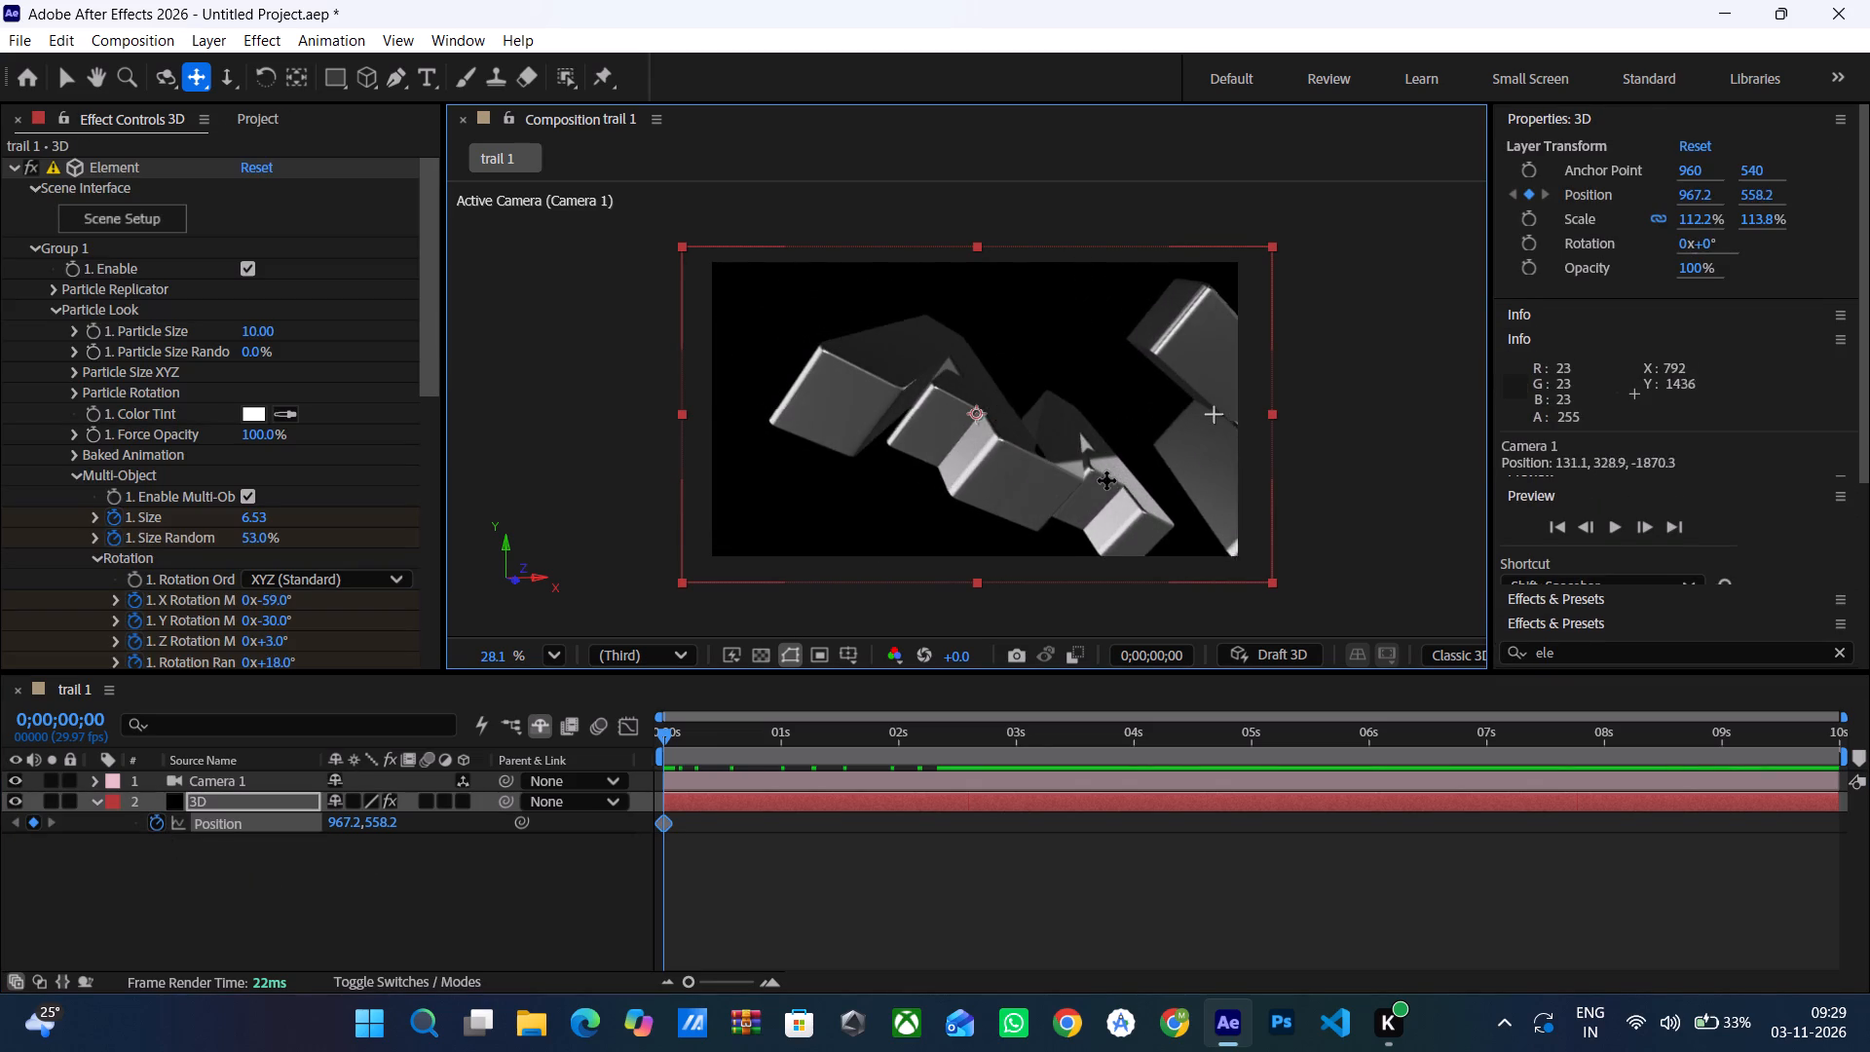
left_click_drag(1106, 480, 1109, 482)
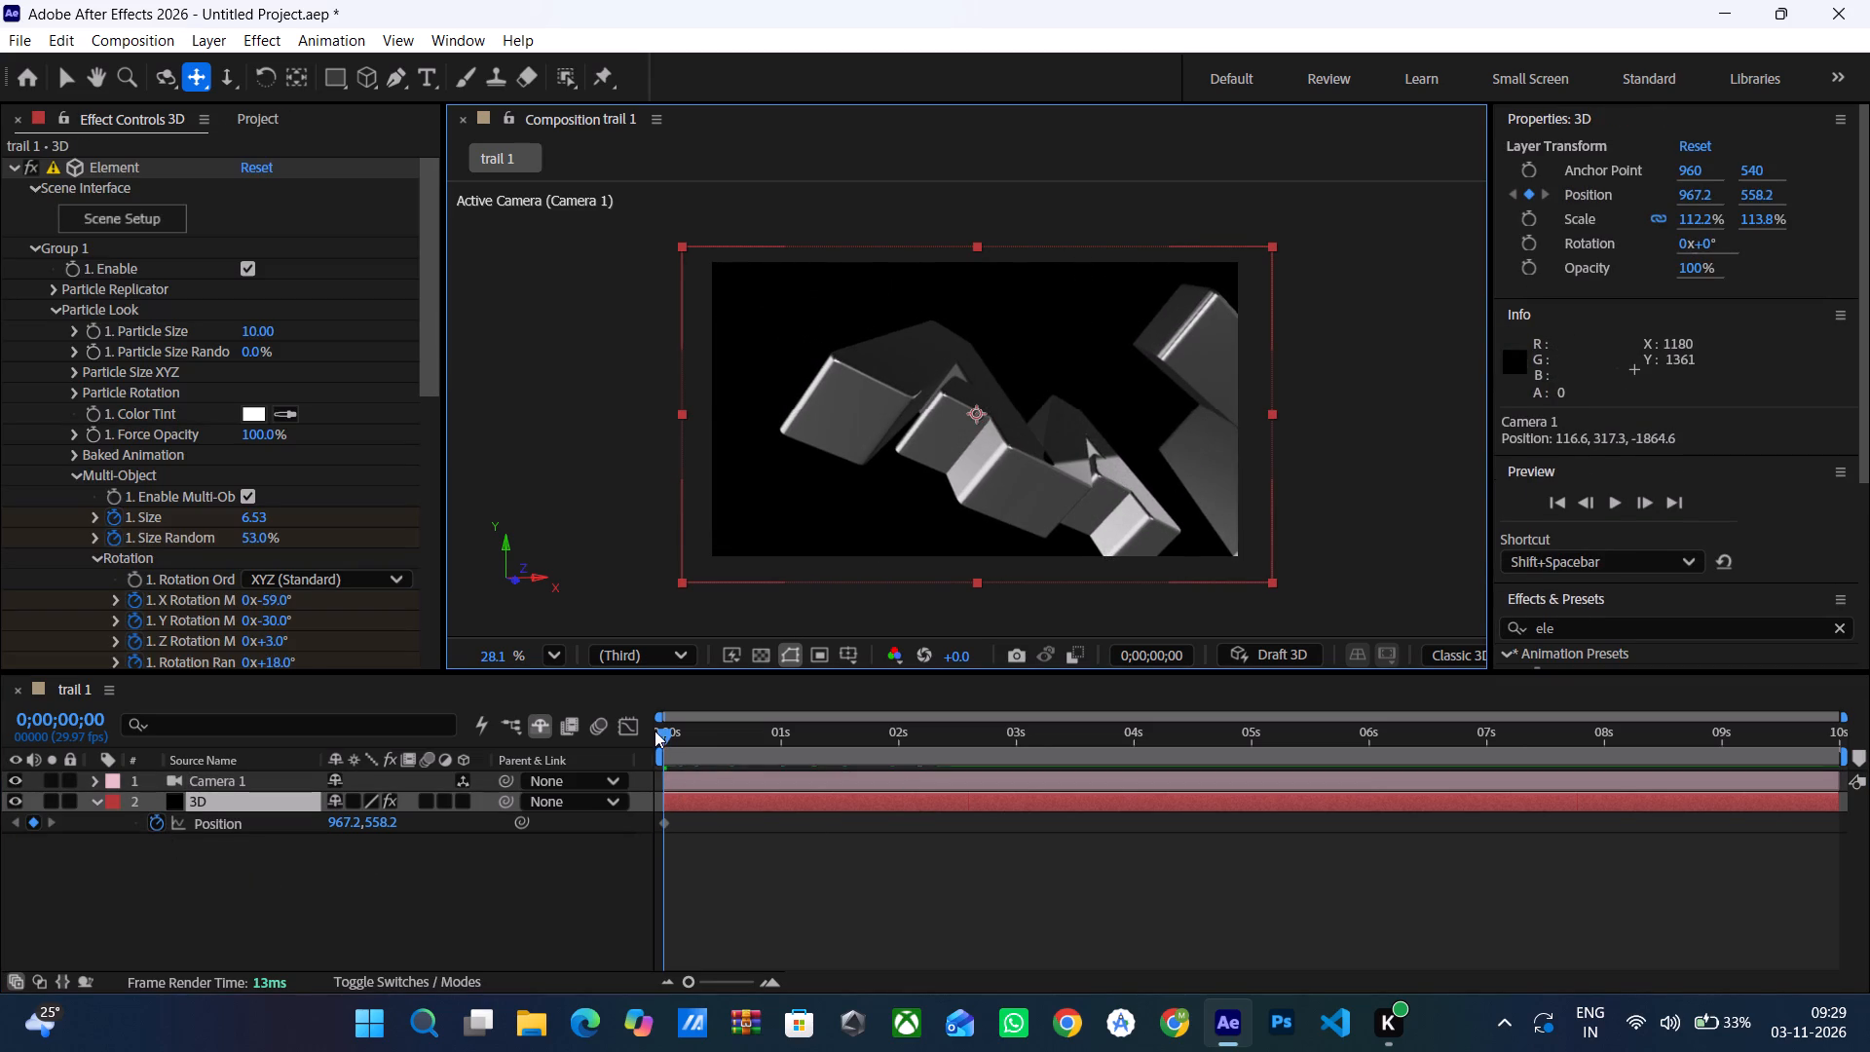
left_click_drag(659, 733, 891, 736)
left_click_drag(1083, 446, 933, 472)
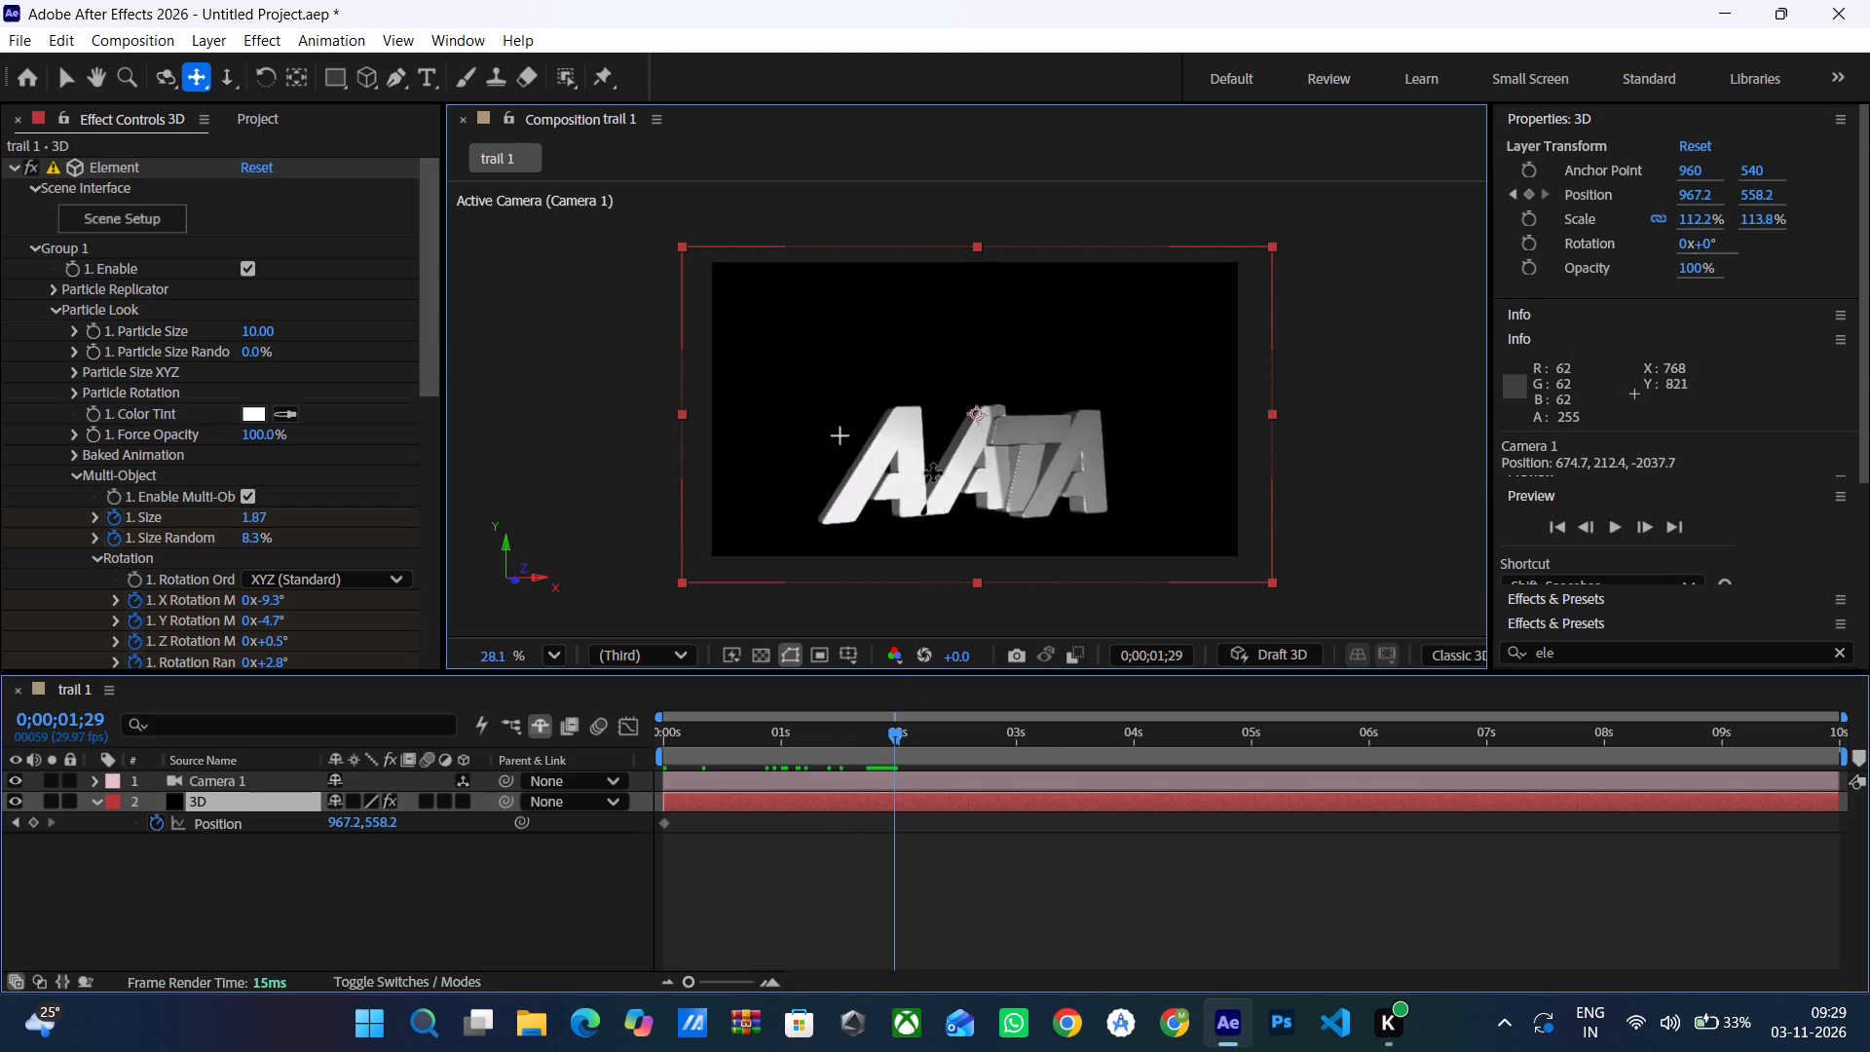
left_click_drag(933, 472, 873, 449)
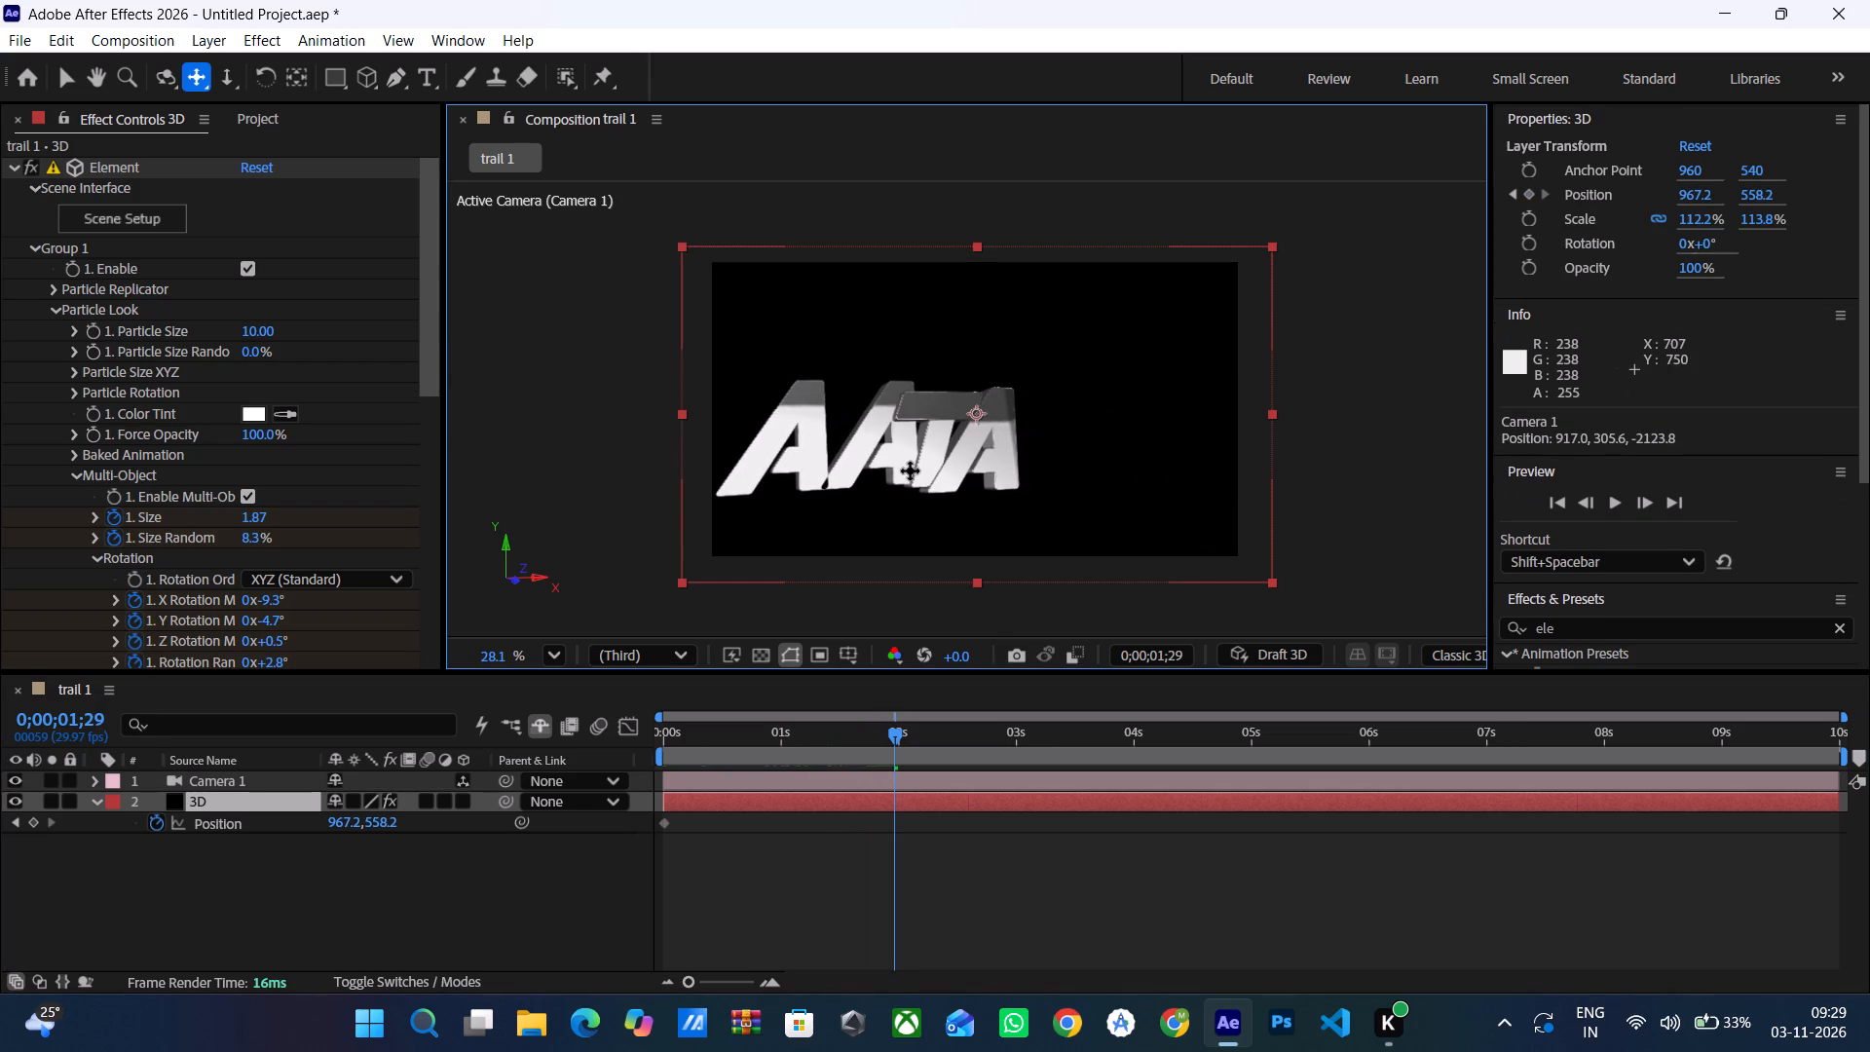
left_click(934, 496)
left_click_drag(933, 480, 923, 457)
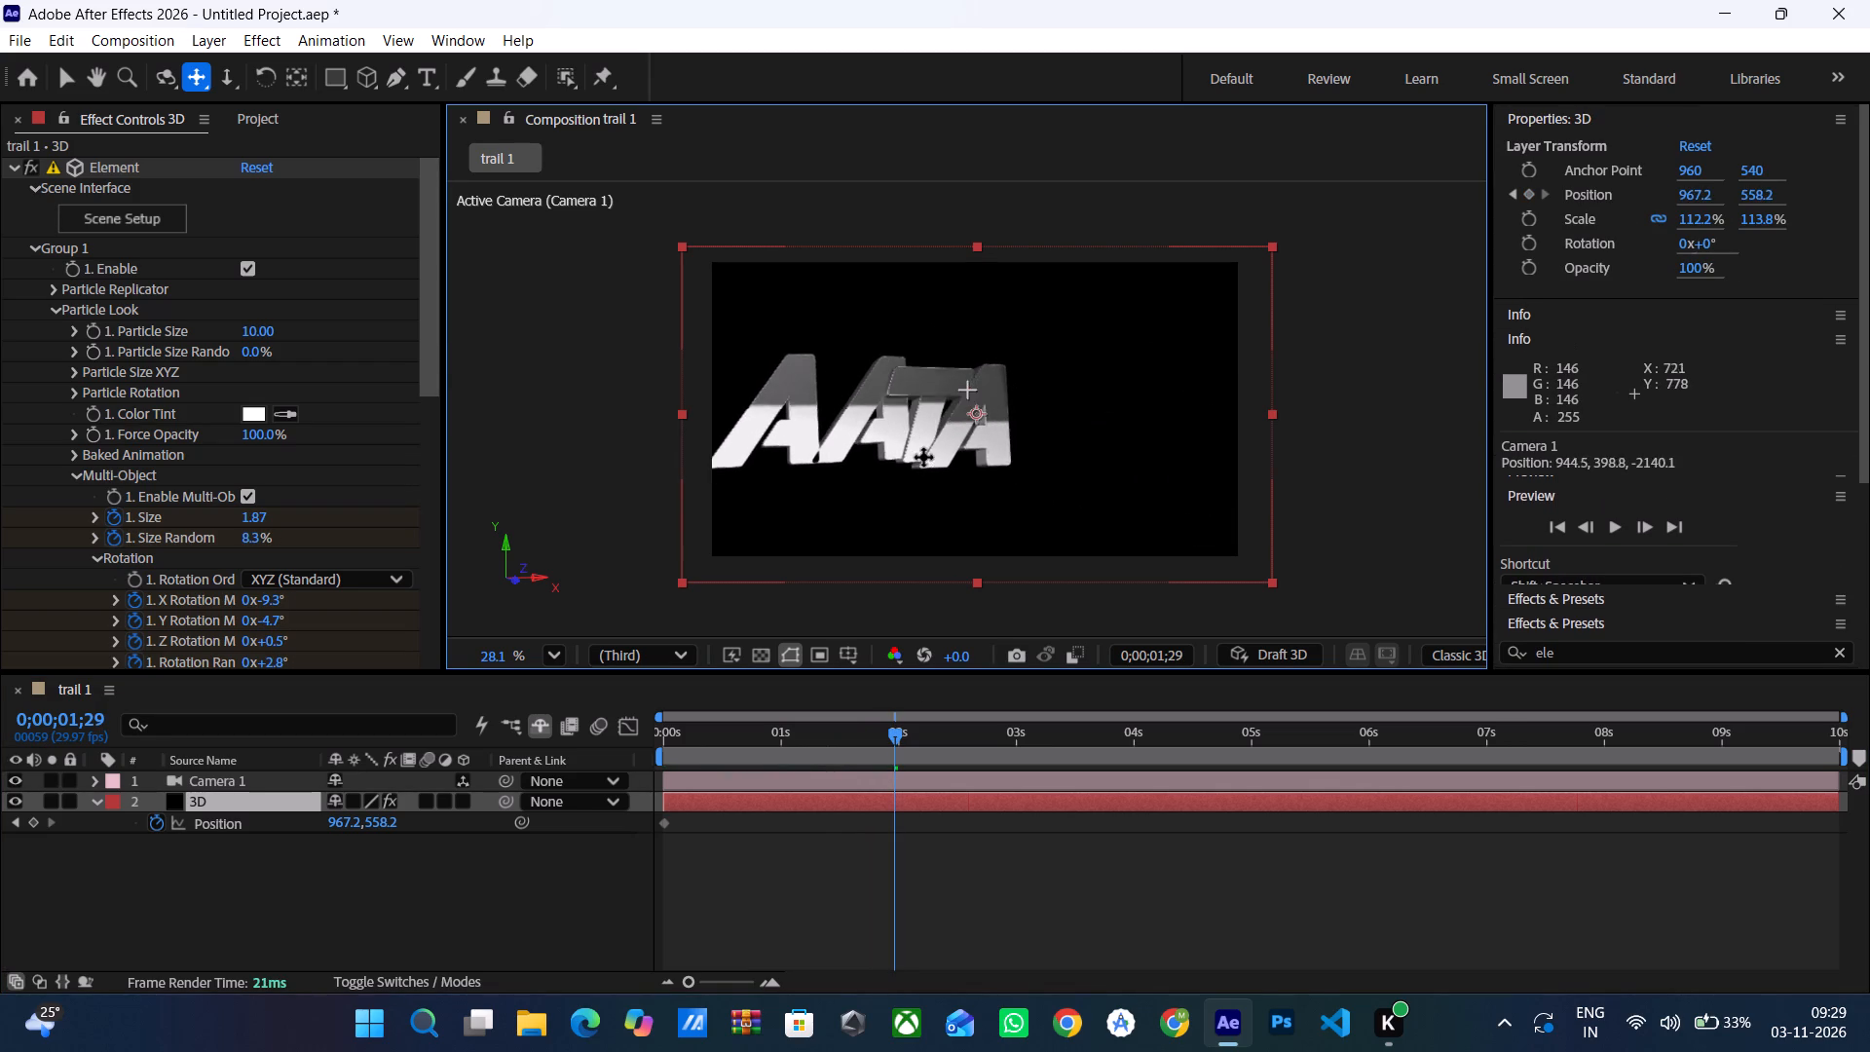
left_click_drag(923, 457, 926, 464)
Scrub through the animation to 0;00;02;24 and enable Group 2 in the 3D layer's Element effect.
left_click_drag(904, 733, 910, 732)
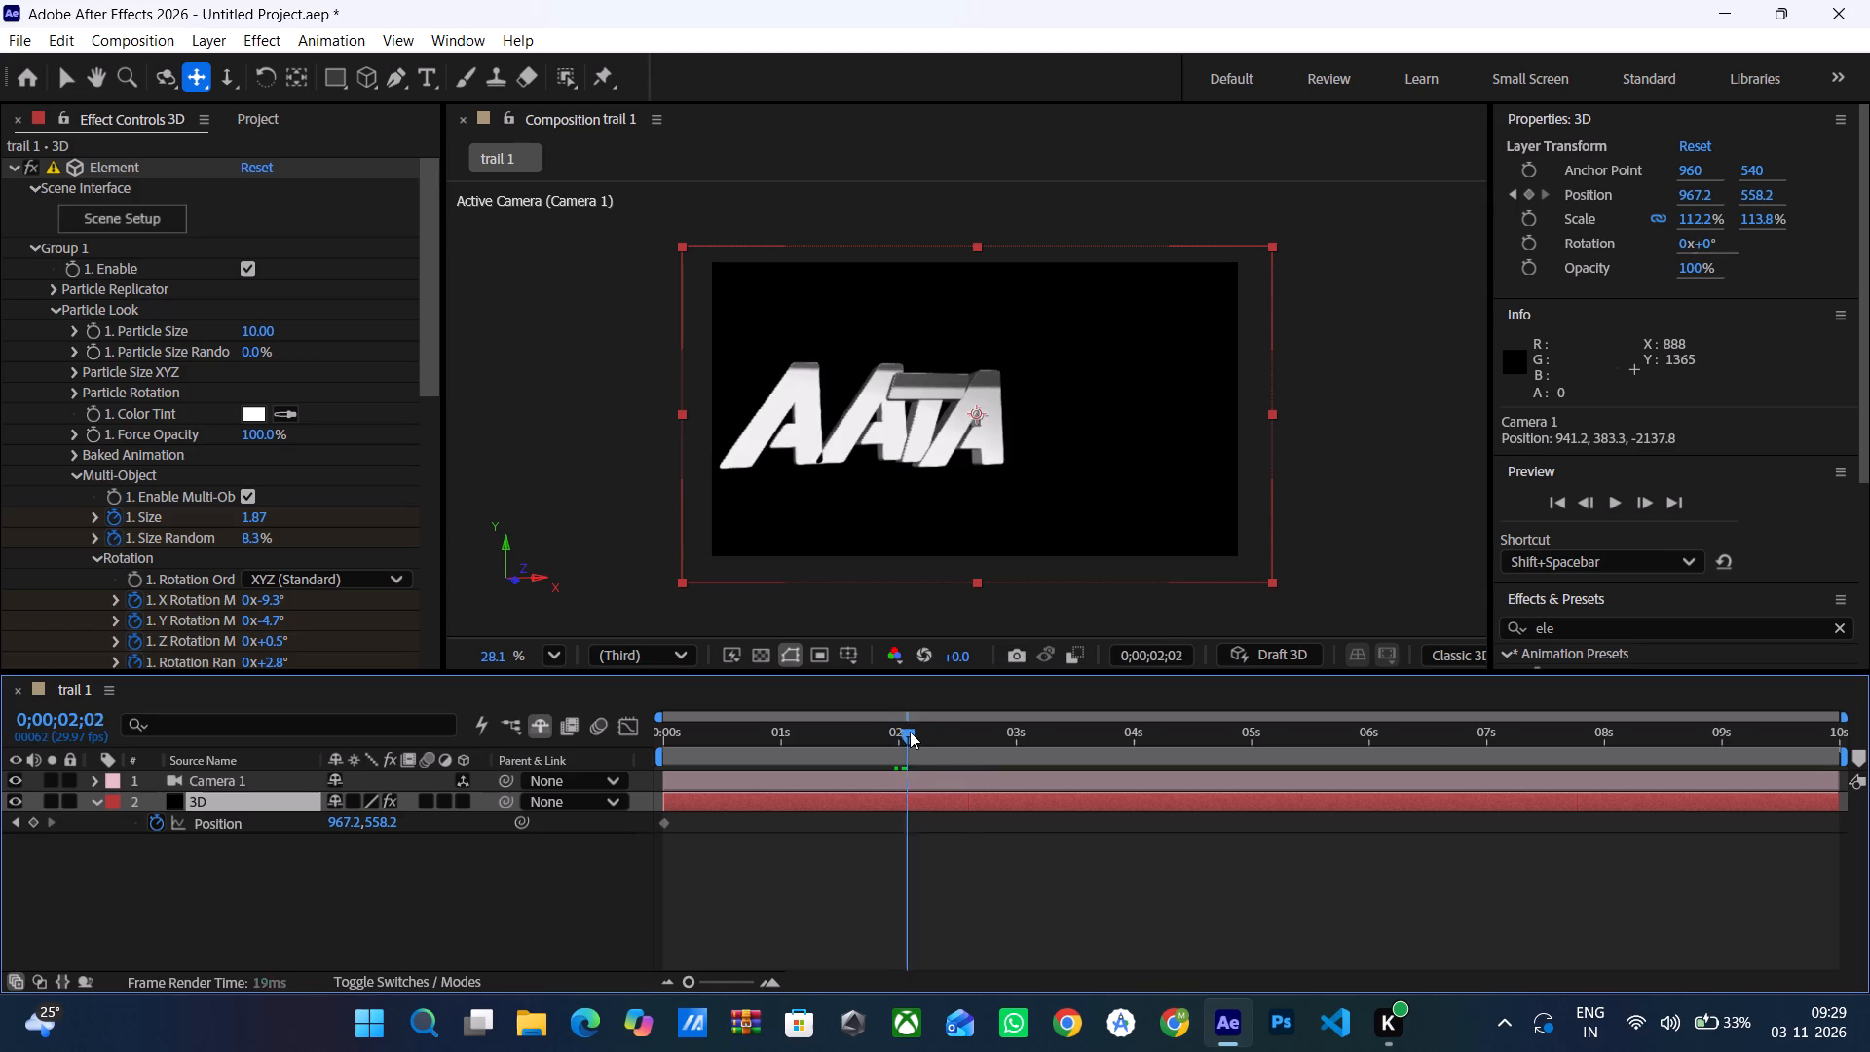
left_click_drag(910, 732, 966, 727)
left_click_drag(961, 724, 616, 786)
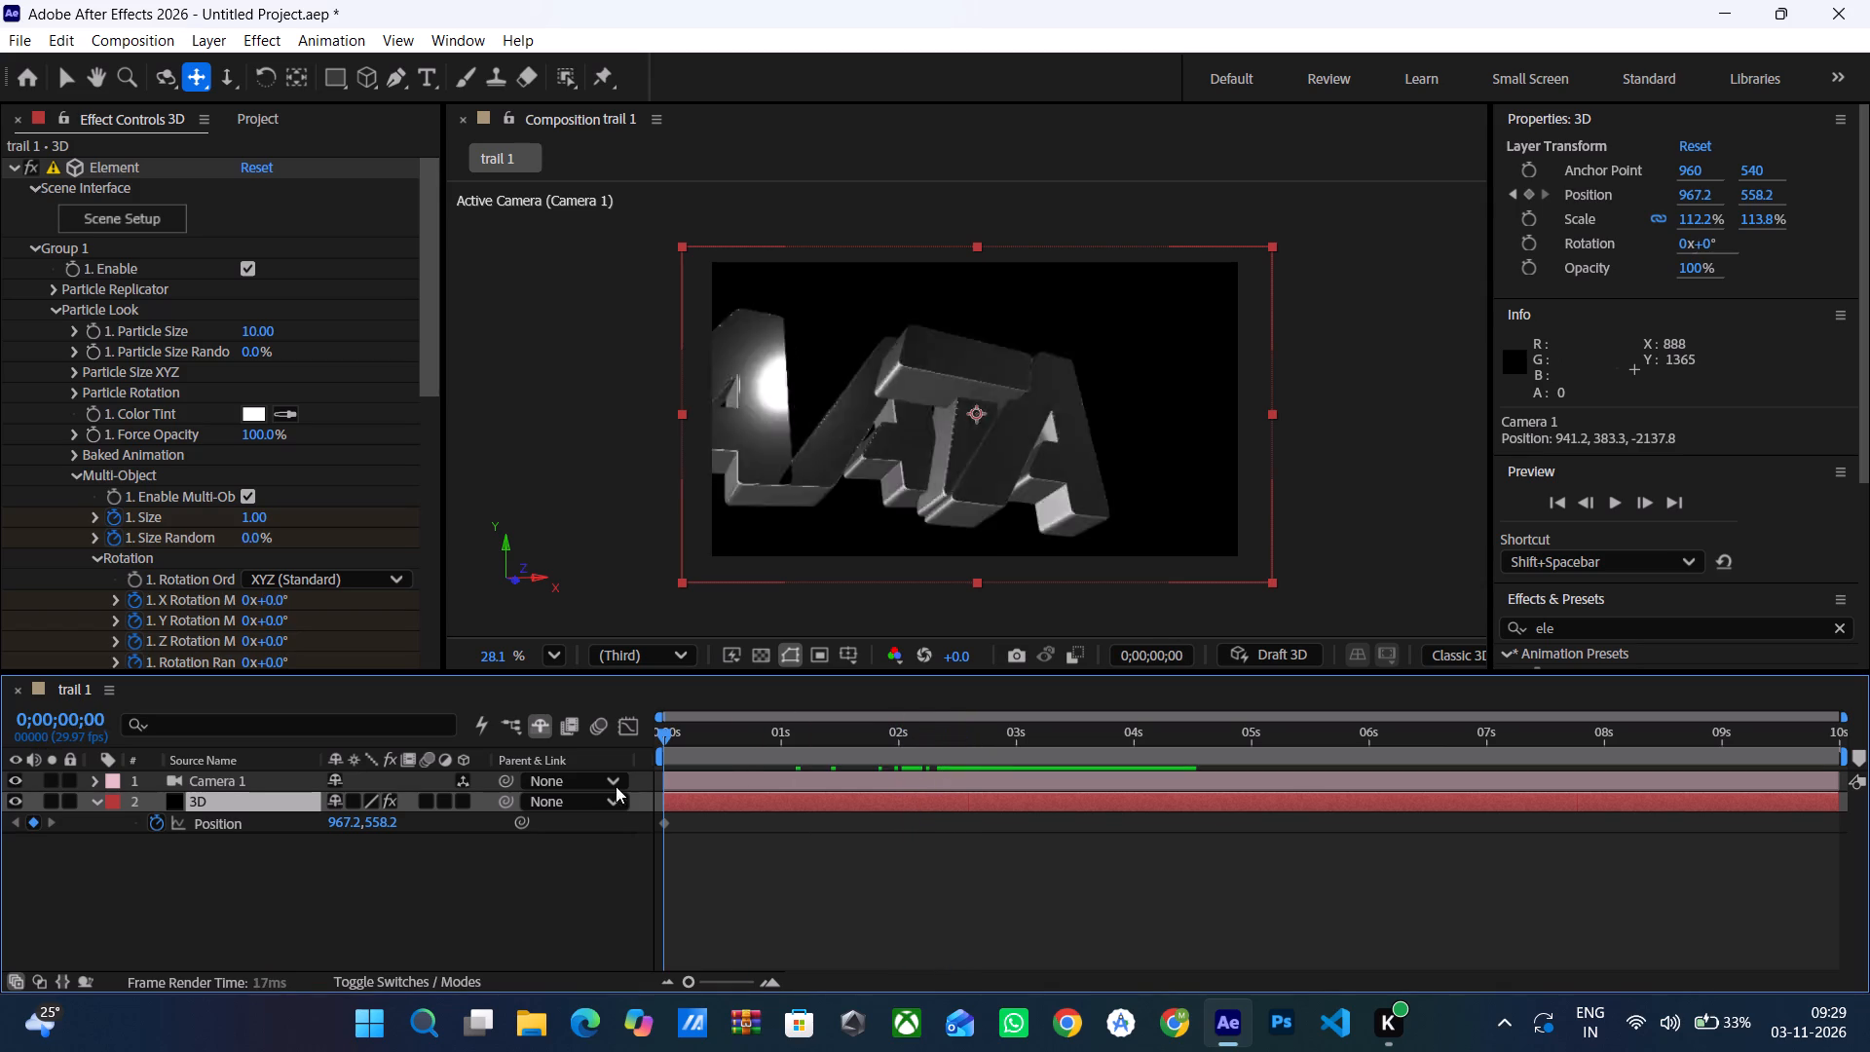
left_click_drag(616, 786, 810, 740)
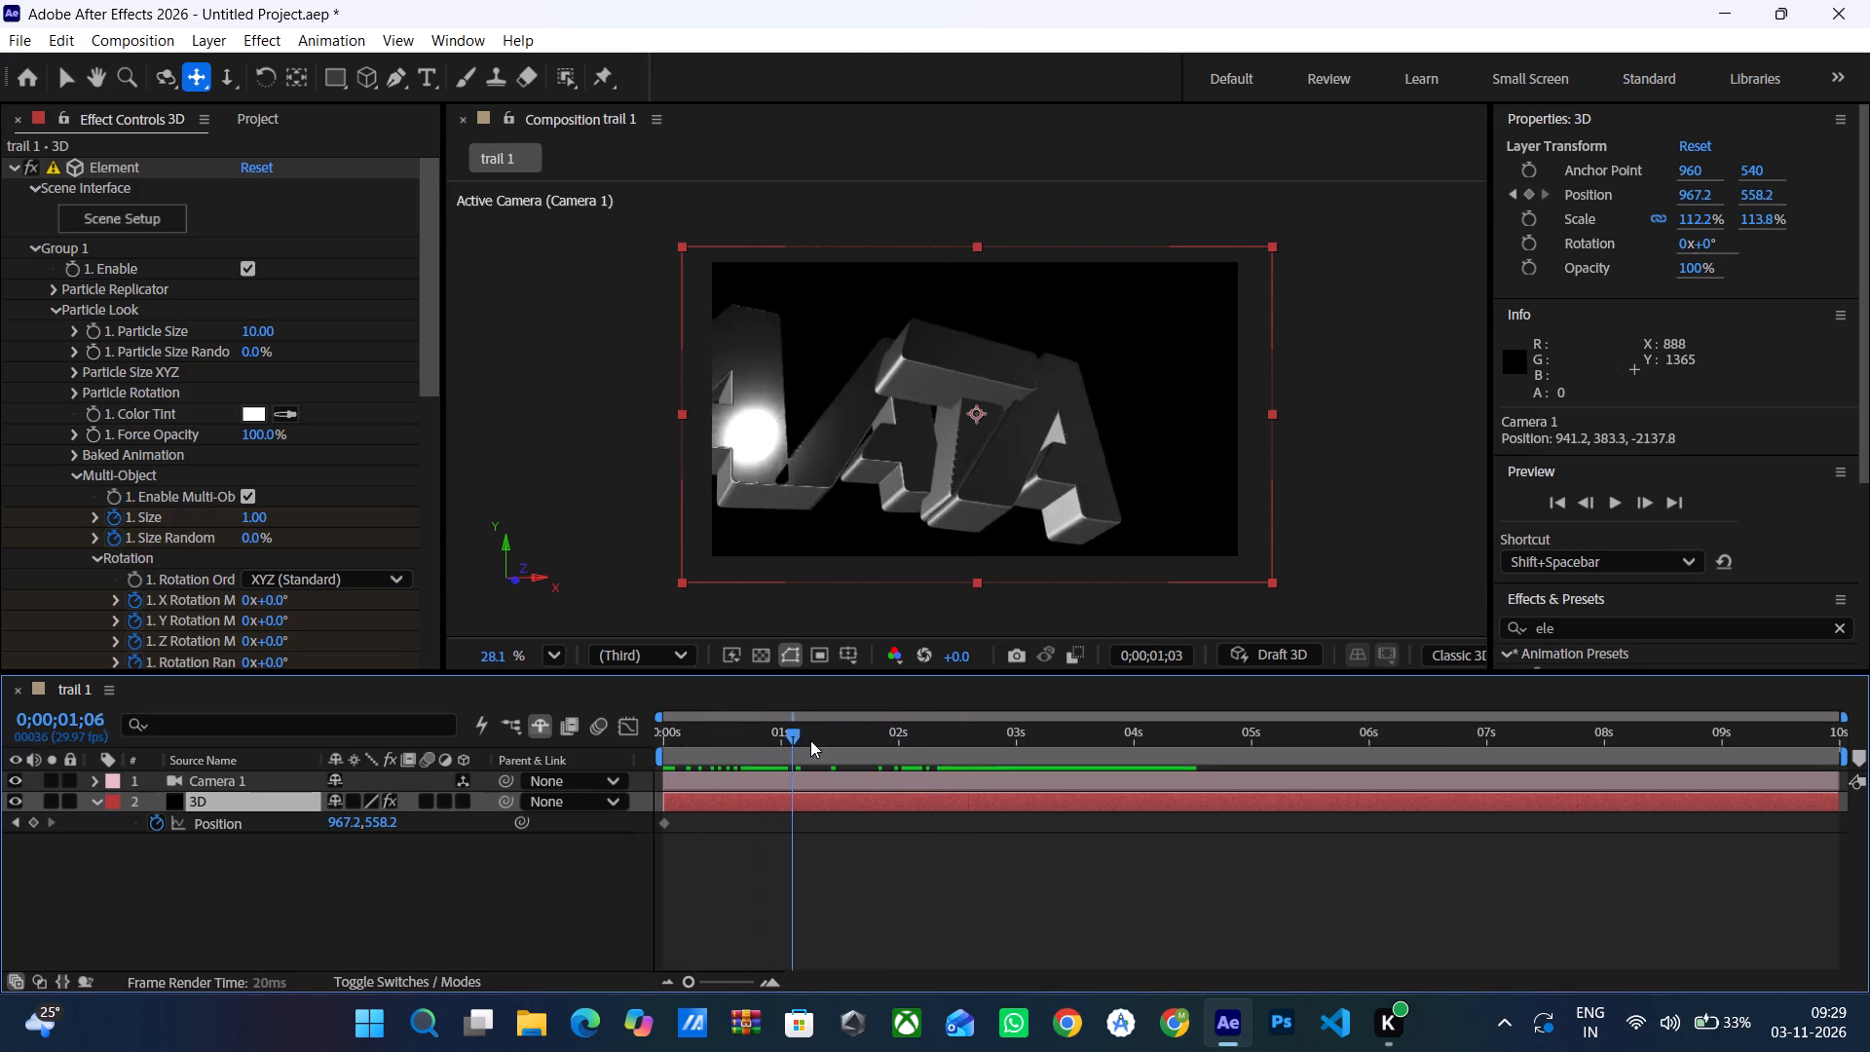
left_click_drag(810, 740, 991, 694)
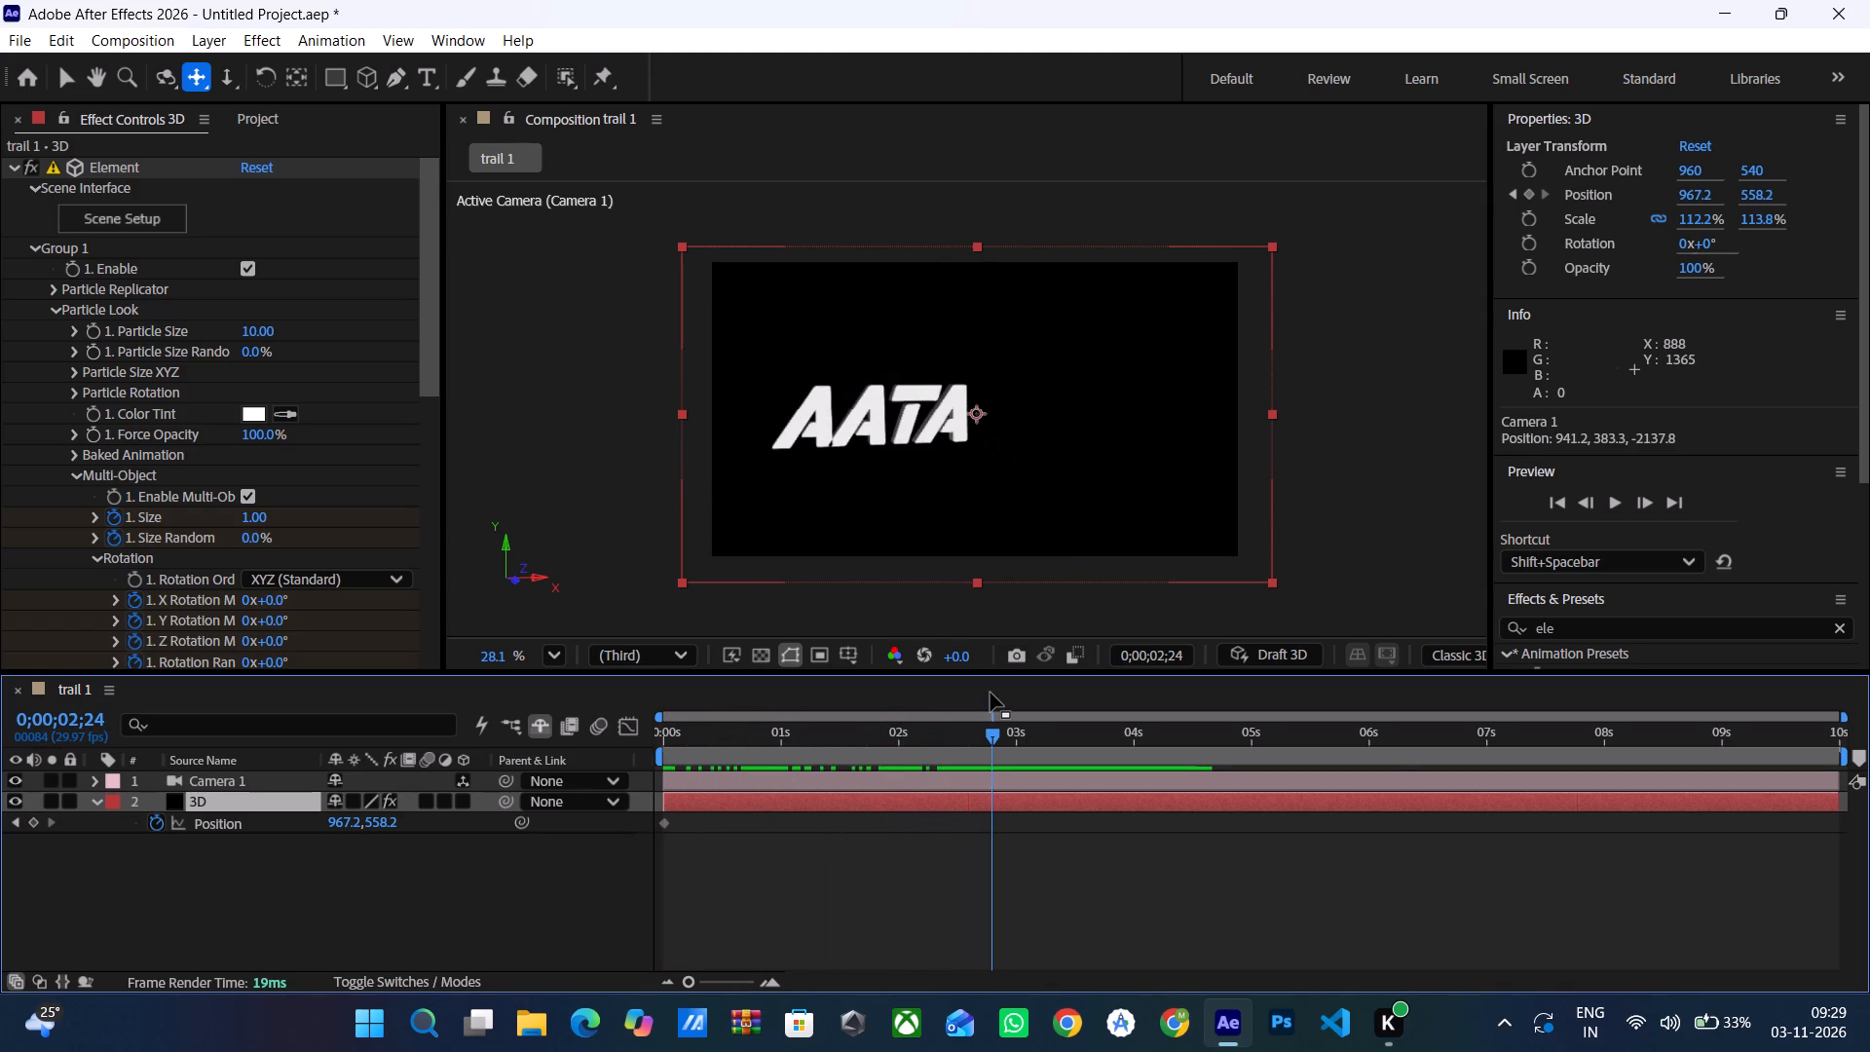
left_click(54, 76)
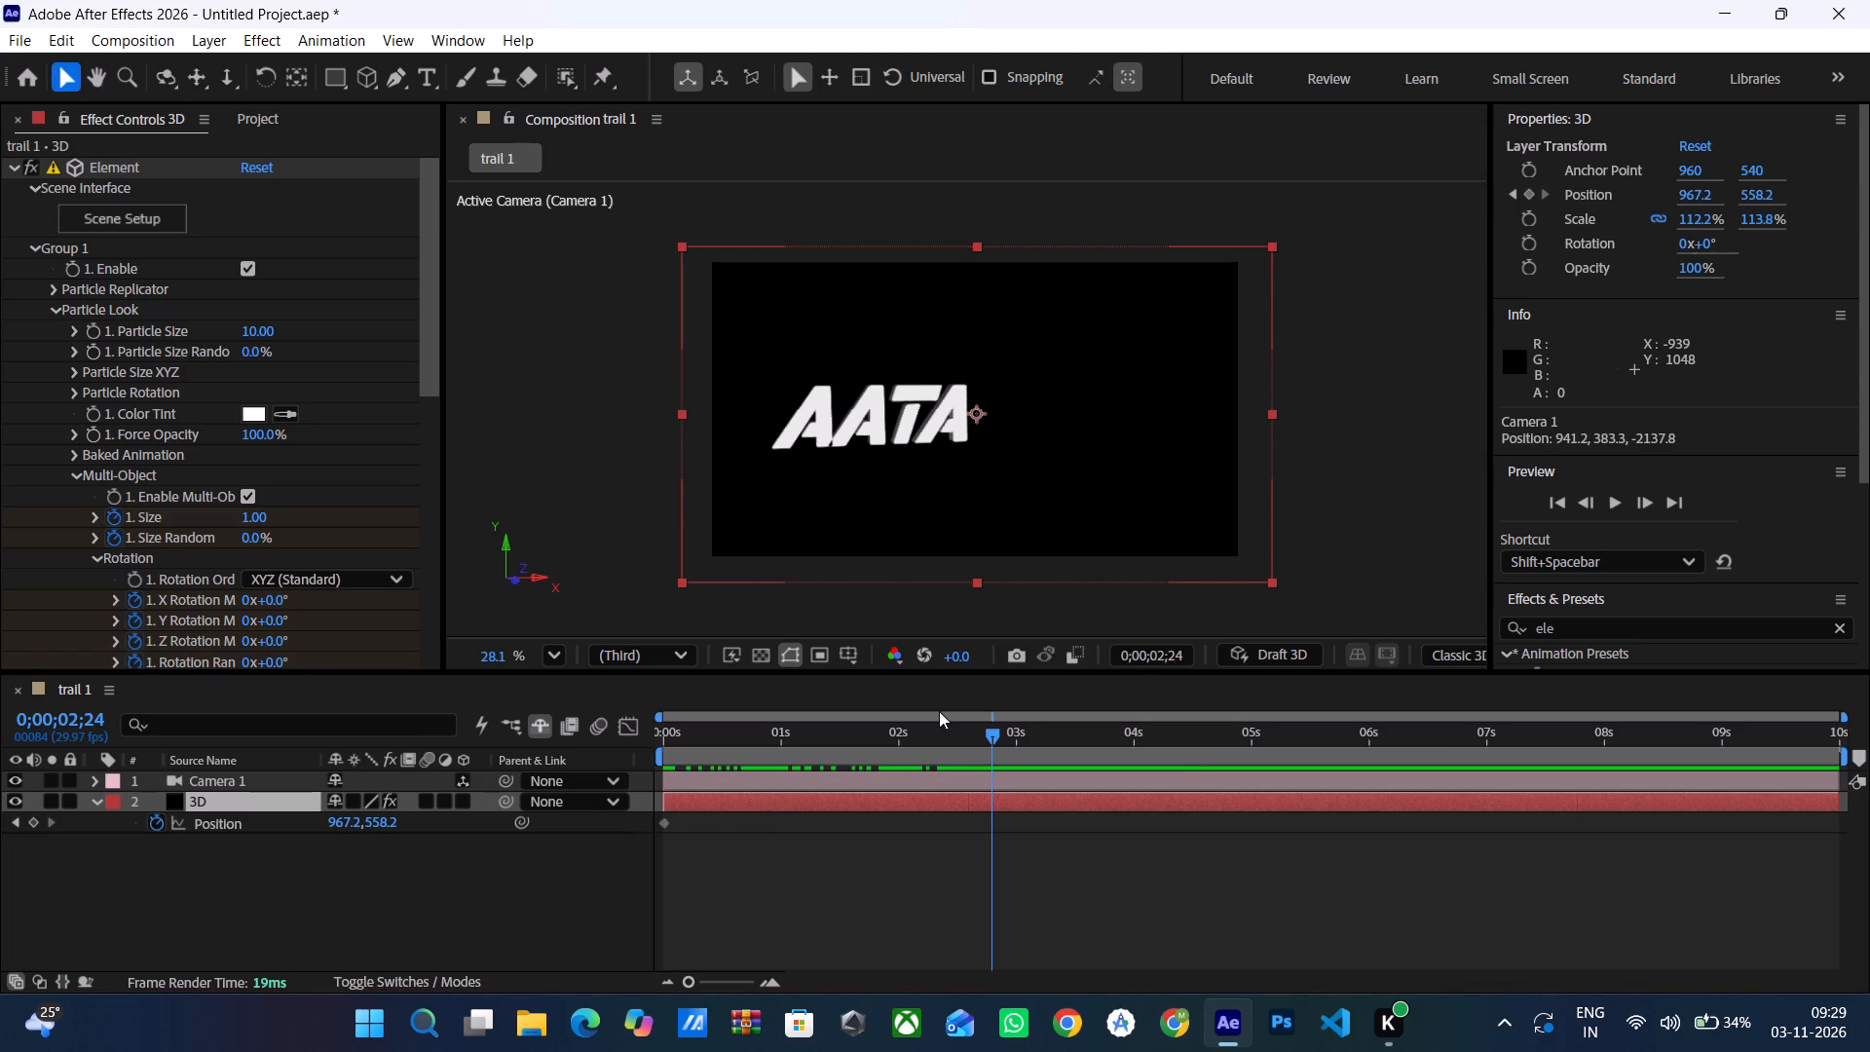
left_click(31, 244)
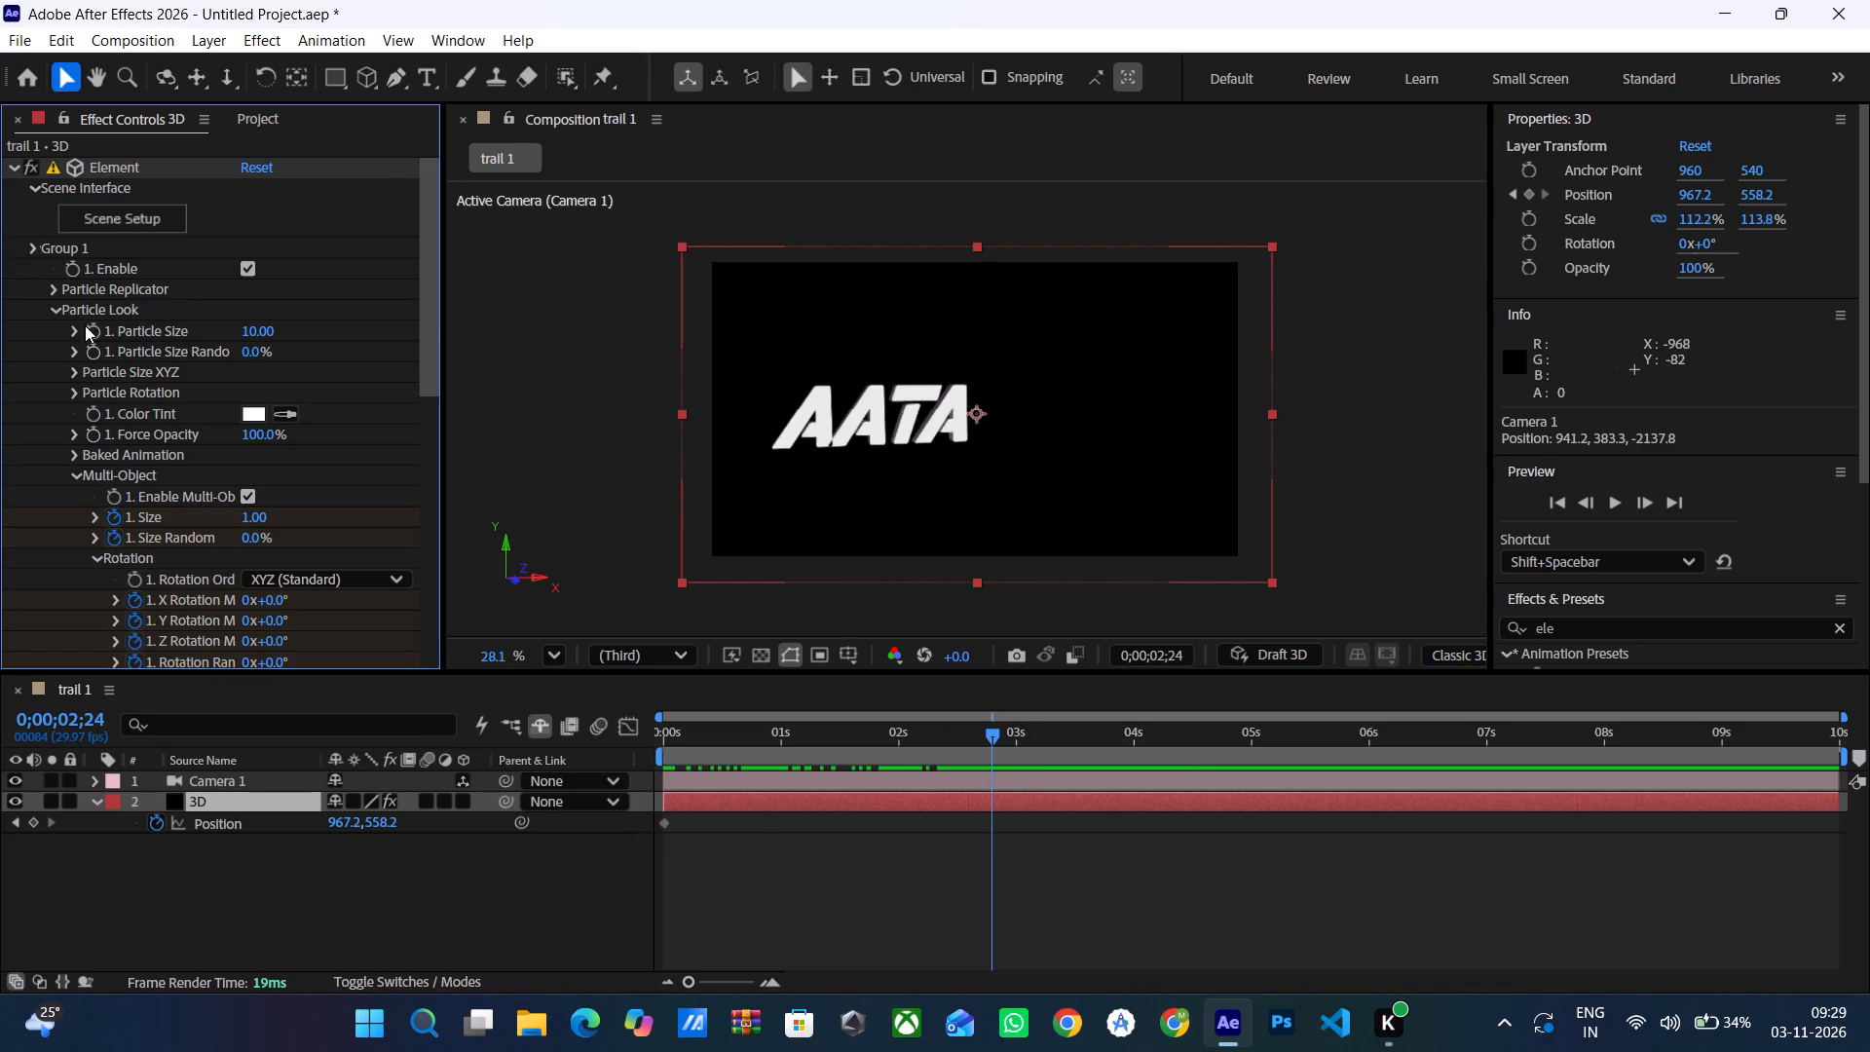
left_click(41, 272)
left_click(33, 267)
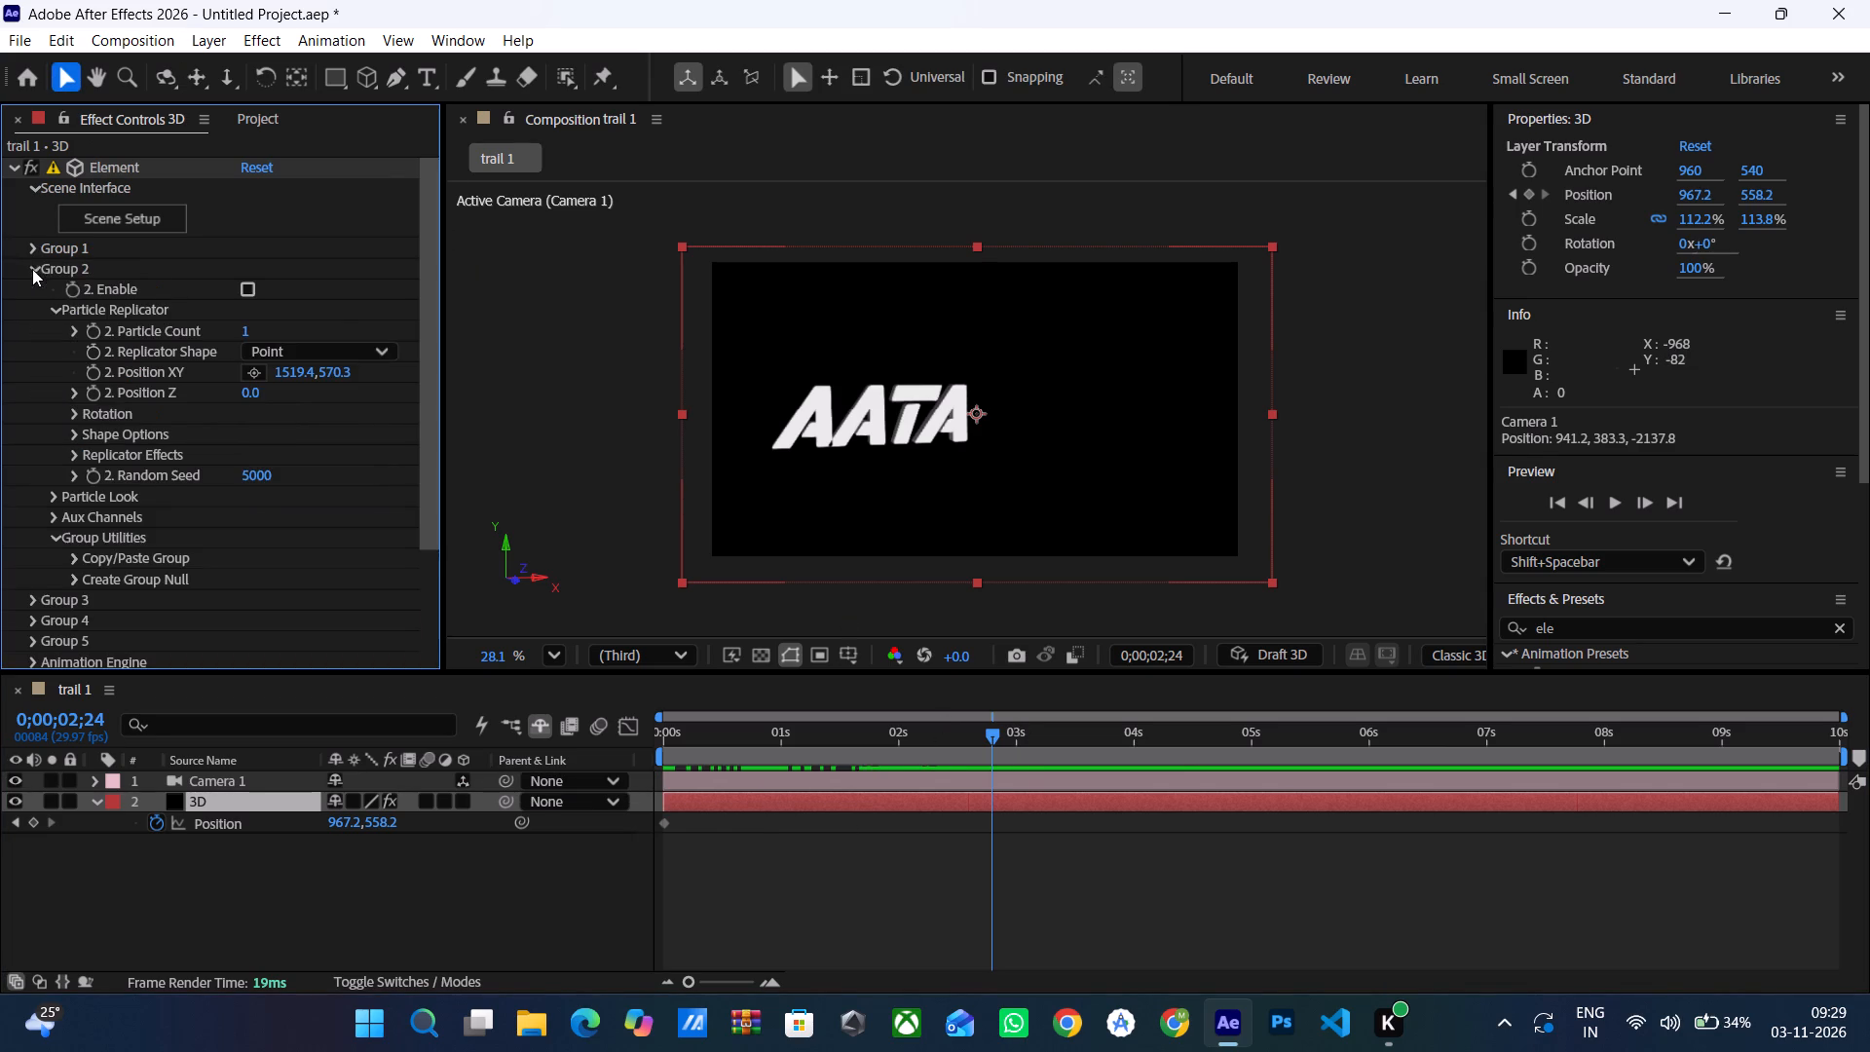
left_click(251, 289)
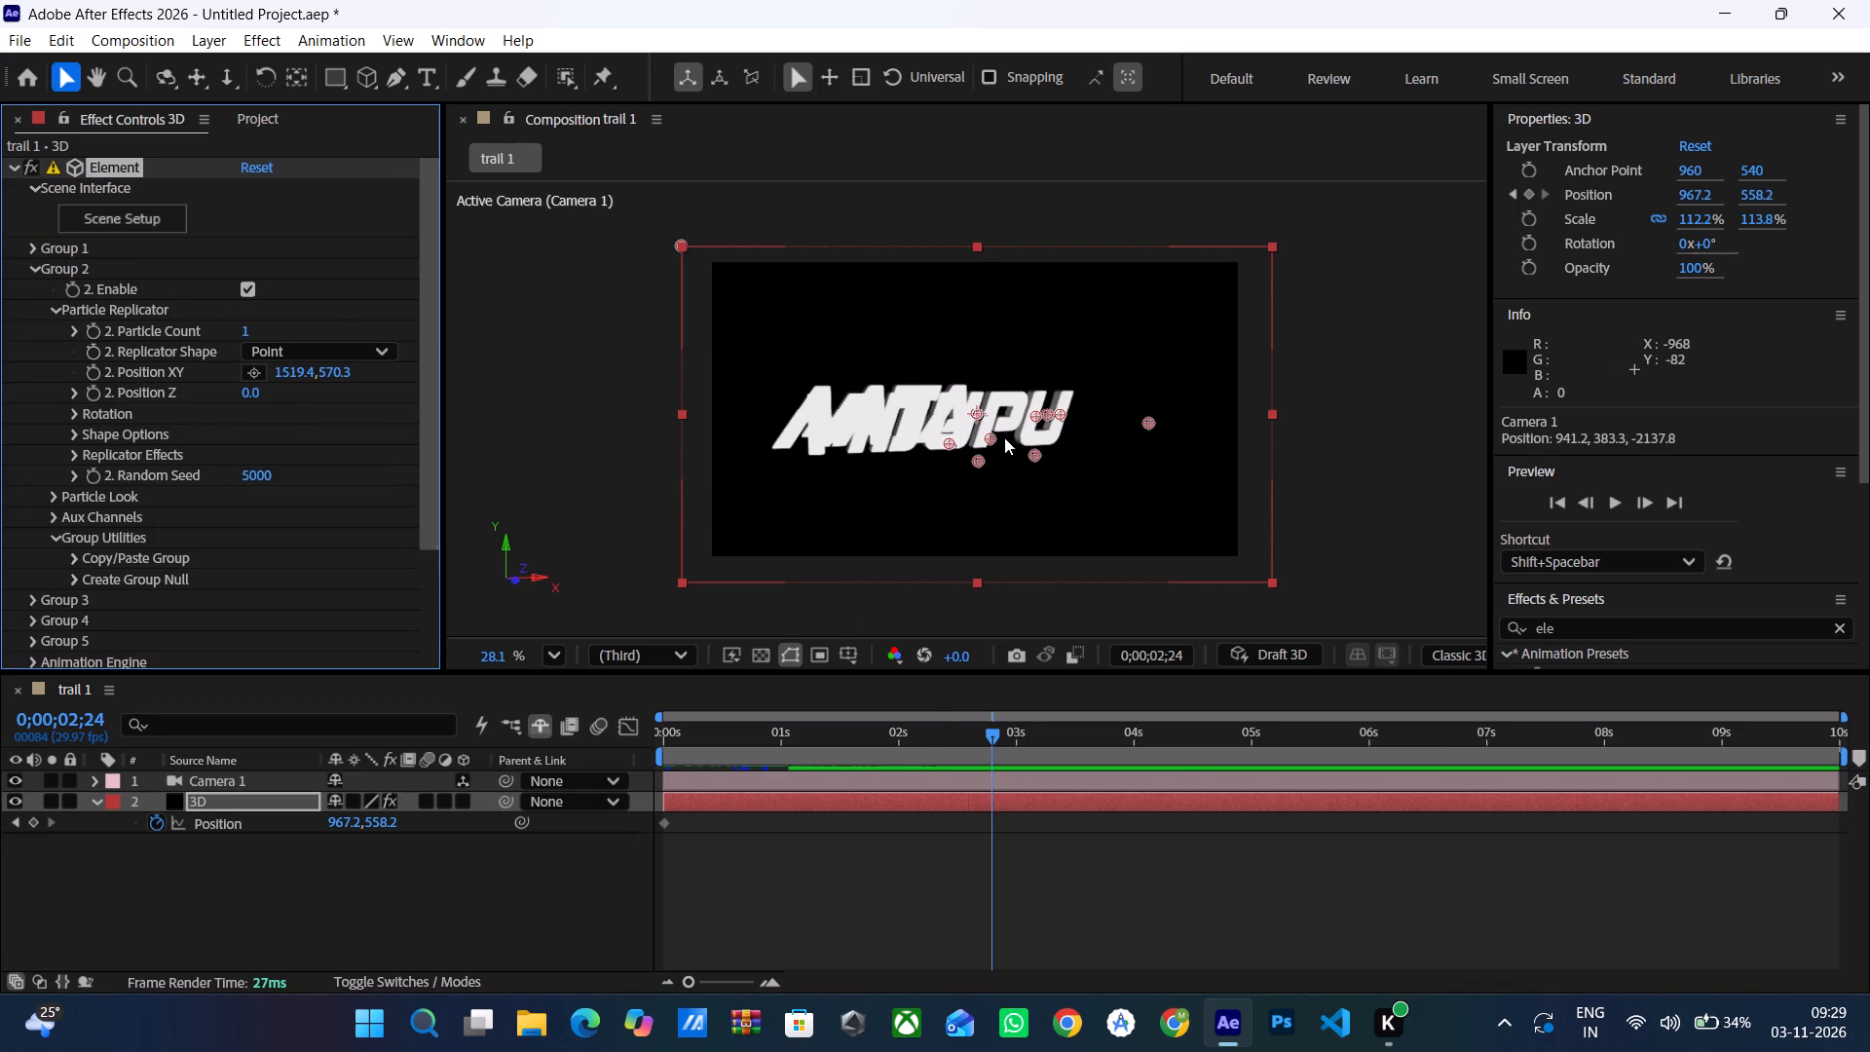
Move the 3D layer in the frame to about 914.3, 525.7 at 0;00;02;24, adding a Position keyframe there.
left_click_drag(1140, 426, 1157, 428)
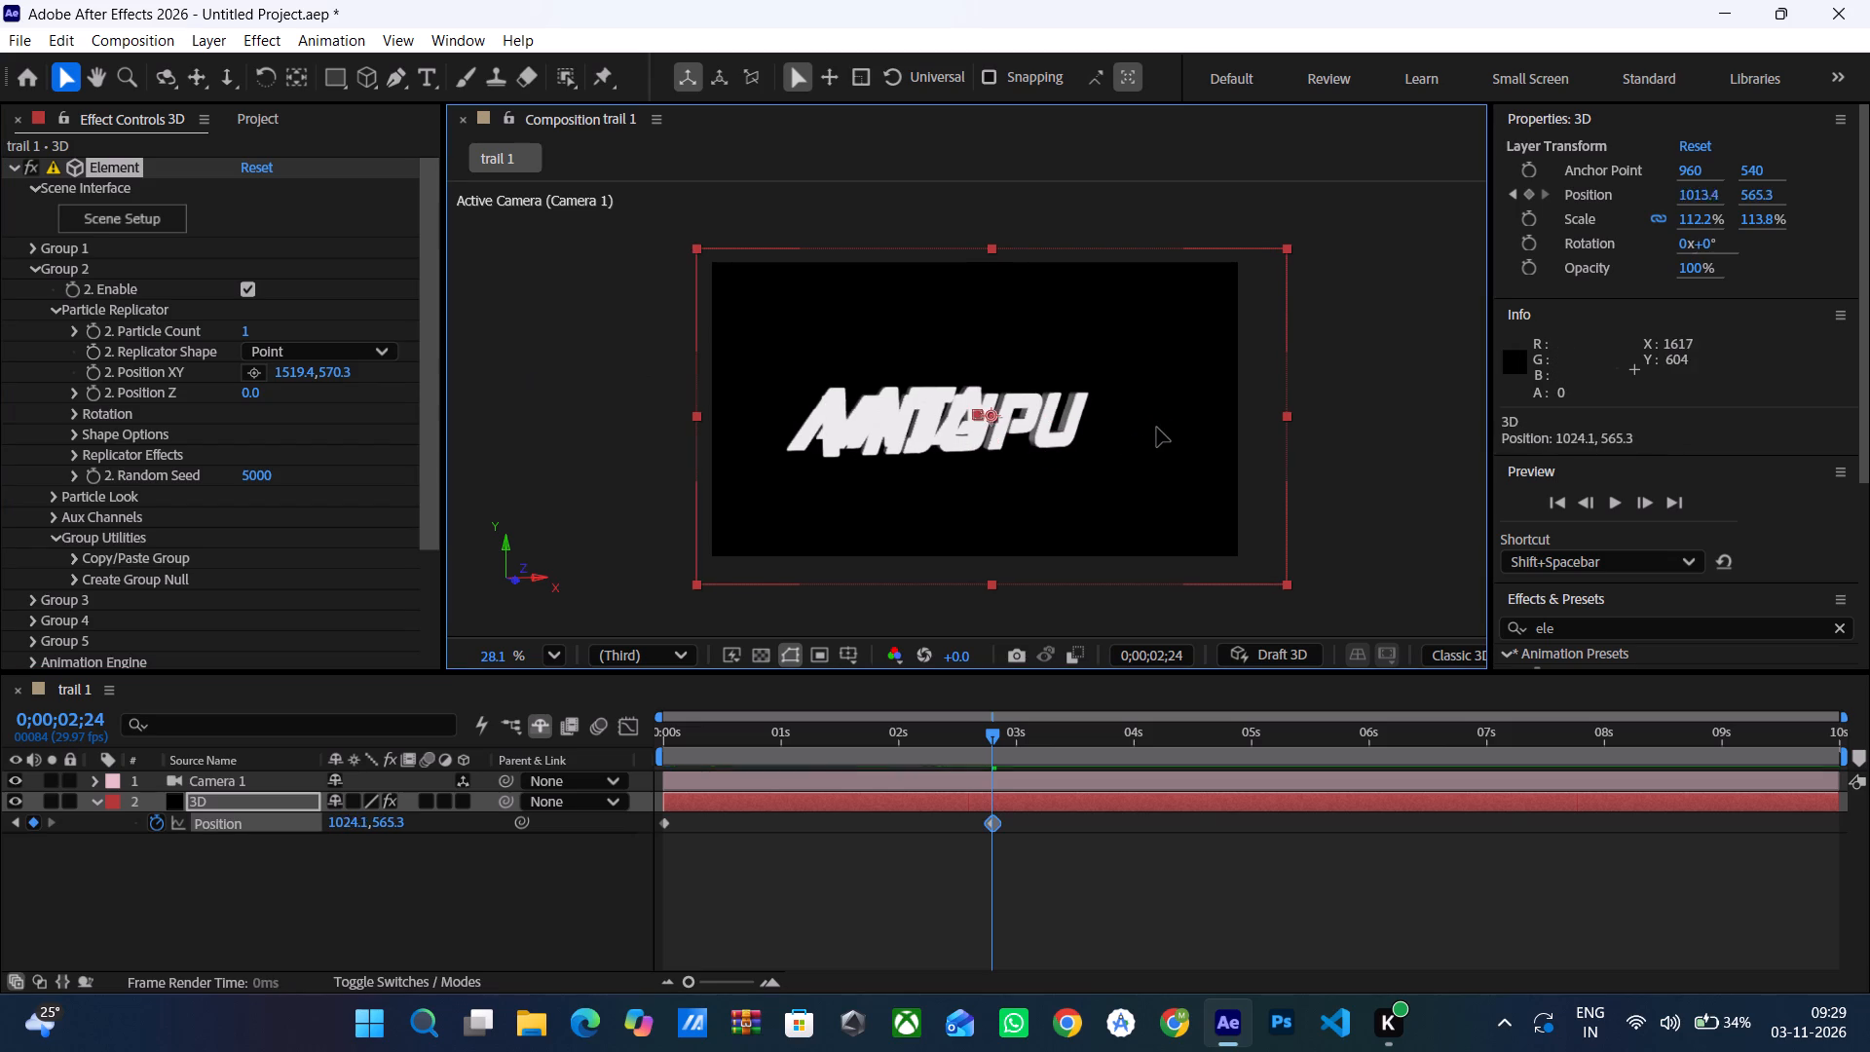
left_click_drag(1157, 428, 1124, 427)
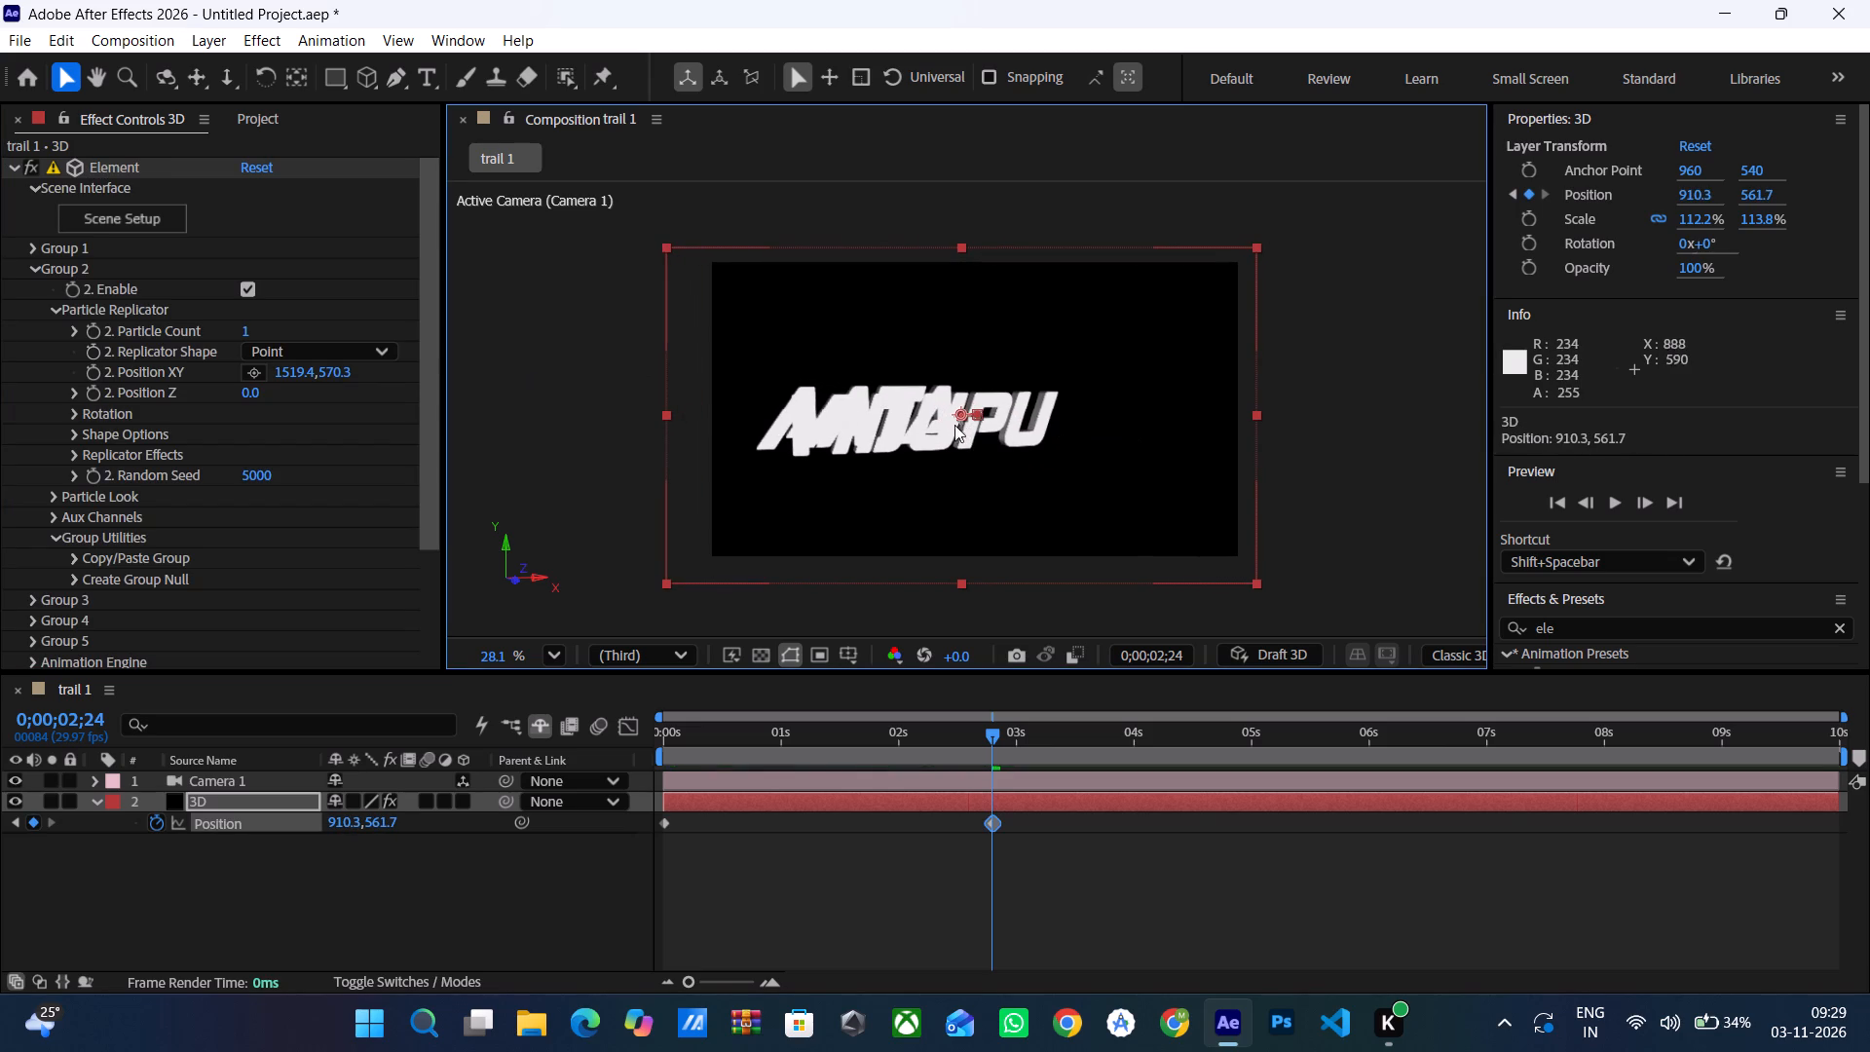
scroll(943, 426, "down", 1)
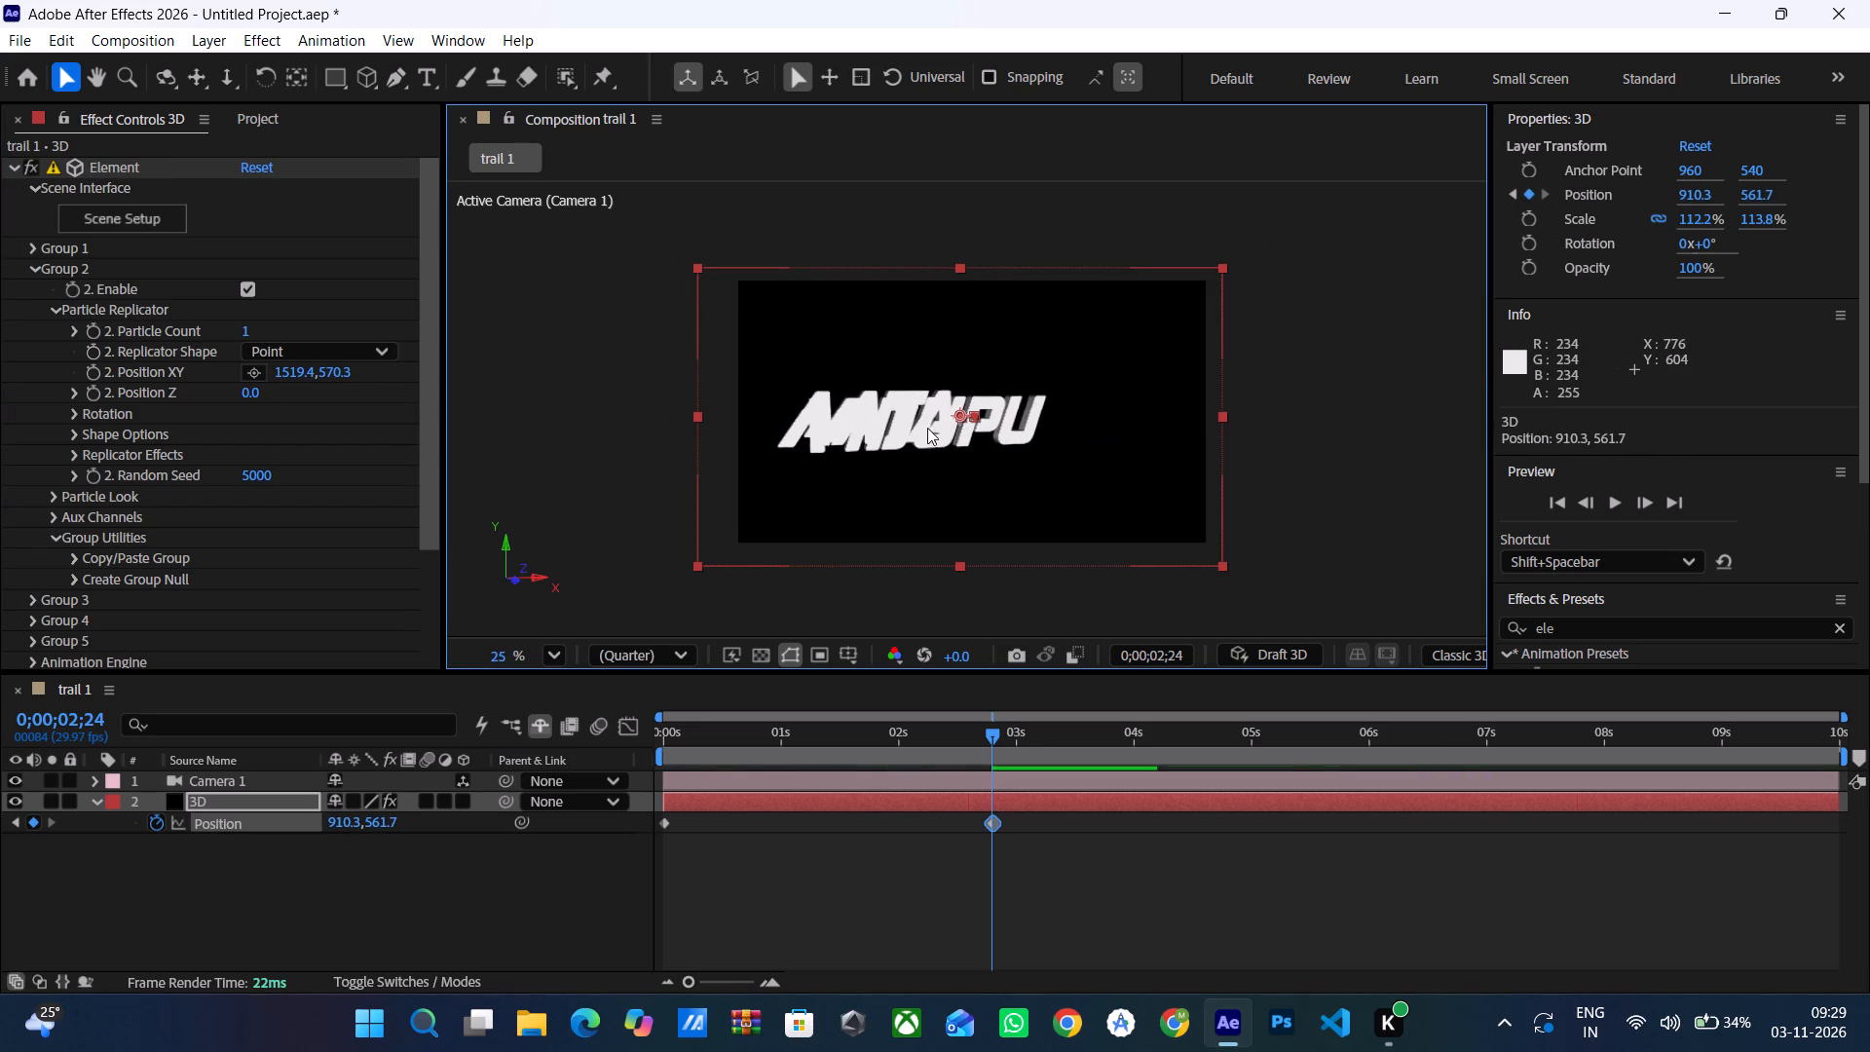
left_click_drag(927, 428, 928, 419)
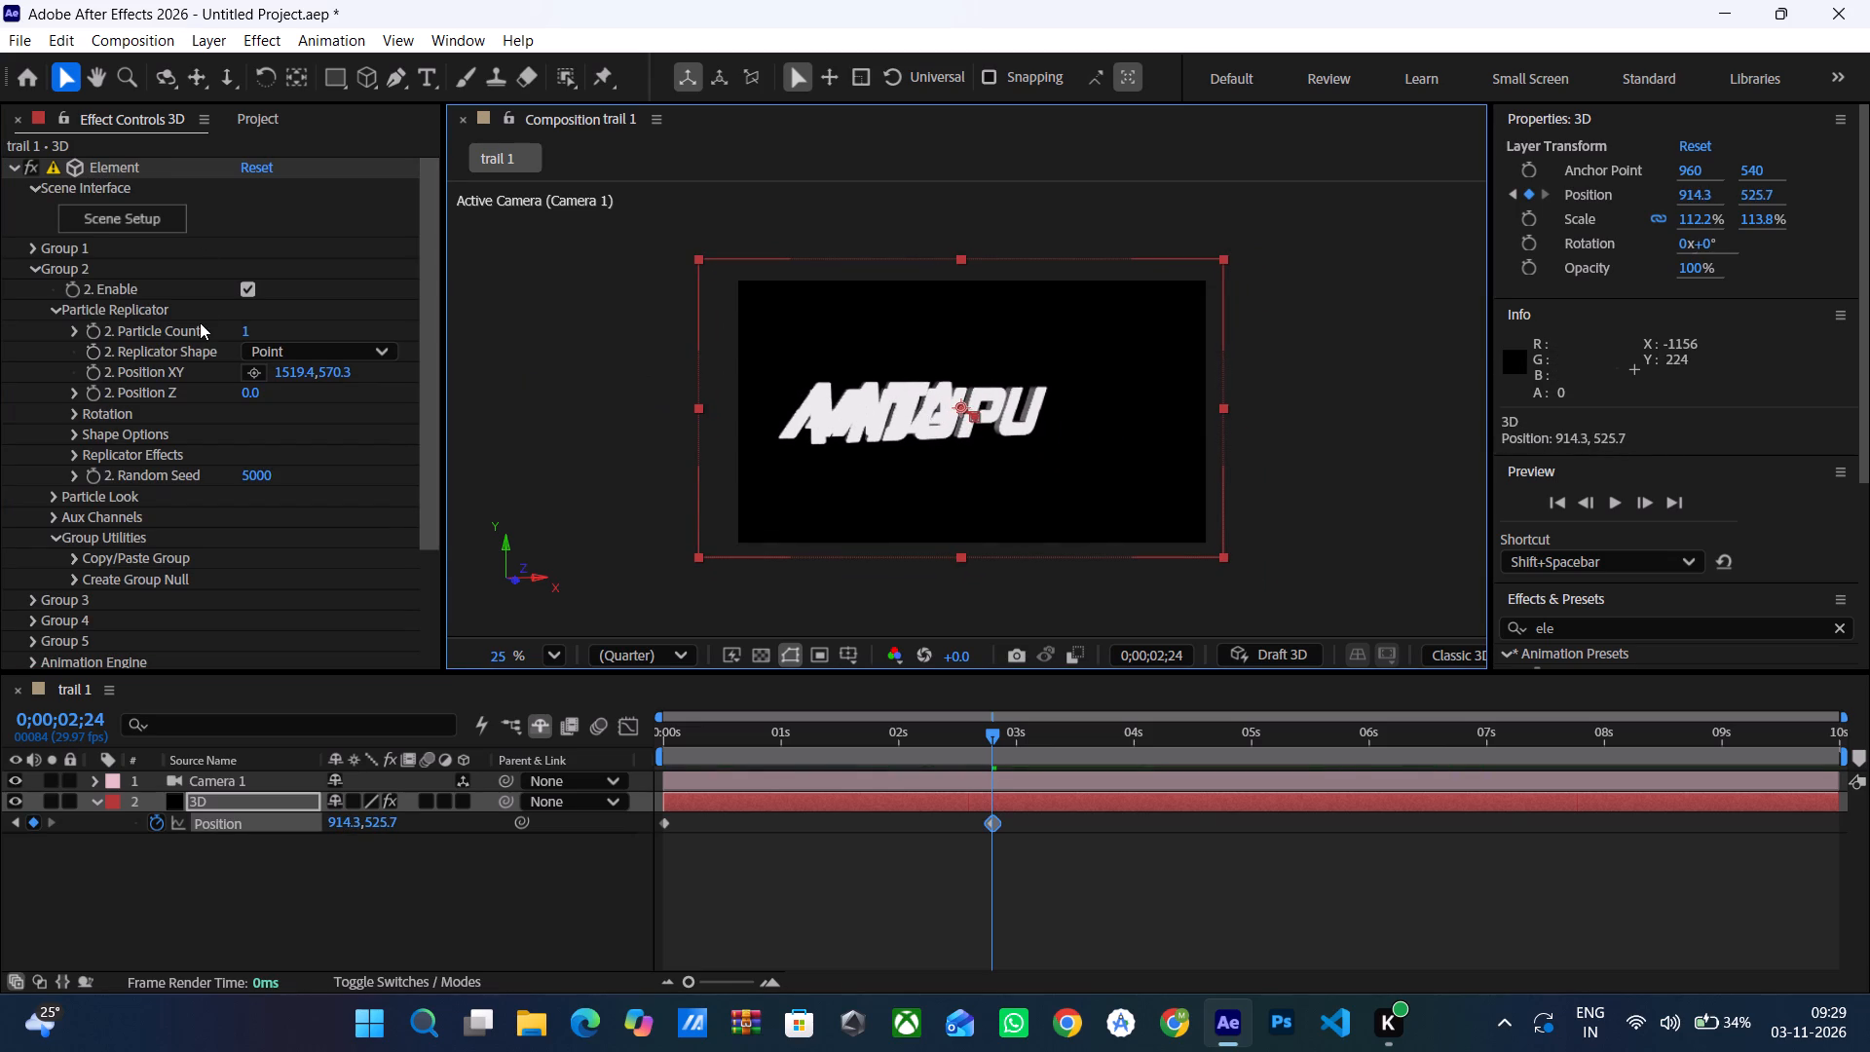
Set Group 2's Position XY to about 2216.4, 545.3 to line VIDUPU up after AATA, and scrub the animation to check it.
left_click(56, 312)
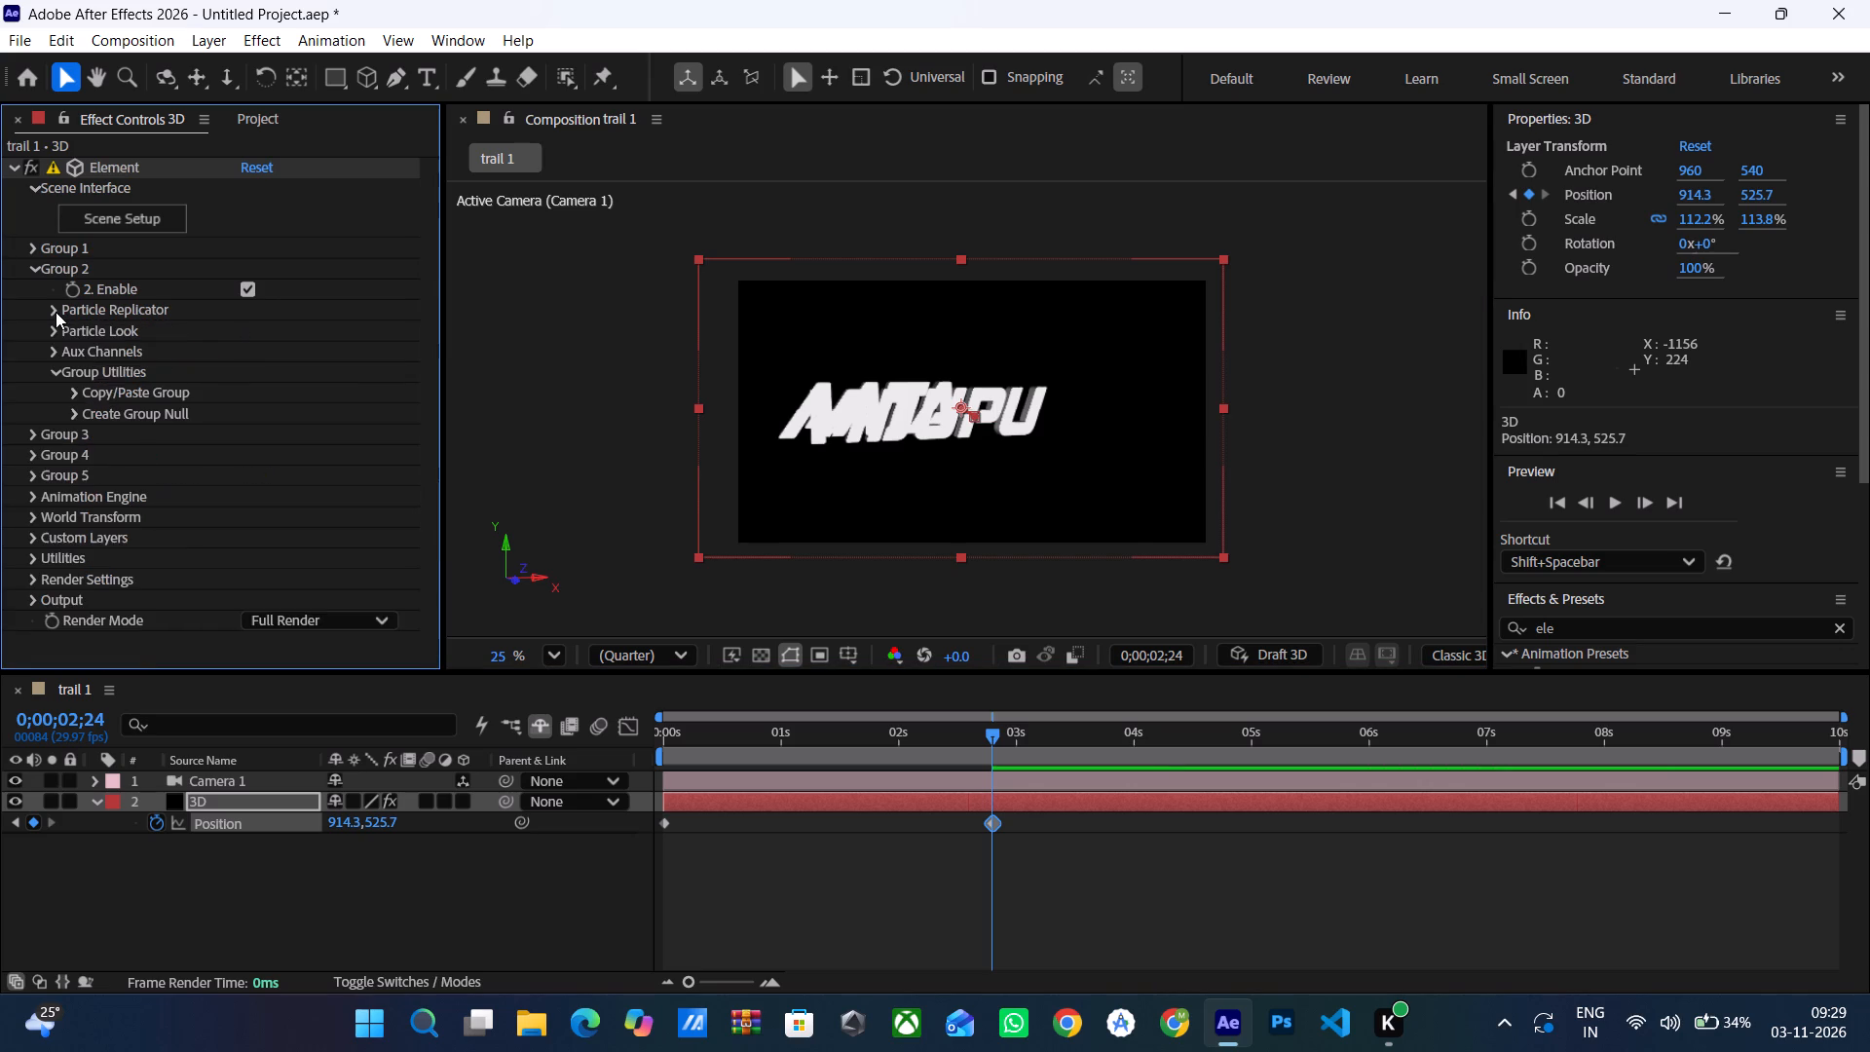
left_click(56, 312)
left_click_drag(334, 369, 341, 371)
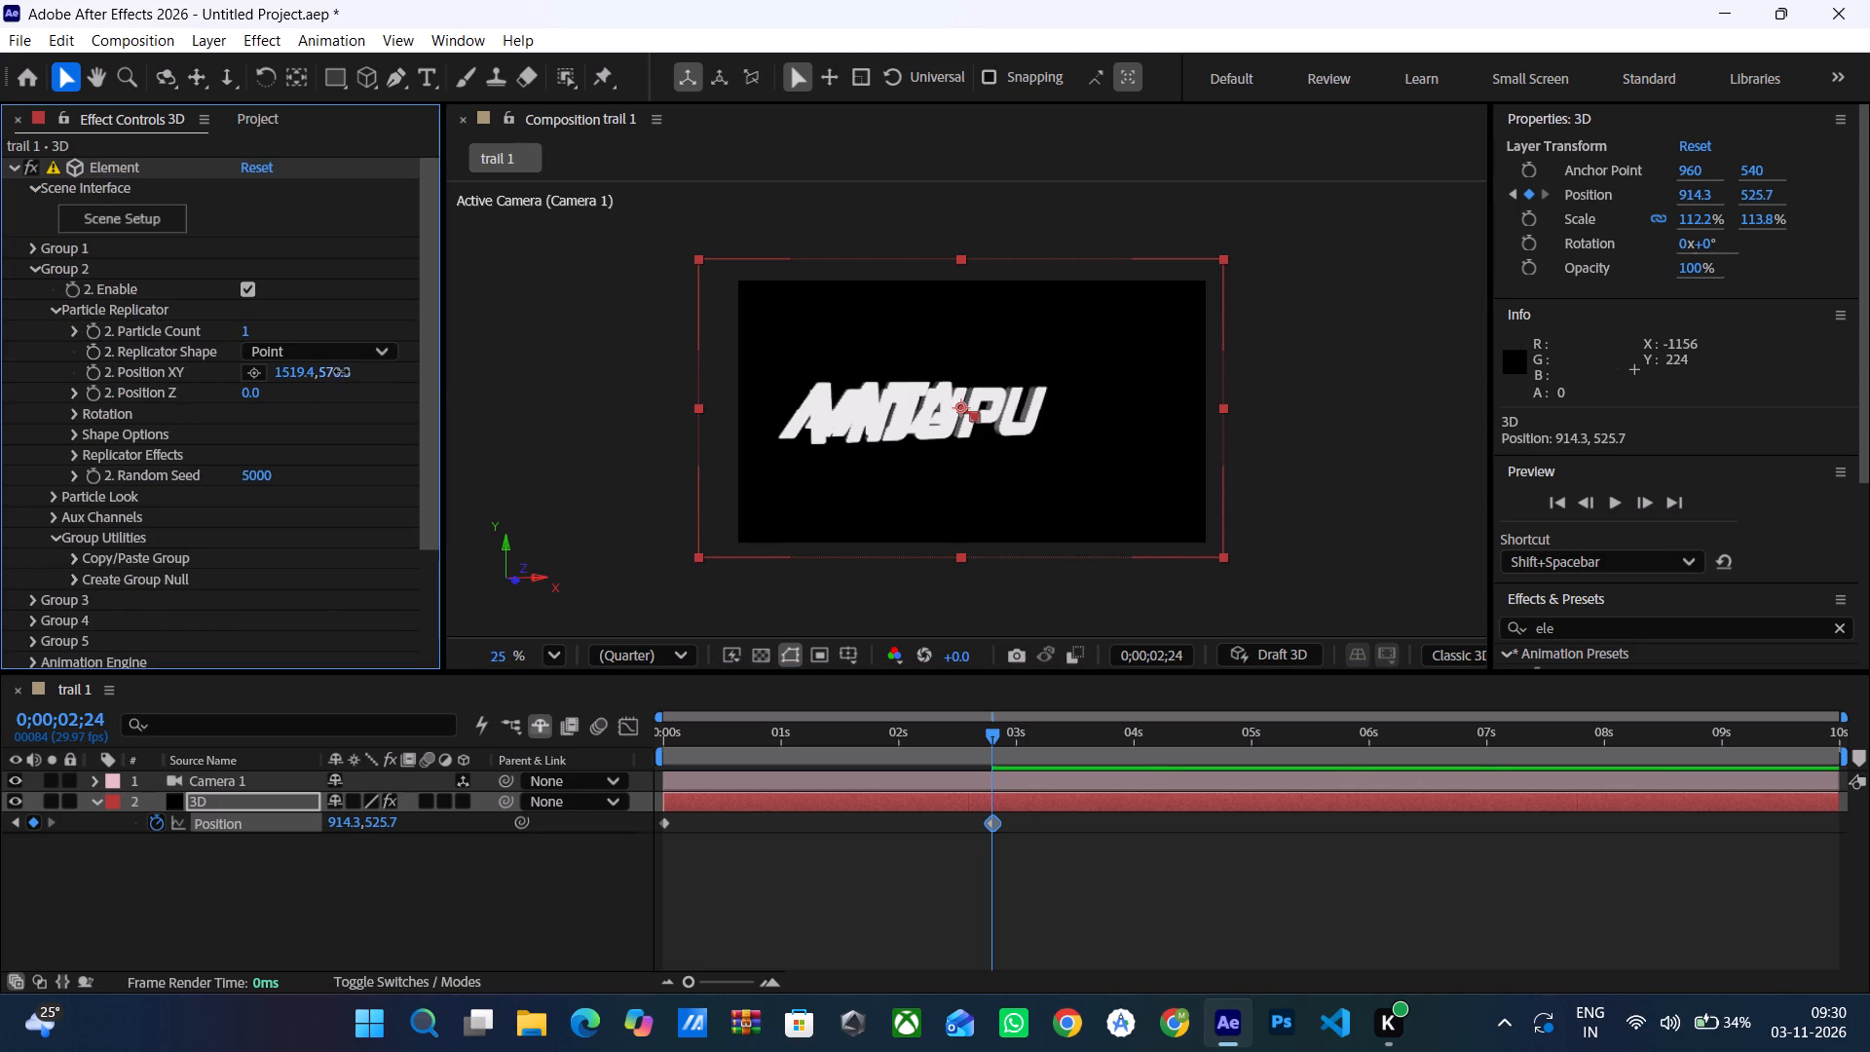
left_click_drag(341, 371, 505, 370)
left_click_drag(287, 373, 867, 297)
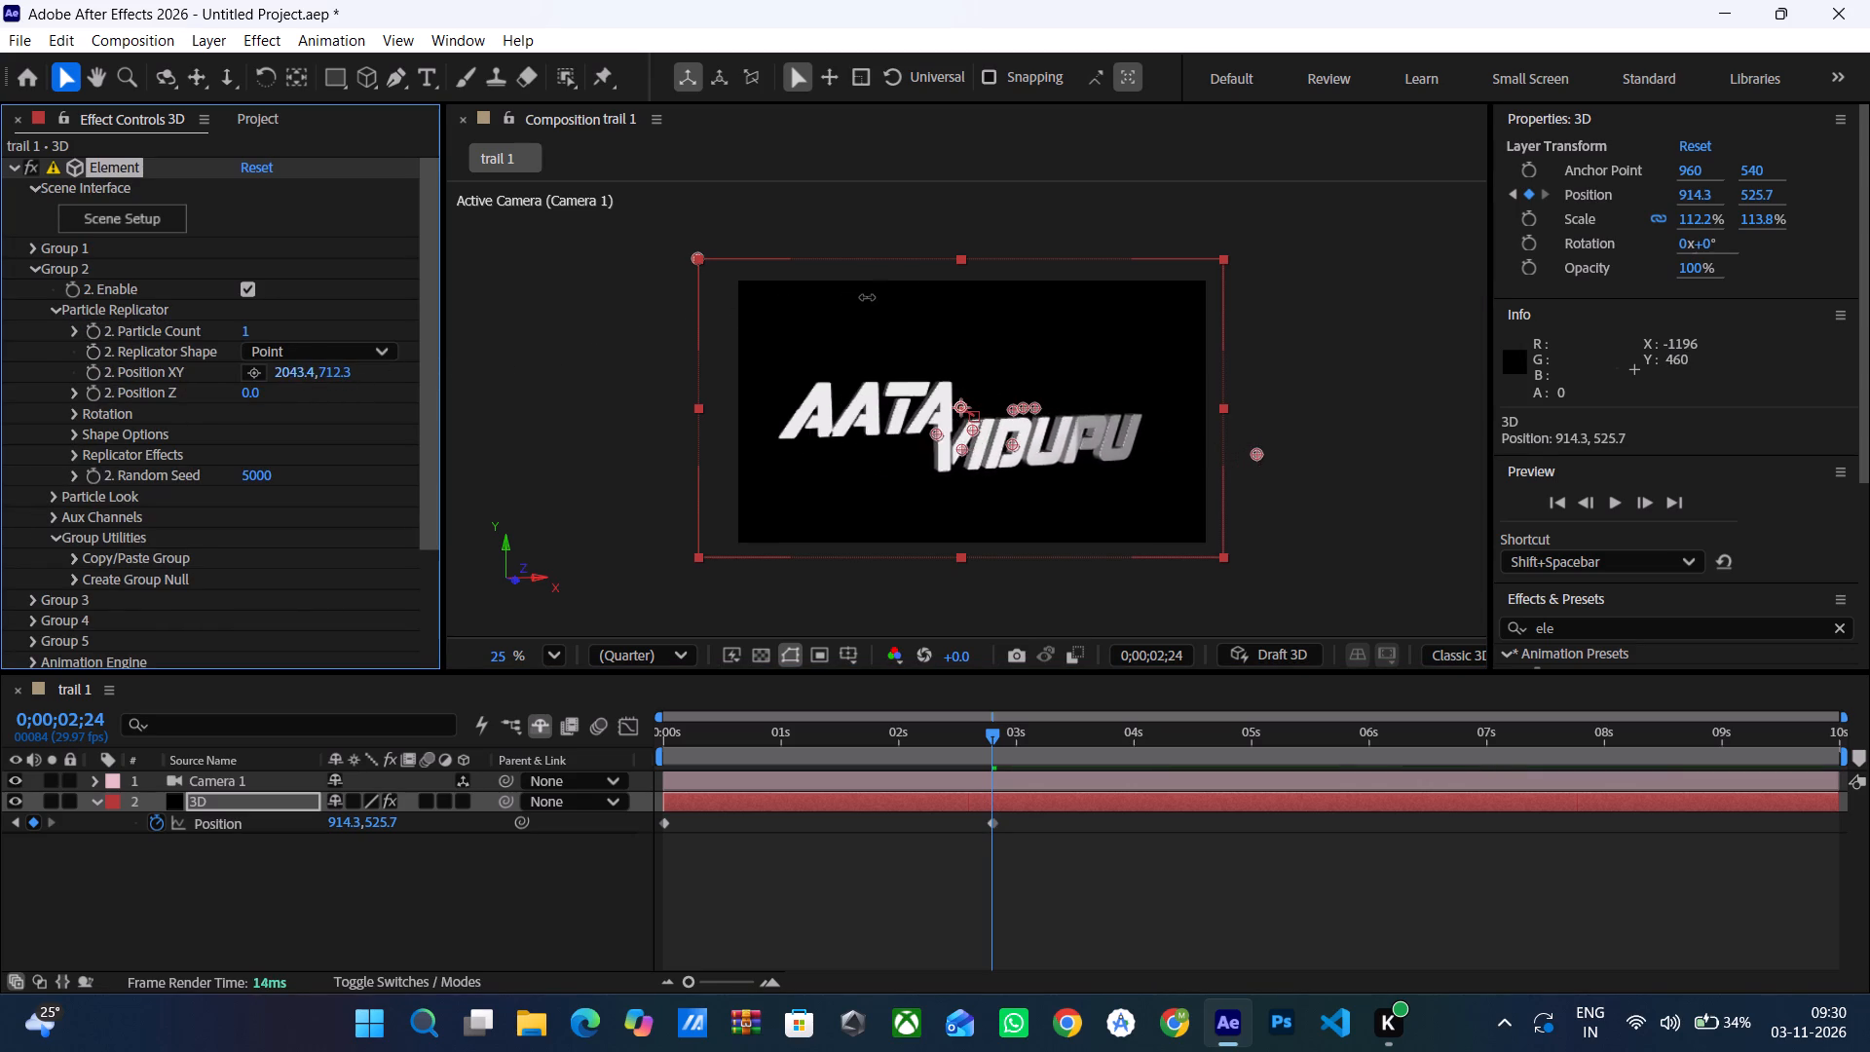
left_click_drag(867, 297, 988, 262)
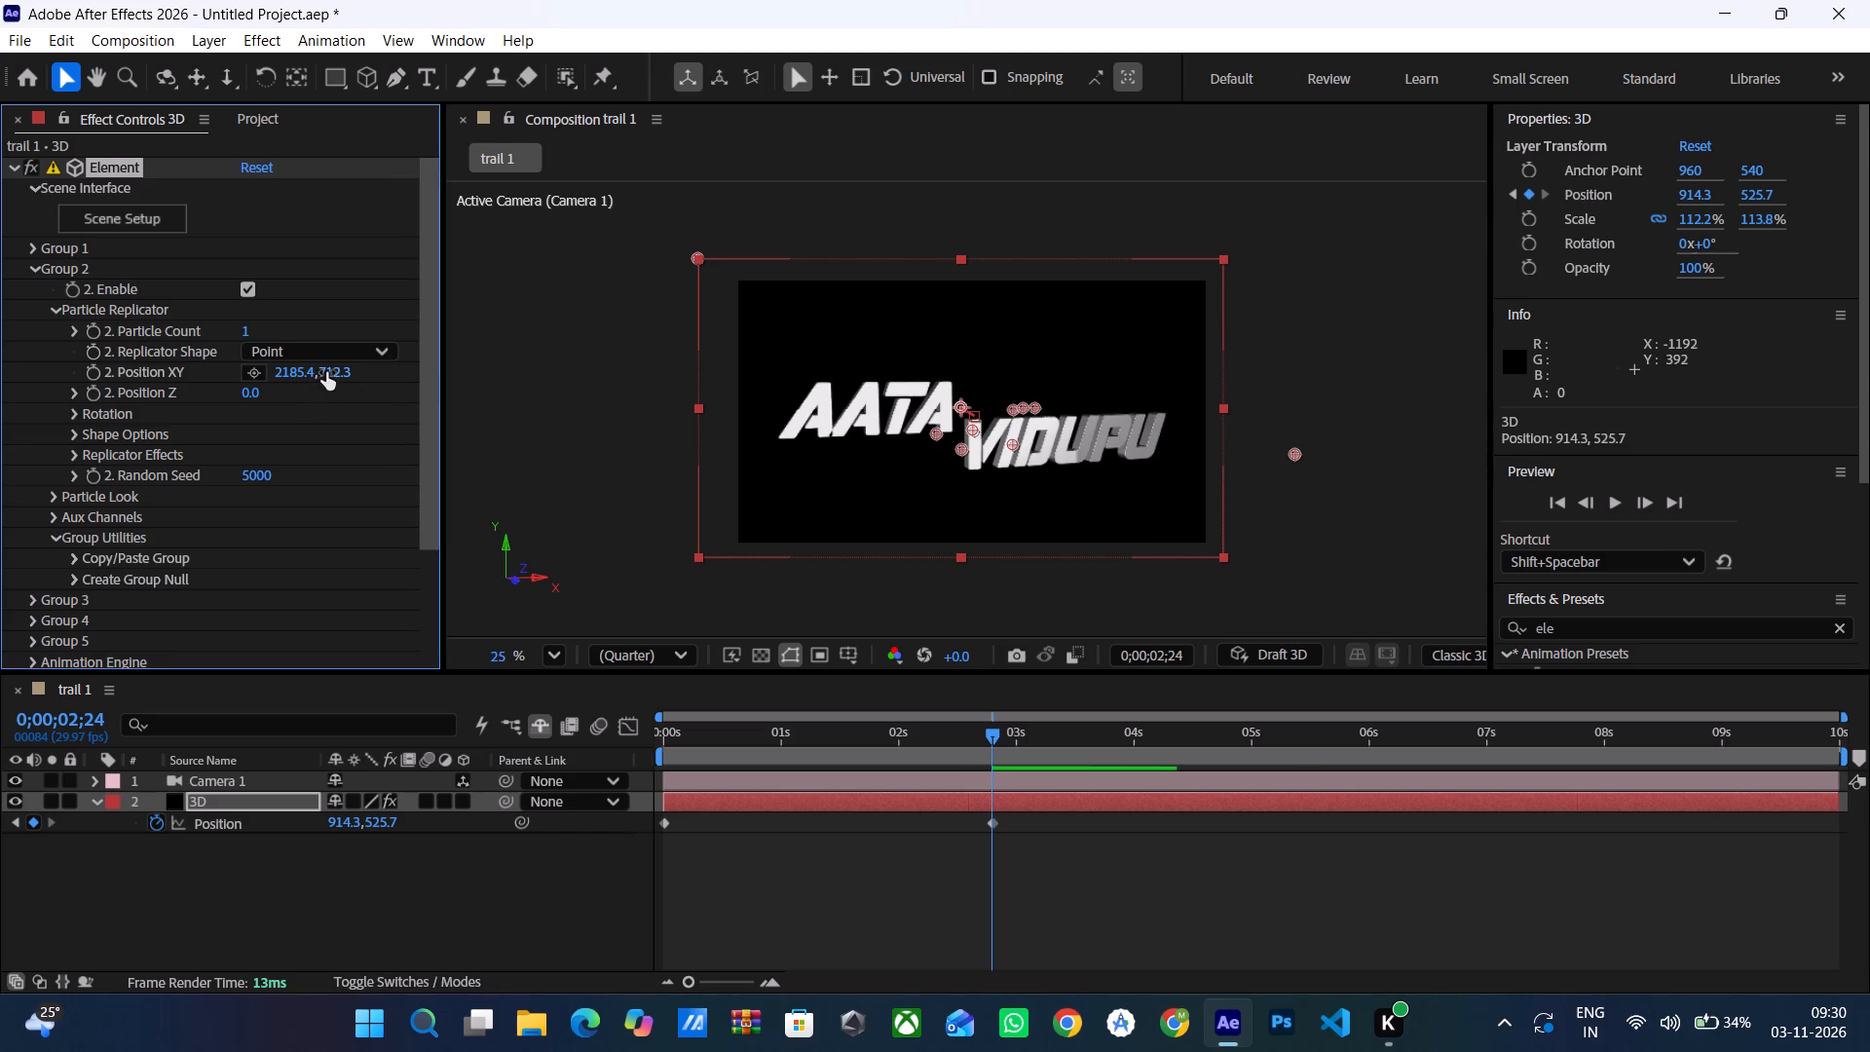
left_click_drag(327, 372, 147, 382)
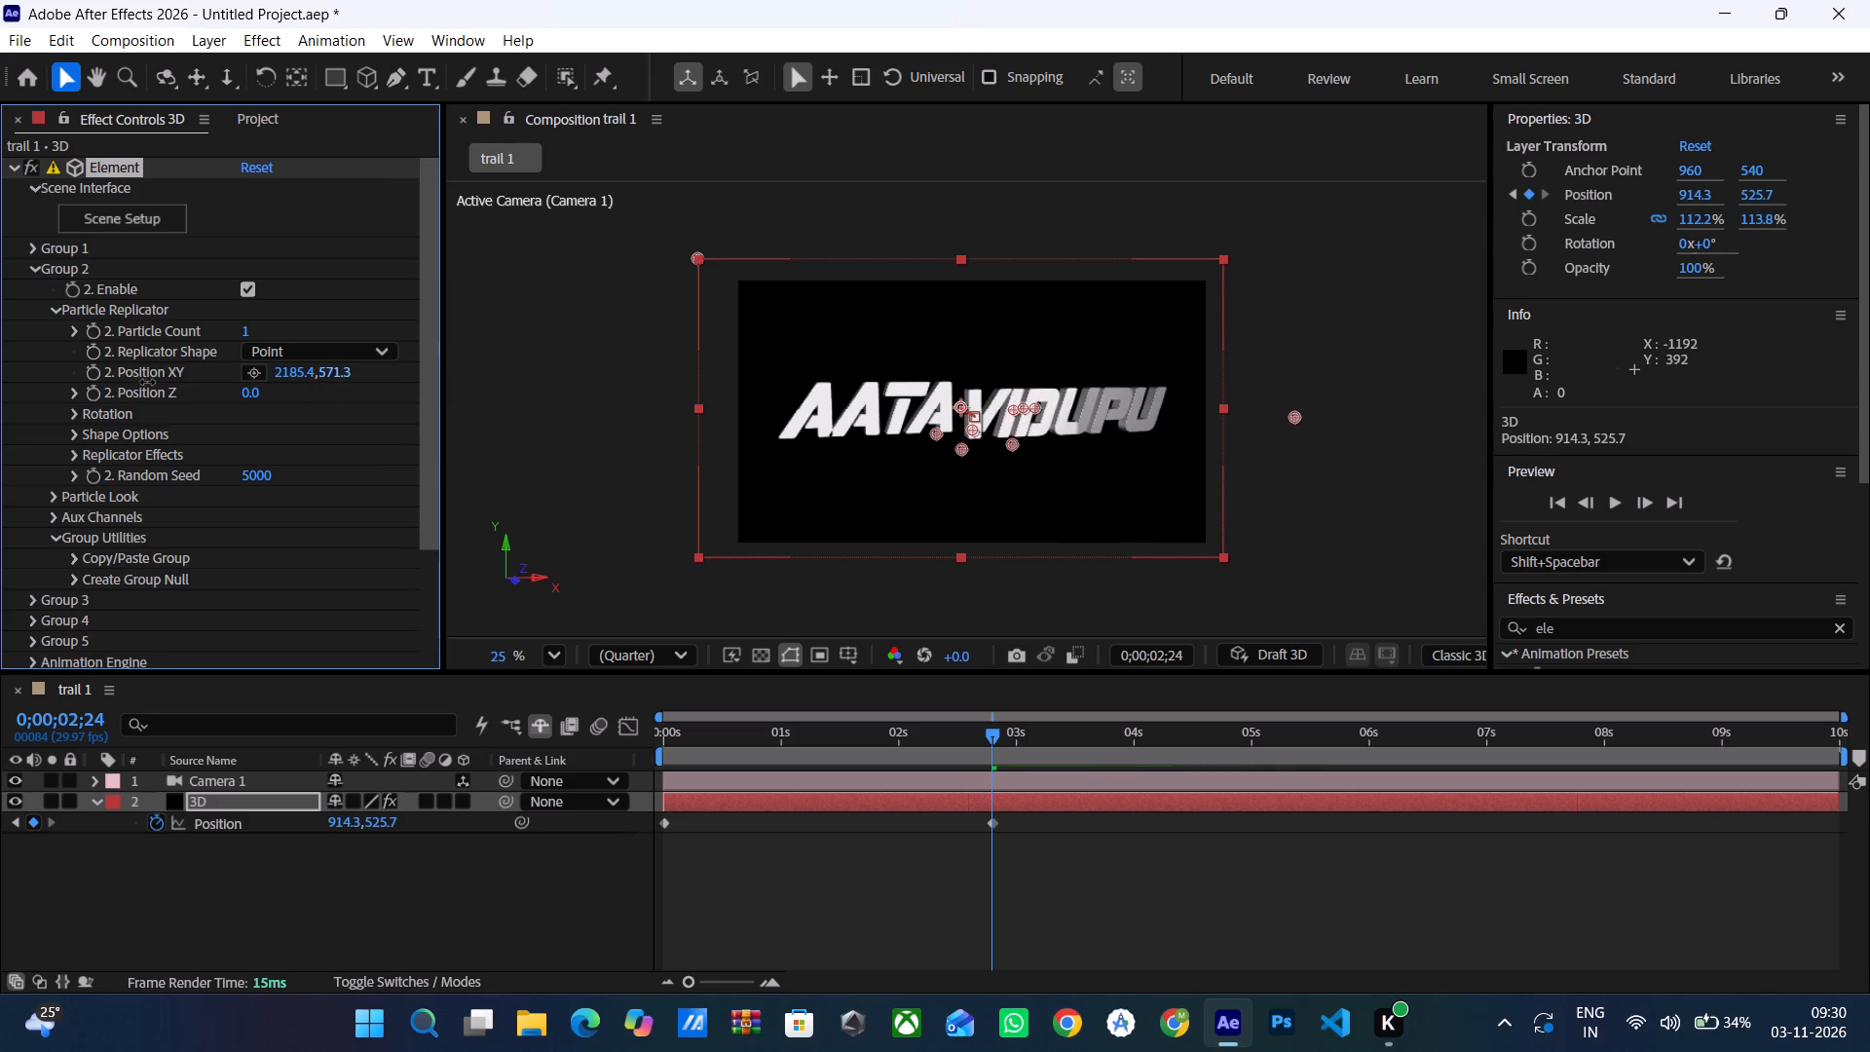
left_click_drag(147, 382, 110, 389)
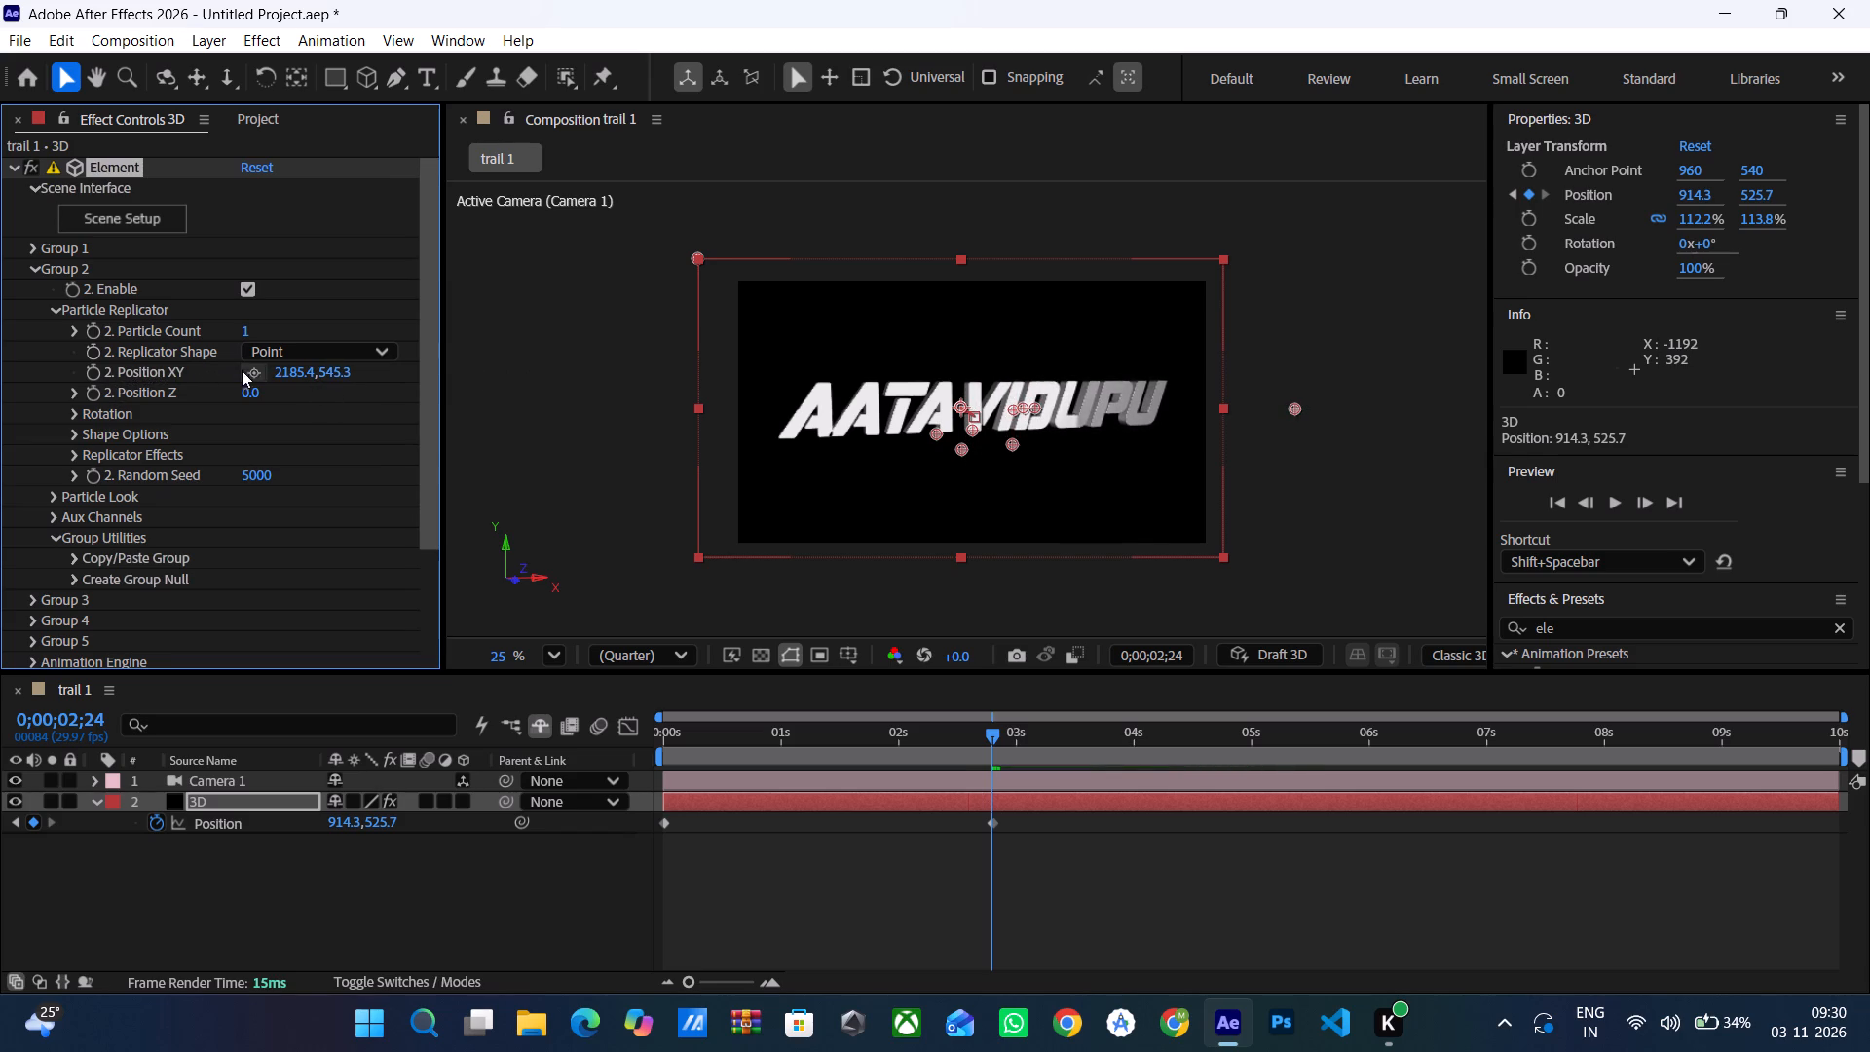
left_click_drag(293, 373, 352, 366)
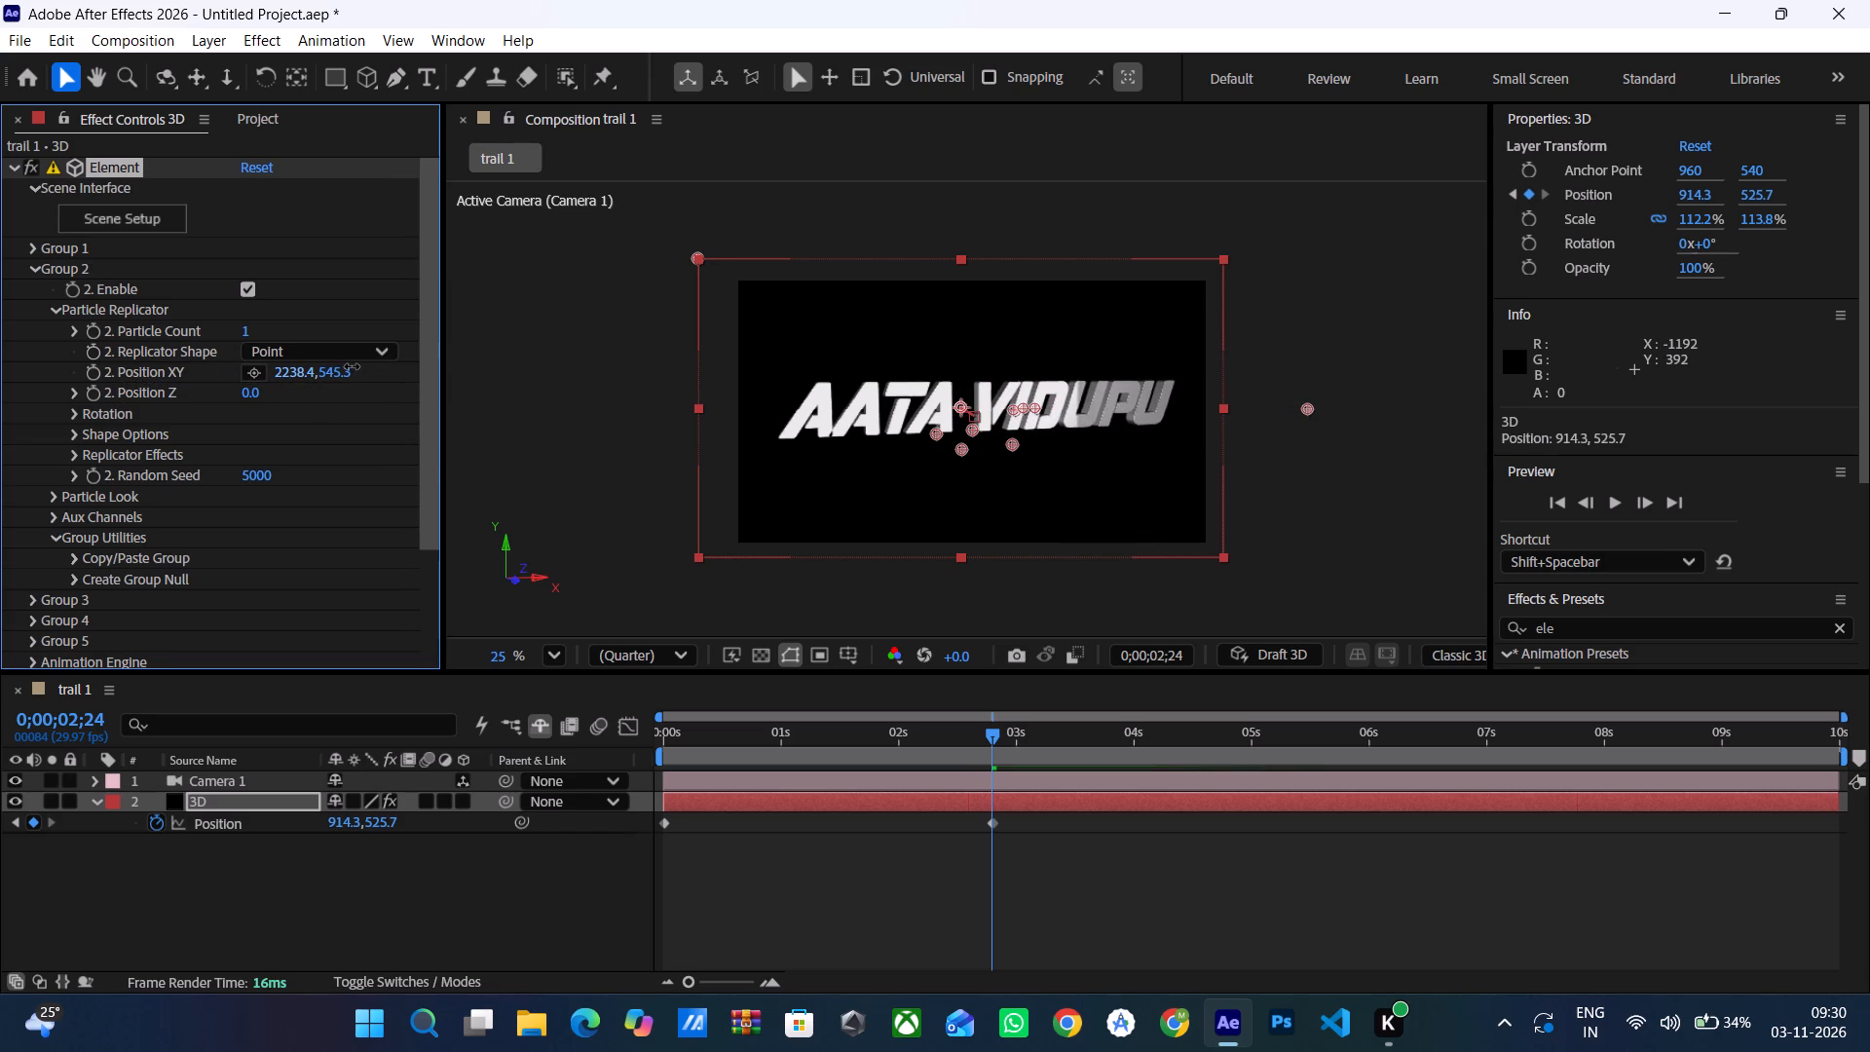
left_click_drag(352, 366, 321, 363)
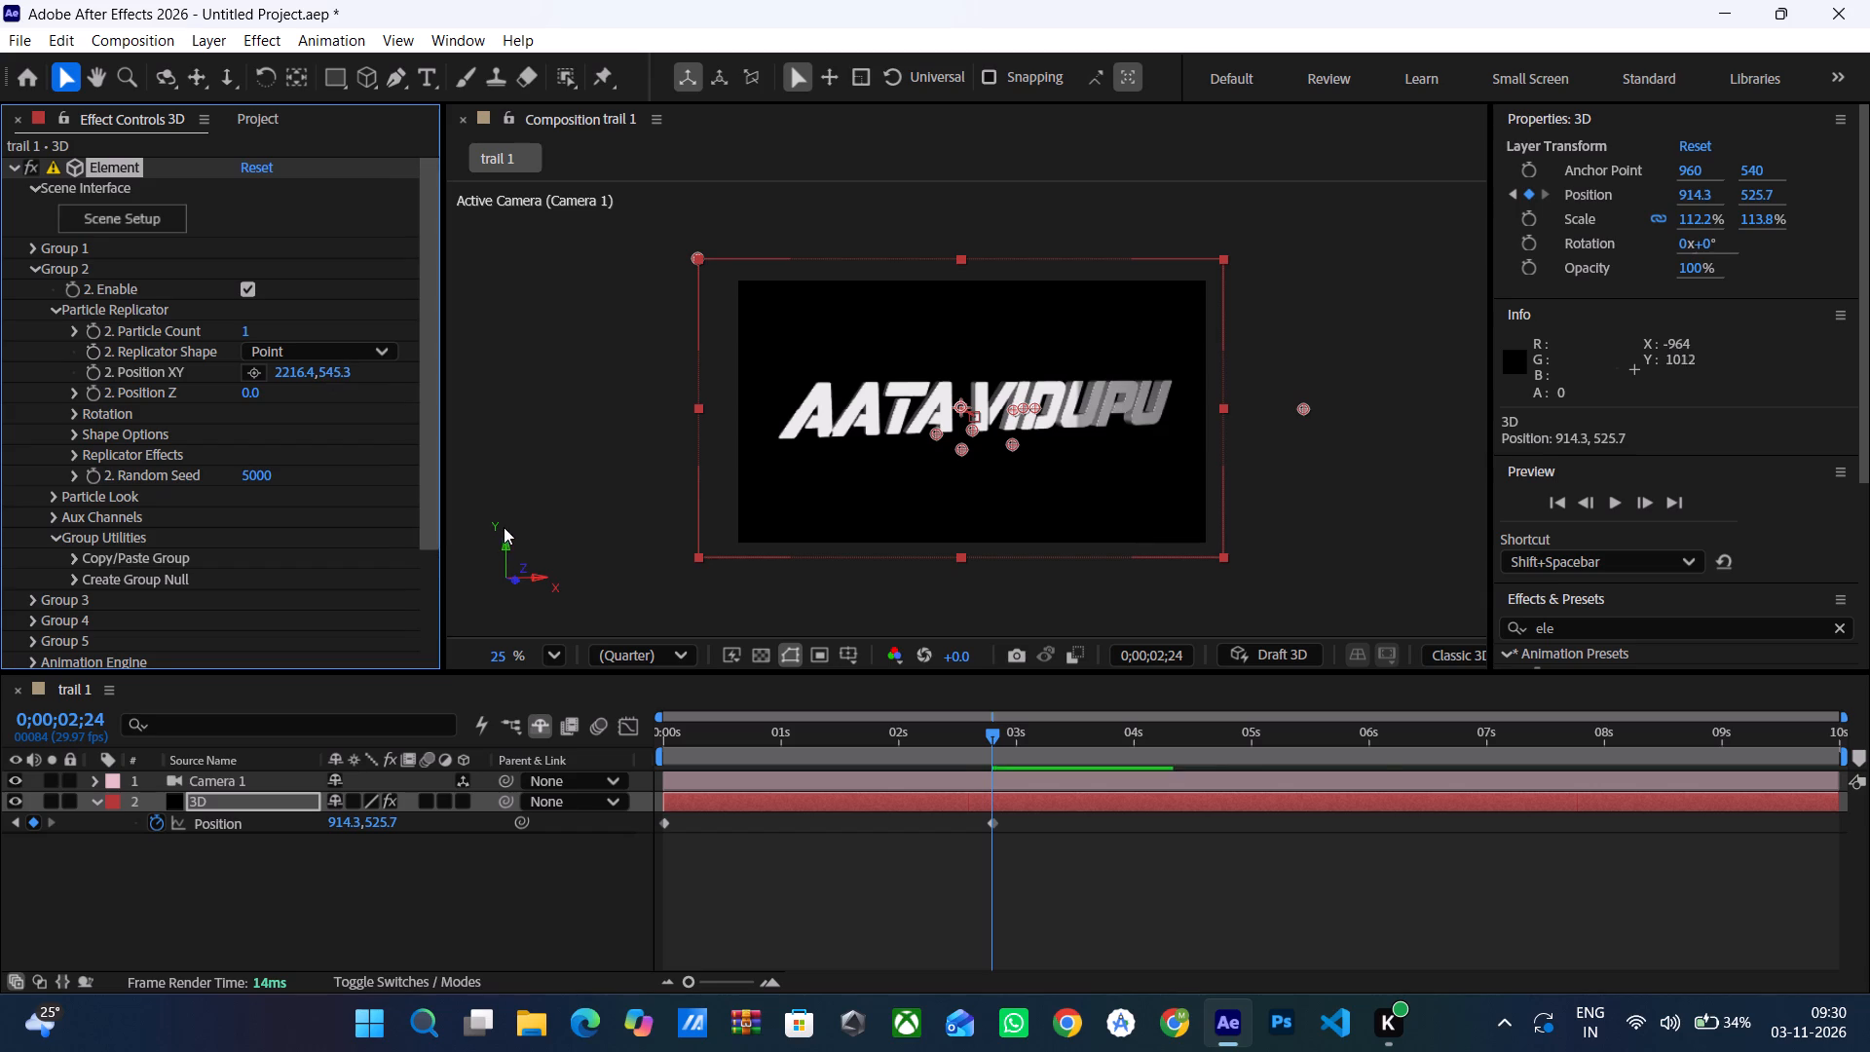
left_click(707, 862)
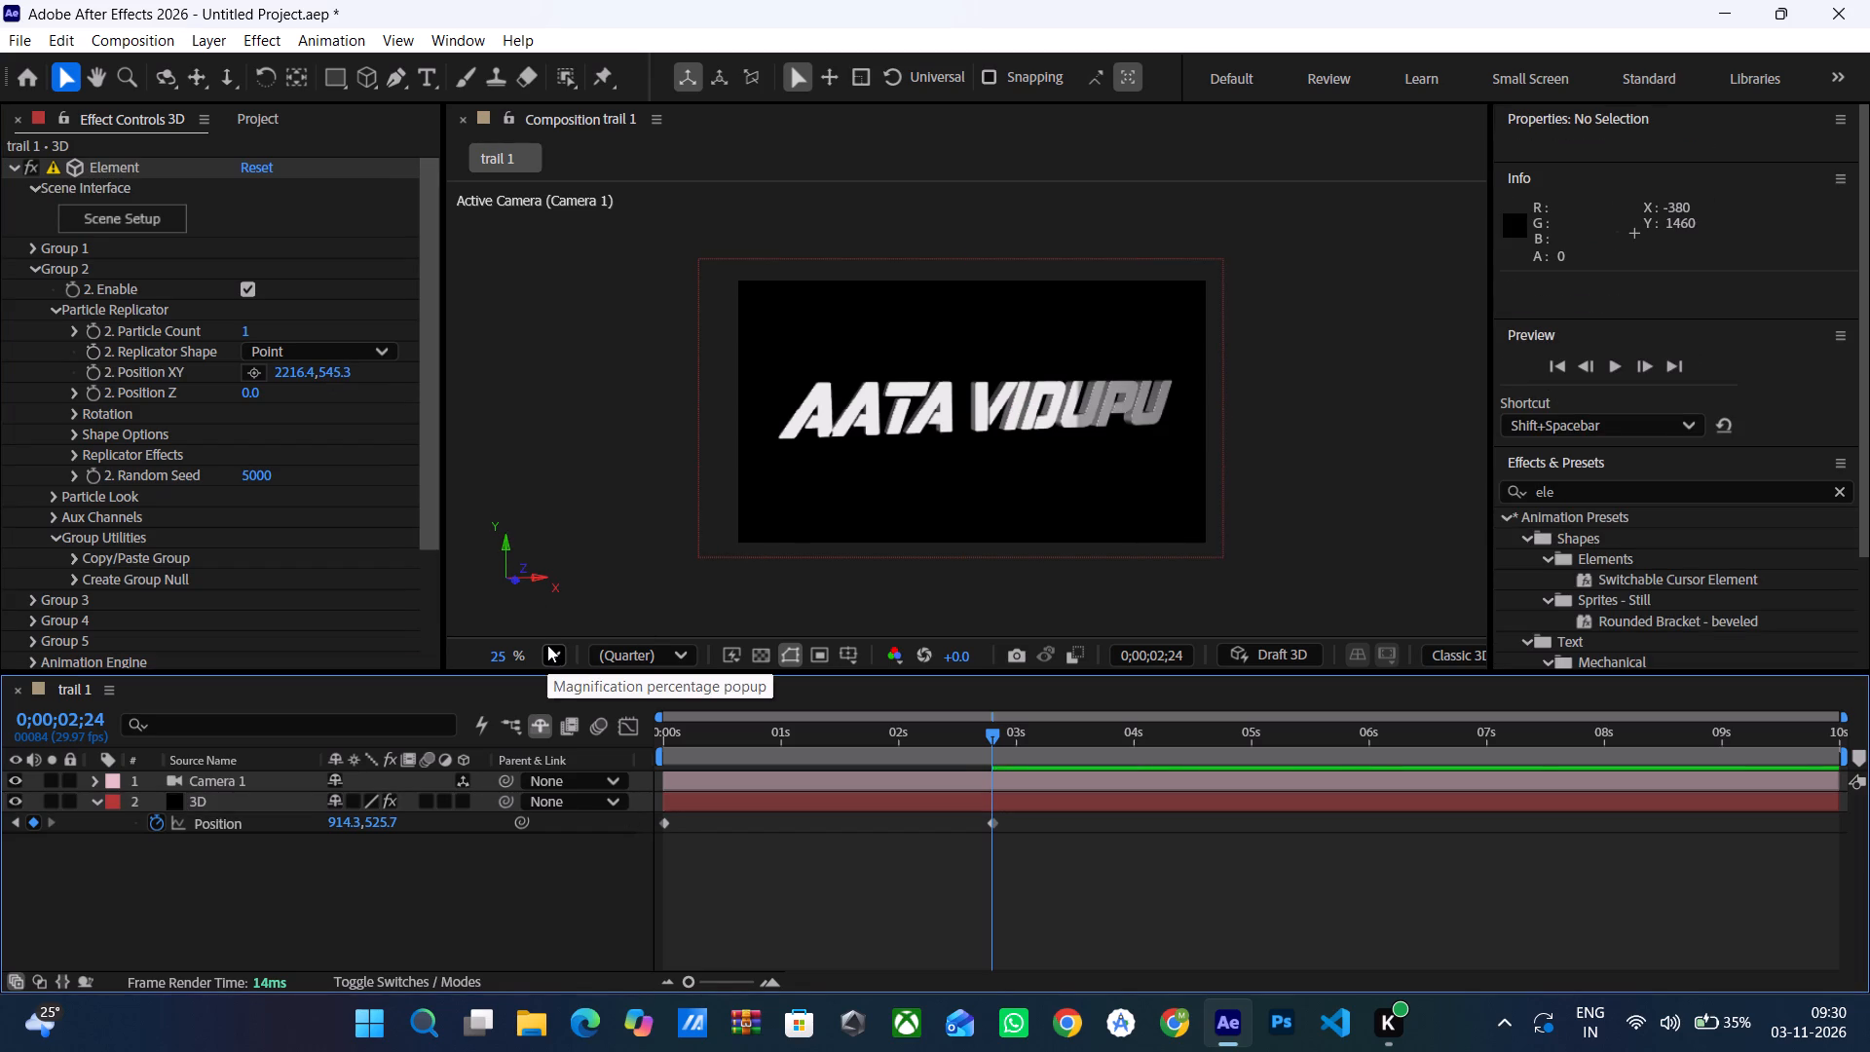
left_click_drag(993, 731, 701, 789)
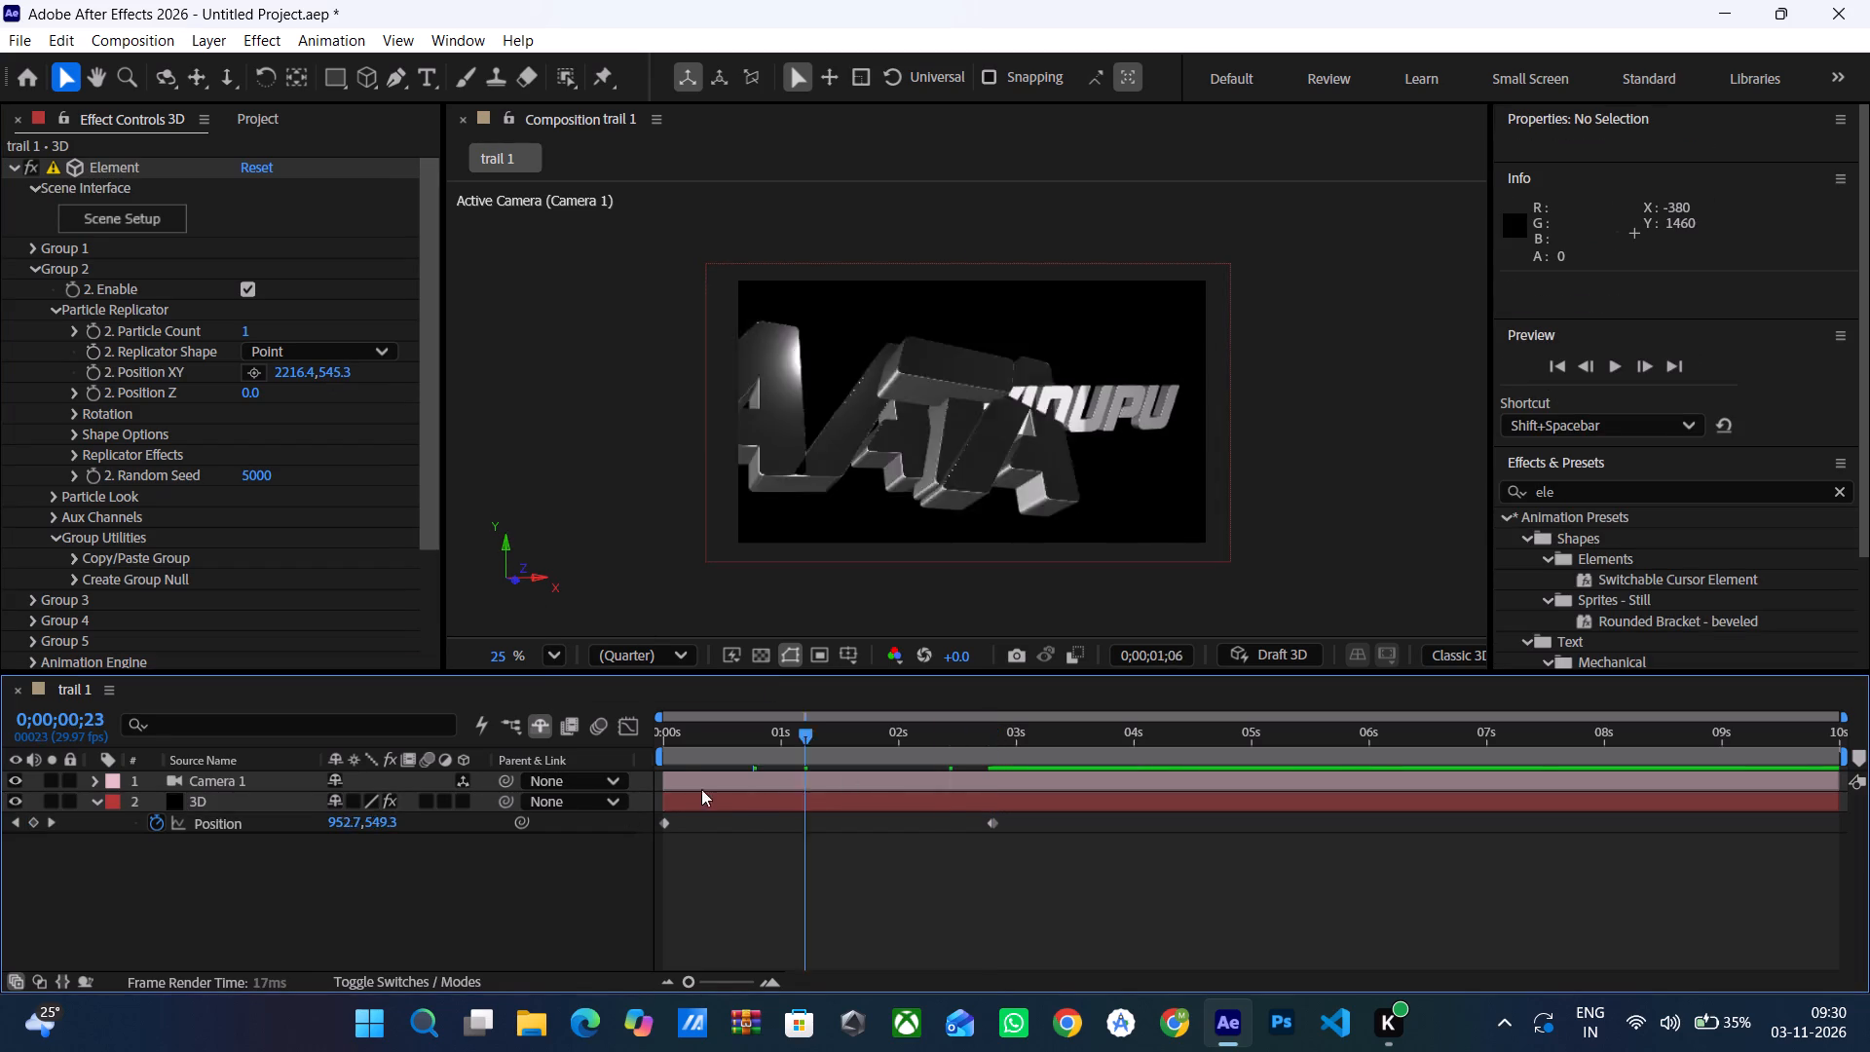
left_click_drag(701, 789, 991, 751)
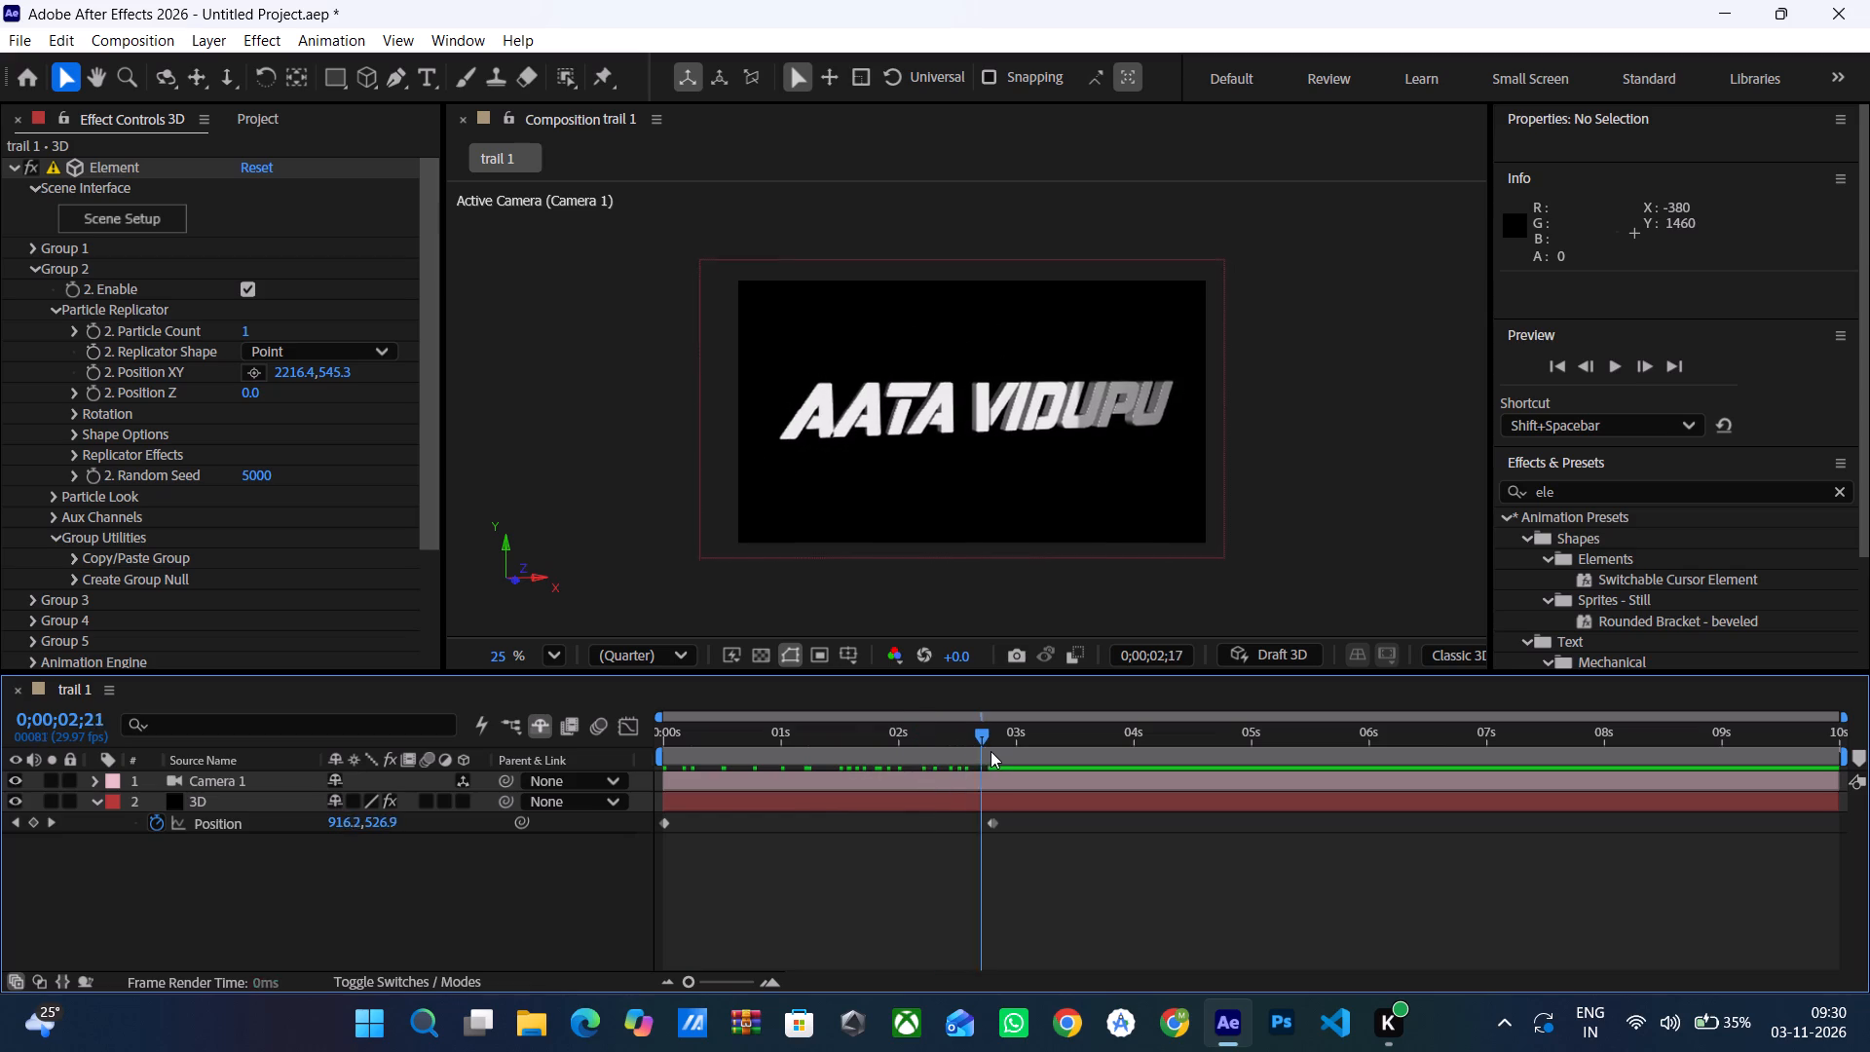
left_click_drag(991, 751, 993, 751)
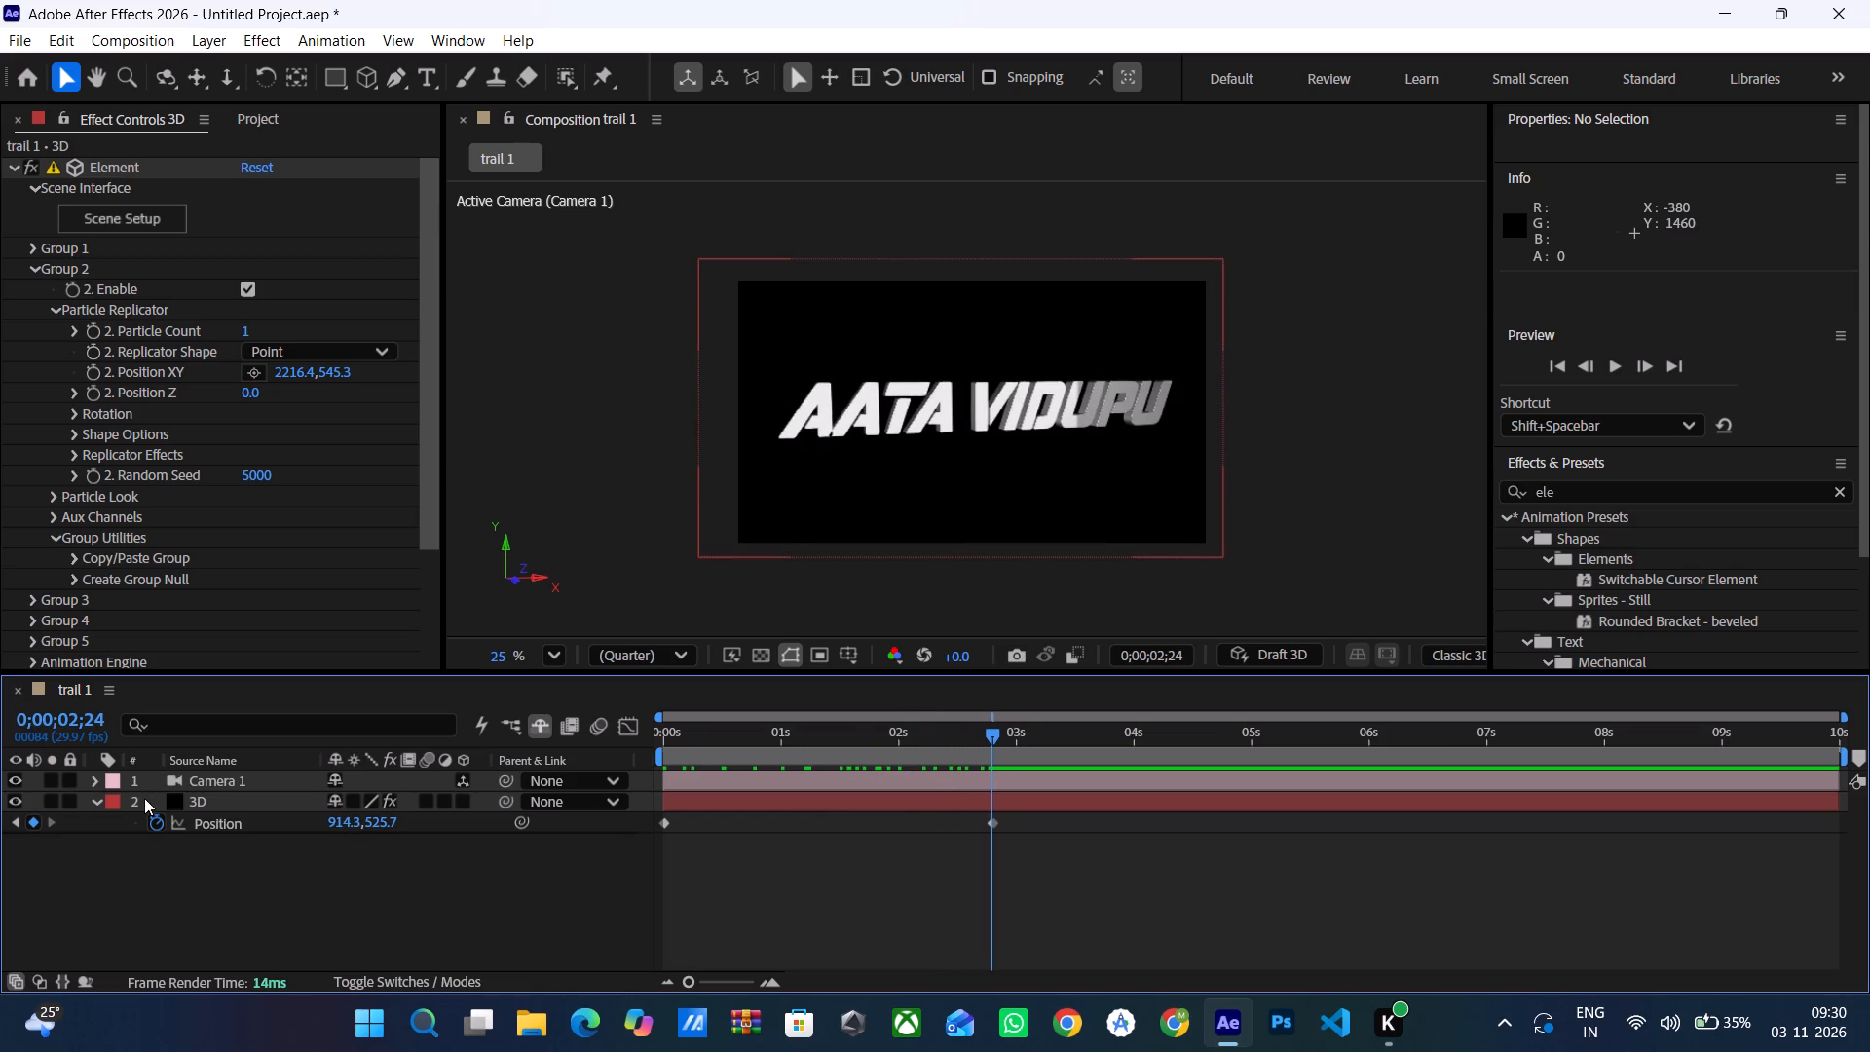
Enable Multi-Object in Group 2's Particle Look settings of the 3D layer's Element effect.
left_click(91, 801)
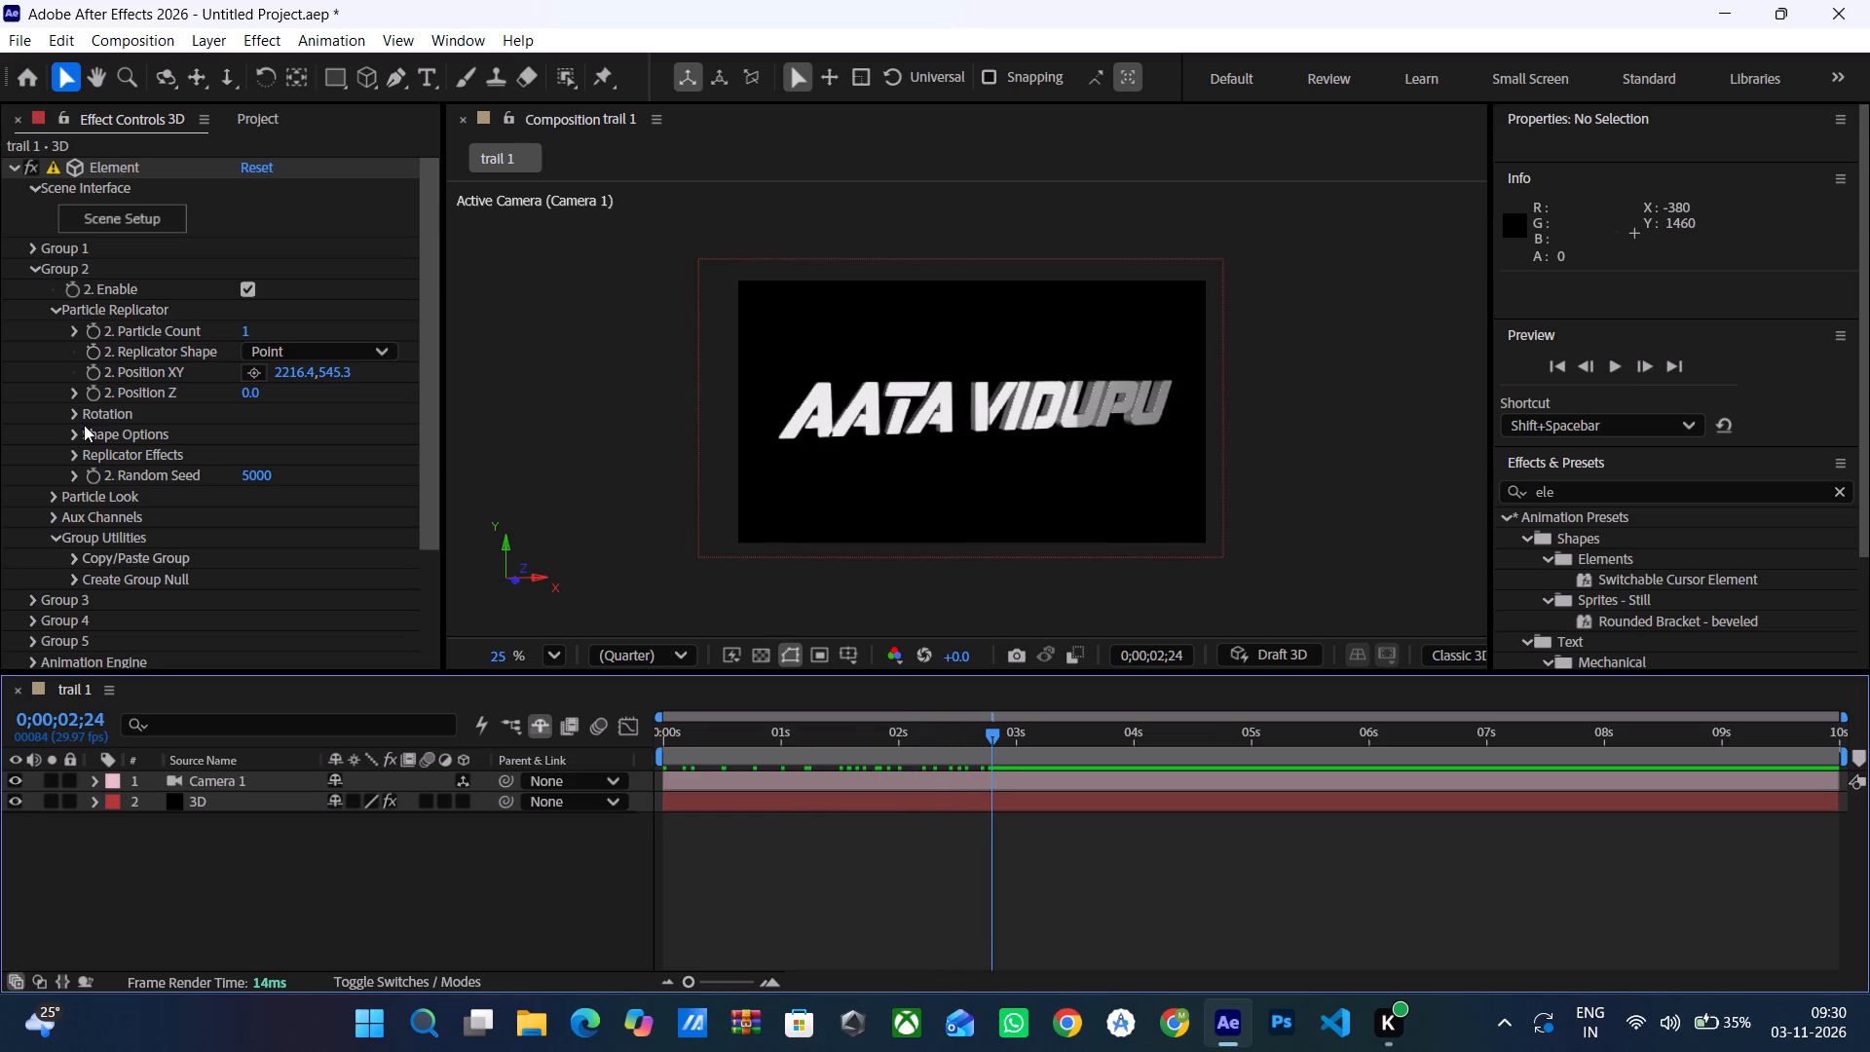
left_click(49, 310)
left_click(28, 266)
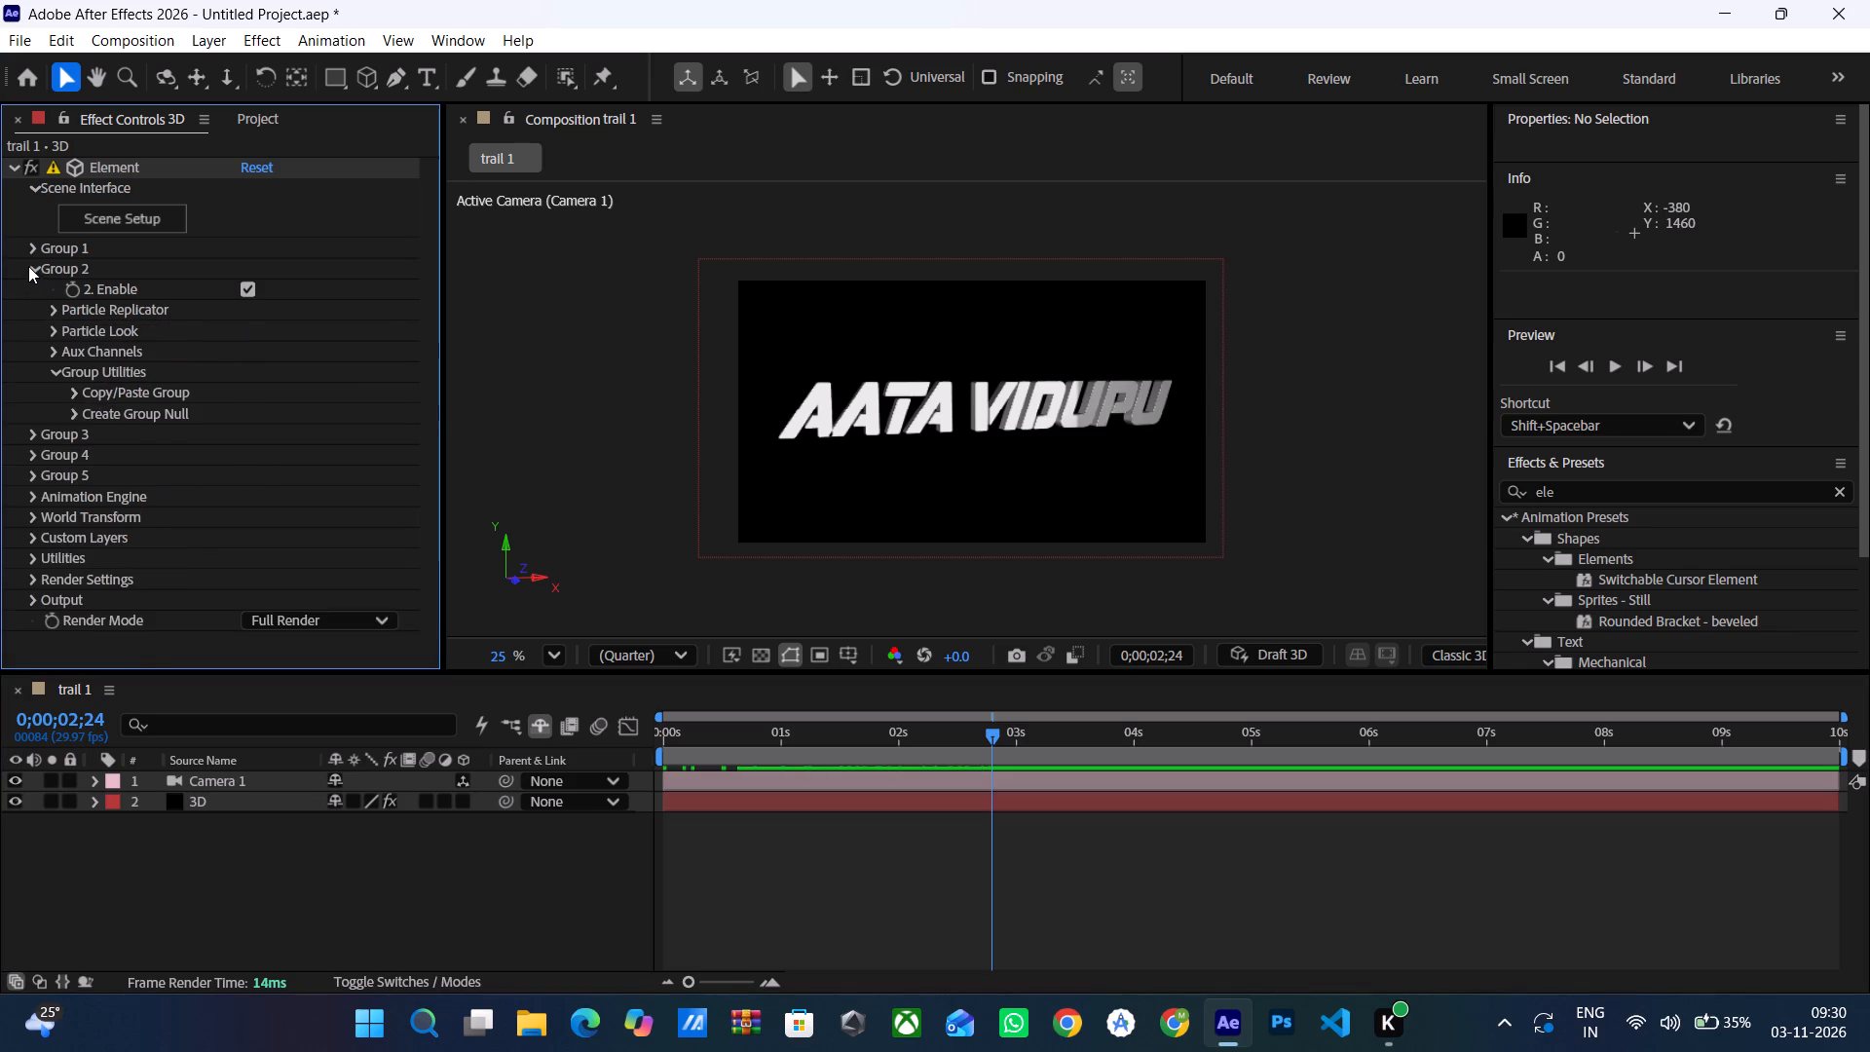
left_click(33, 270)
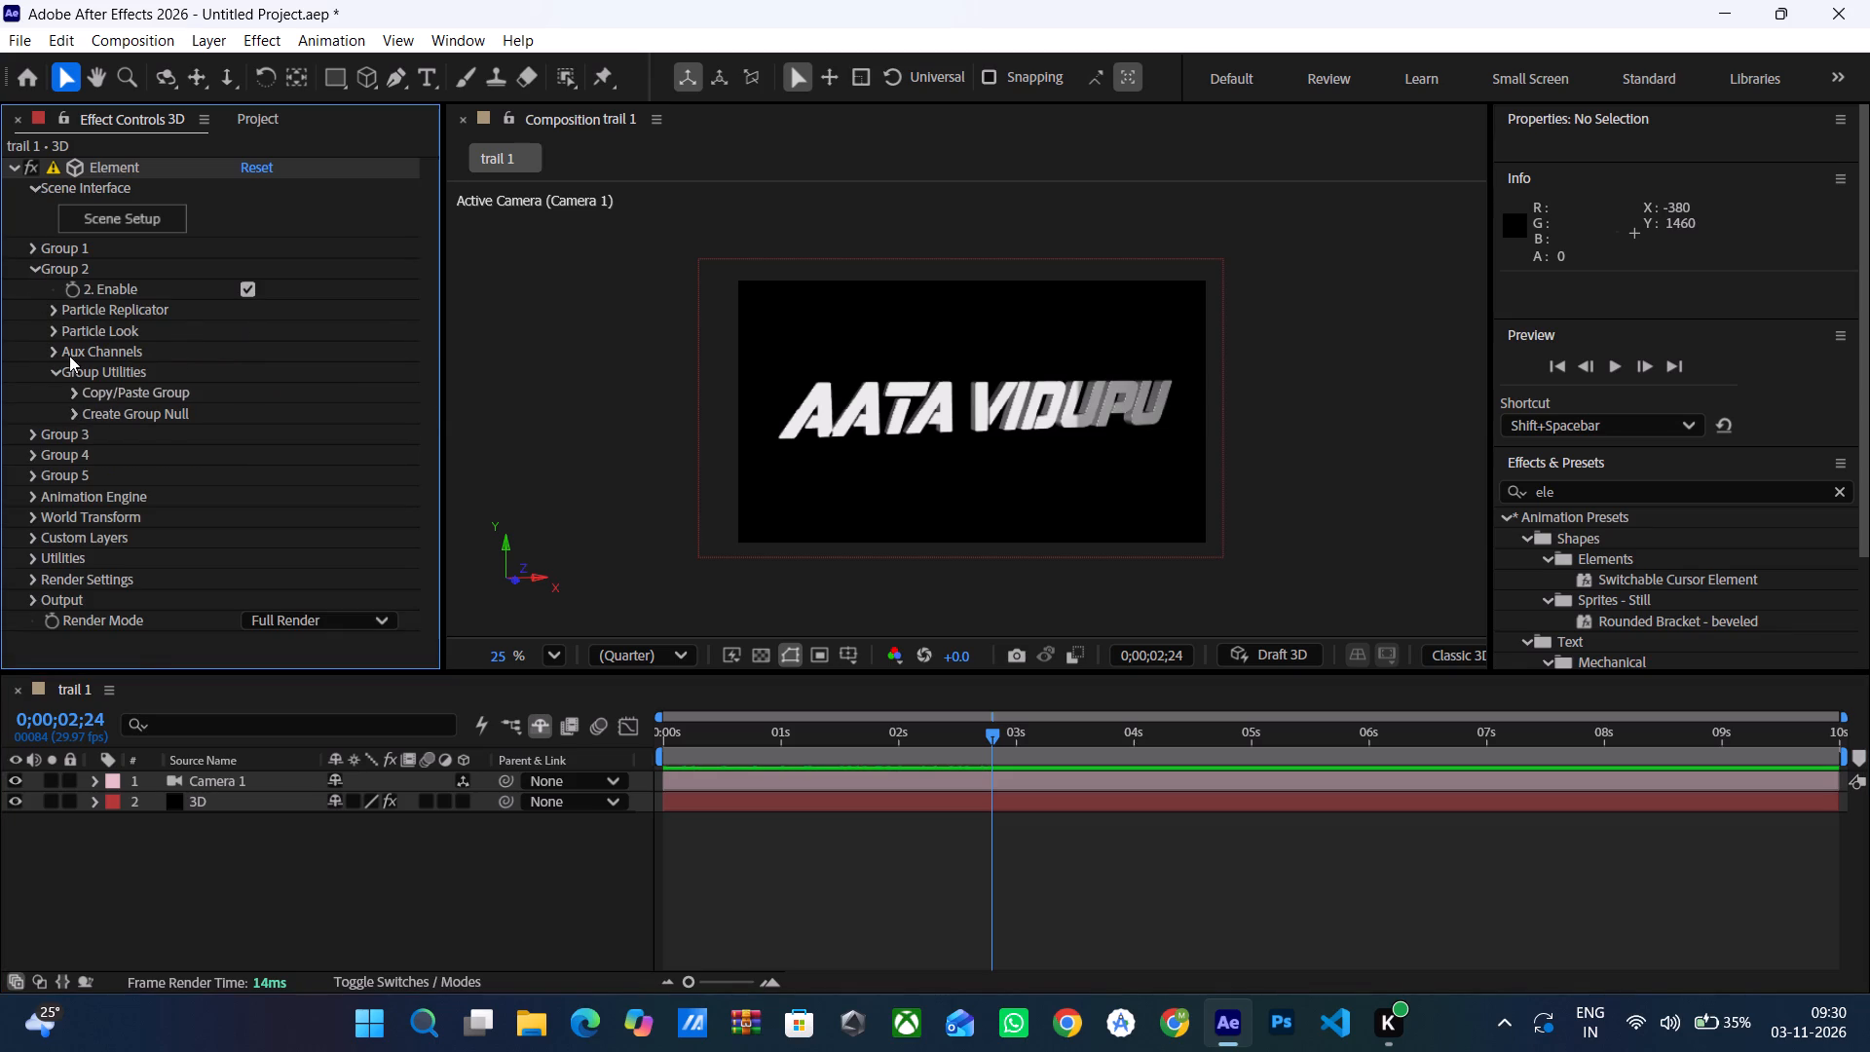
left_click(46, 331)
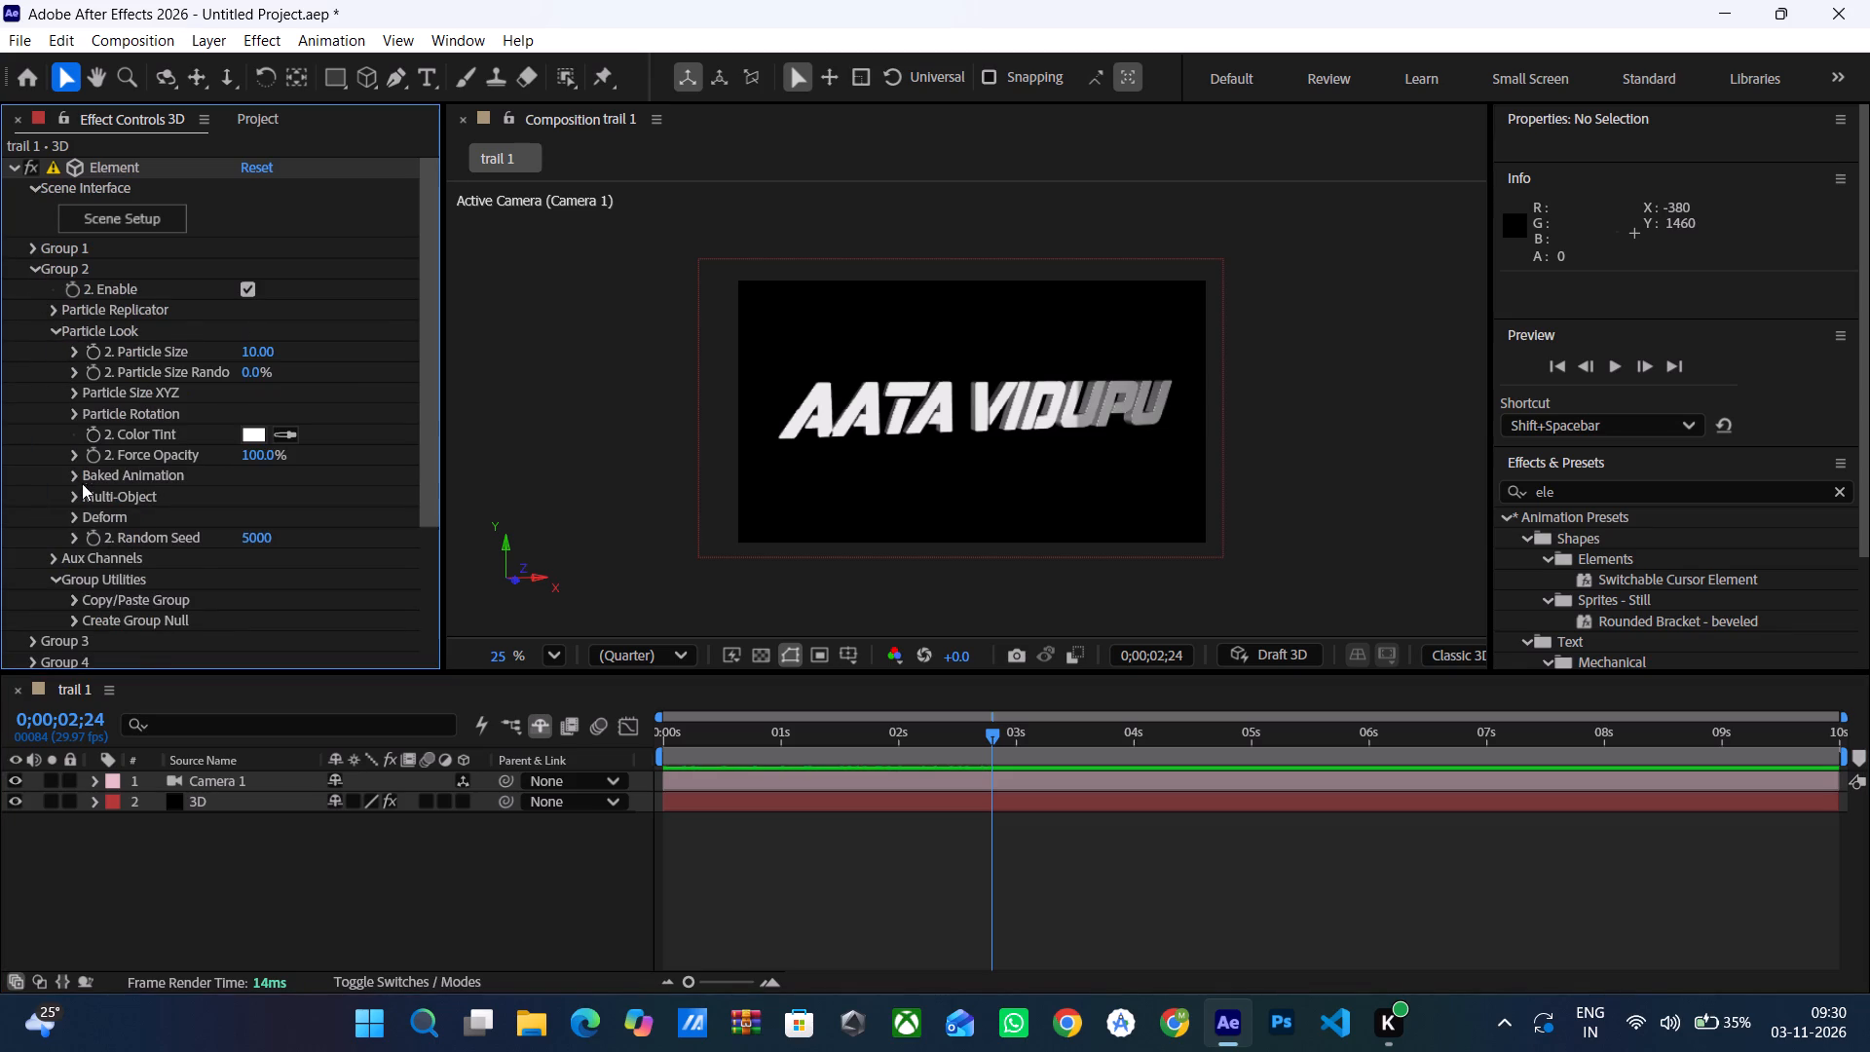
left_click(71, 492)
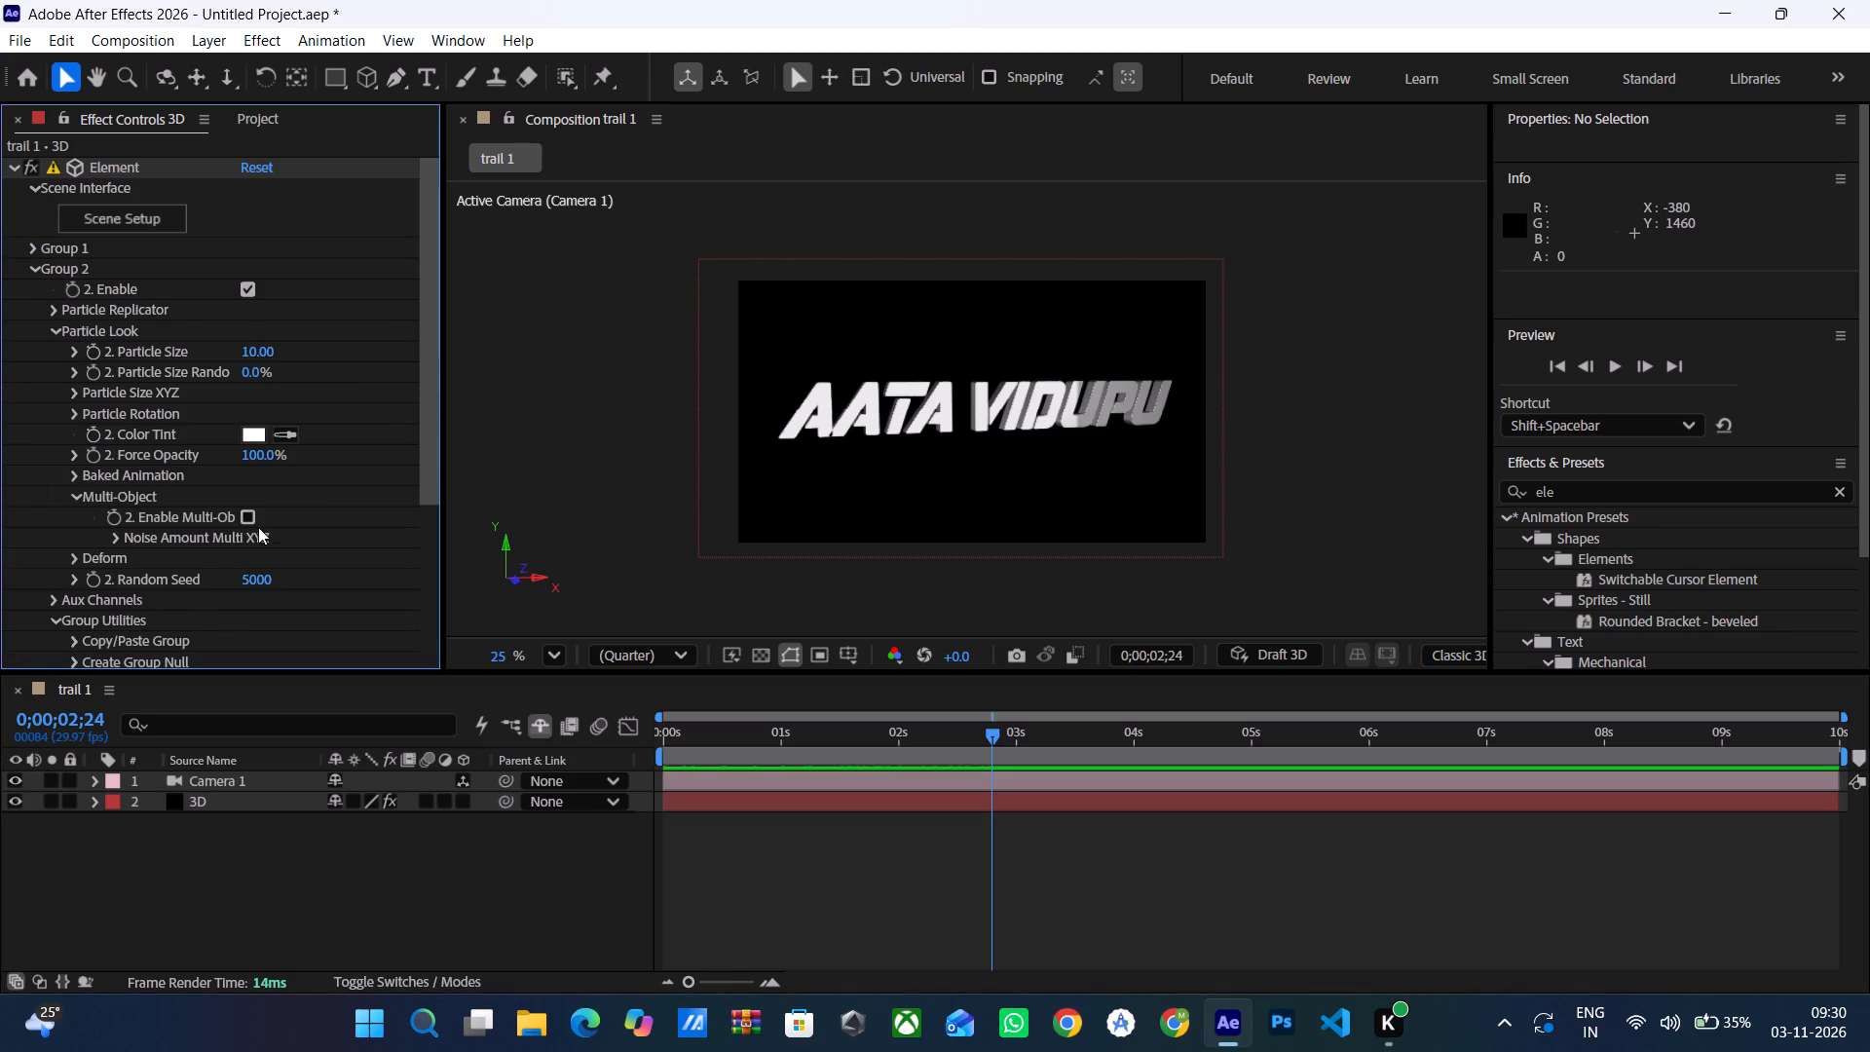
left_click(242, 512)
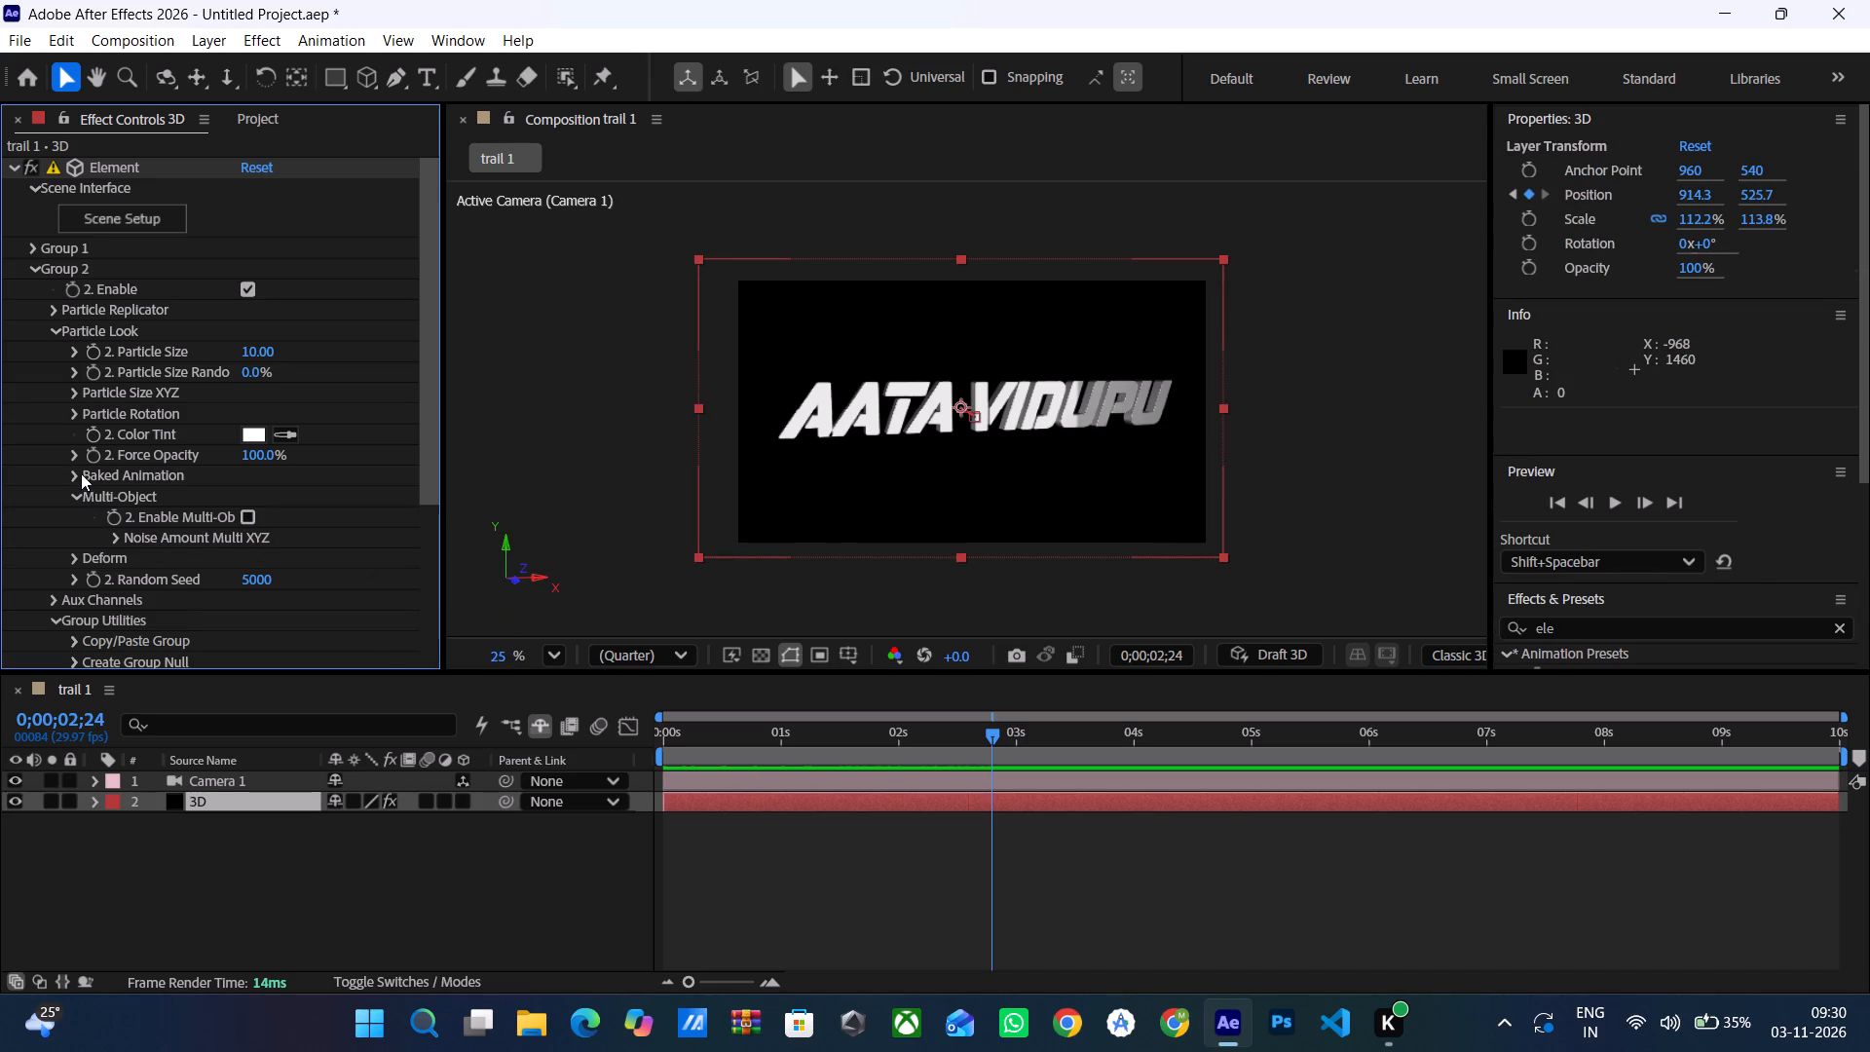
left_click(244, 522)
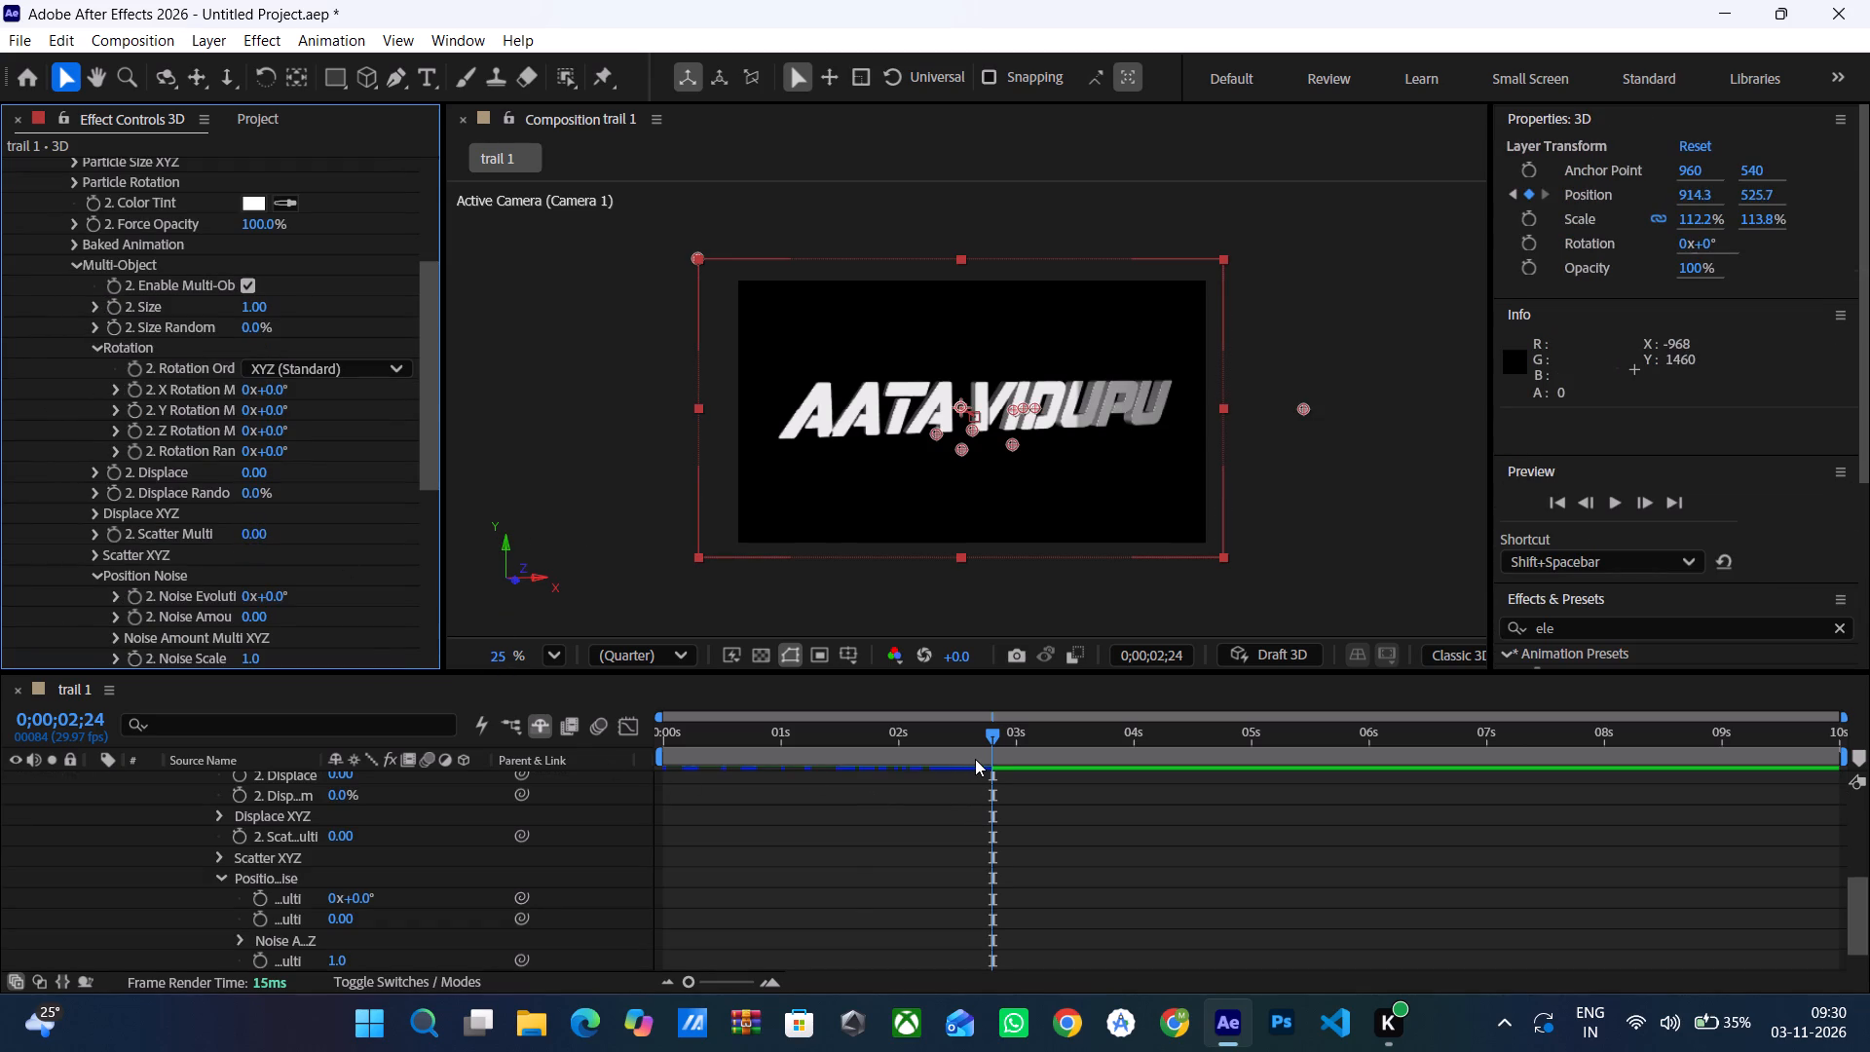
Preview the animation, stop at 0;00;02;19, and add keyframes there for Group 2's Multi-Object X, Y, Z and Random Rotation, Displace and Scatter.
left_click_drag(988, 739, 901, 778)
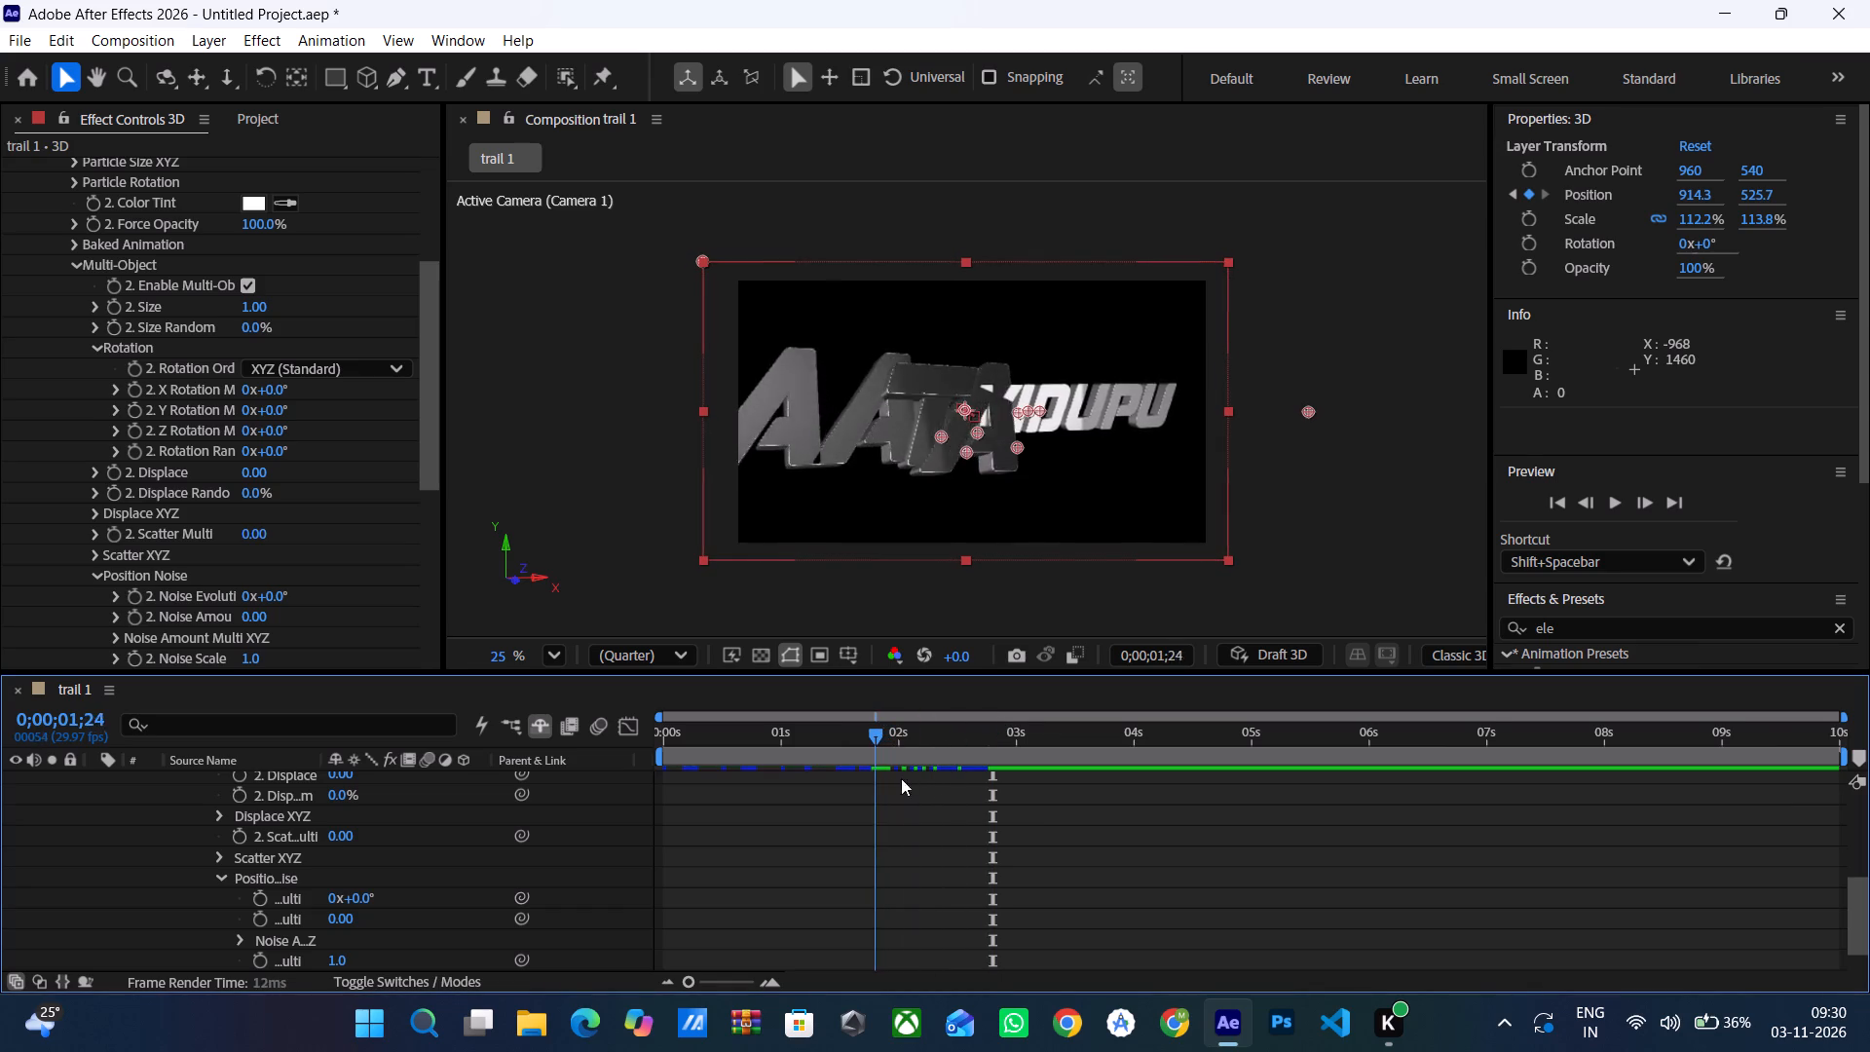
left_click_drag(901, 778, 982, 774)
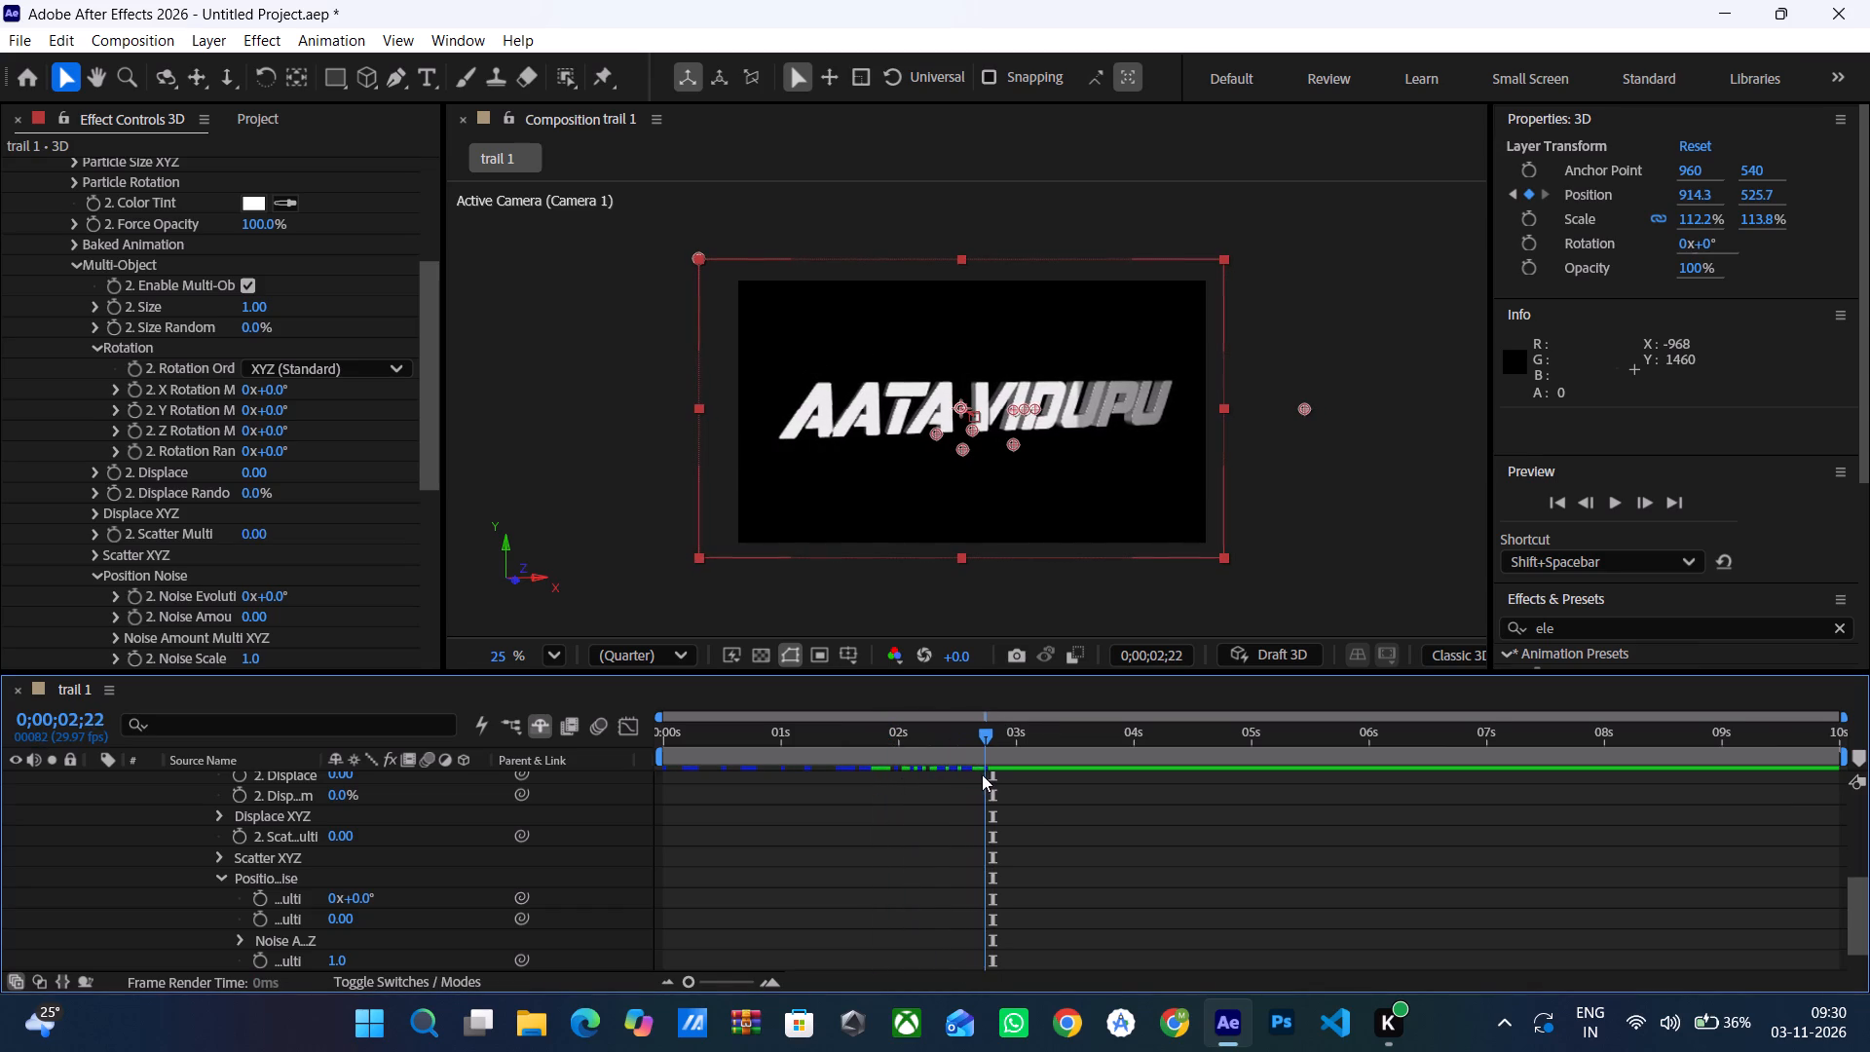
left_click_drag(982, 774, 977, 773)
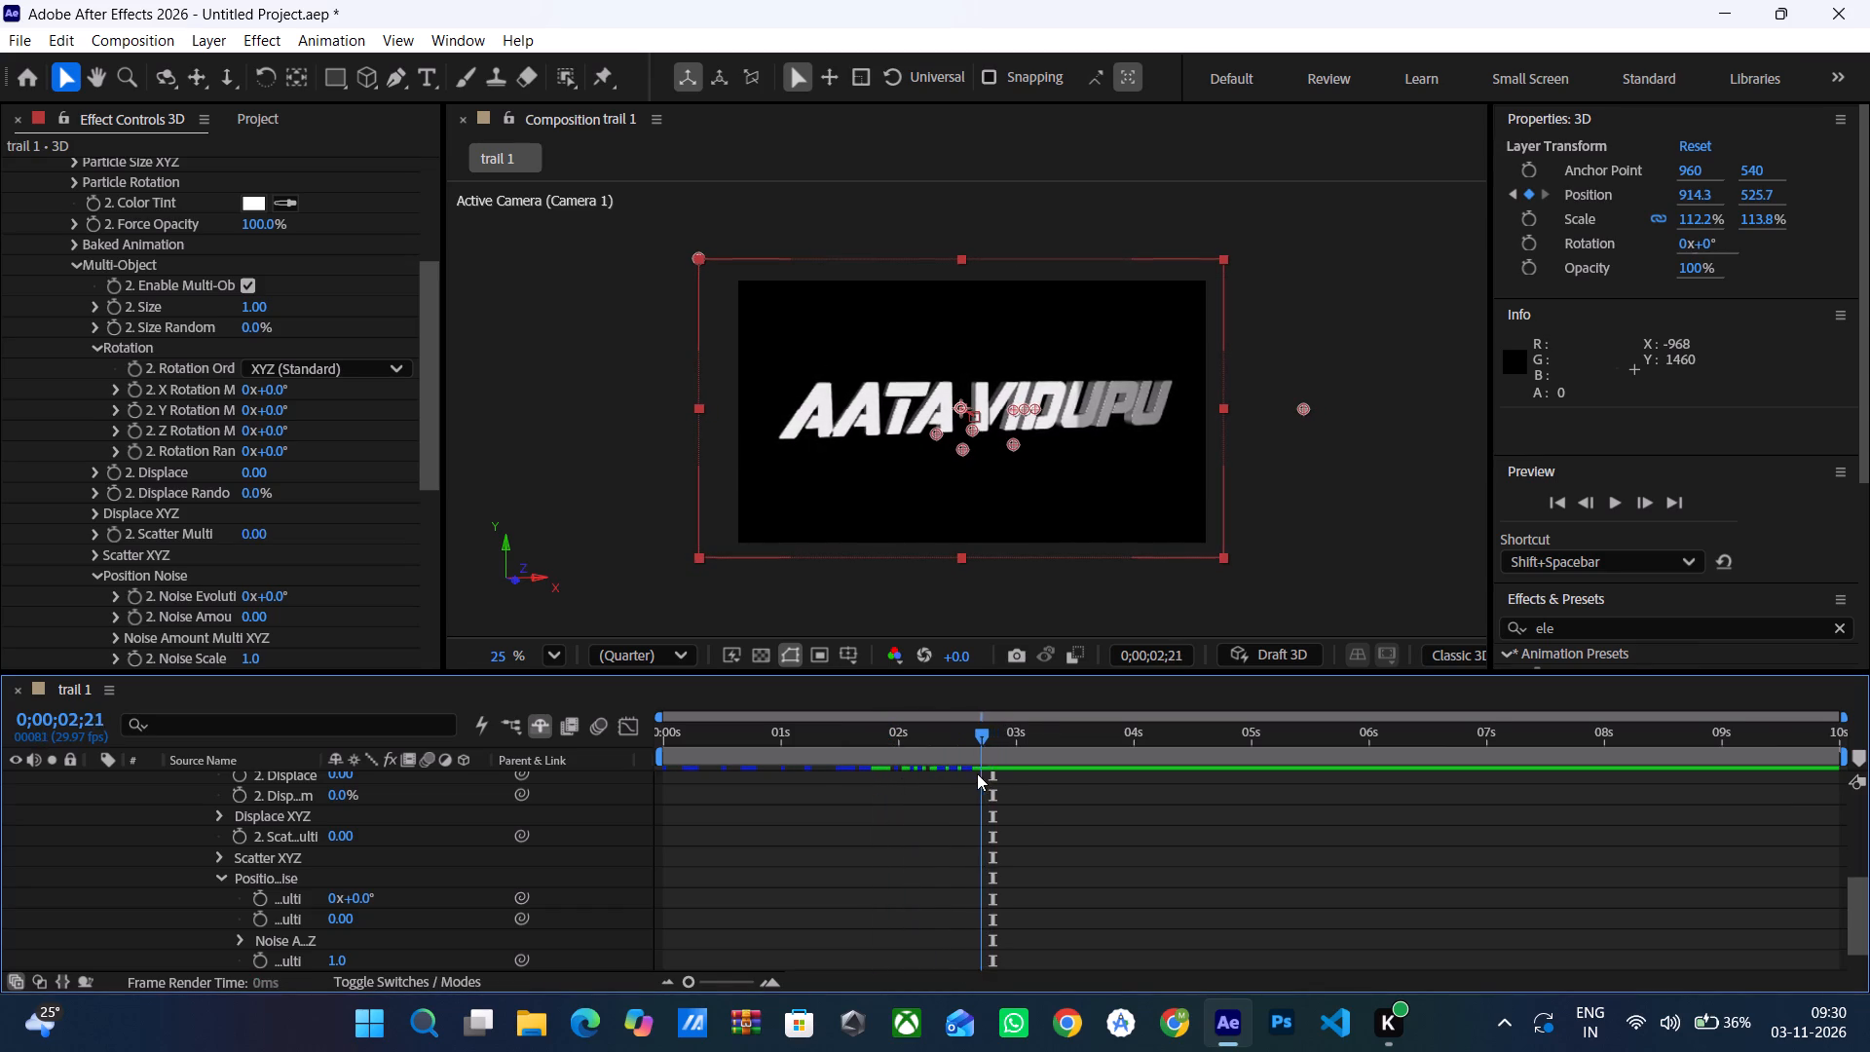
left_click_drag(977, 773, 849, 828)
key("space")
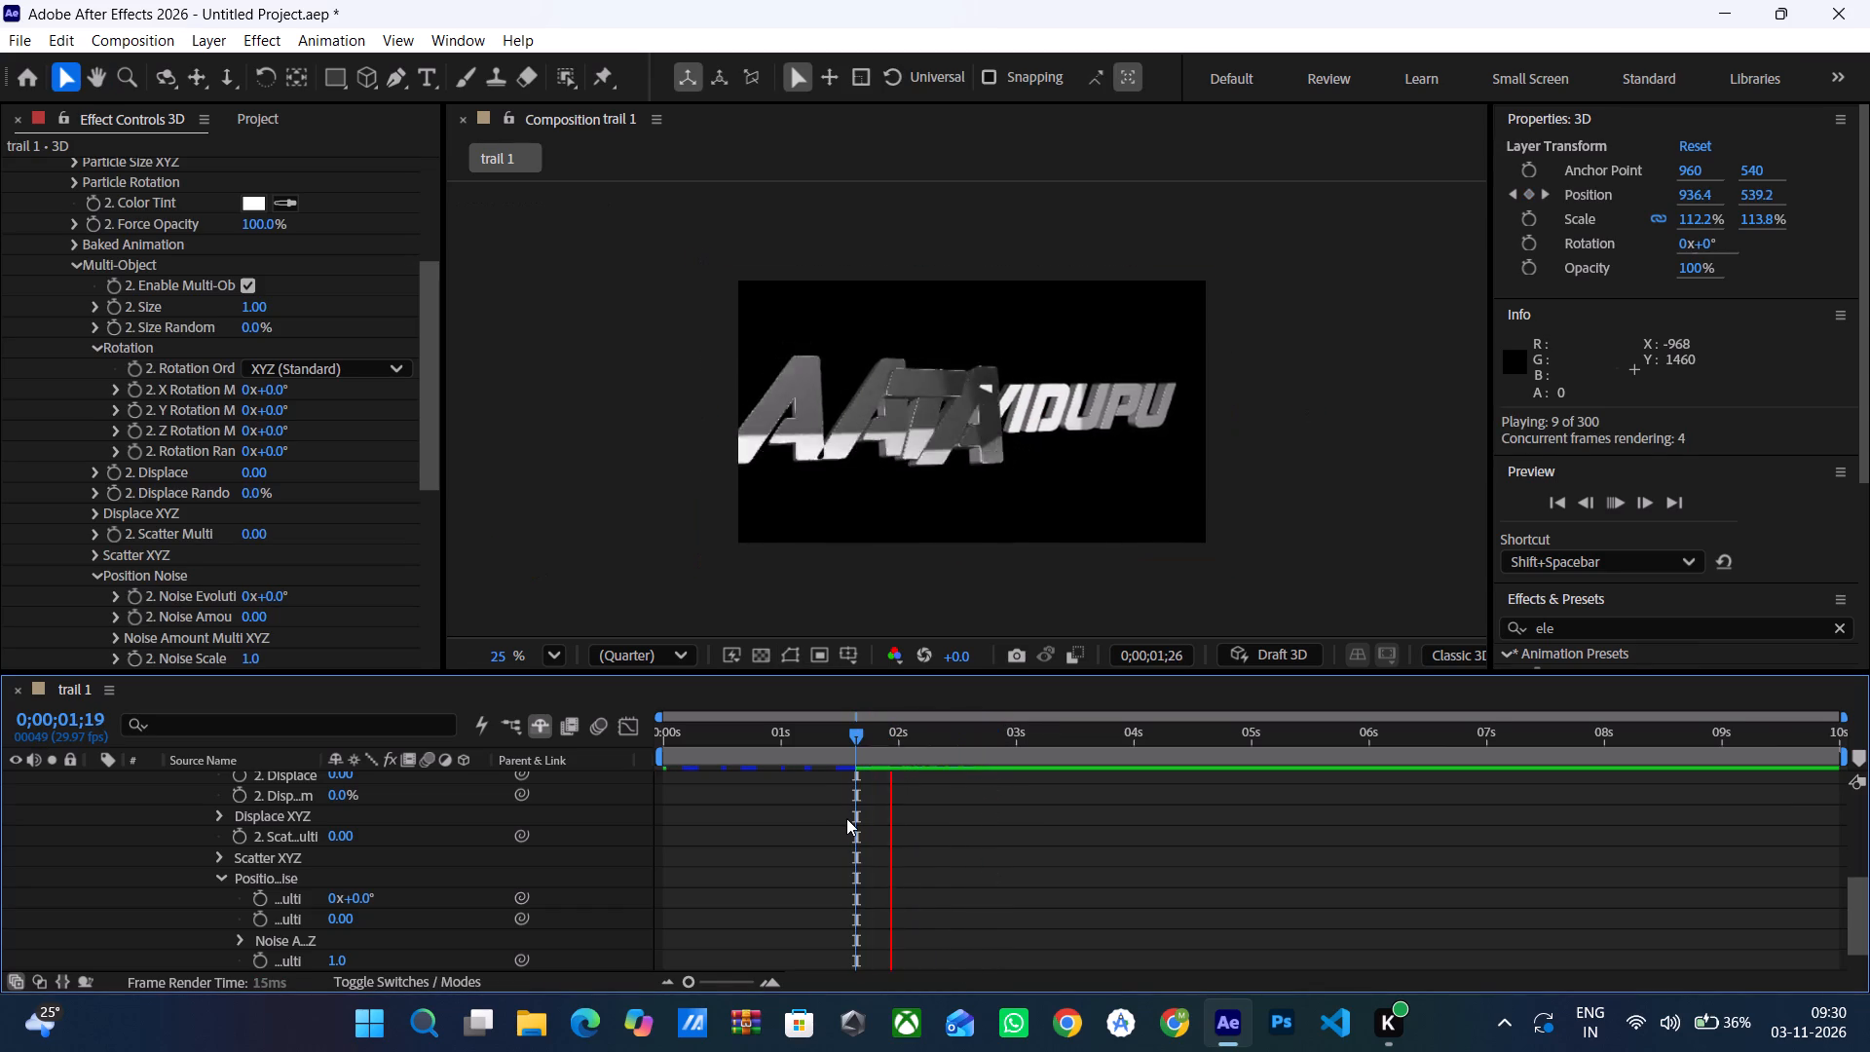
key("space")
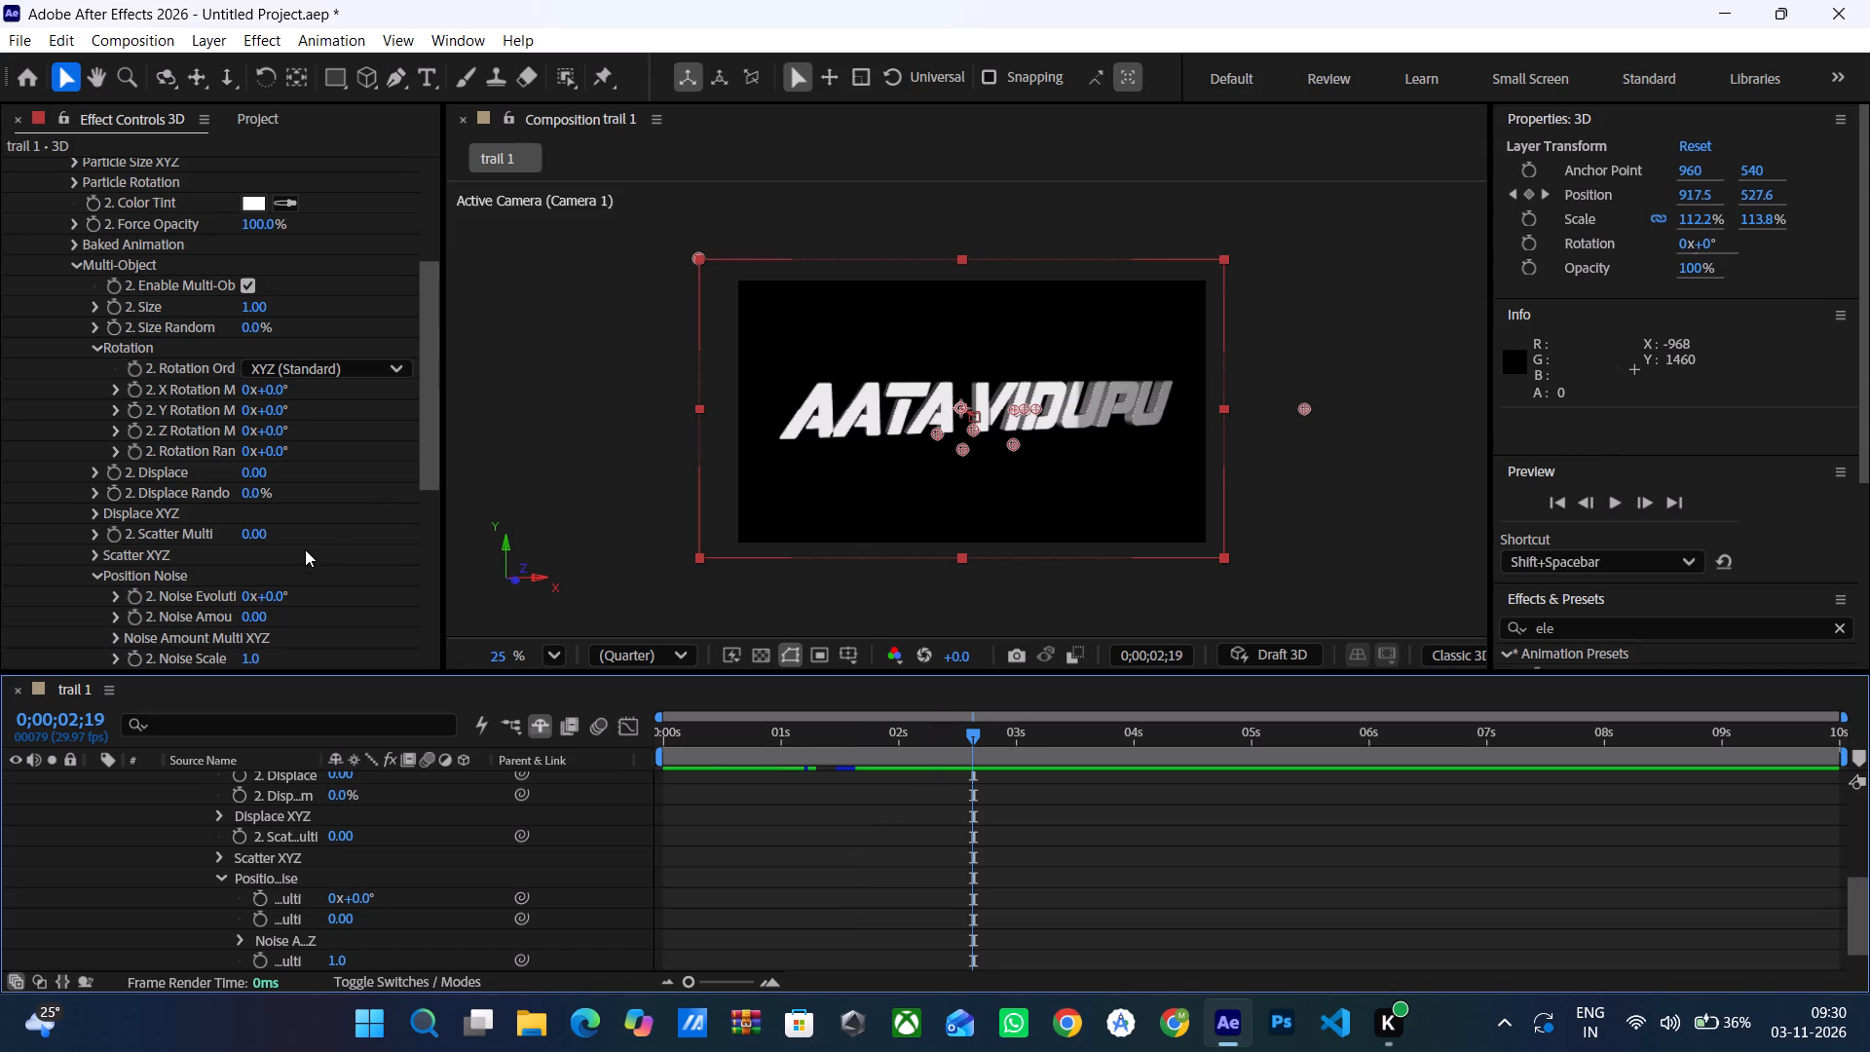
left_click(113, 478)
left_click(127, 453)
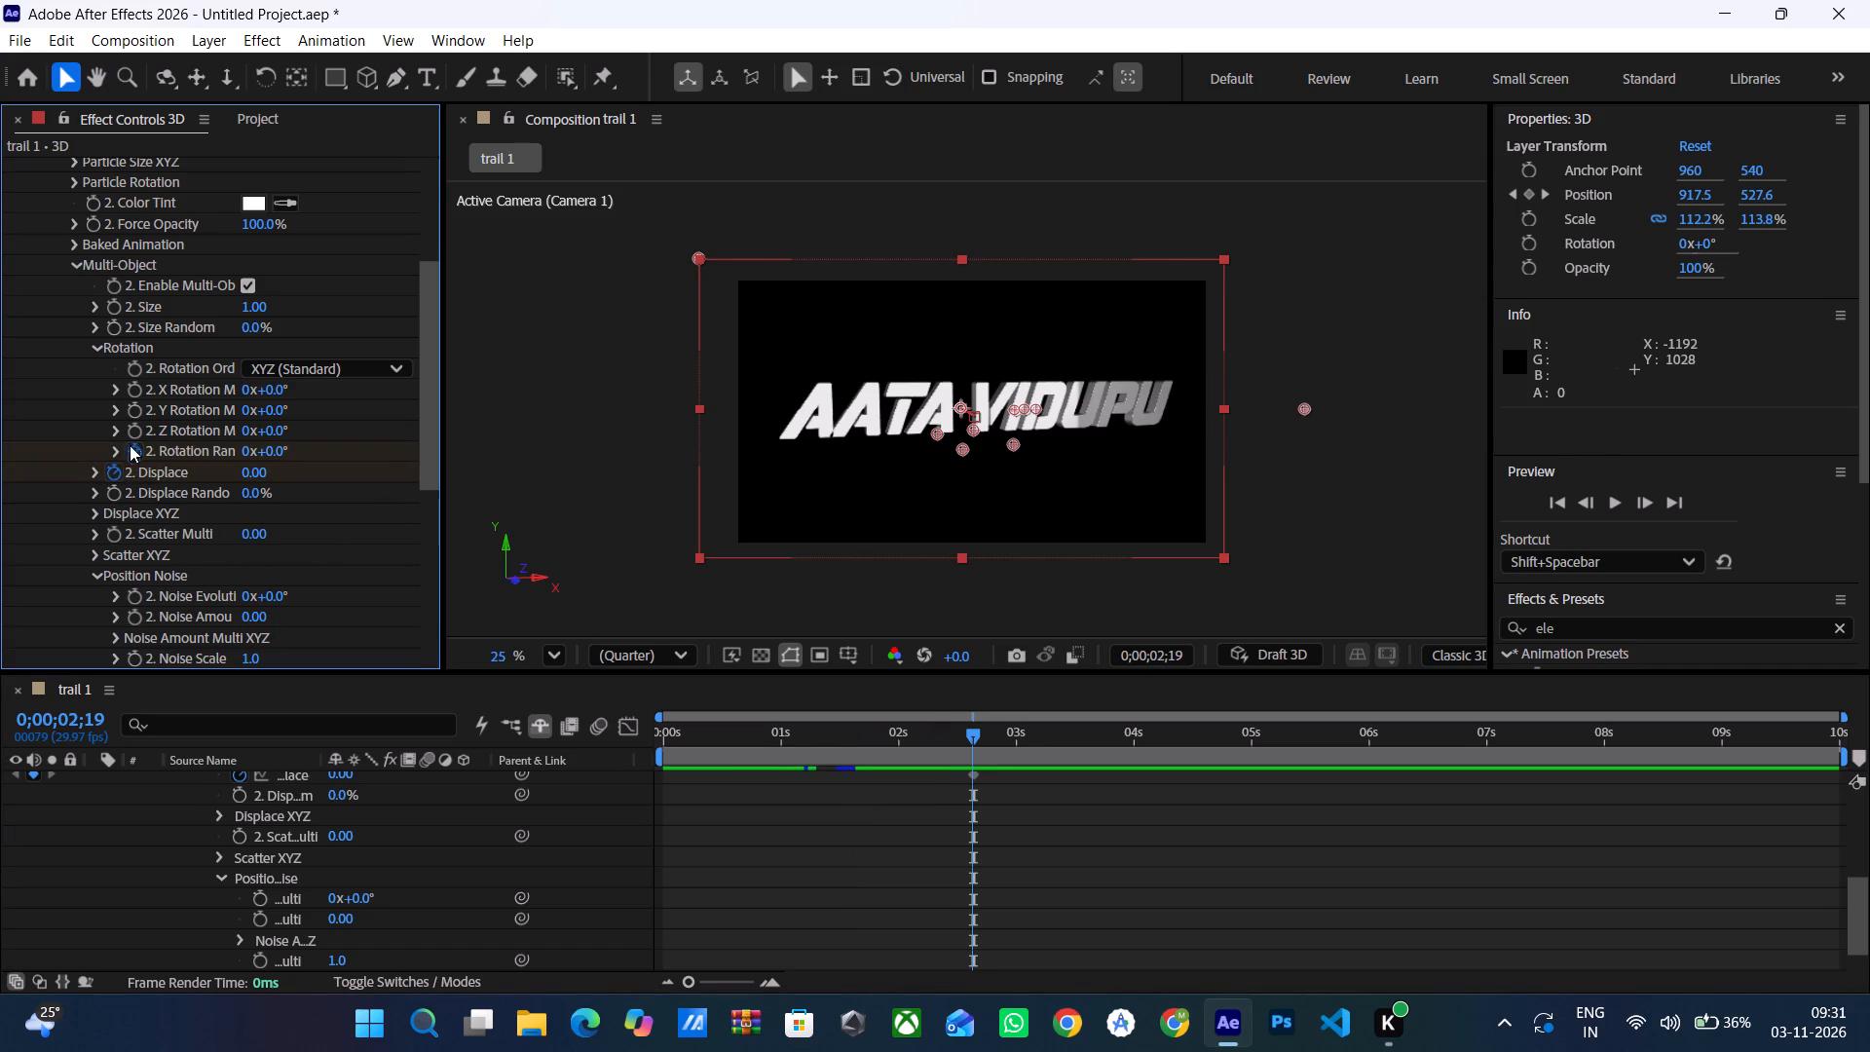
left_click(134, 427)
left_click(134, 406)
left_click(134, 387)
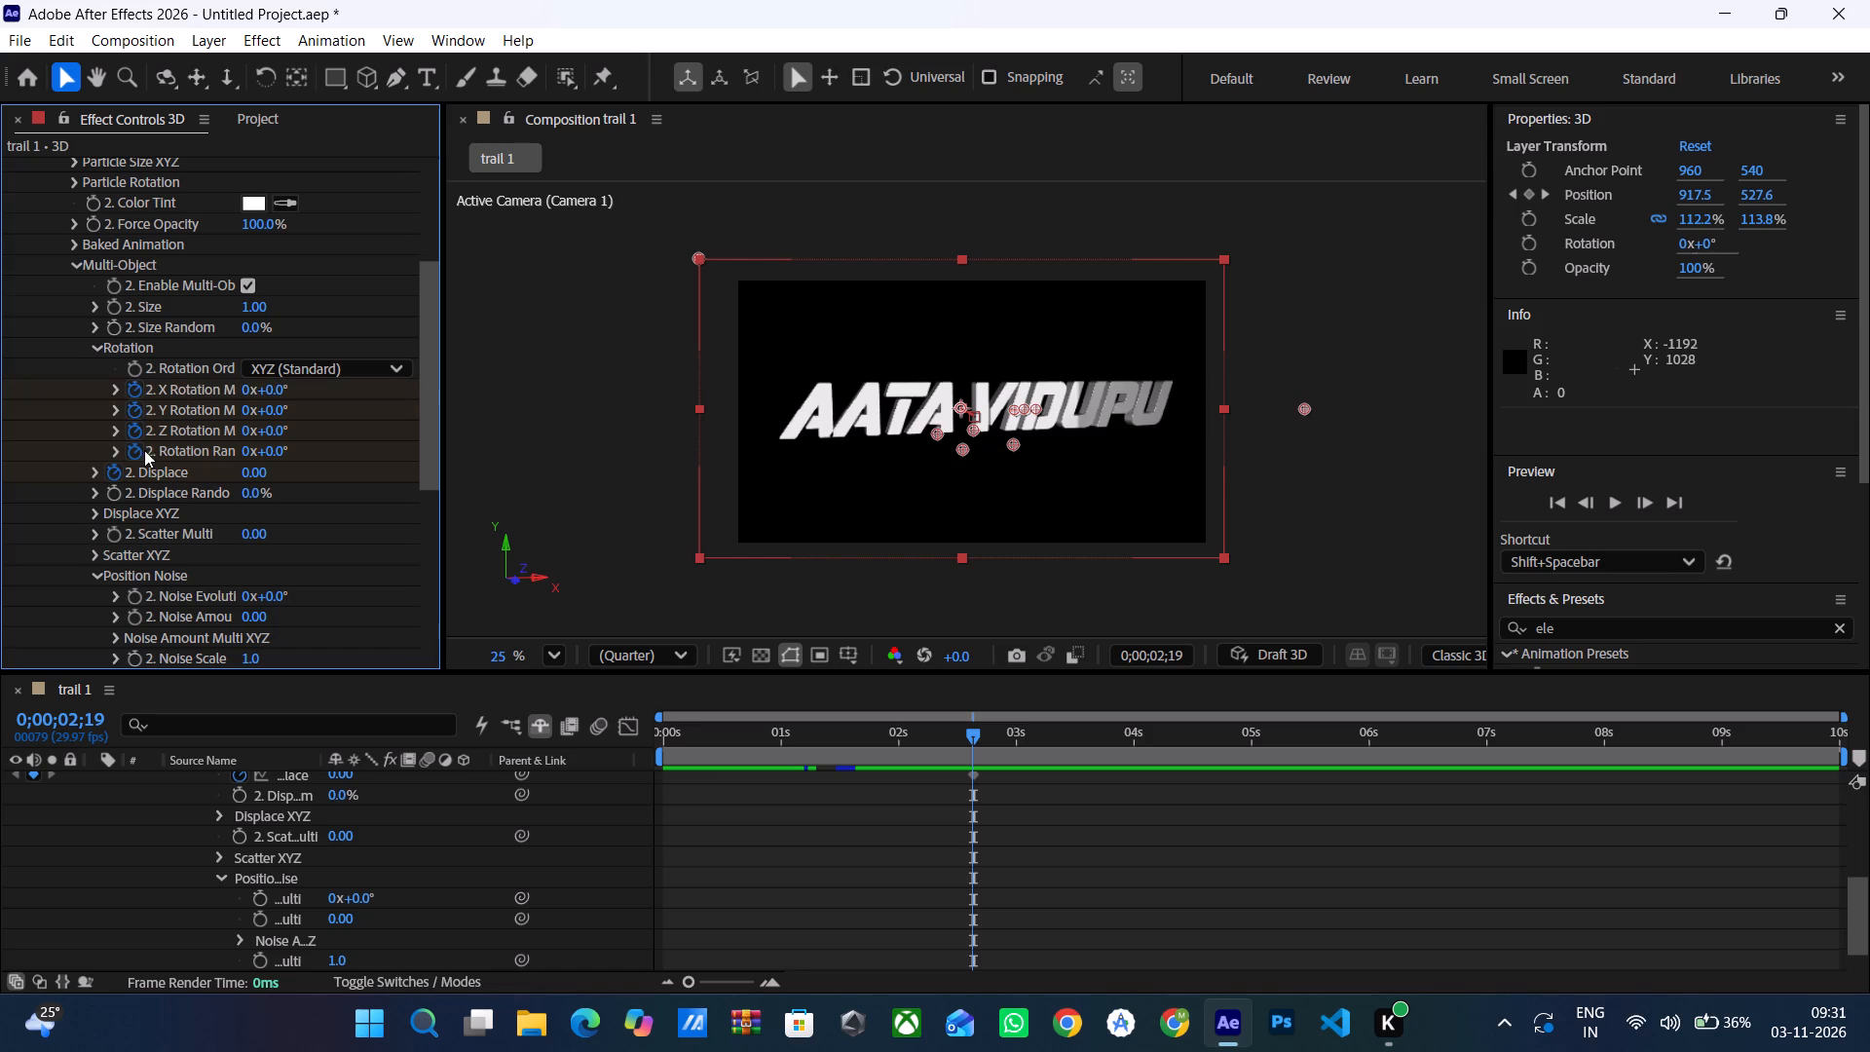
left_click(94, 513)
left_click(95, 515)
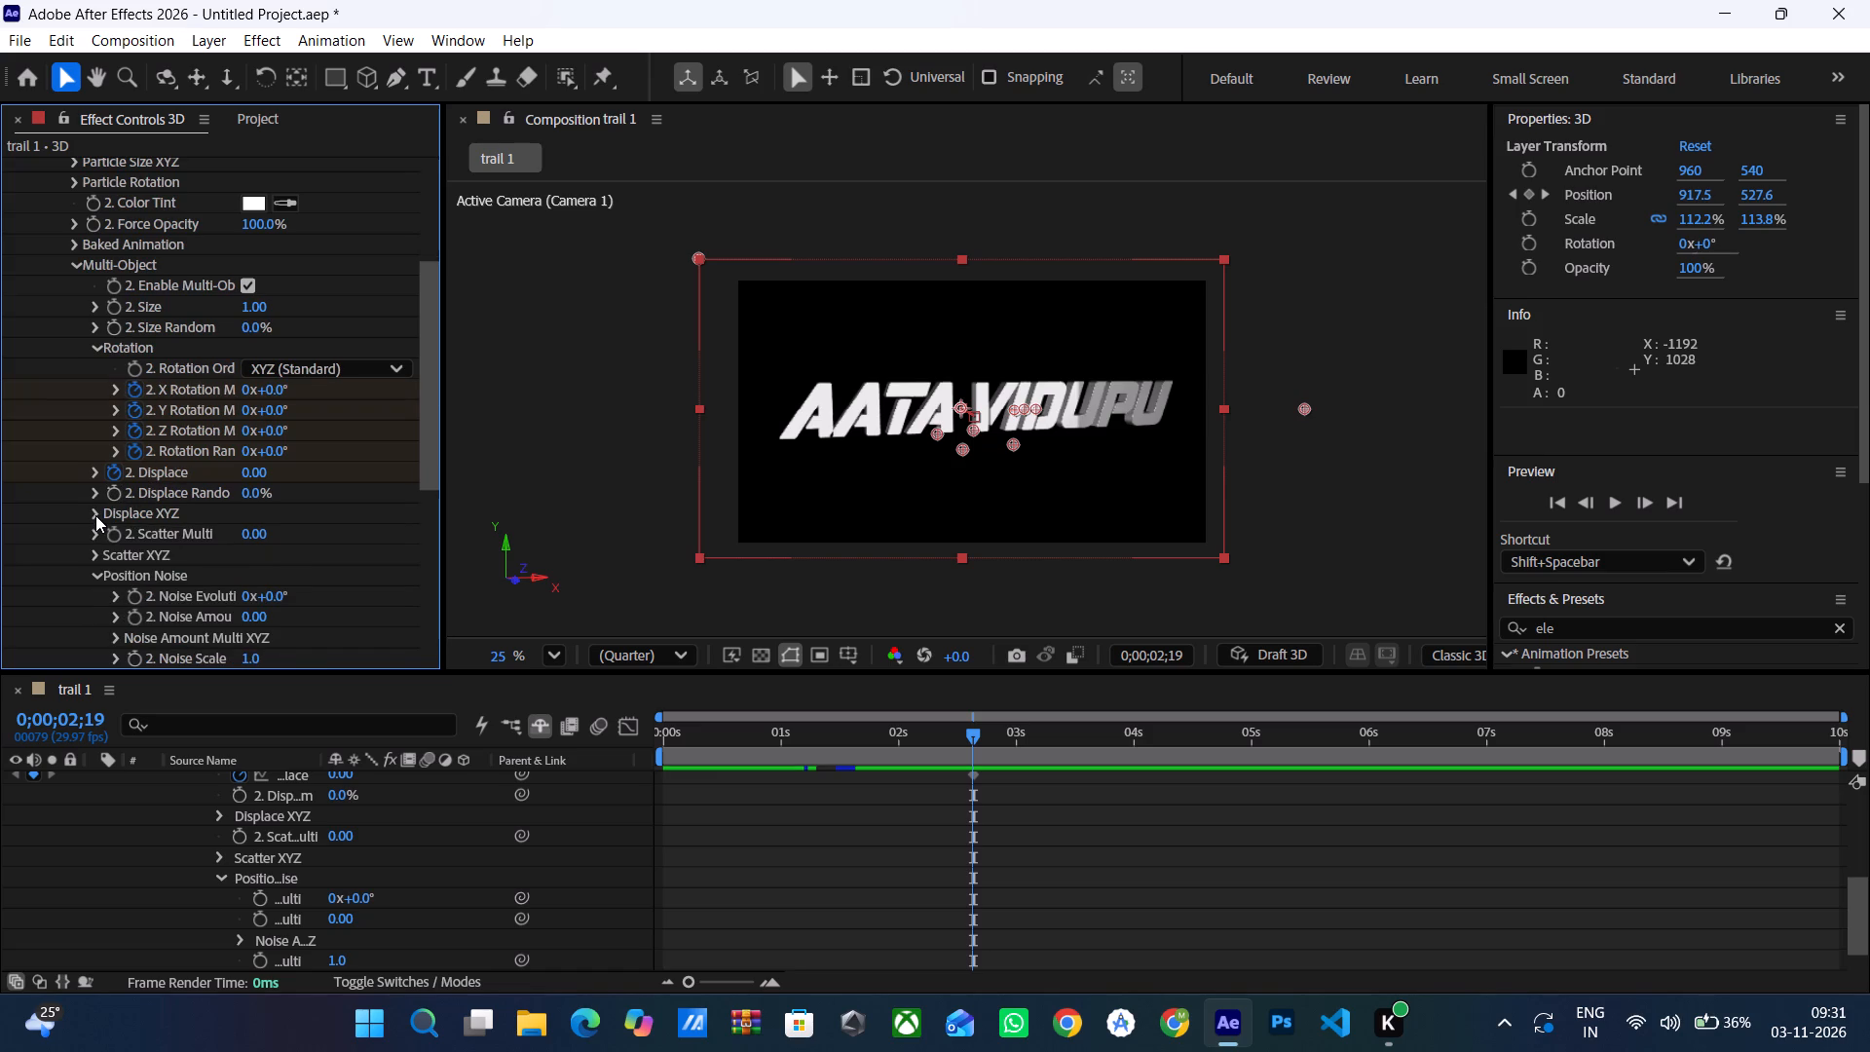
left_click(110, 531)
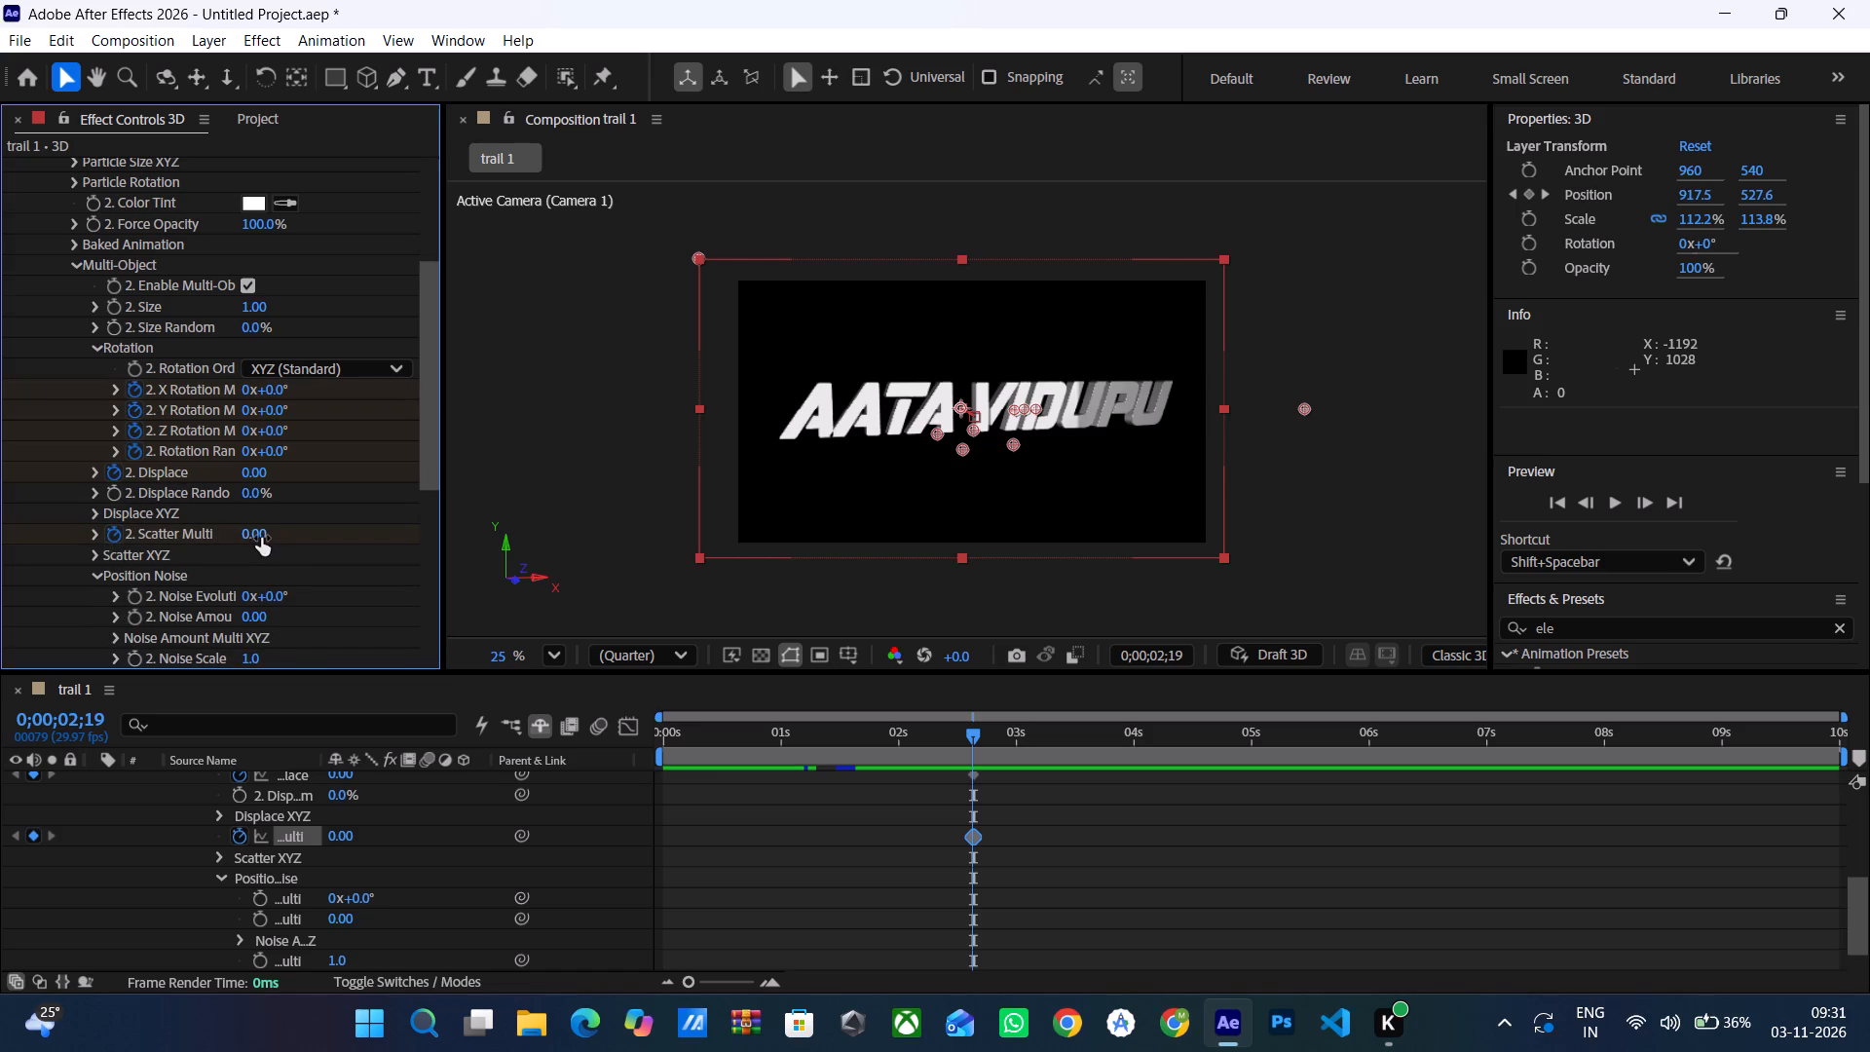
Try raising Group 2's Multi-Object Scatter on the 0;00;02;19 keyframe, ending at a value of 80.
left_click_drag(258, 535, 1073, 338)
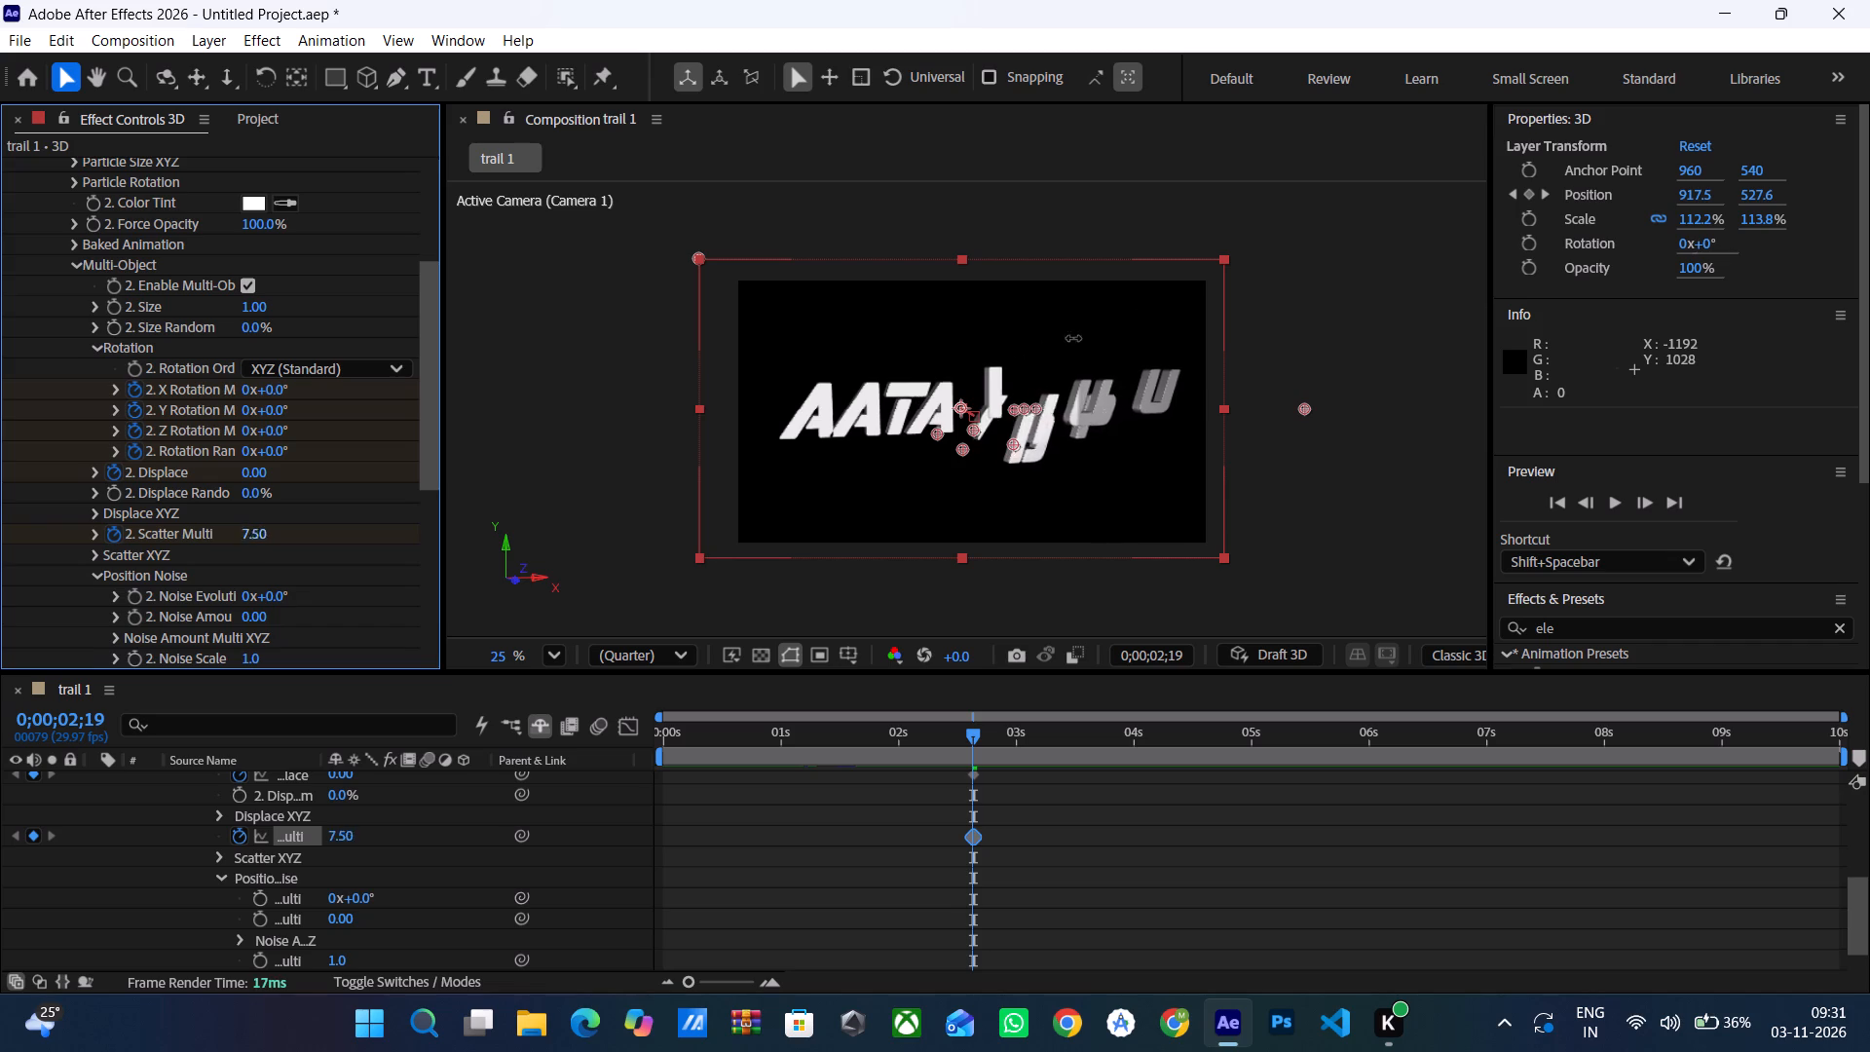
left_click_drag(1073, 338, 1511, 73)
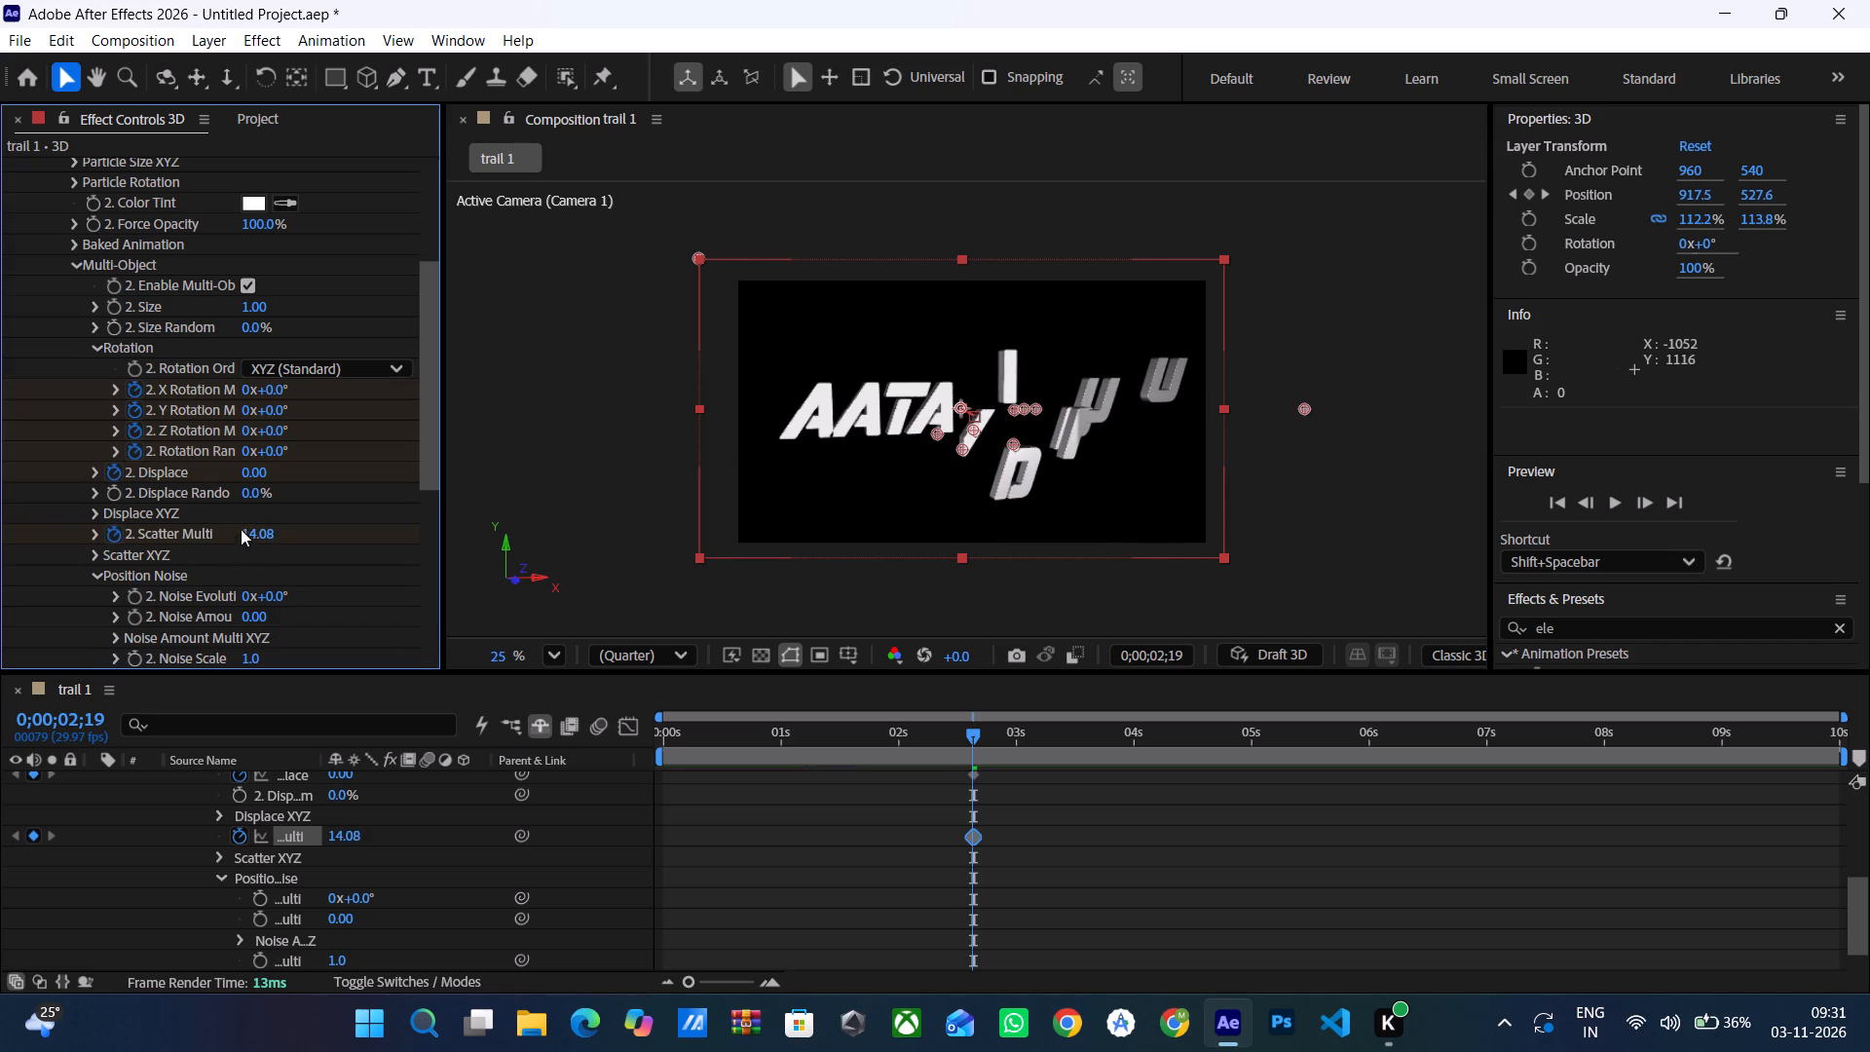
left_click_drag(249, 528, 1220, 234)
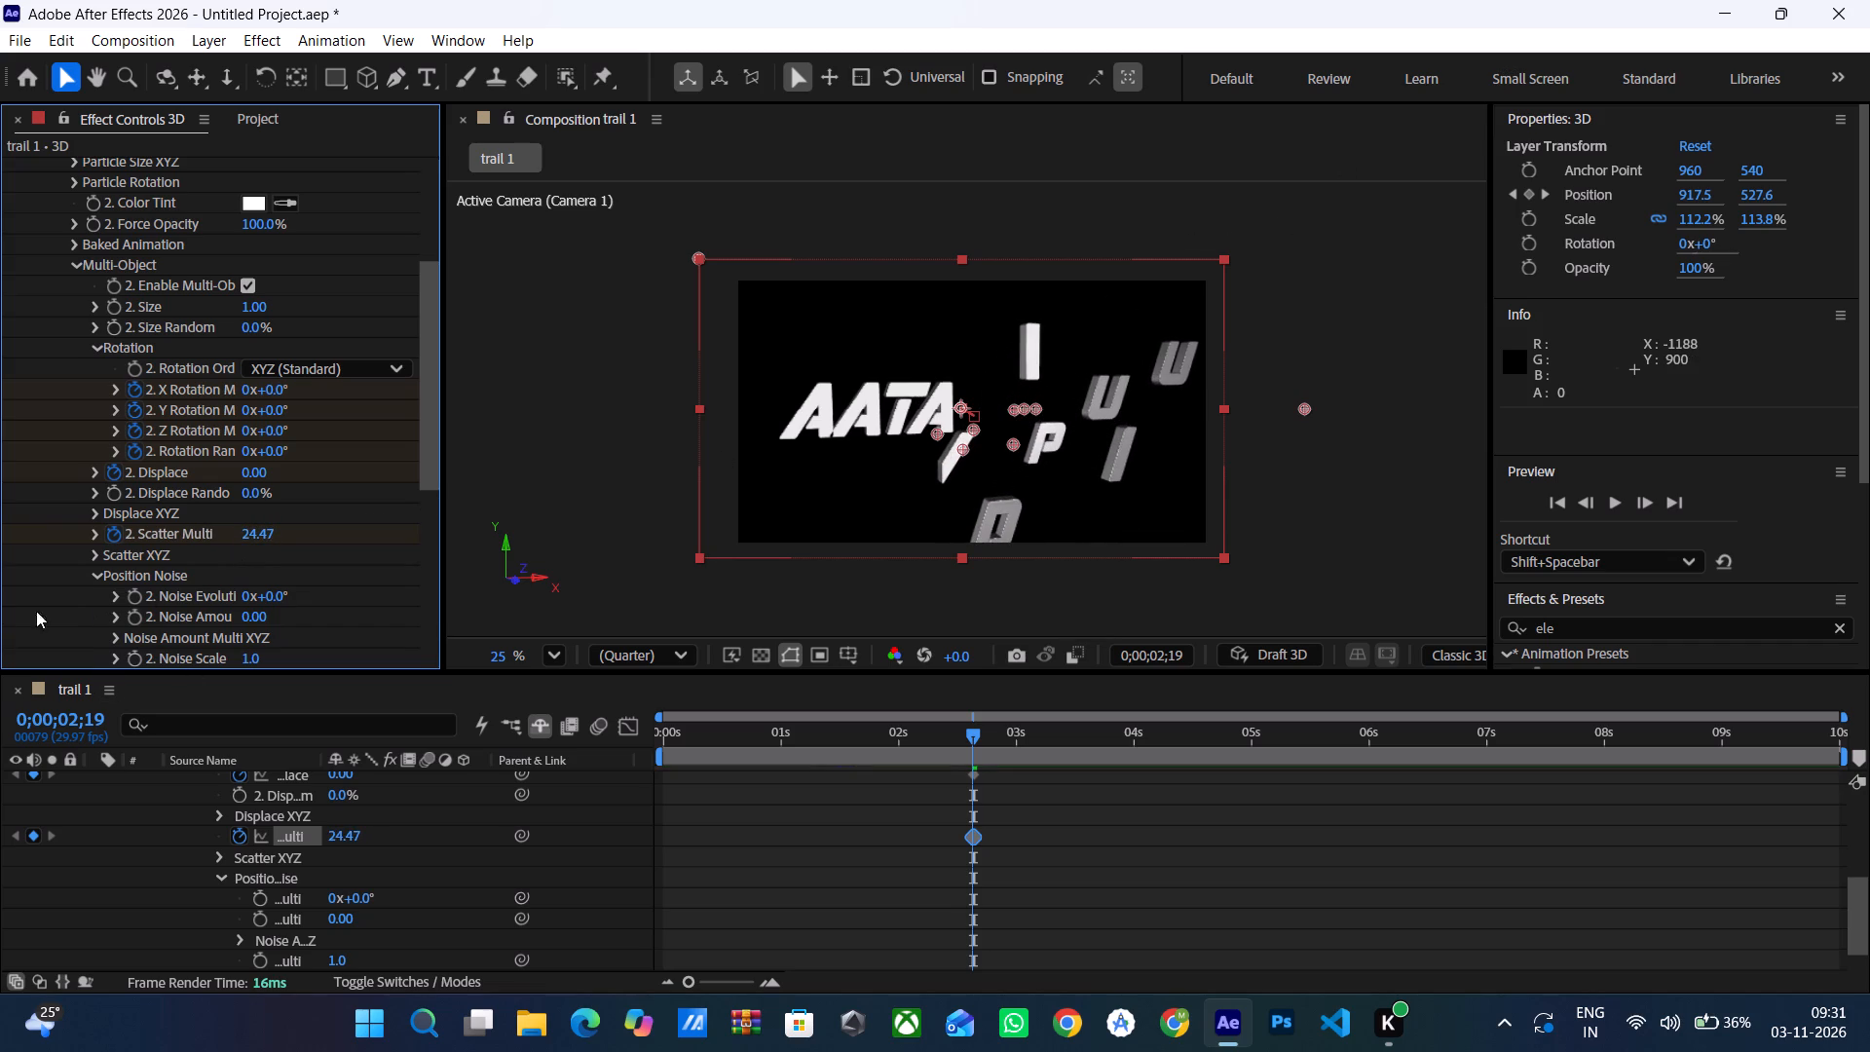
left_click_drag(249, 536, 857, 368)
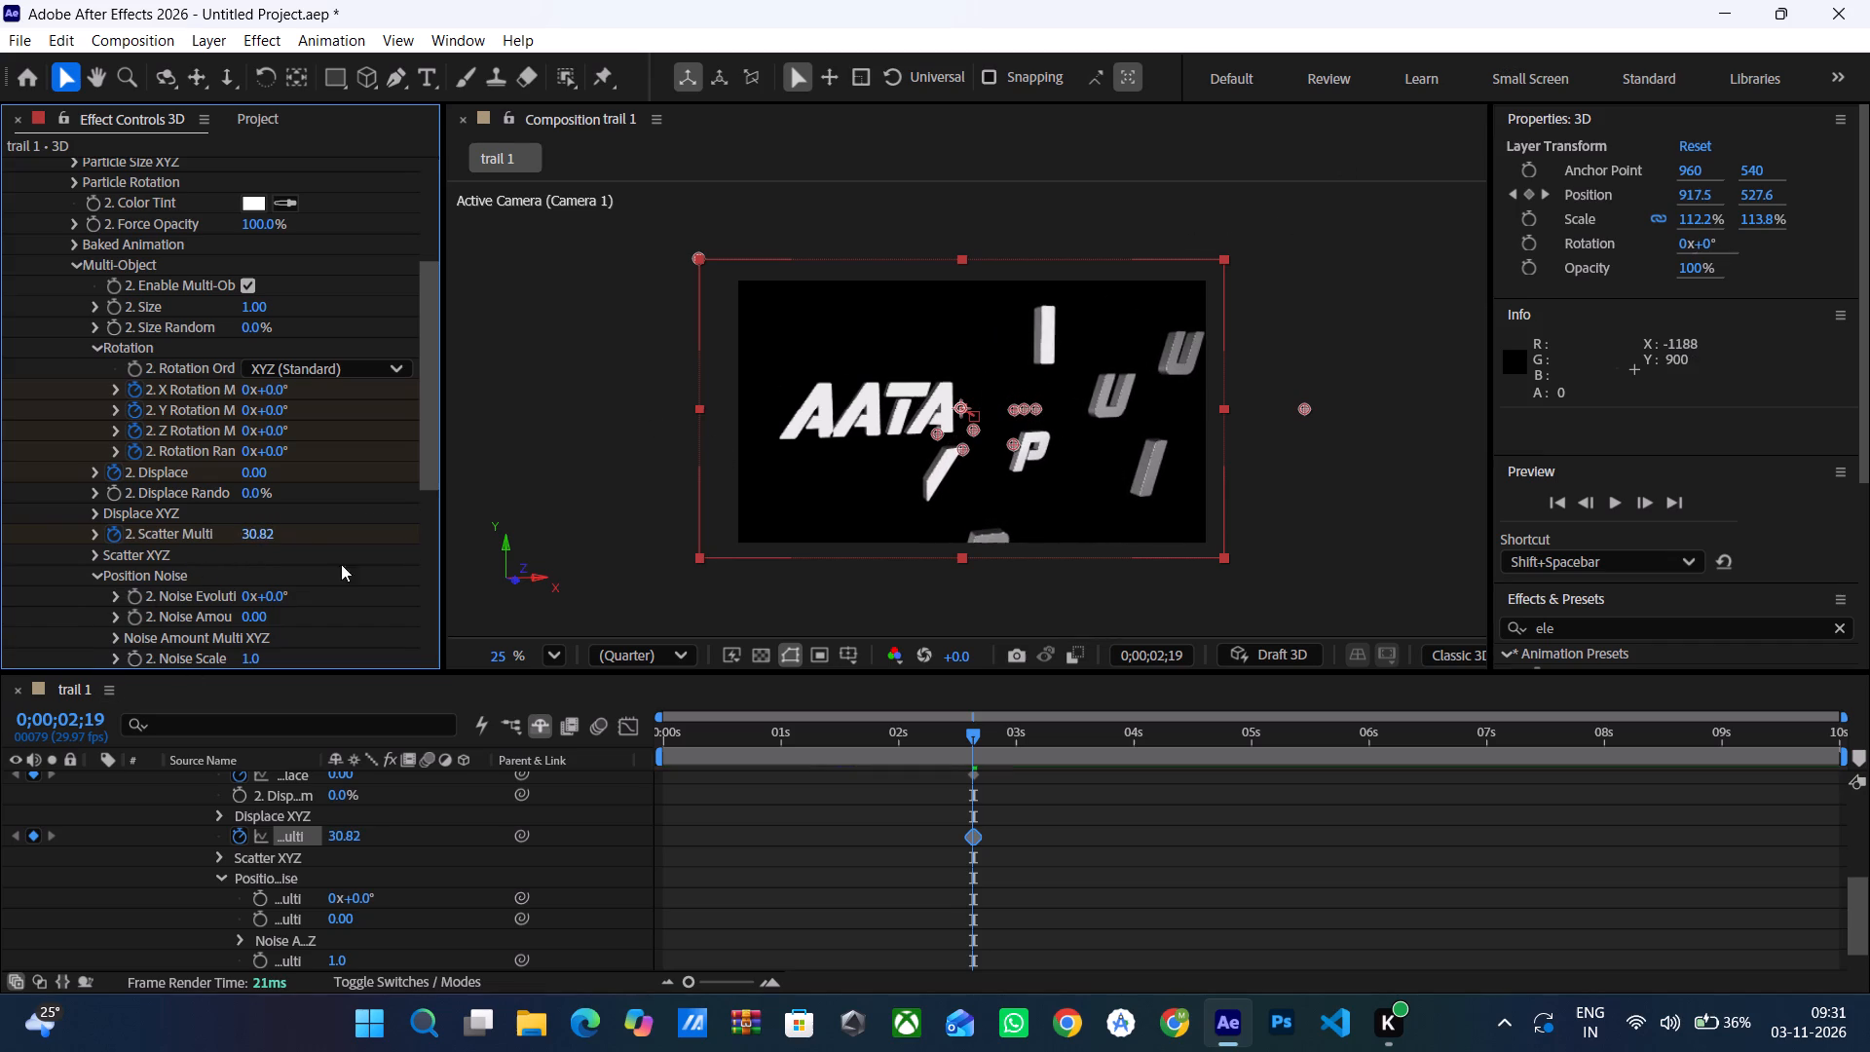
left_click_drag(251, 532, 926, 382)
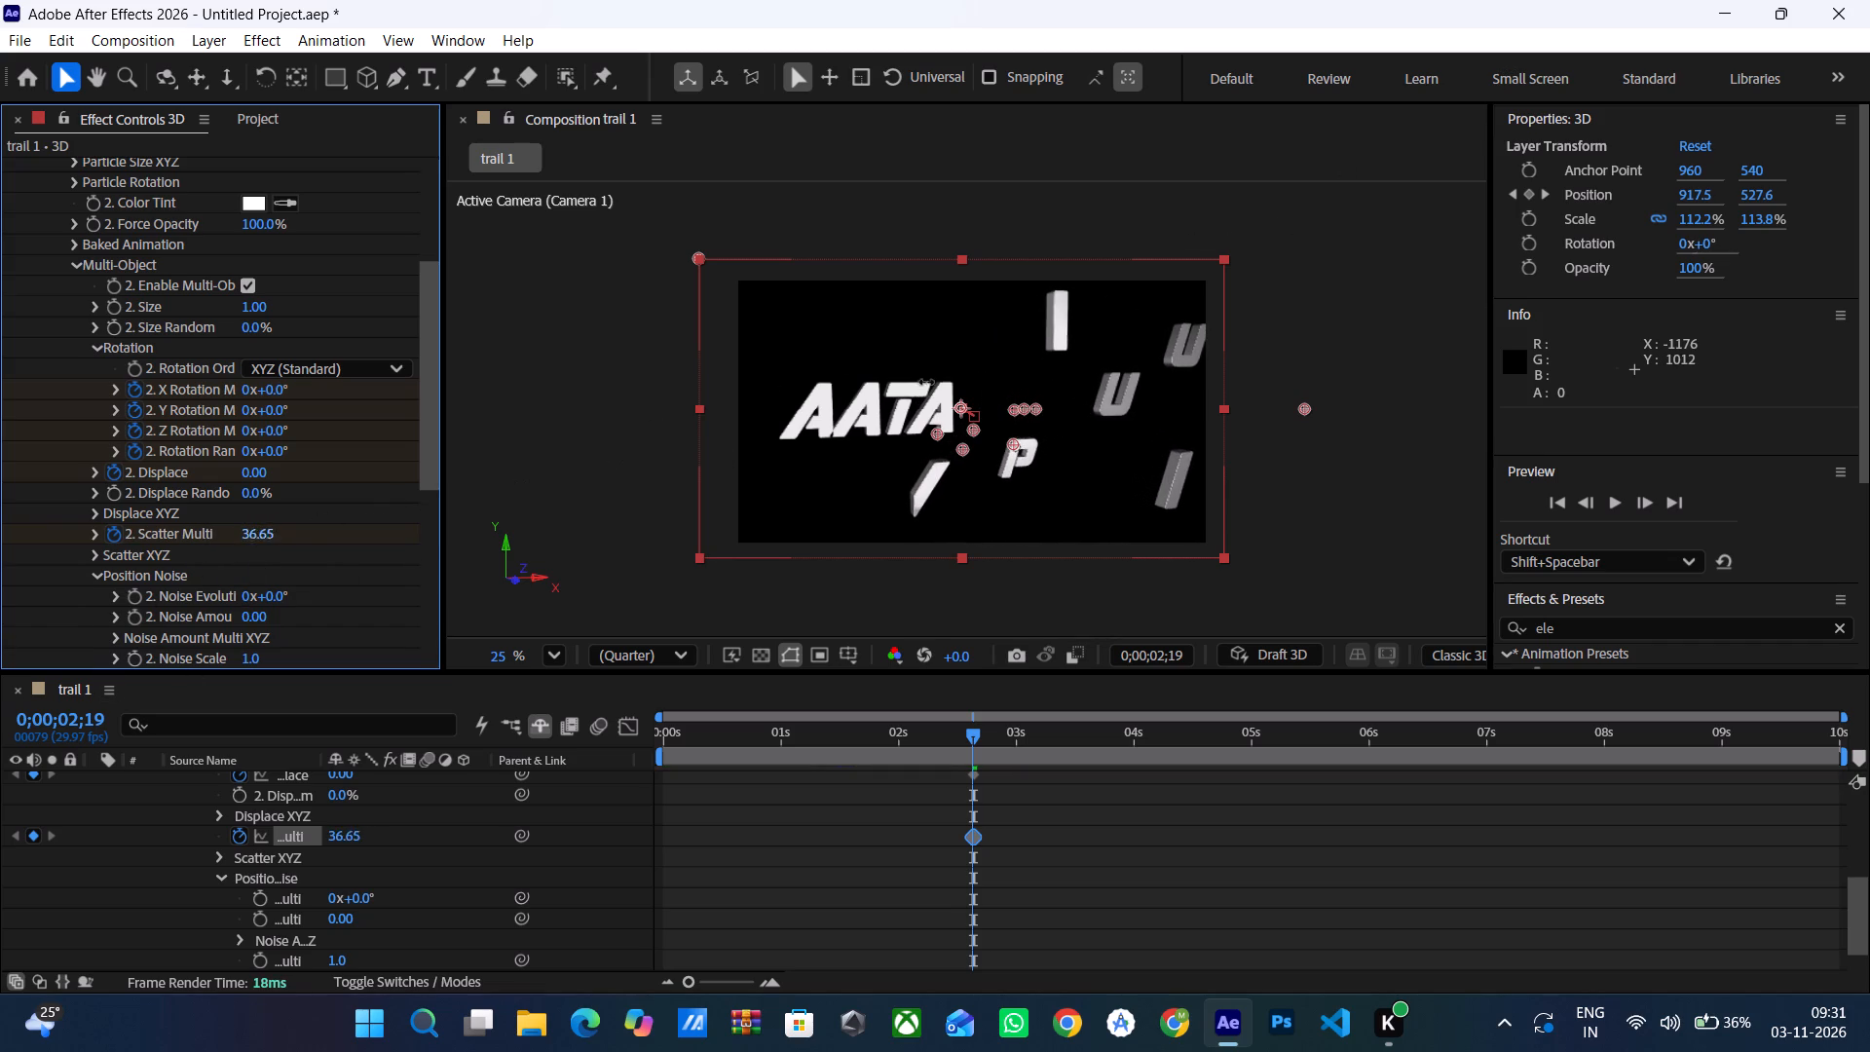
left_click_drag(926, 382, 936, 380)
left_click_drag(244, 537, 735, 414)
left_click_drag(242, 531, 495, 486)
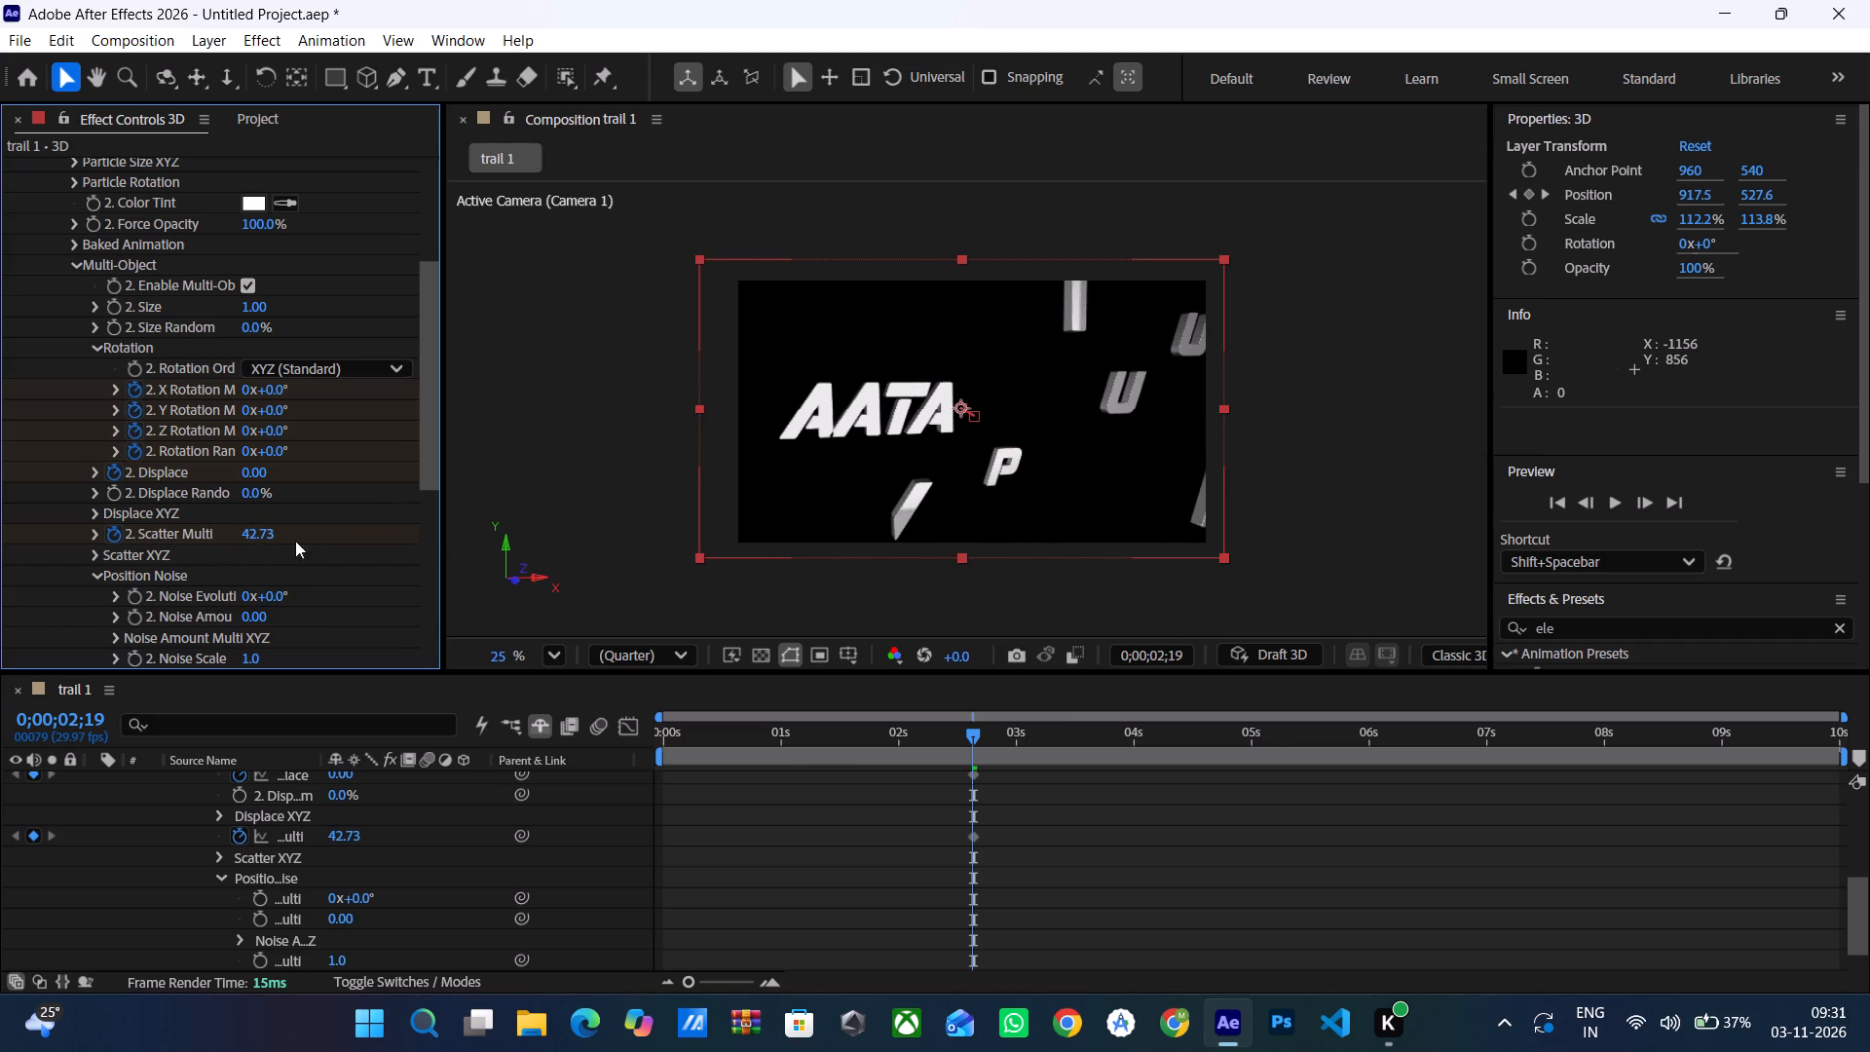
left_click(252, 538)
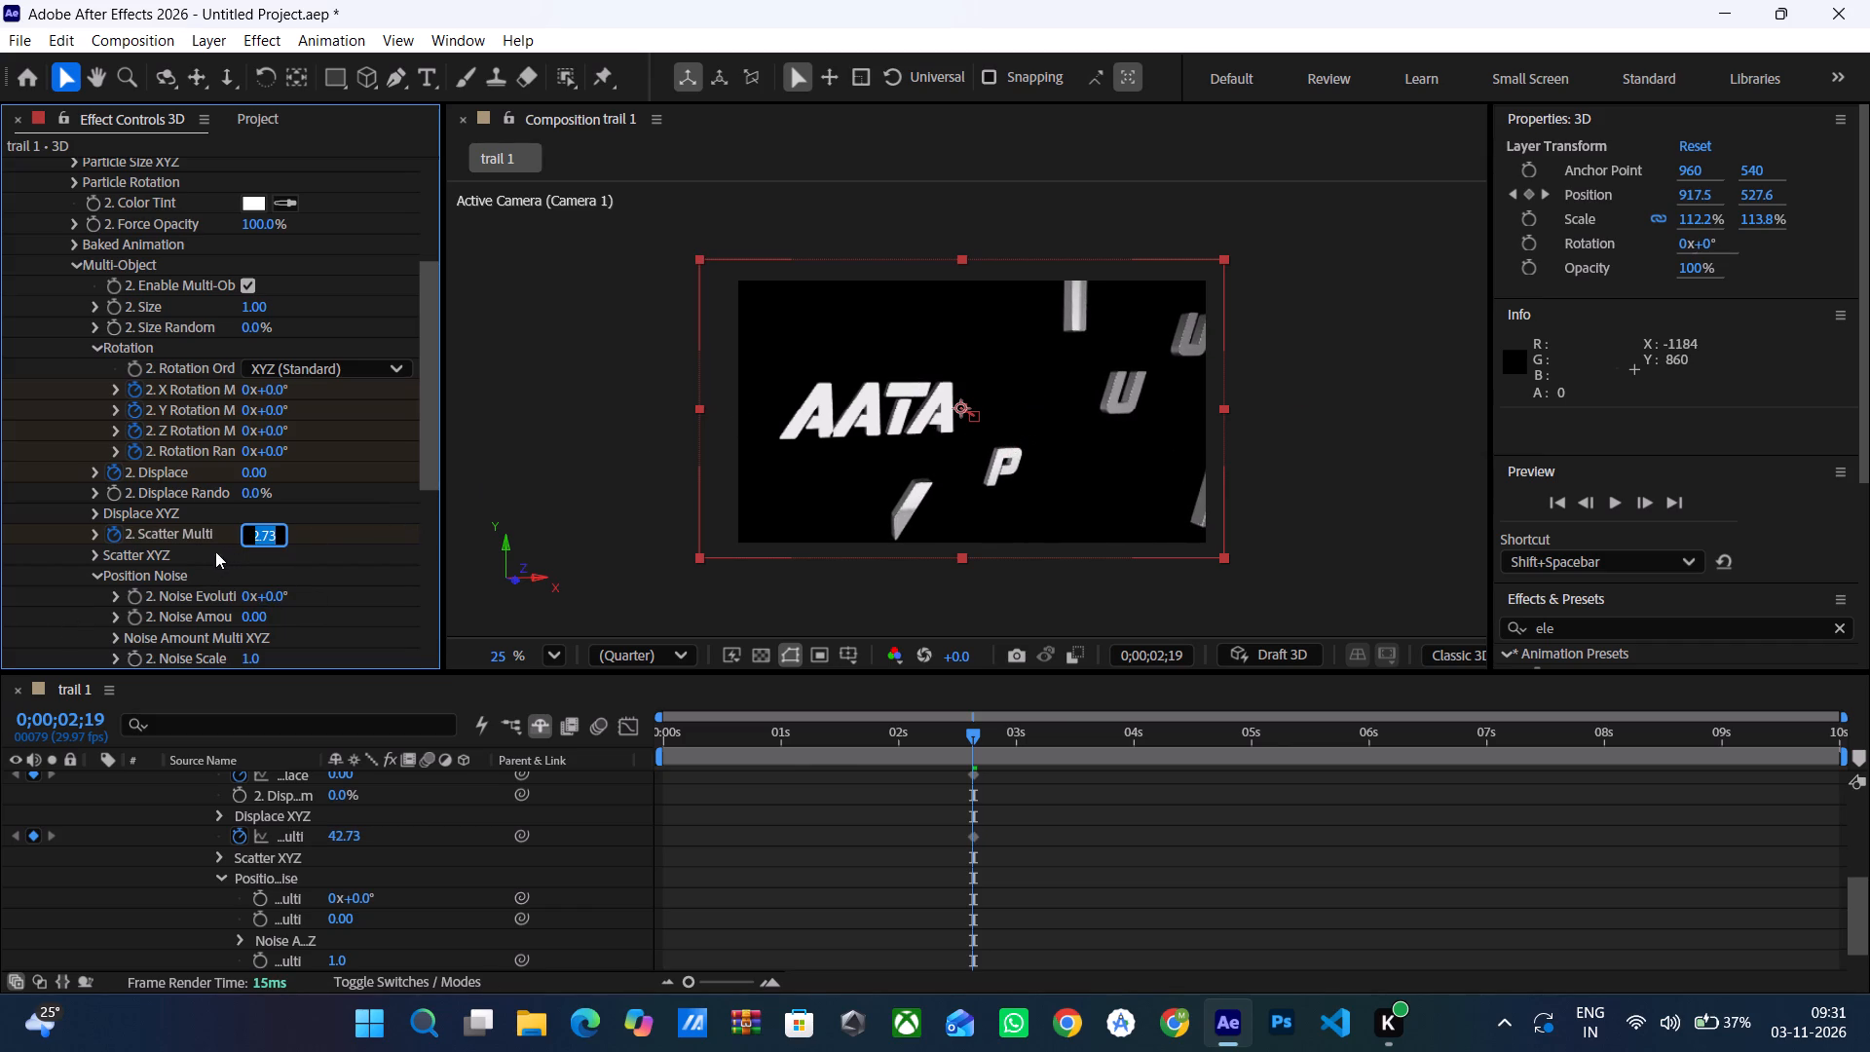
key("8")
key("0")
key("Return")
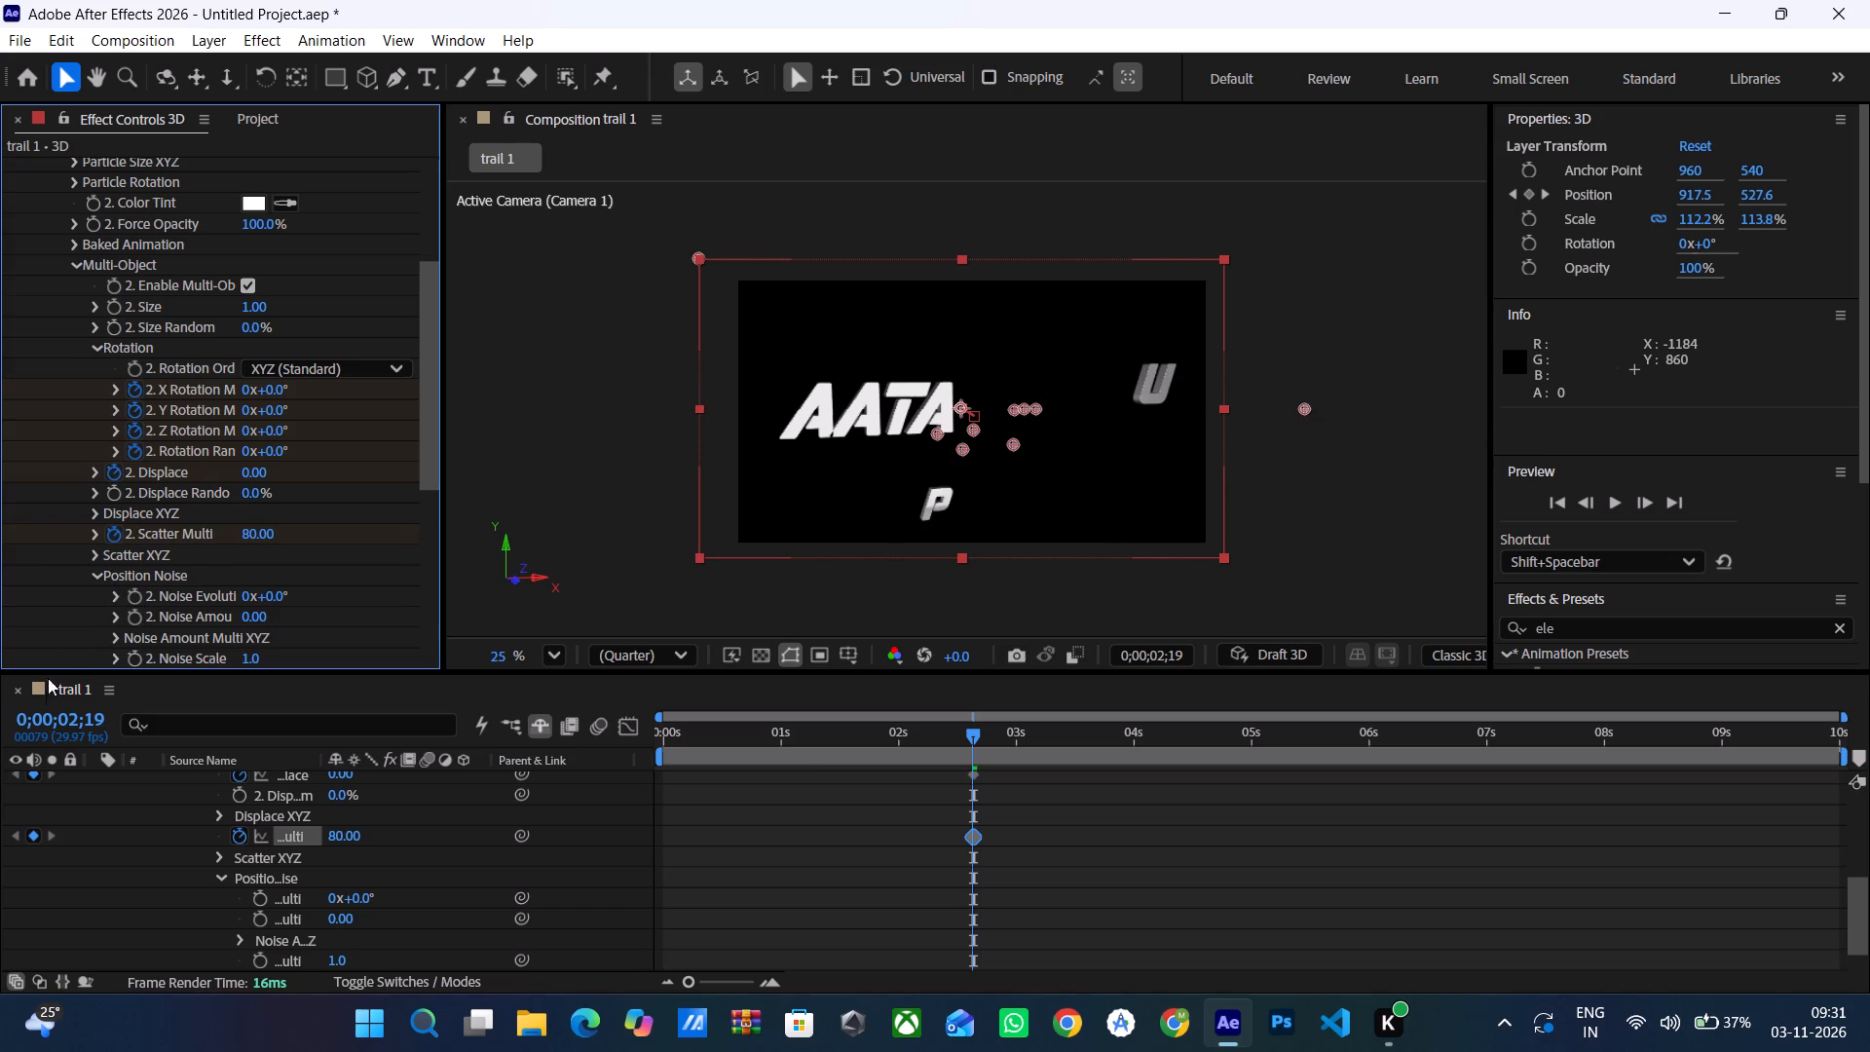
Increase Group 2's Multi-Object Scatter further on the 0;00;02;19 keyframe, setting it to 200 to throw the VIDUPU letters out of frame.
left_click_drag(250, 527, 492, 483)
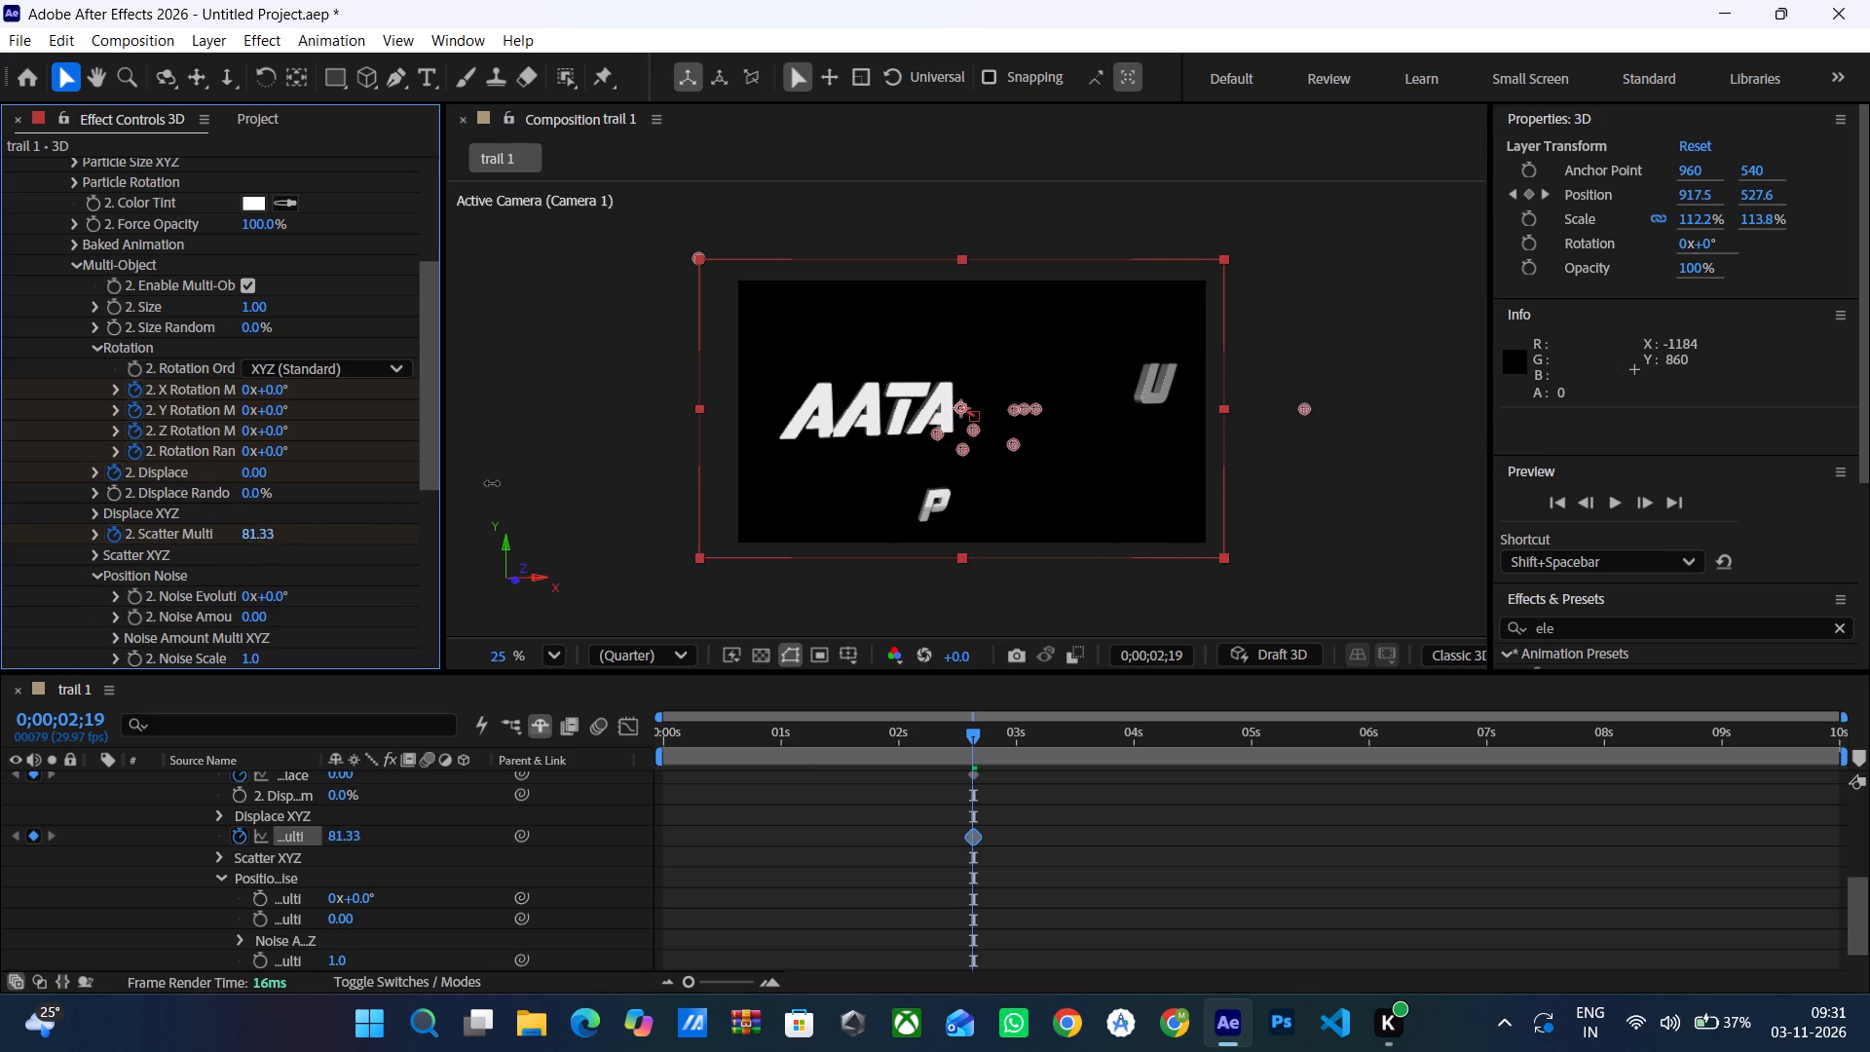
left_click_drag(492, 483, 561, 464)
left_click_drag(253, 539, 339, 522)
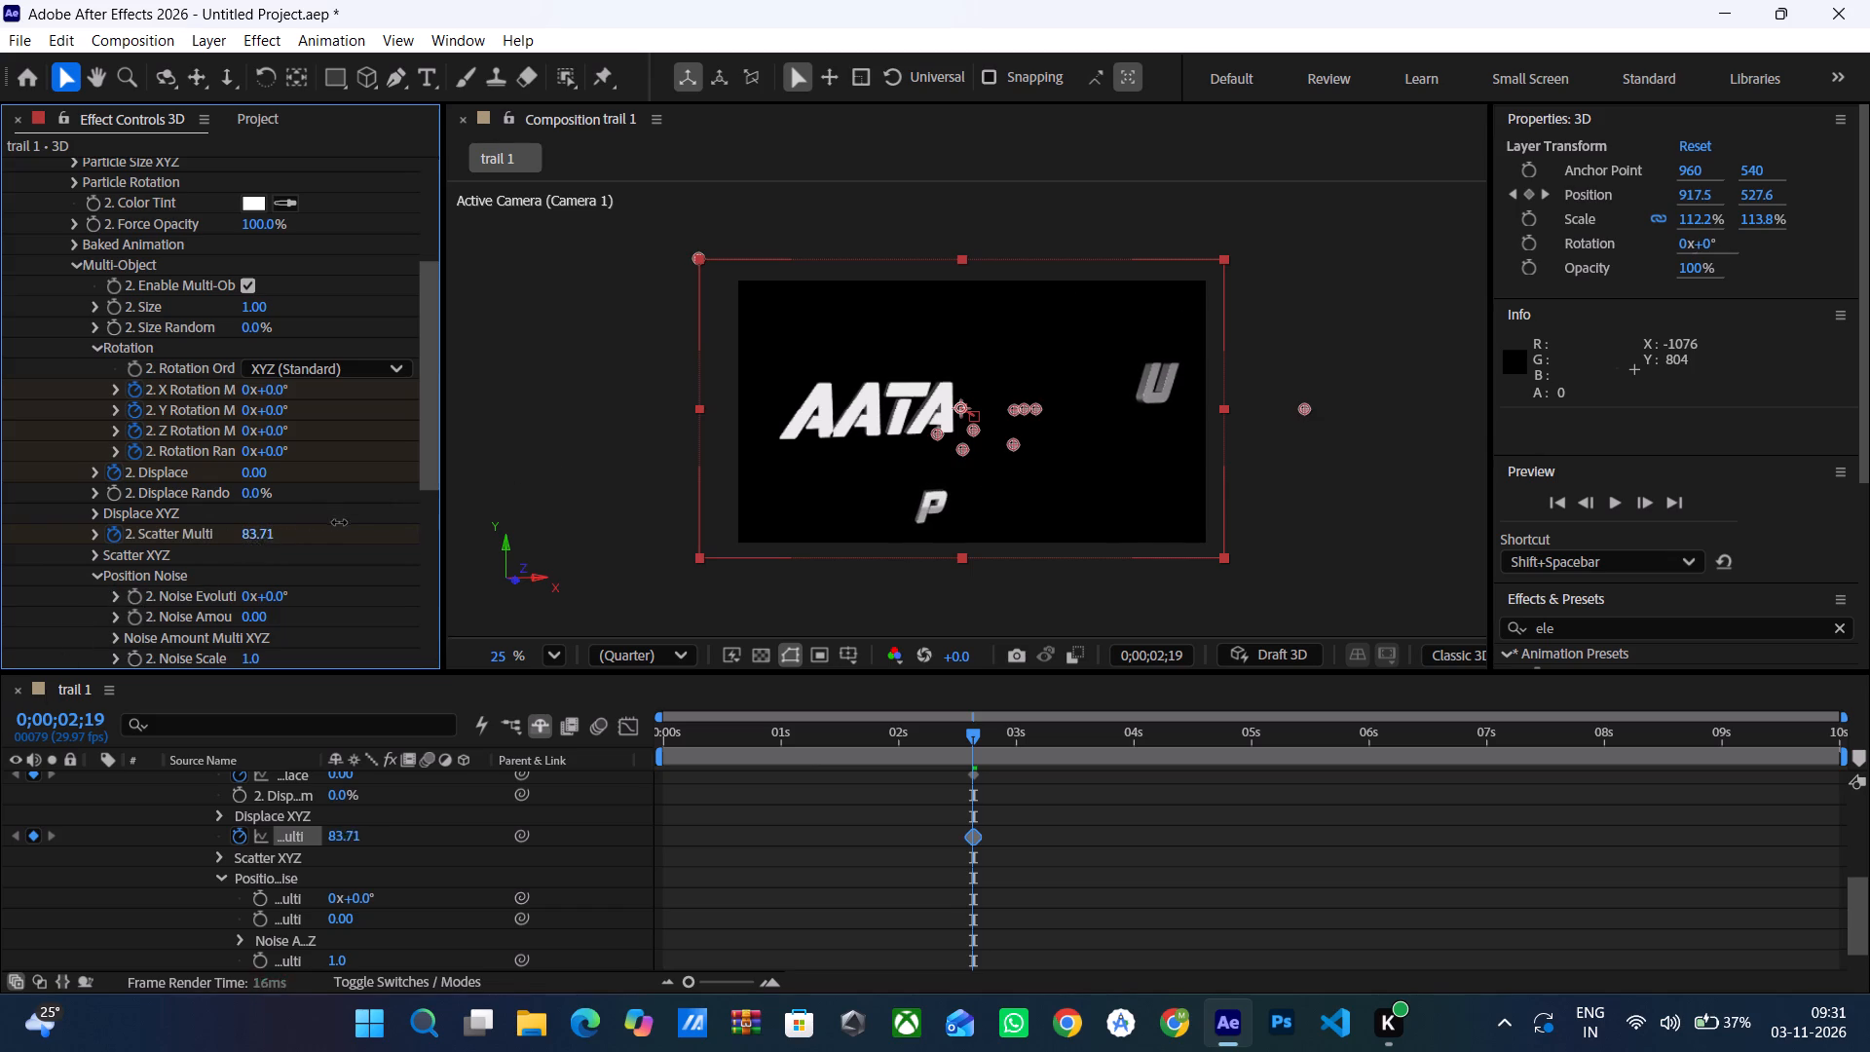
left_click_drag(339, 522, 367, 519)
left_click_drag(250, 529, 702, 484)
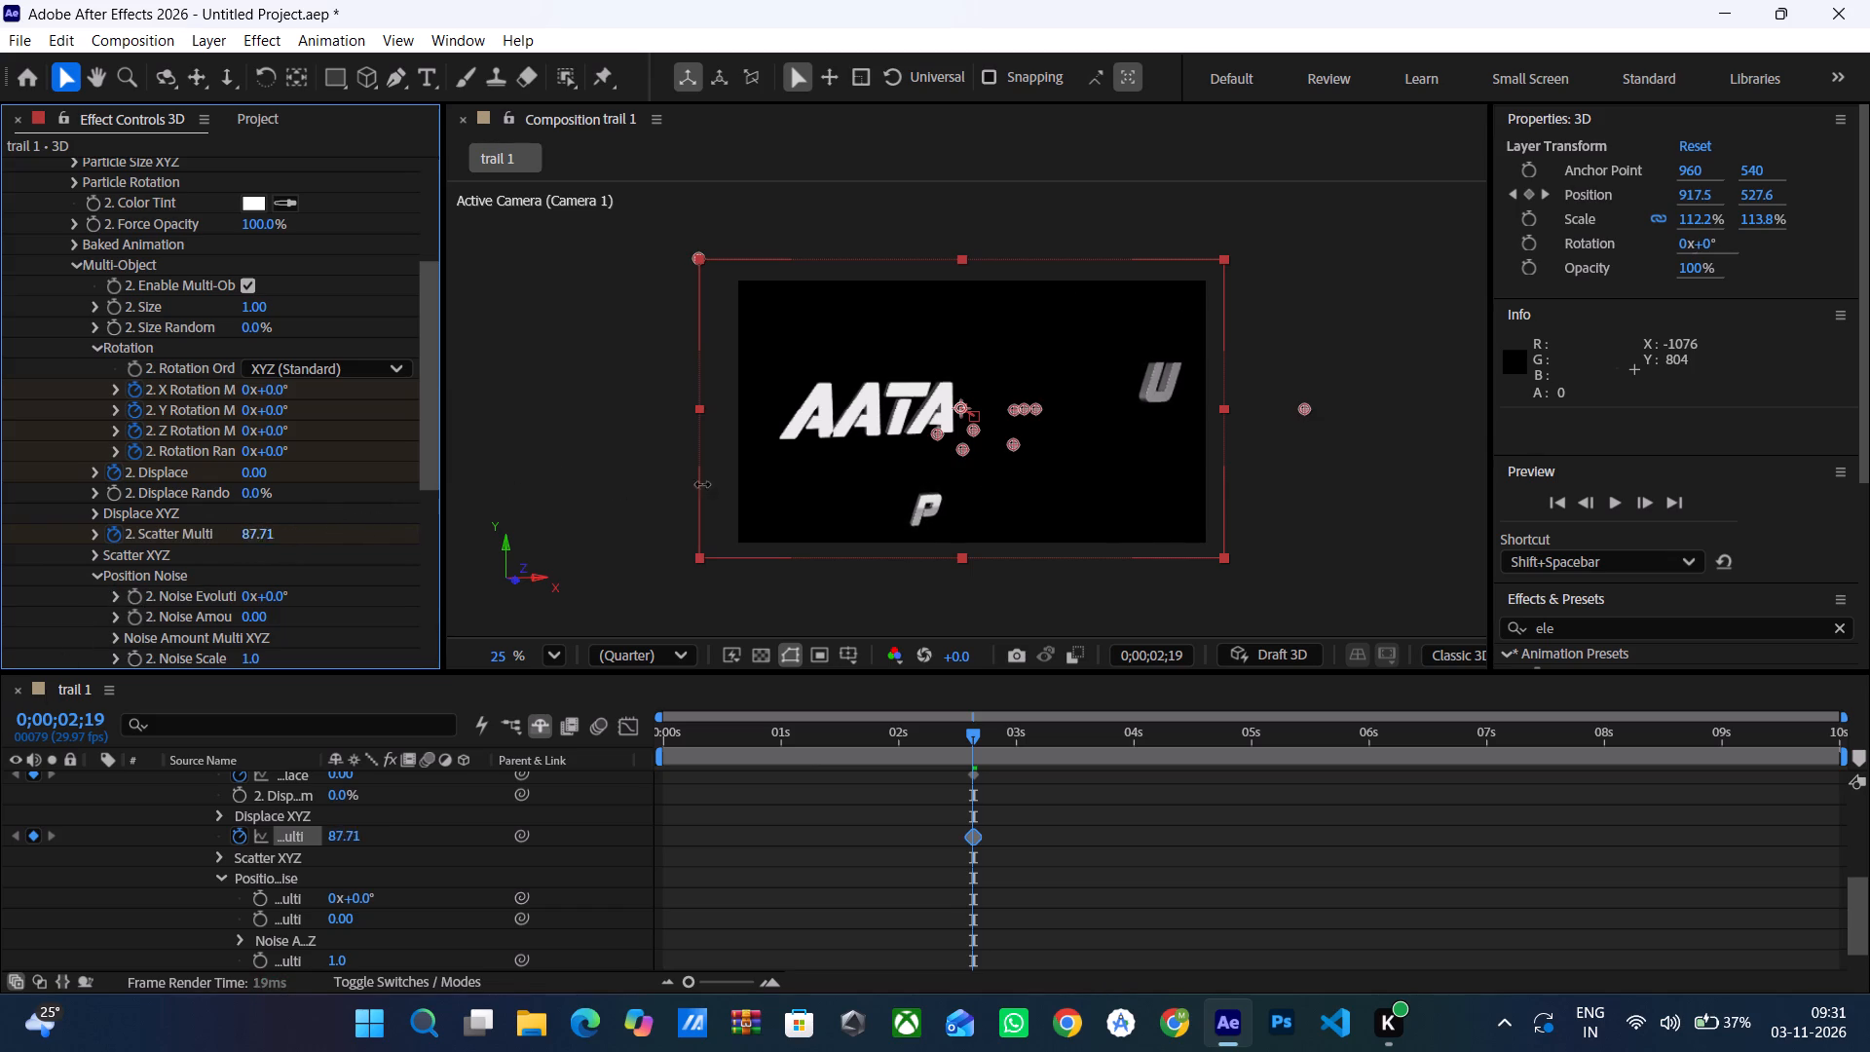
left_click_drag(702, 484, 1458, 292)
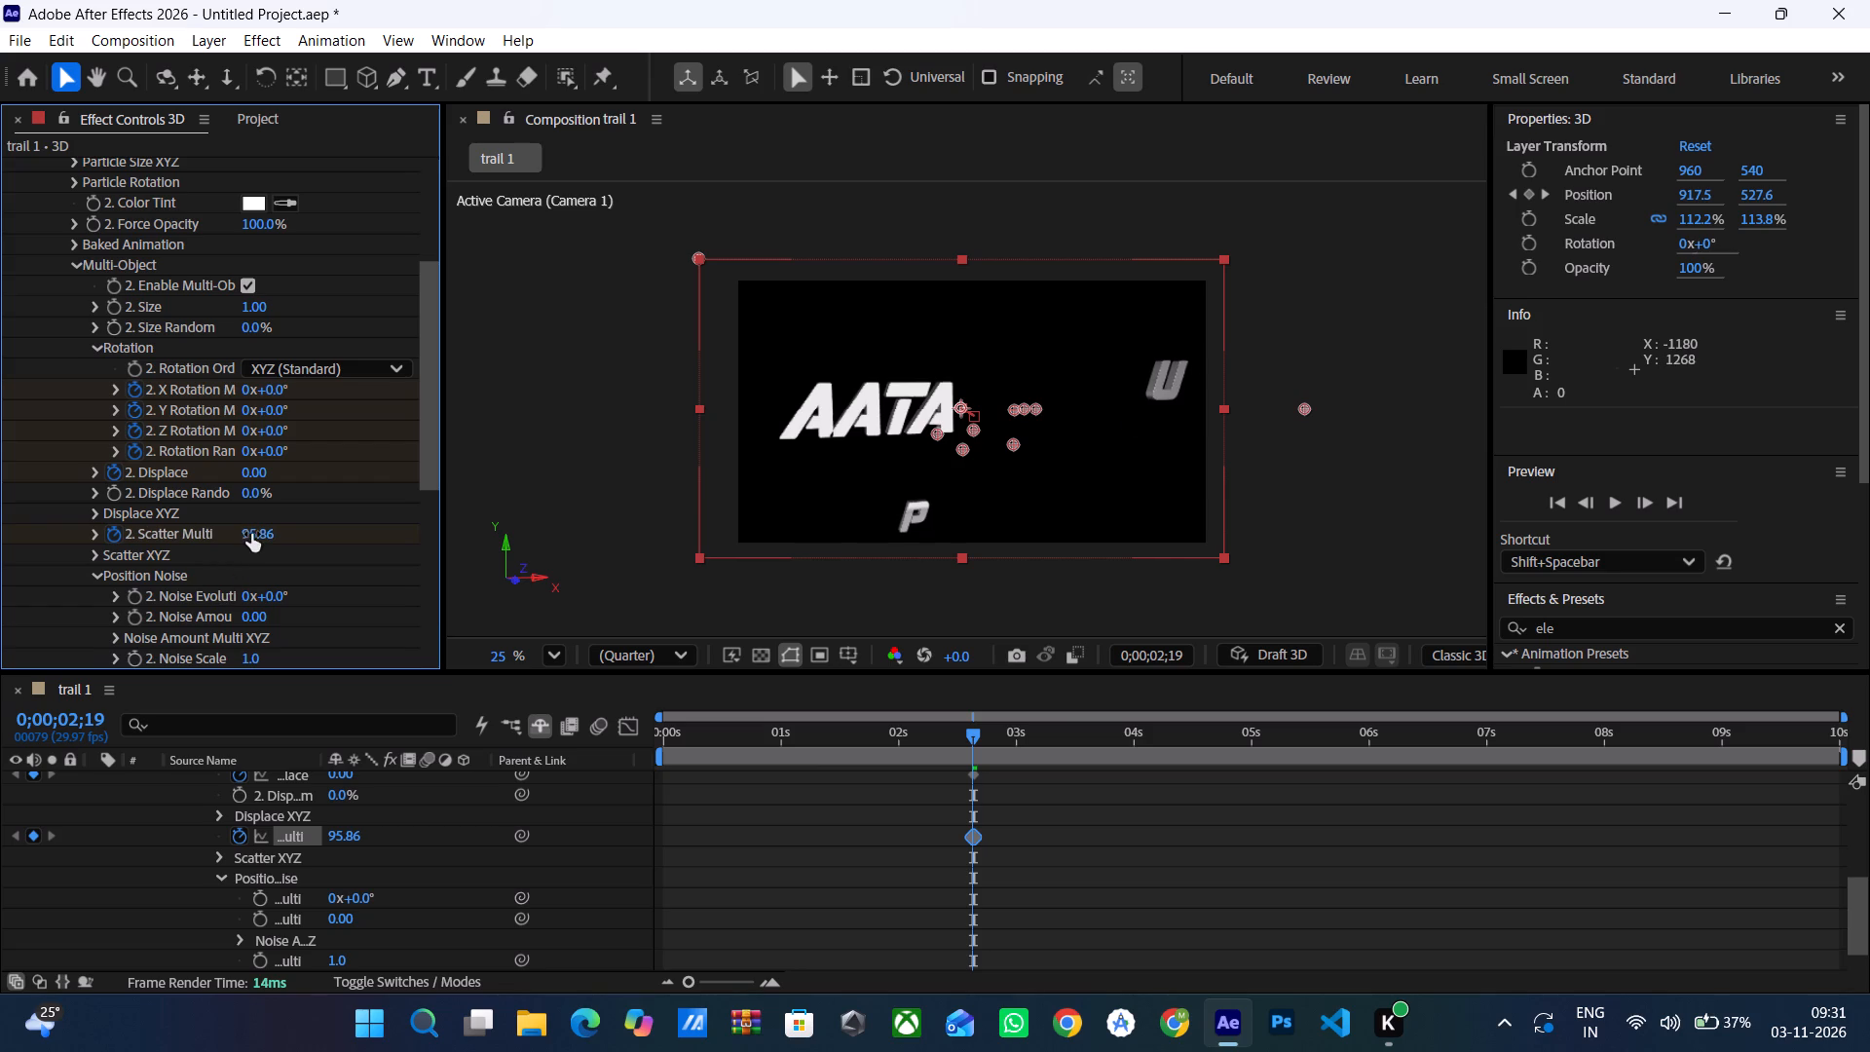
left_click_drag(251, 532, 1326, 239)
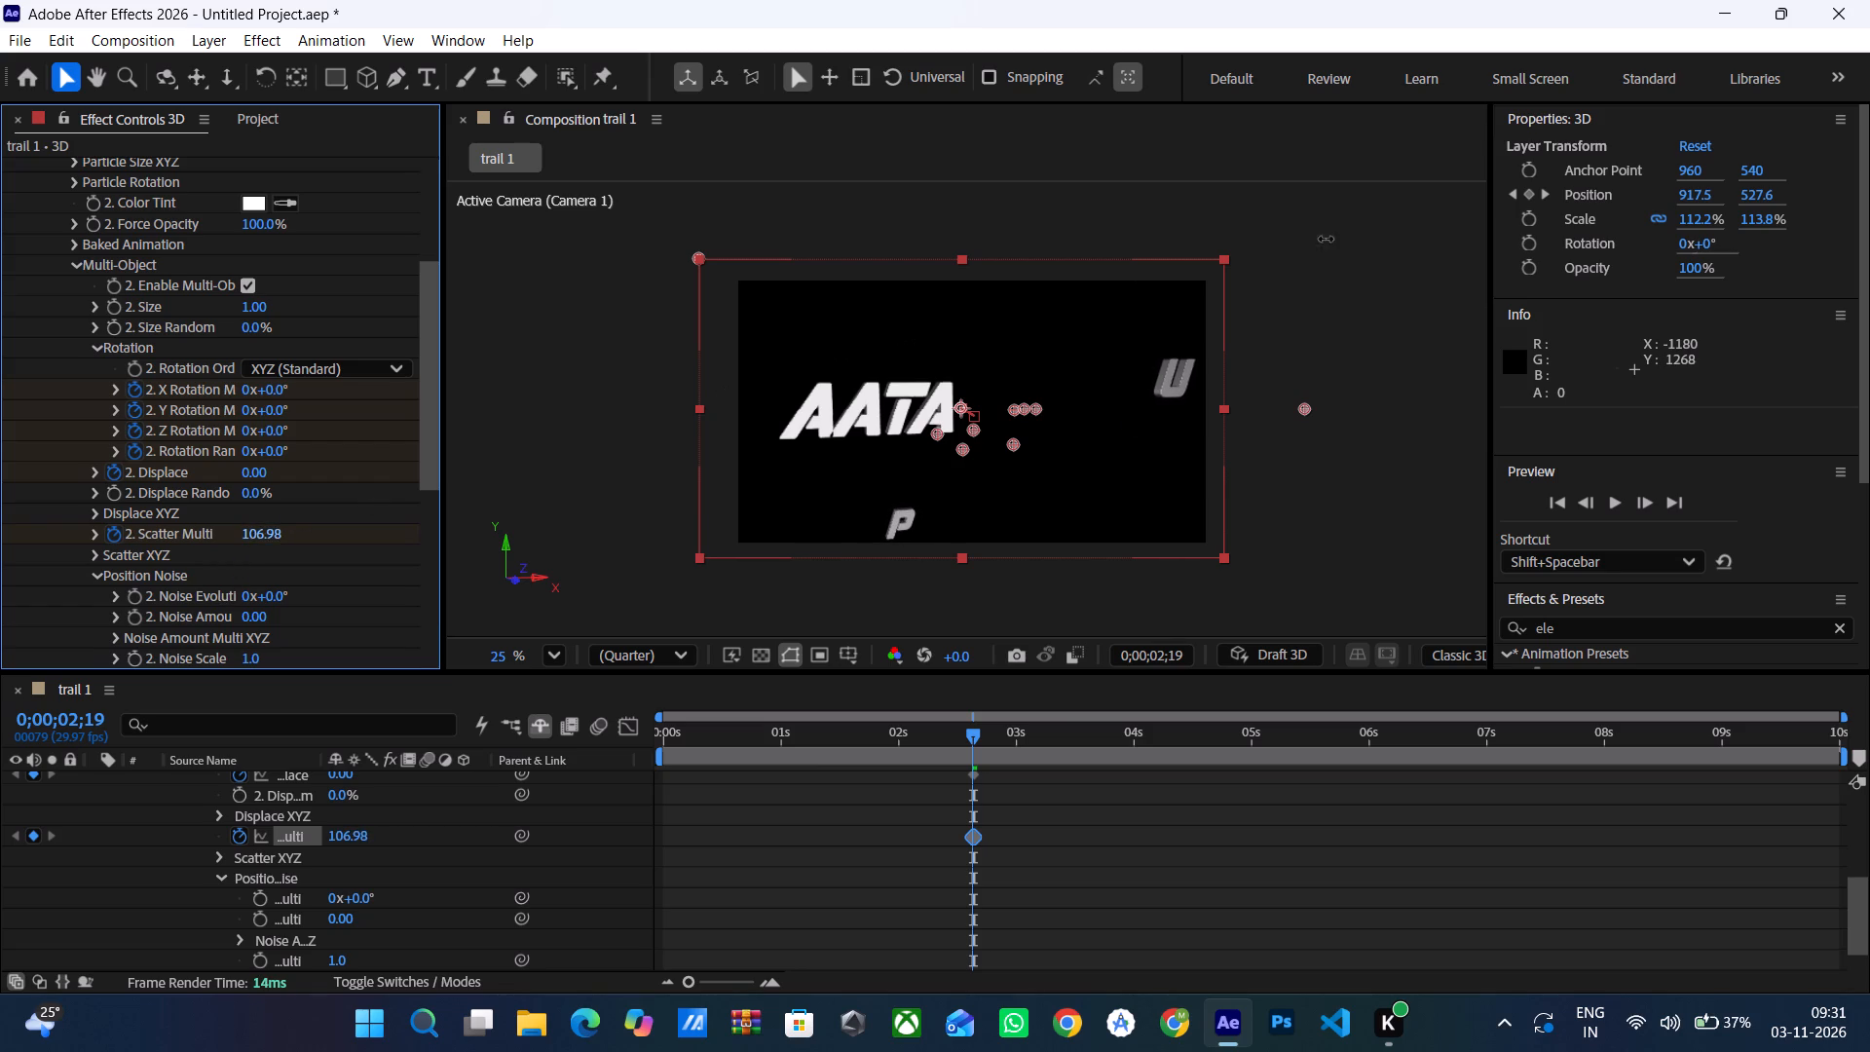
double_click(248, 532)
key("2")
key("0")
key("0")
key("Return")
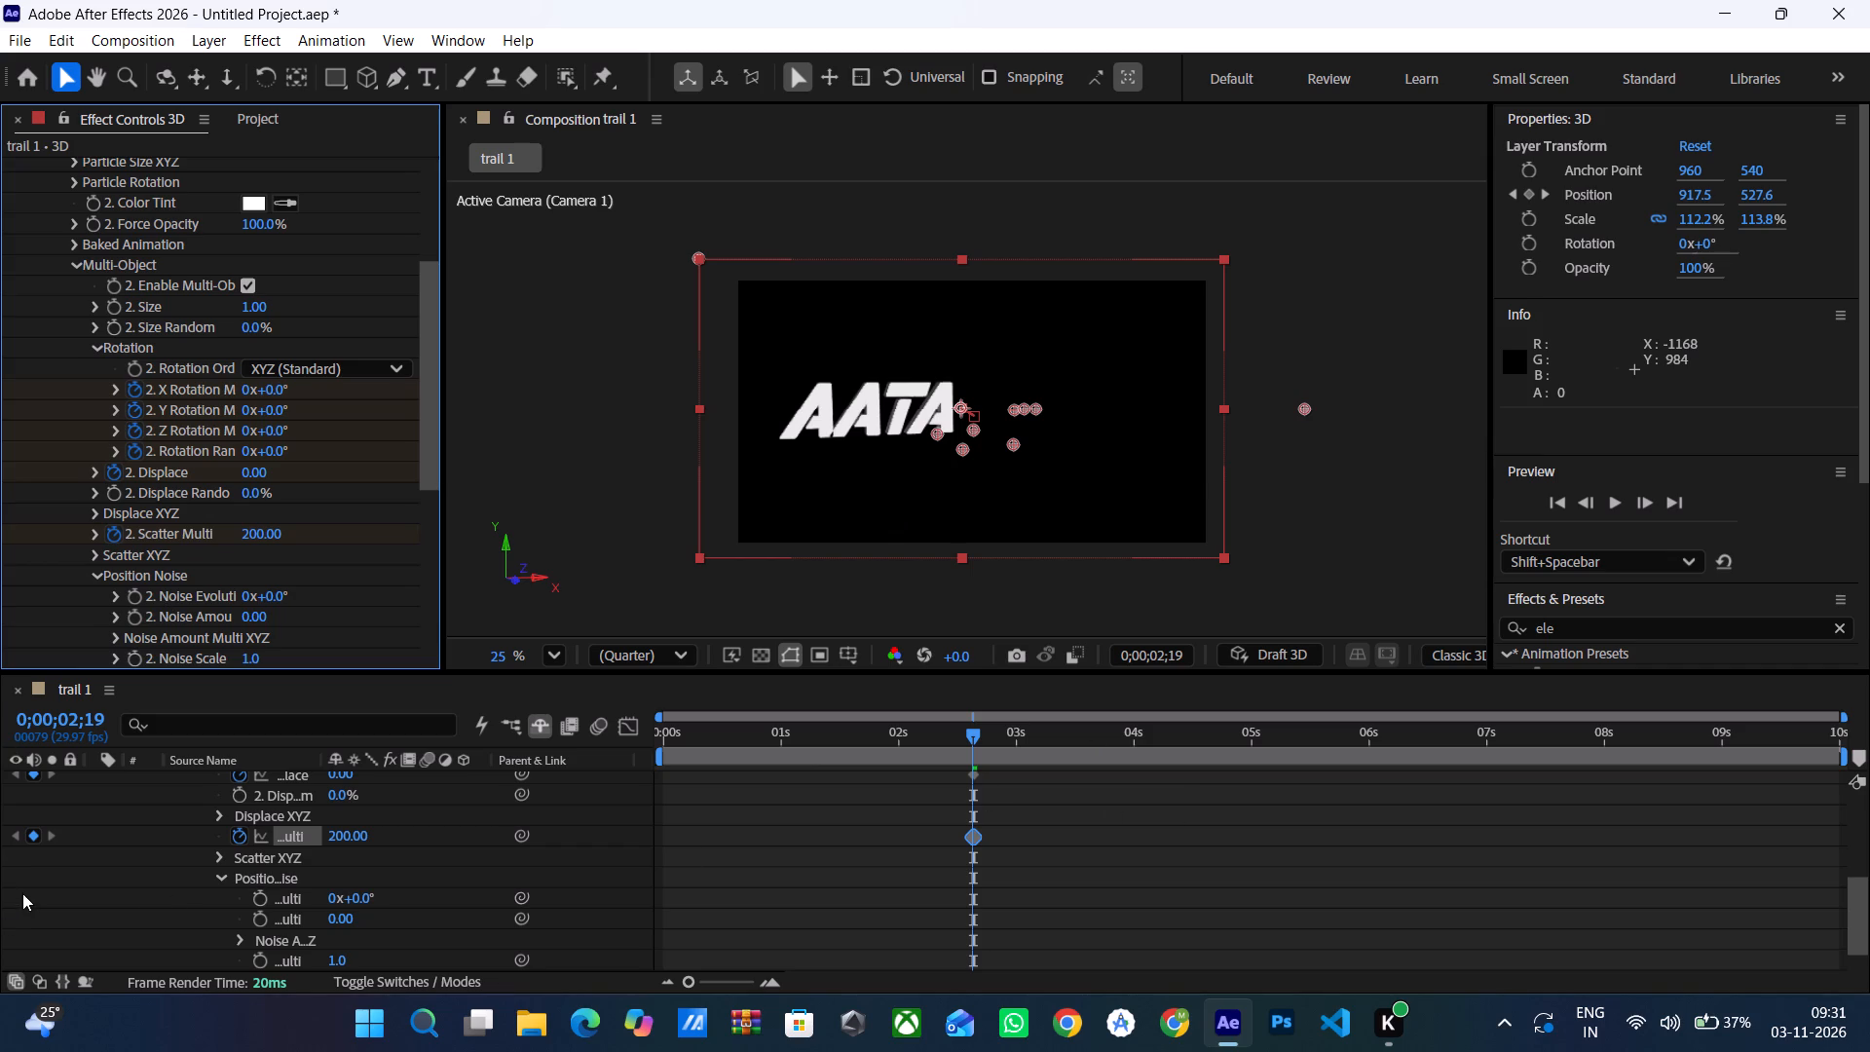
Set Group 2's Multi-Object Scatter to 0 at 0;00;04;01, then scrub and play back the letters' assembly to check it.
left_click_drag(973, 736, 1101, 718)
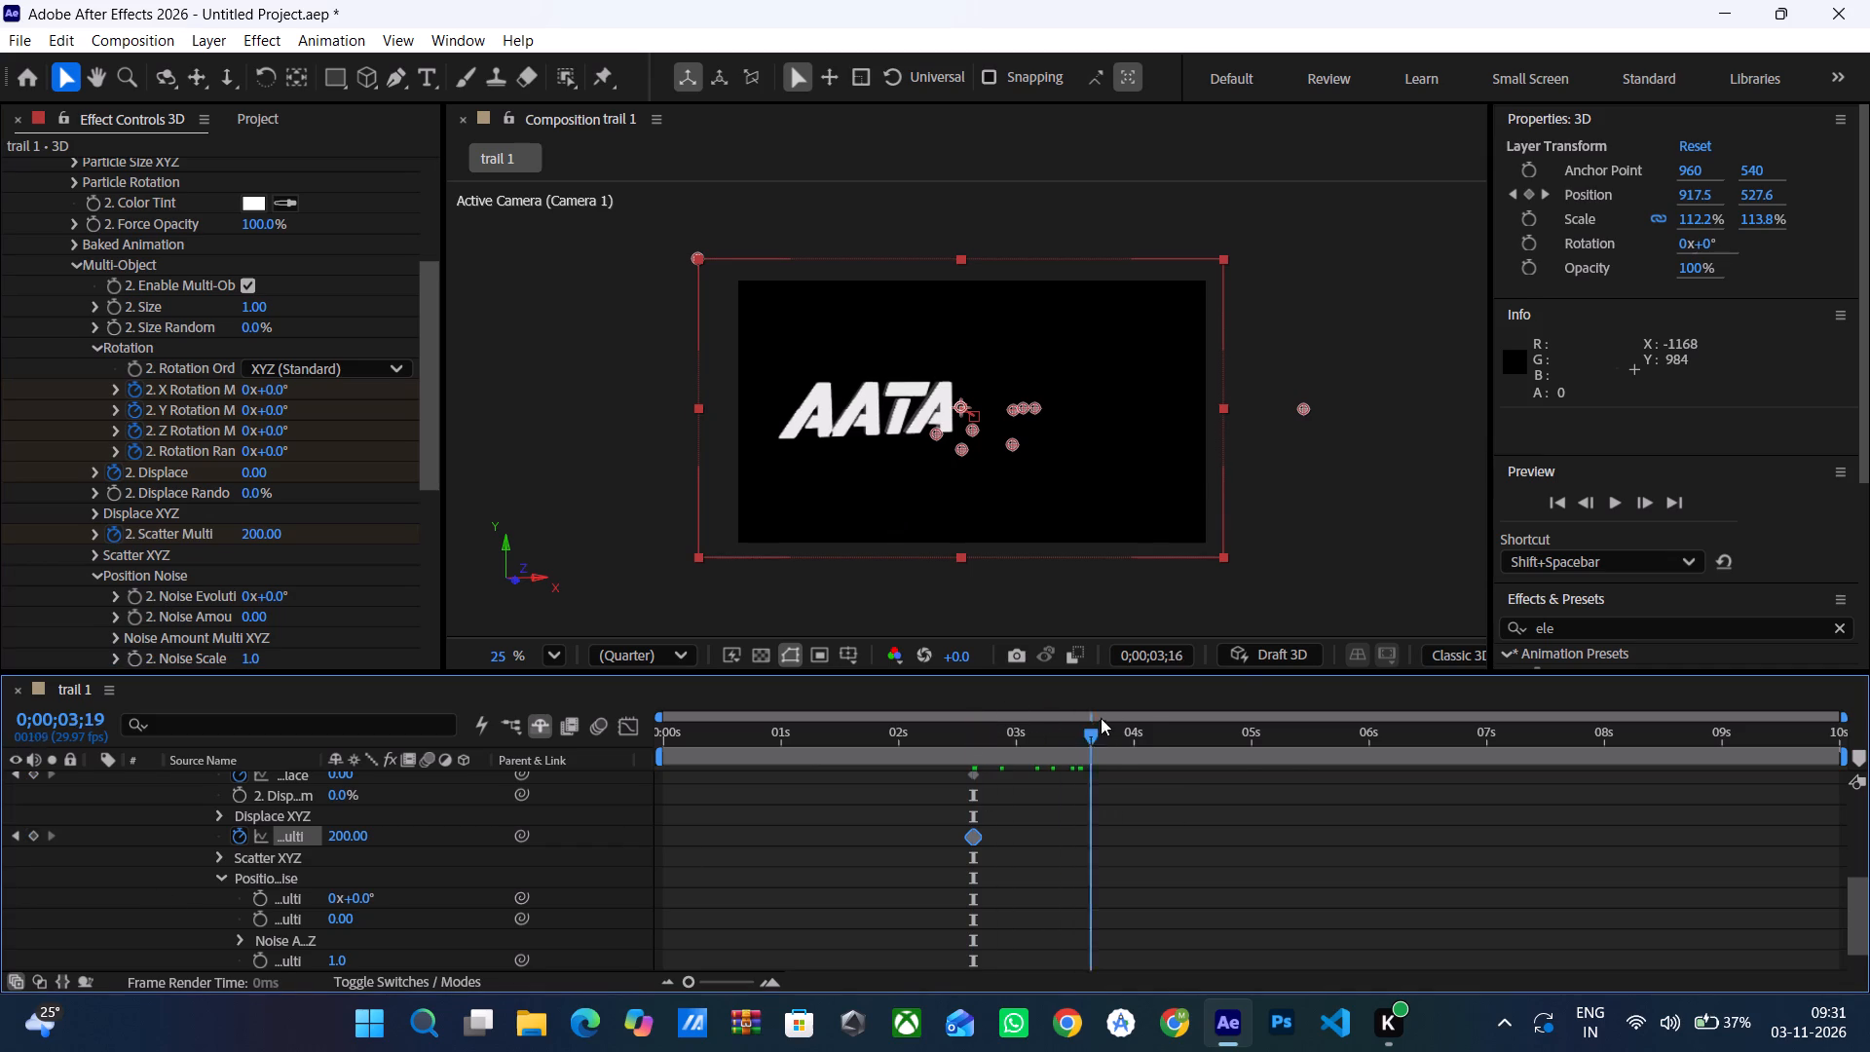
left_click_drag(1101, 718, 1130, 727)
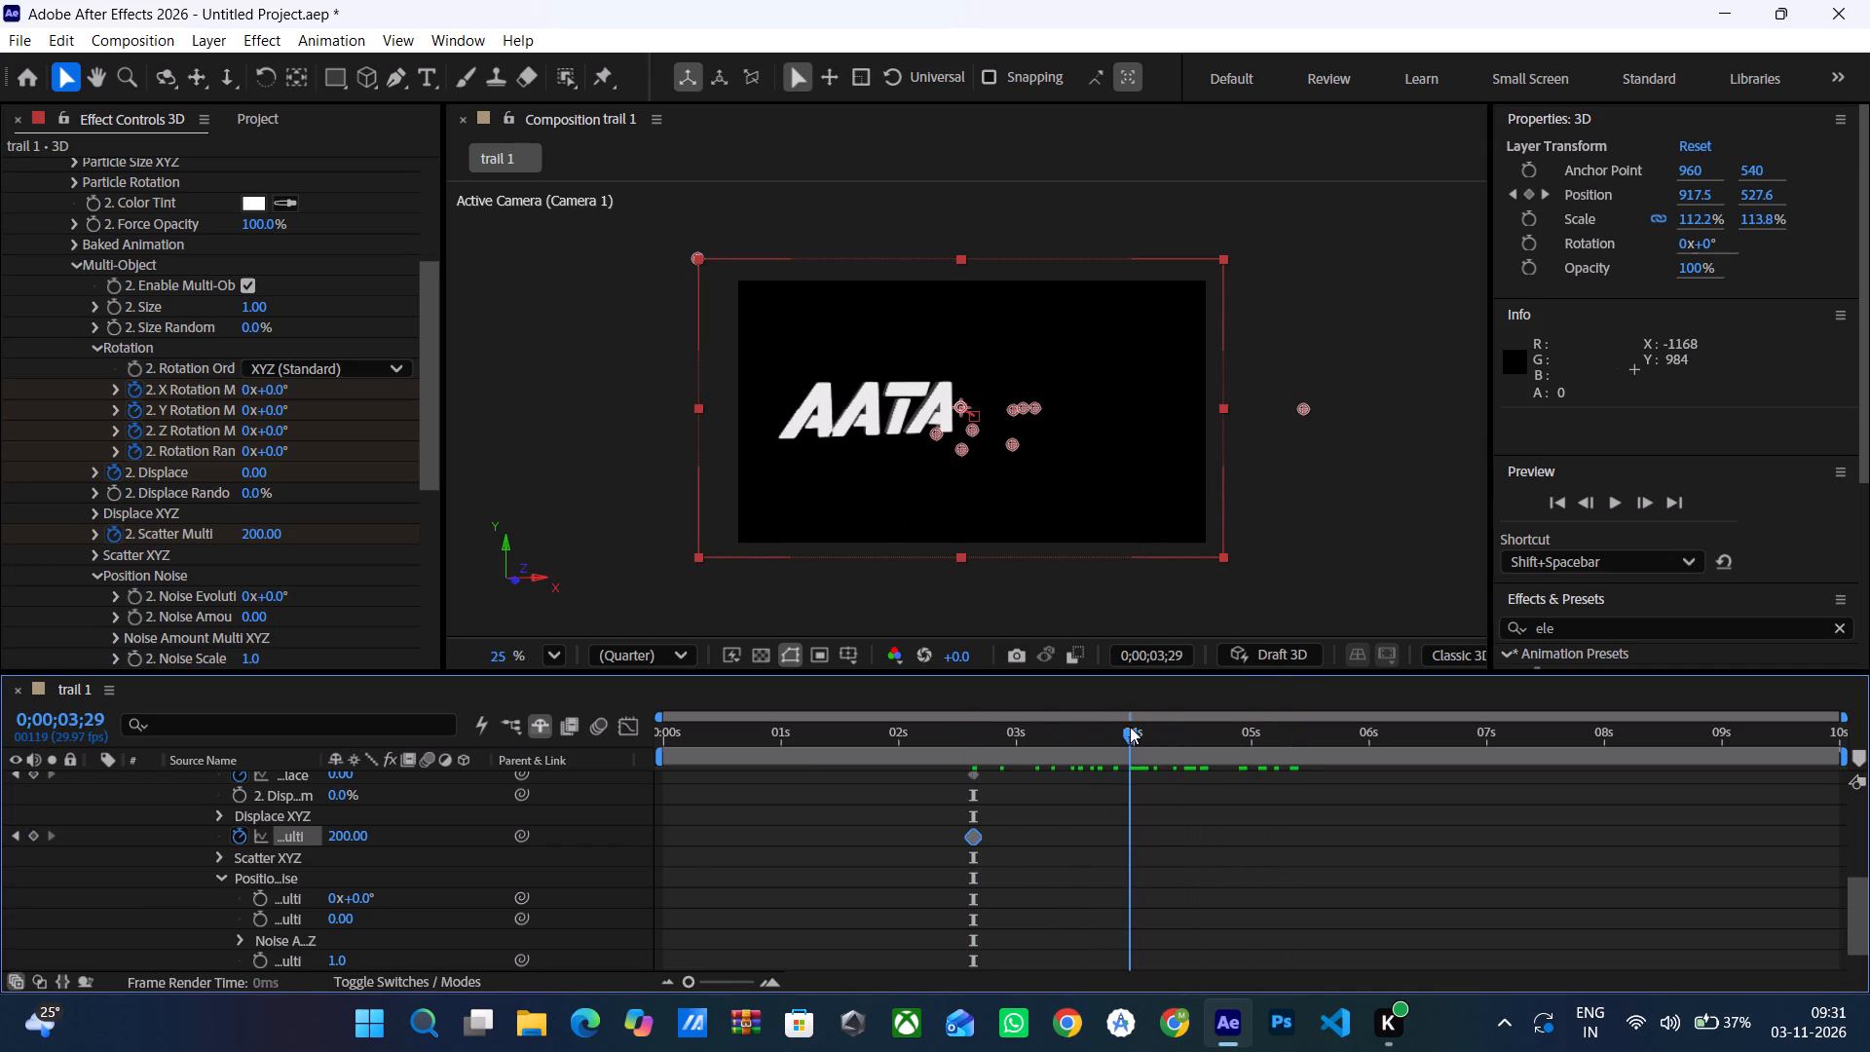
left_click_drag(1130, 727, 1138, 733)
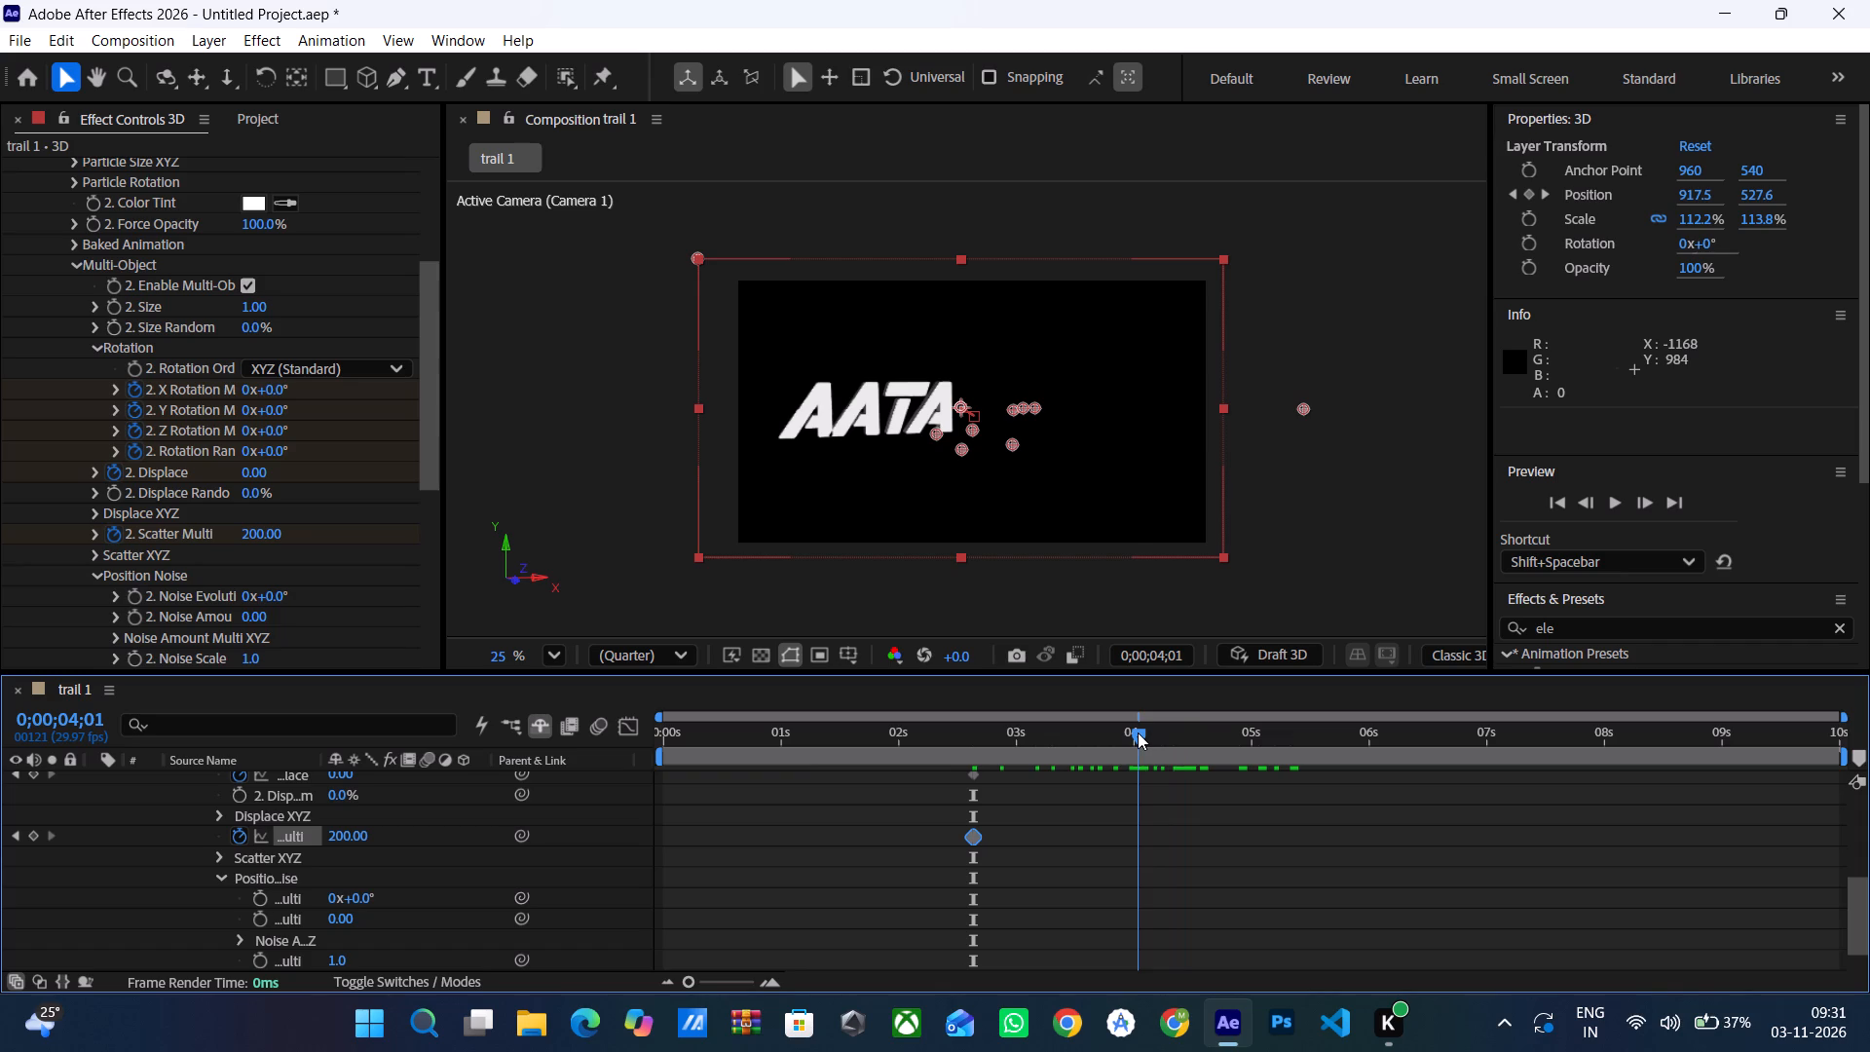
left_click_drag(1138, 733, 1139, 733)
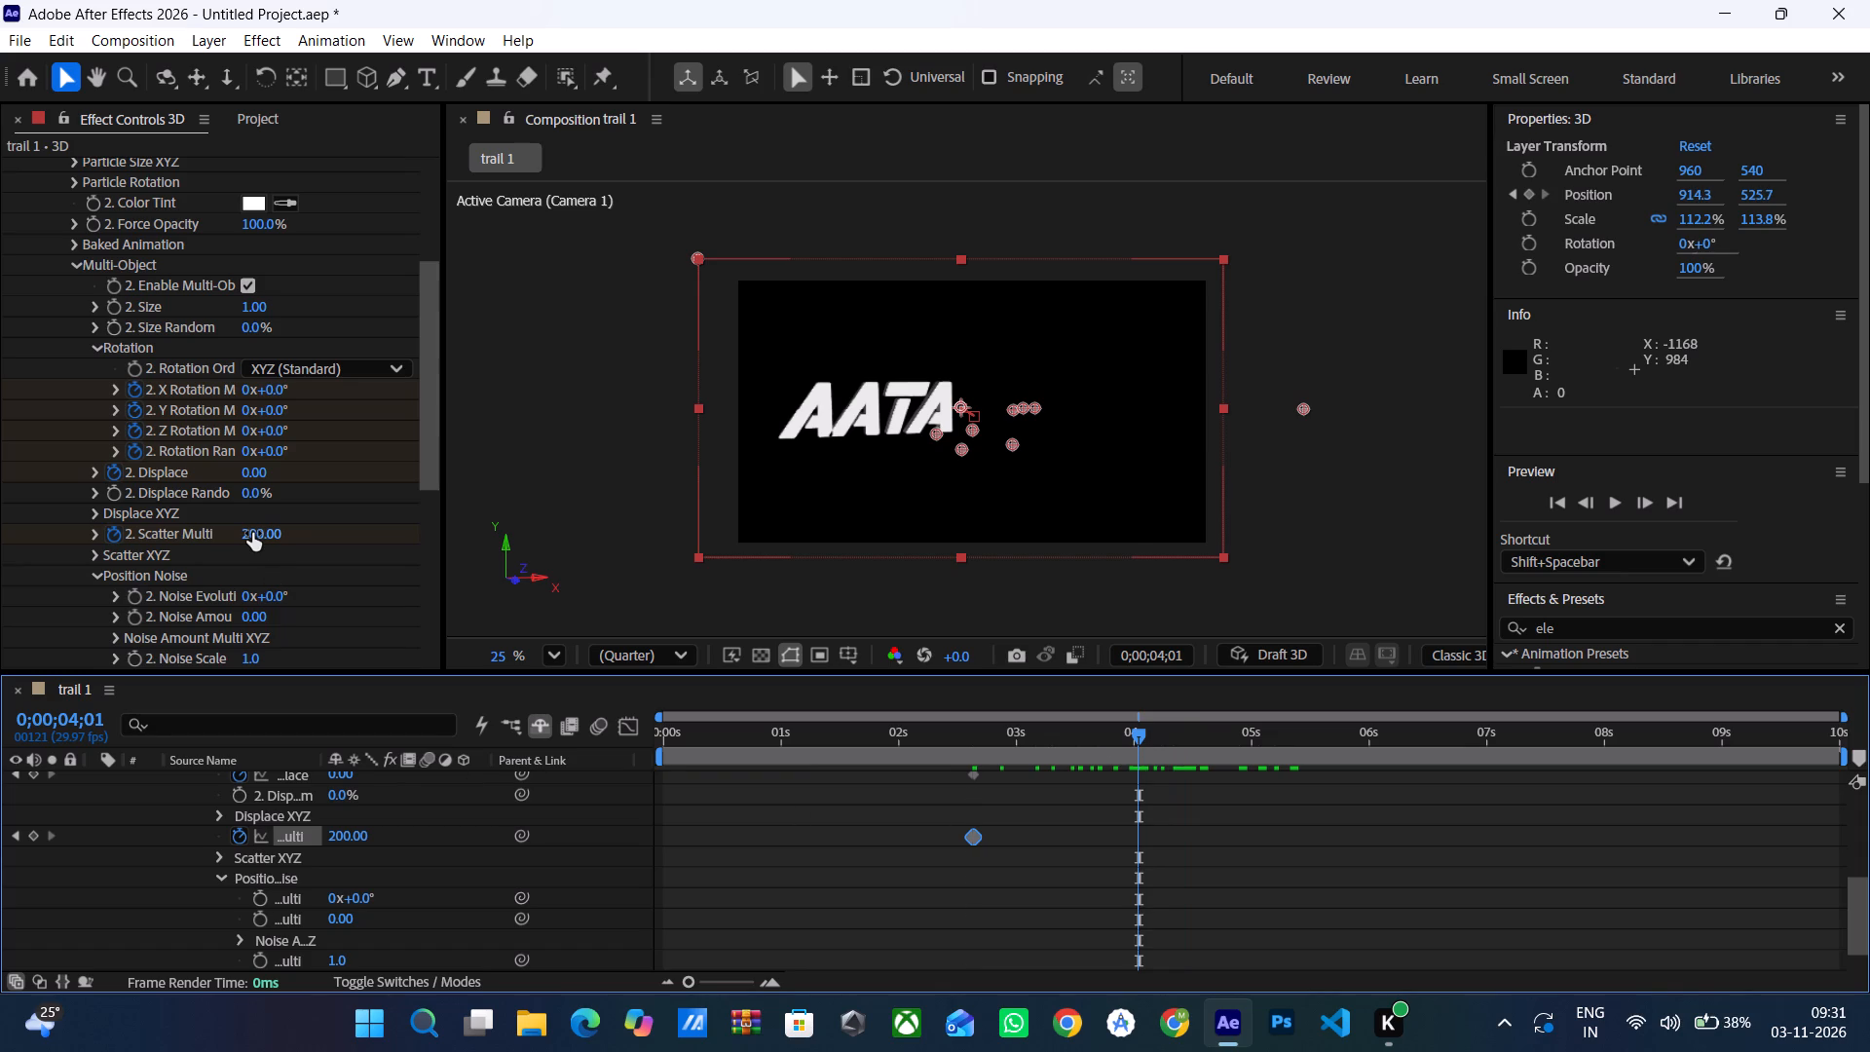
left_click(251, 536)
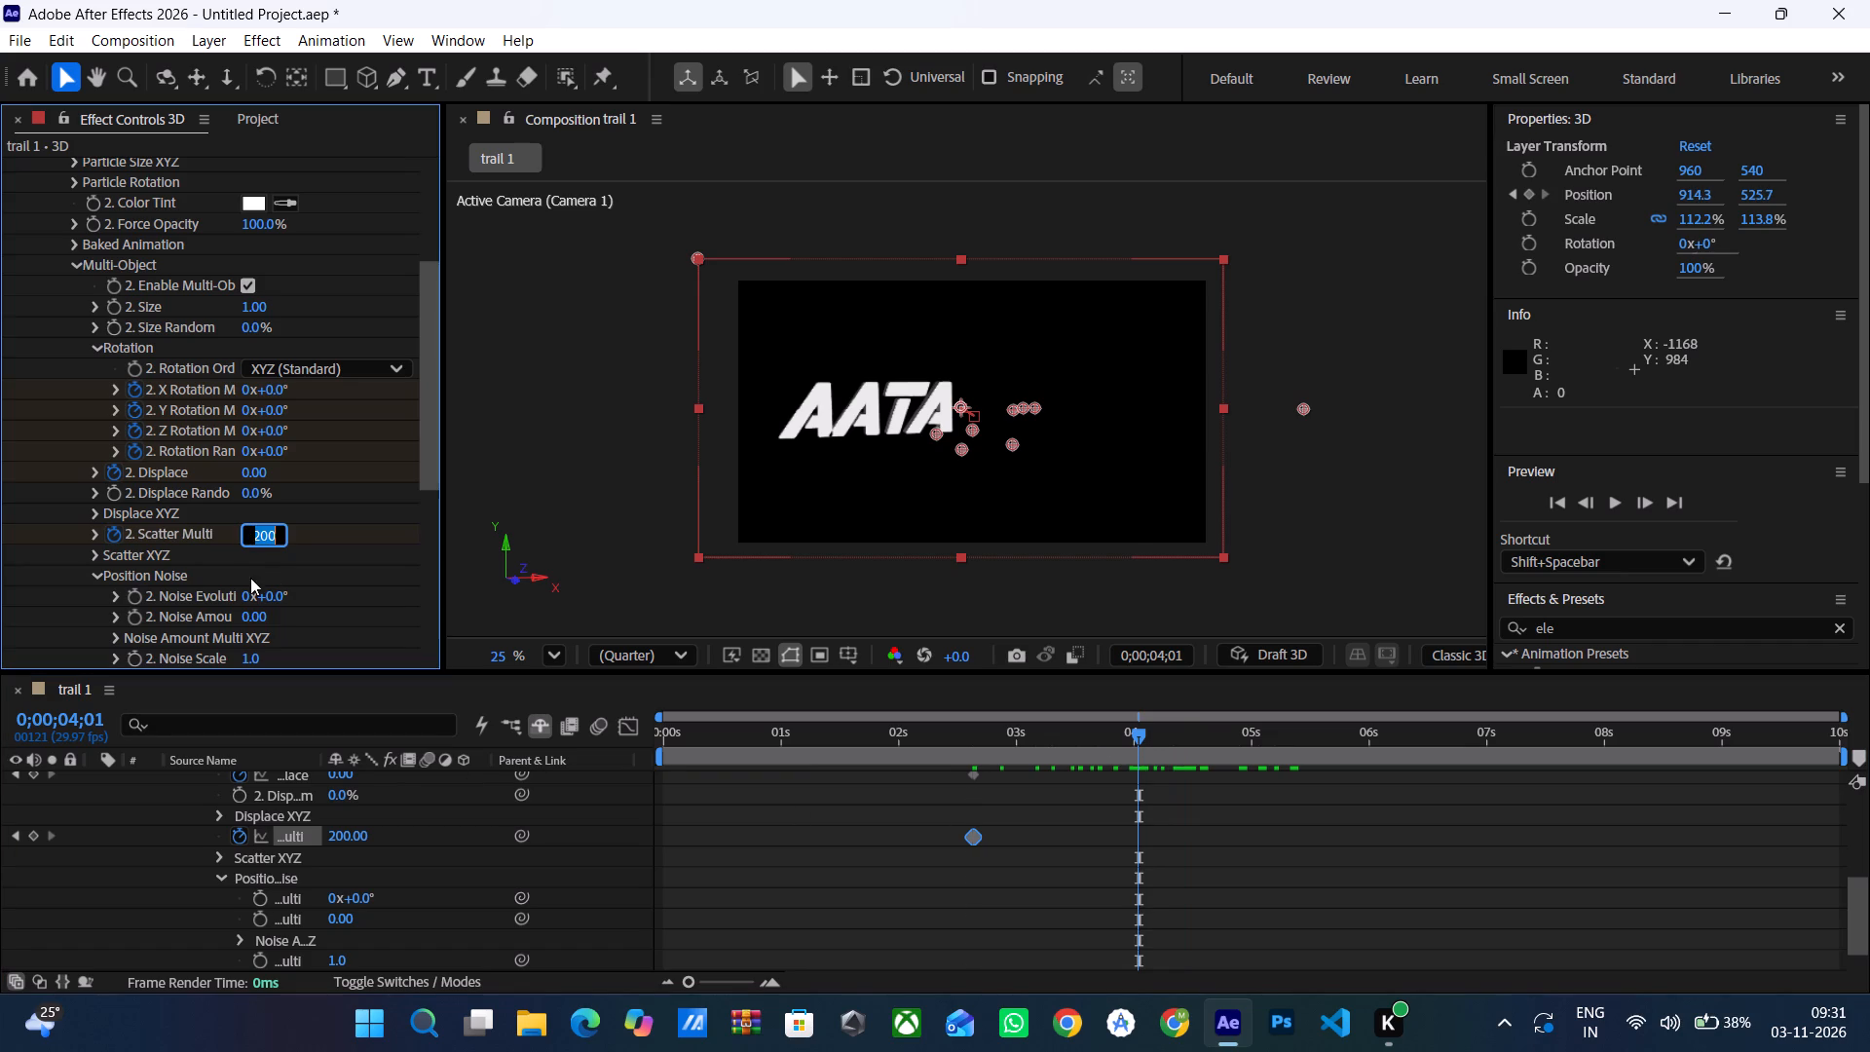
key("0")
key("Return")
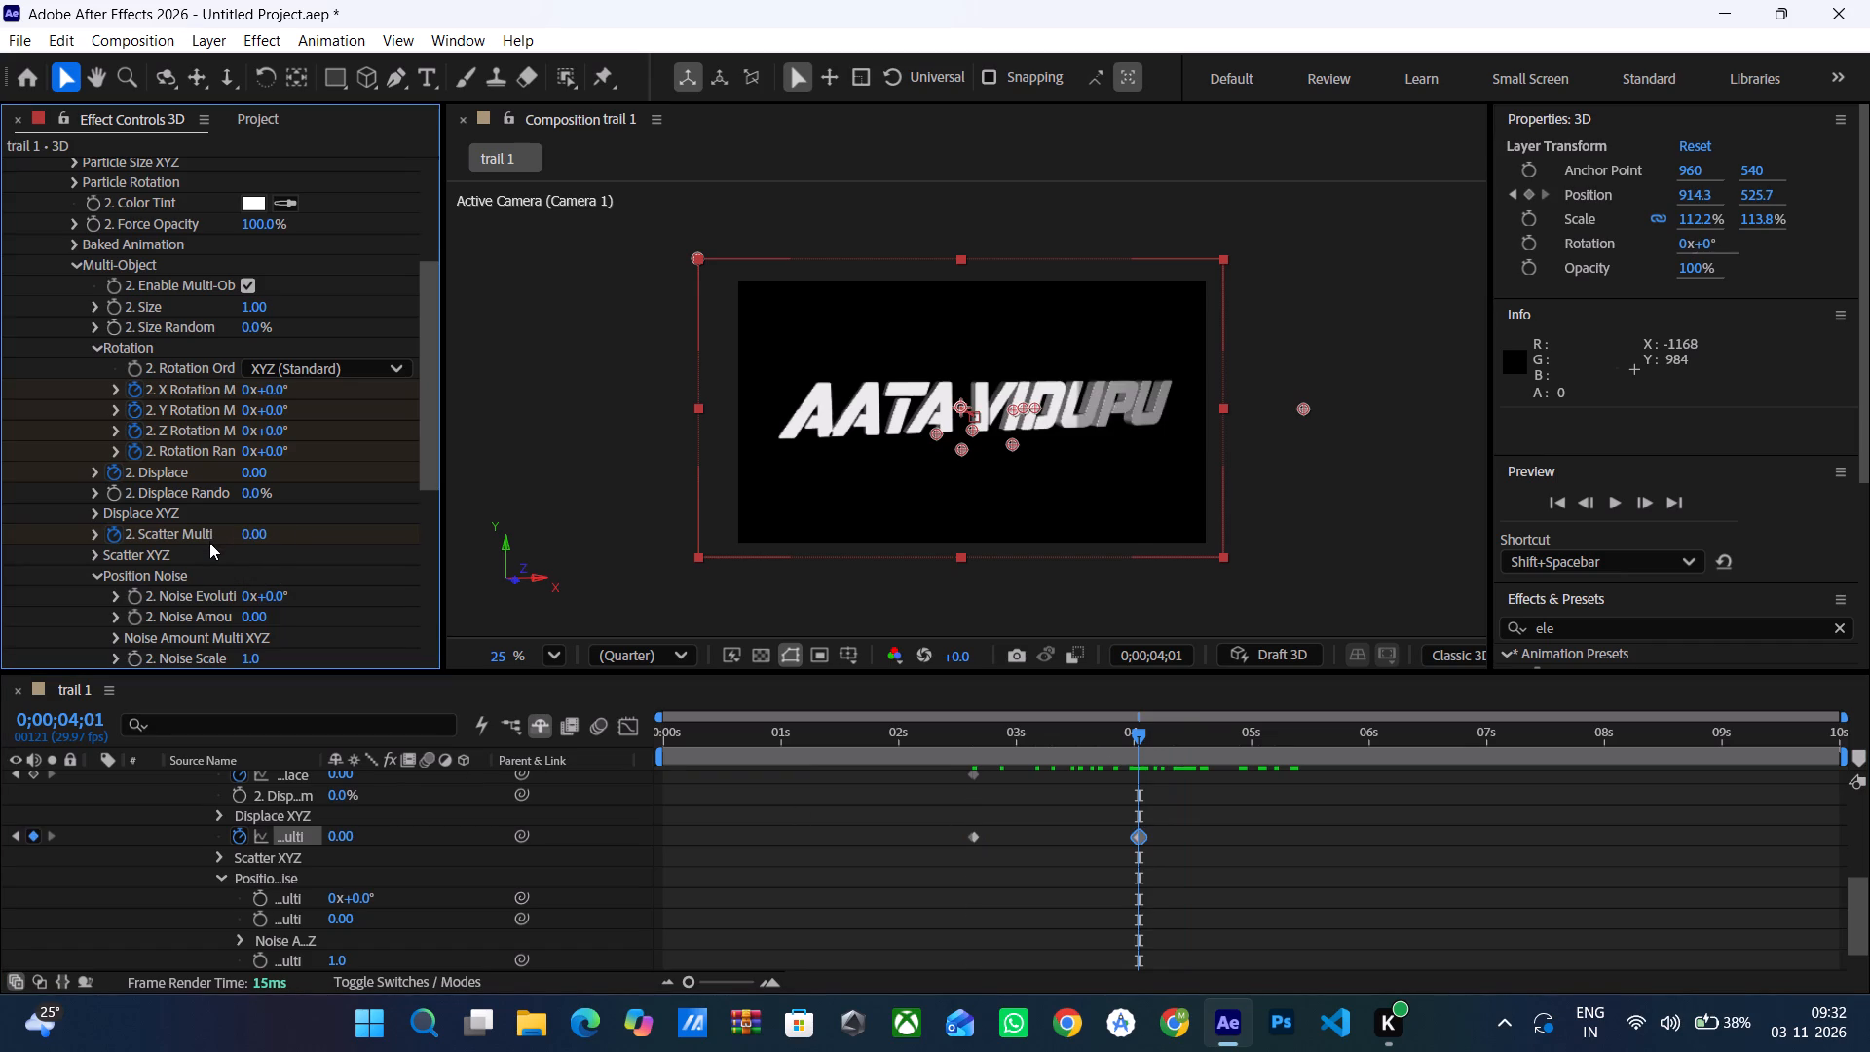
left_click_drag(1135, 733, 1120, 752)
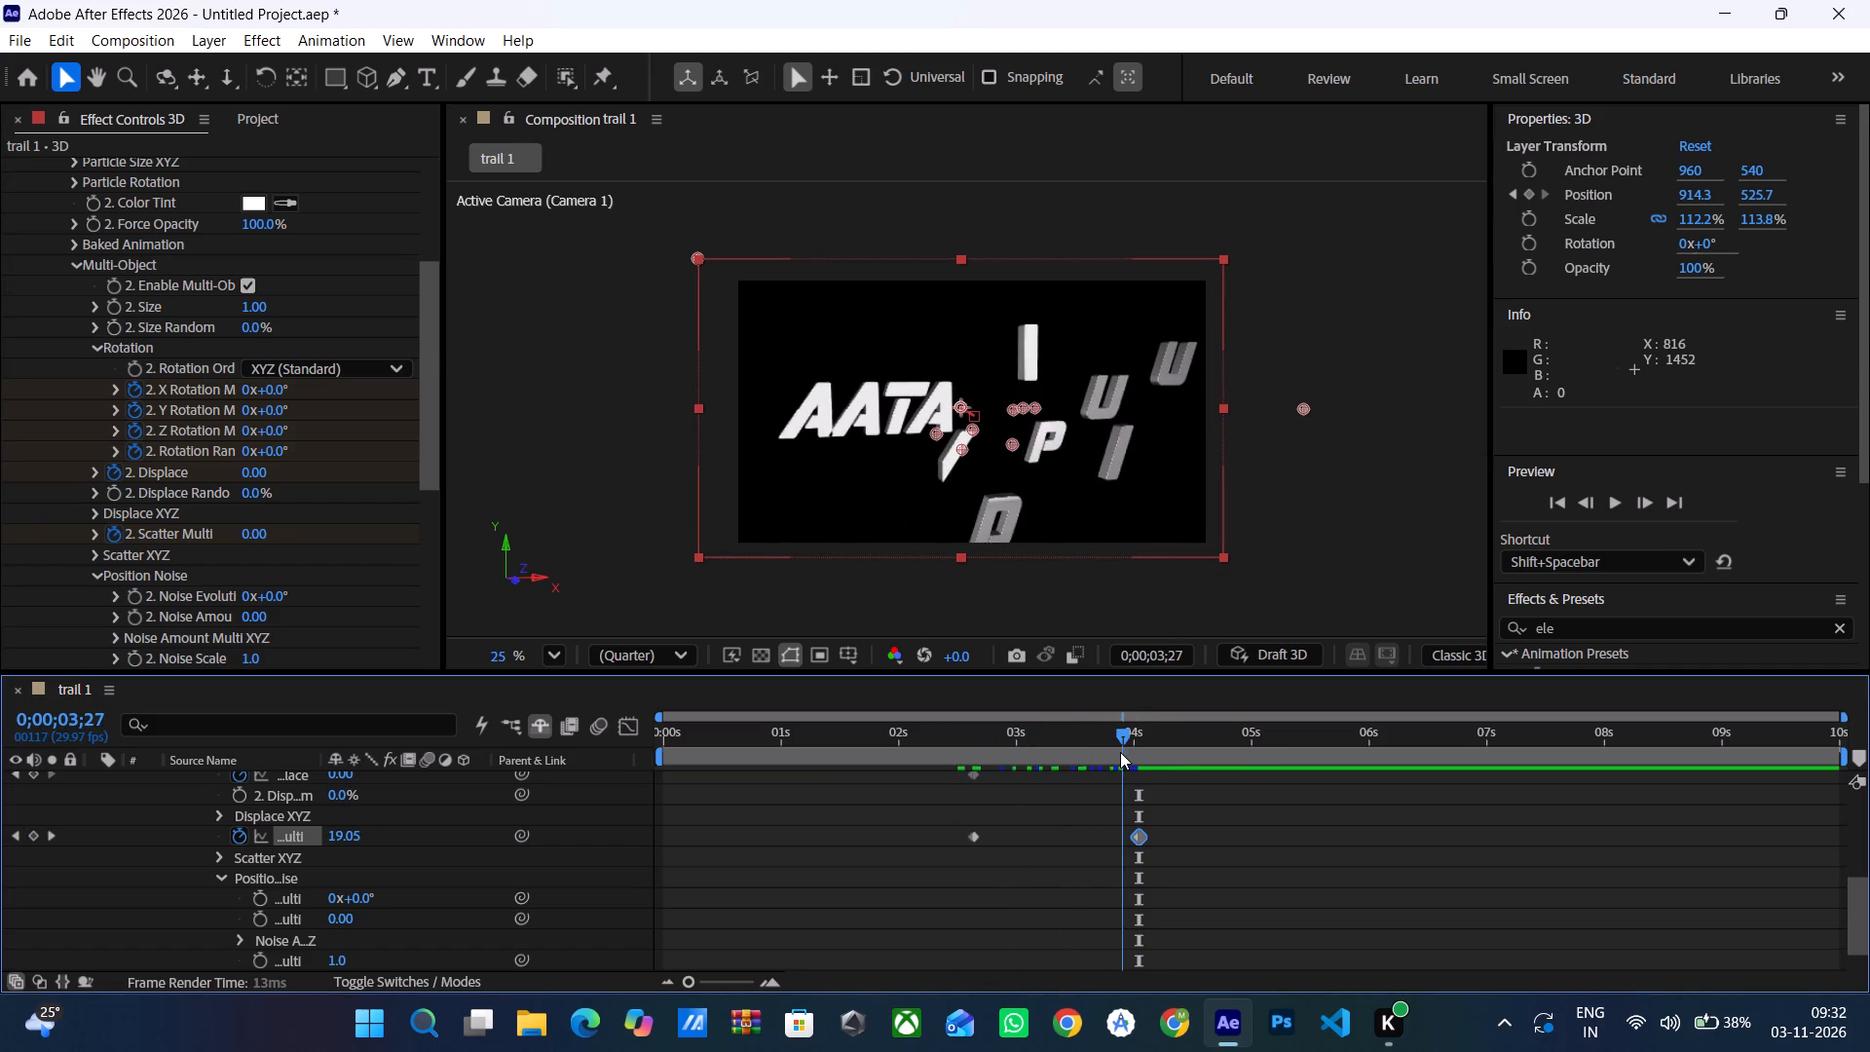
left_click_drag(1120, 752, 1128, 752)
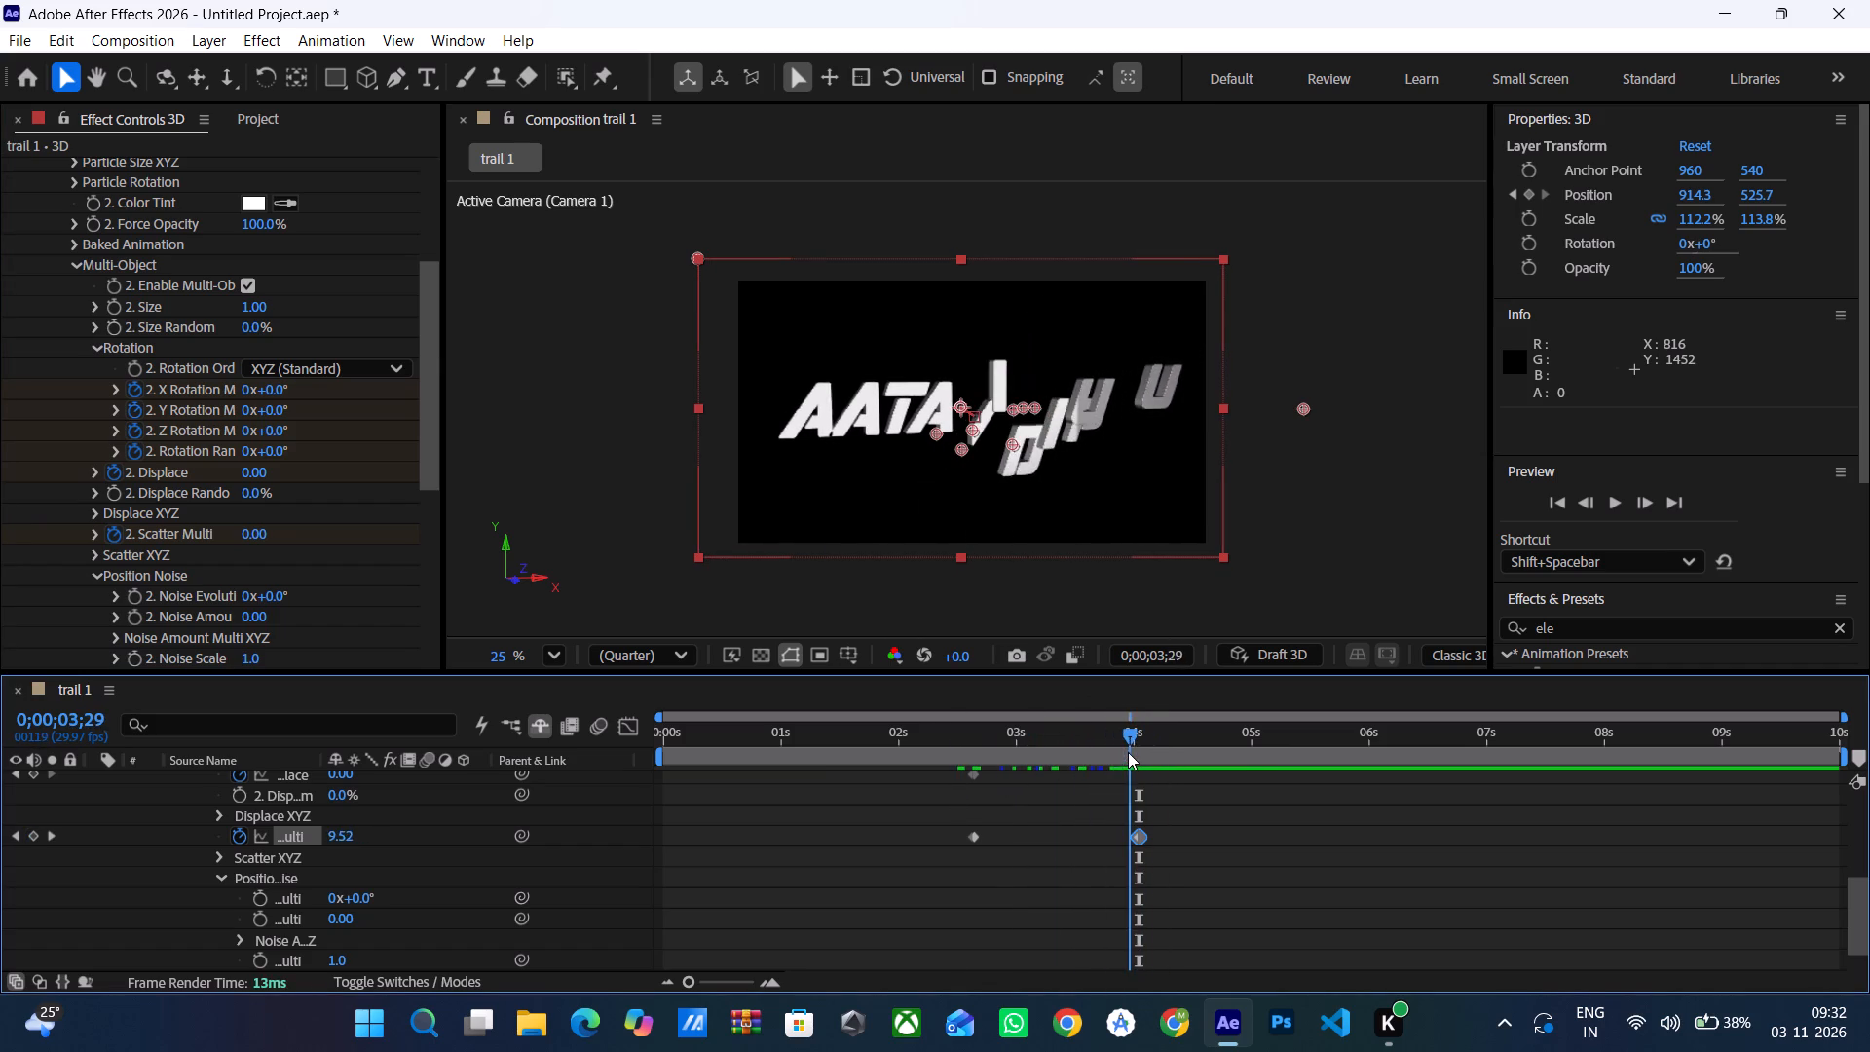
left_click_drag(1128, 752, 1098, 761)
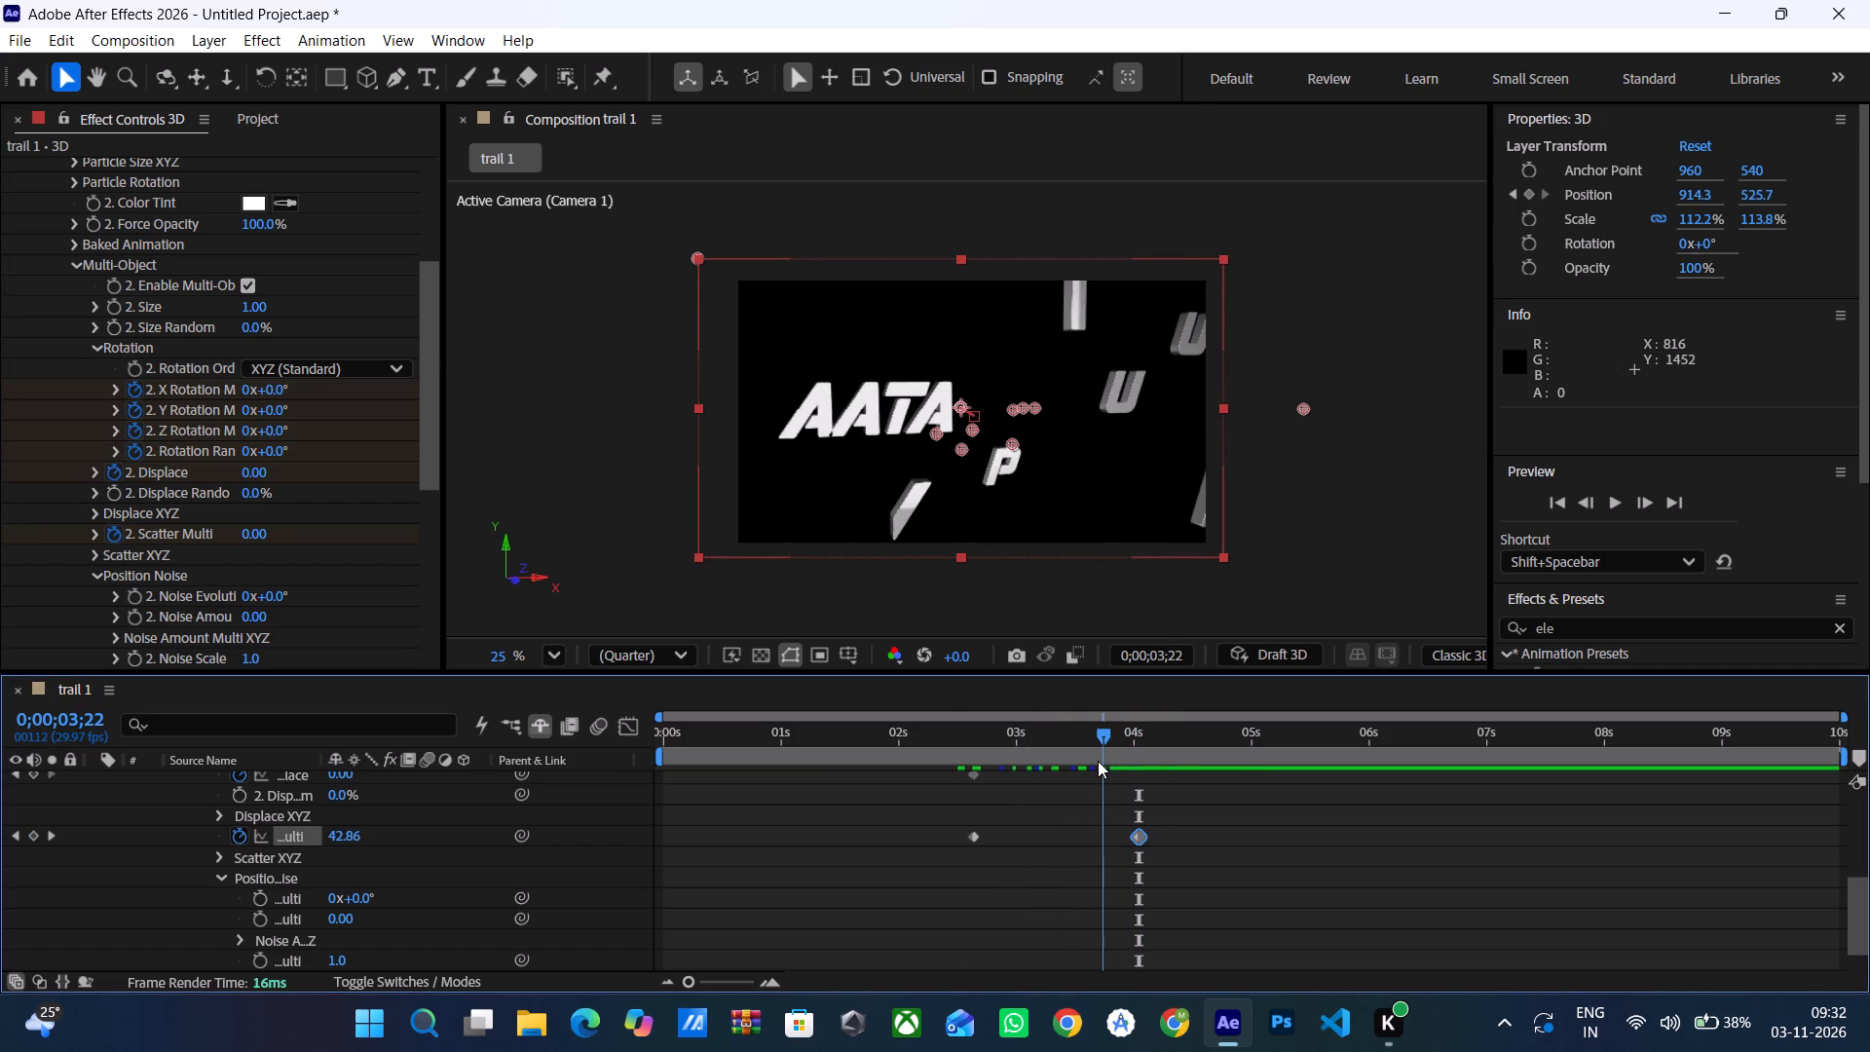
left_click_drag(1098, 761, 940, 789)
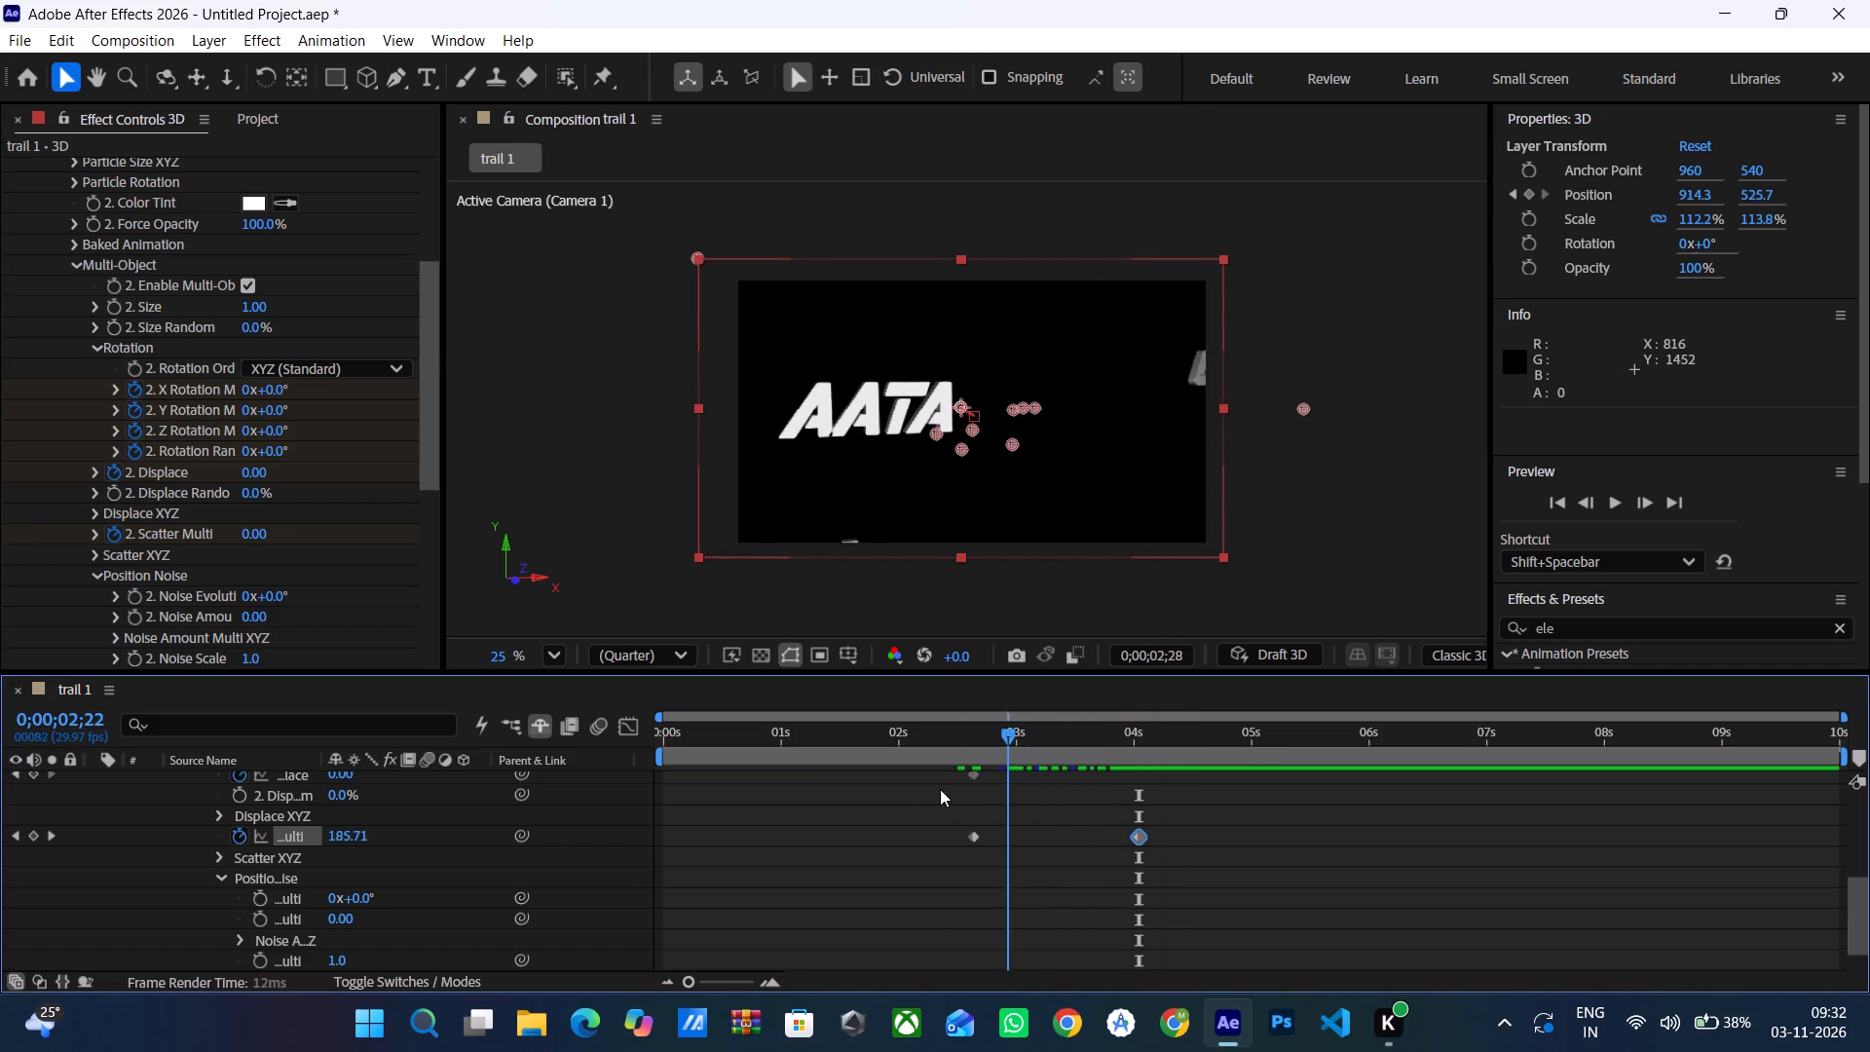
left_click_drag(940, 789, 921, 792)
key("space")
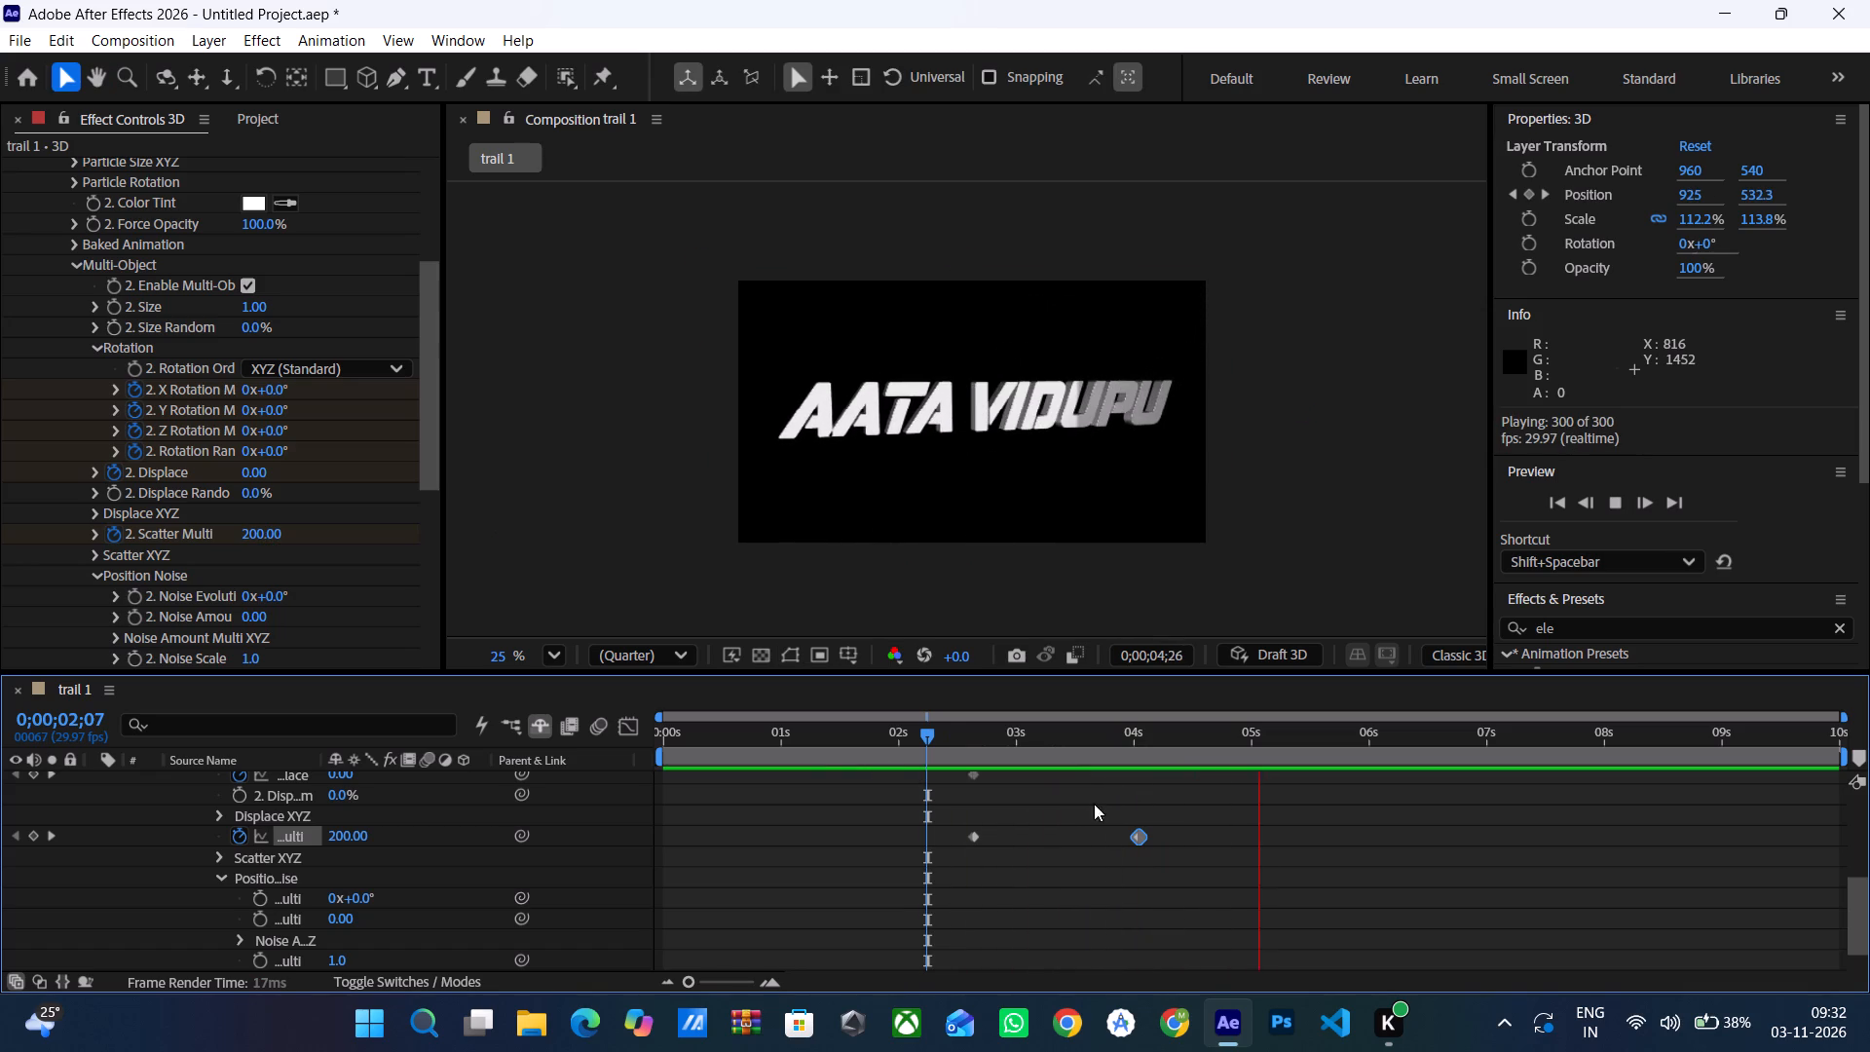
Move Group 2's zero-value Scatter keyframe 22 frames earlier, to about 0;00;03;09, and scrub the quicker assembly to check it.
left_click(1142, 836)
key("alt+Left")
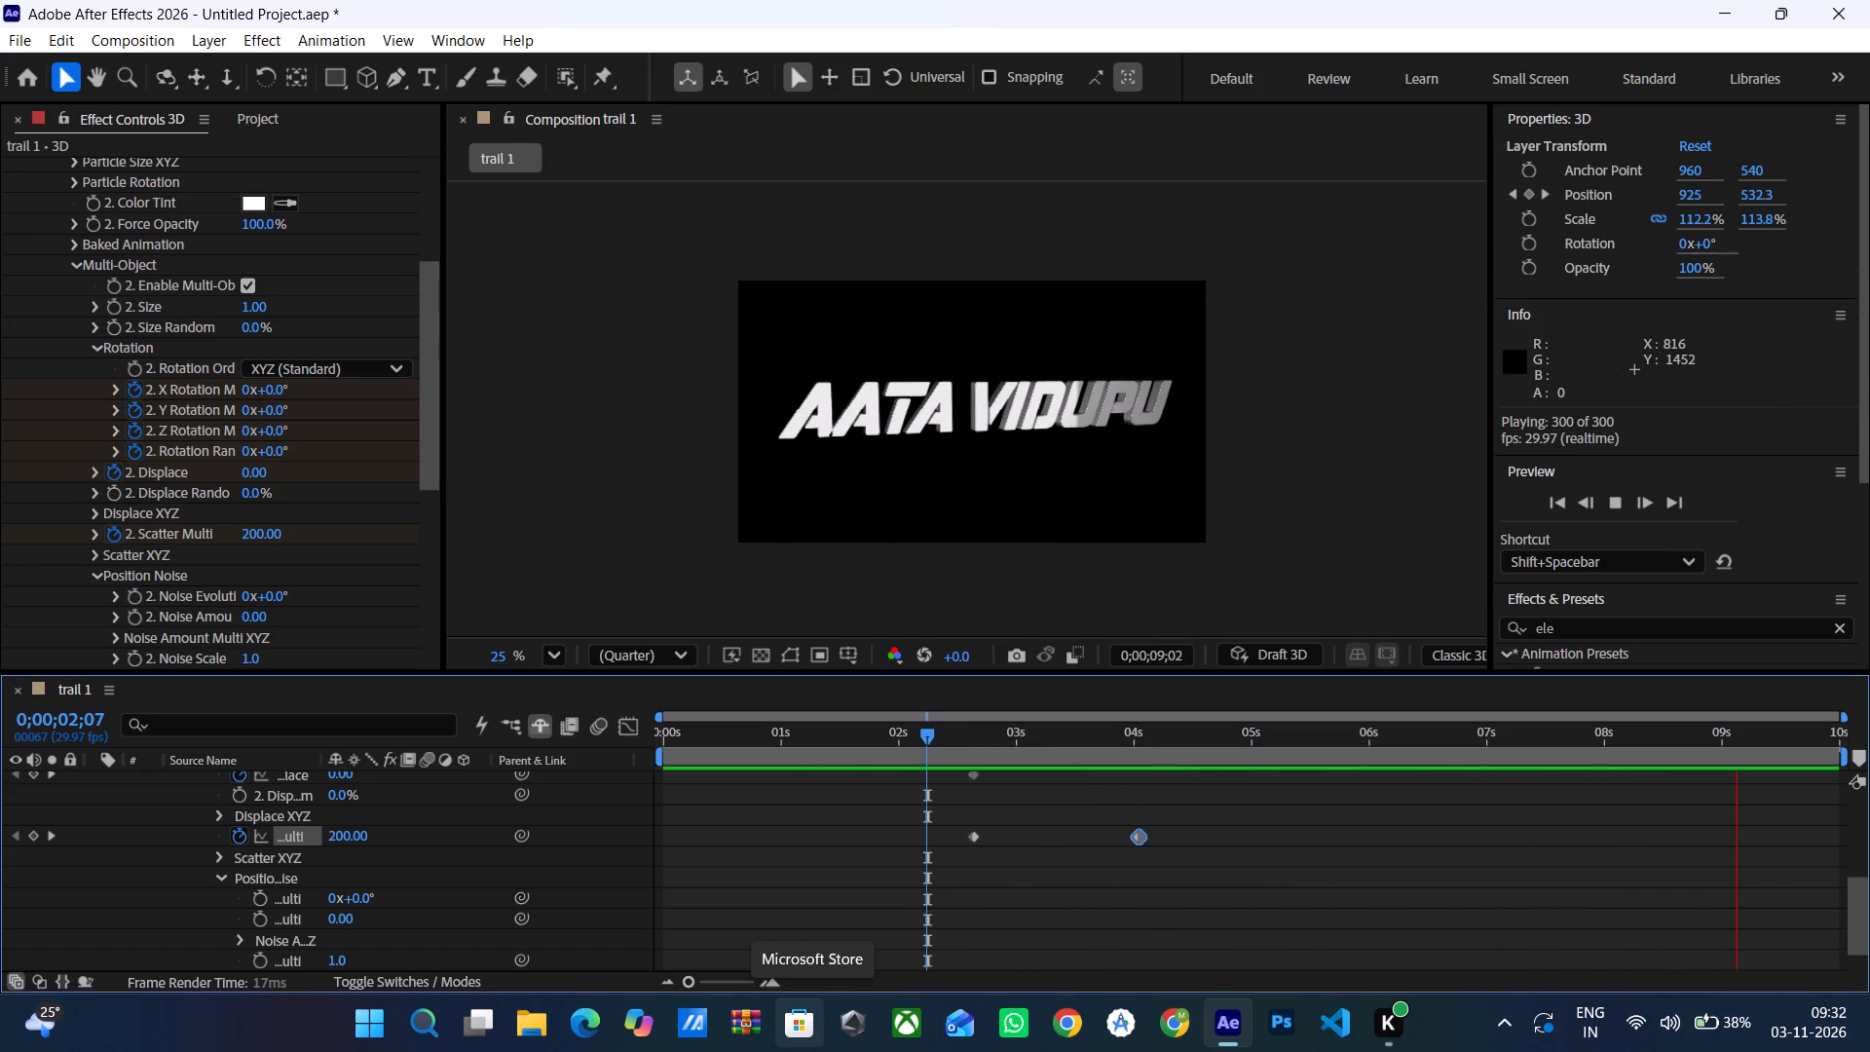
key("alt+Left")
key("alt+Left")
key("alt+Left")
key("alt+Left")
key("alt+Left")
key("alt+Left")
key("alt+Left")
key("alt+Left")
key("alt+Left")
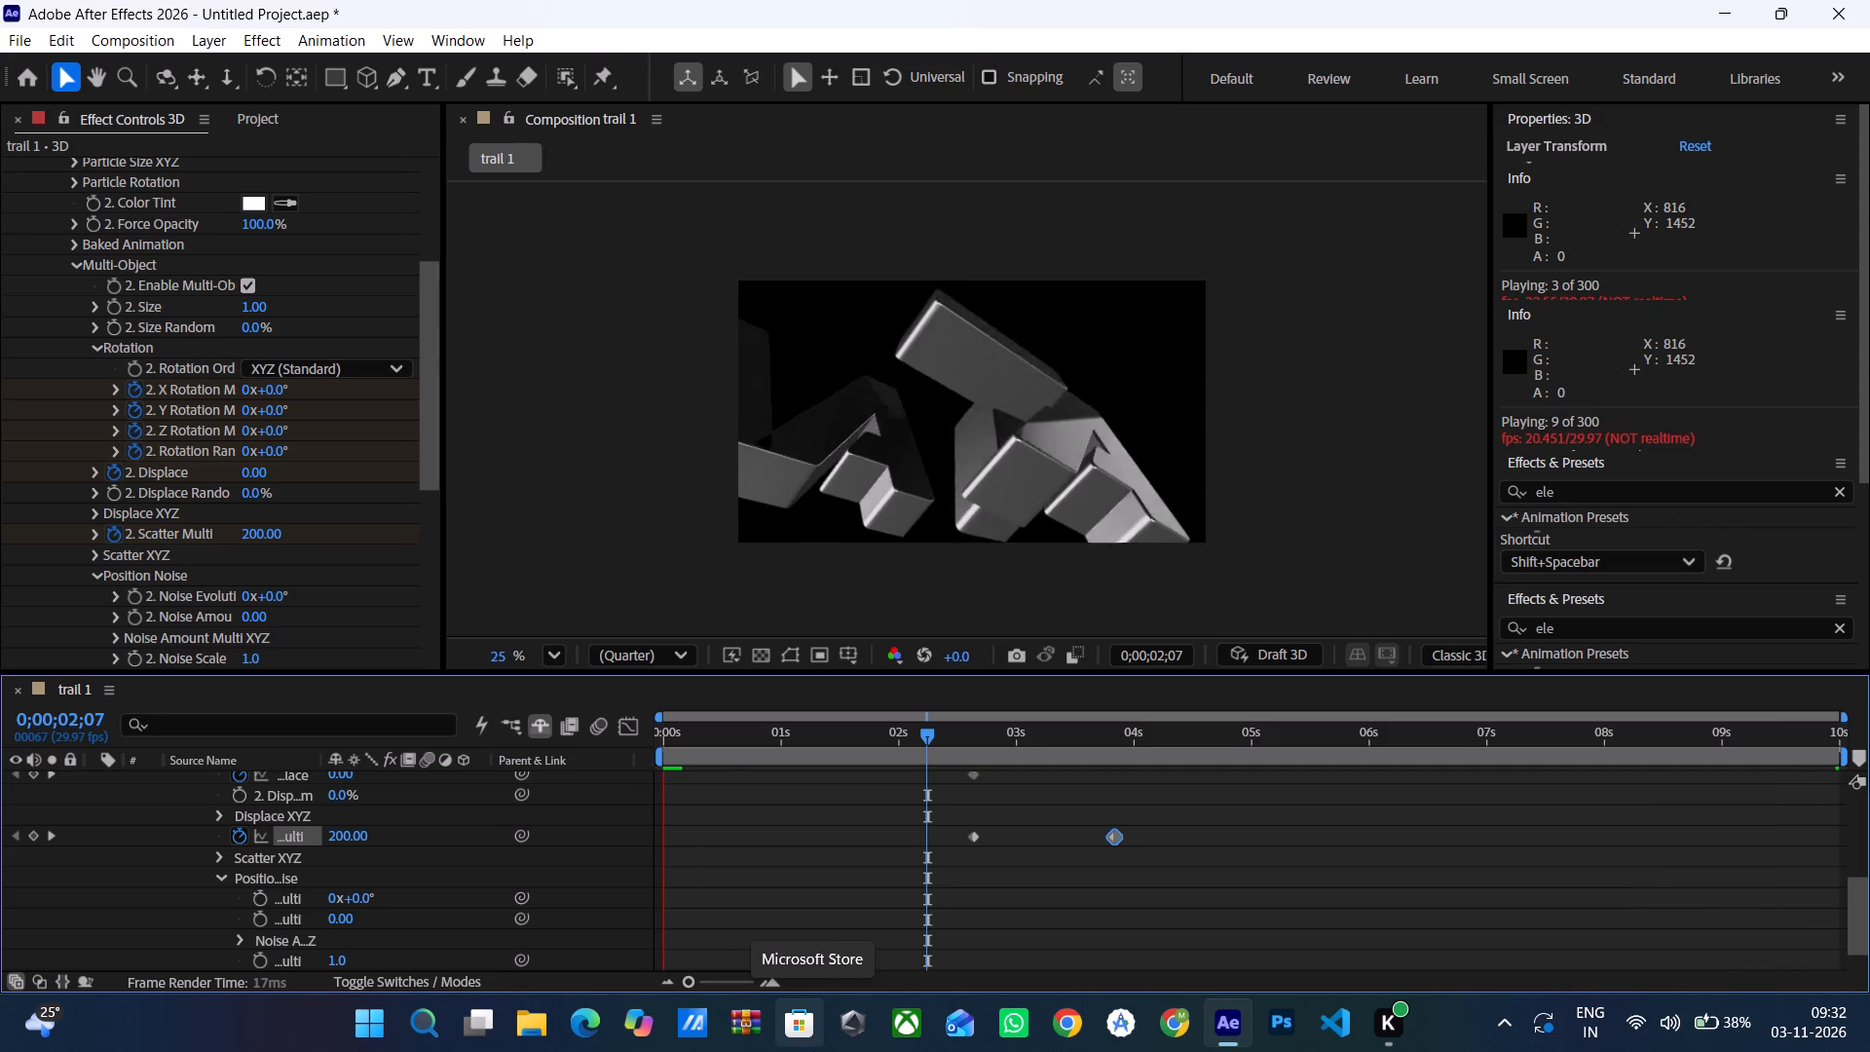
key("alt+Left")
key("alt+Left")
key("alt+Left")
key("alt+Left")
key("alt+Left")
key("alt+Left")
key("alt+Left")
key("alt+Left")
key("alt+Left")
key("alt+Left")
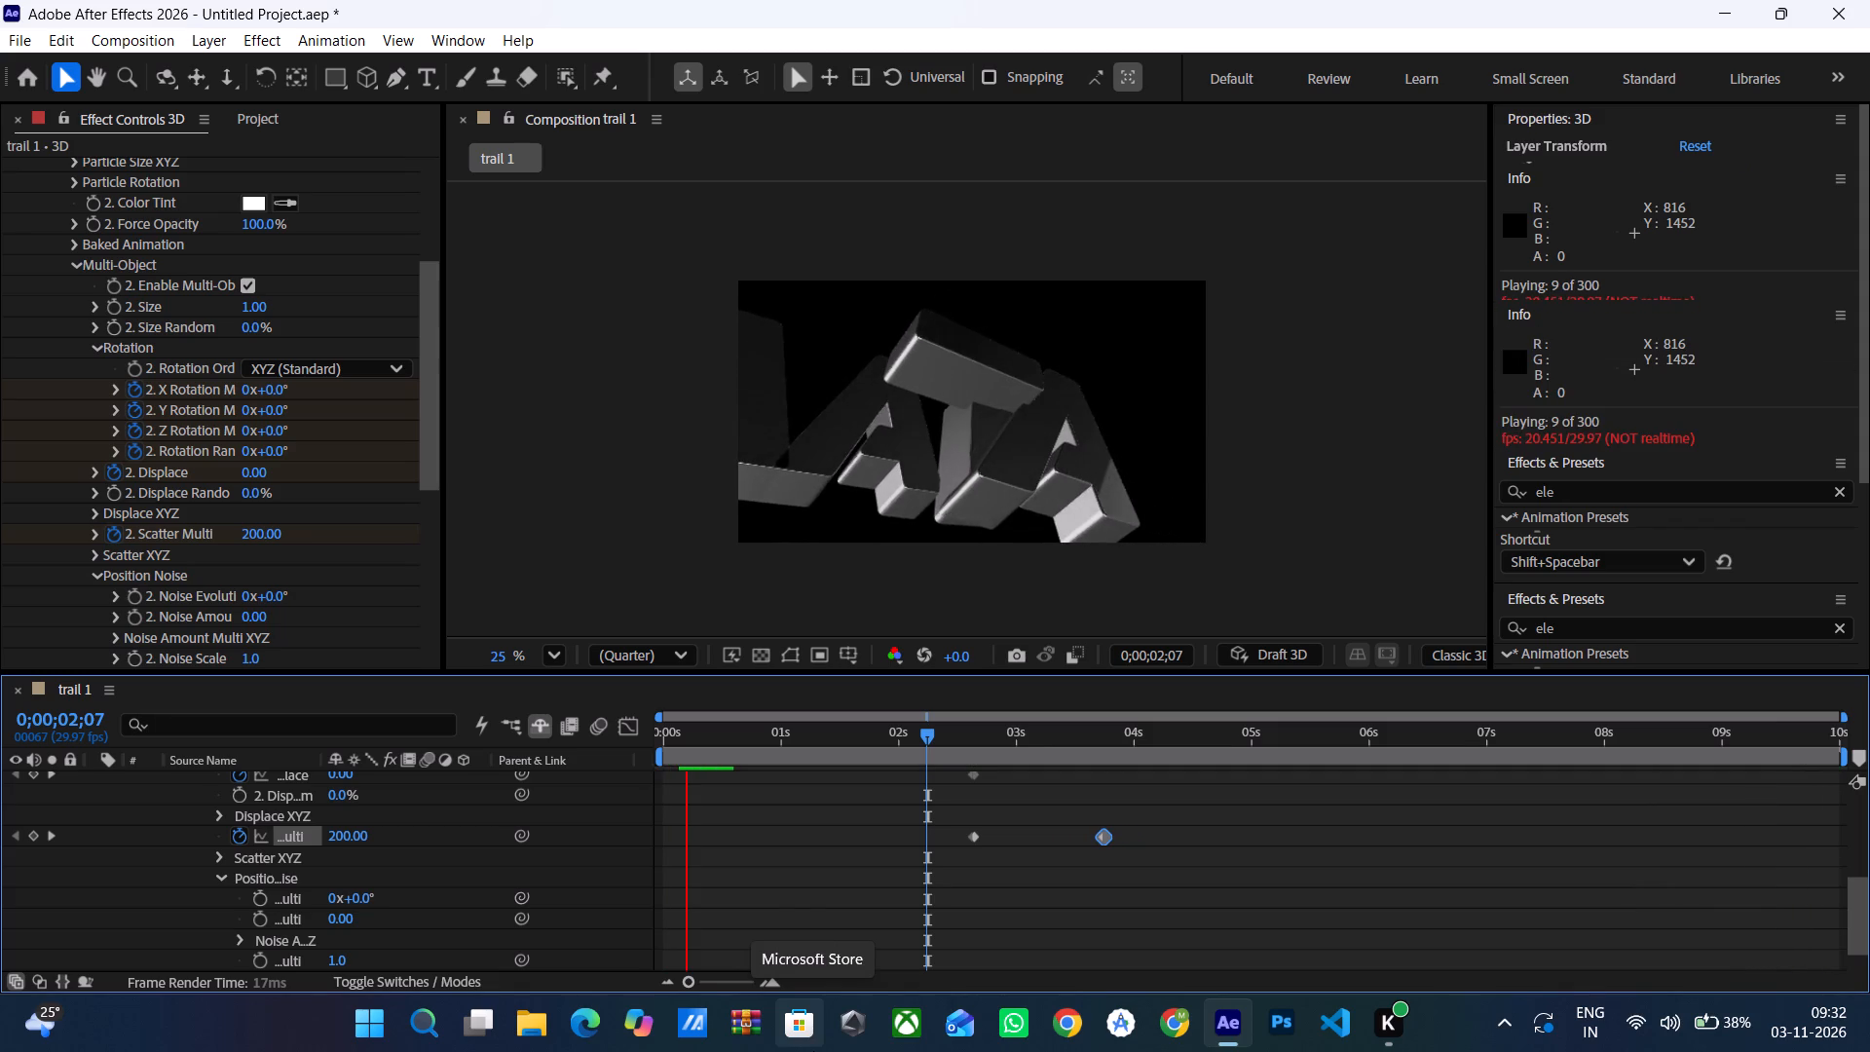
key("alt+Left")
key("alt+Left")
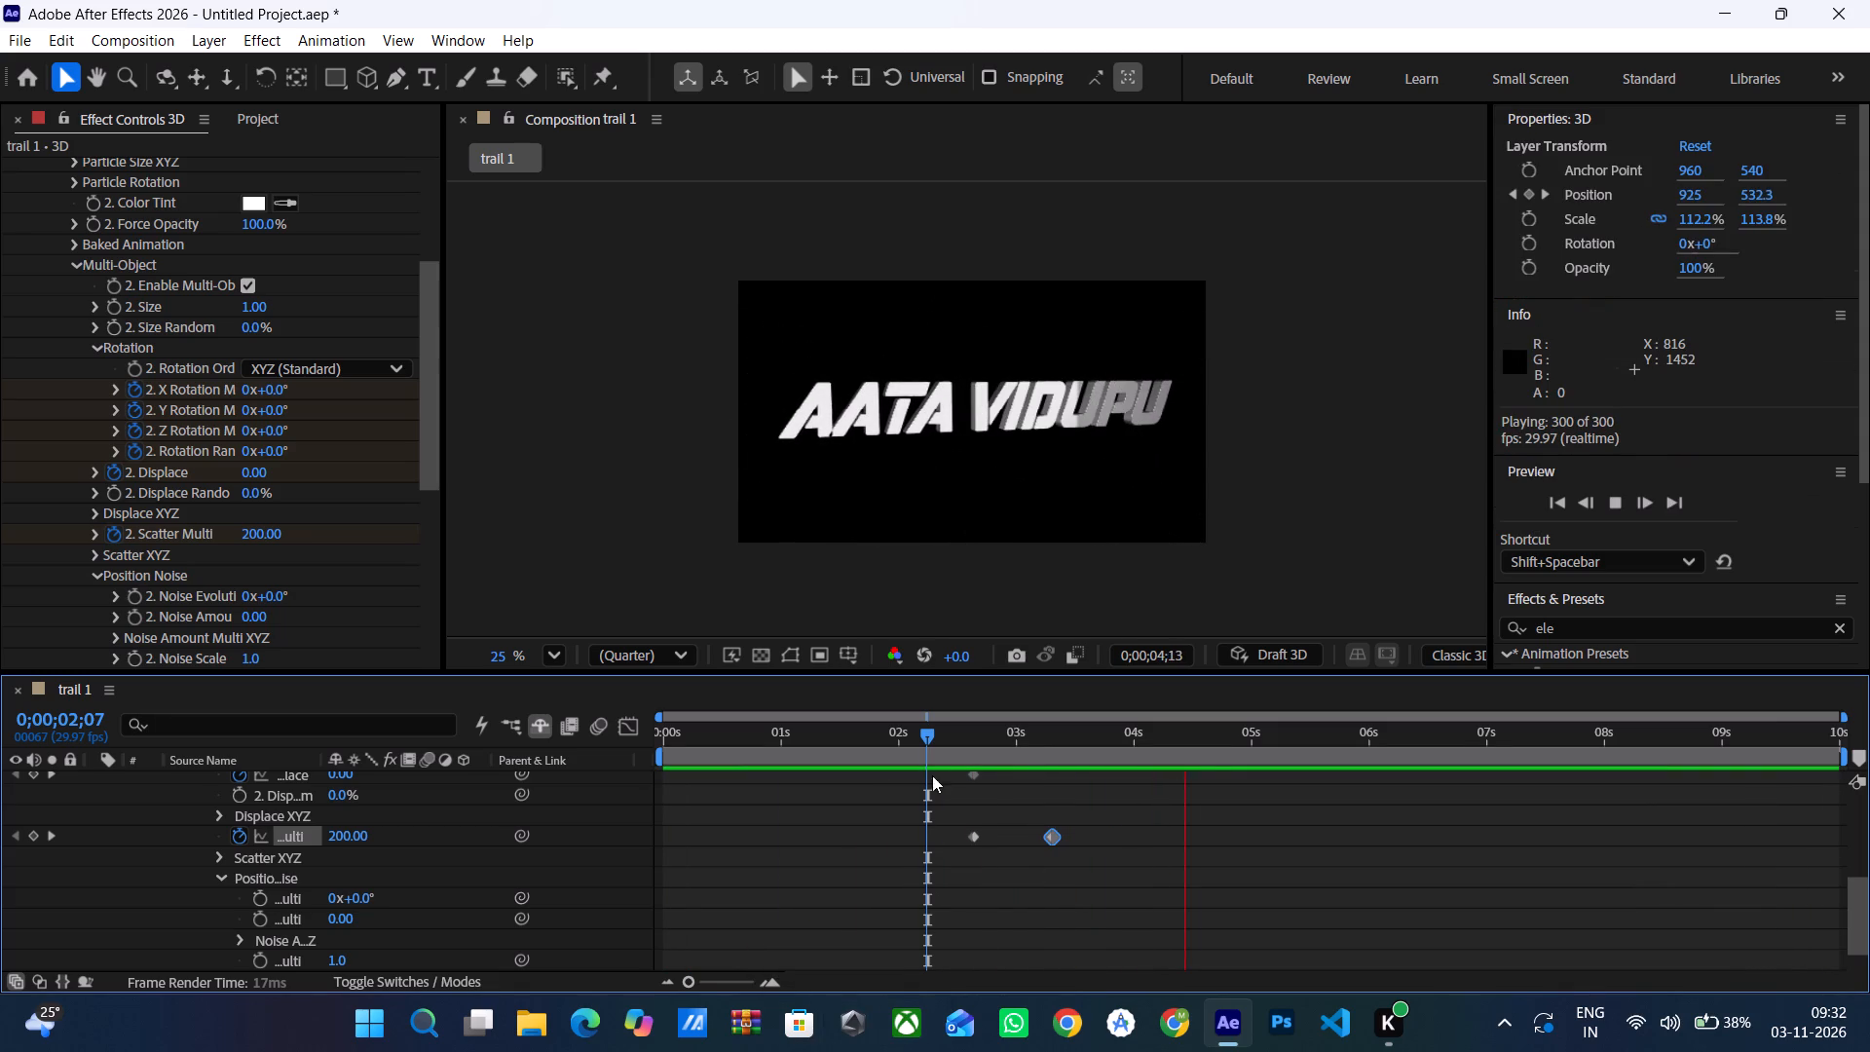
left_click_drag(923, 728, 1032, 753)
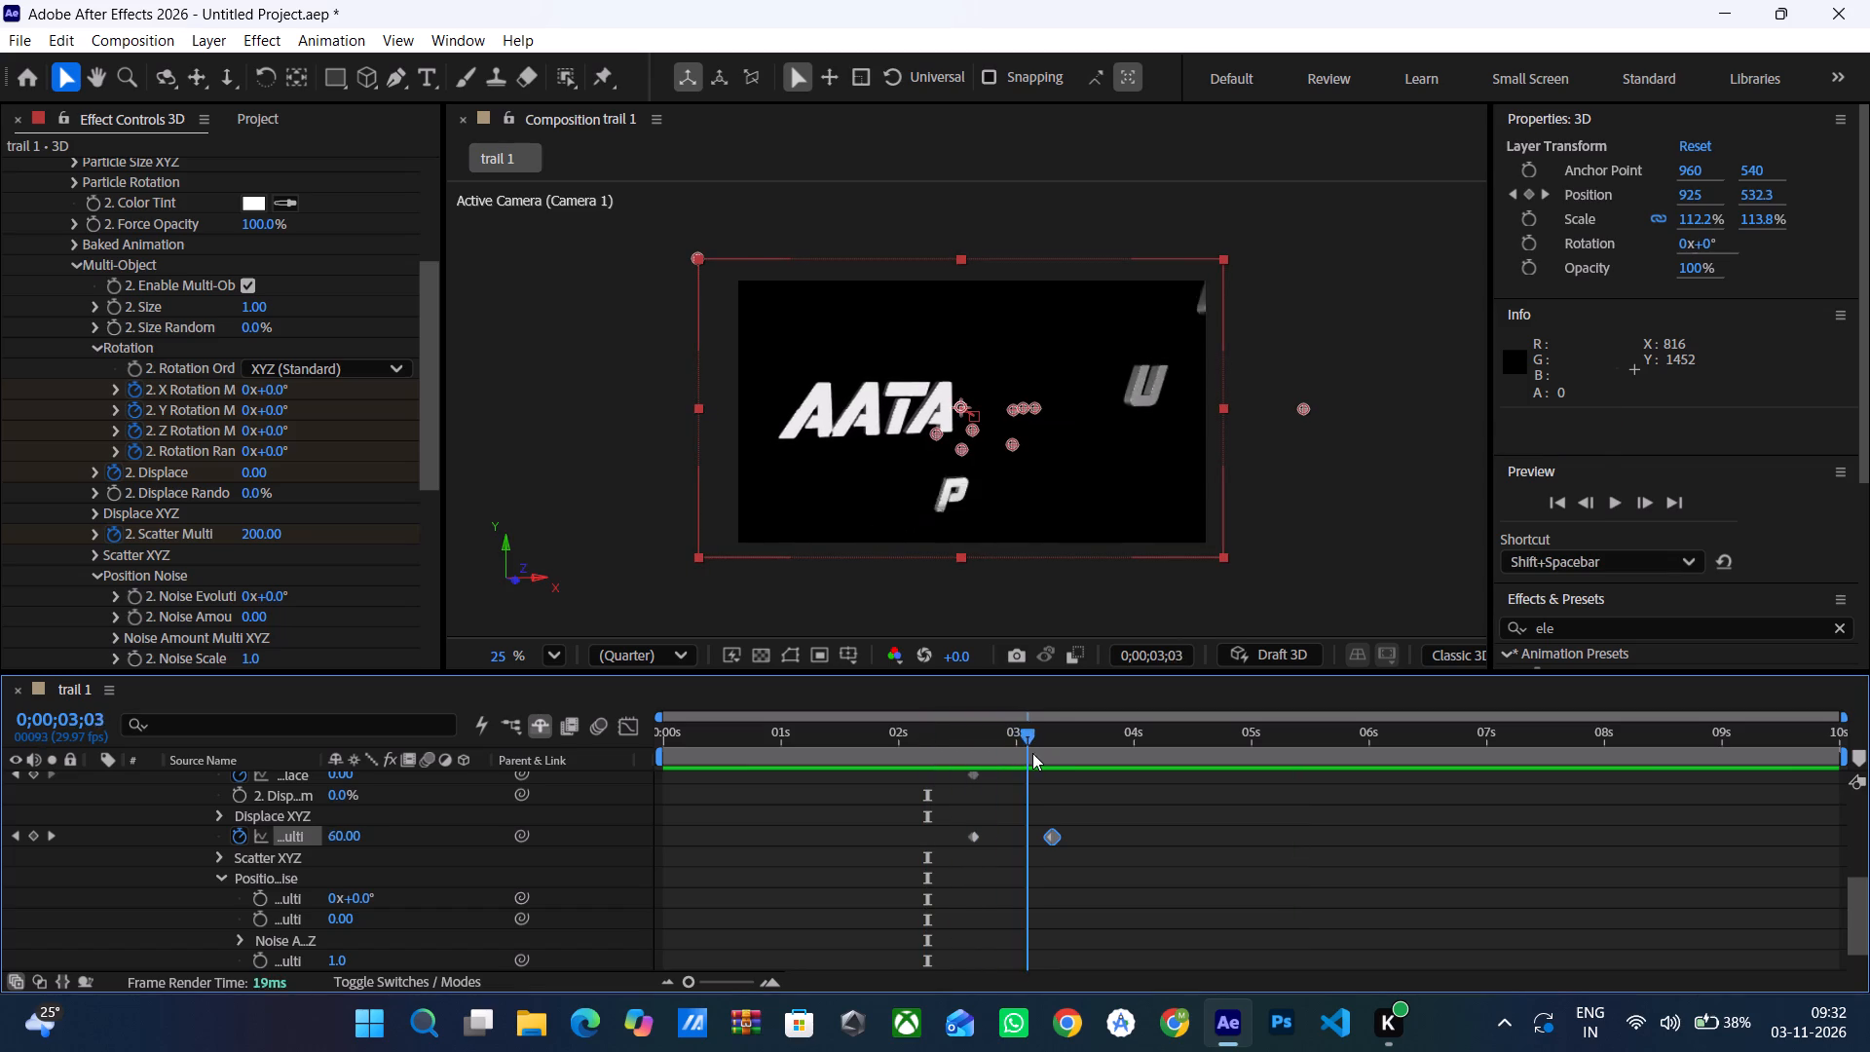
left_click_drag(1032, 753, 1035, 750)
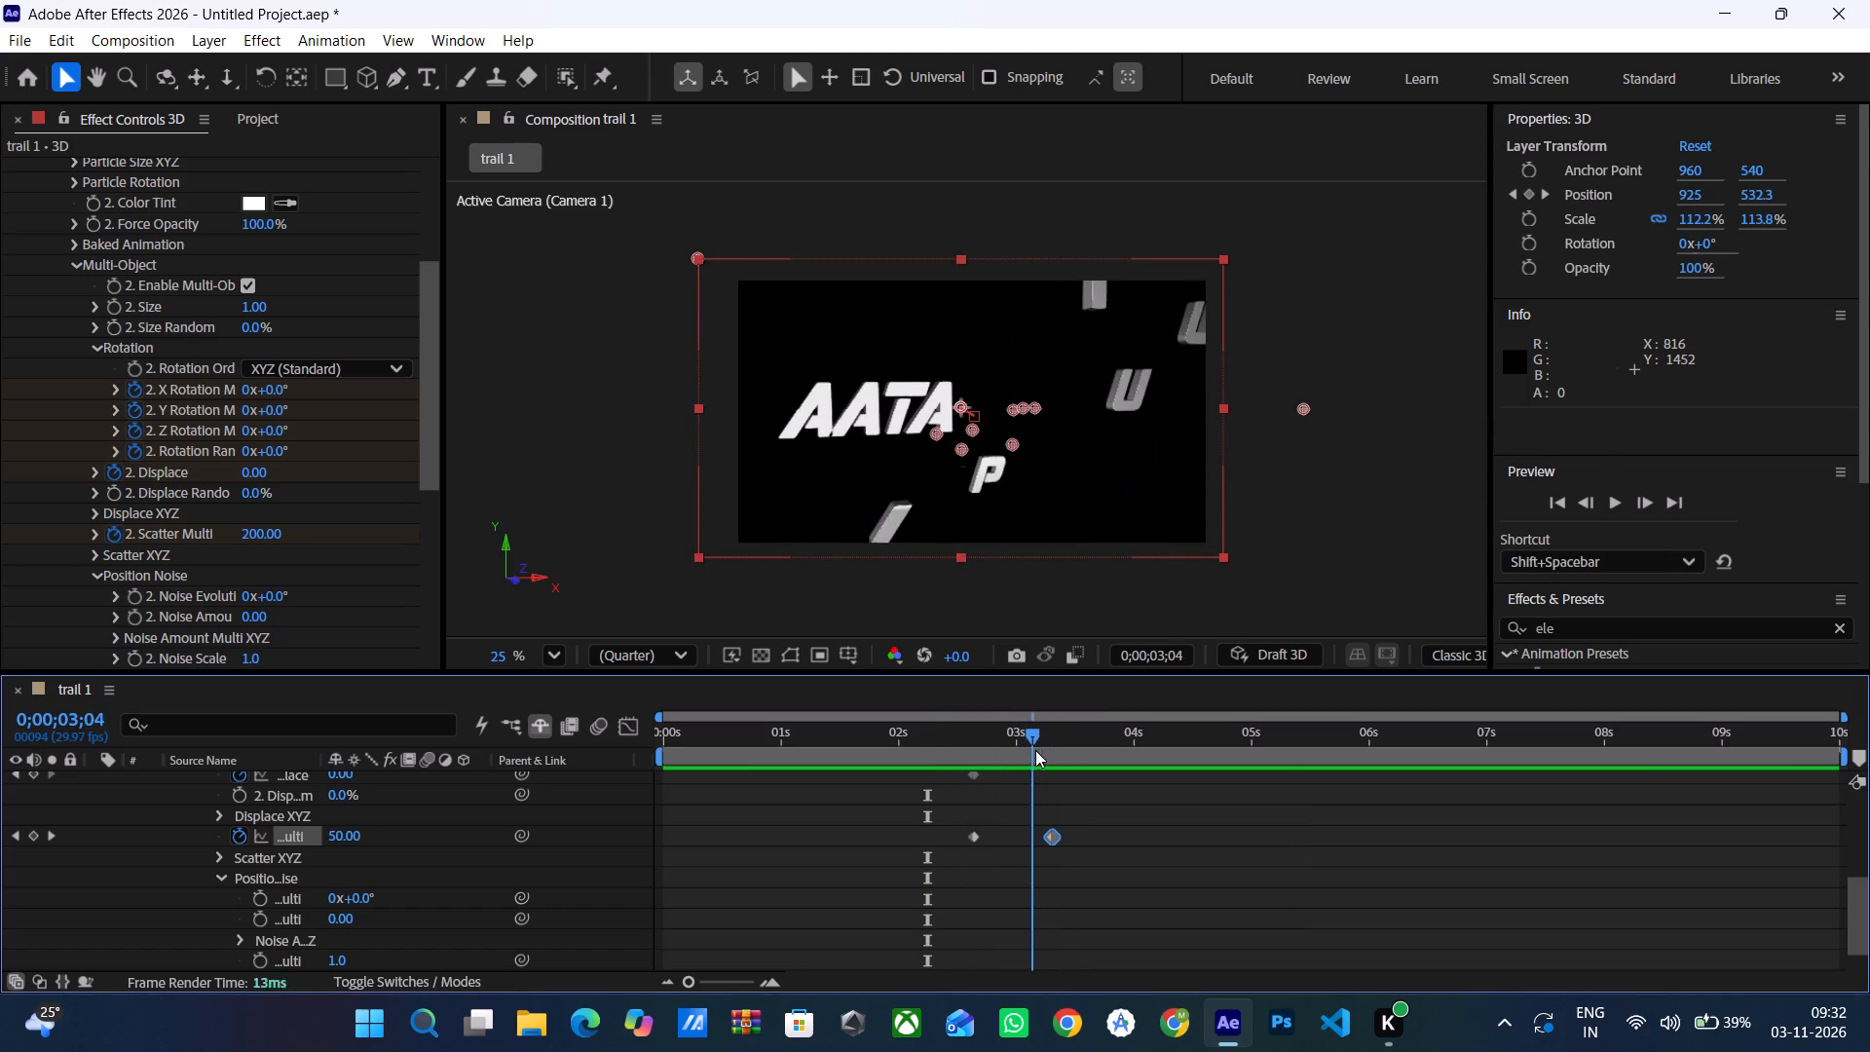
Set Group 2's Multi-Object Rotation Random to 225° at 0;00;03;07, just before the VIDUPU letters finish assembling.
left_click_drag(1035, 750, 1069, 737)
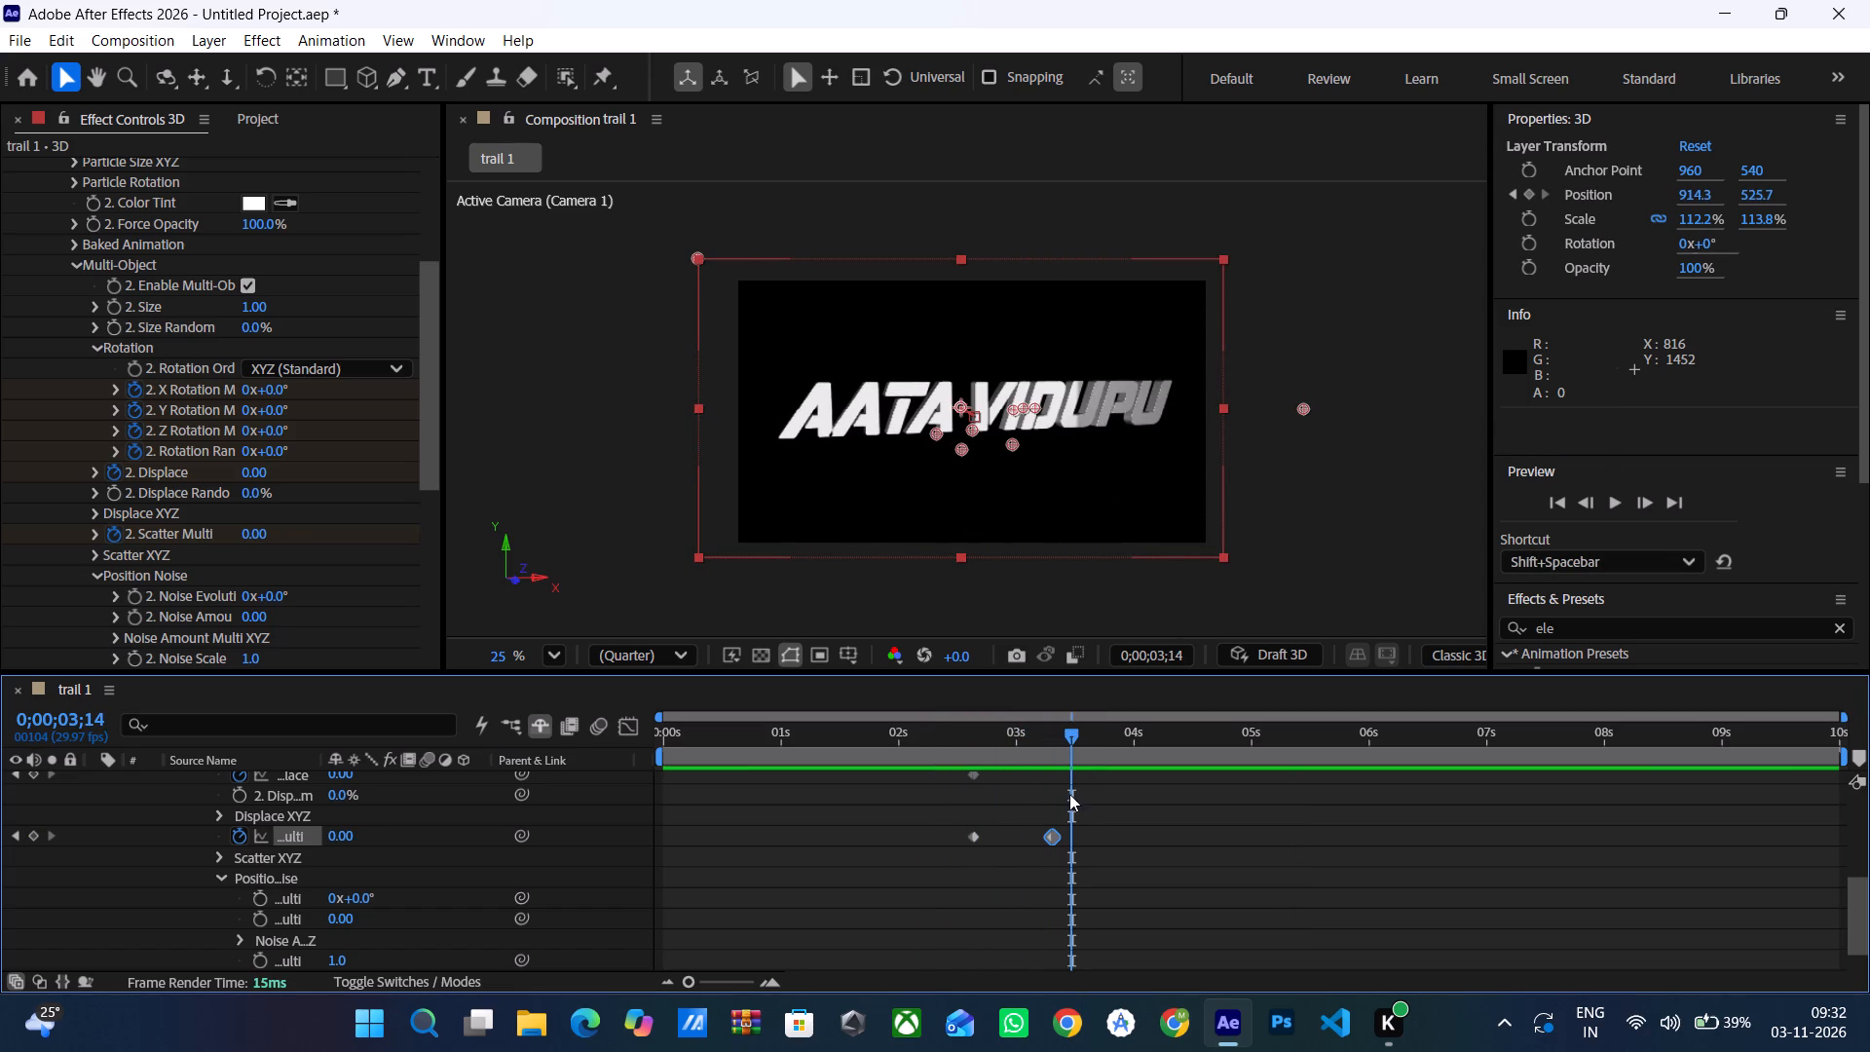
left_click_drag(1074, 733, 1051, 738)
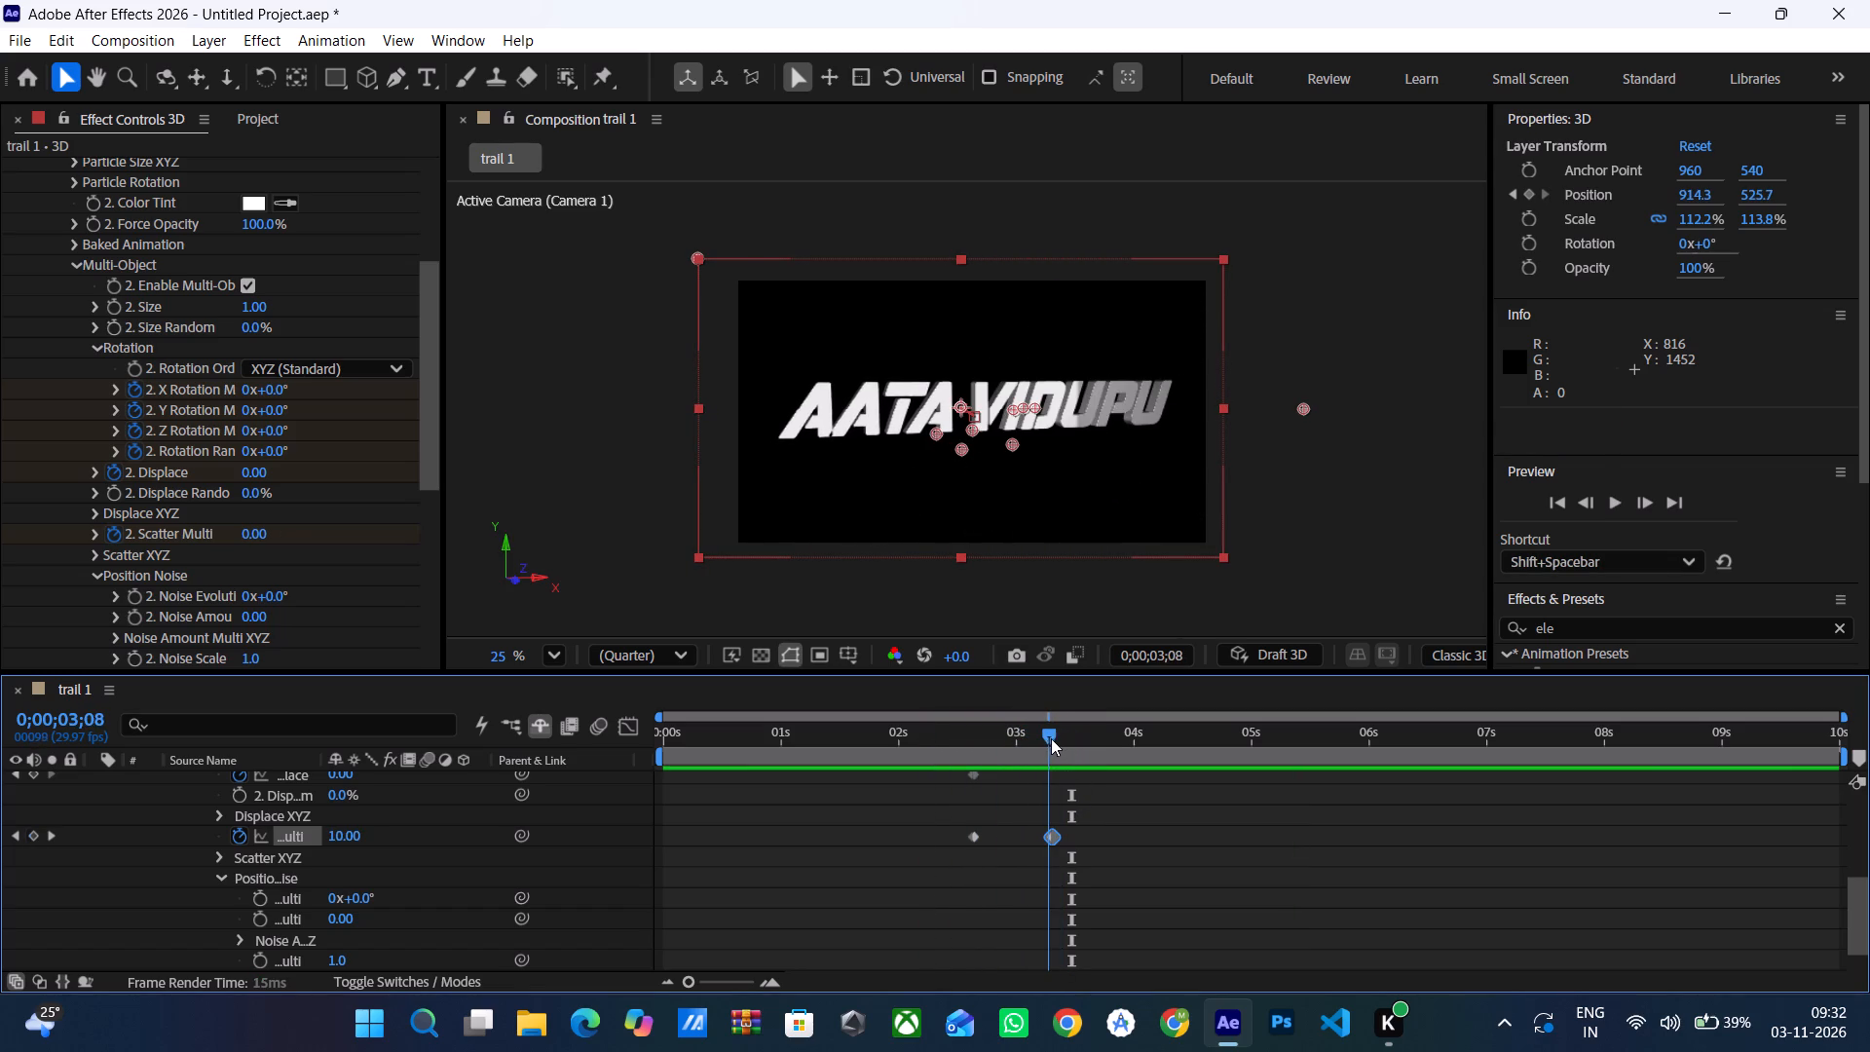
left_click_drag(1051, 738, 1044, 737)
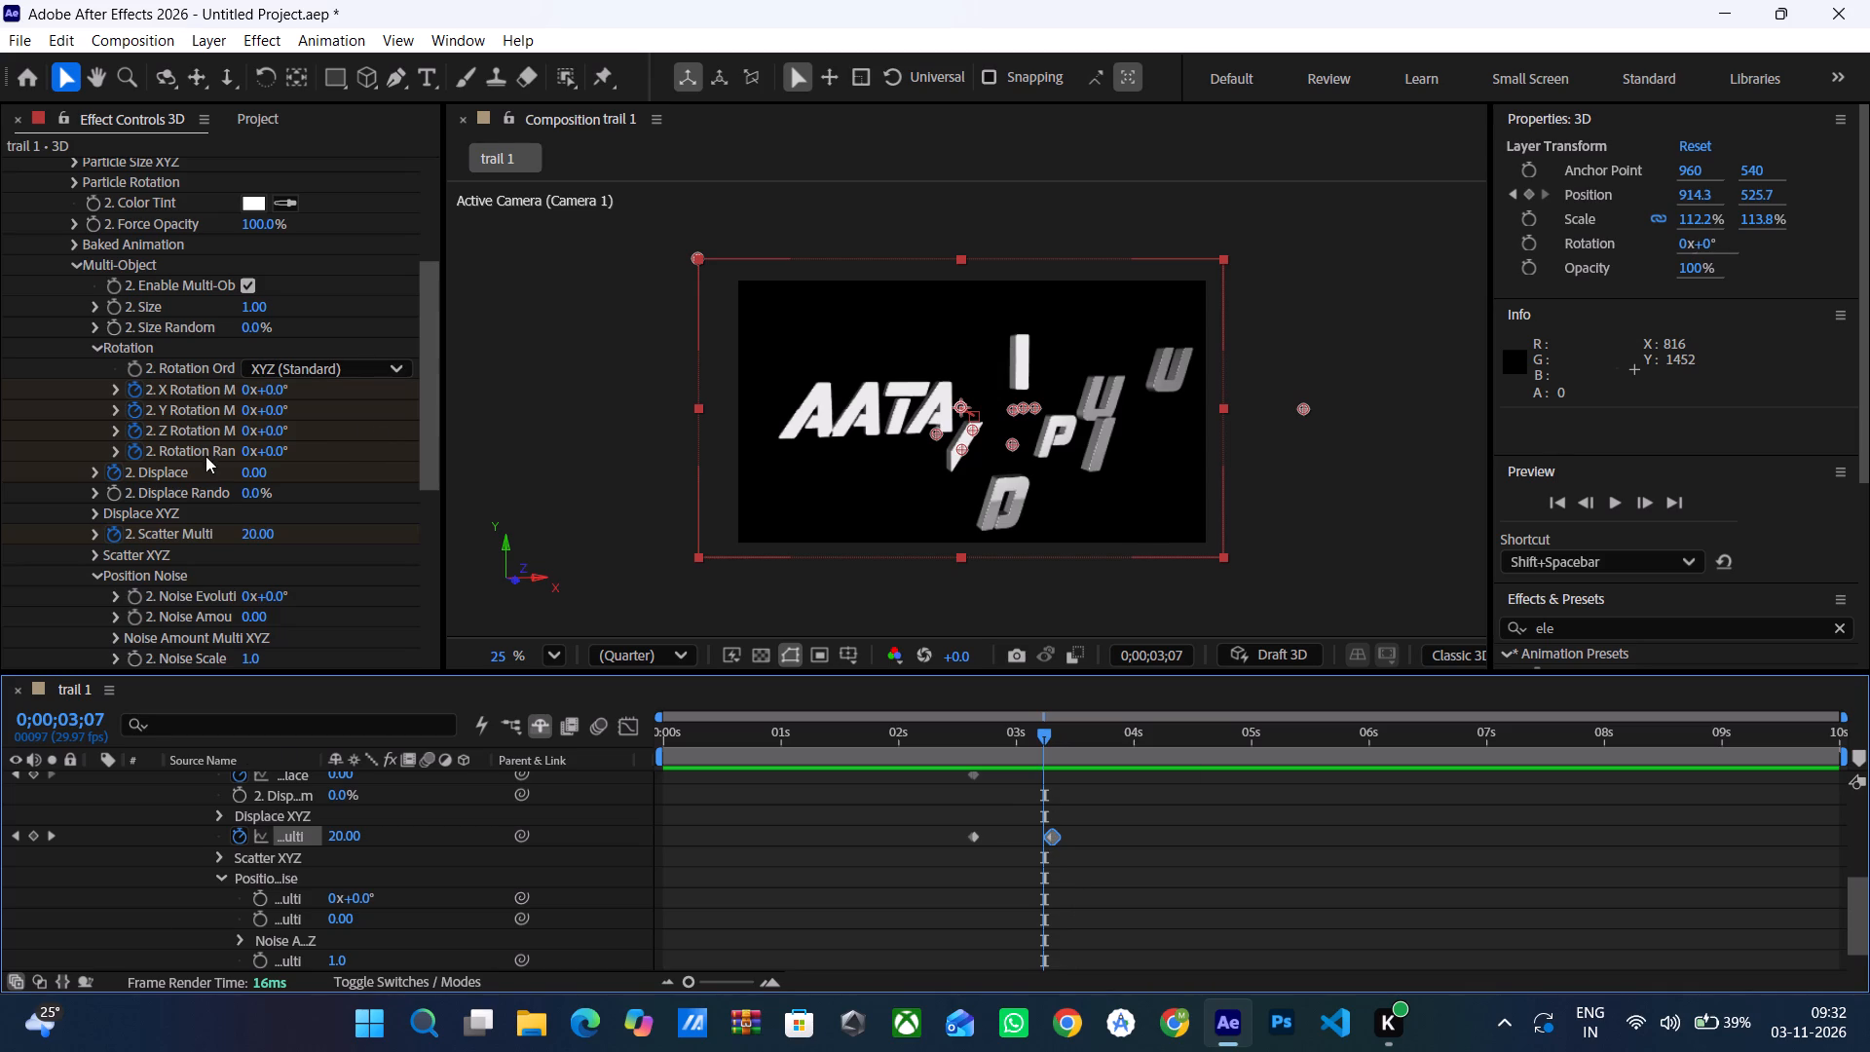
left_click_drag(274, 456, 332, 450)
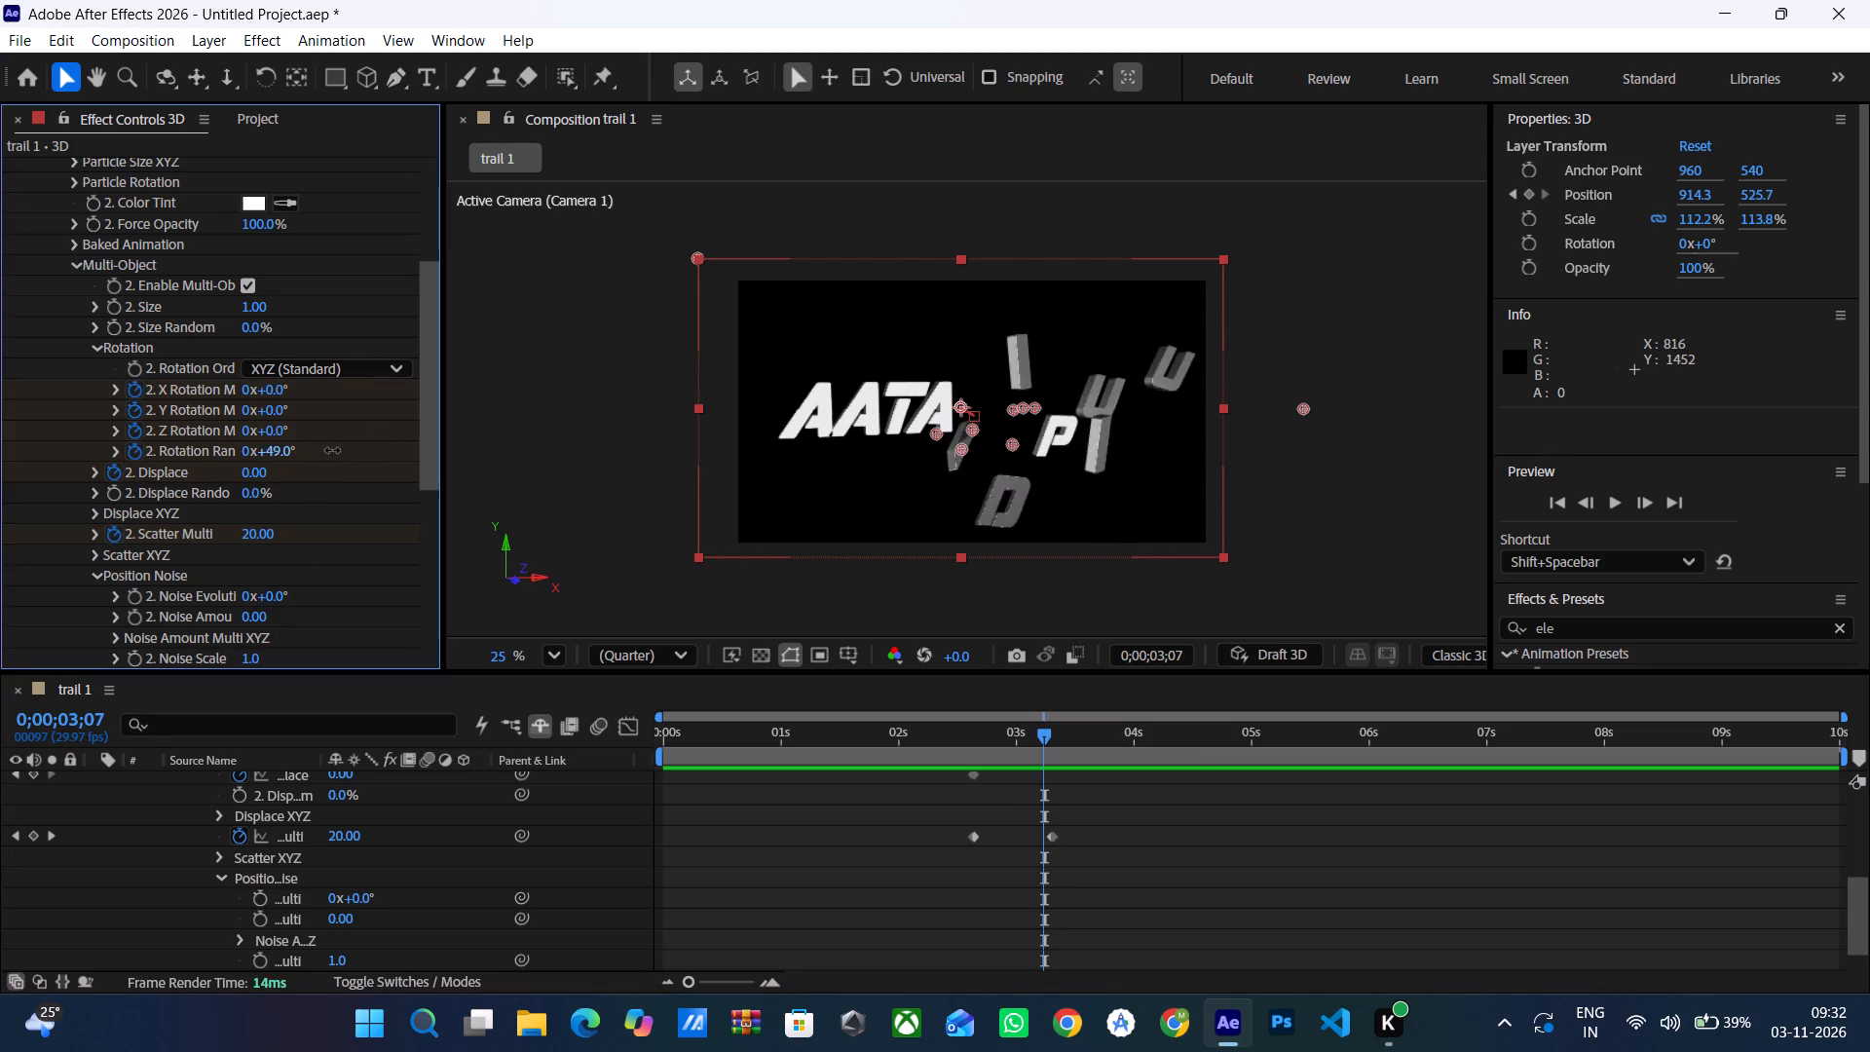
left_click_drag(332, 450, 518, 426)
Scrub and play back the VIDUPU letters' assembly around 0;00;03;10 to check the random rotation.
left_click_drag(1040, 730, 1032, 731)
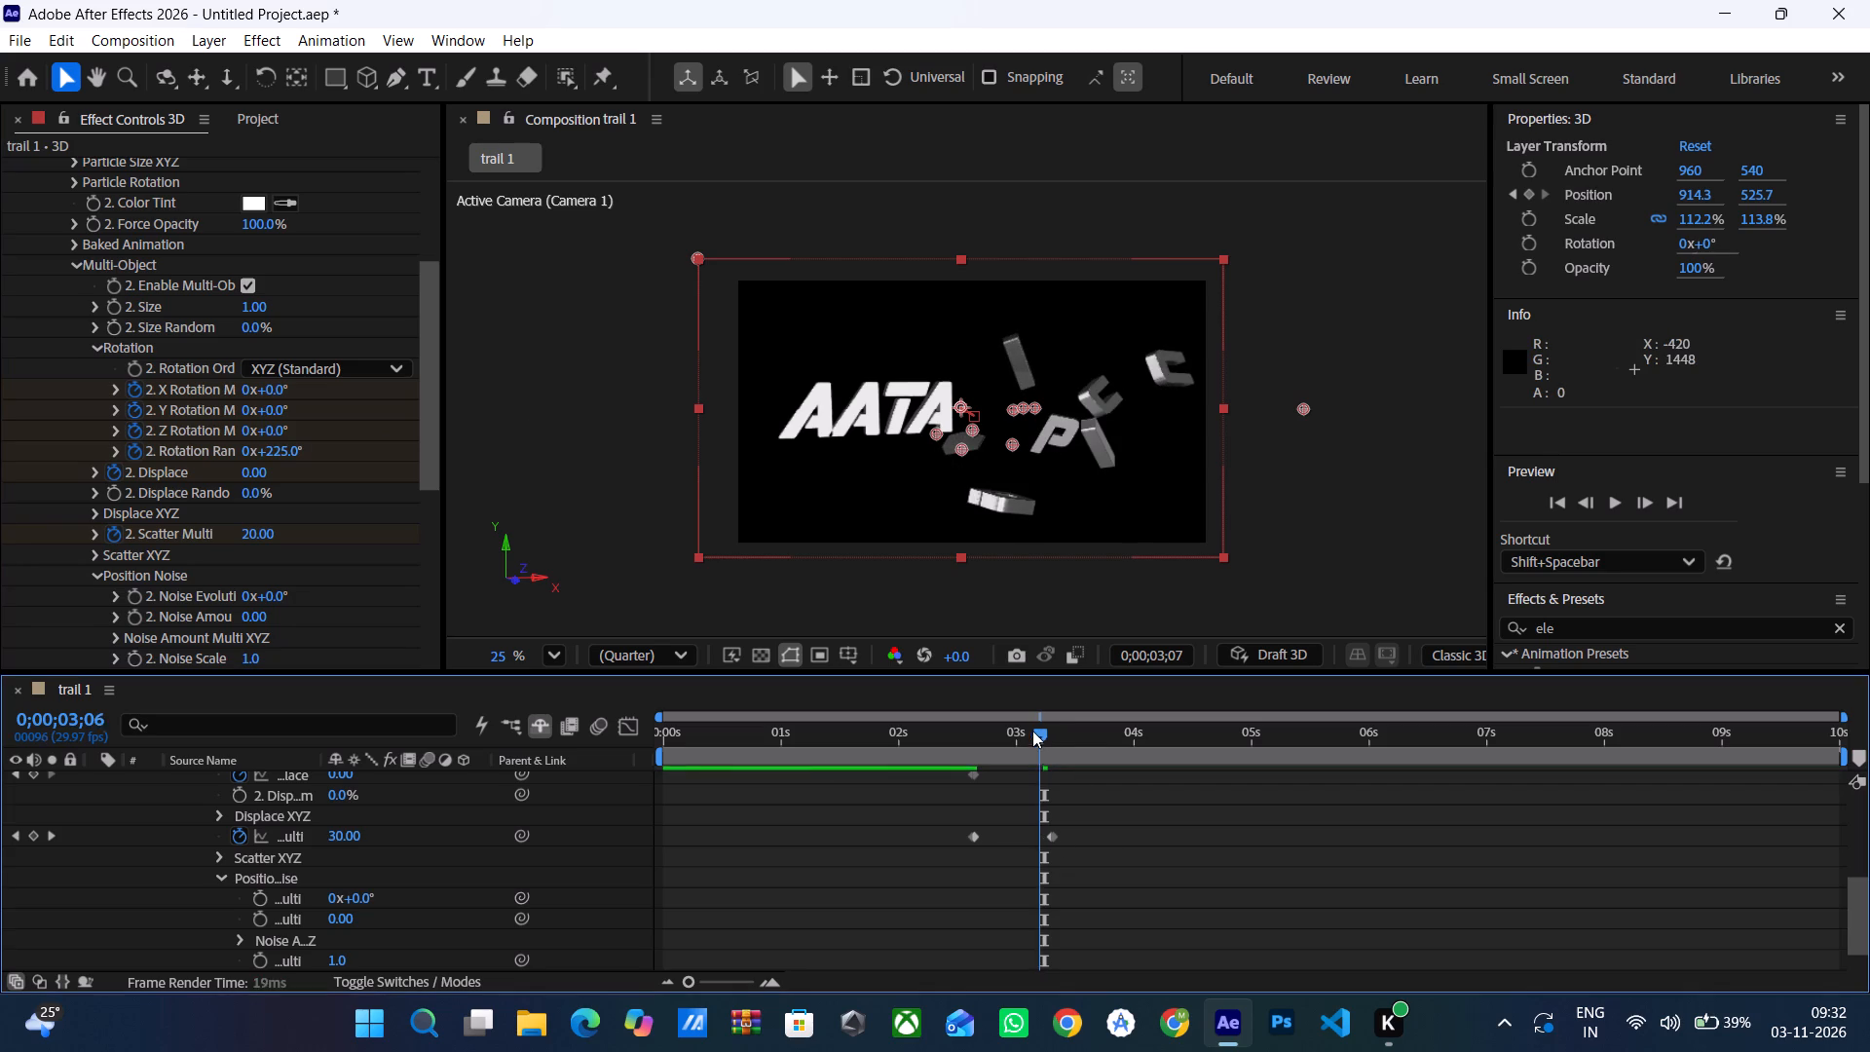
left_click_drag(1032, 731, 1059, 737)
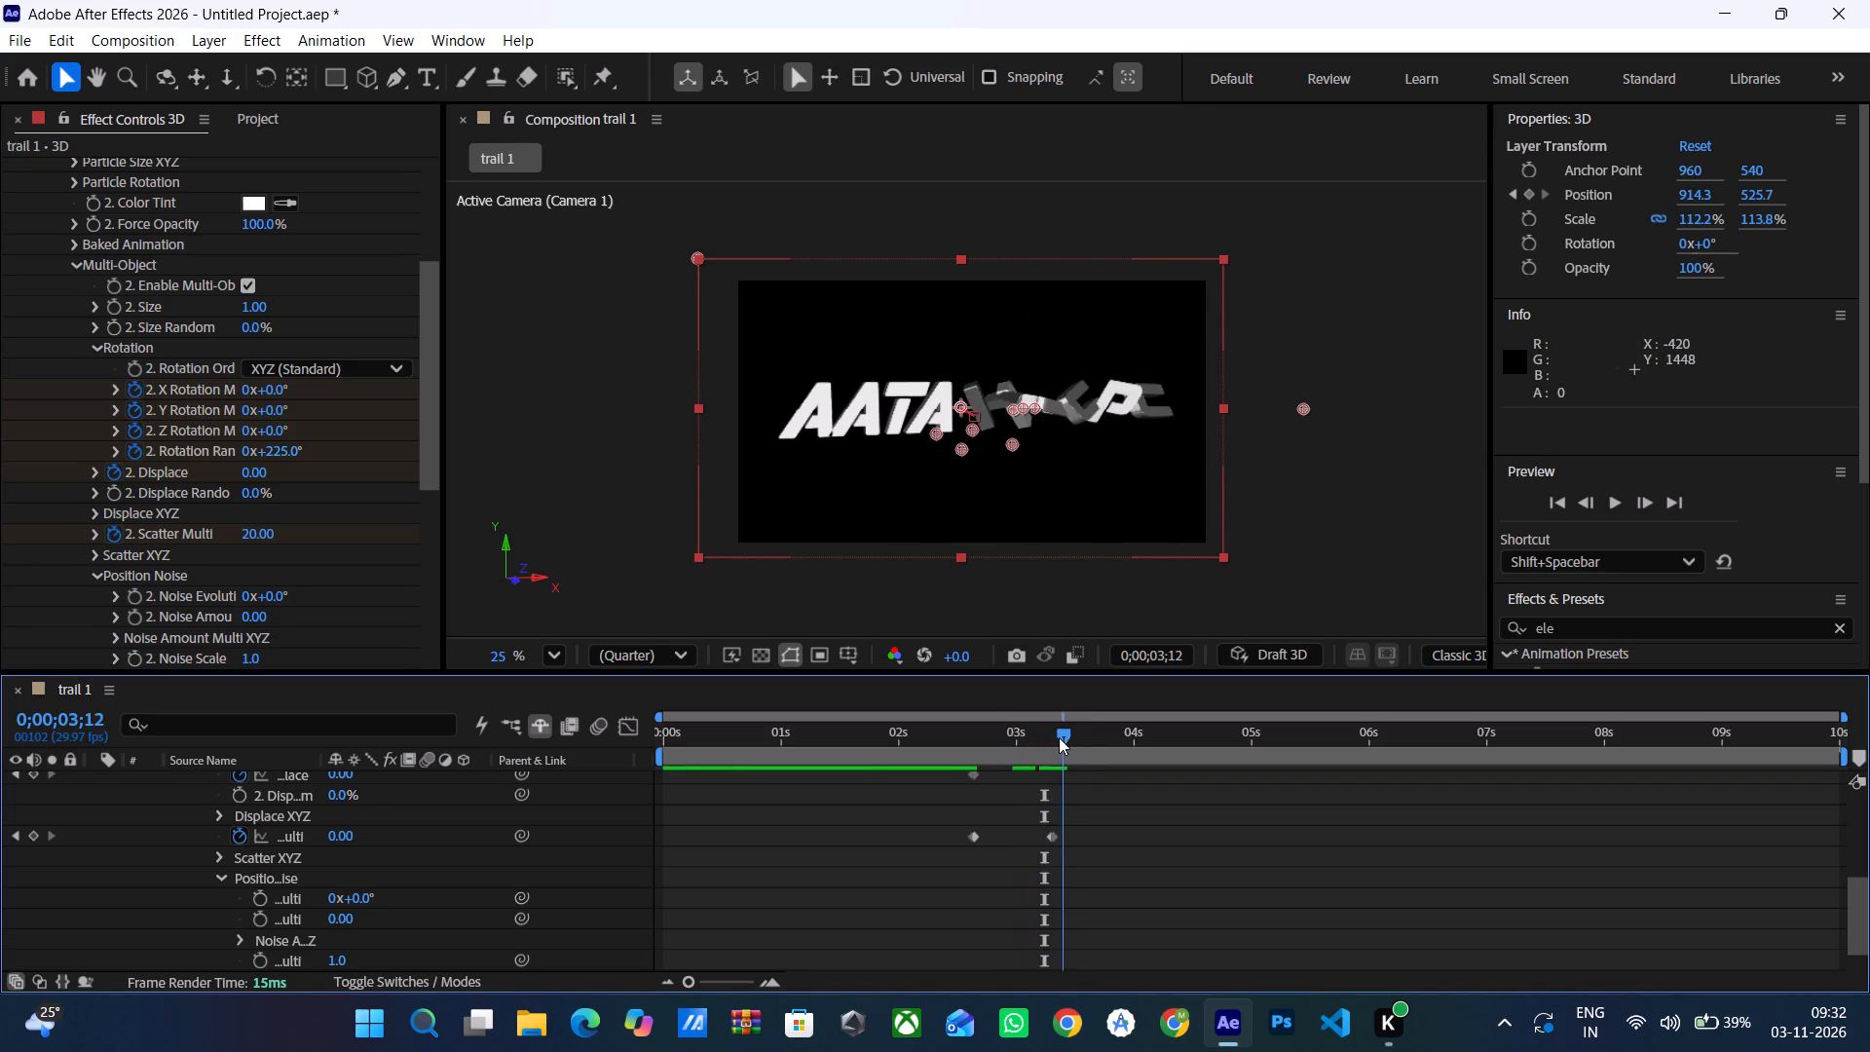
left_click_drag(1059, 737, 1053, 736)
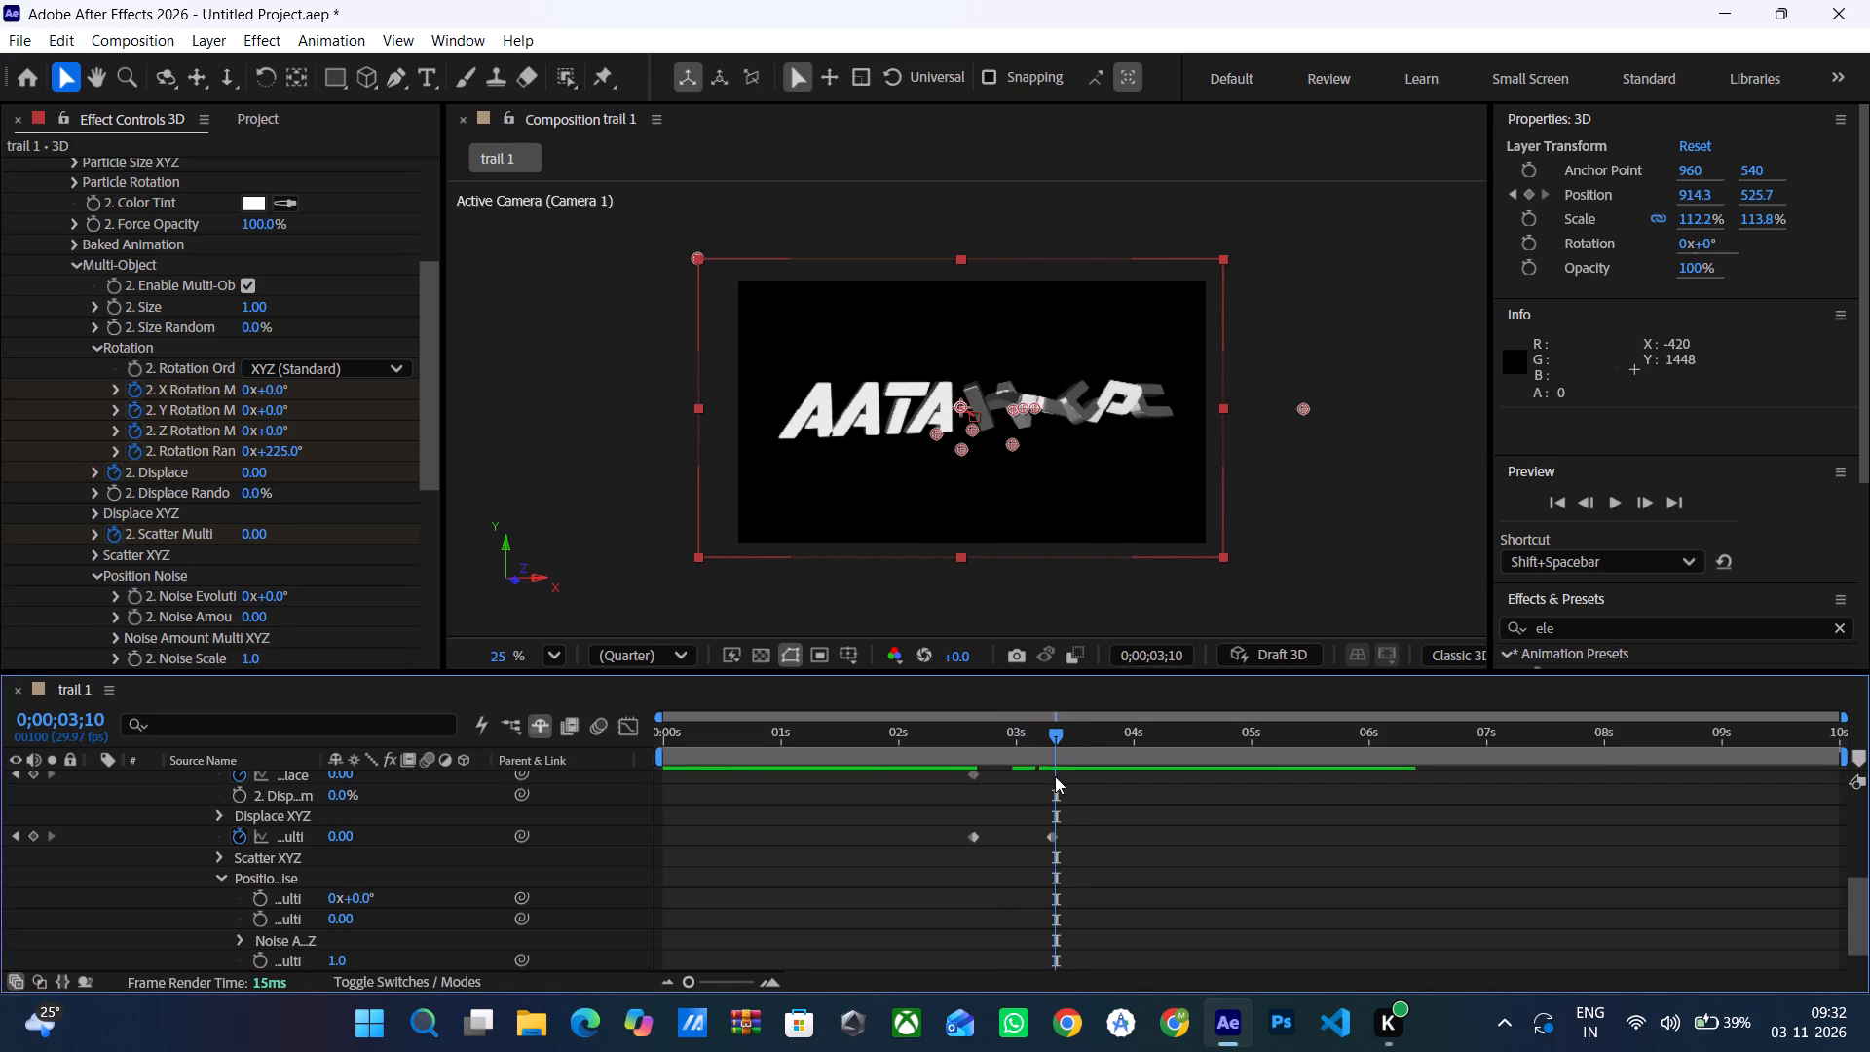
left_click(1047, 834)
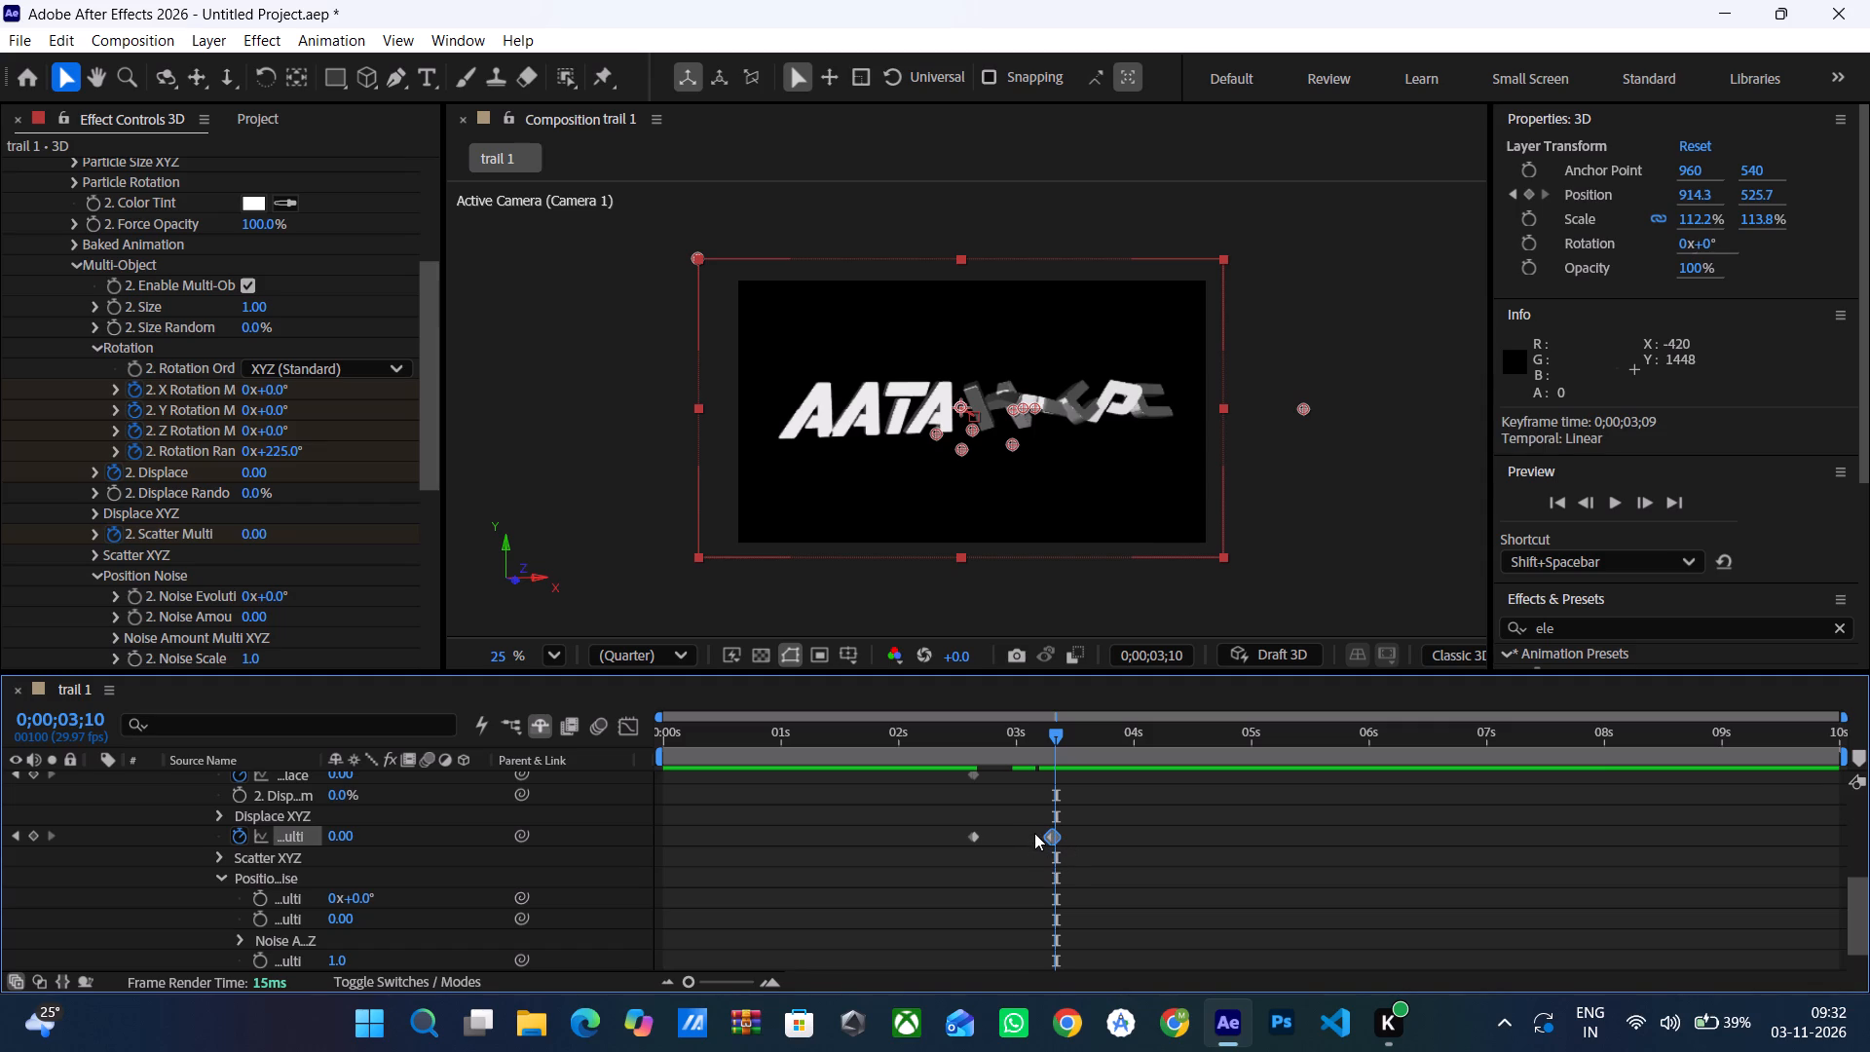
left_click_drag(1053, 737, 1105, 748)
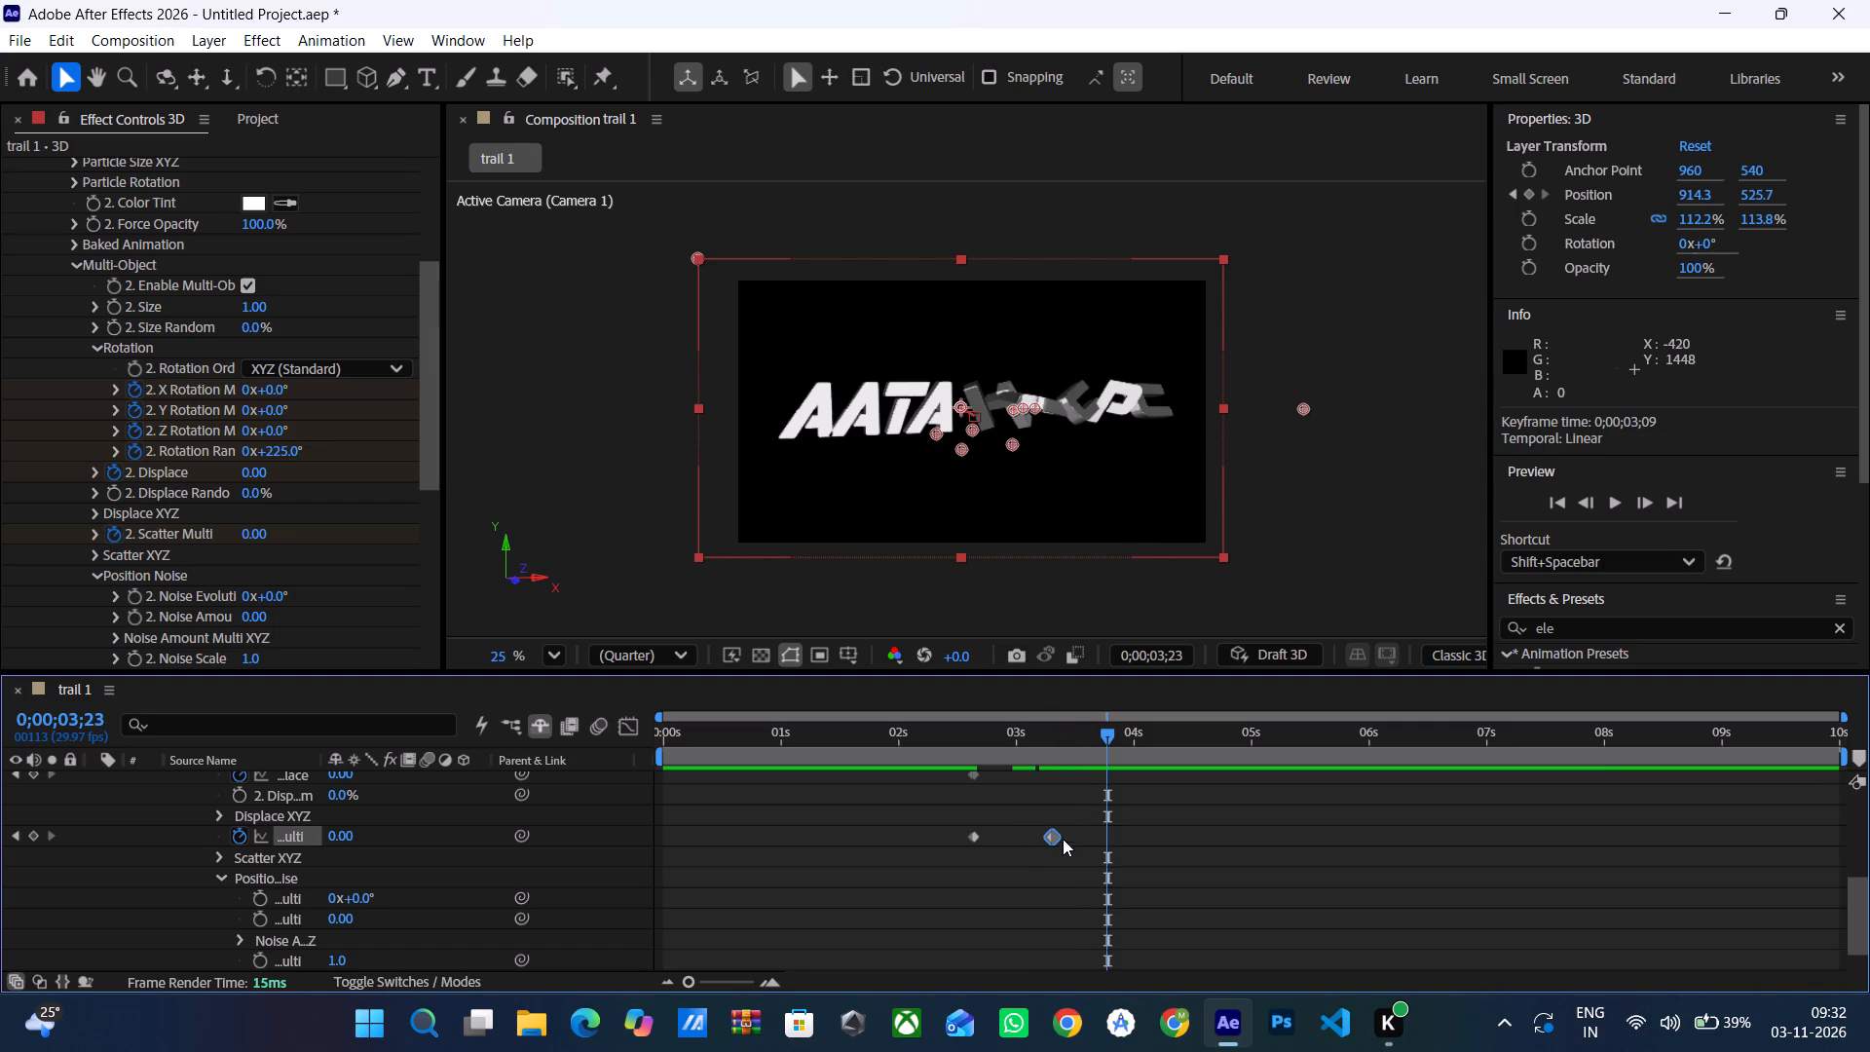
left_click(1056, 839)
left_click_drag(1109, 733, 1093, 774)
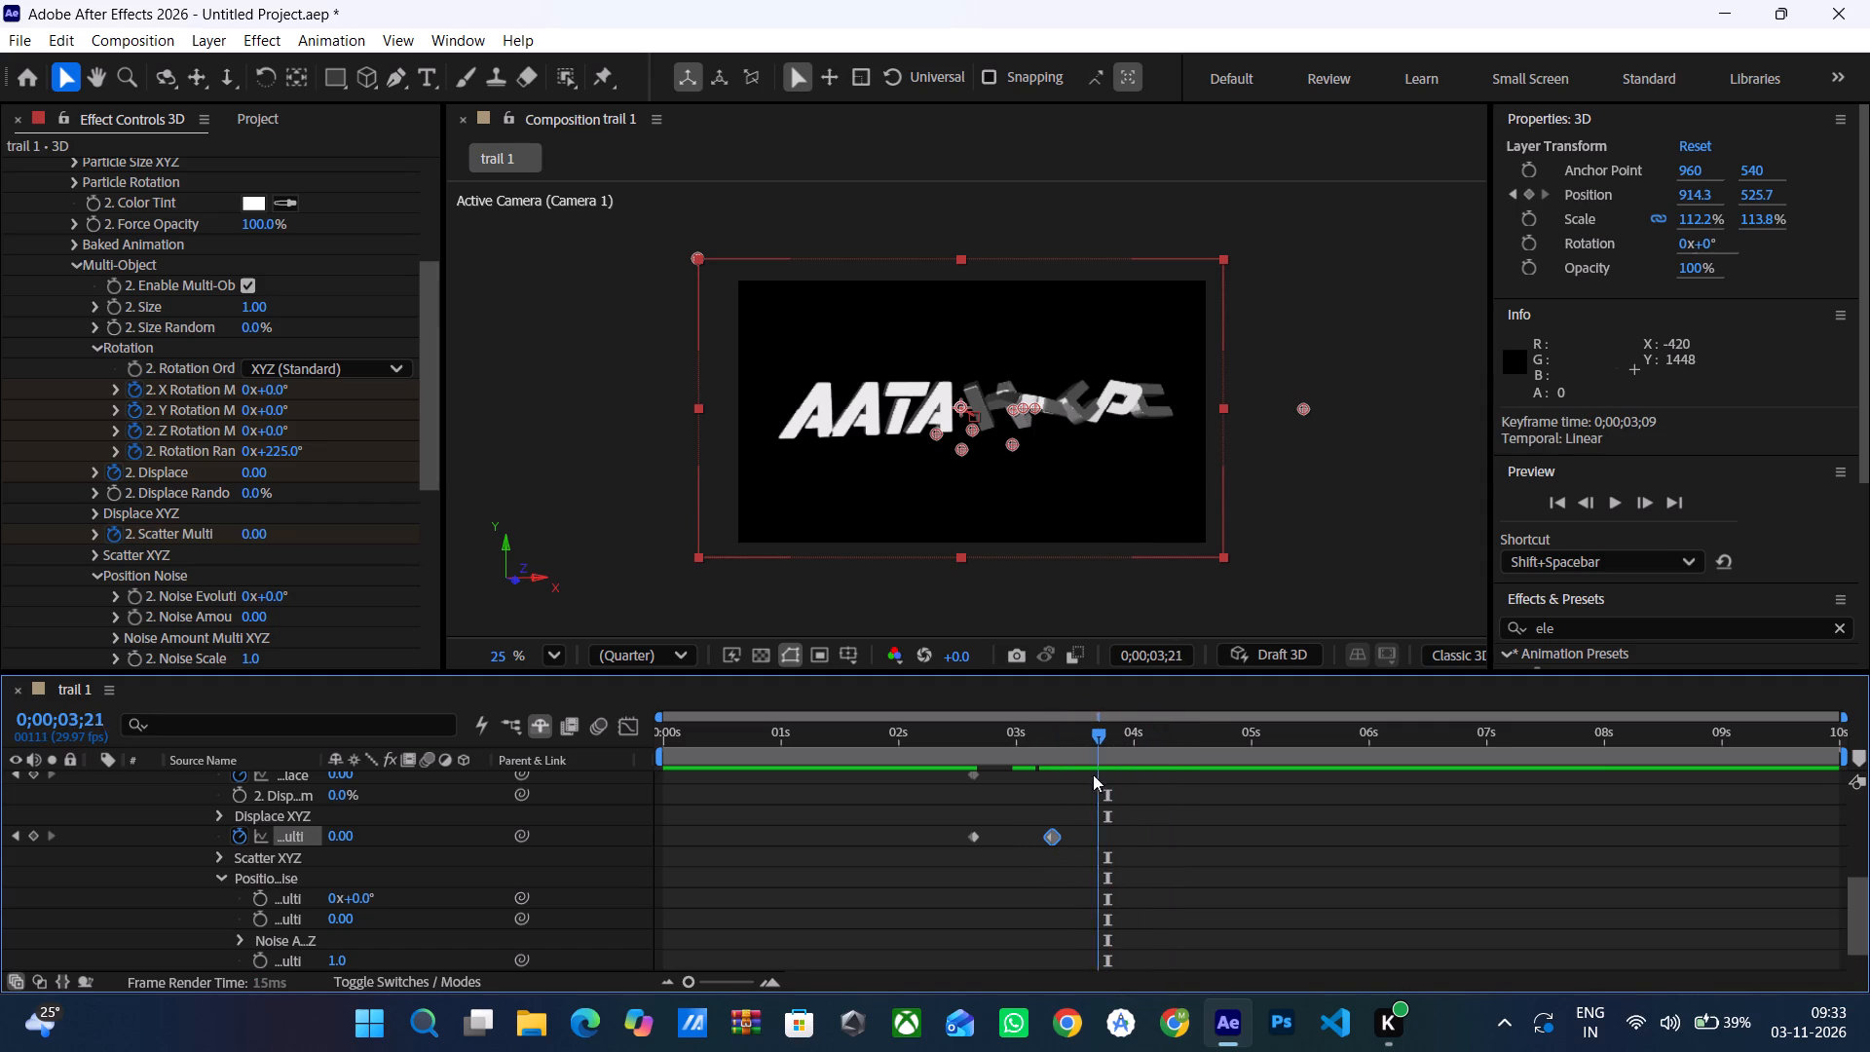
left_click_drag(1093, 774, 1073, 783)
key("space")
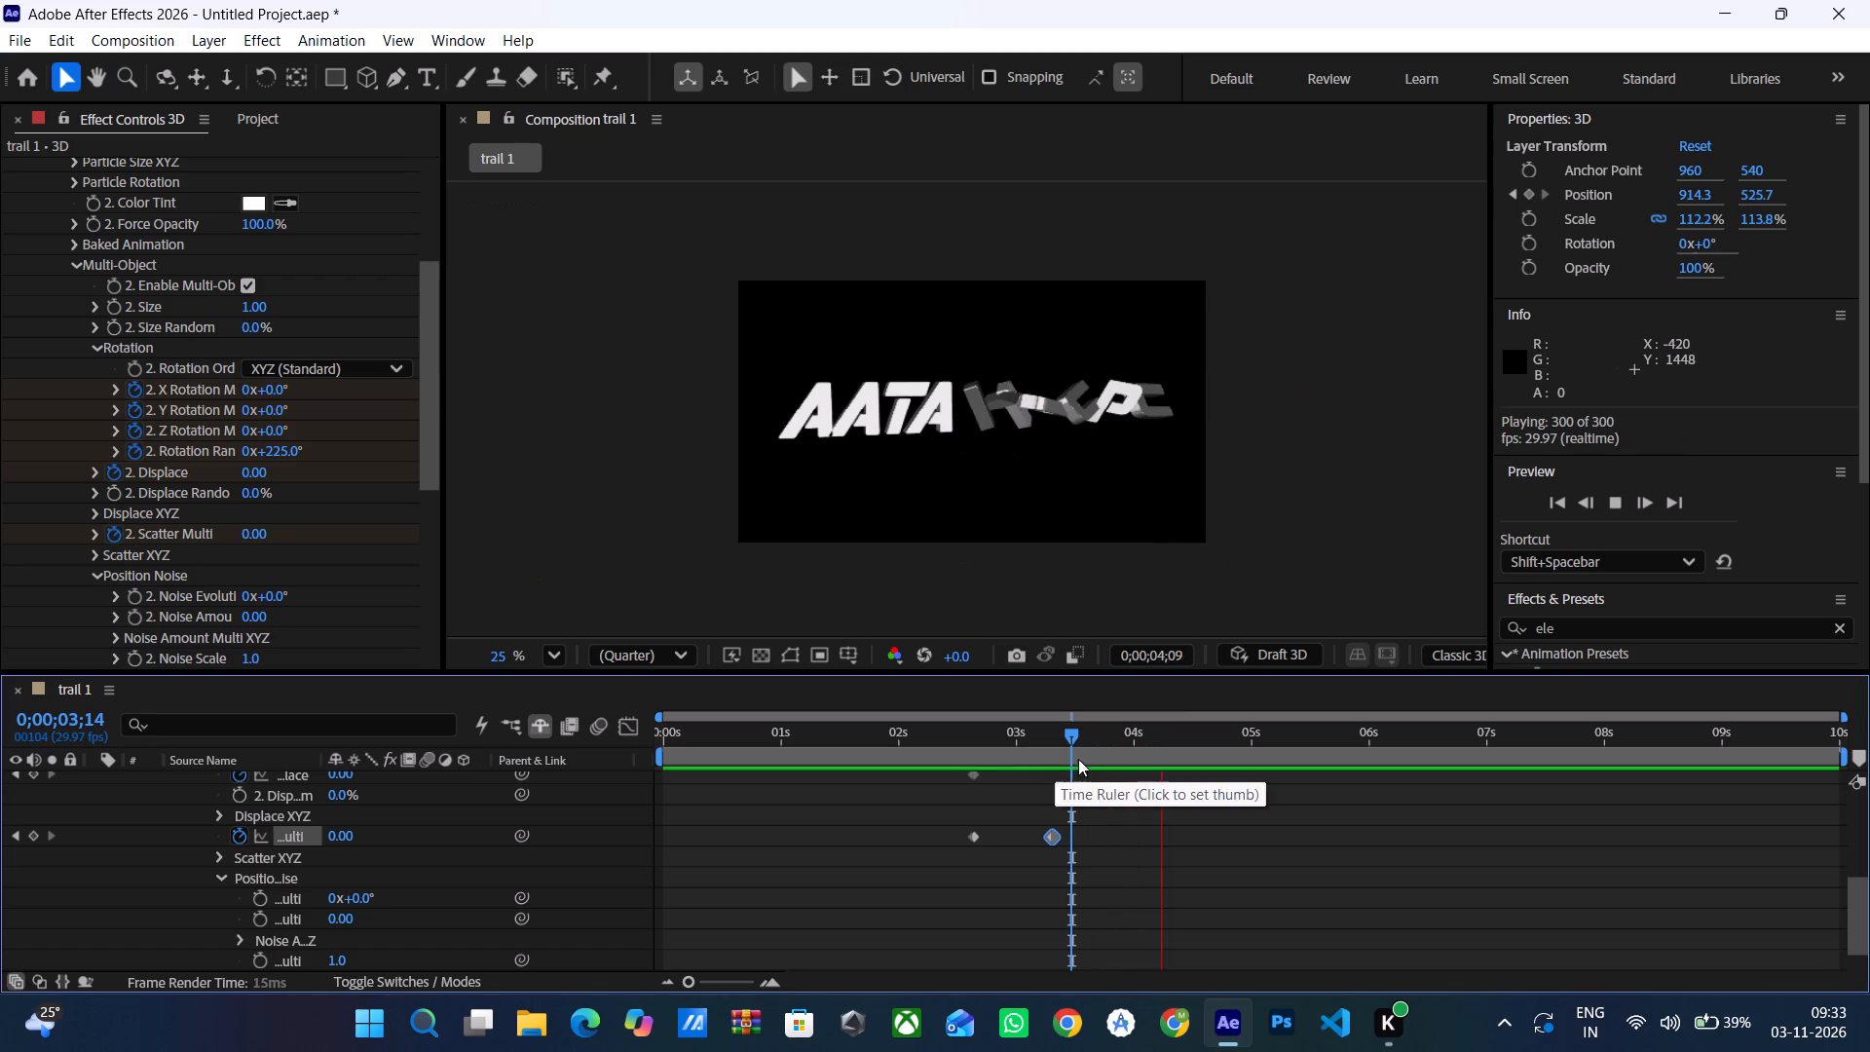
Set Group 2's Multi-Object Rotation Random to 0° at 0;00;03;20.
left_click_drag(1074, 736, 1059, 749)
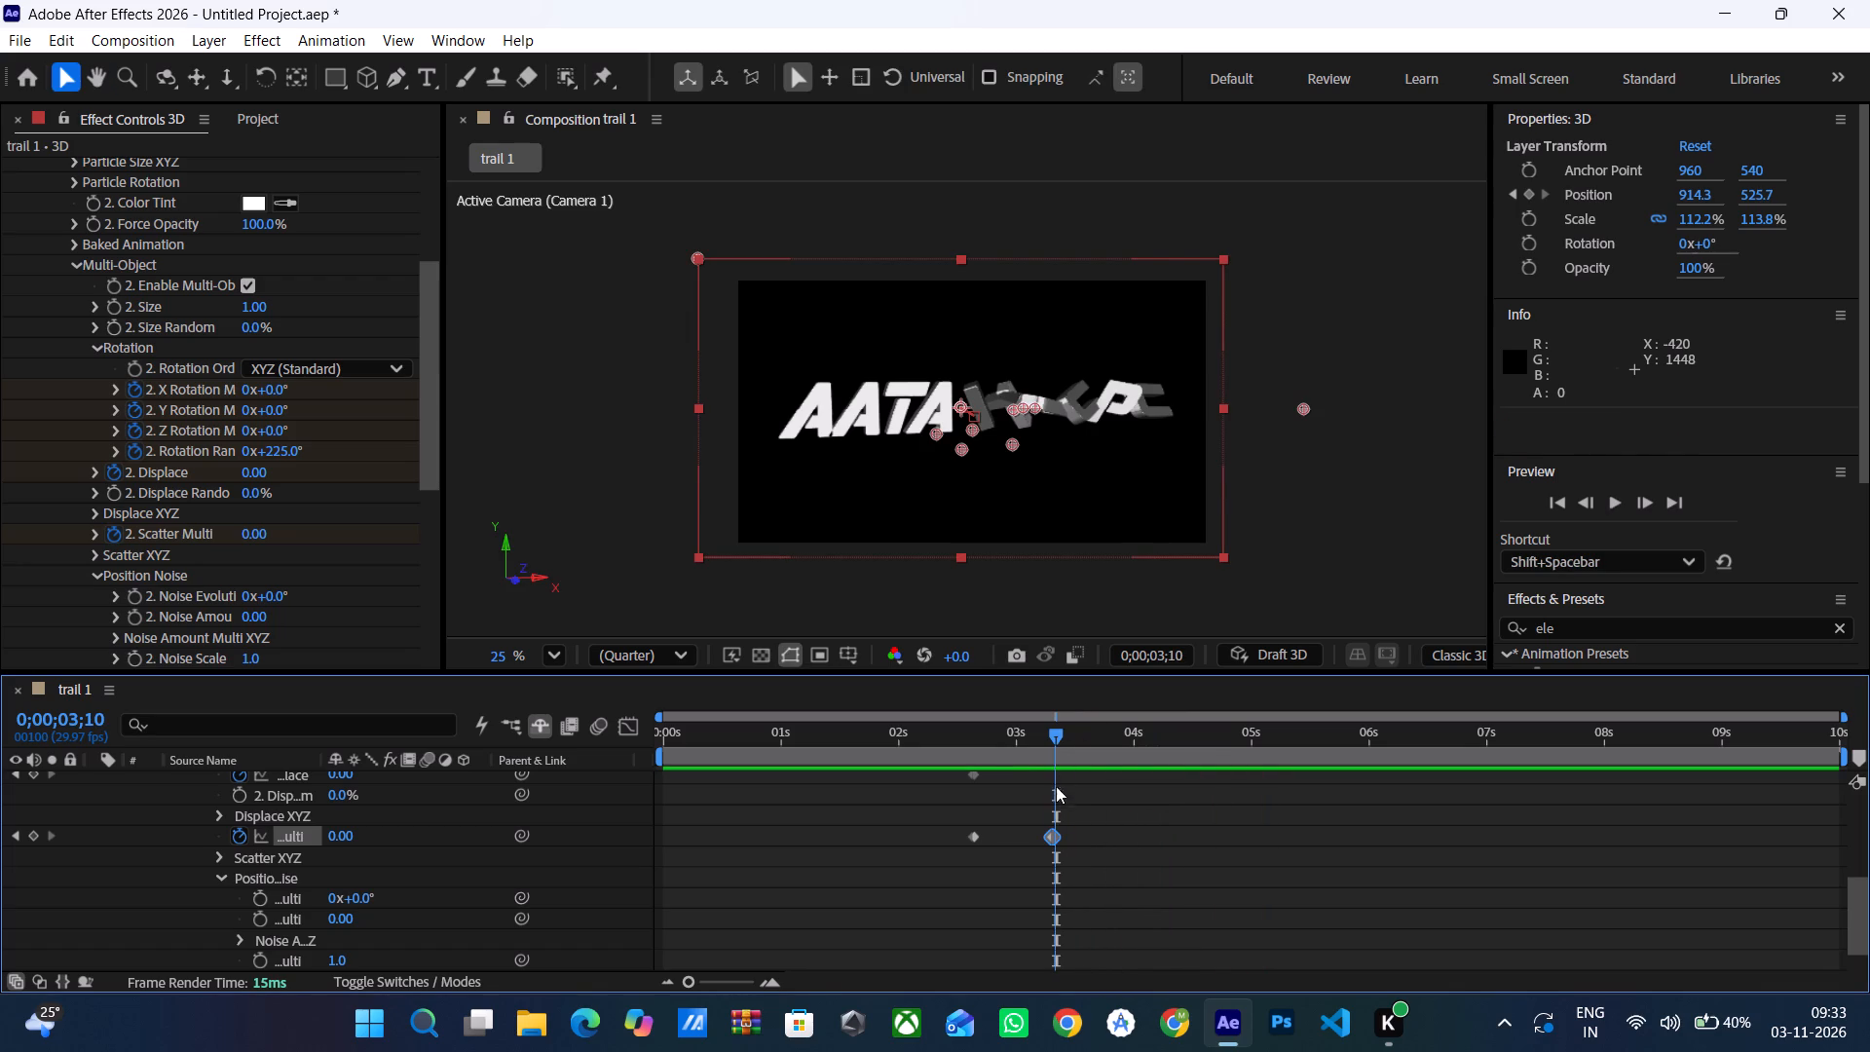
left_click_drag(1053, 735, 1090, 739)
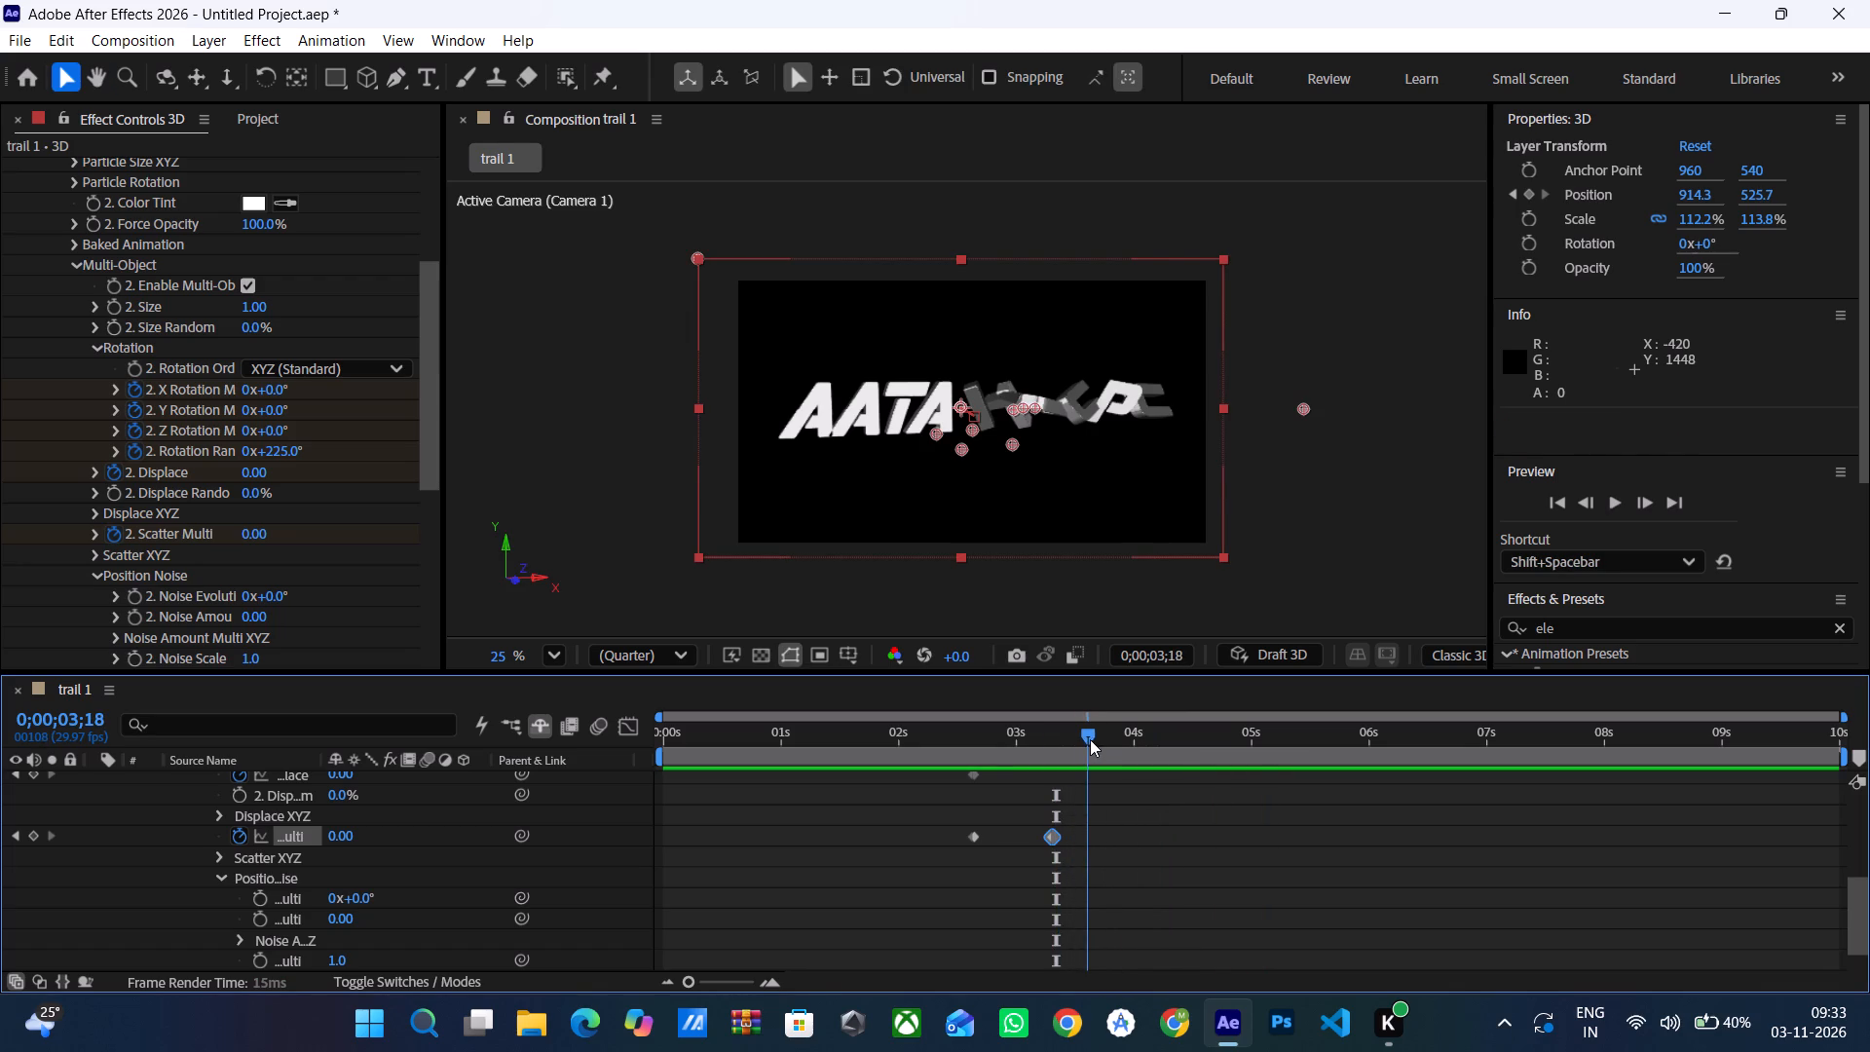
left_click_drag(1090, 739, 1093, 739)
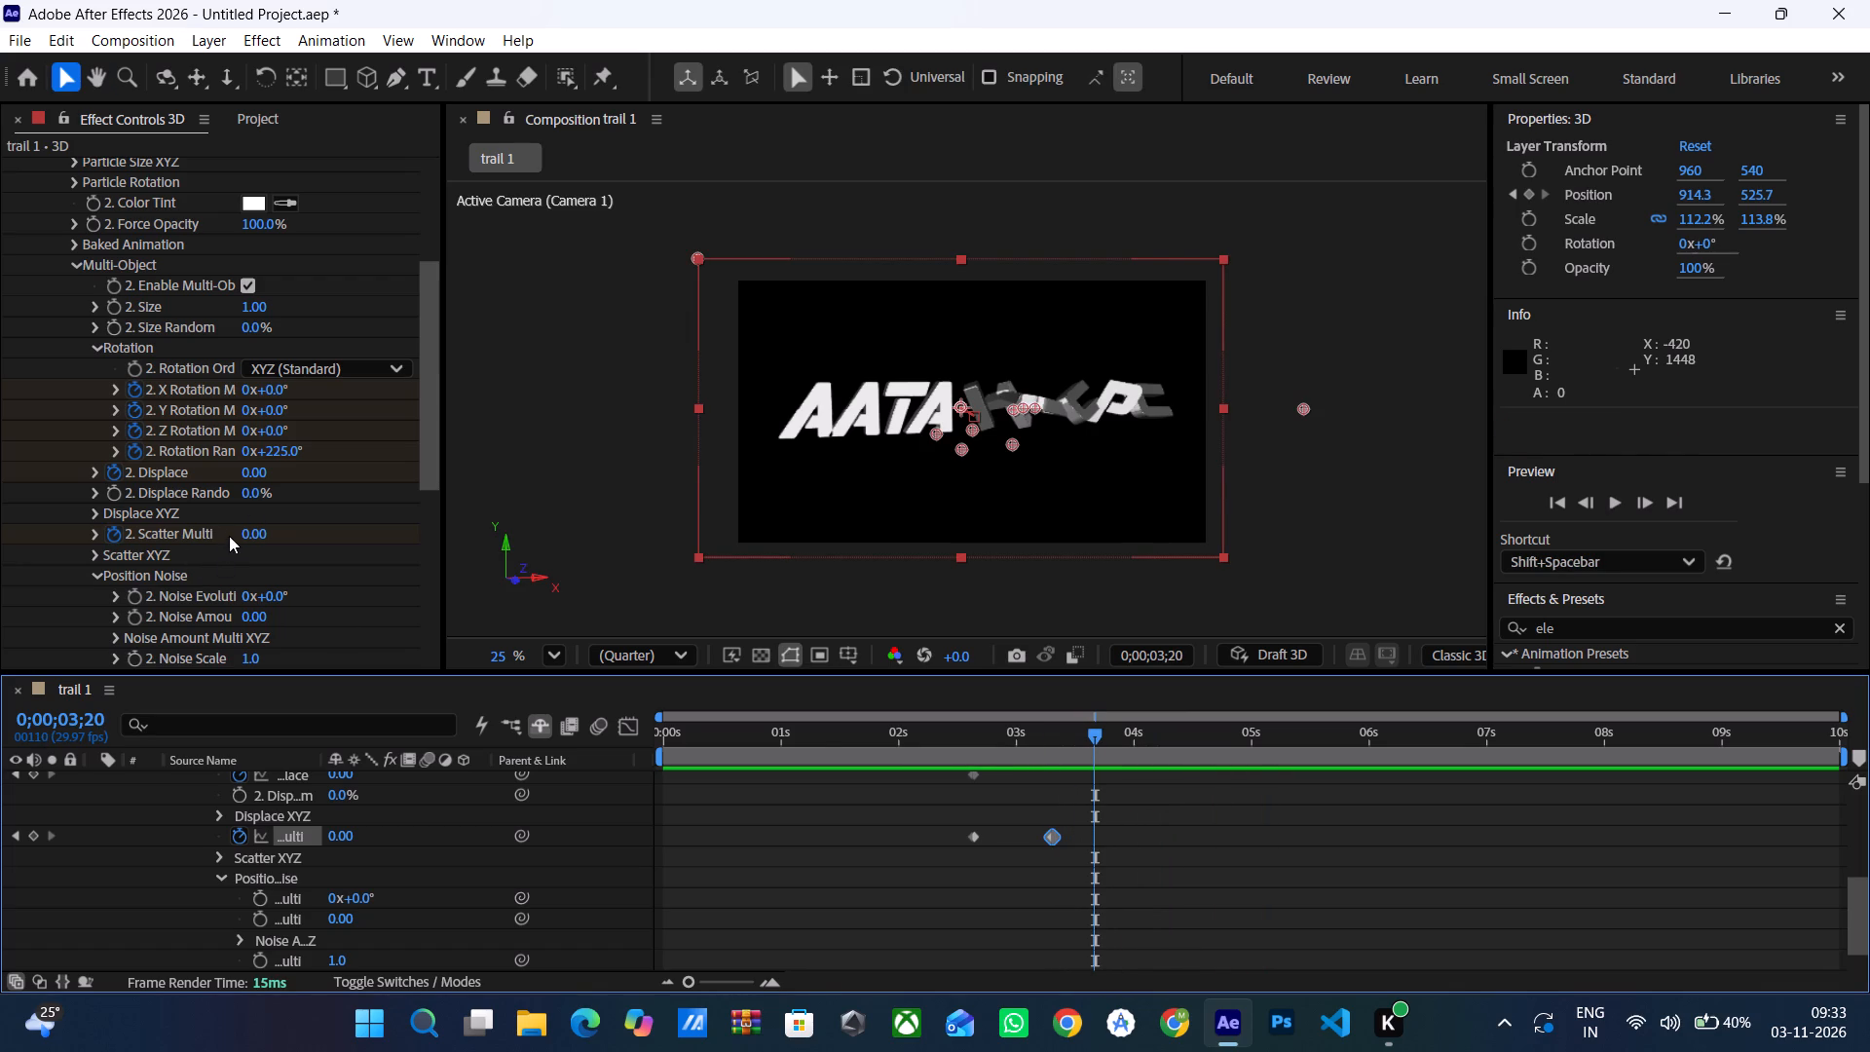
left_click(273, 455)
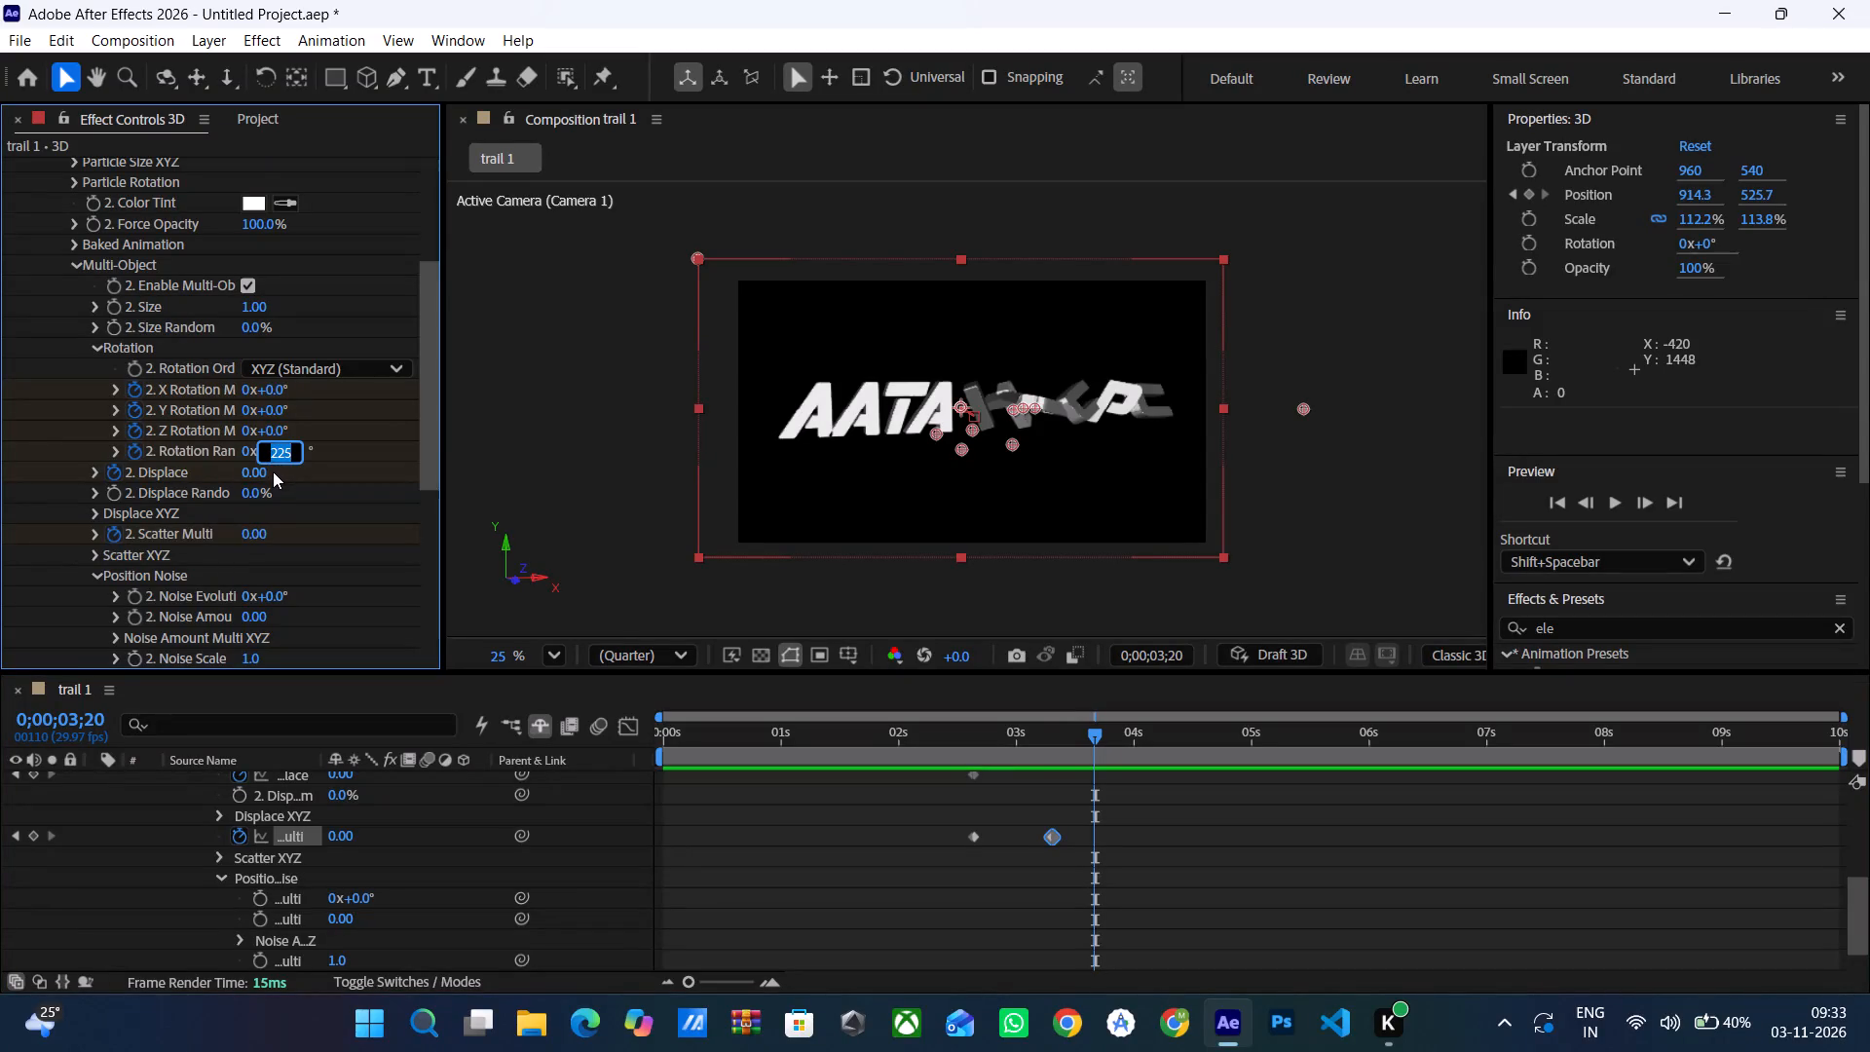
key("0")
left_click(352, 508)
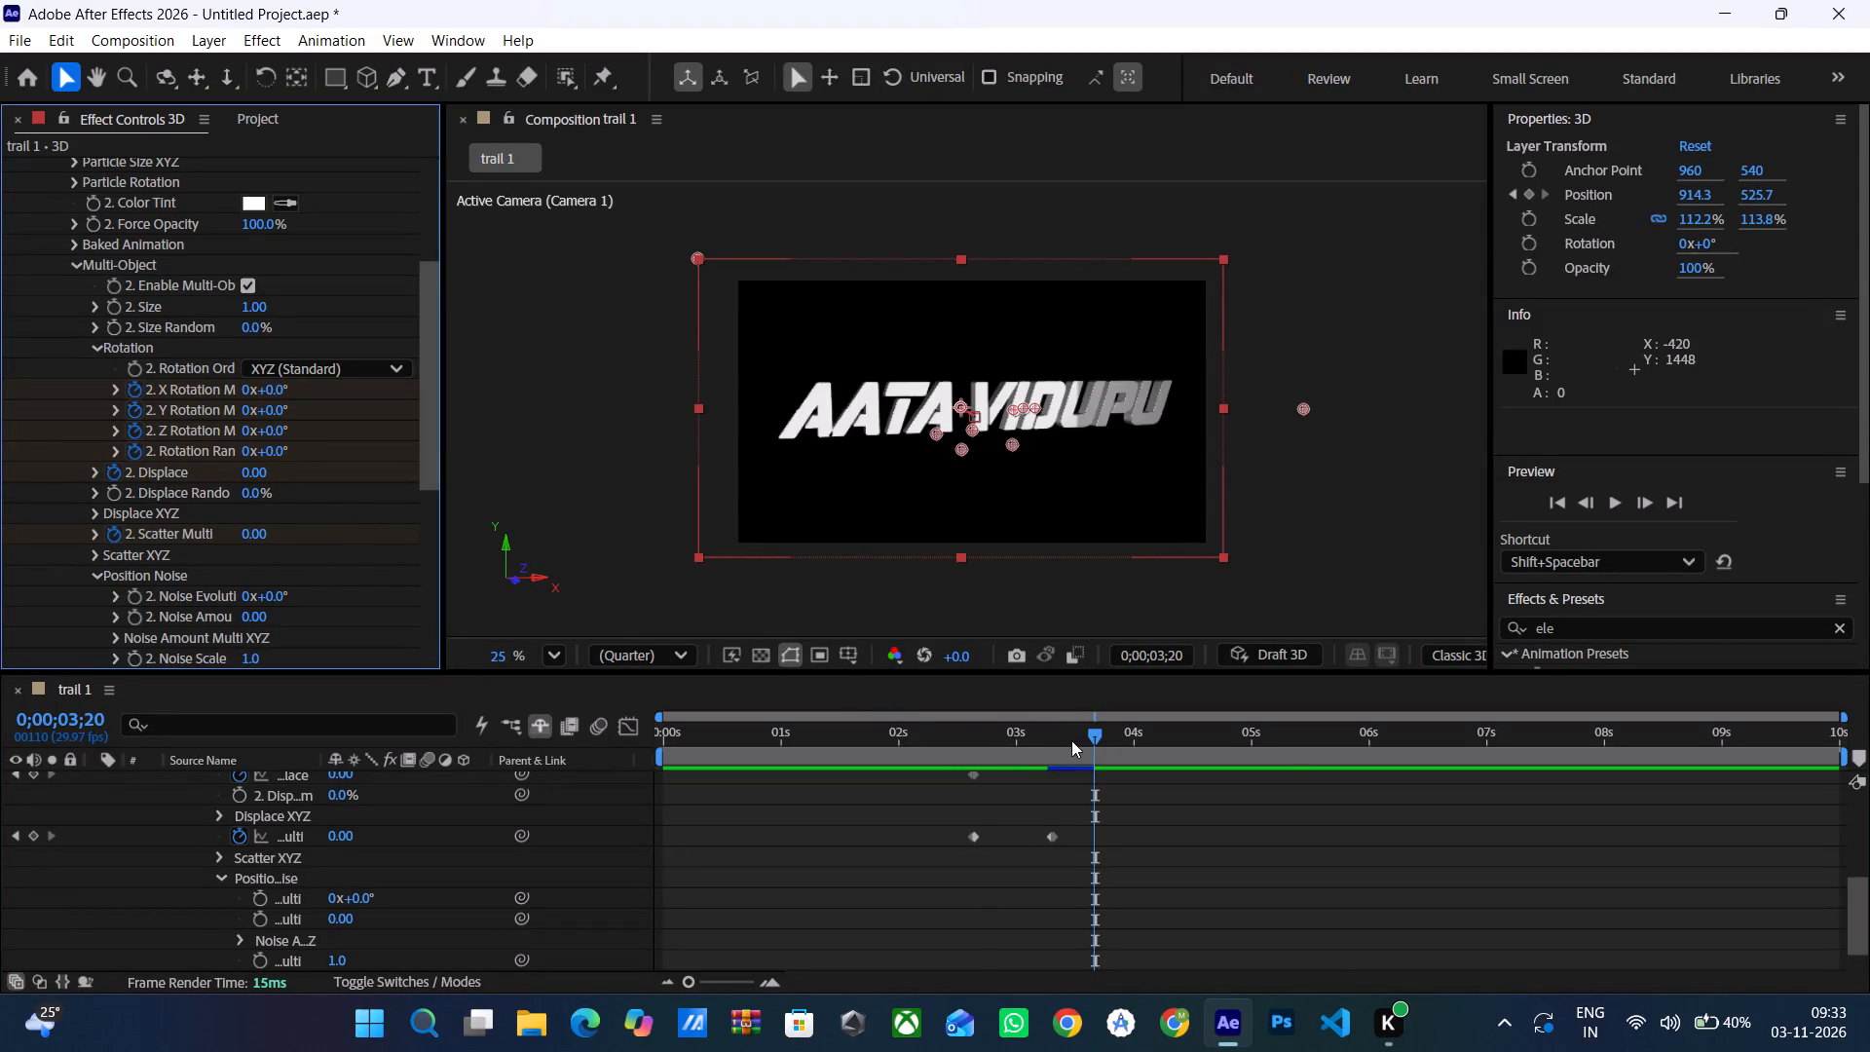
Scrub through the tumbling VIDUPU letters and play the whole title animation from the start to check it.
left_click_drag(1089, 733, 1046, 729)
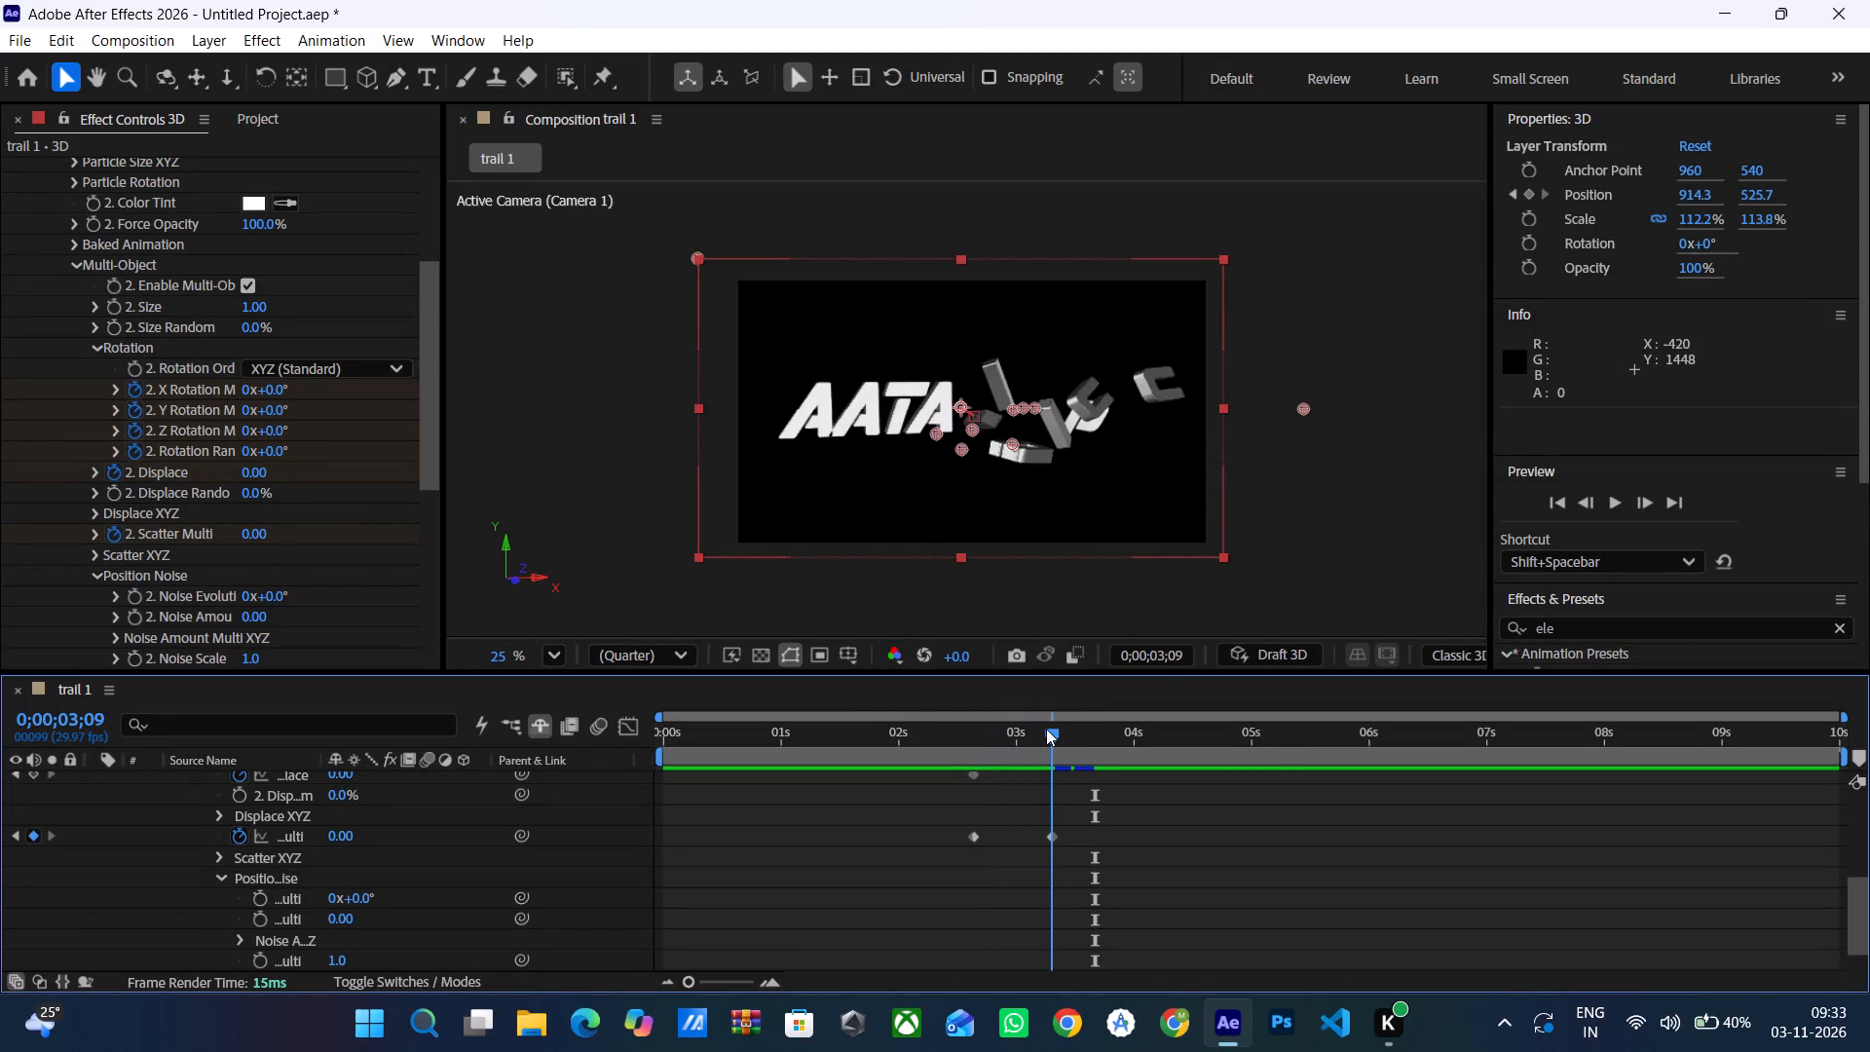
left_click_drag(1046, 729, 1049, 721)
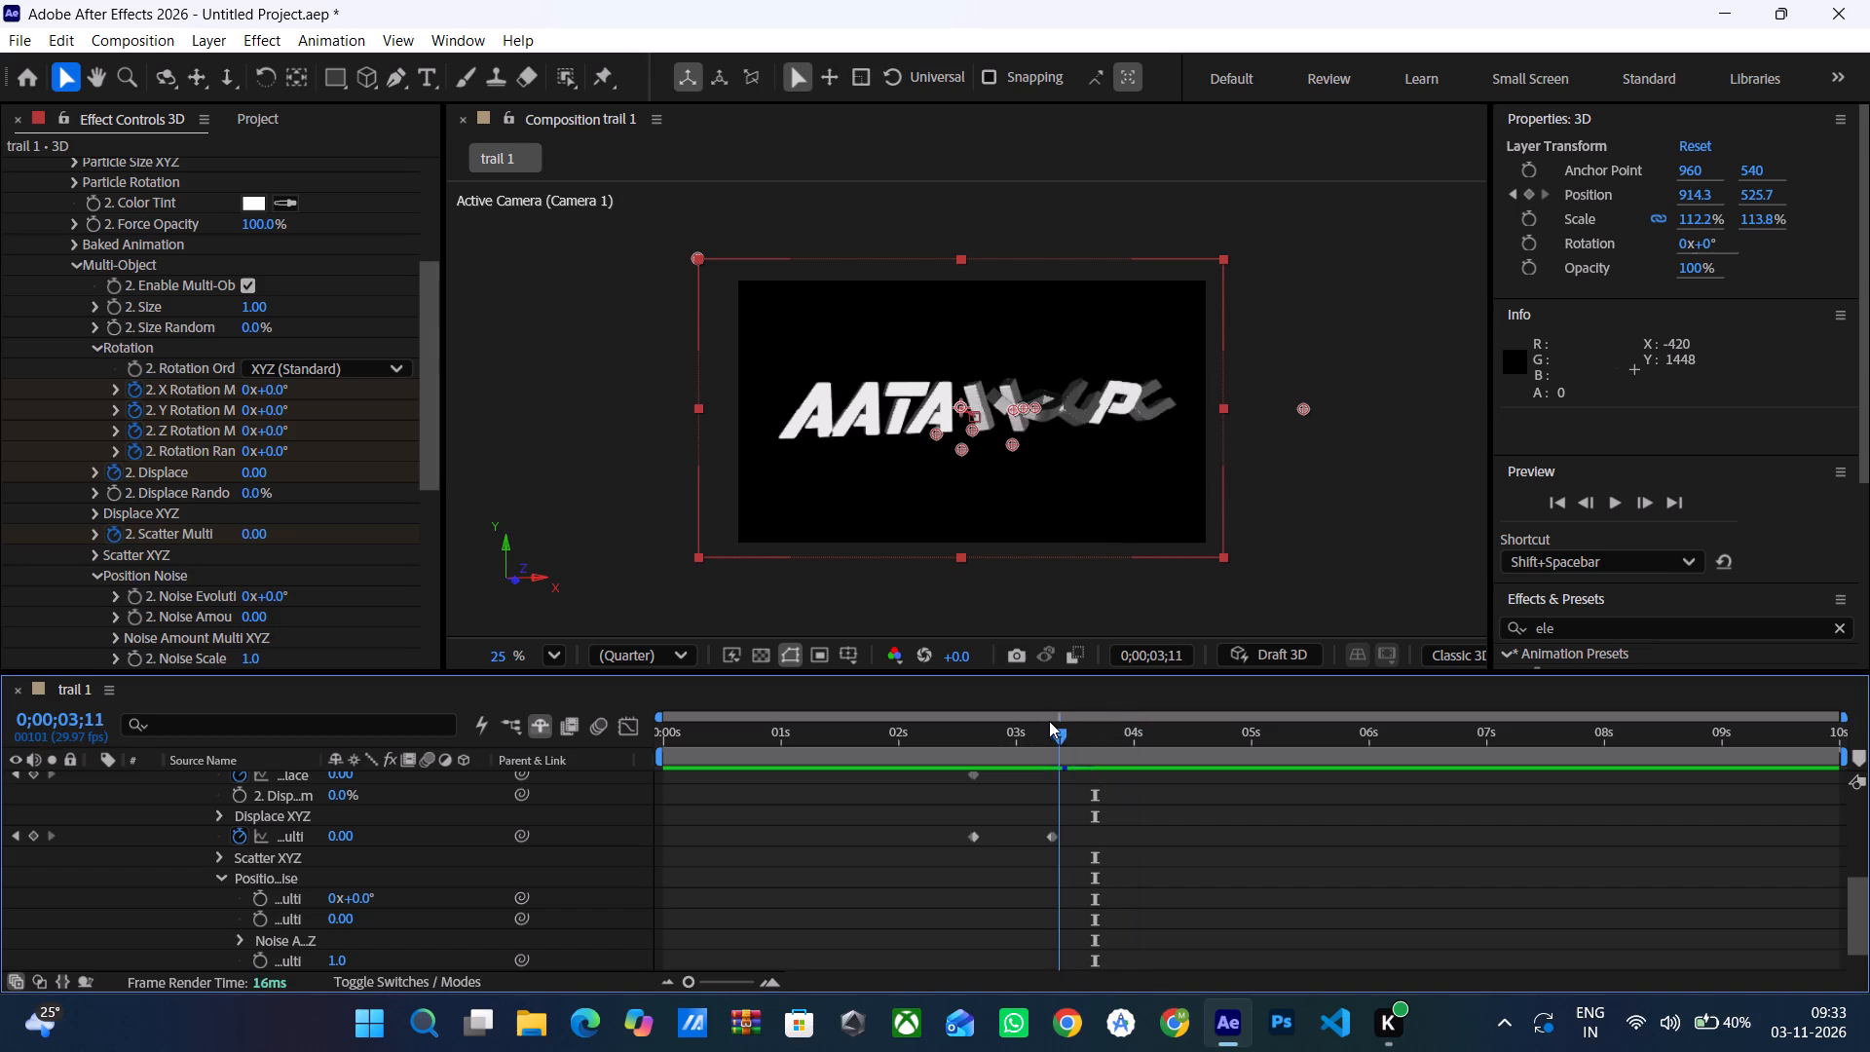
left_click_drag(1049, 721, 476, 816)
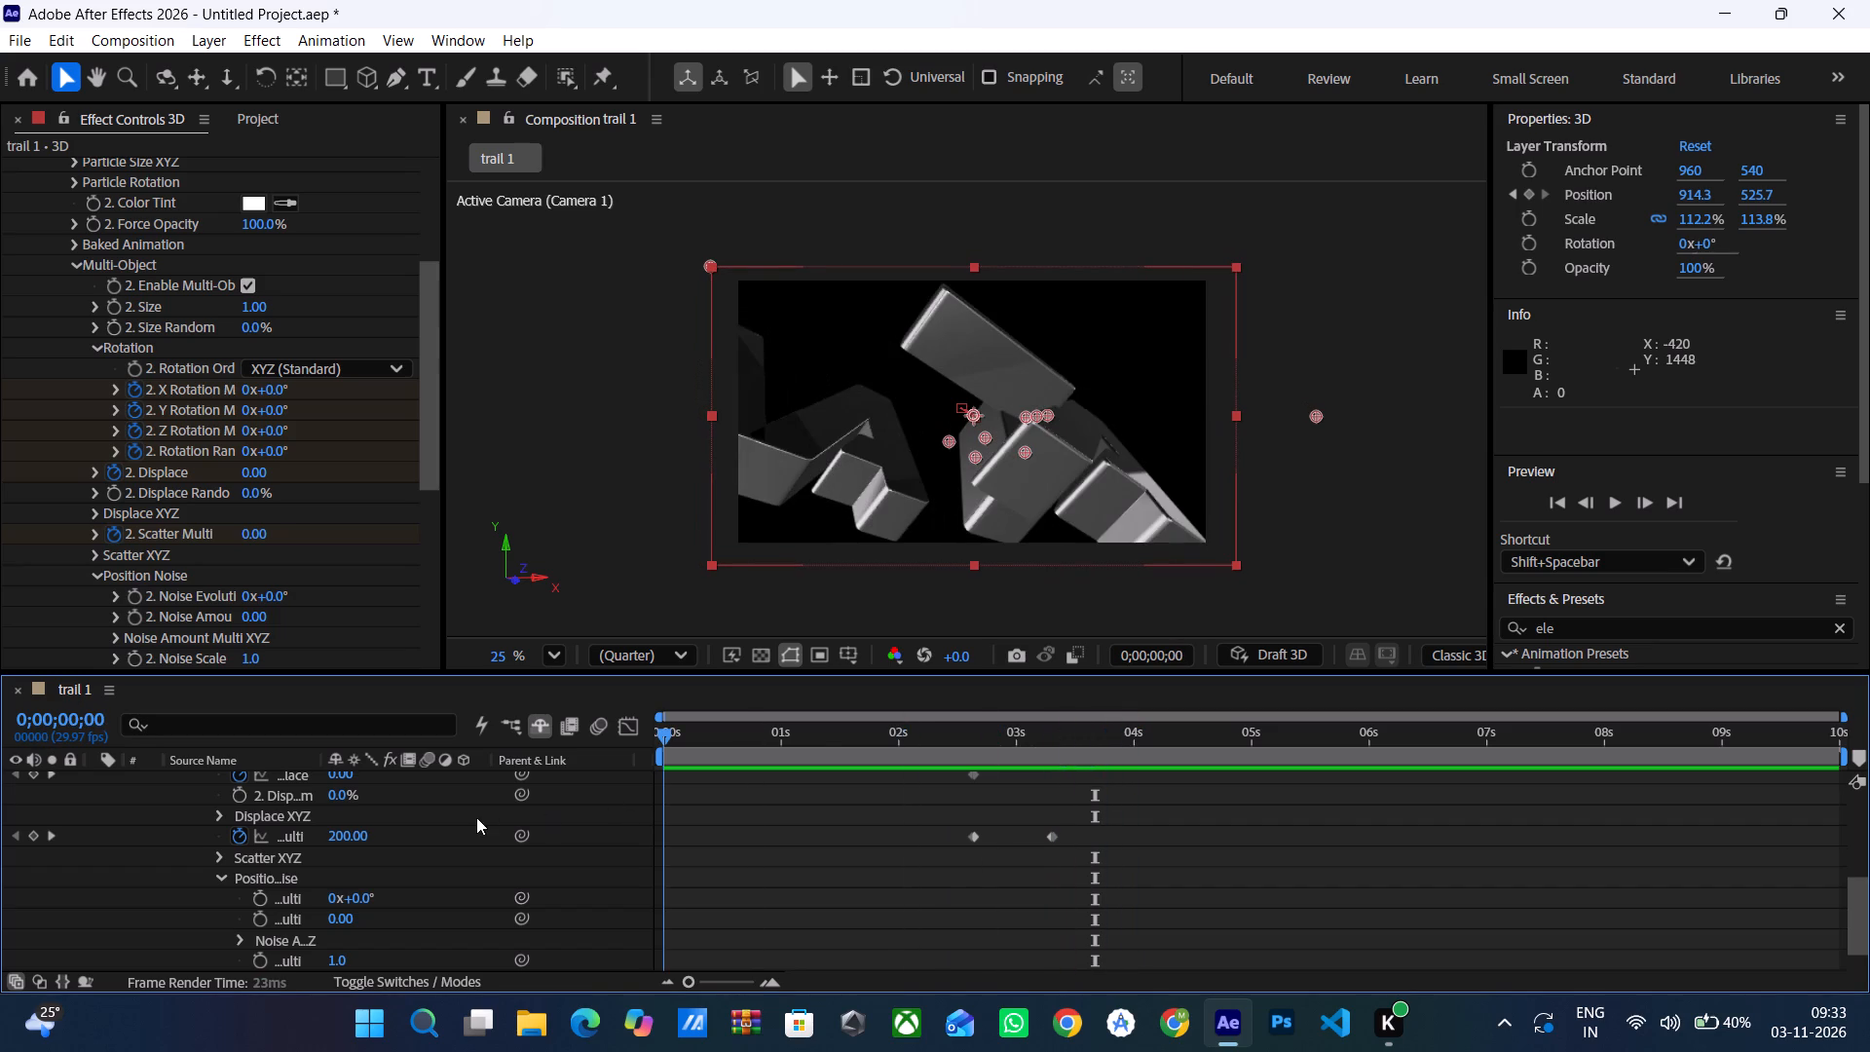
key("space")
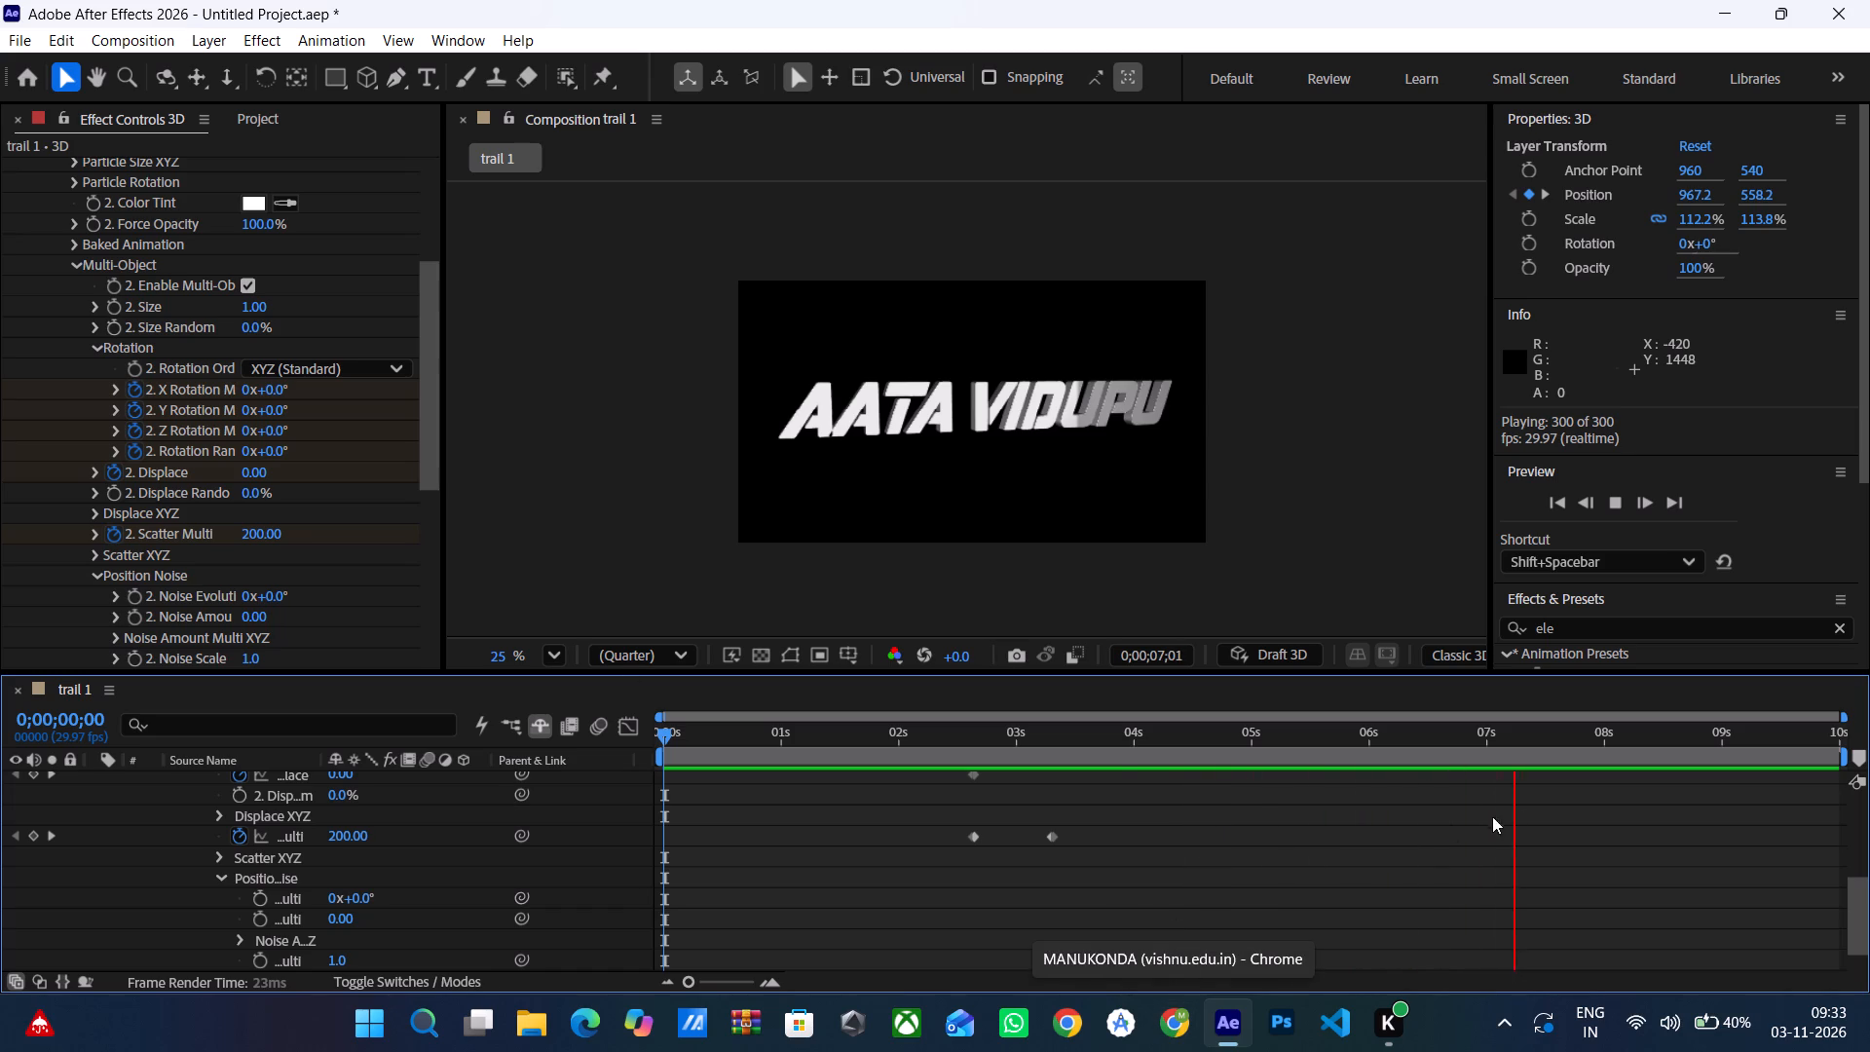
left_click_drag(671, 738, 699, 742)
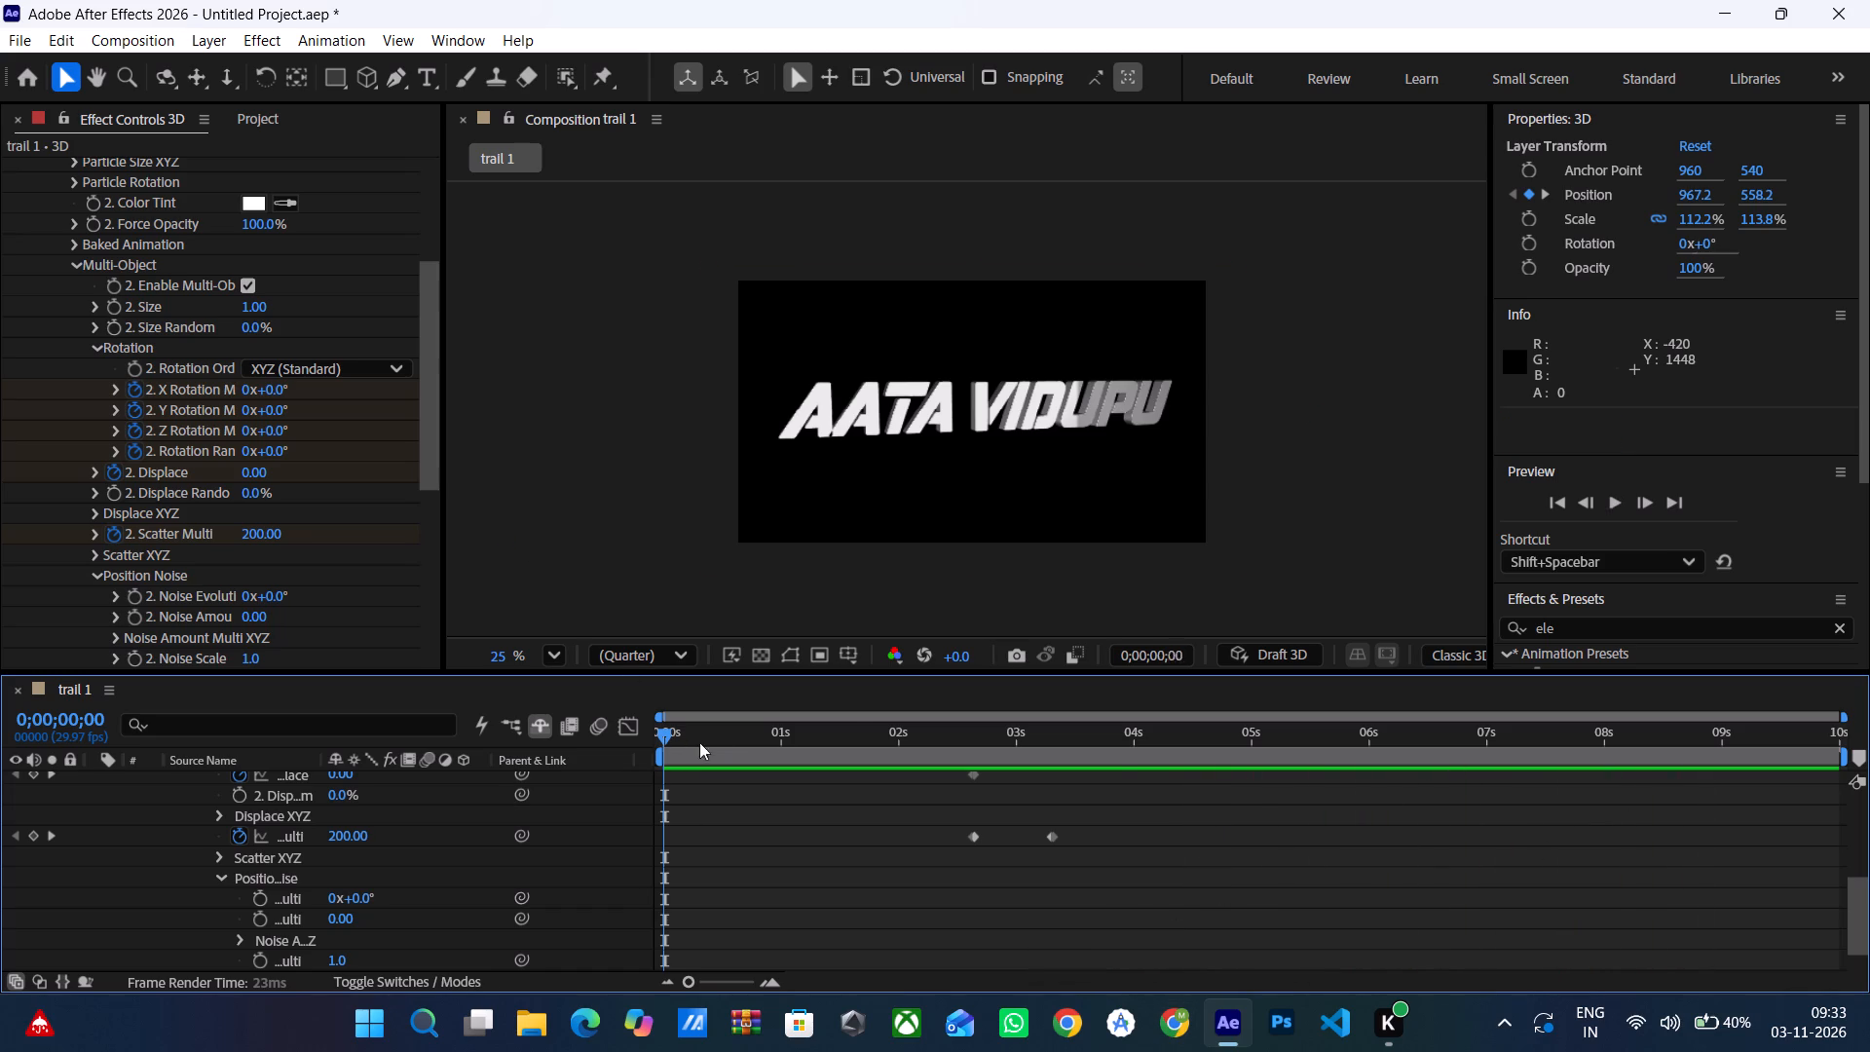
left_click_drag(699, 742, 1002, 749)
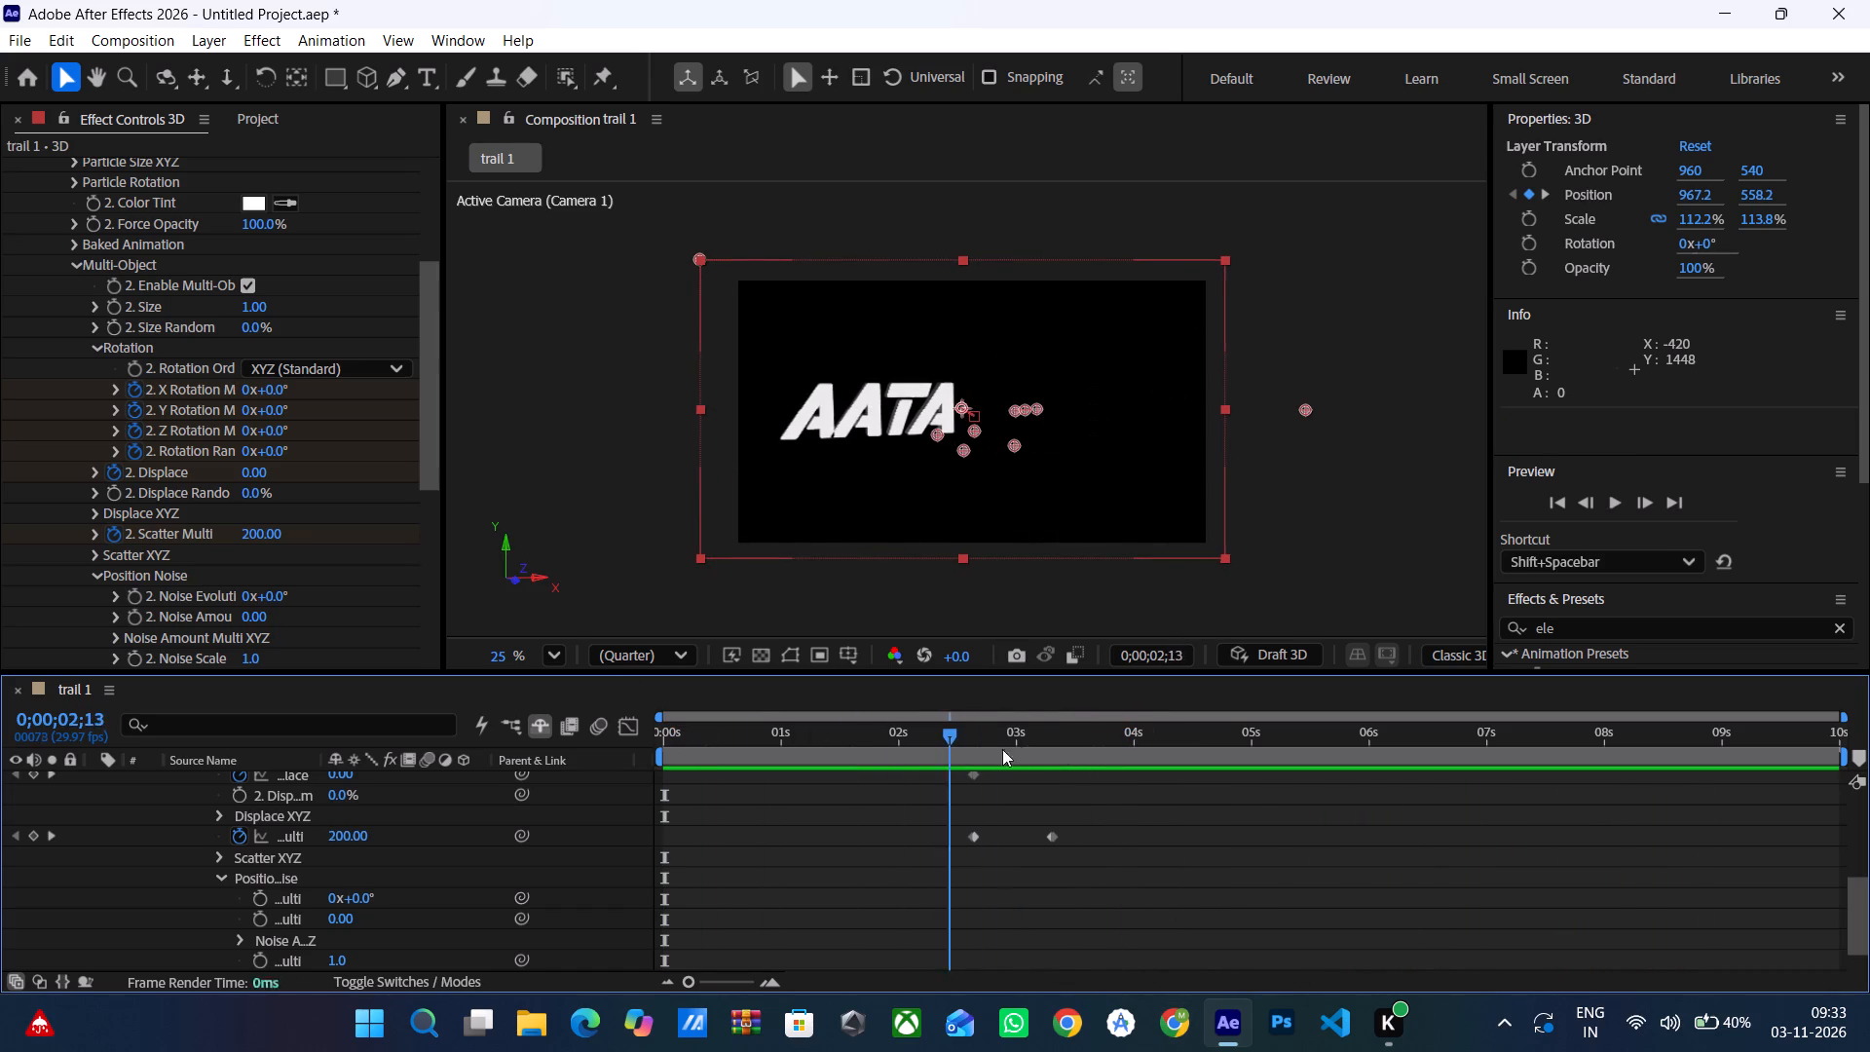
left_click_drag(1002, 749, 1048, 740)
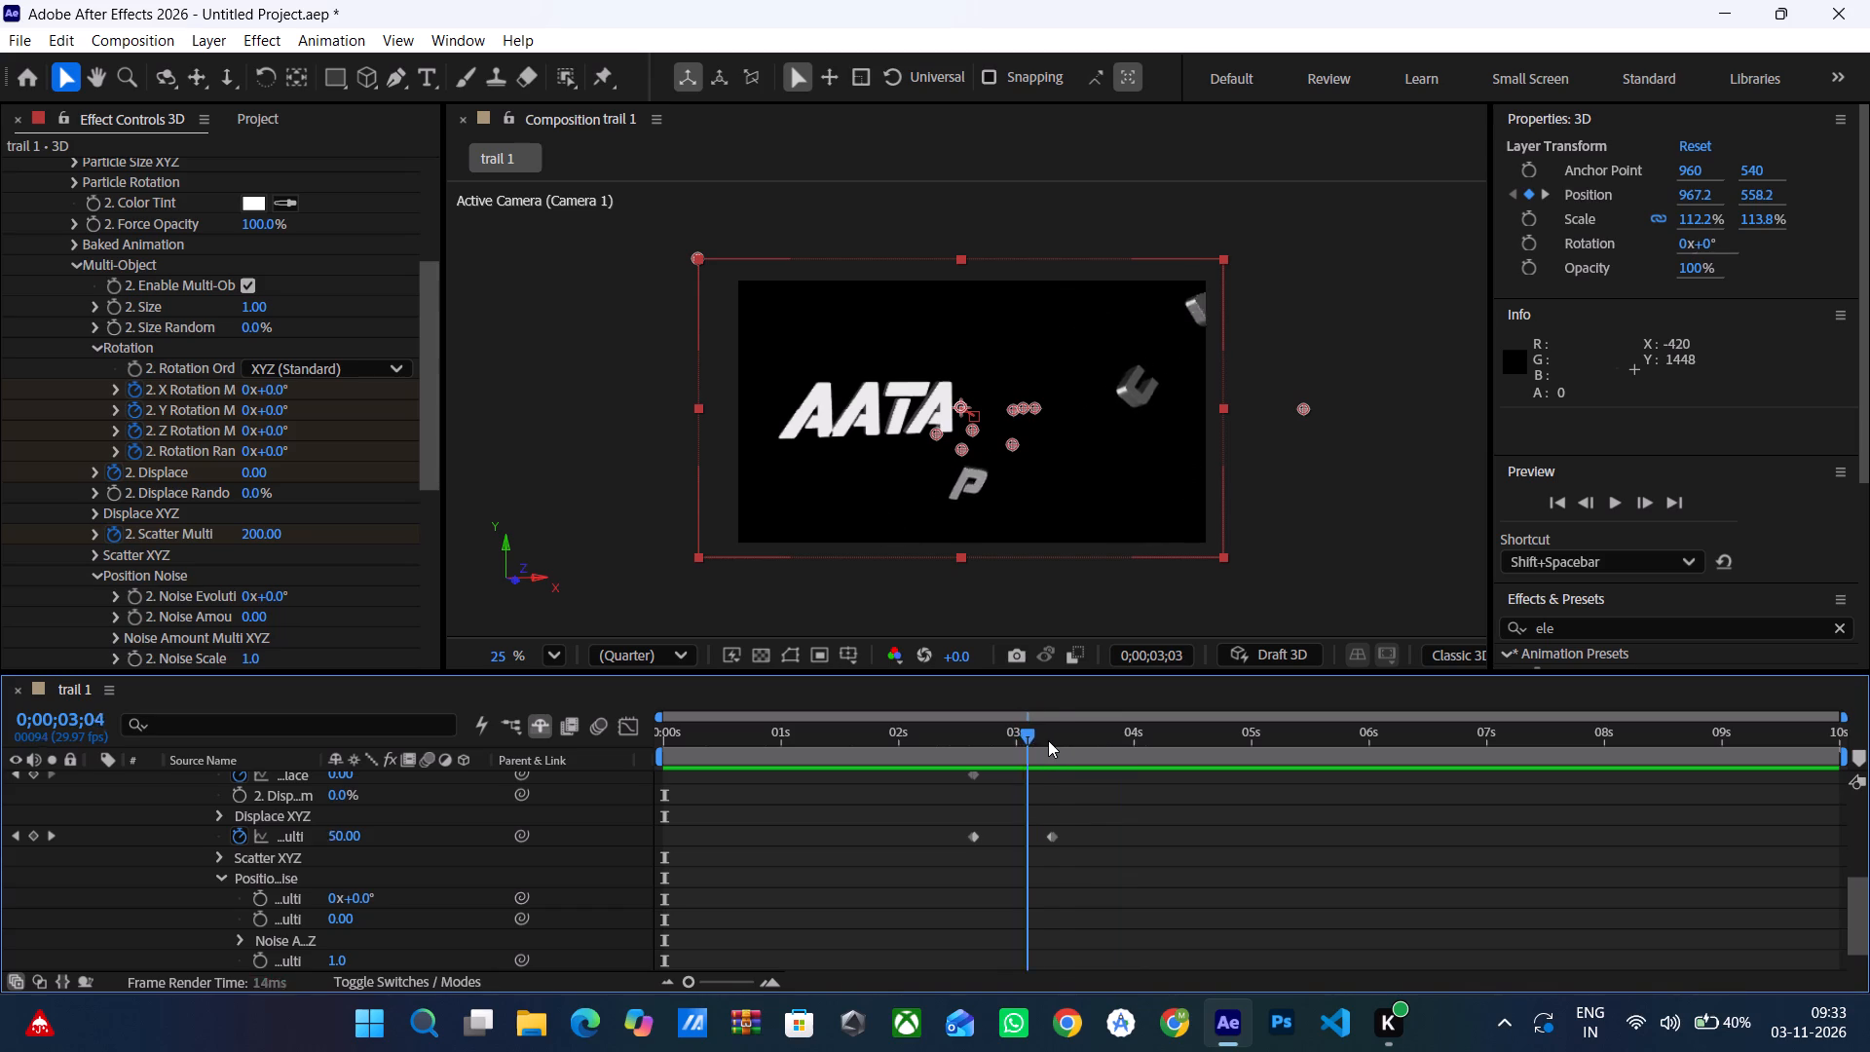
left_click_drag(1048, 740, 1016, 721)
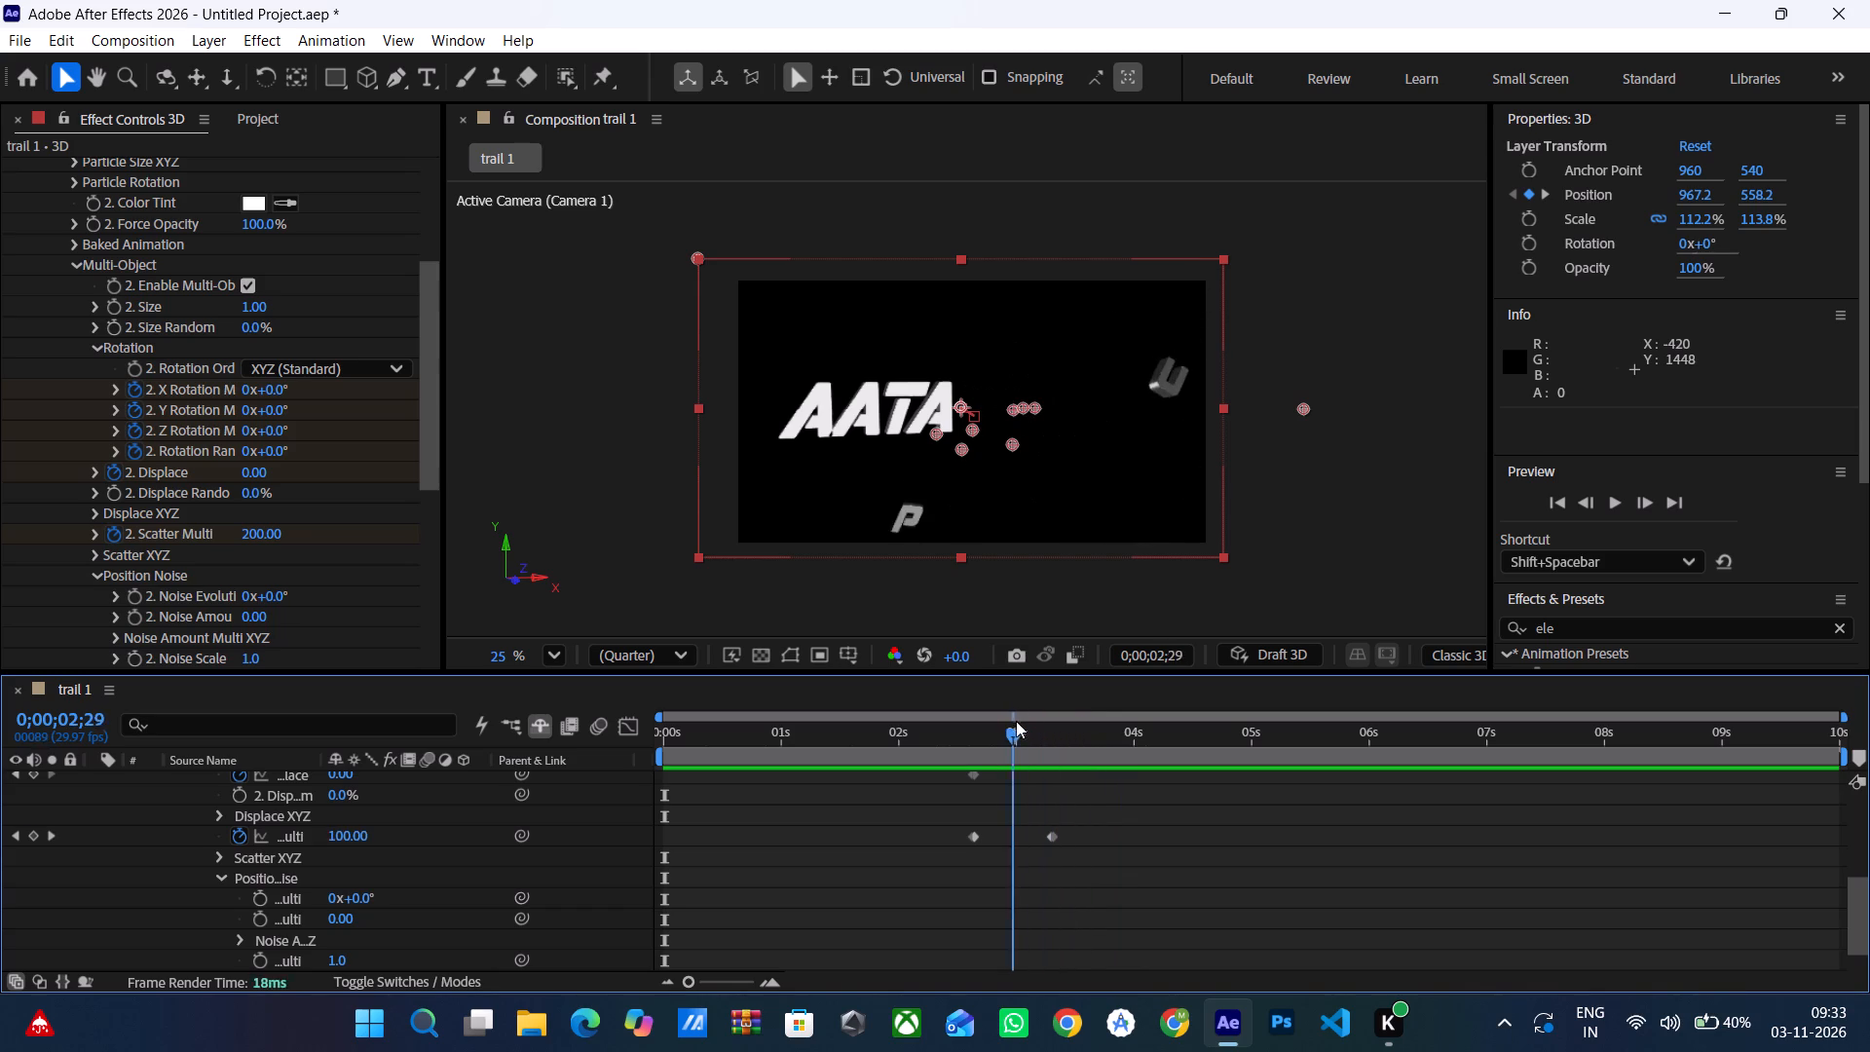
left_click_drag(1016, 721, 1056, 733)
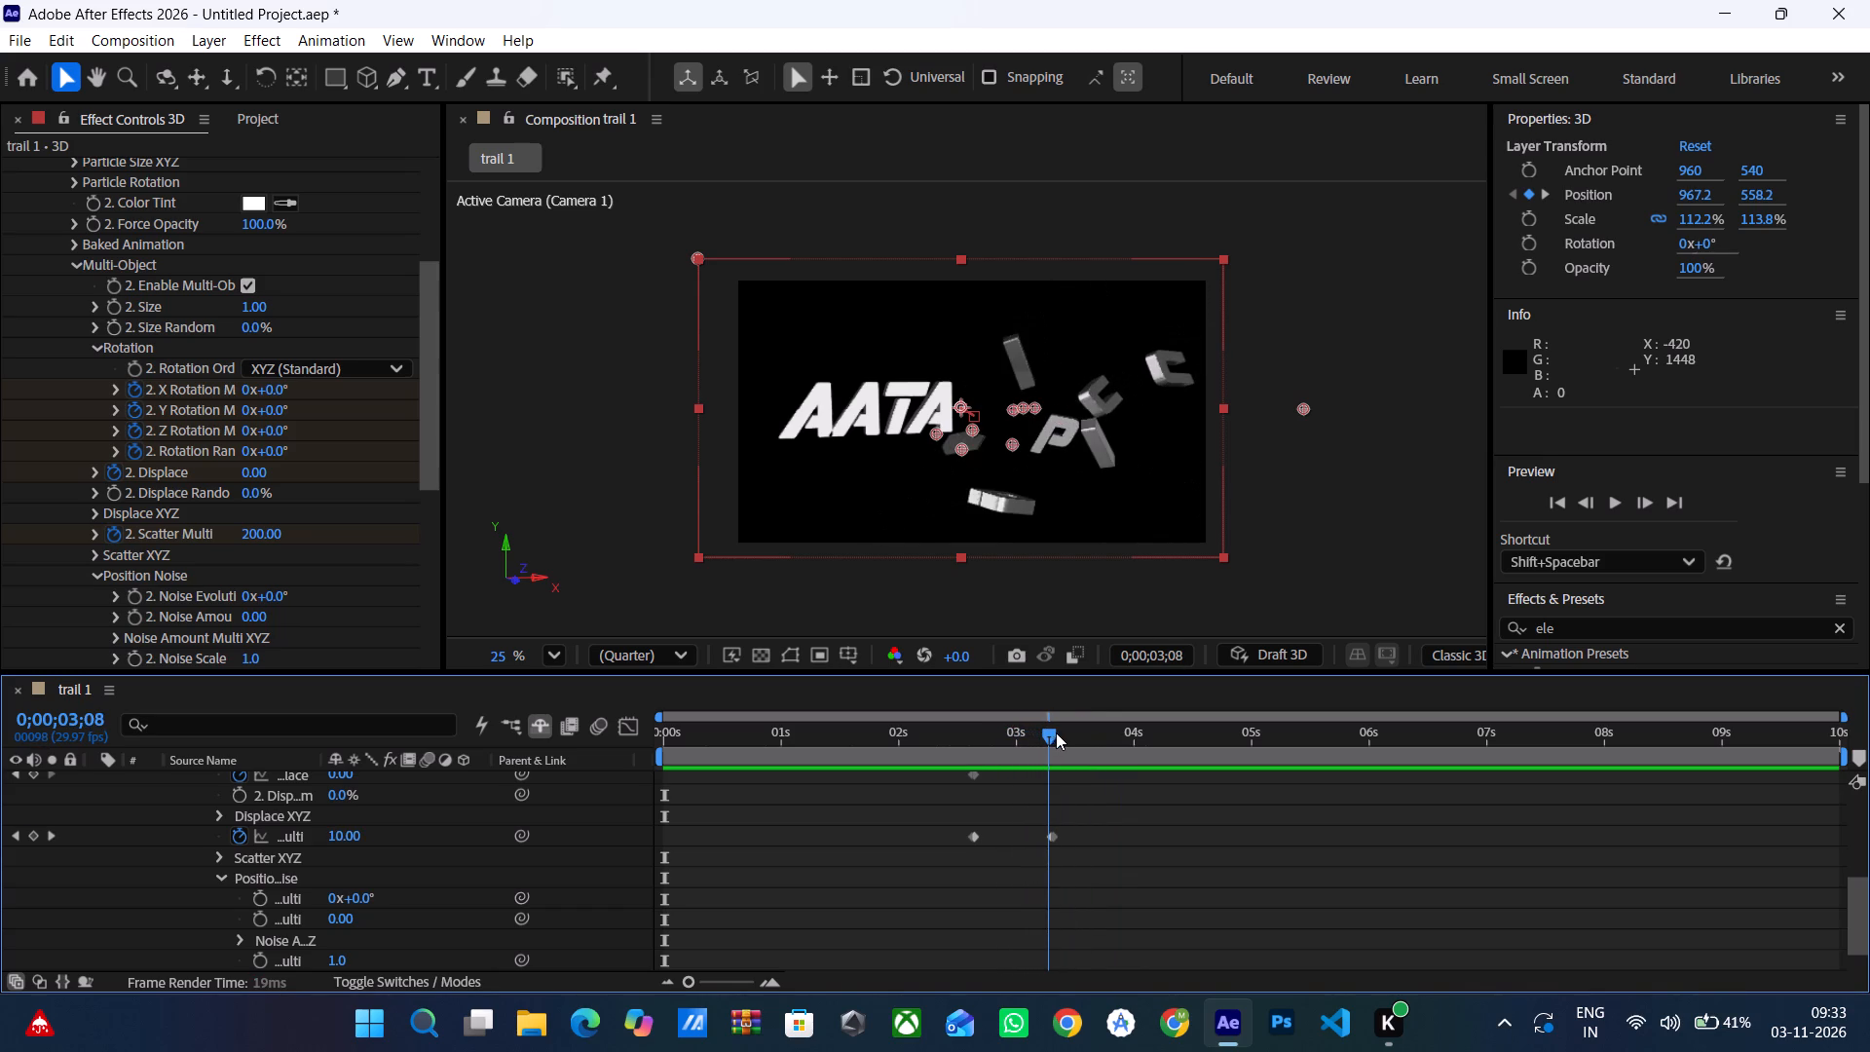
left_click_drag(1056, 733, 1141, 739)
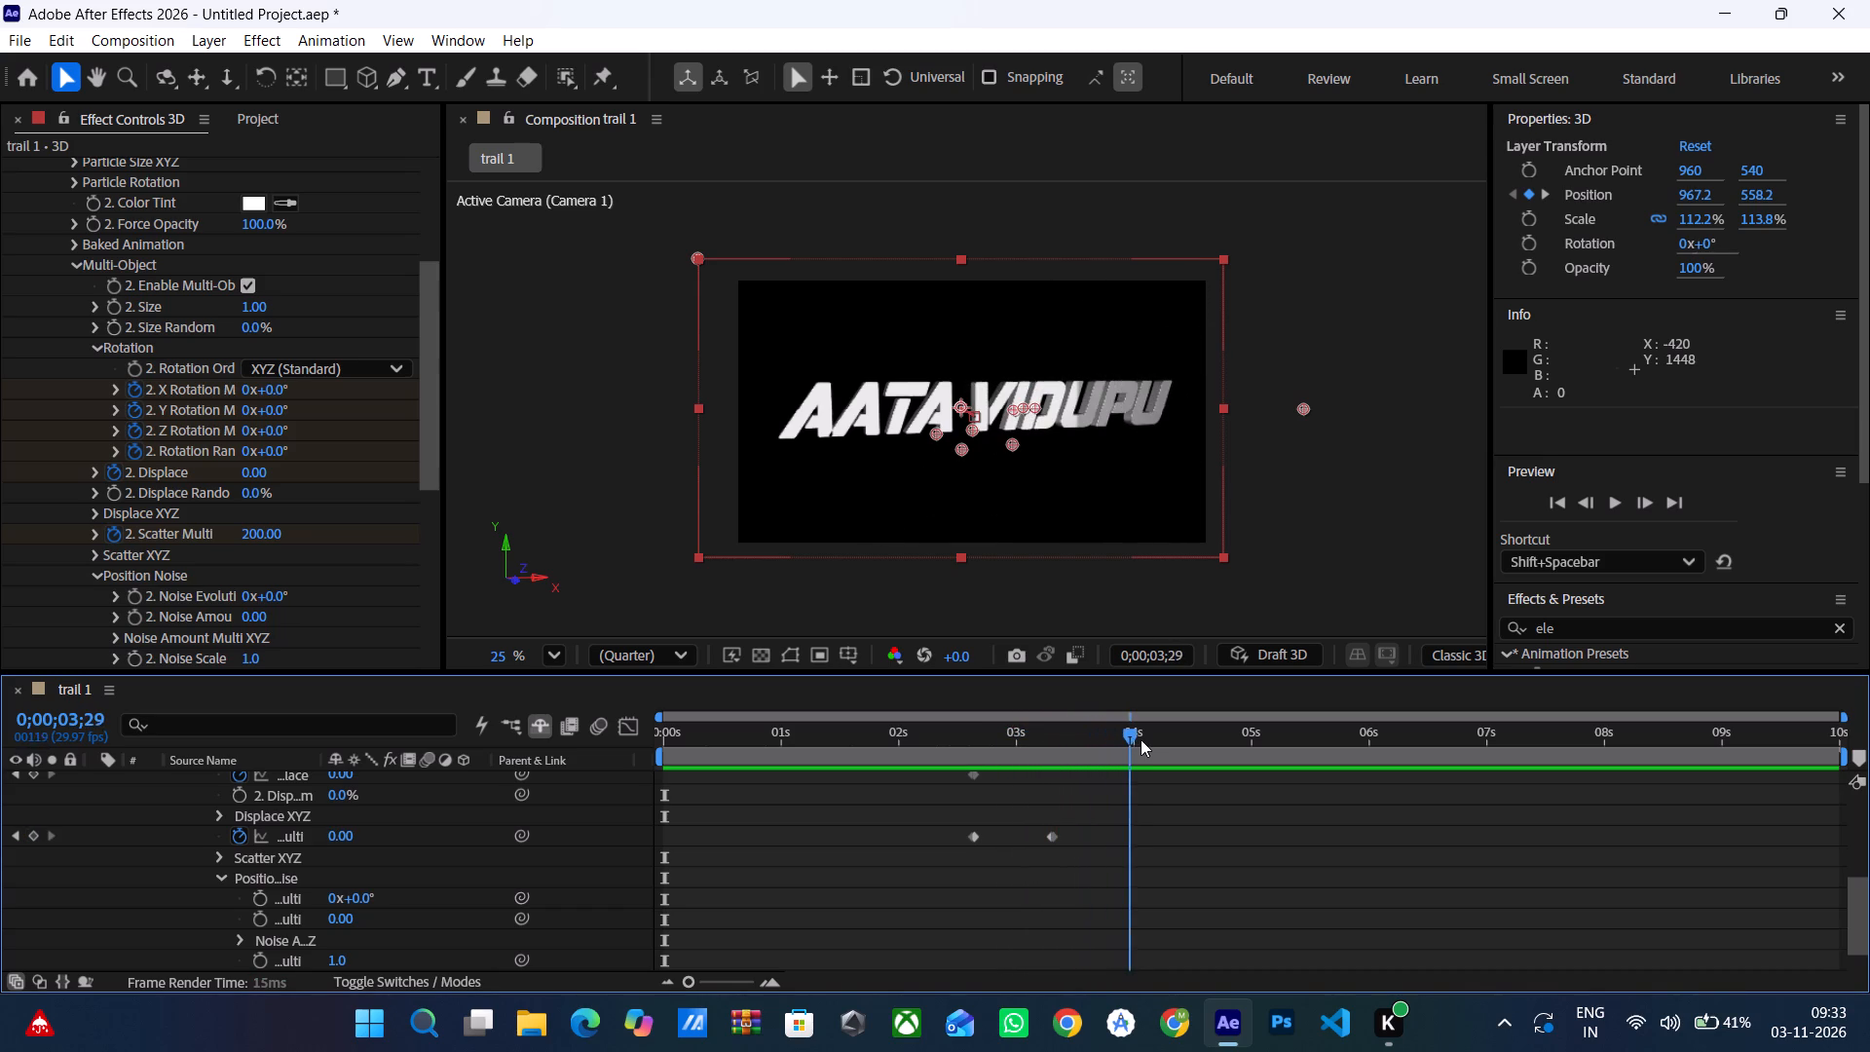
left_click_drag(1141, 739, 1141, 739)
left_click(1126, 721)
left_click_drag(1129, 727, 430, 823)
key("space")
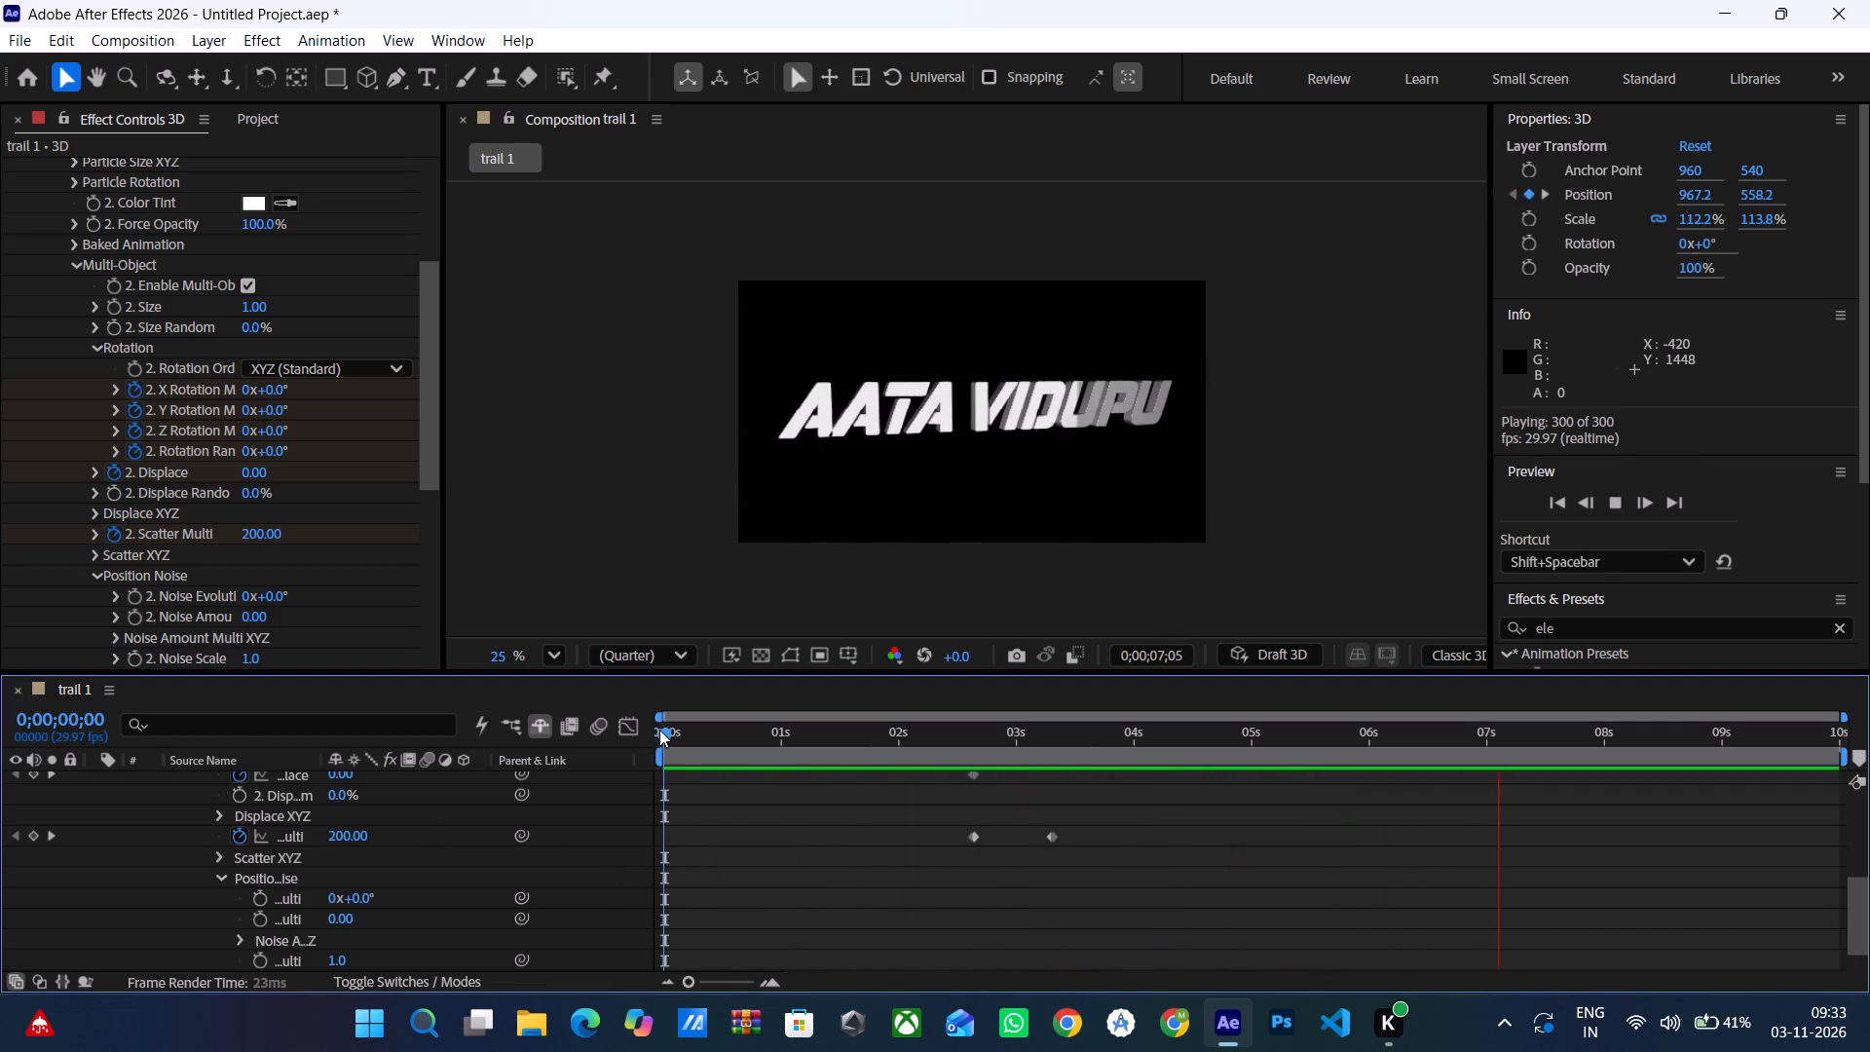
Collapse the 3D layer's expanded properties in the timeline.
scroll(243, 789, "up", 6)
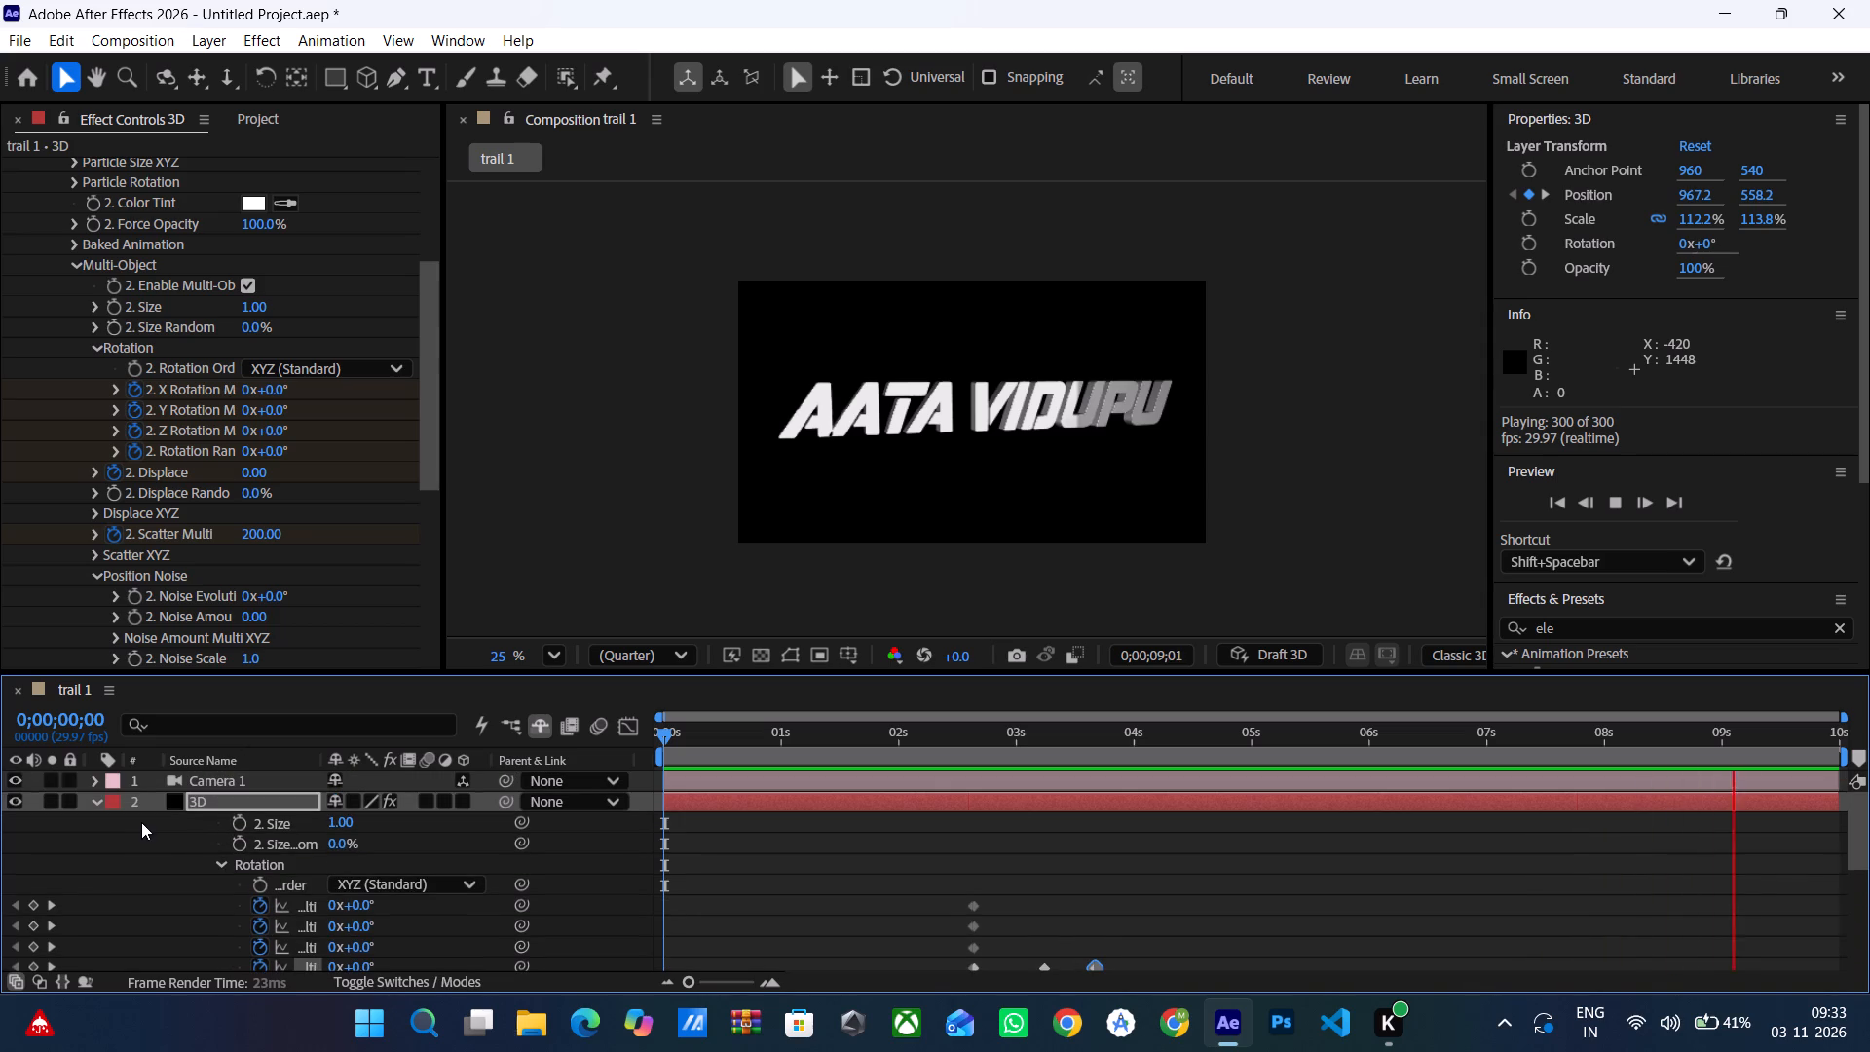
left_click(104, 806)
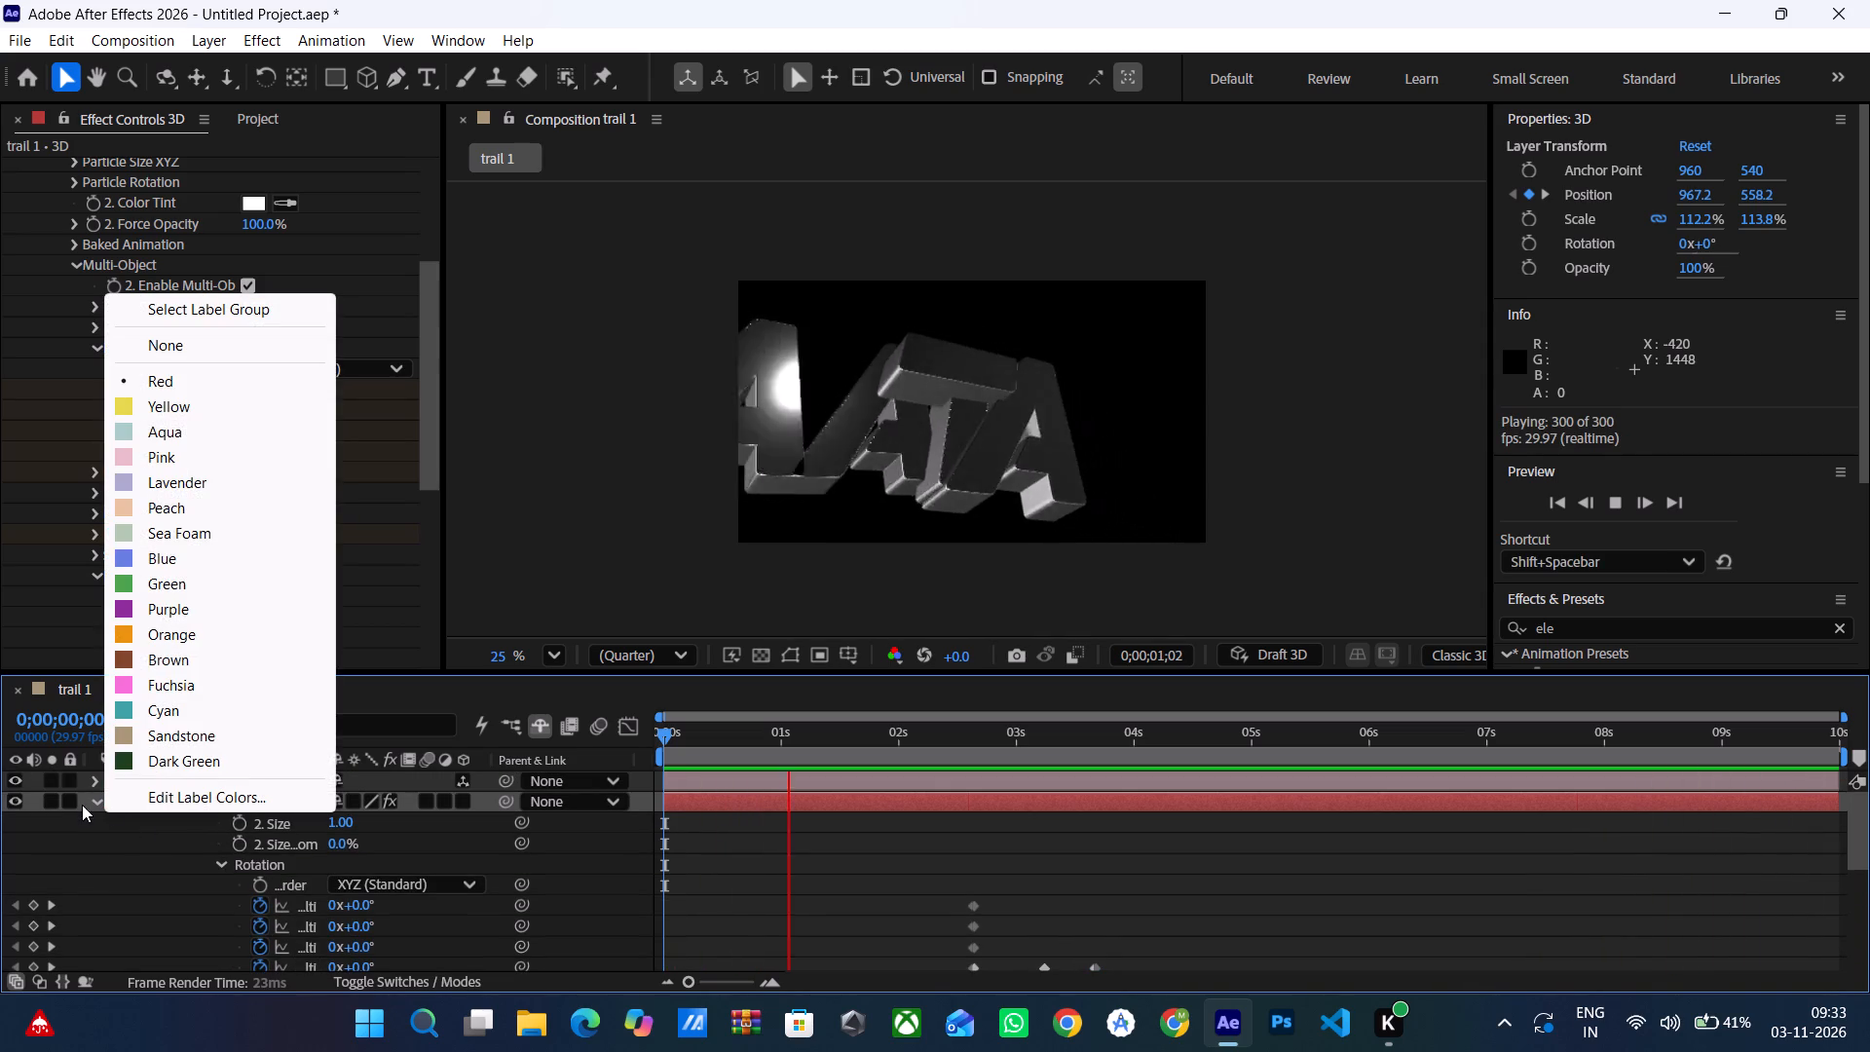
left_click(91, 808)
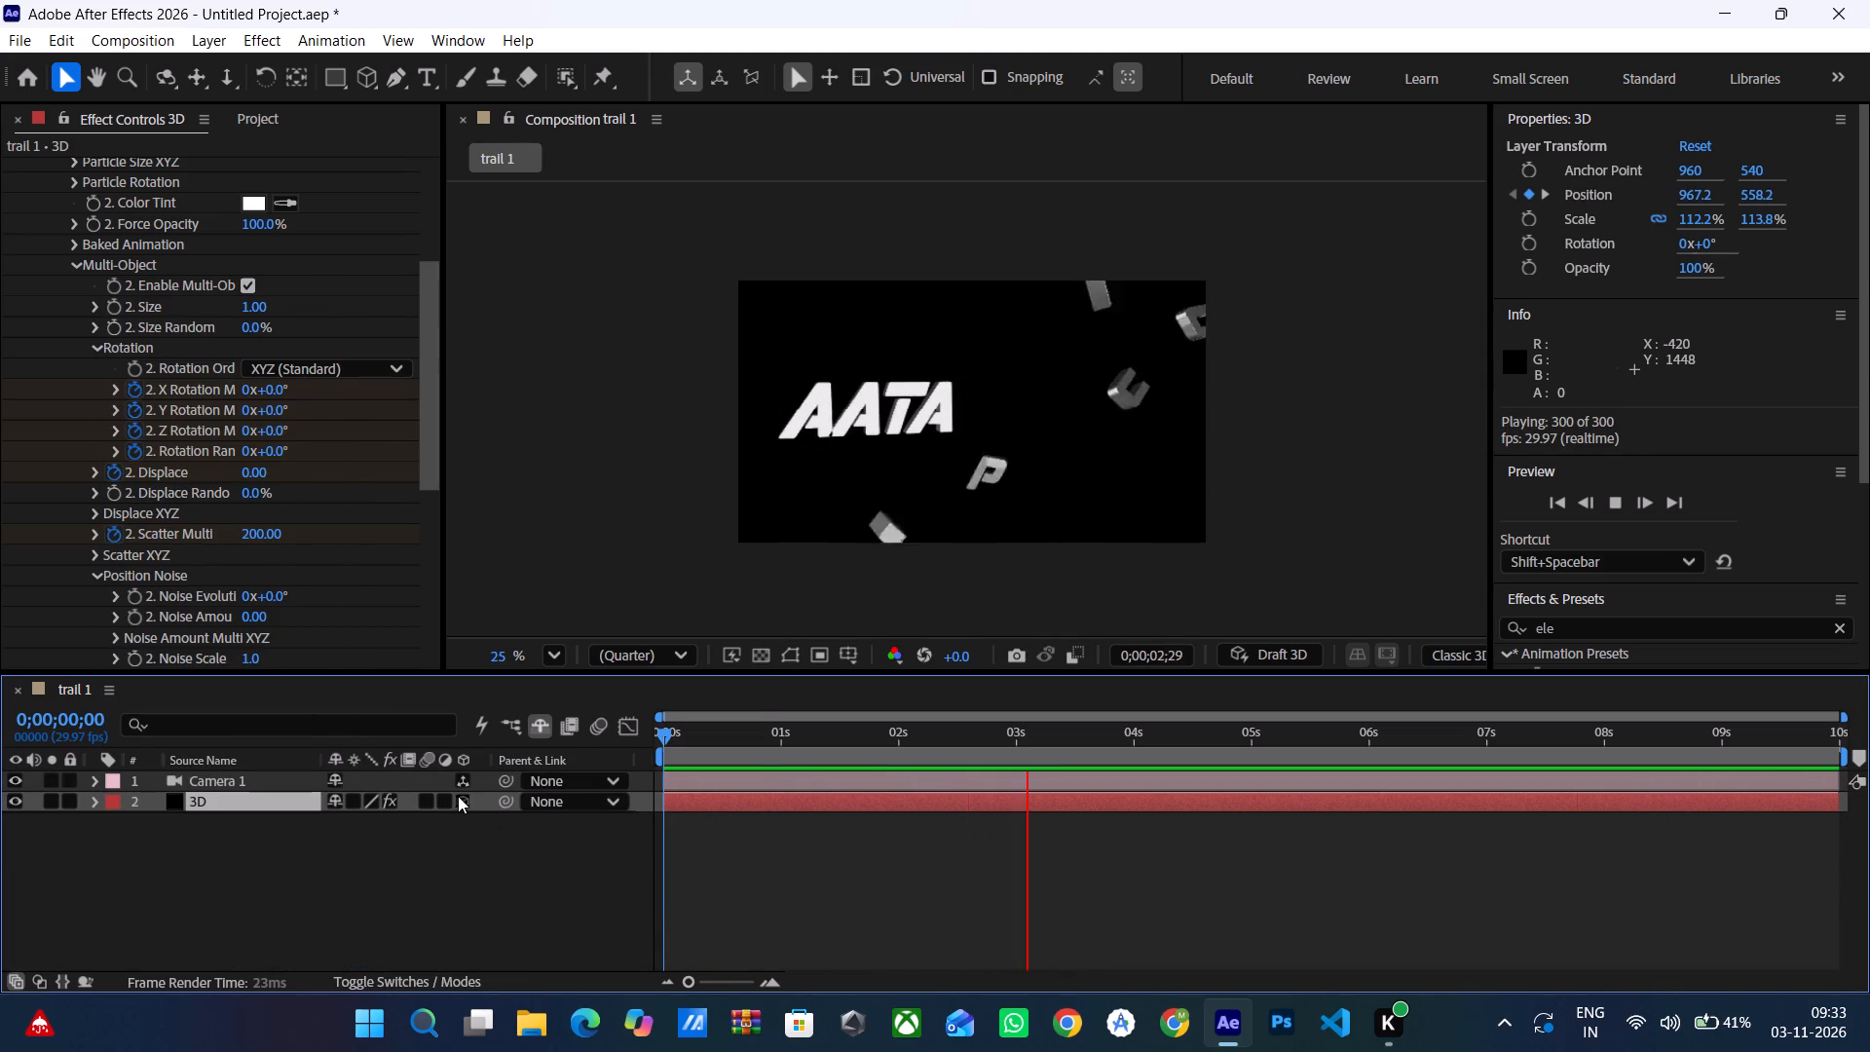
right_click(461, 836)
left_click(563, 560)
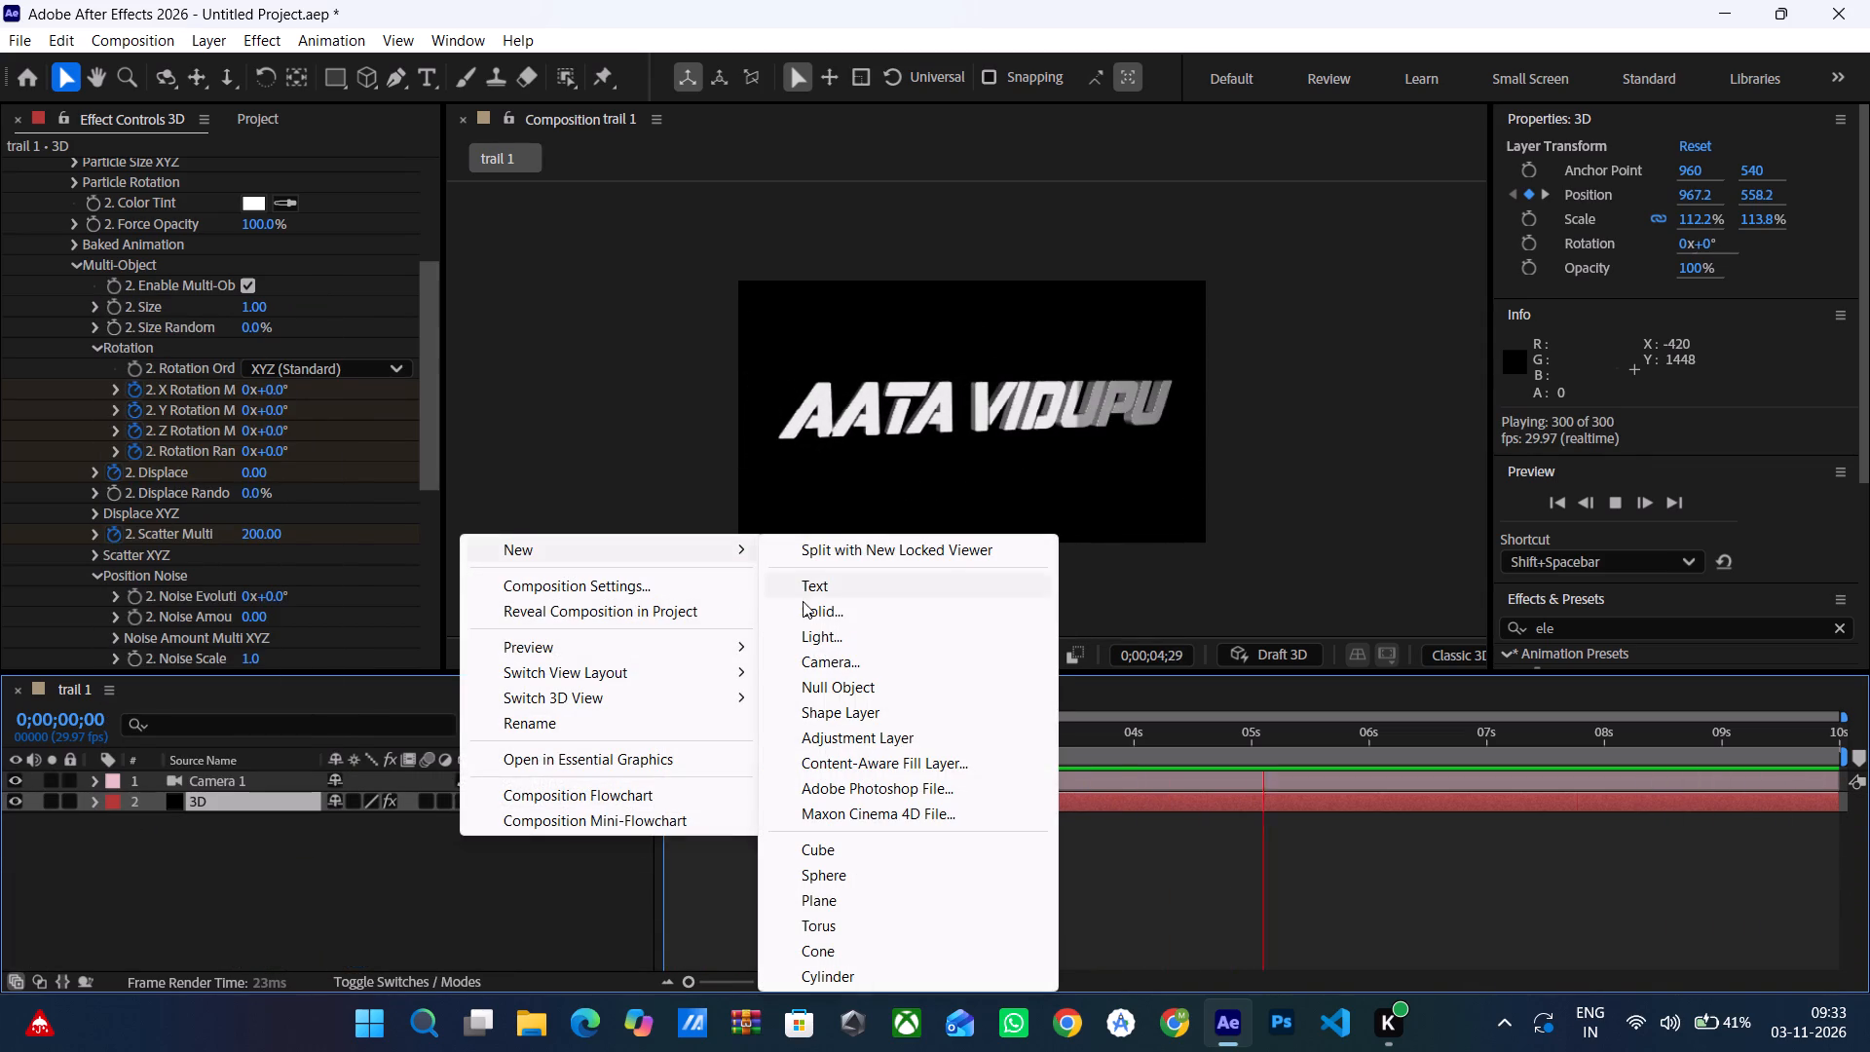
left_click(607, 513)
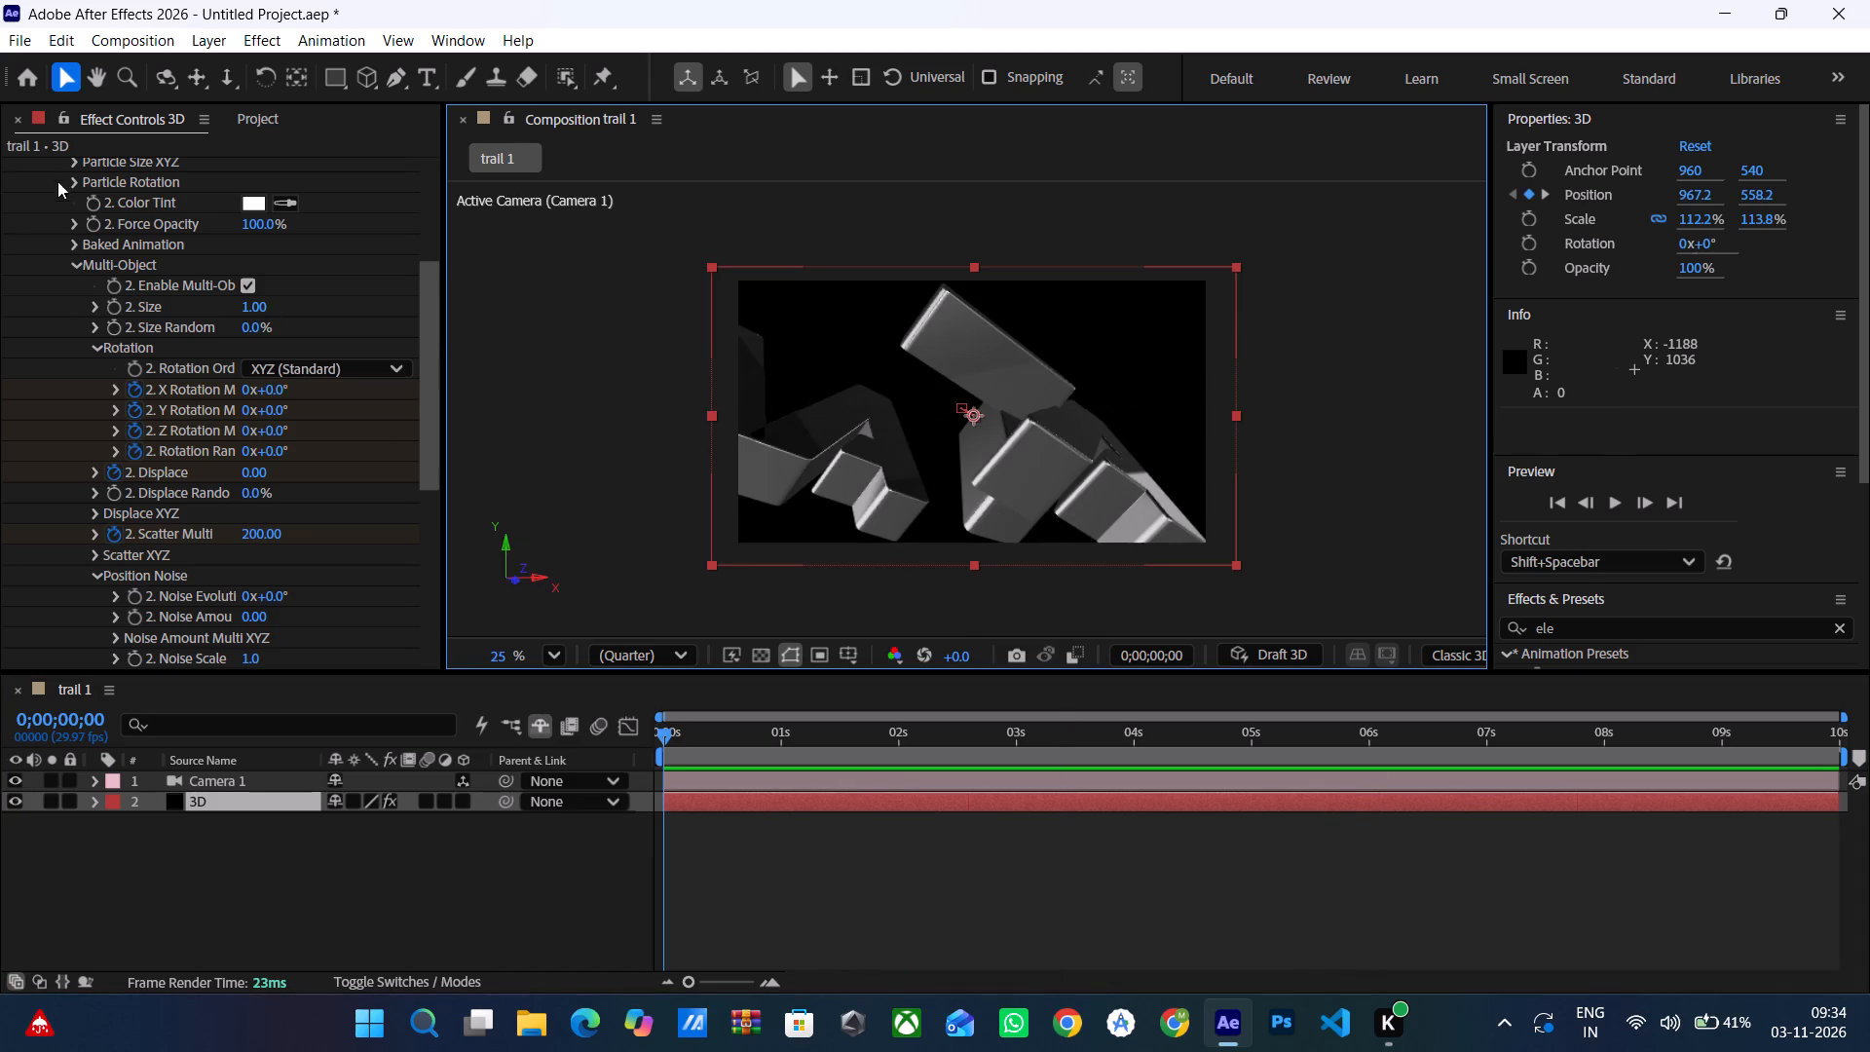
Import FootageCrate-Flash_Lightning_Arc-LQ.mov from Downloads and add it to the trail 1 timeline below the 3D layer.
left_click(247, 116)
right_click(221, 448)
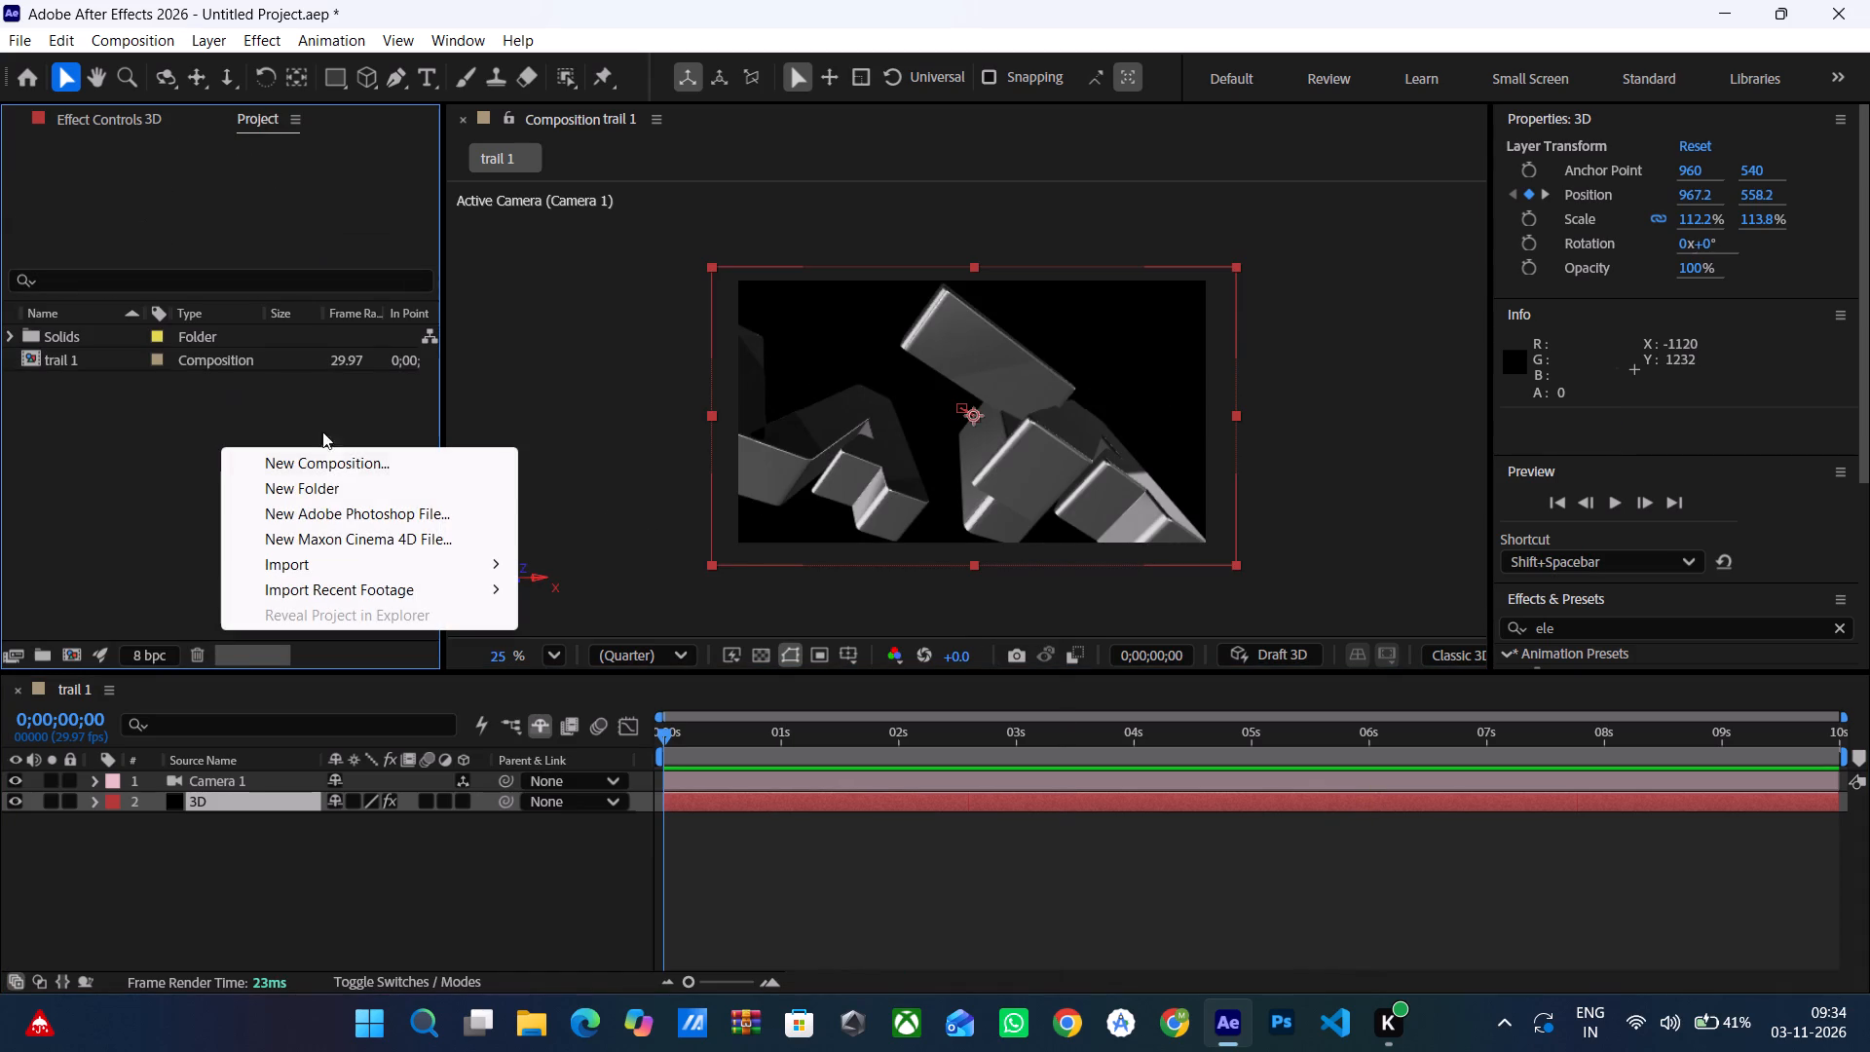
left_click(357, 569)
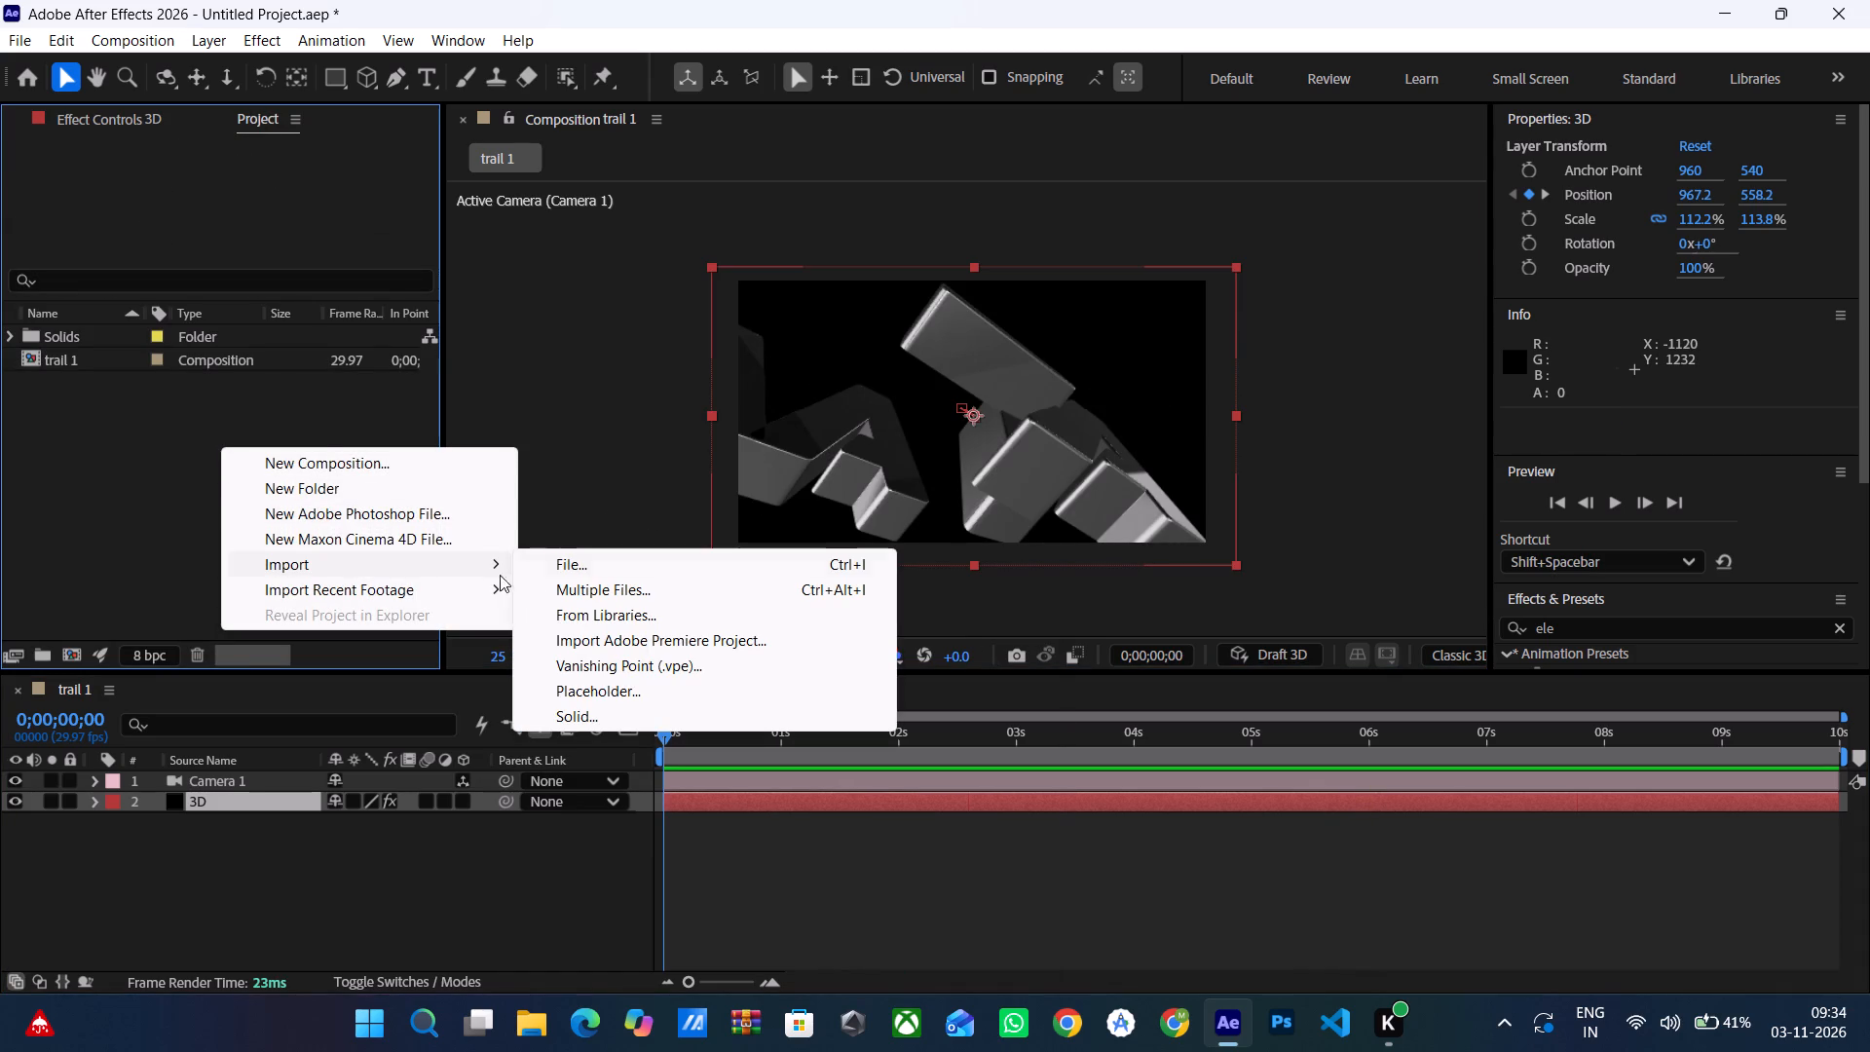
left_click(545, 562)
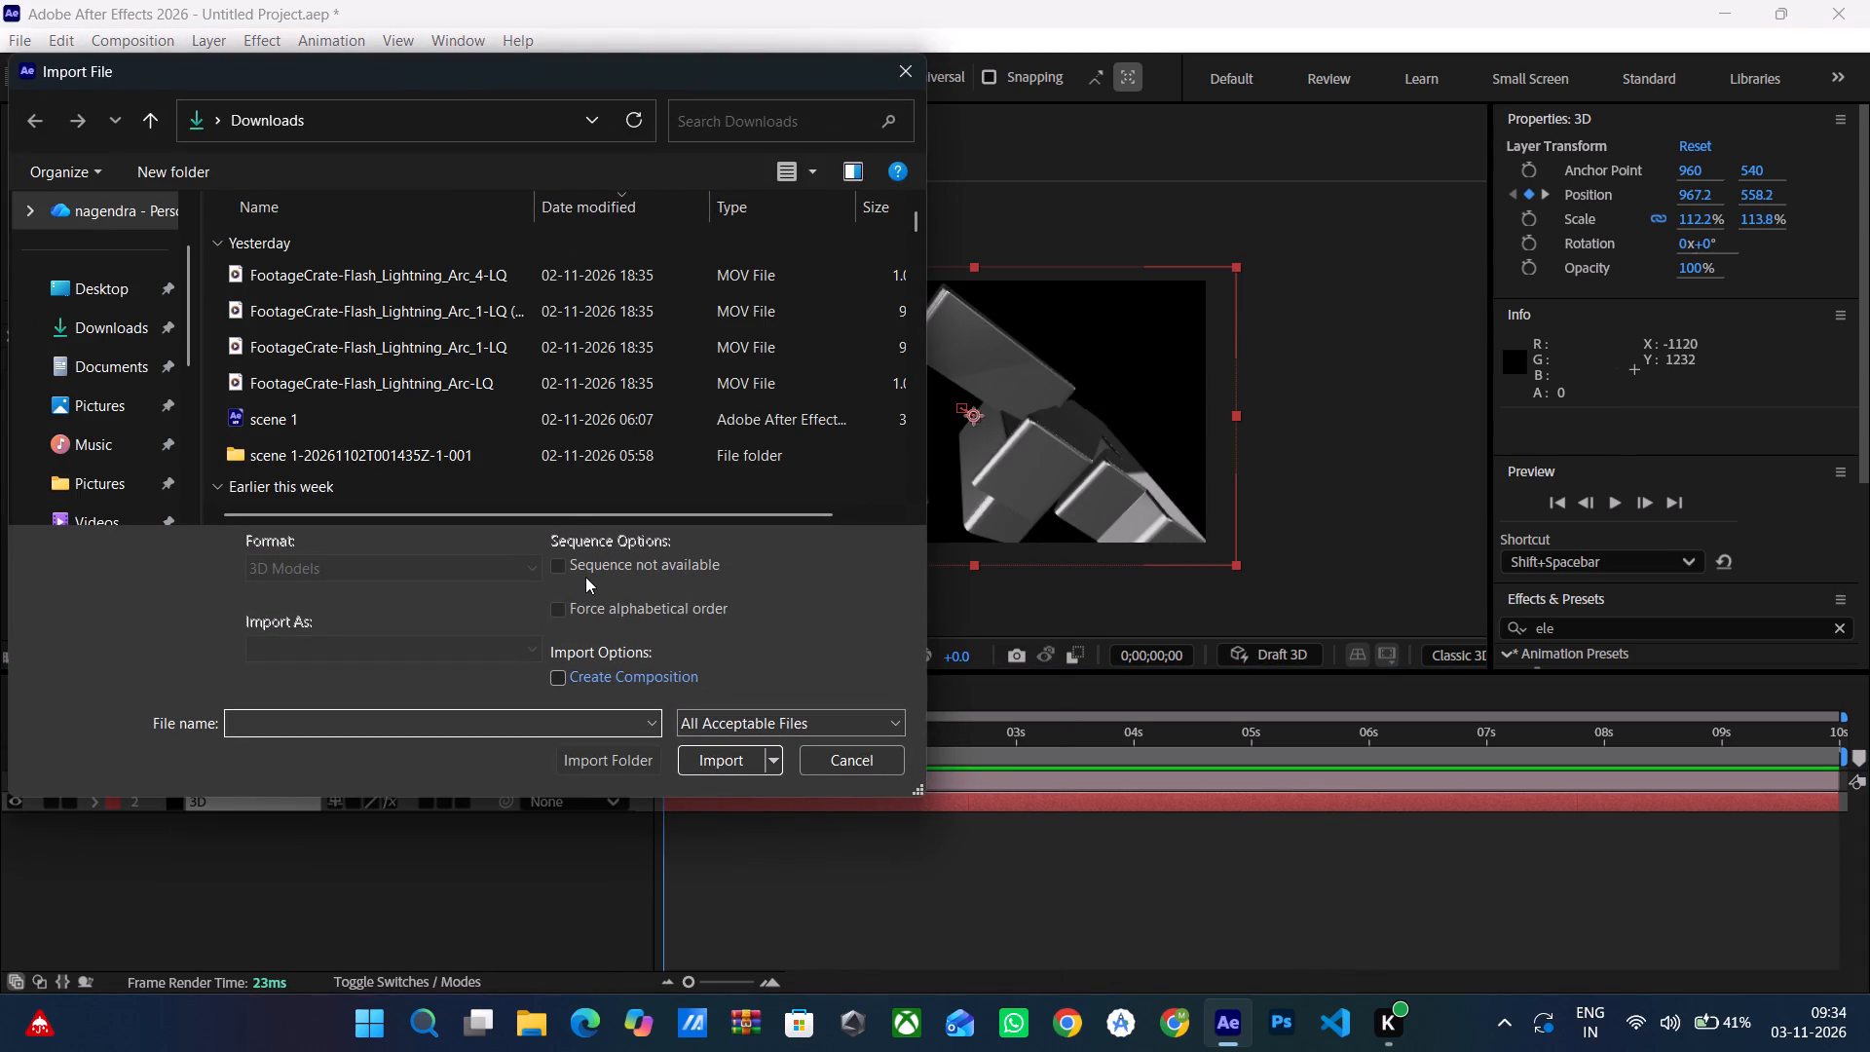
right_click_drag(585, 577, 571, 526)
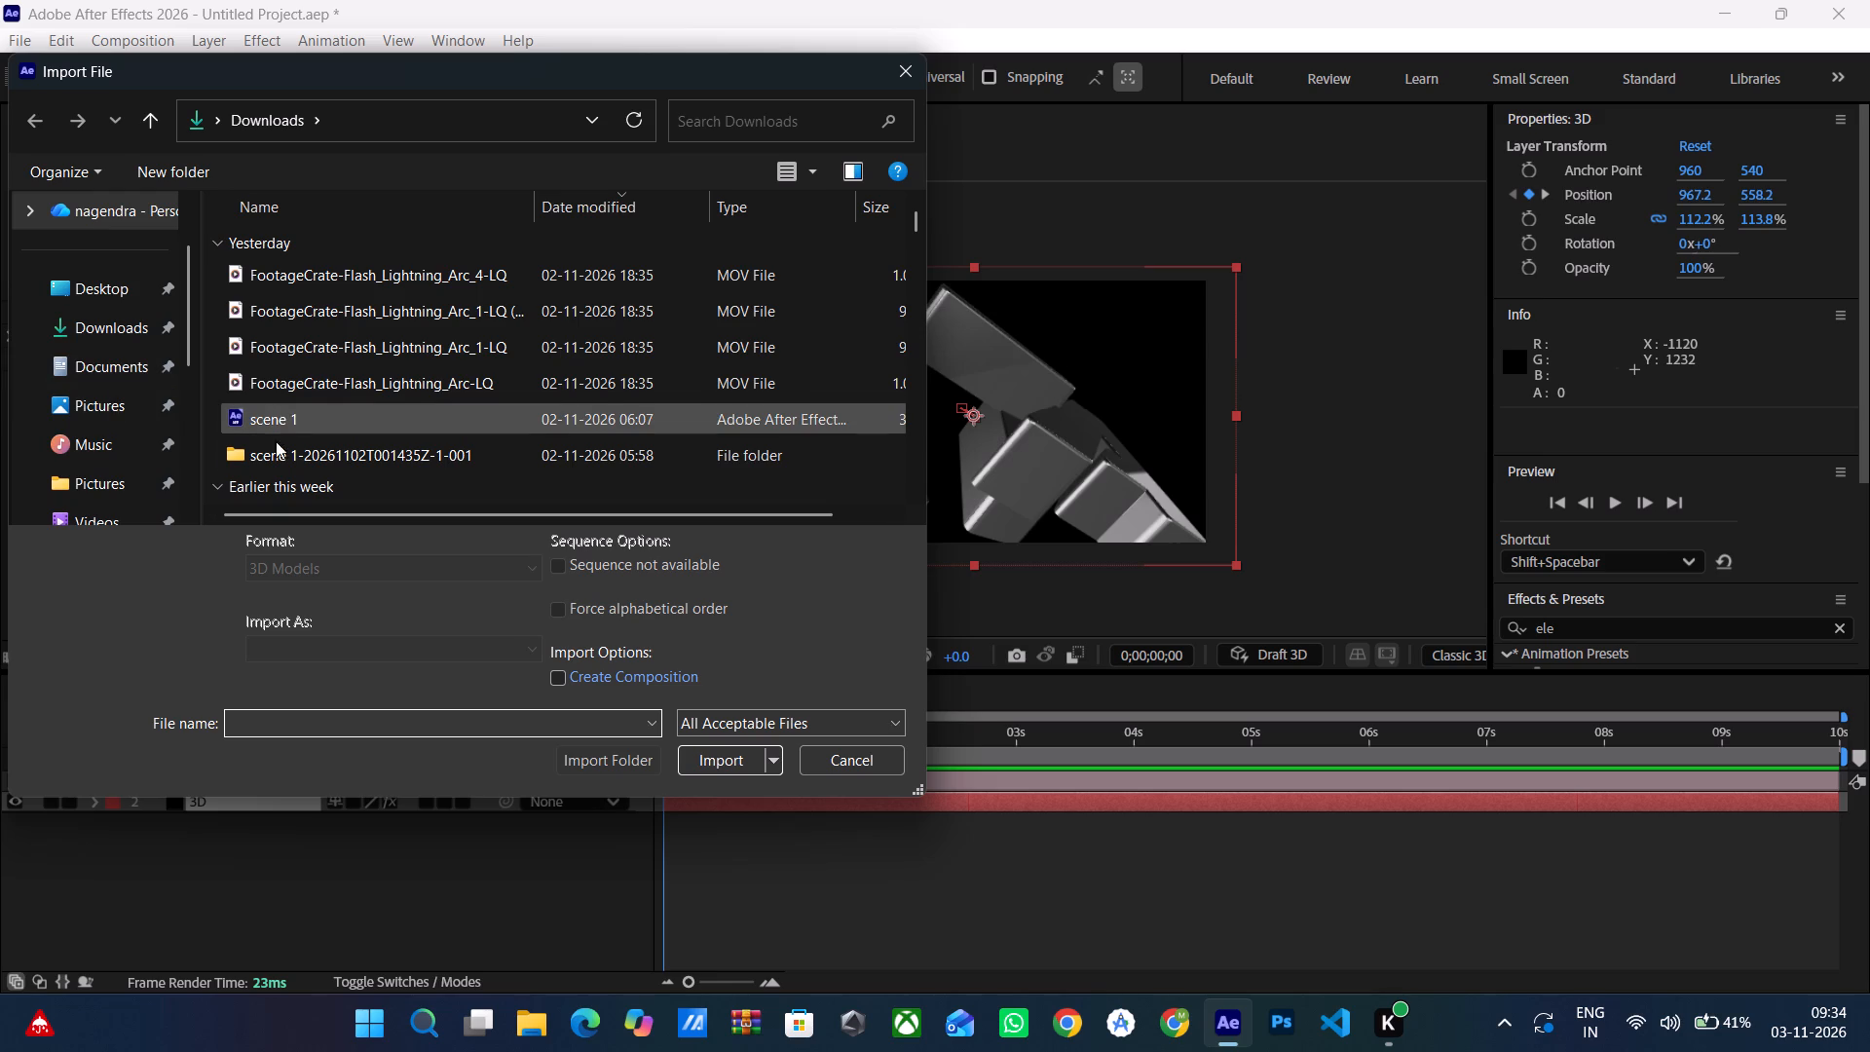
left_click(294, 394)
left_click(727, 756)
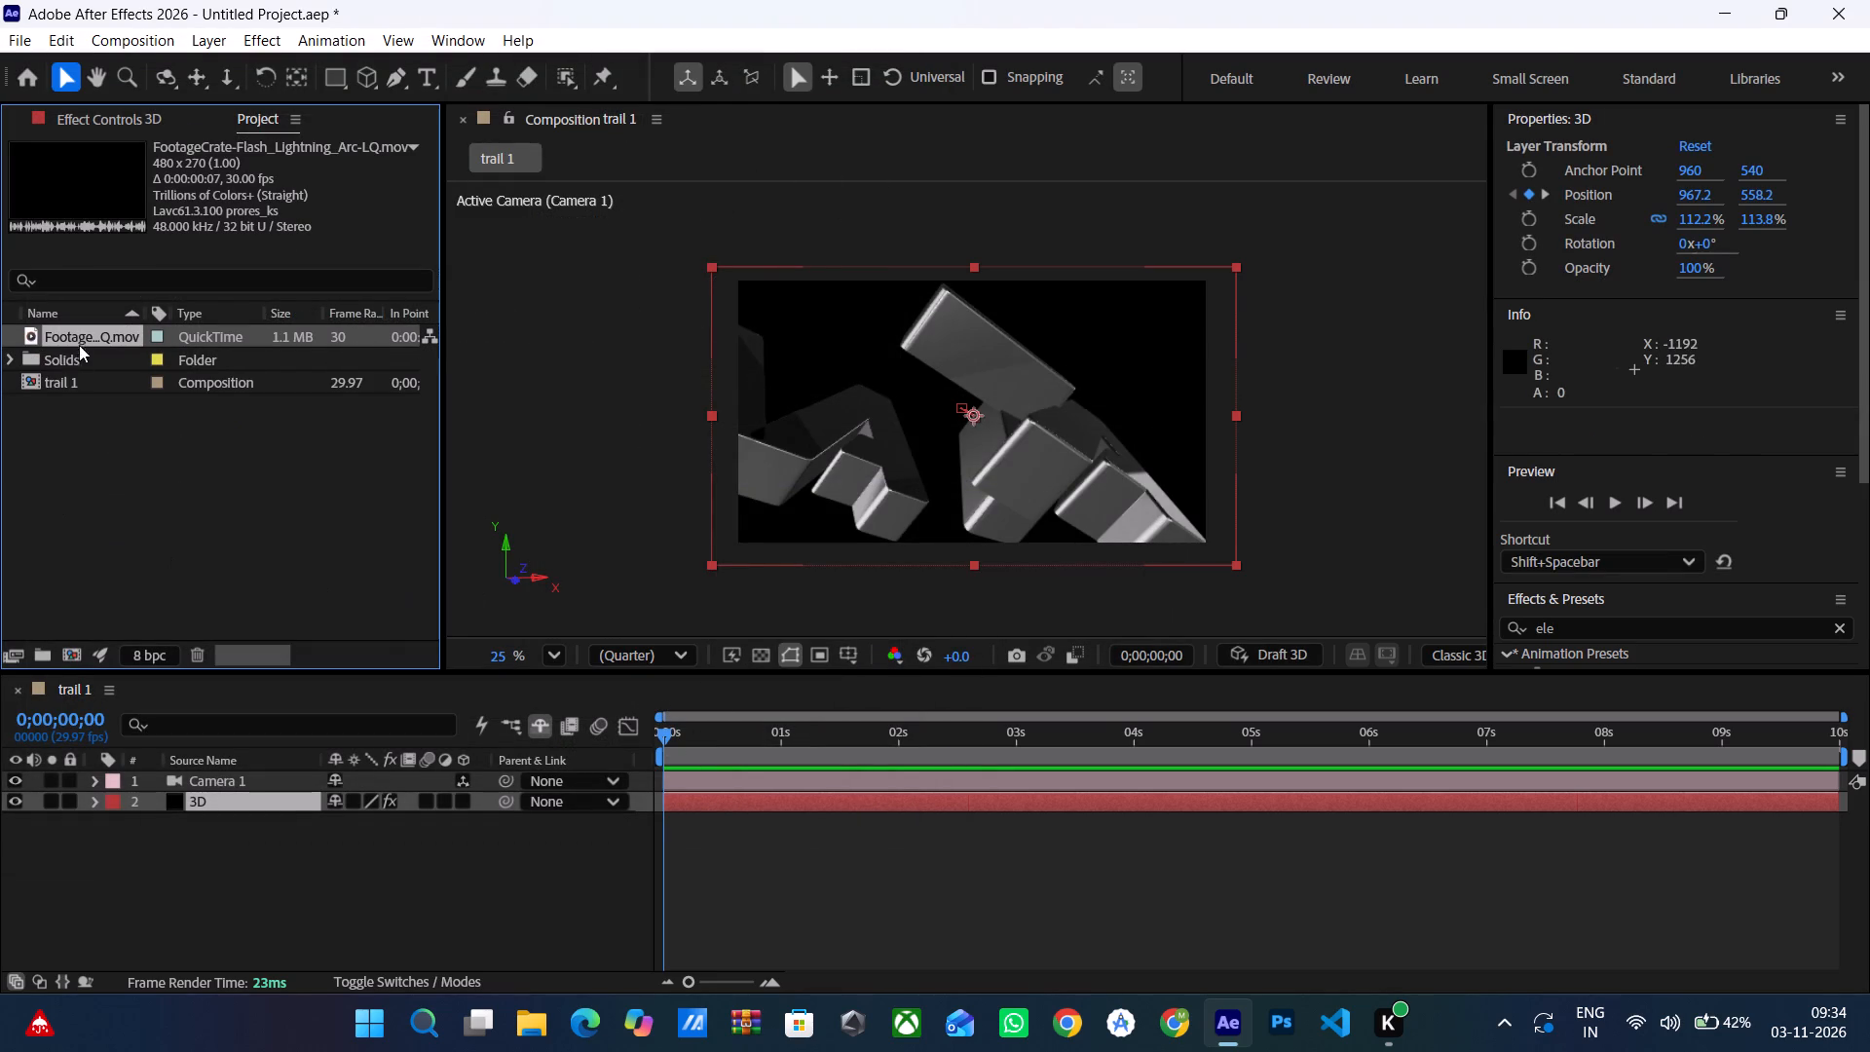
left_click_drag(81, 338, 161, 848)
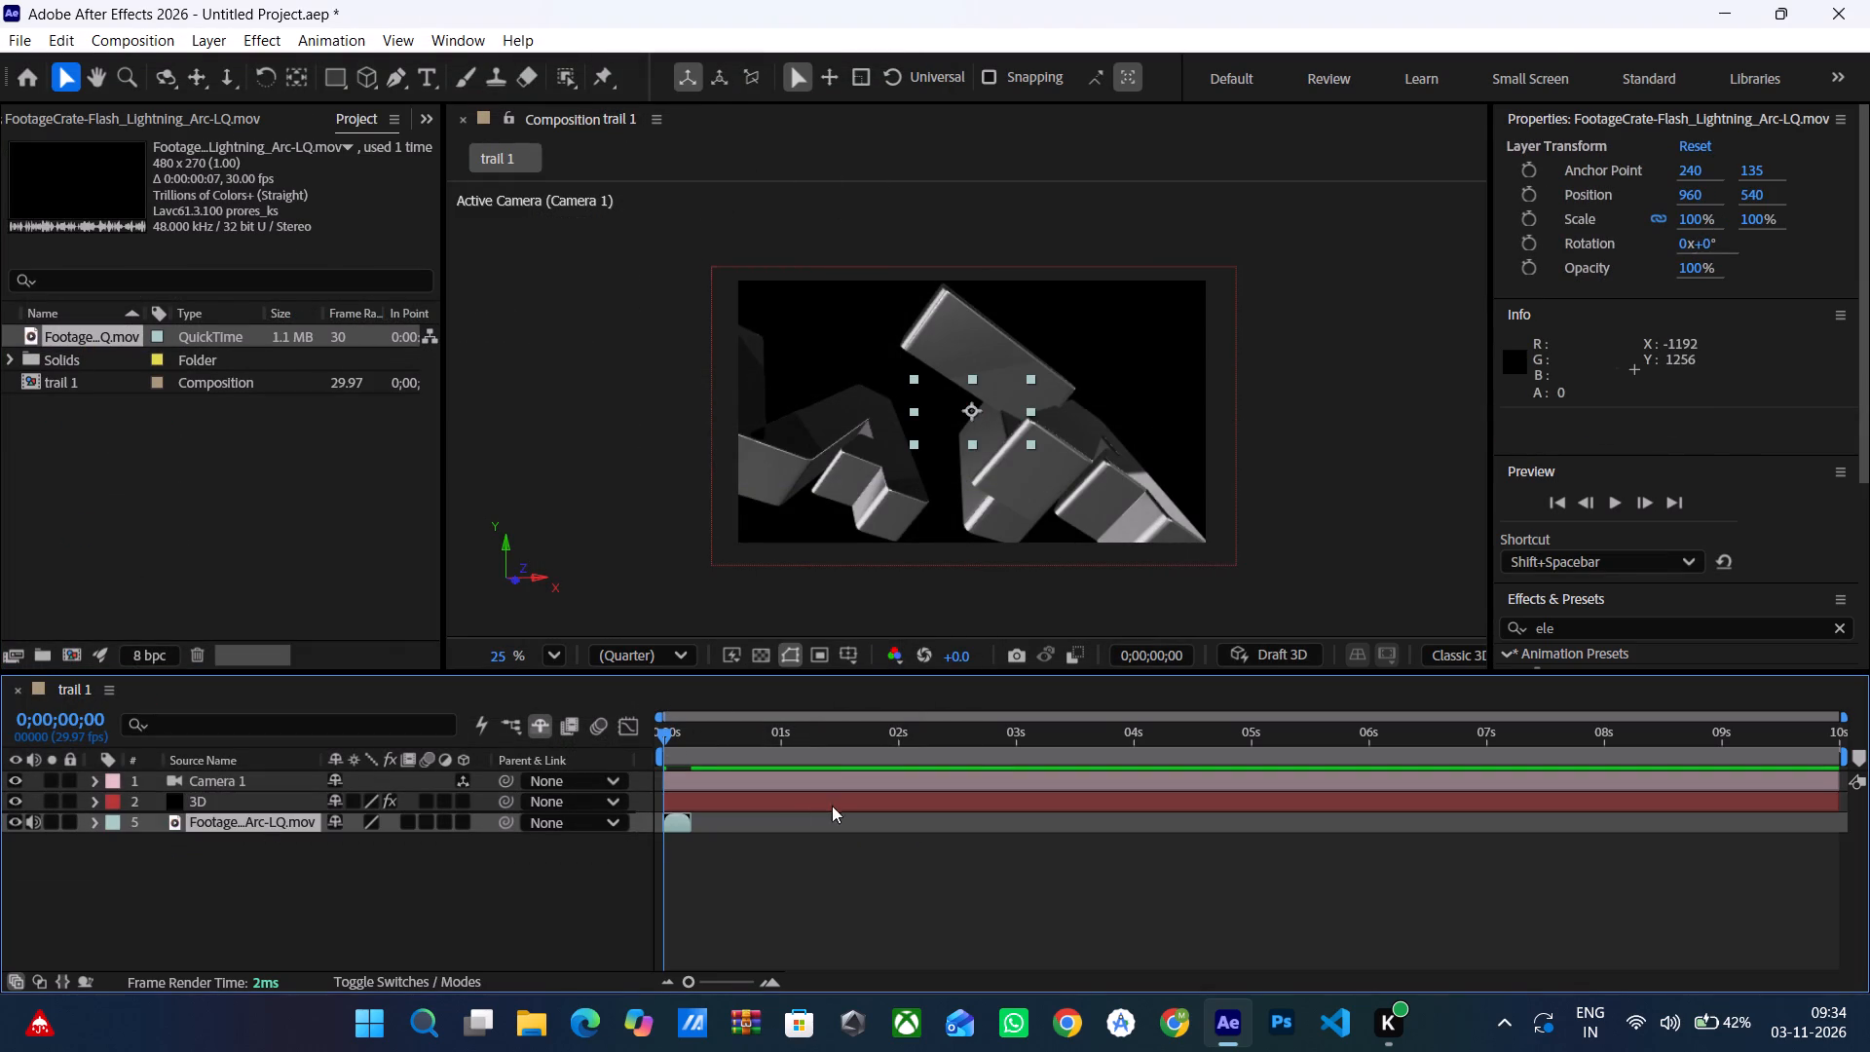
At 0;00;00;03, enlarge the lightning clip to about 442% by 450% and shift it down to position 960, 576.
key("space")
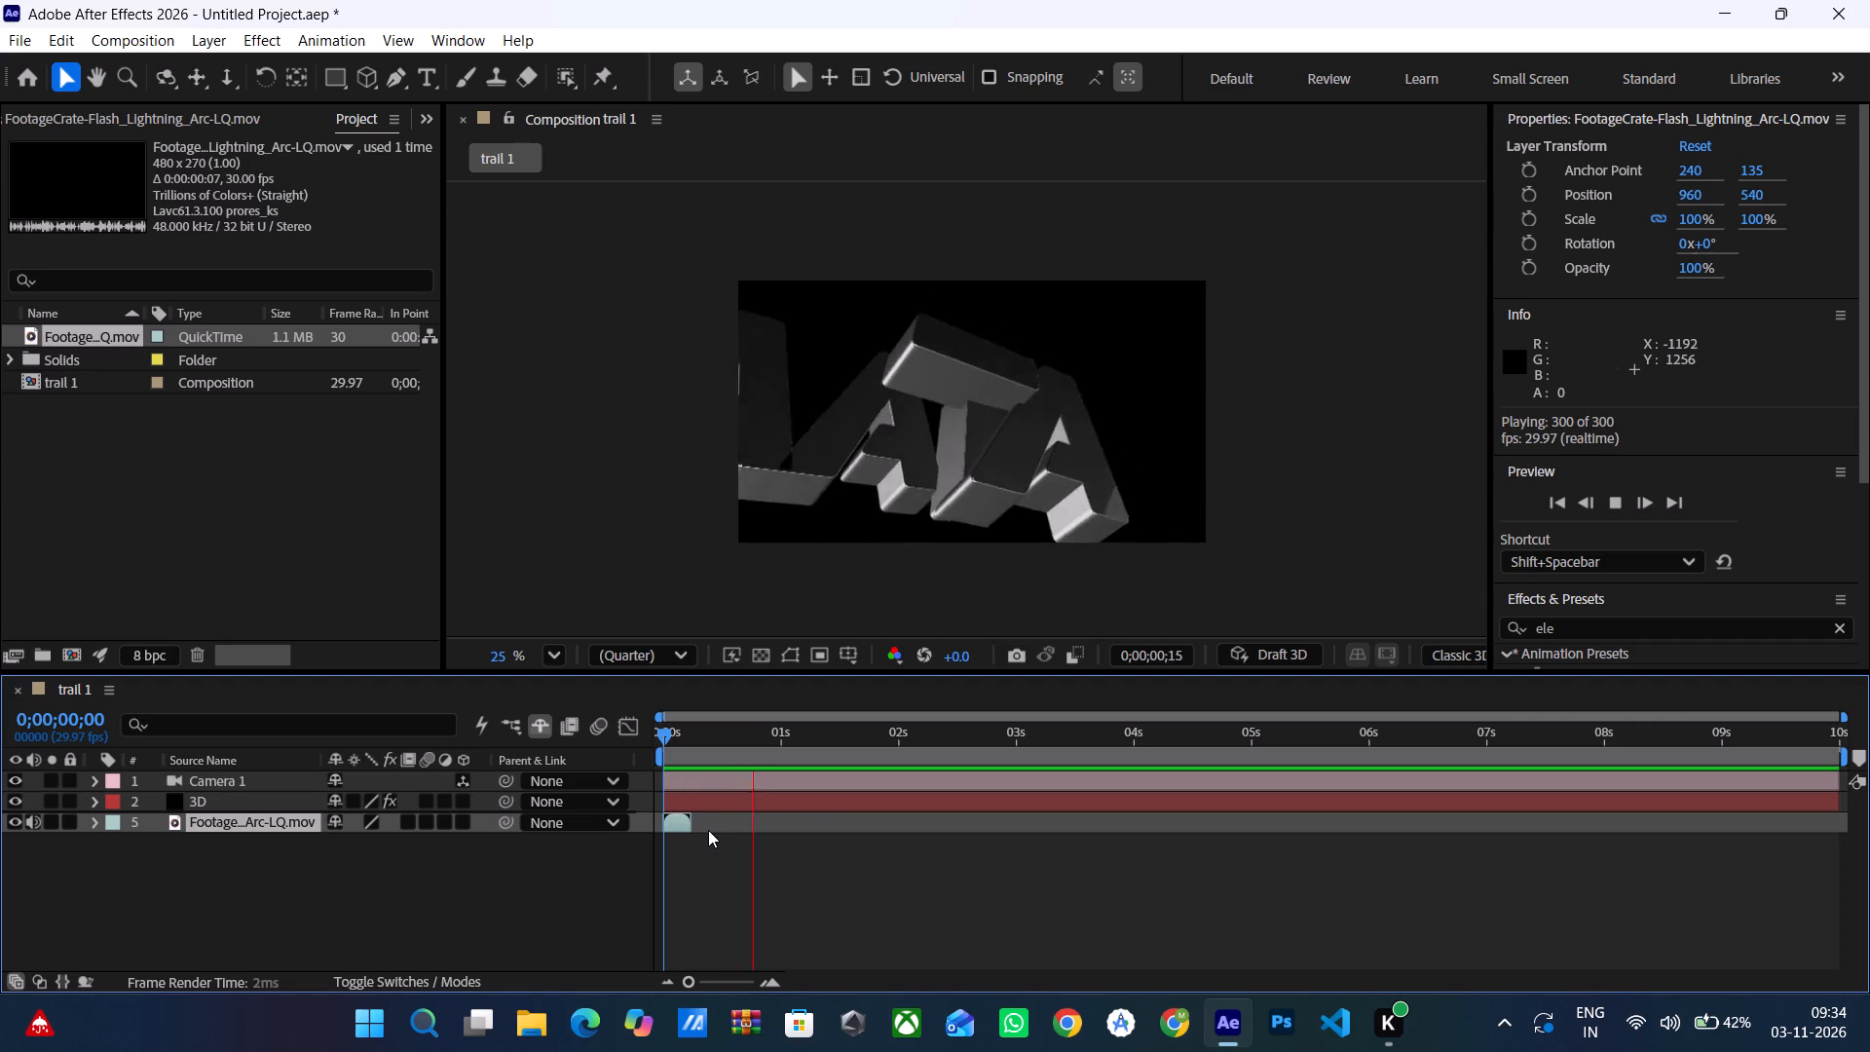
left_click_drag(667, 733, 680, 742)
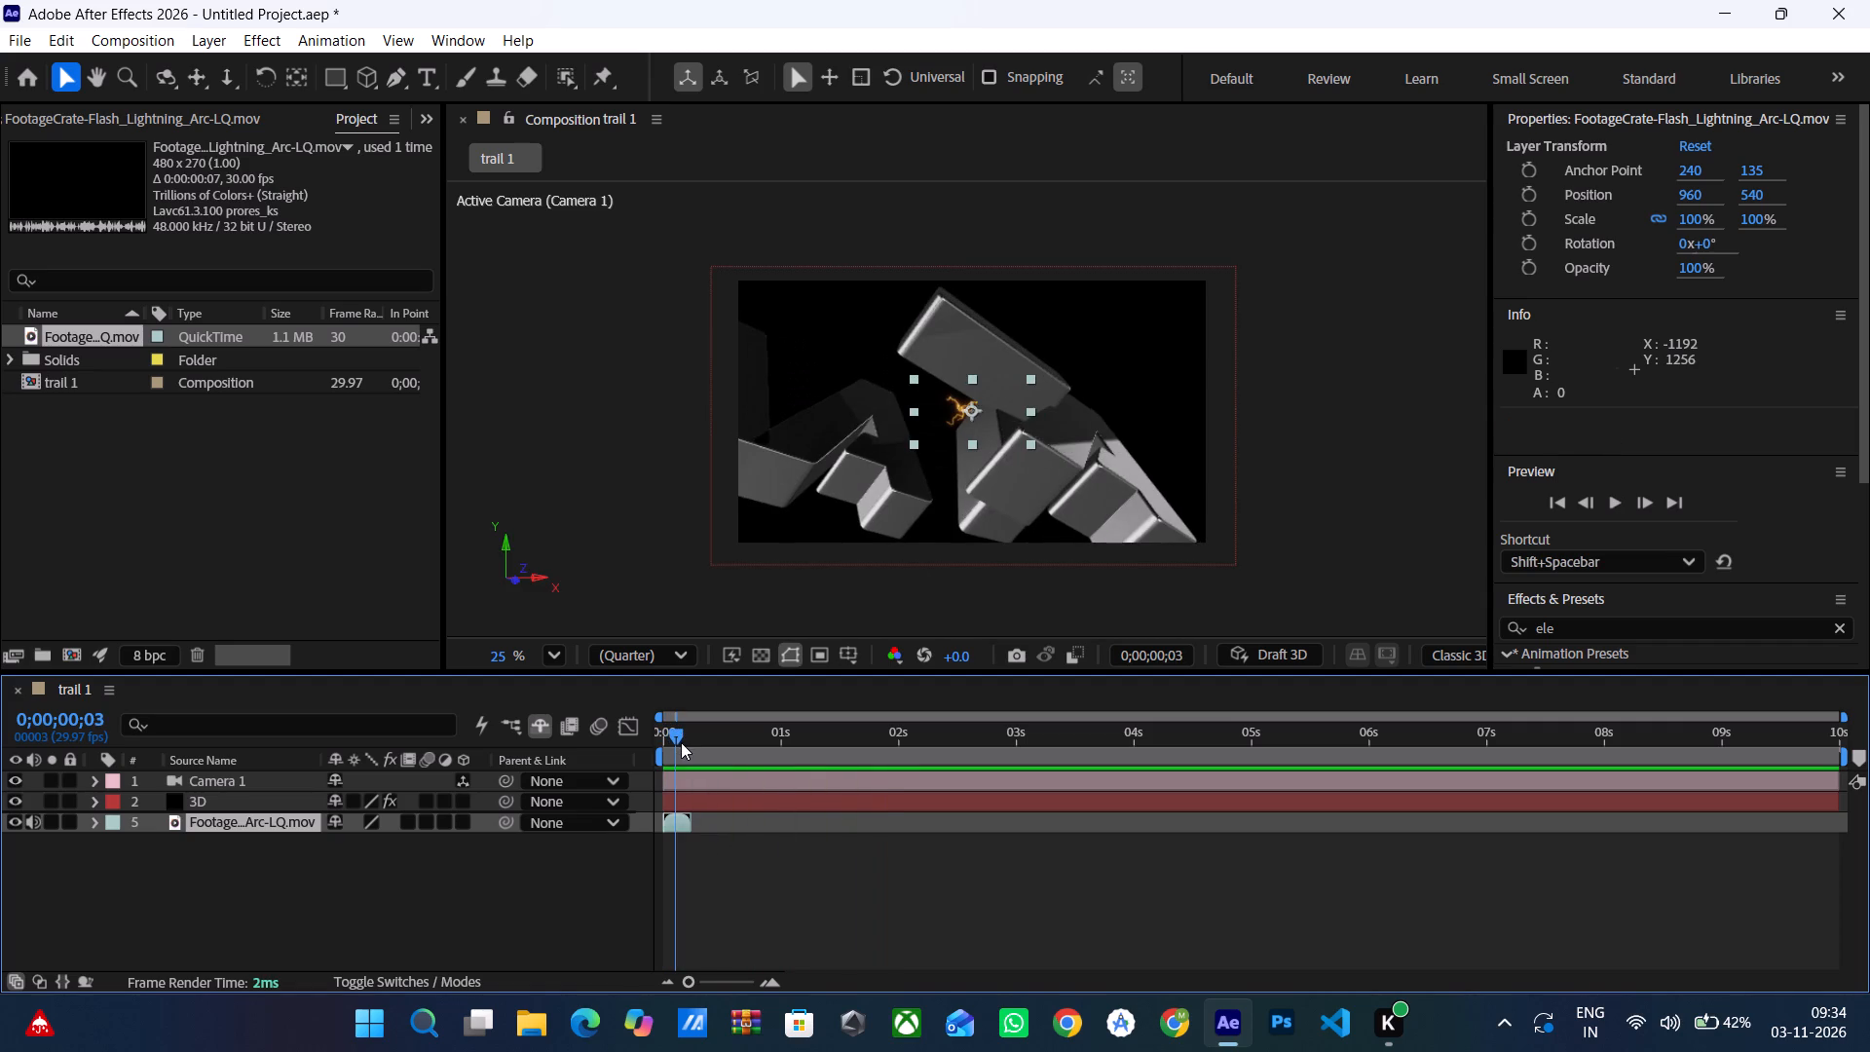
left_click_drag(1028, 440, 1228, 555)
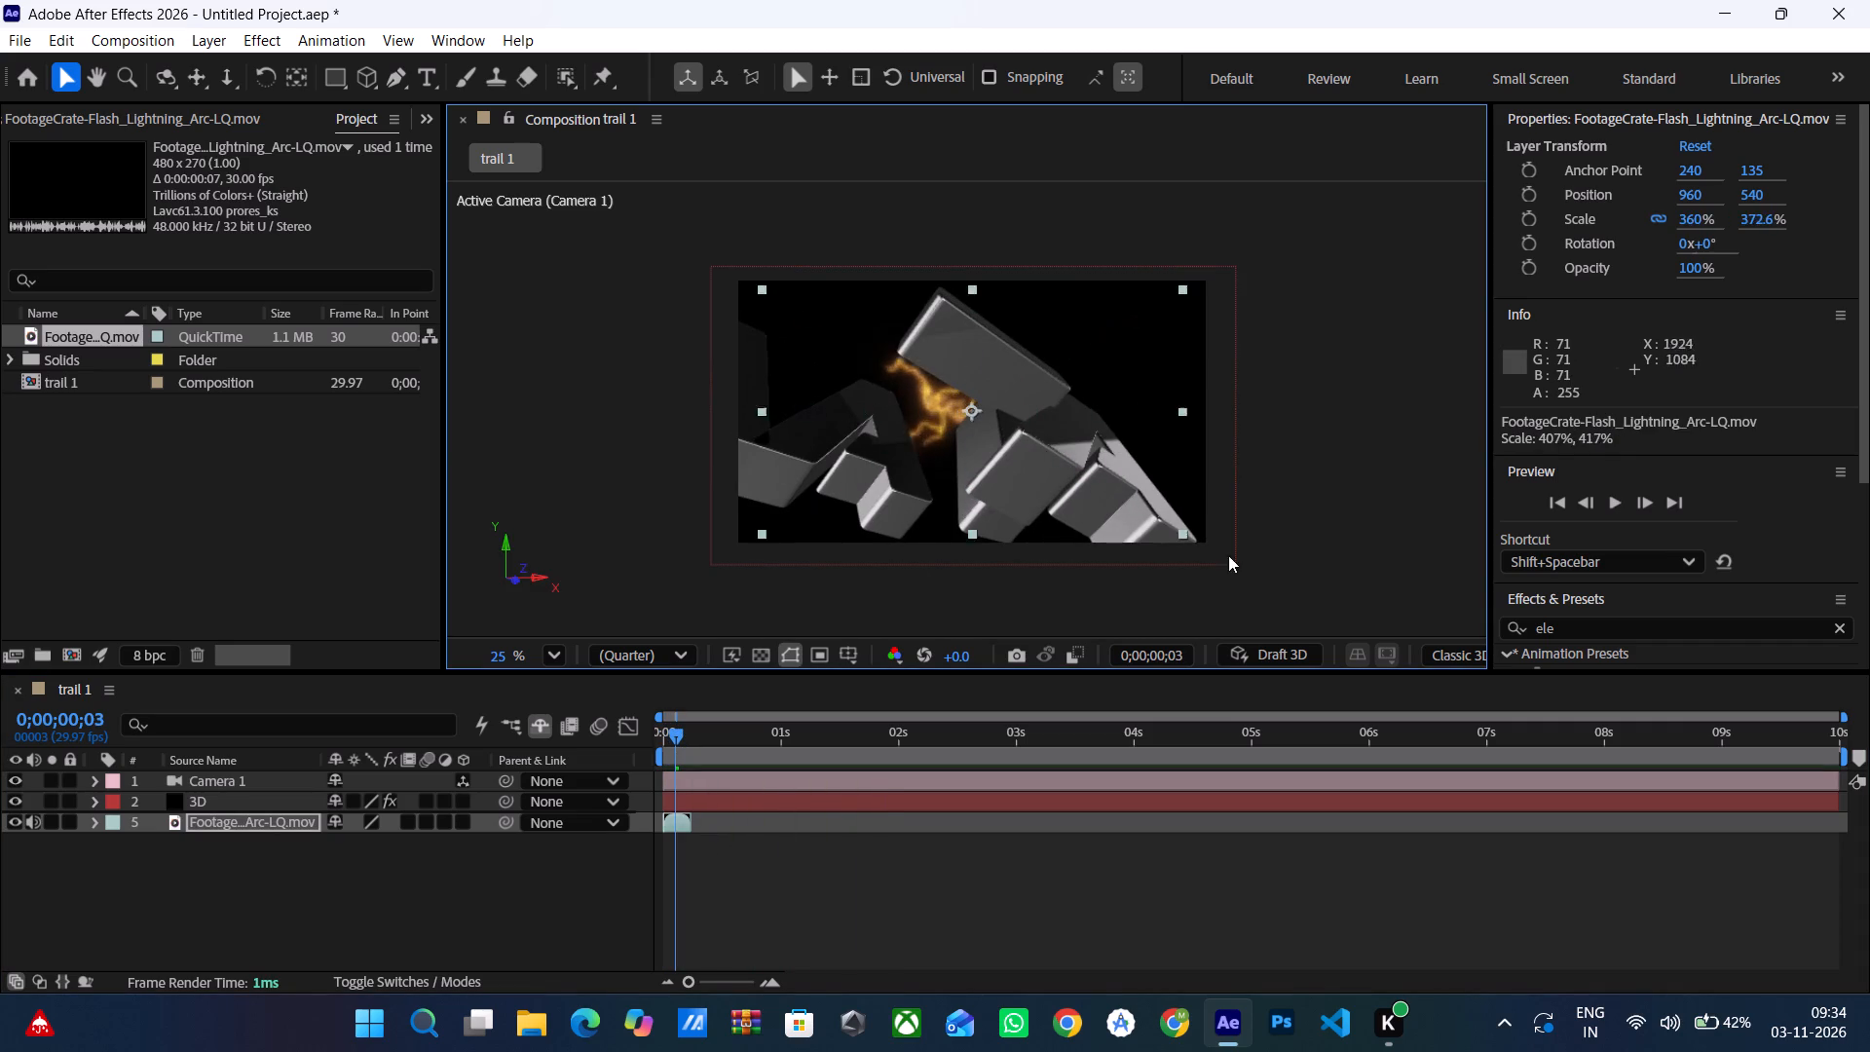
left_click_drag(1228, 555, 1332, 591)
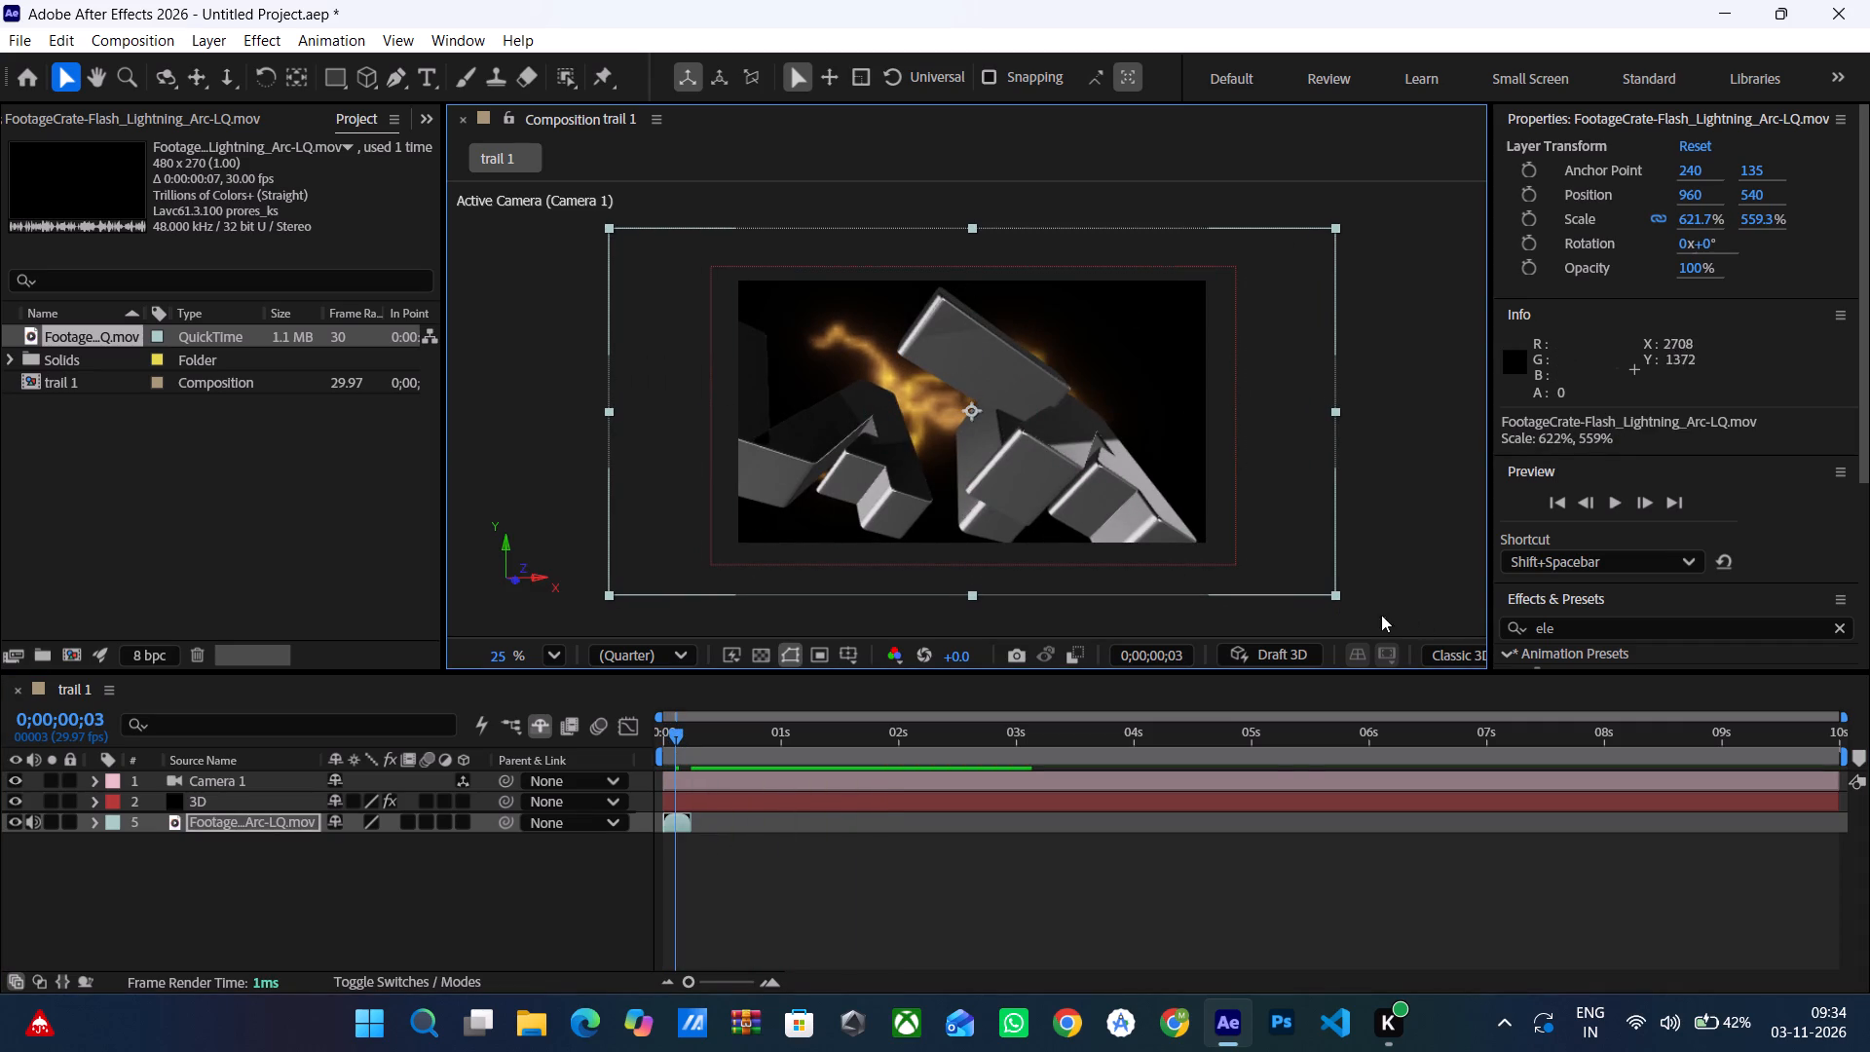
left_click_drag(1319, 594, 1319, 603)
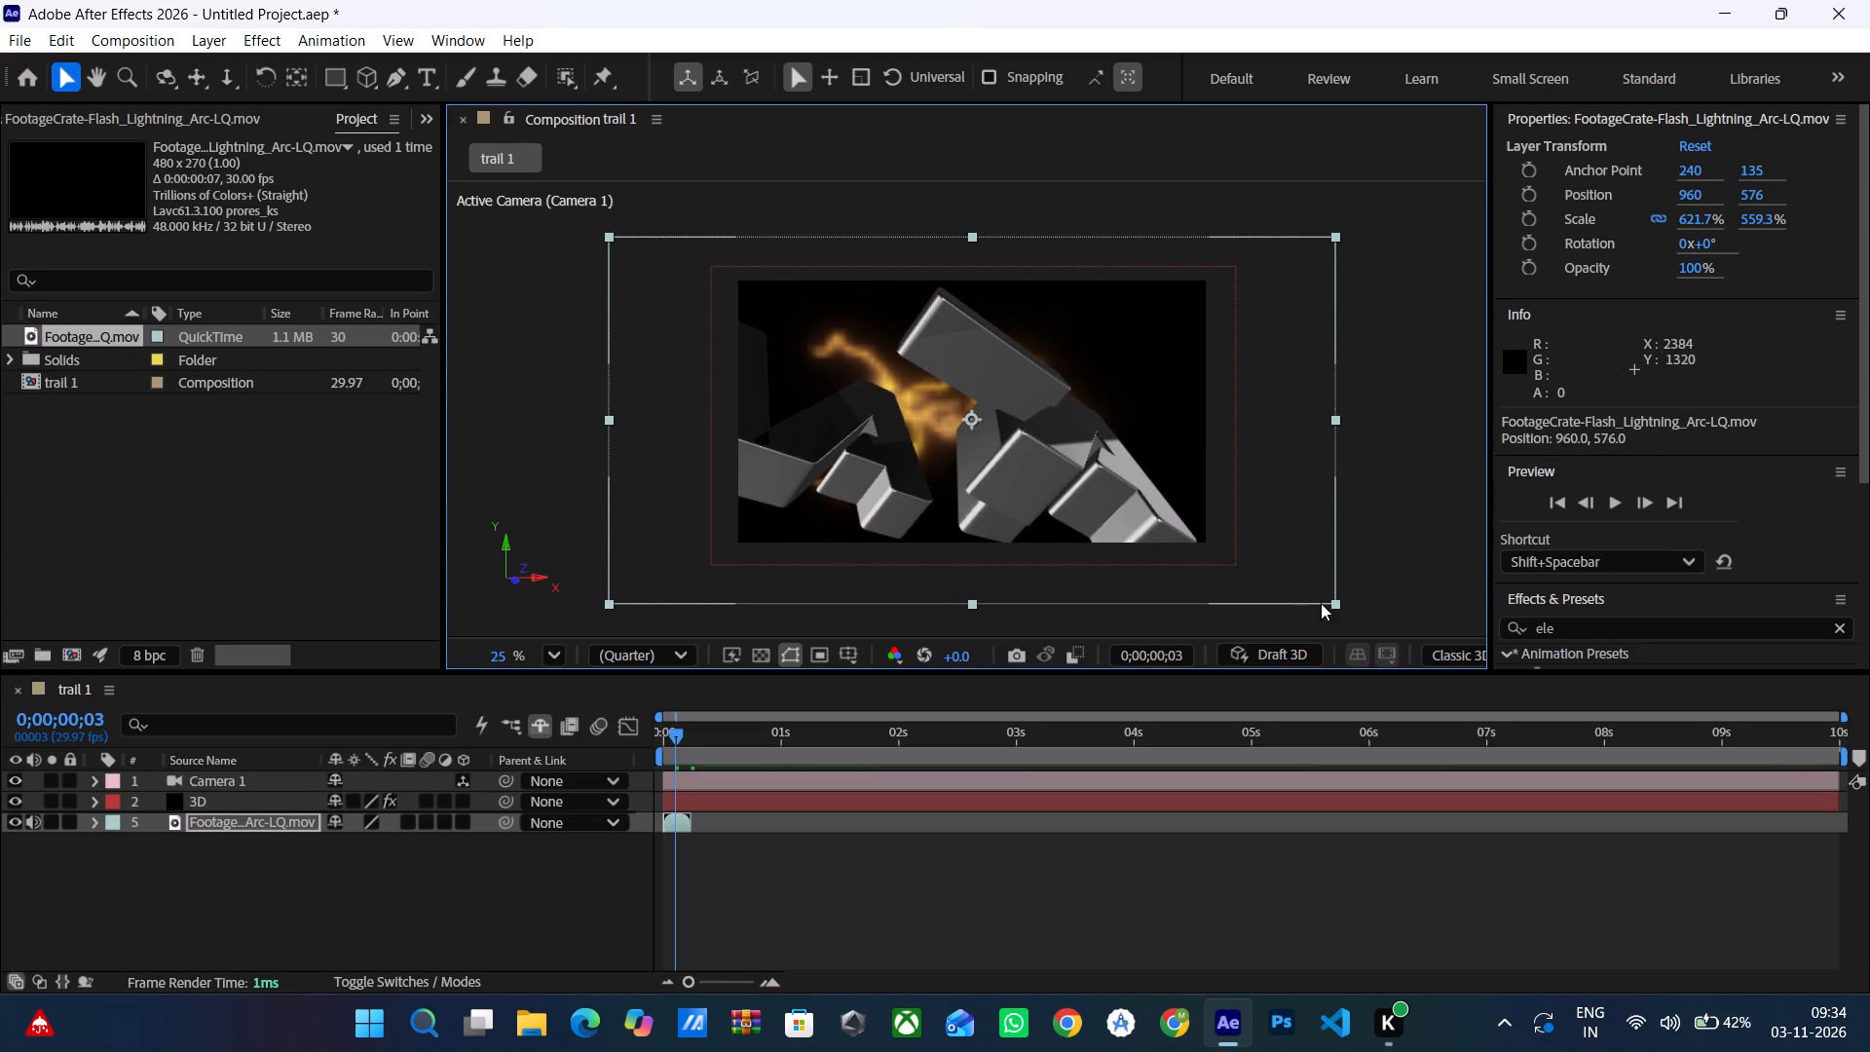
left_click_drag(1334, 602, 1228, 569)
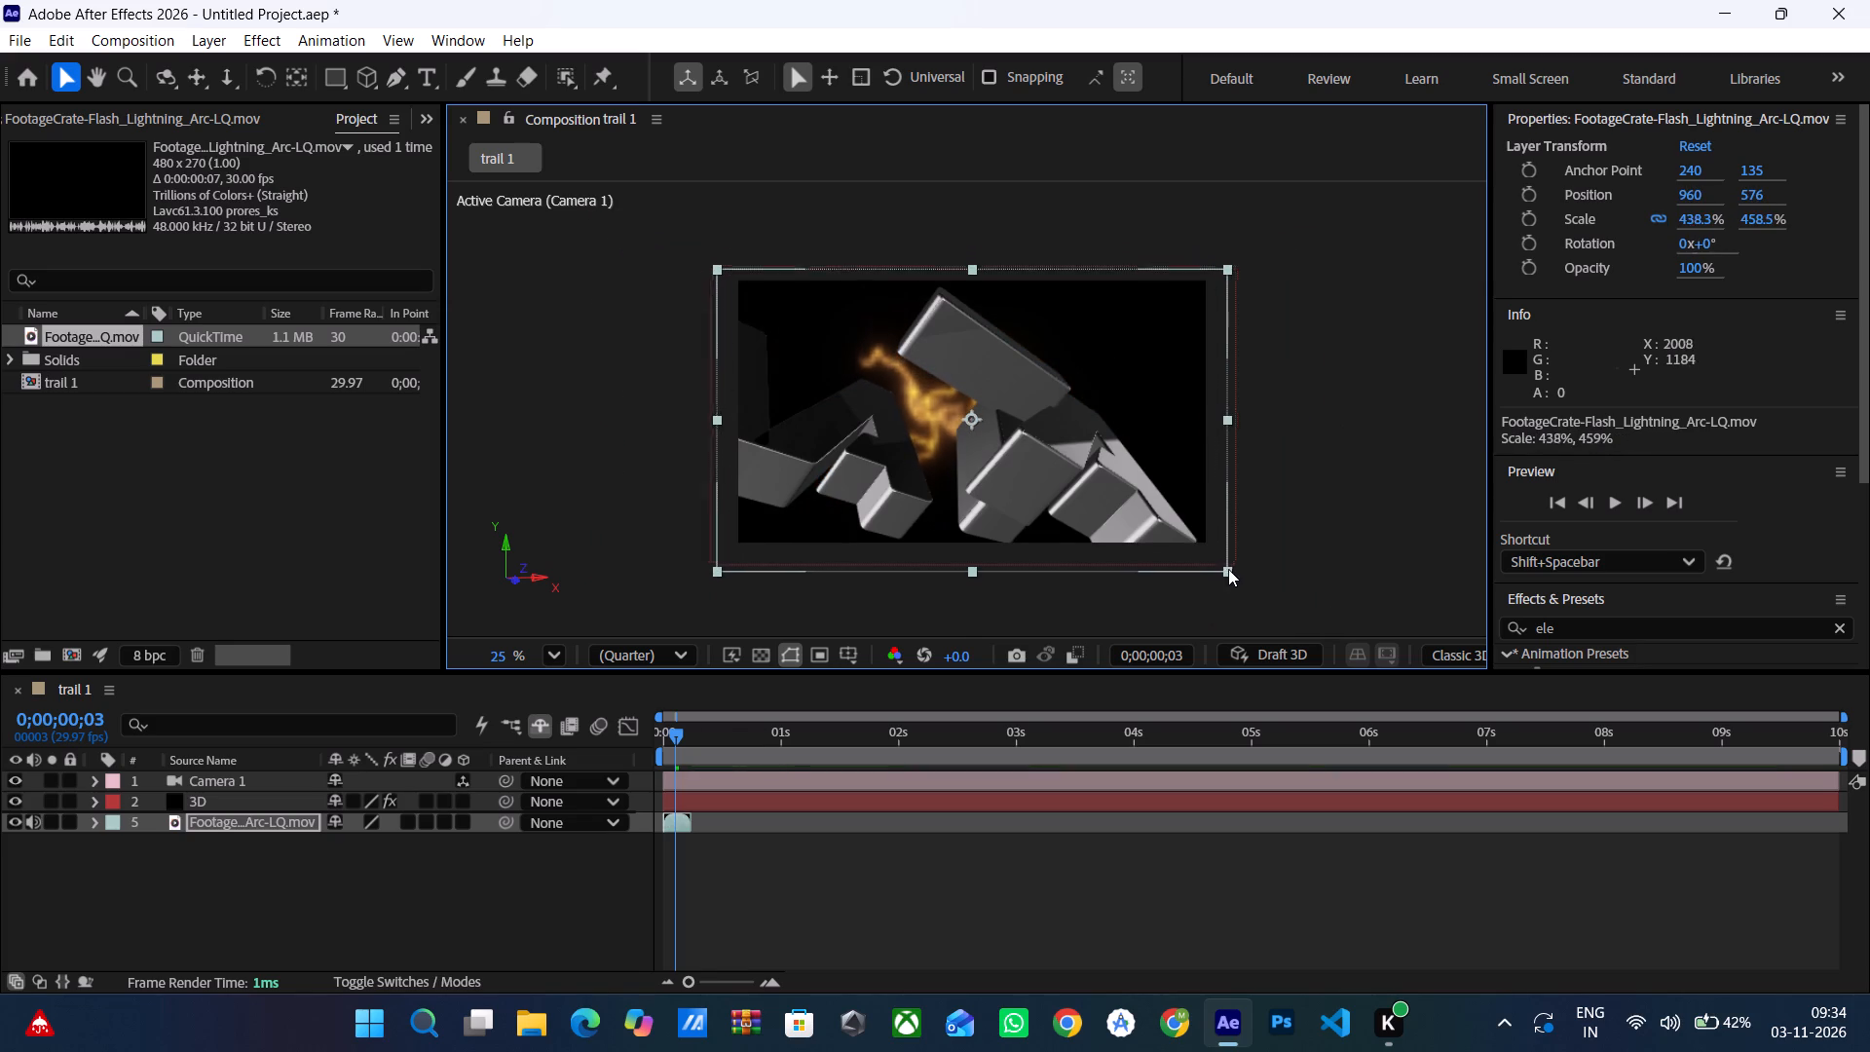
left_click_drag(1228, 569, 1229, 566)
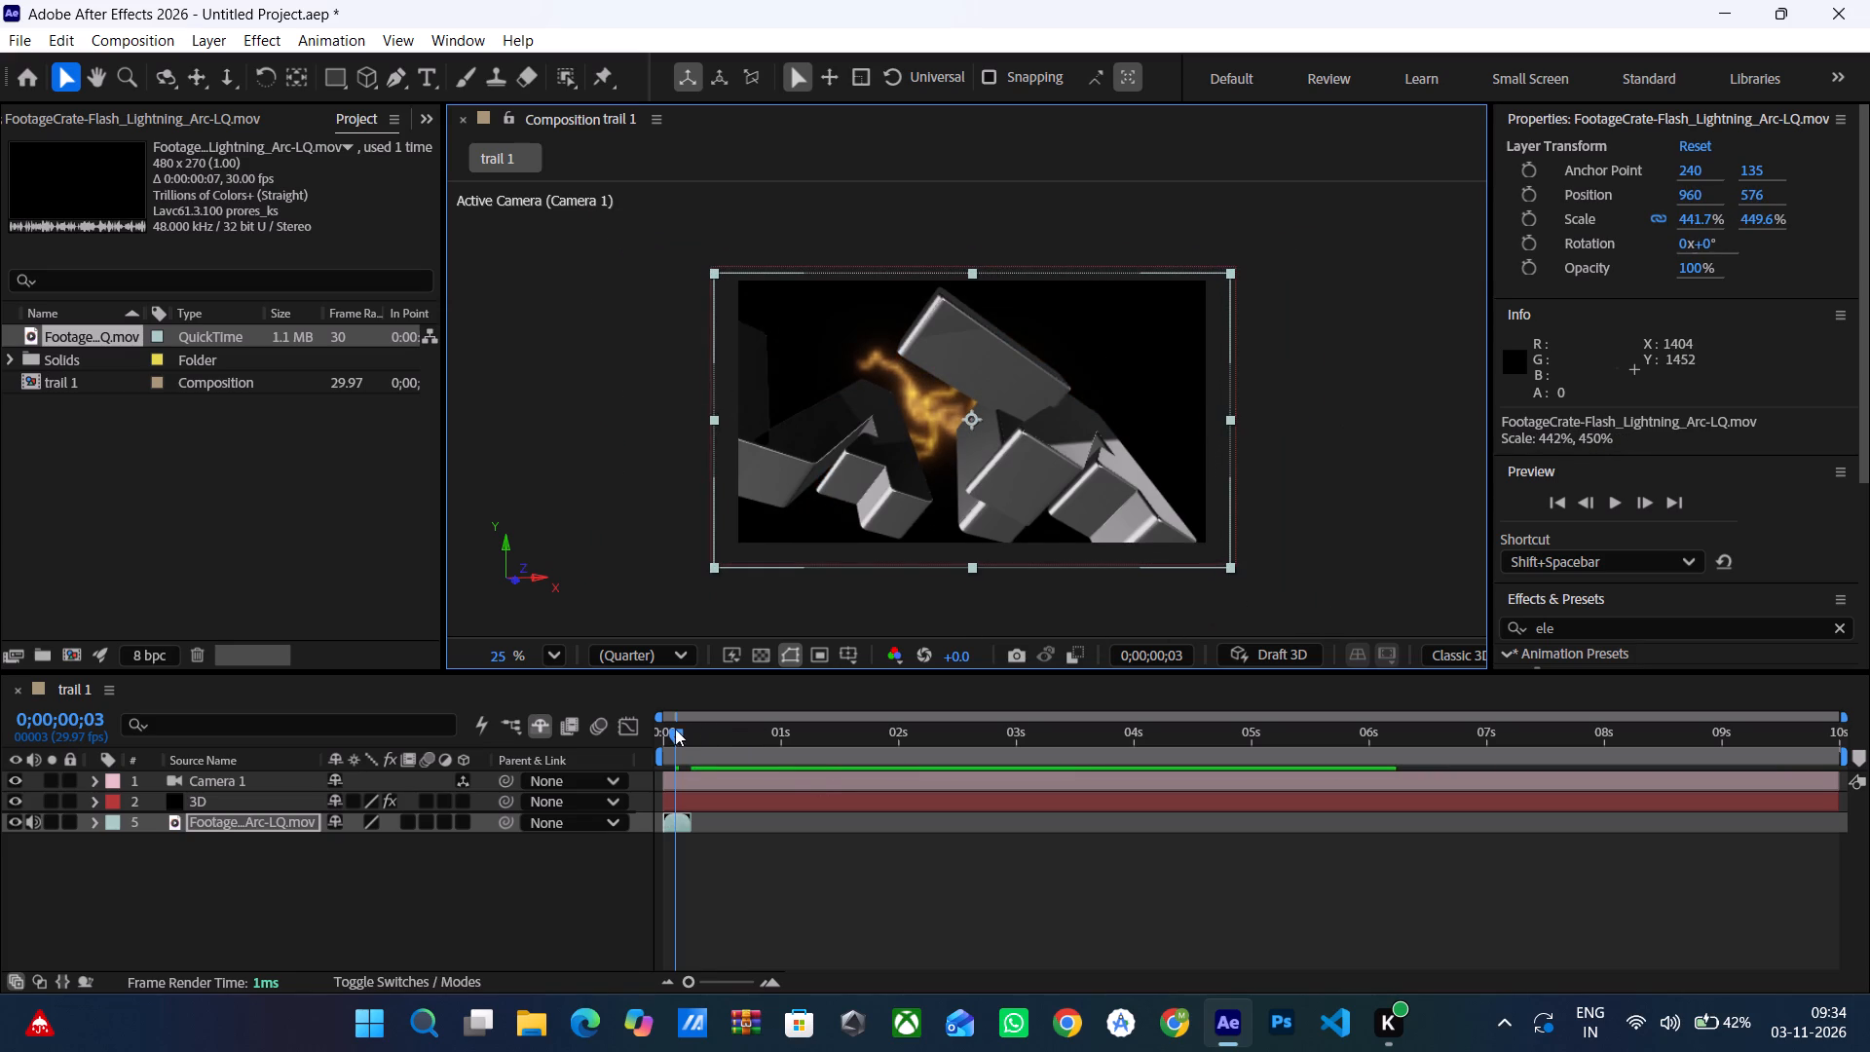
Time-stretch the lightning clip with a stretch factor of 300, holding the layer in-point.
left_click_drag(675, 729, 668, 744)
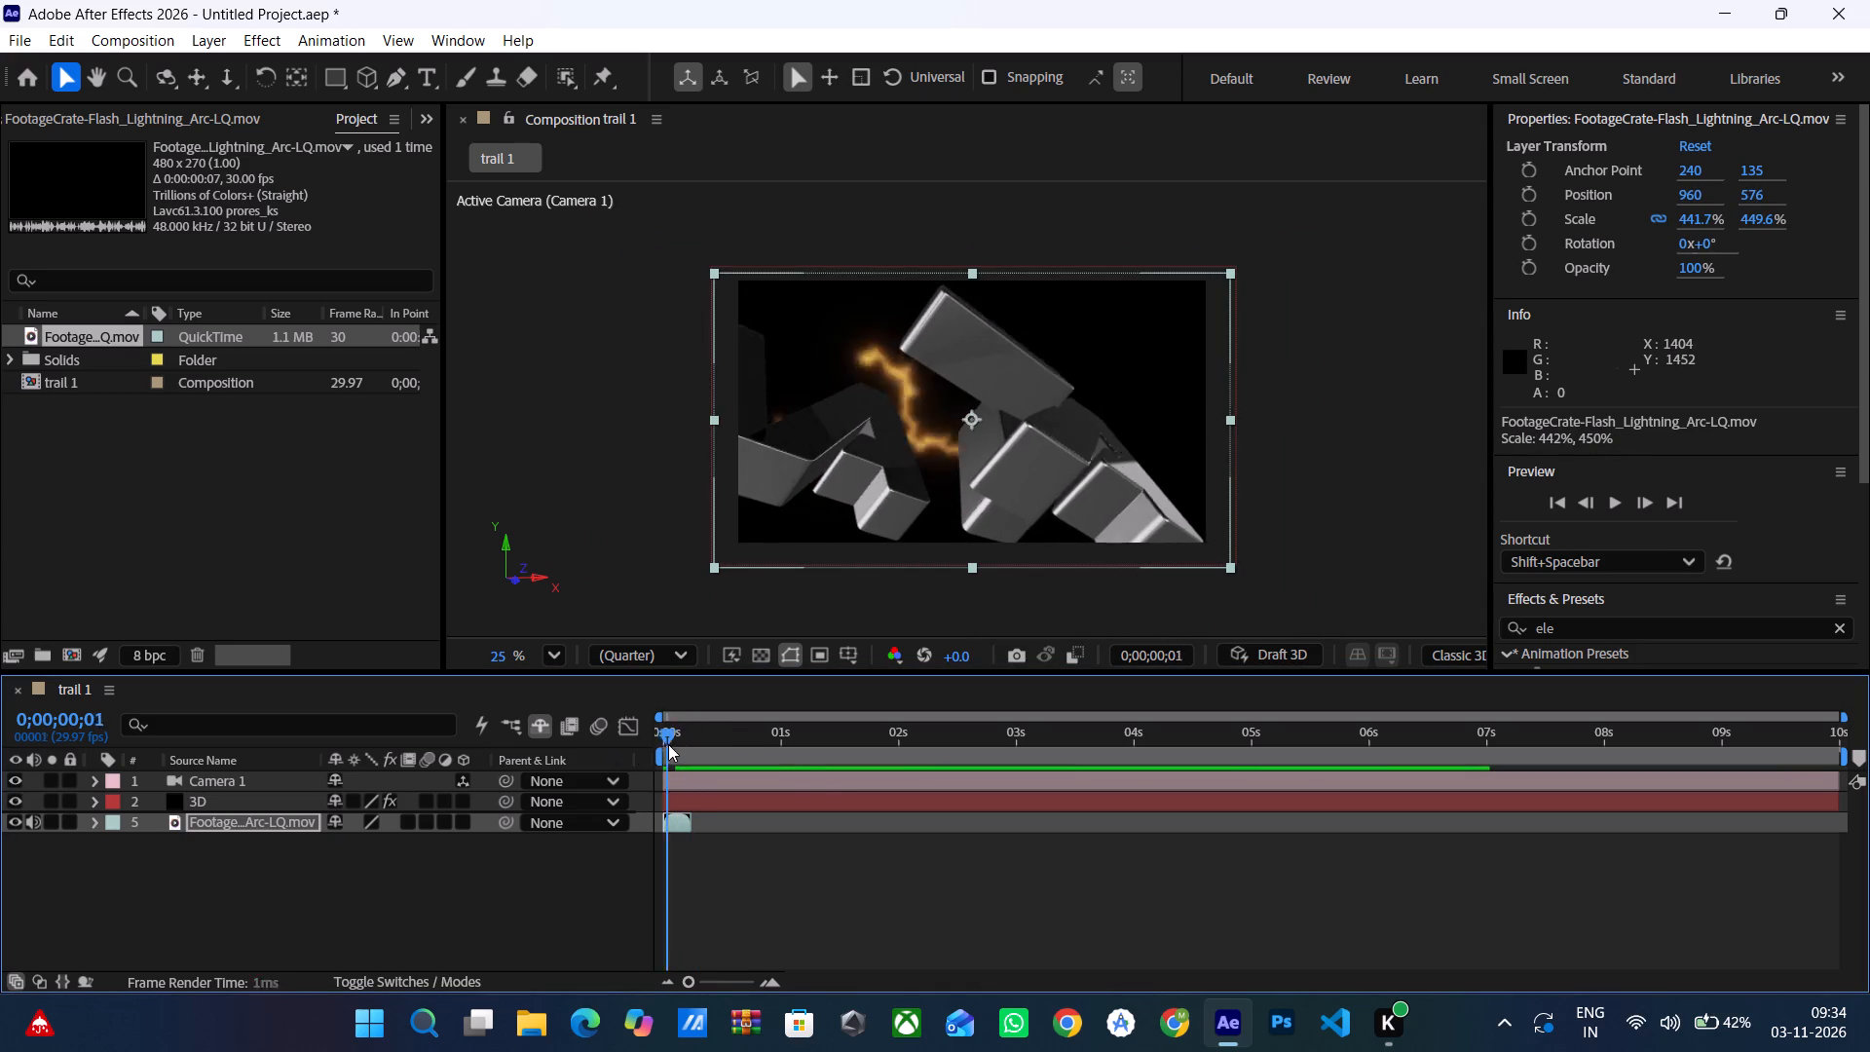
left_click_drag(668, 744, 711, 744)
left_click(690, 827)
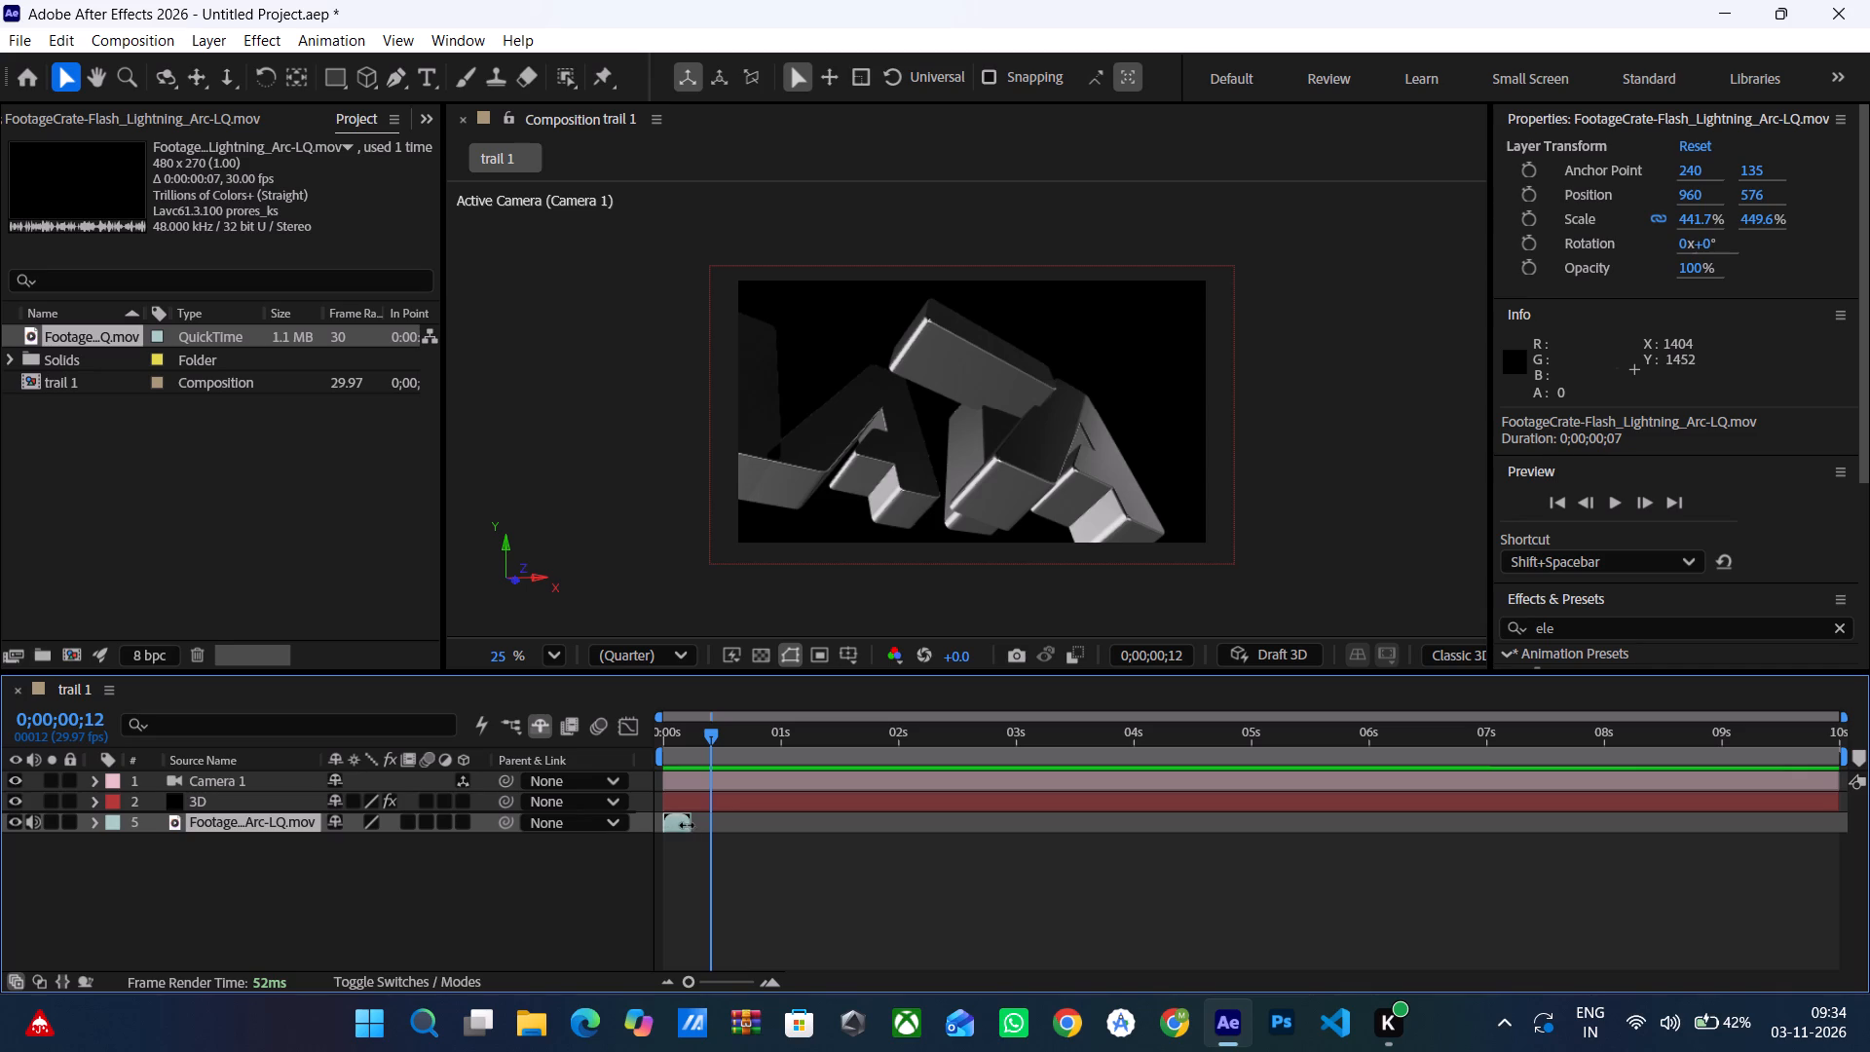
left_click(678, 822)
right_click(678, 819)
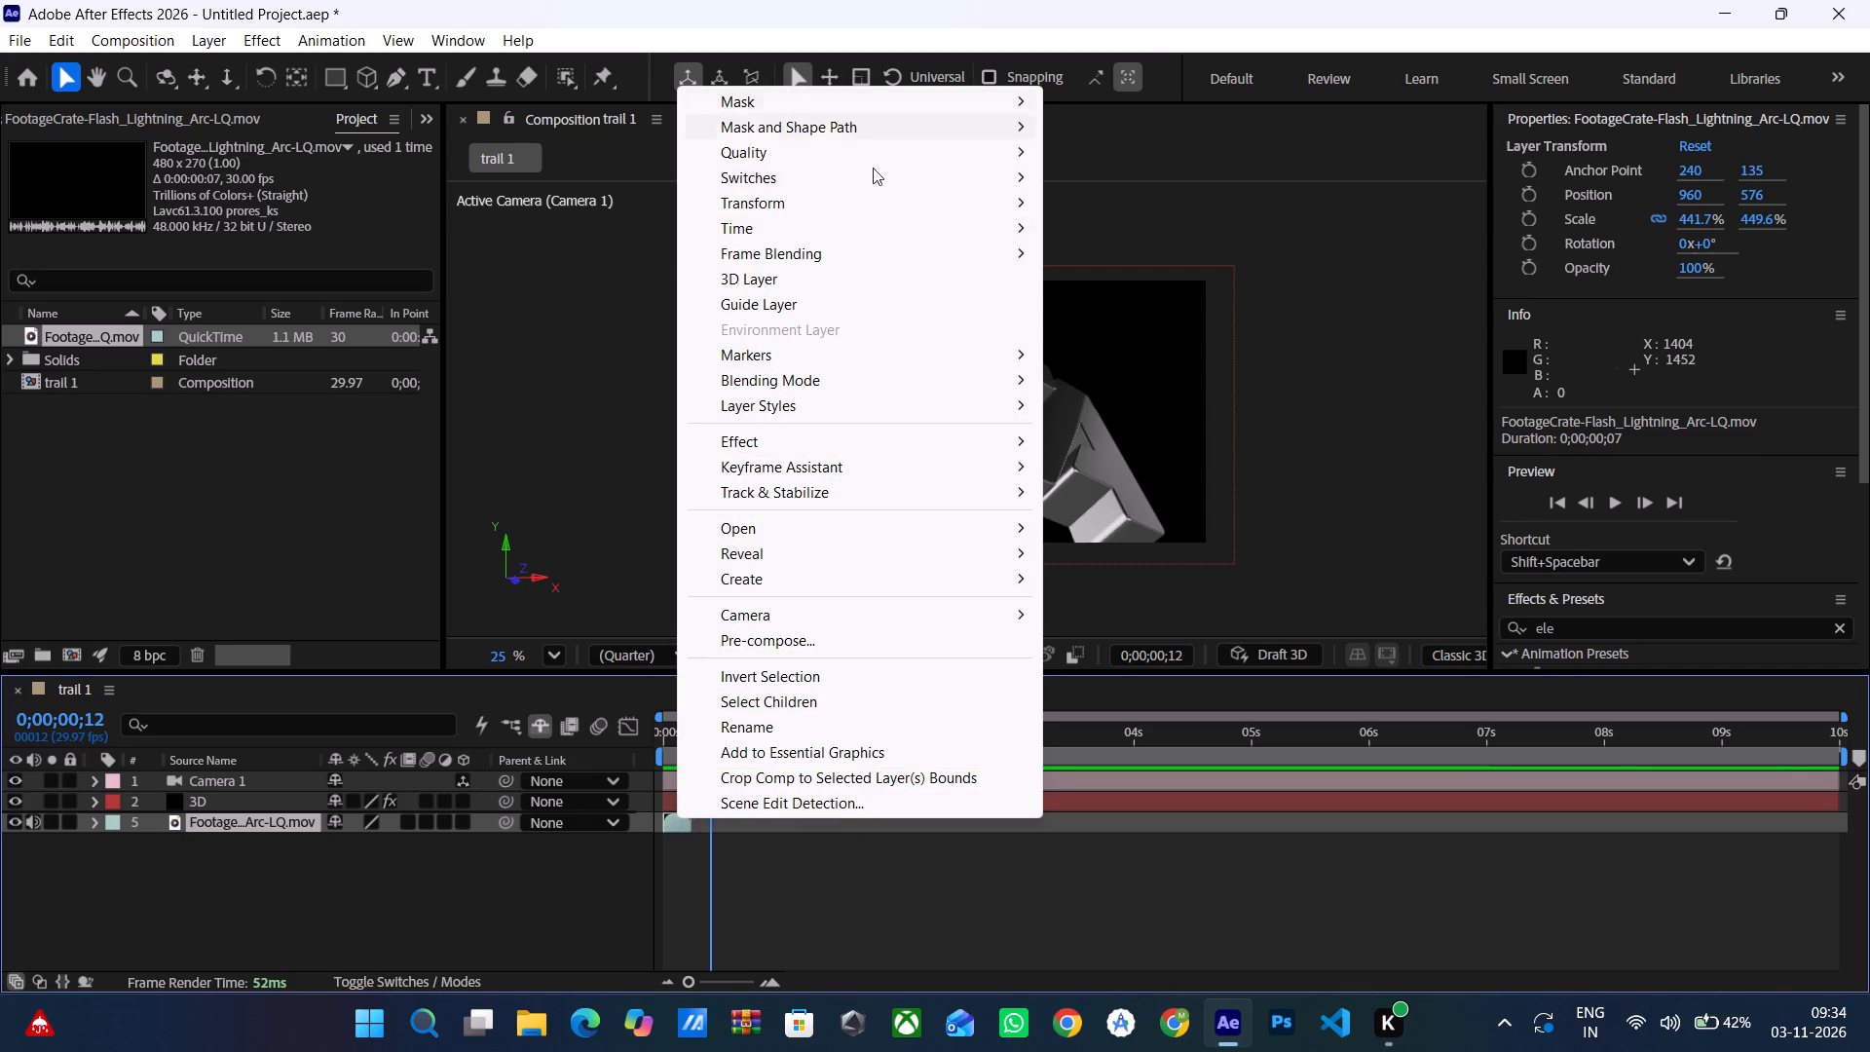
left_click(829, 228)
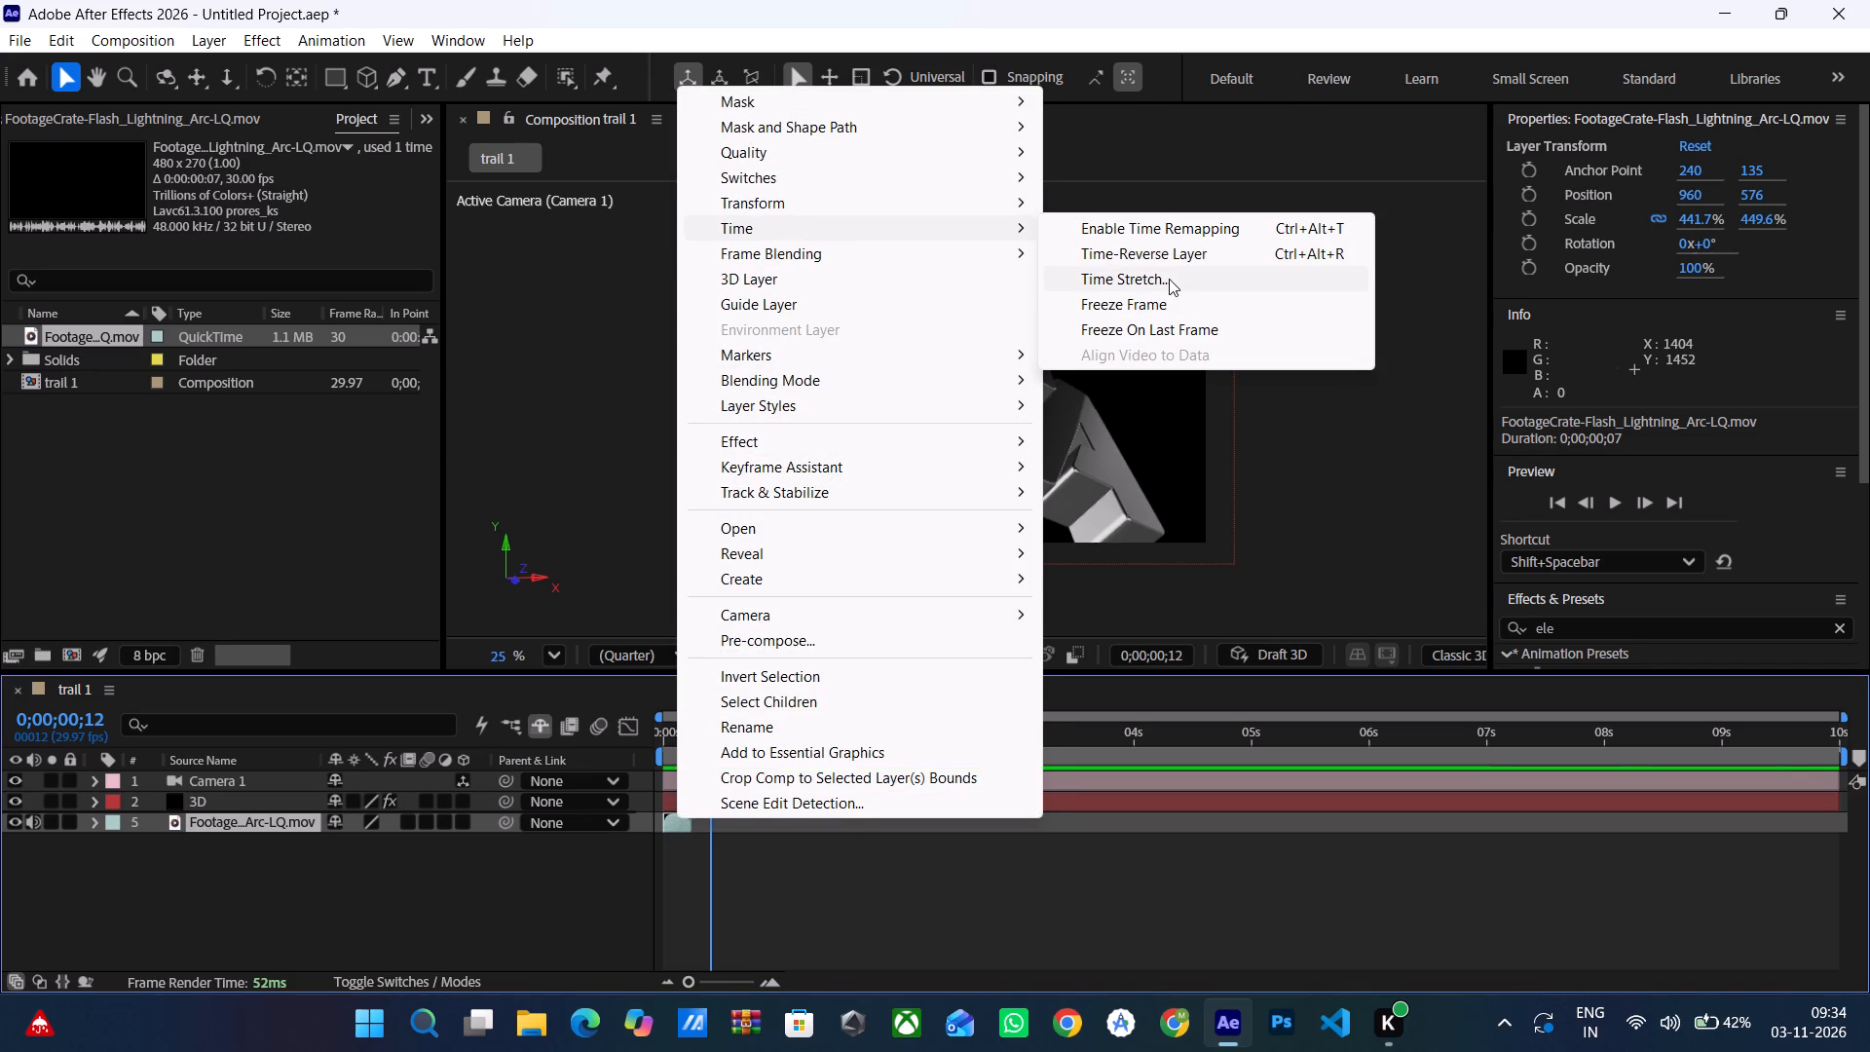
left_click(1169, 279)
key("3")
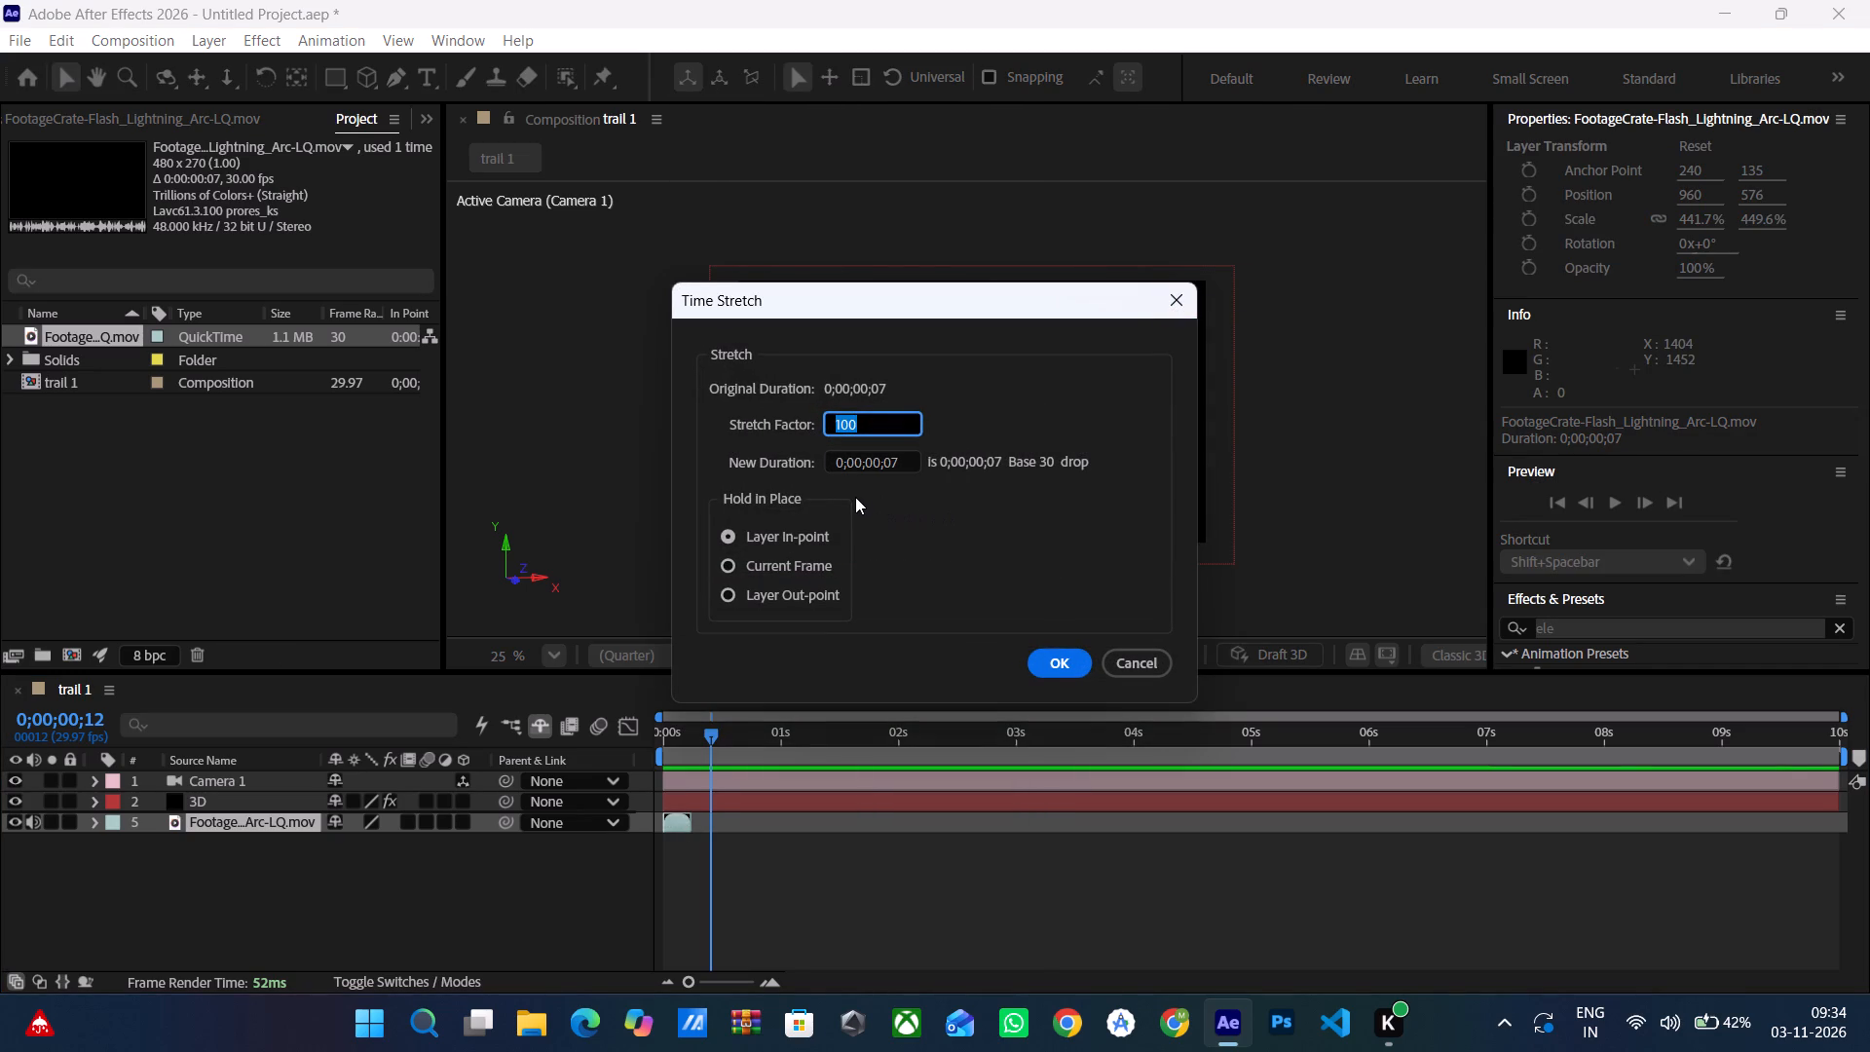
key("0")
key("0")
key("BackSpace")
key("BackSpace")
type("00")
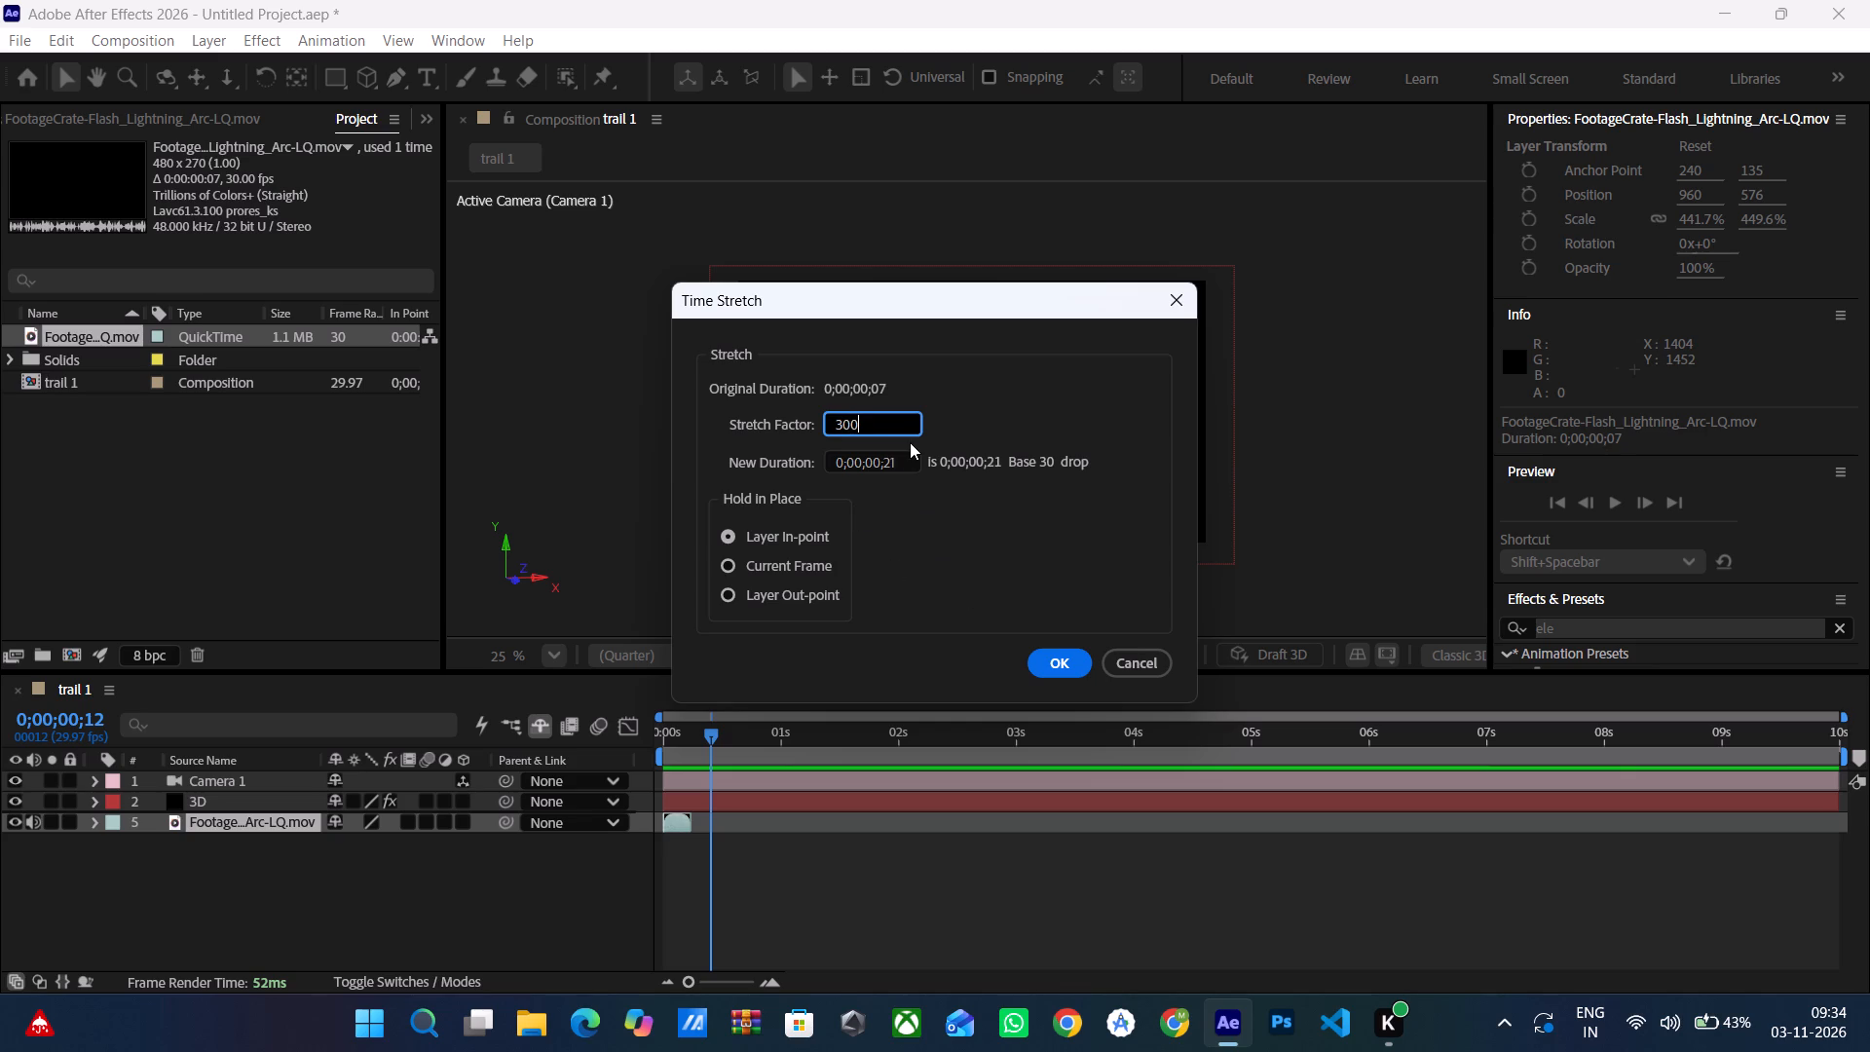
key("BackSpace")
key("BackSpace")
key("0")
key("0")
left_click(1073, 663)
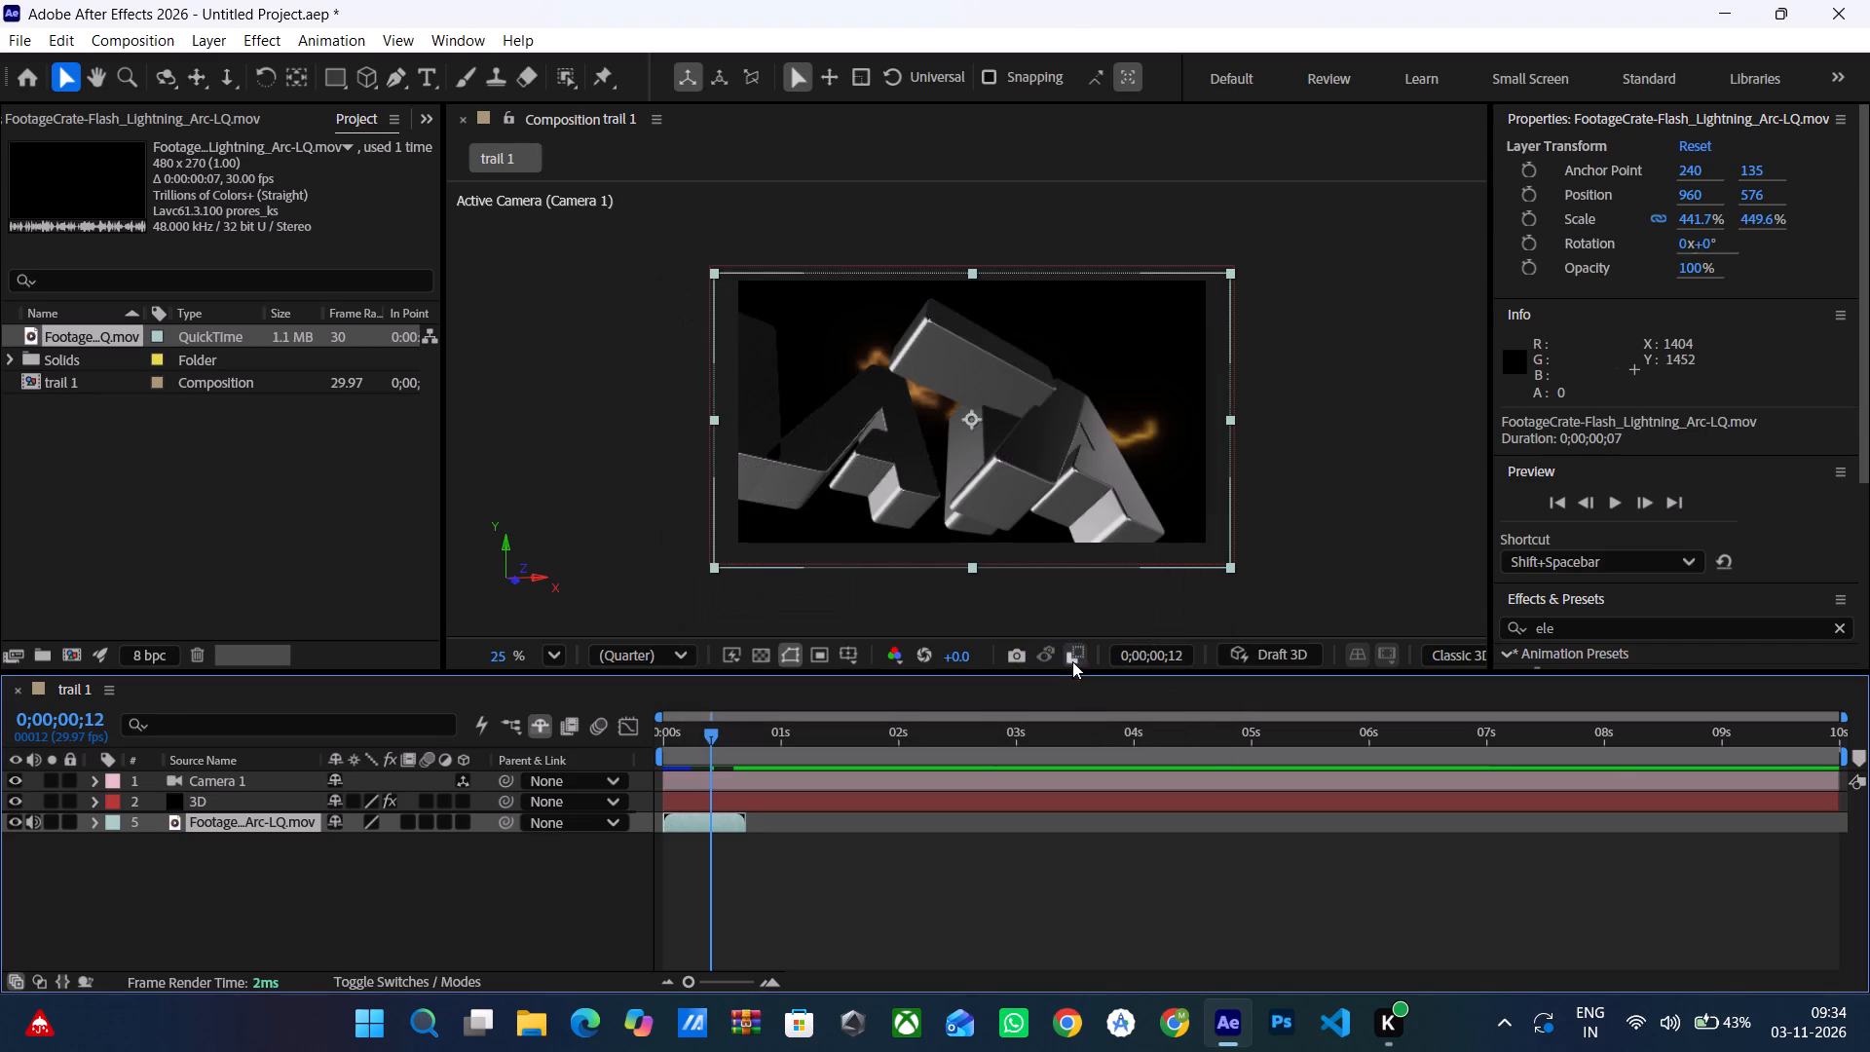
Scrub the stretched lightning clip and play the title from the start to check its timing.
left_click_drag(707, 732, 693, 728)
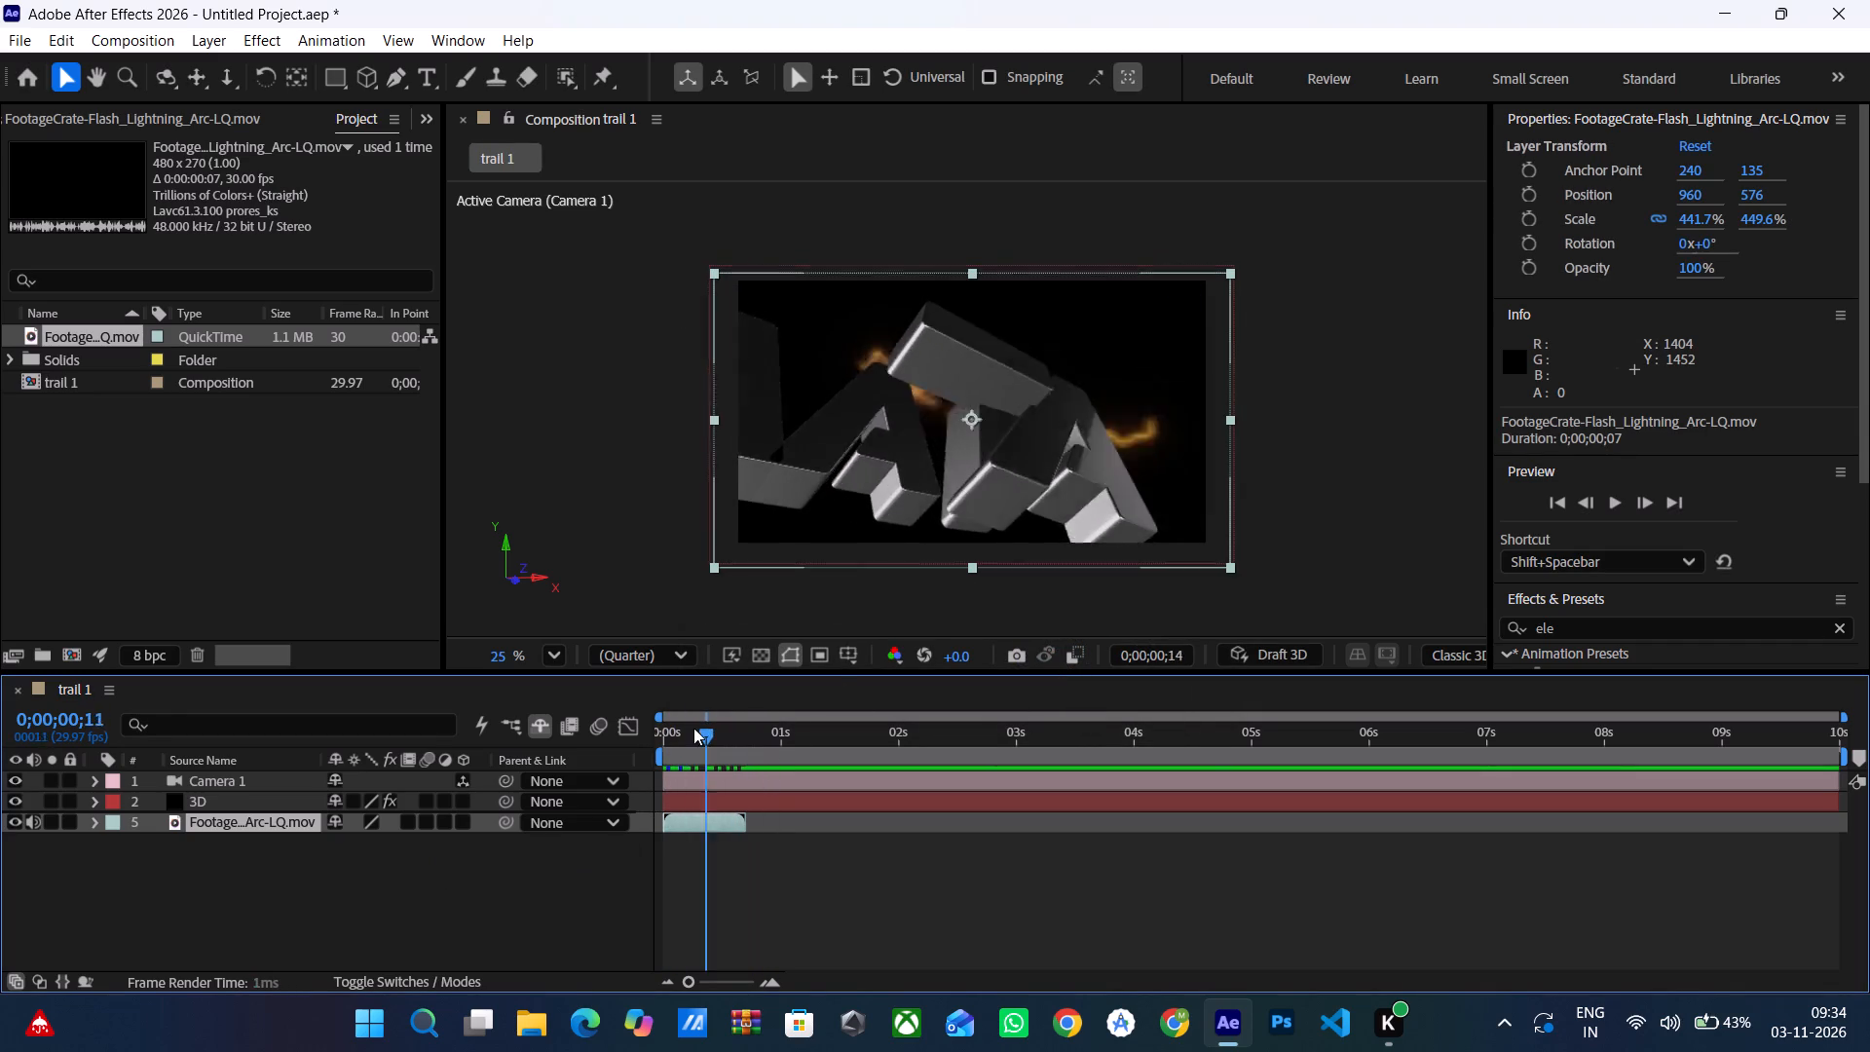
left_click_drag(693, 728, 579, 732)
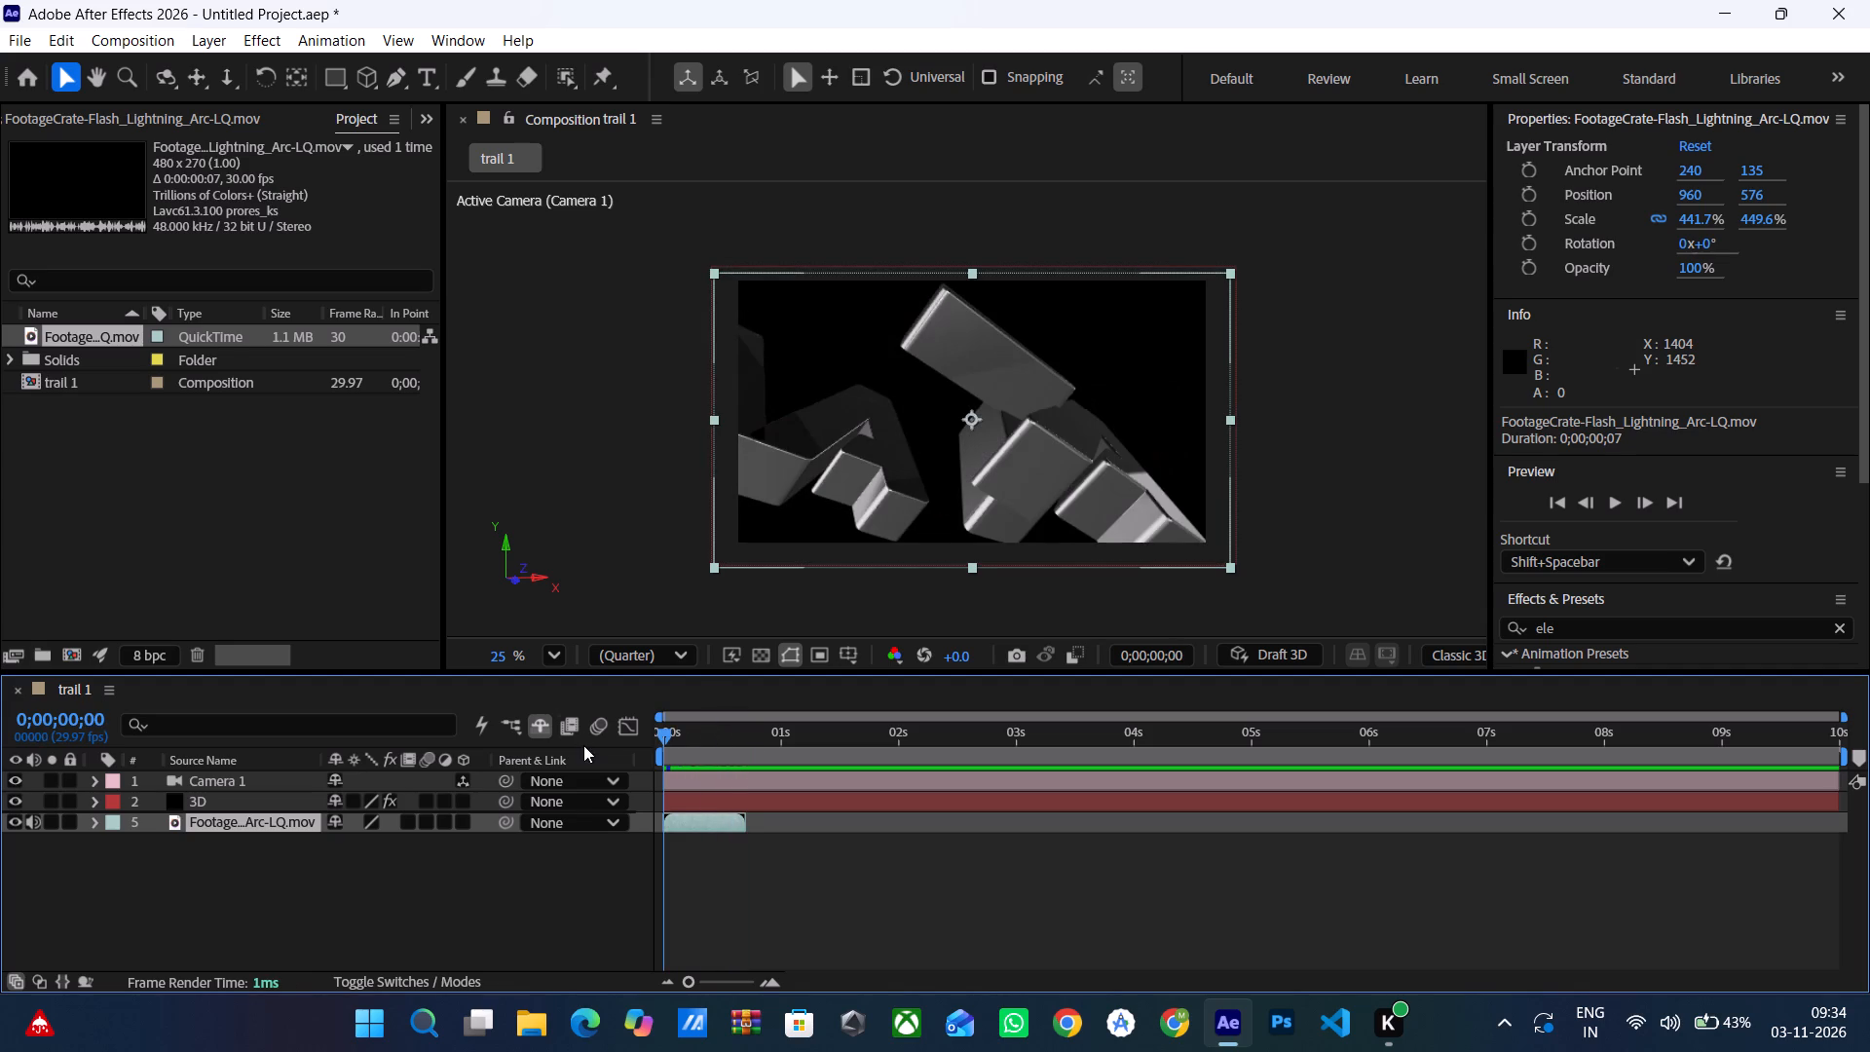
left_click(585, 758)
key("space")
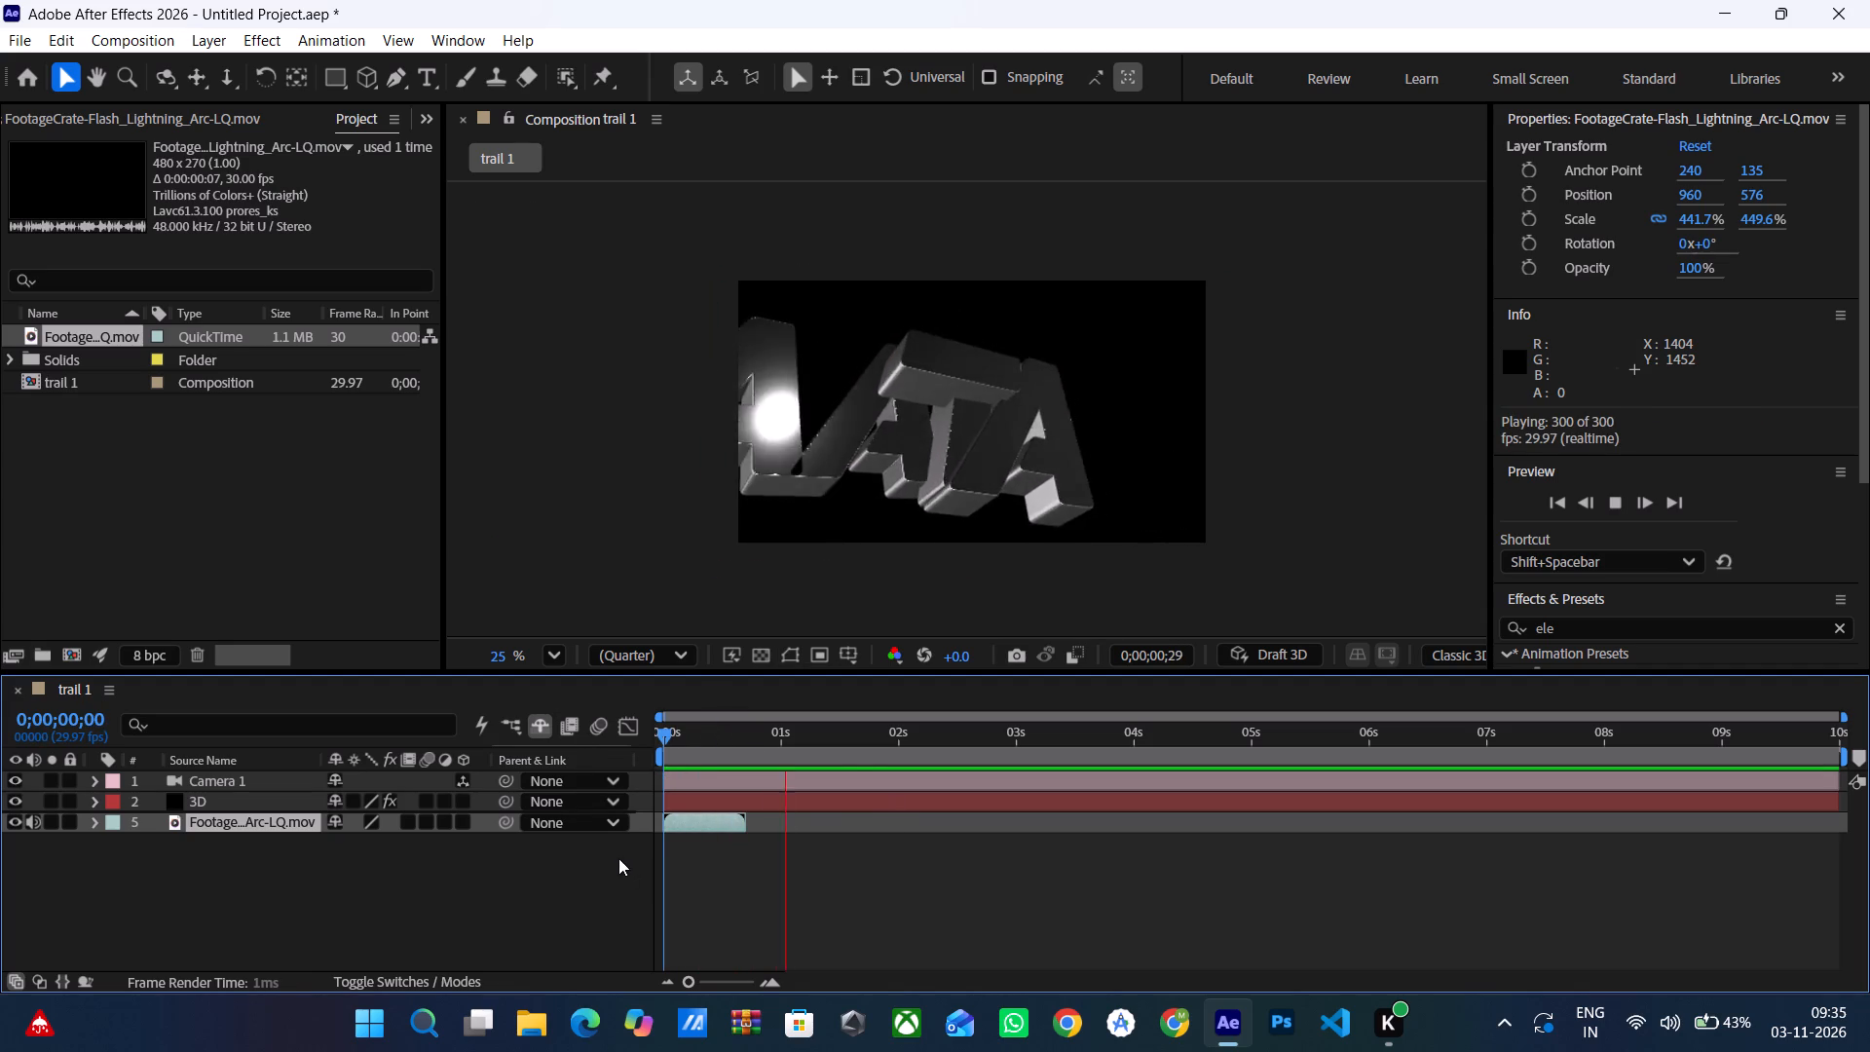
Move the lightning clip along the timeline so it starts at about 0;00;01;05.
left_click_drag(689, 825, 827, 824)
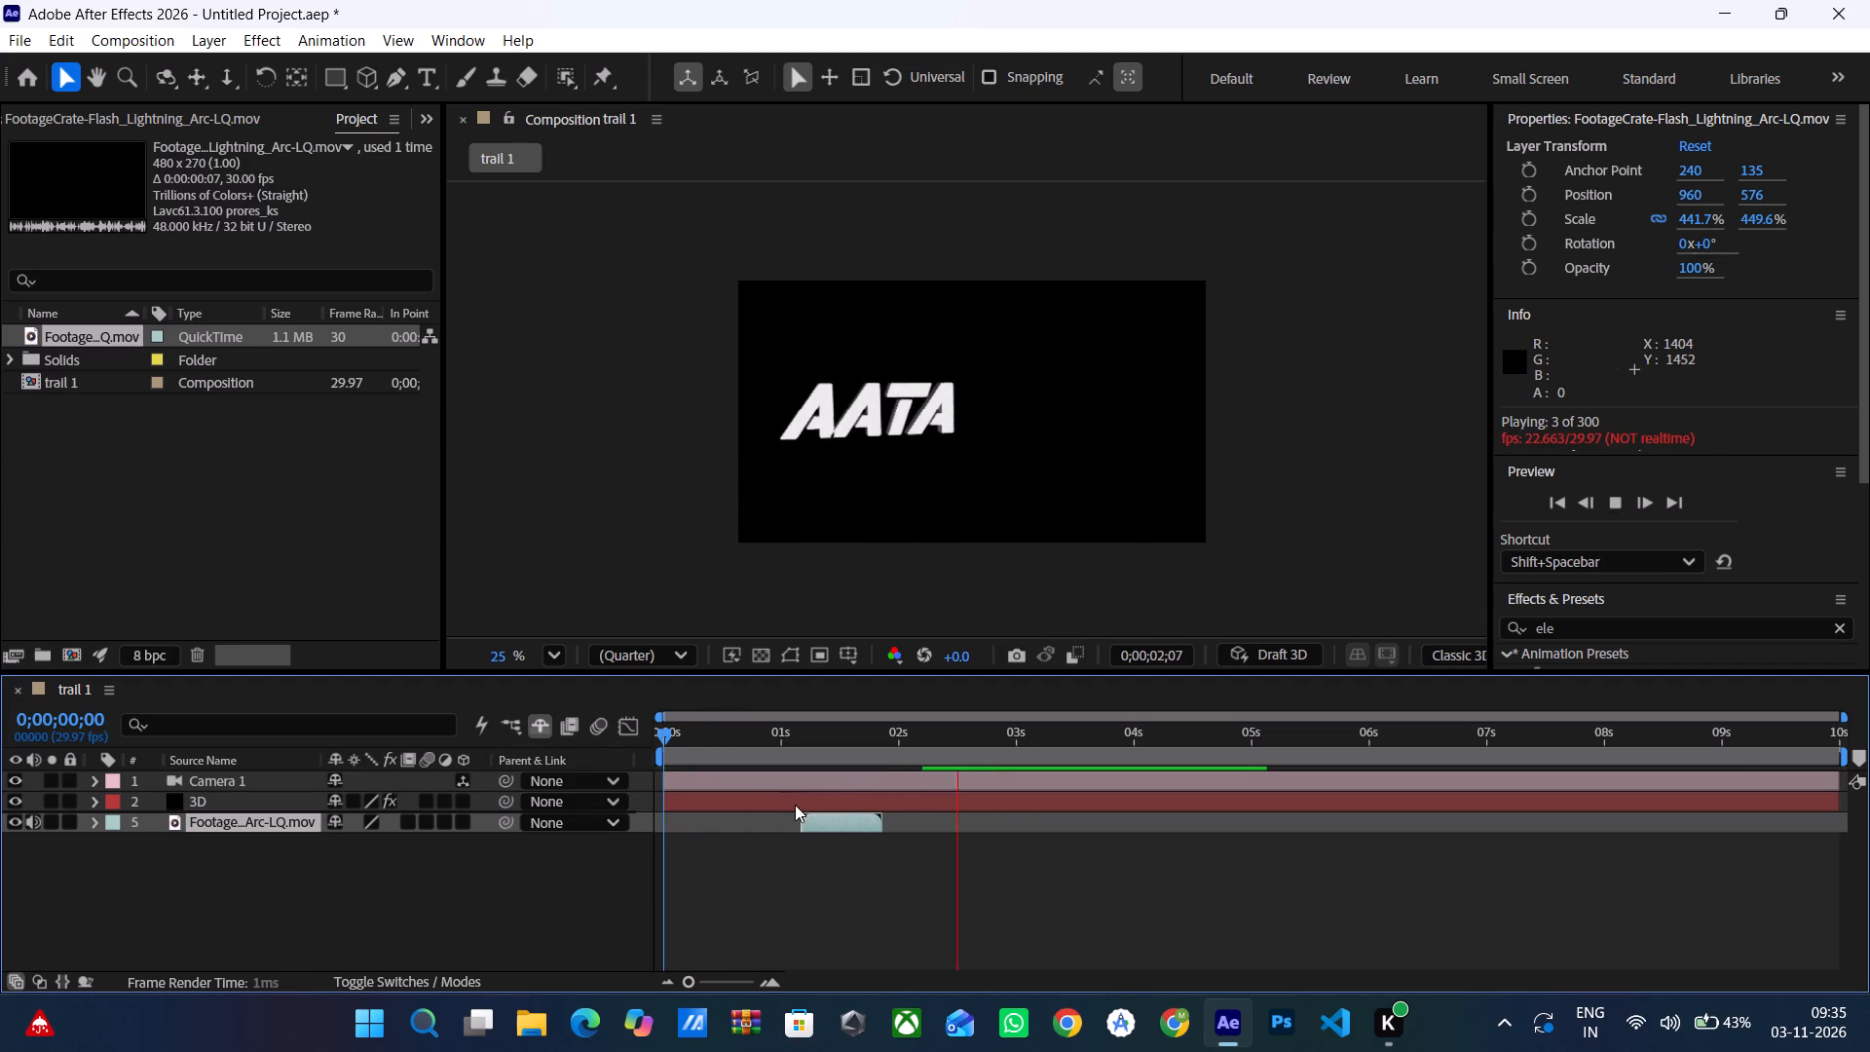
Scrub through the moved lightning clip up to about 0;00;02;00 and play the whole title from the start.
left_click_drag(663, 732, 772, 745)
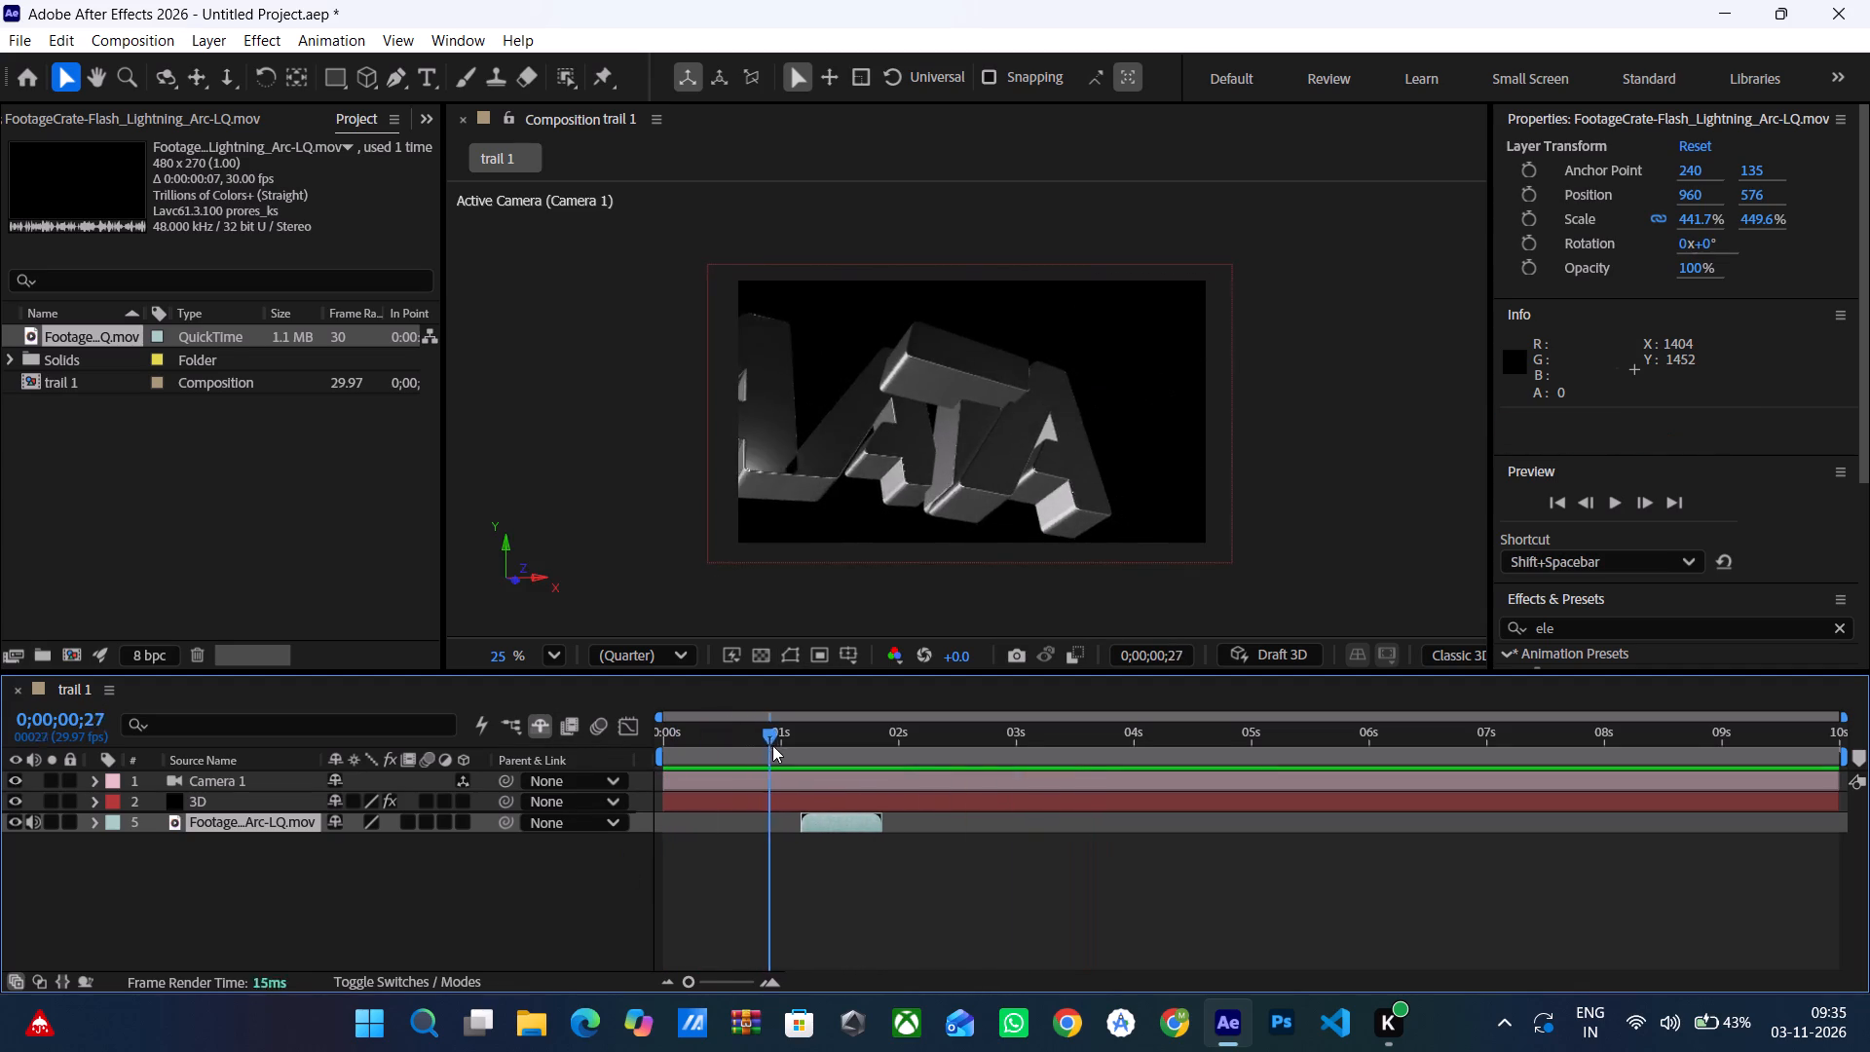
left_click_drag(772, 745, 899, 757)
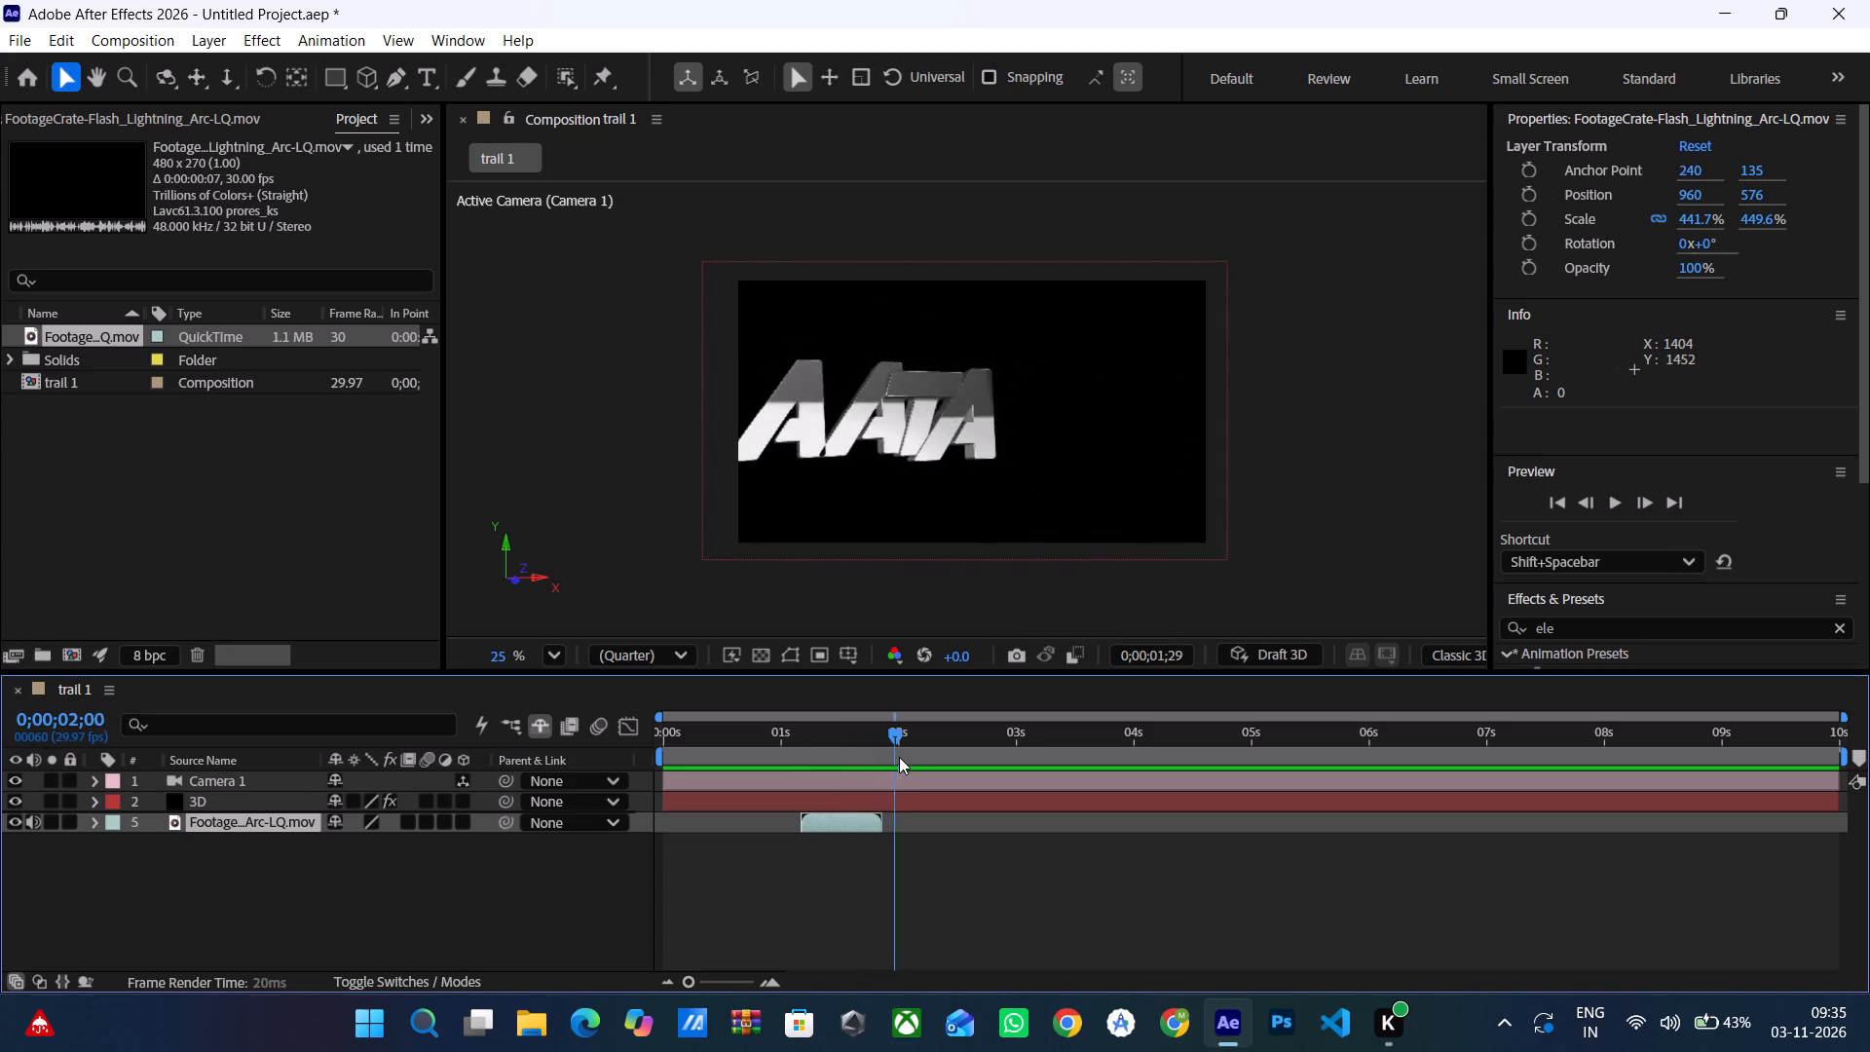
left_click_drag(899, 757, 879, 749)
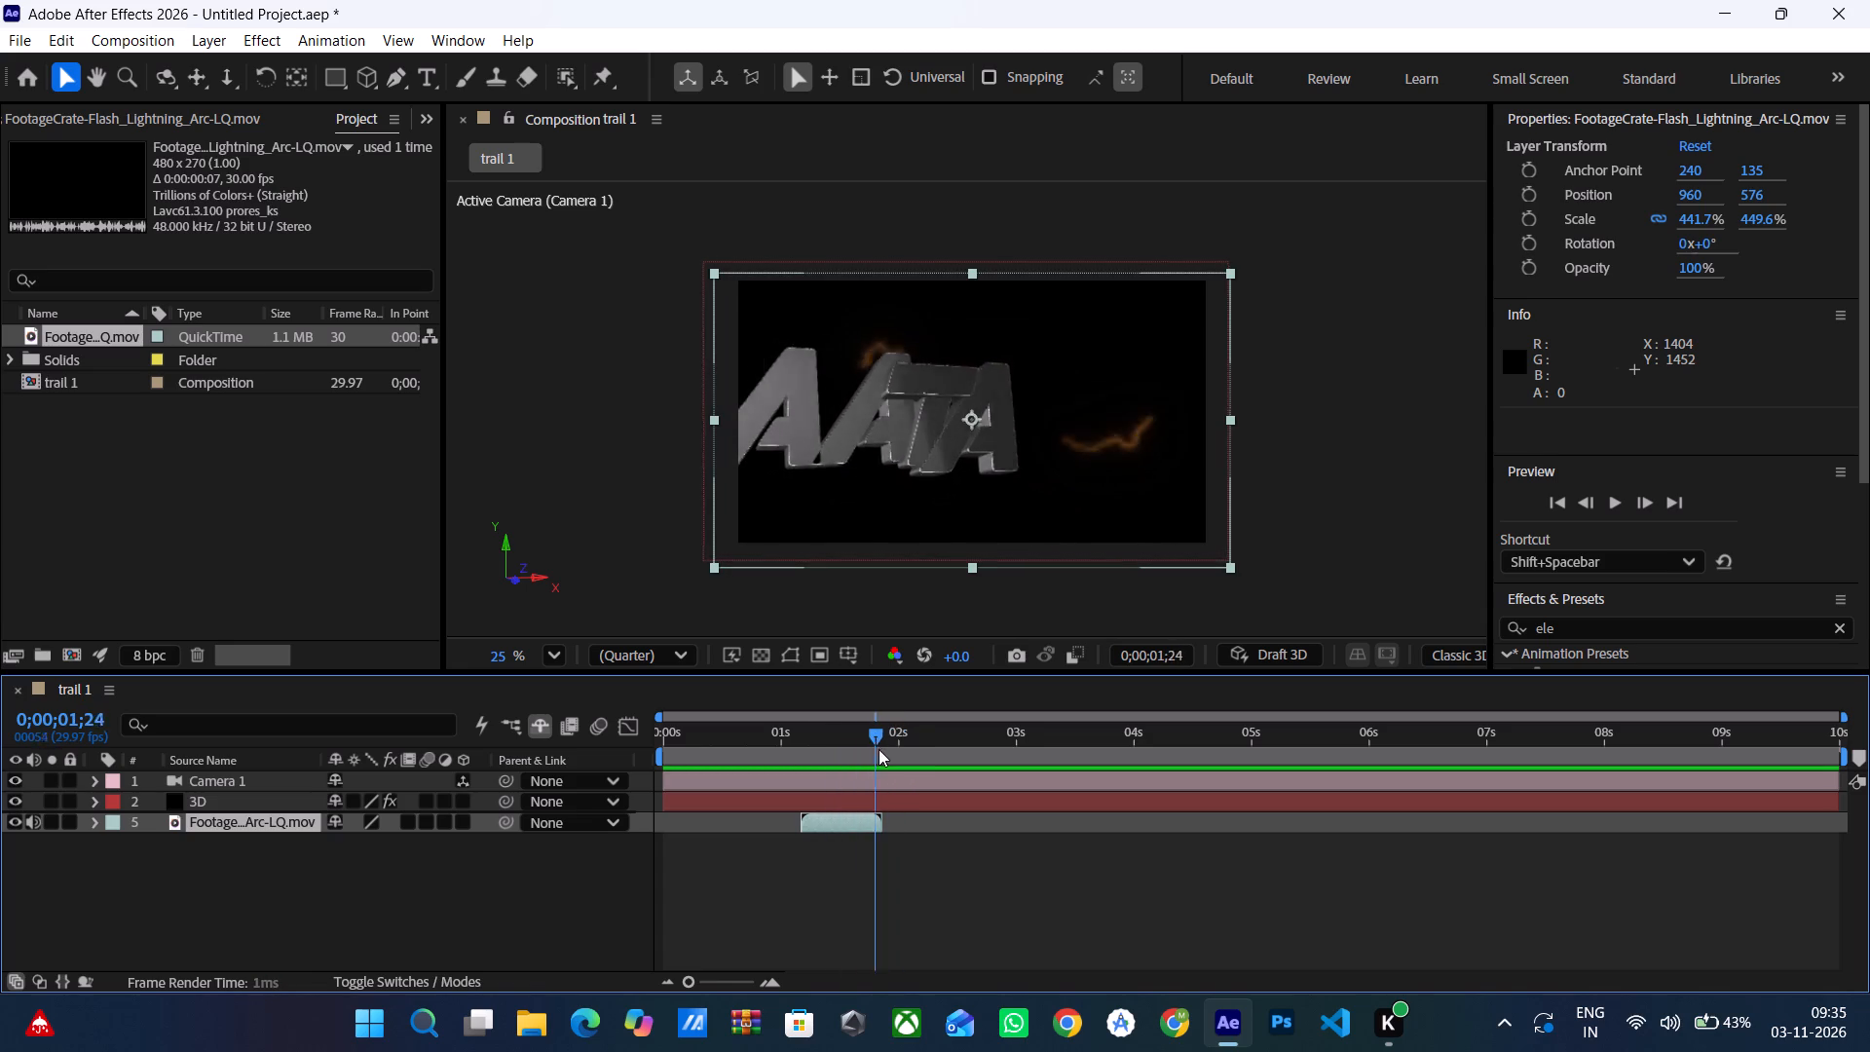
left_click_drag(879, 749, 902, 759)
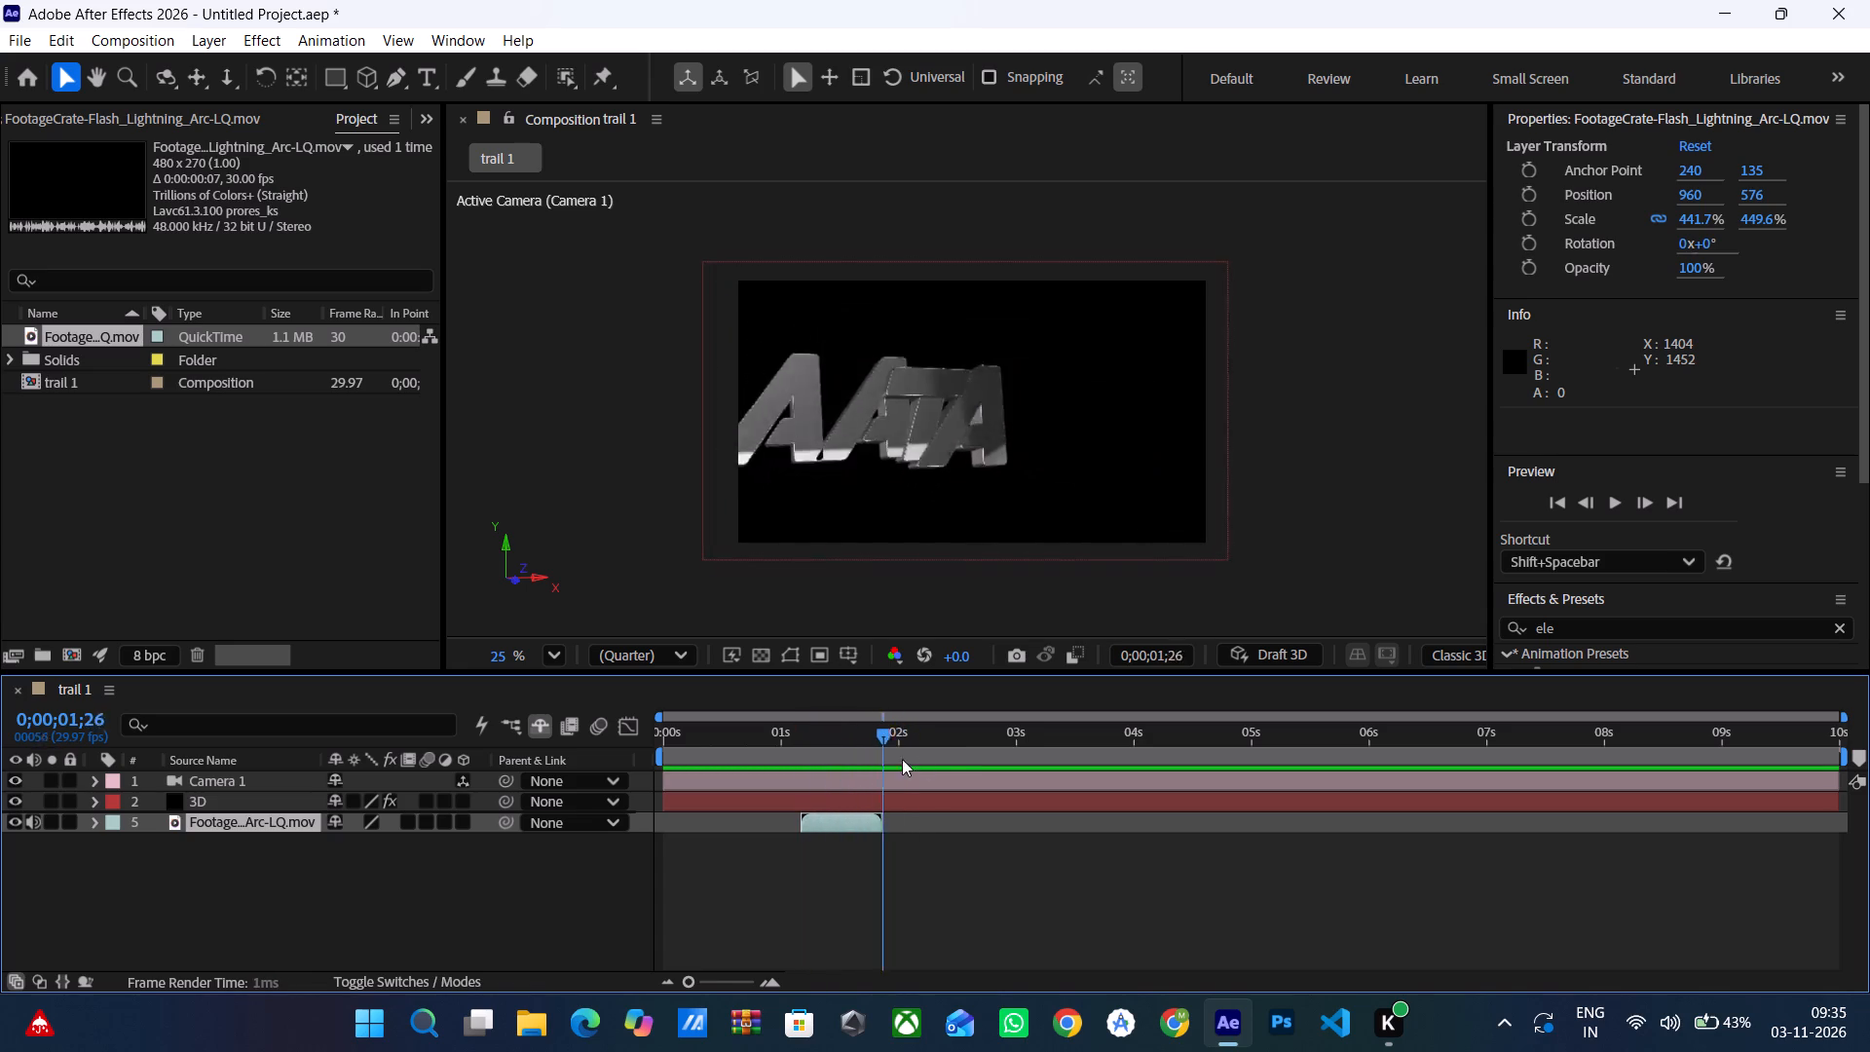
left_click_drag(902, 759, 435, 828)
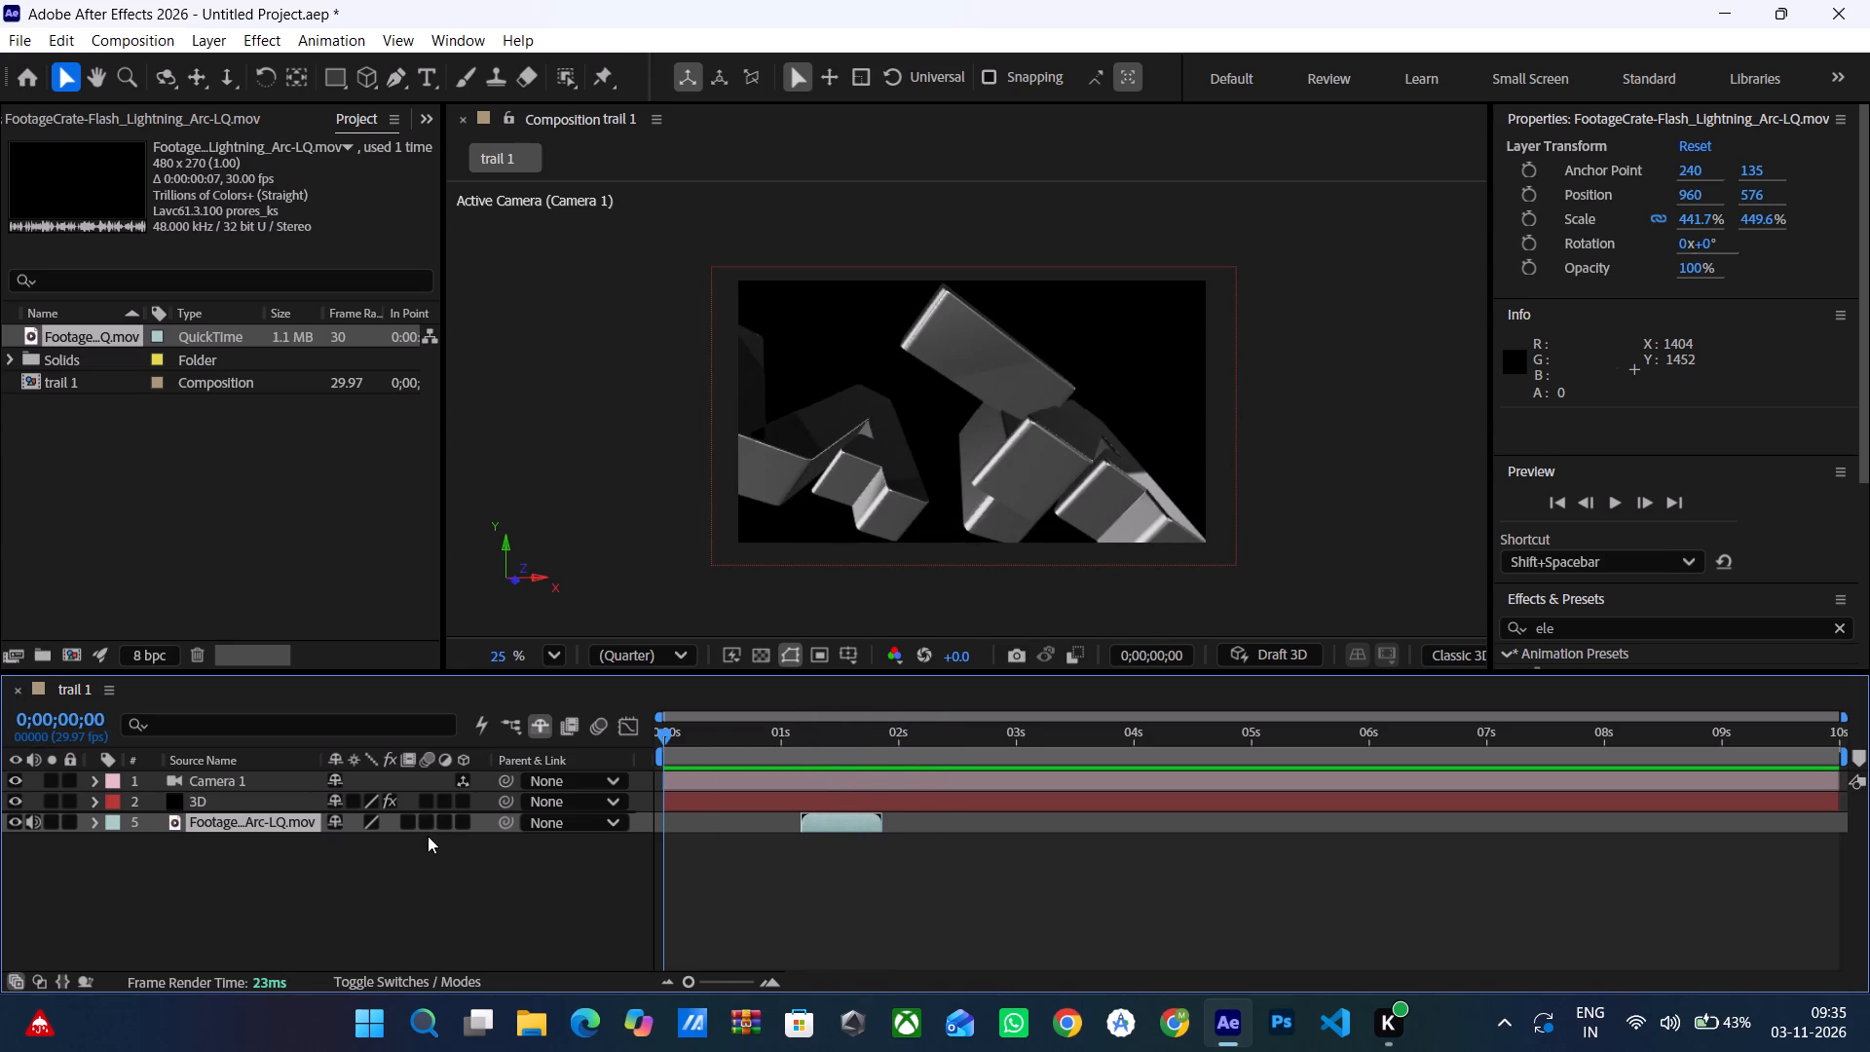
key("space")
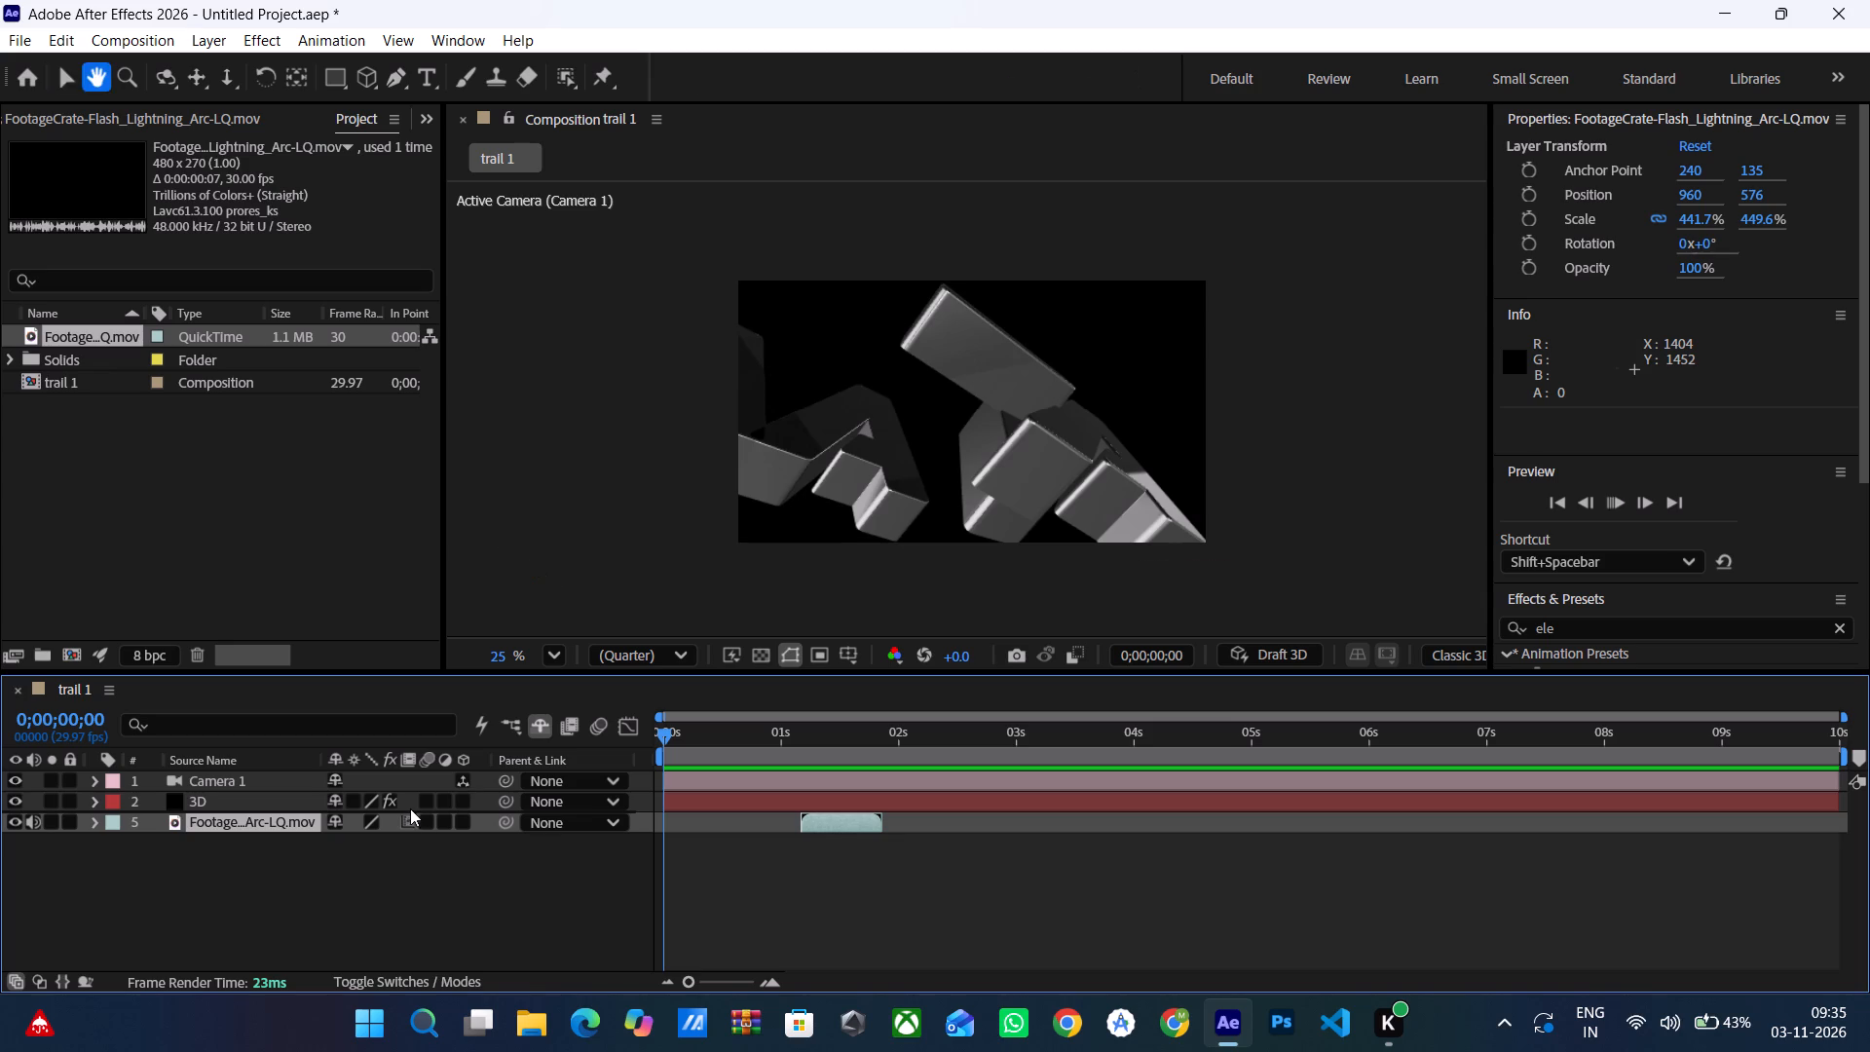
left_click(303, 919)
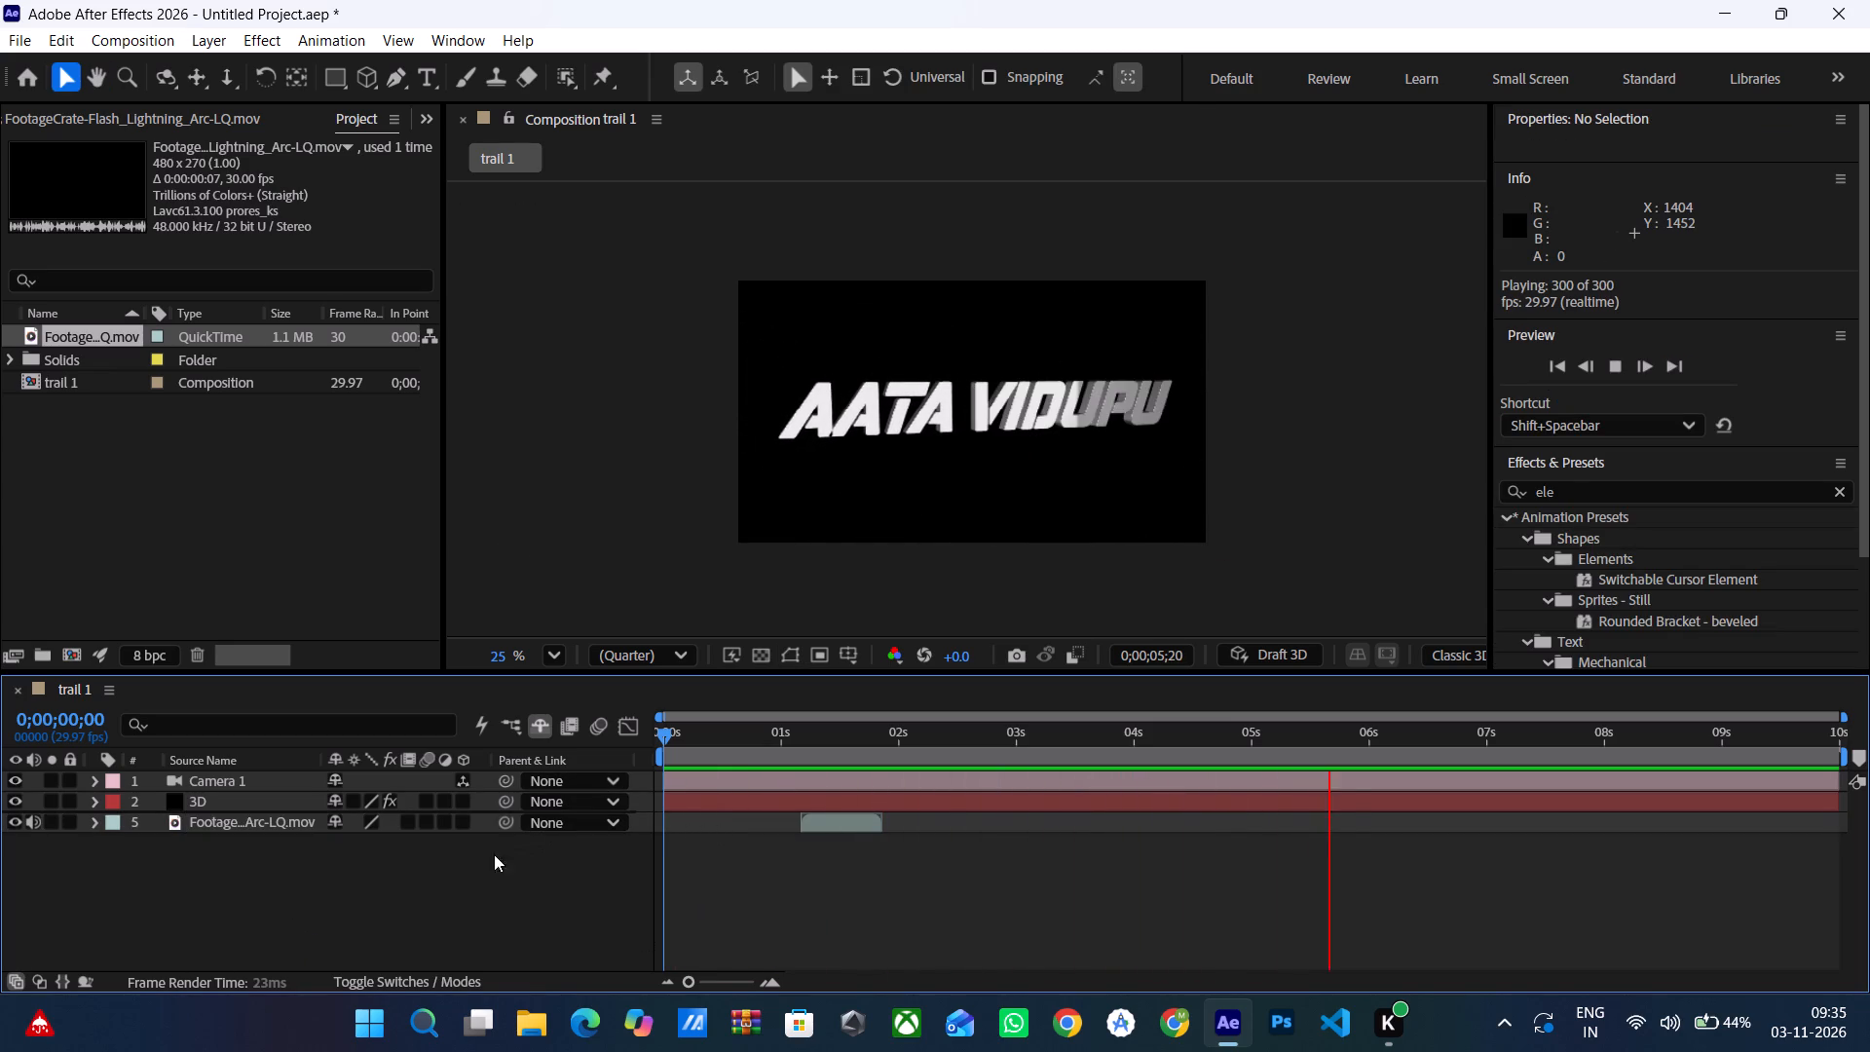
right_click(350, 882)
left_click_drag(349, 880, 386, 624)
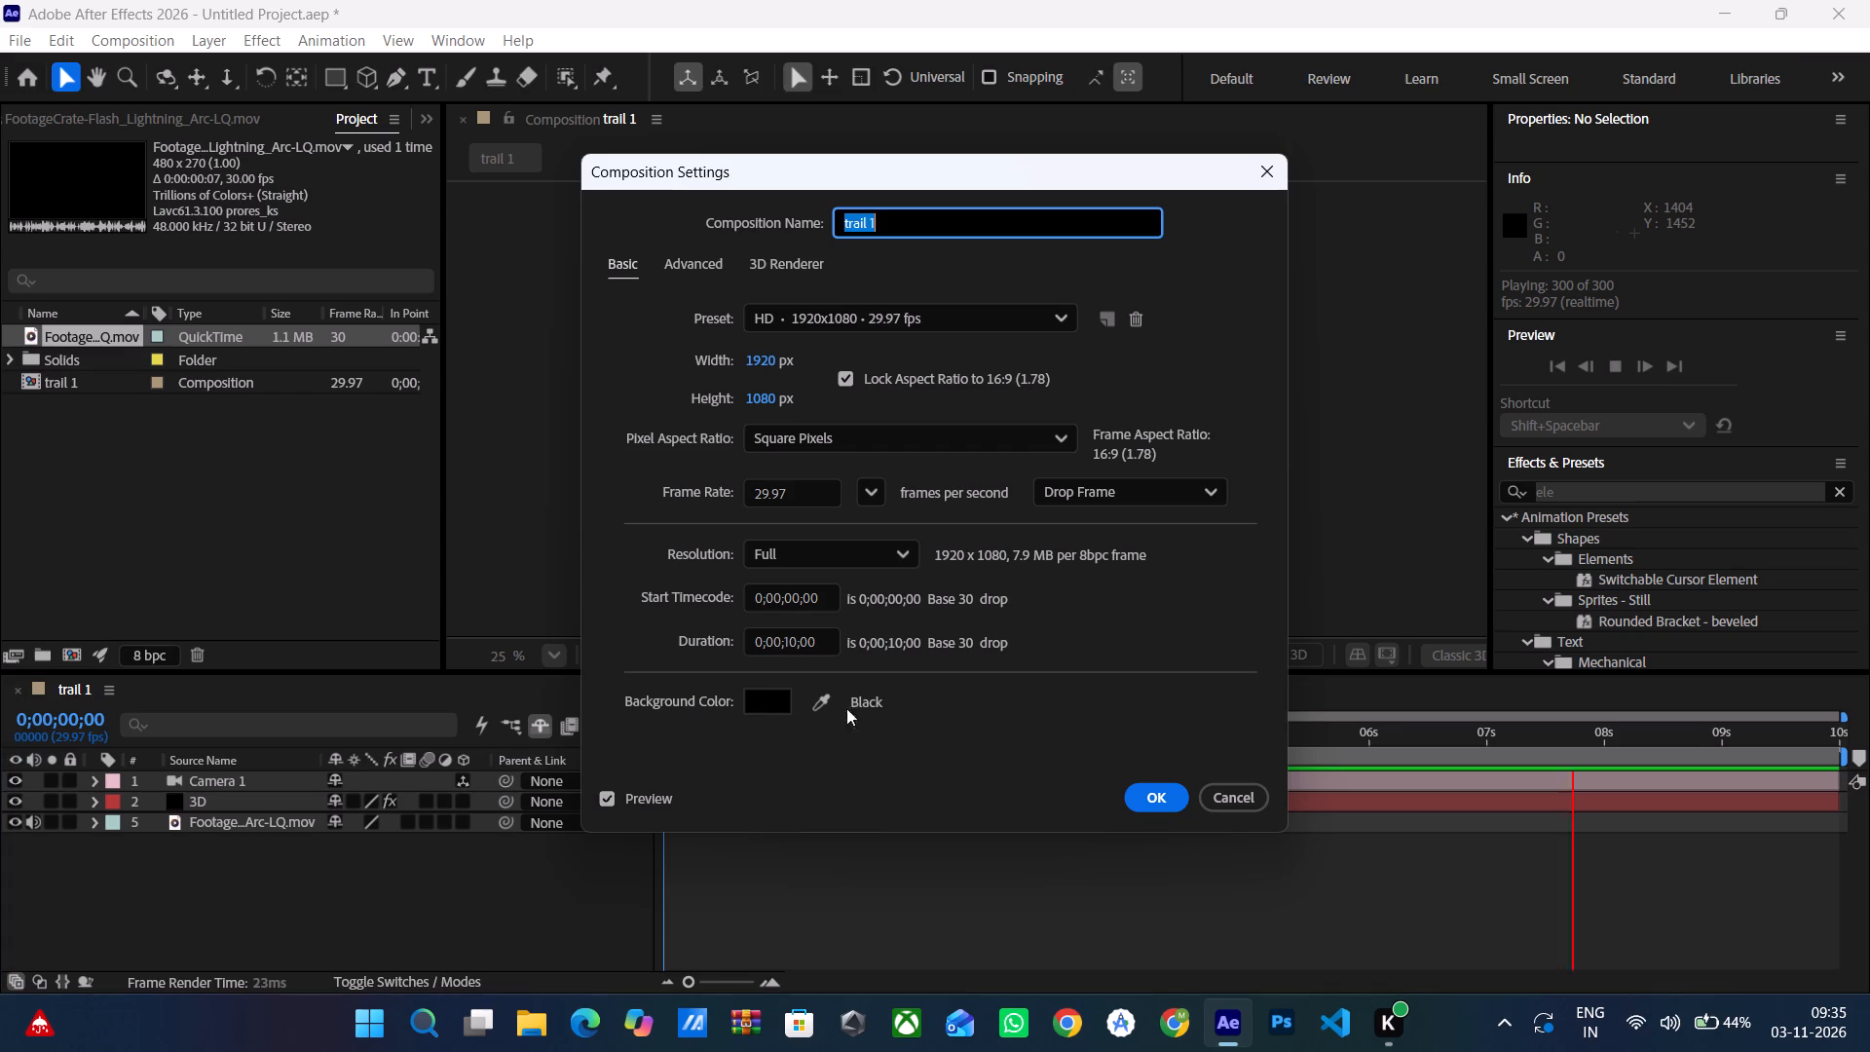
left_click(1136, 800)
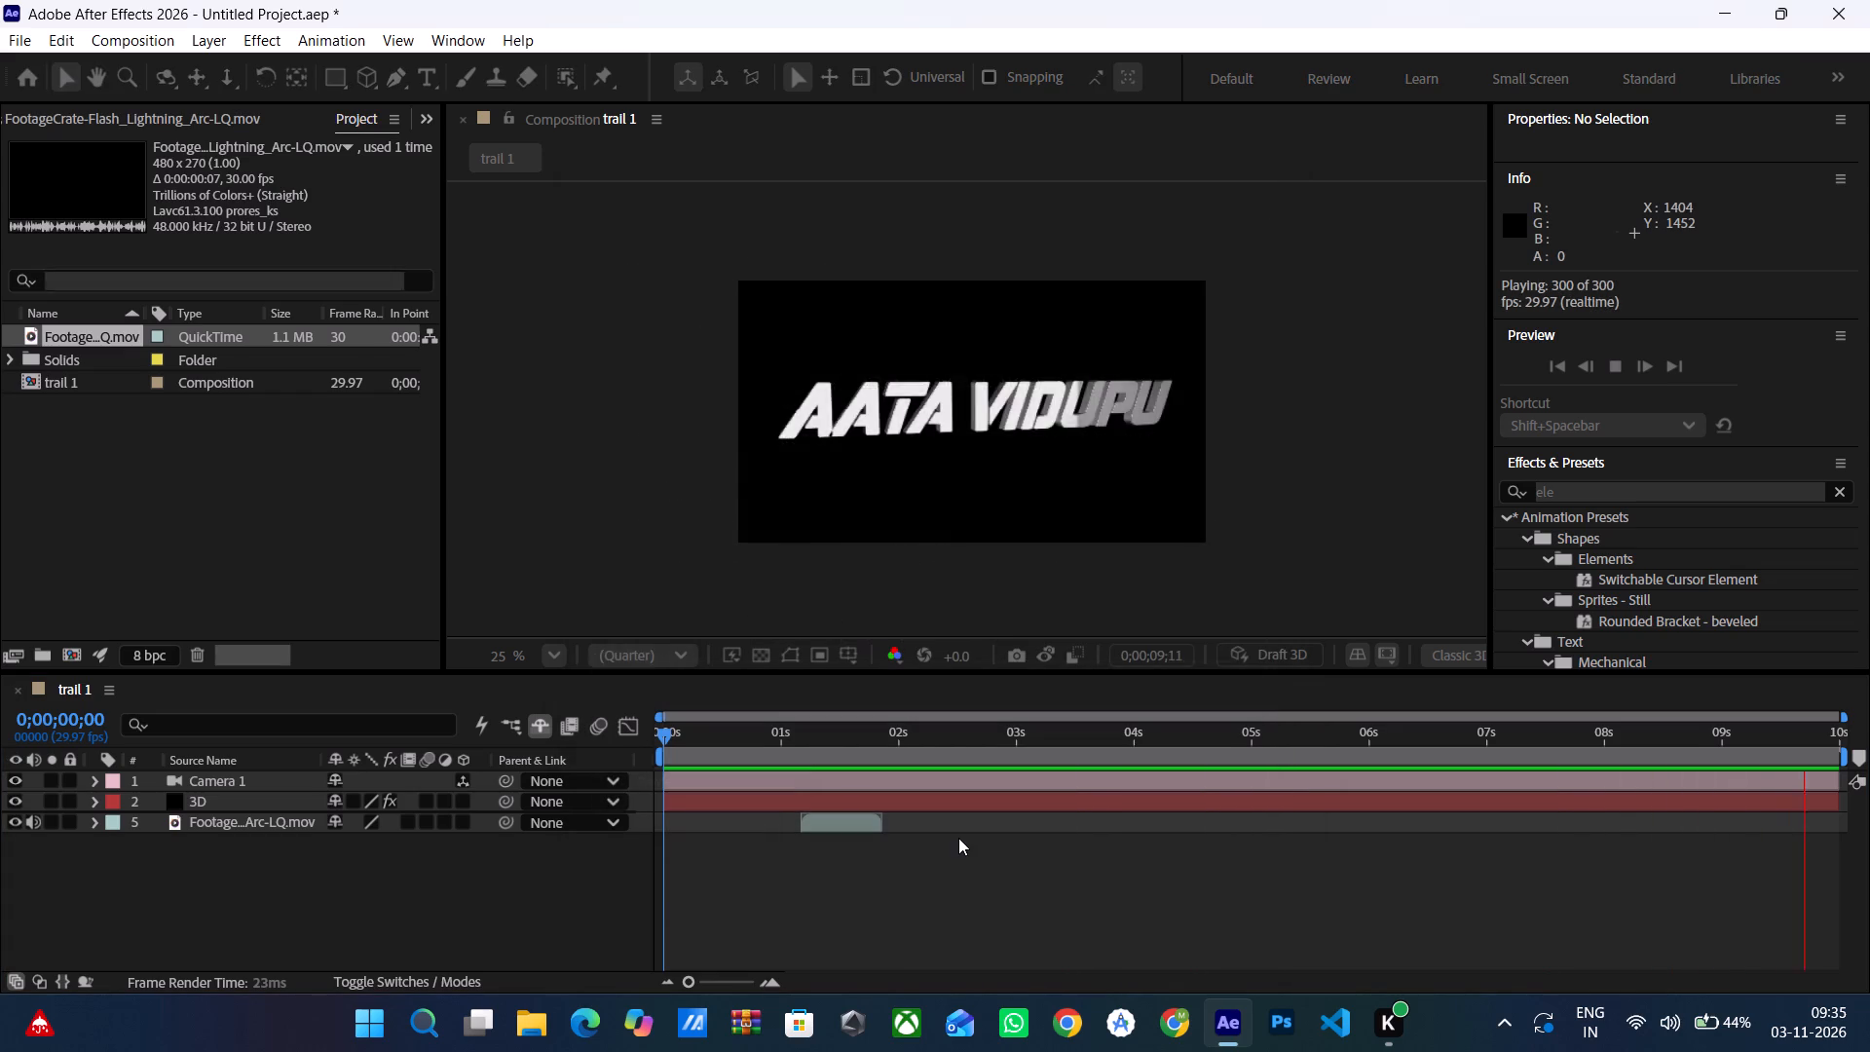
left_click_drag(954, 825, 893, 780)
Add a new black solid layer to the trail 1 composition.
right_click(588, 845)
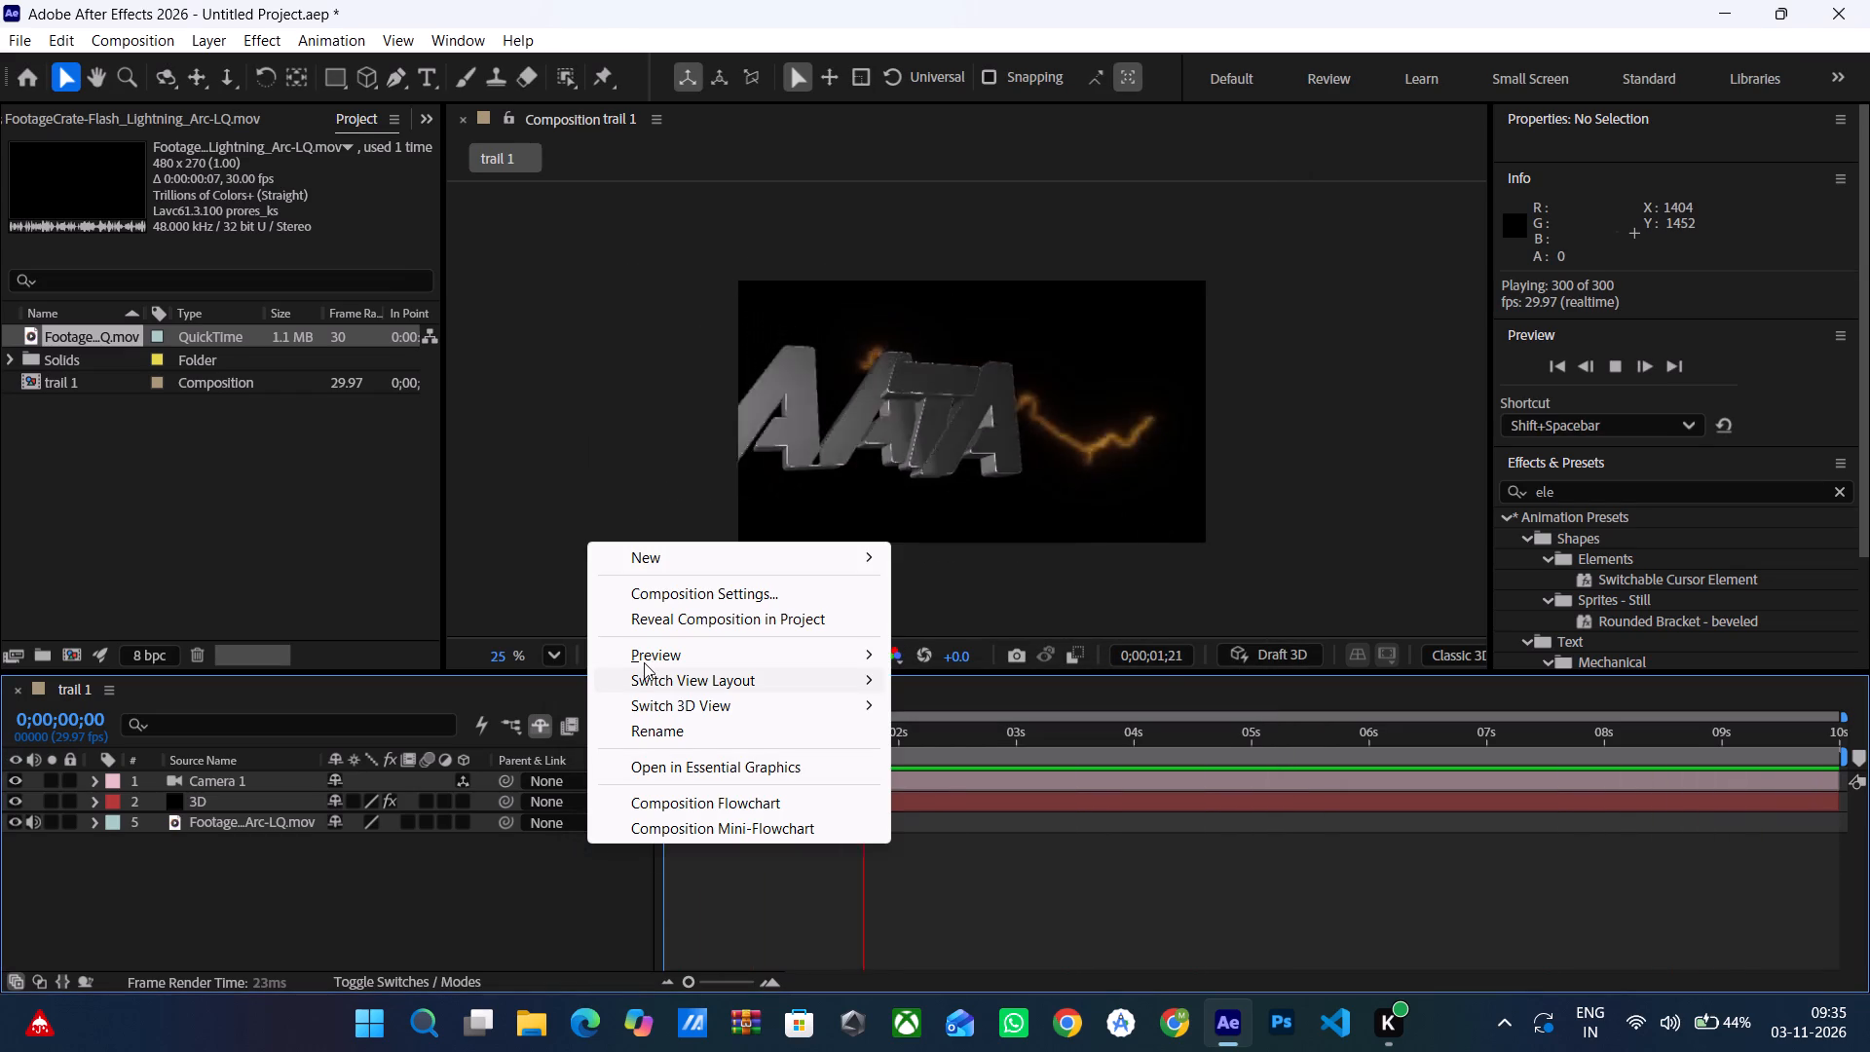
left_click(660, 565)
left_click(942, 613)
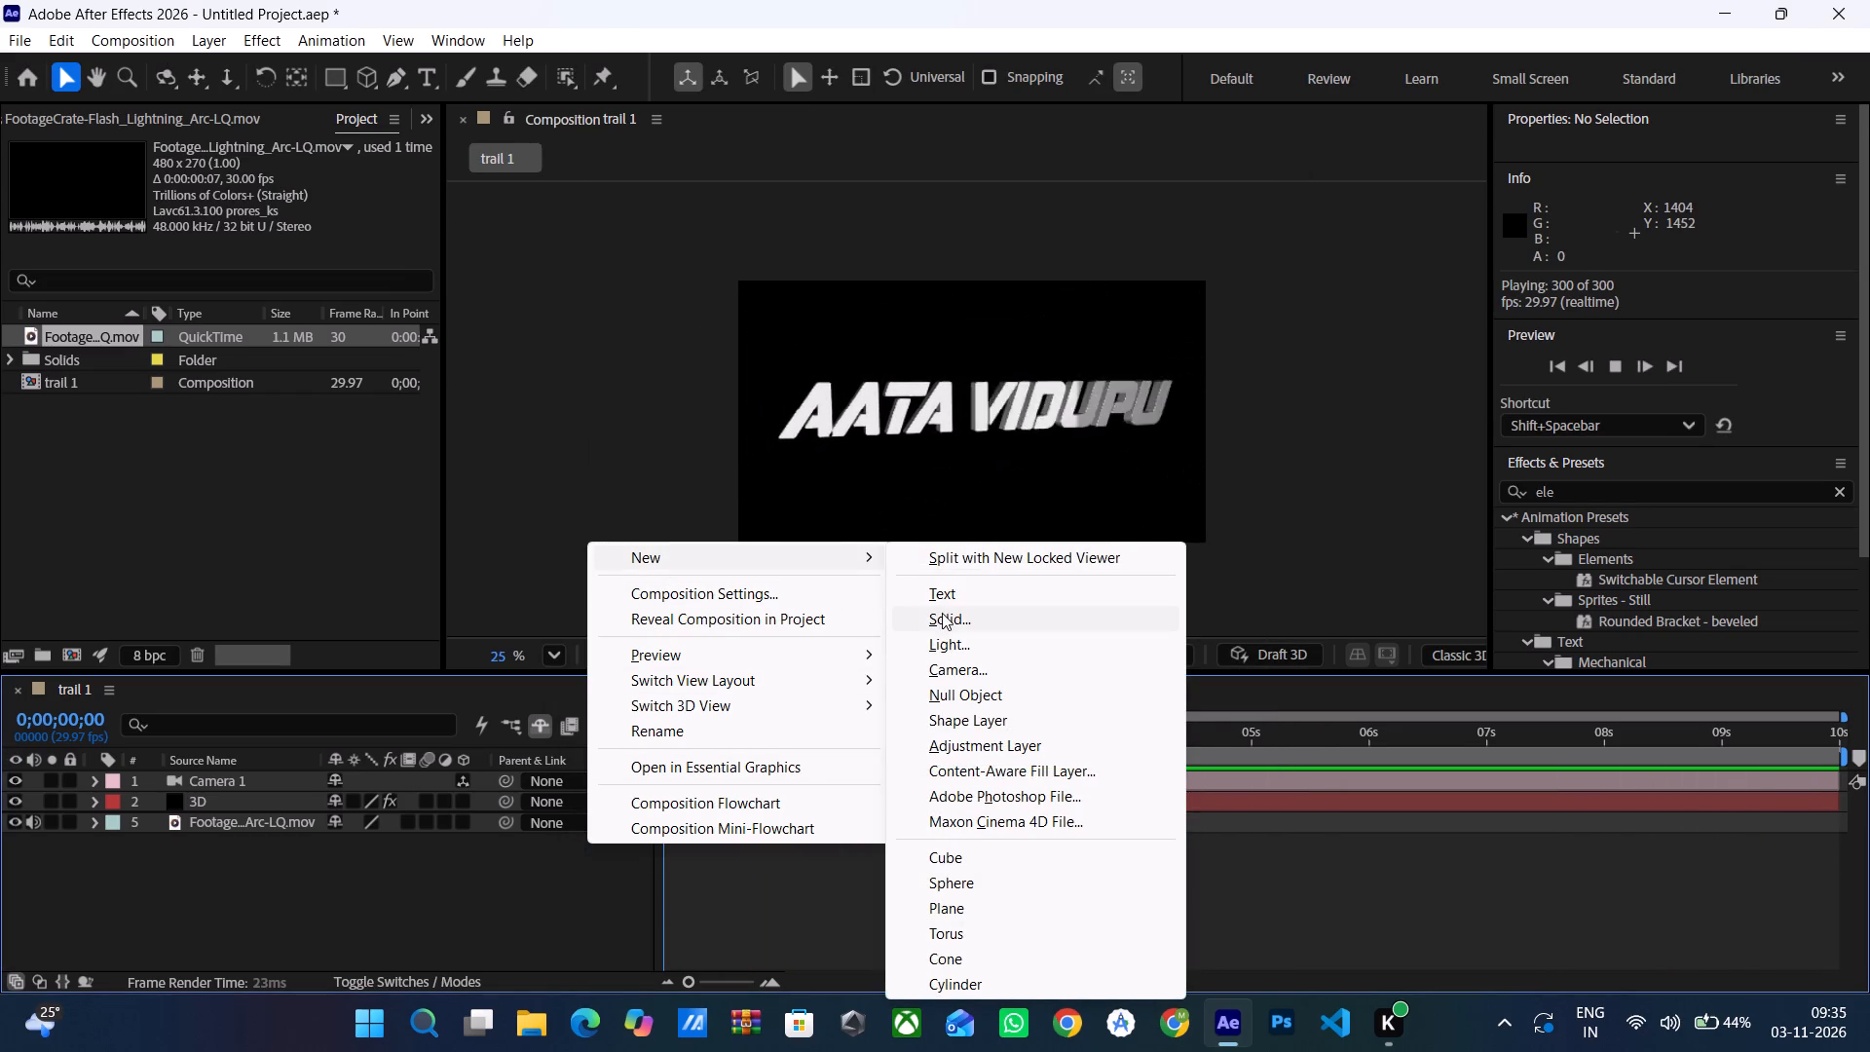
left_click(929, 613)
left_click(1077, 730)
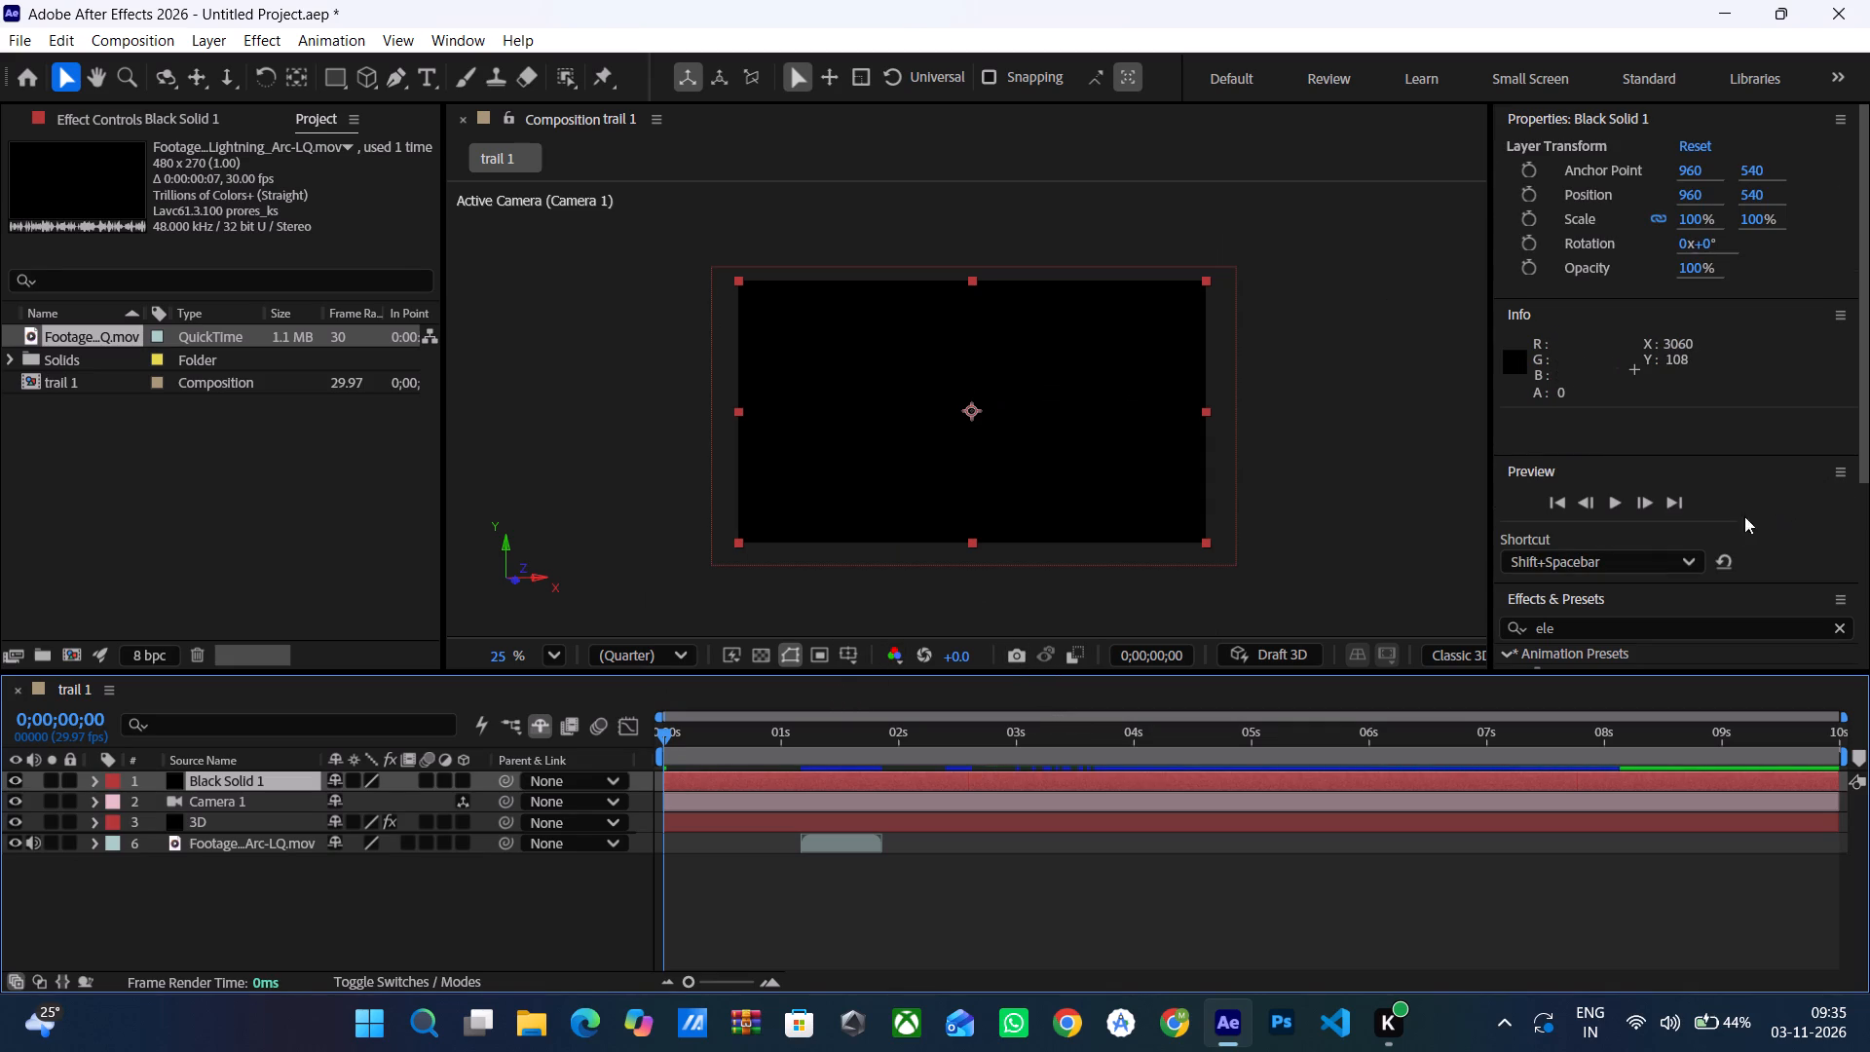
Search the effects for "grad" and apply Gradient Ramp to the new black solid.
left_click(1658, 635)
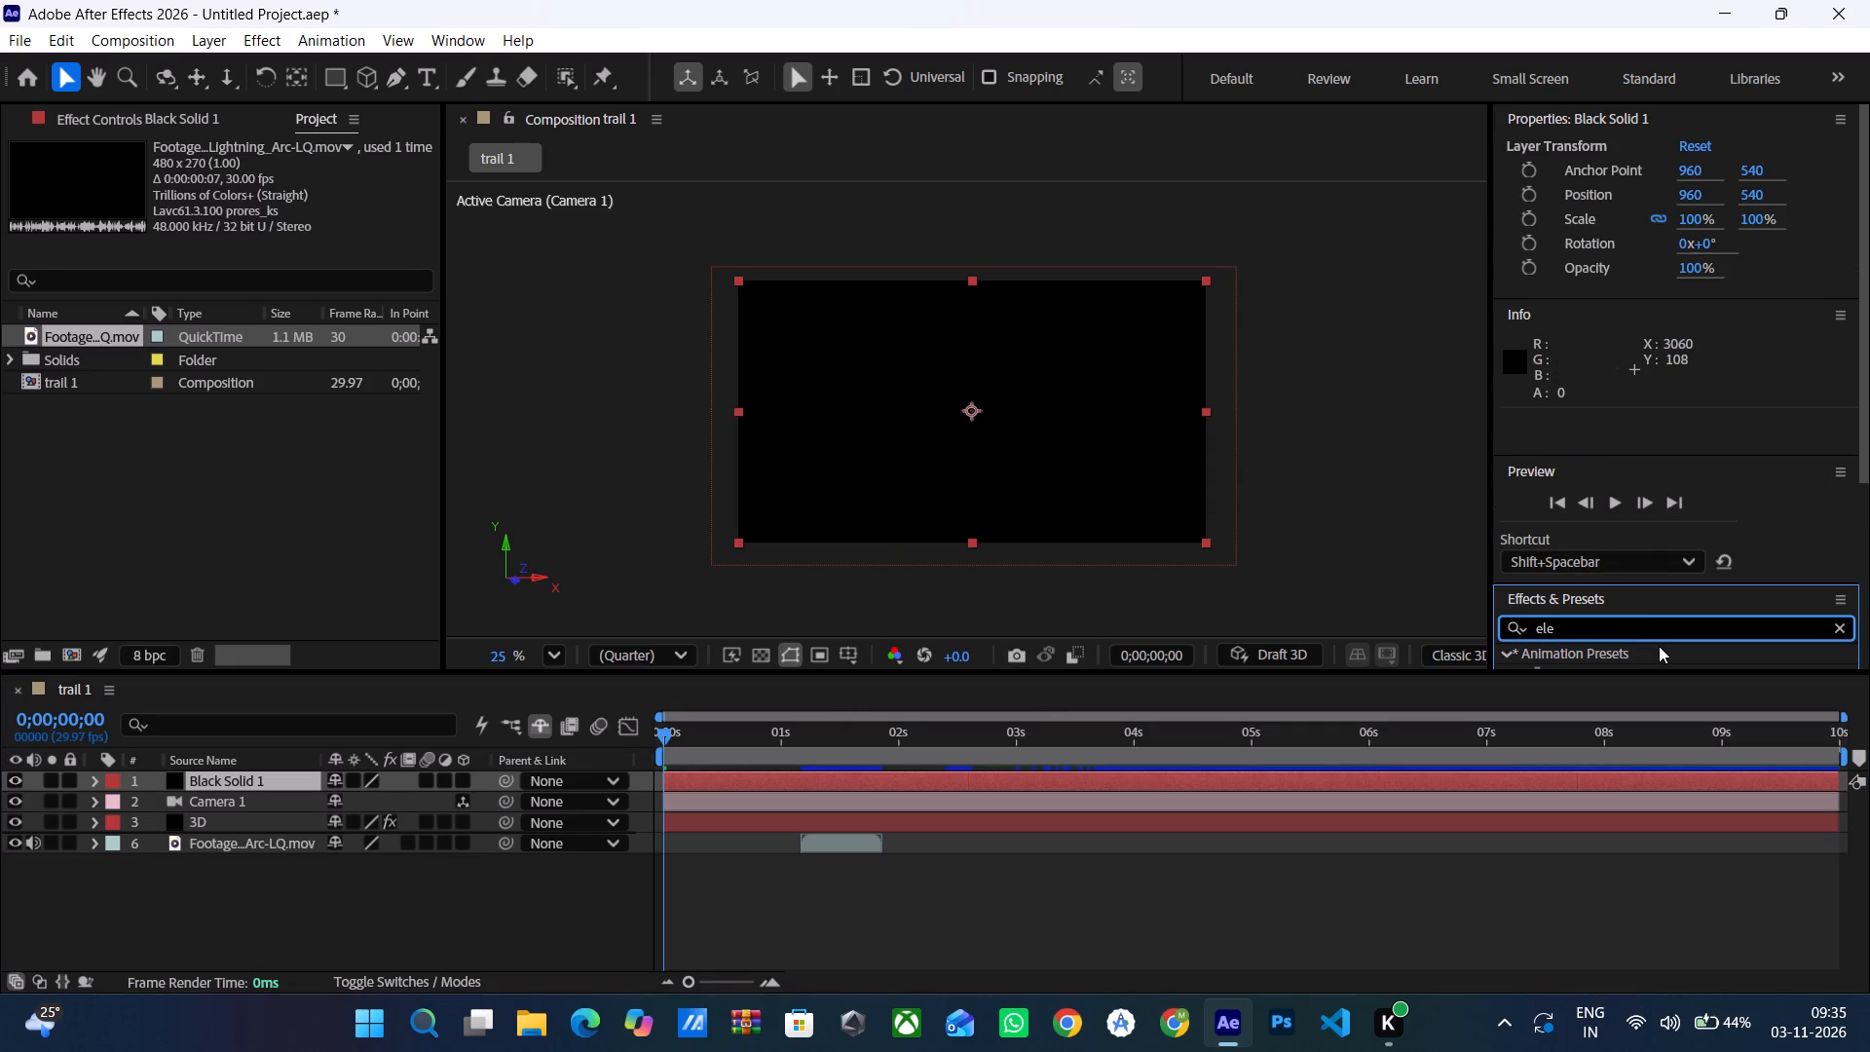
key("BackSpace")
key("BackSpace")
key("BackSpace")
type("grad")
scroll(1601, 537, "down", 4)
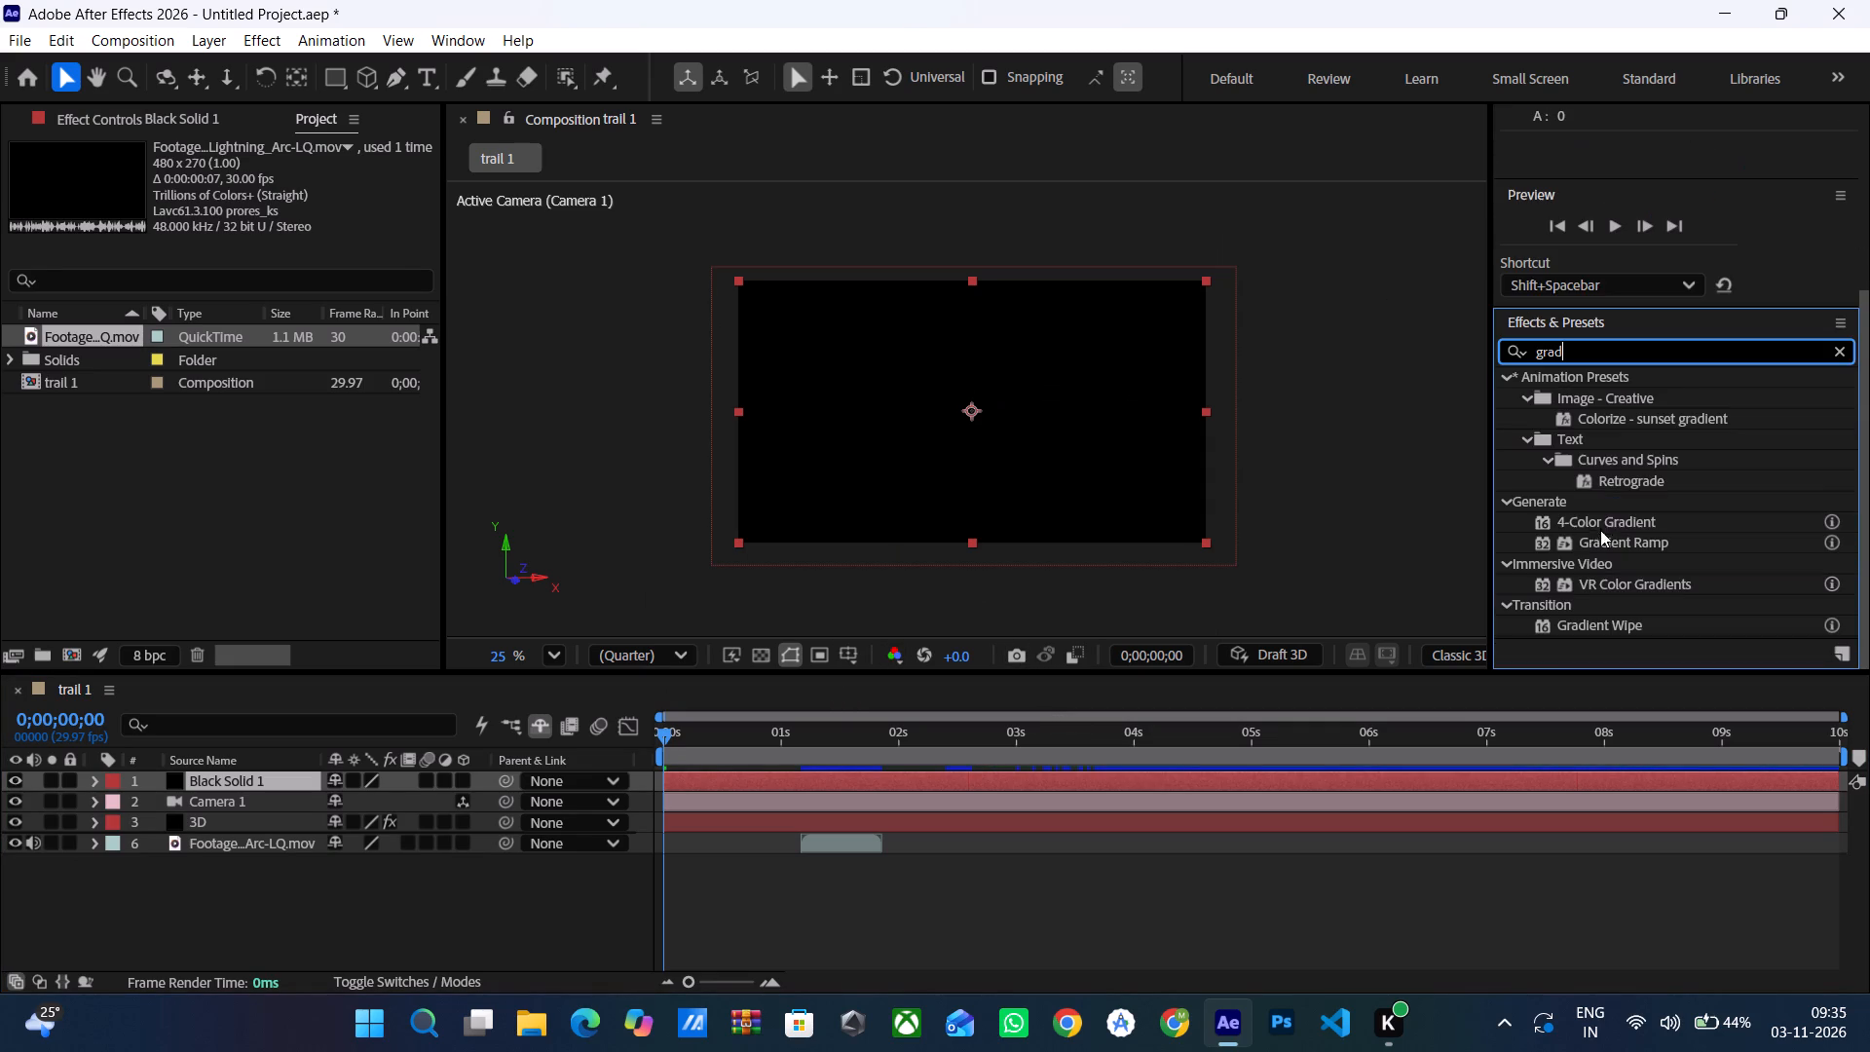
scroll(1463, 526, "down", 2)
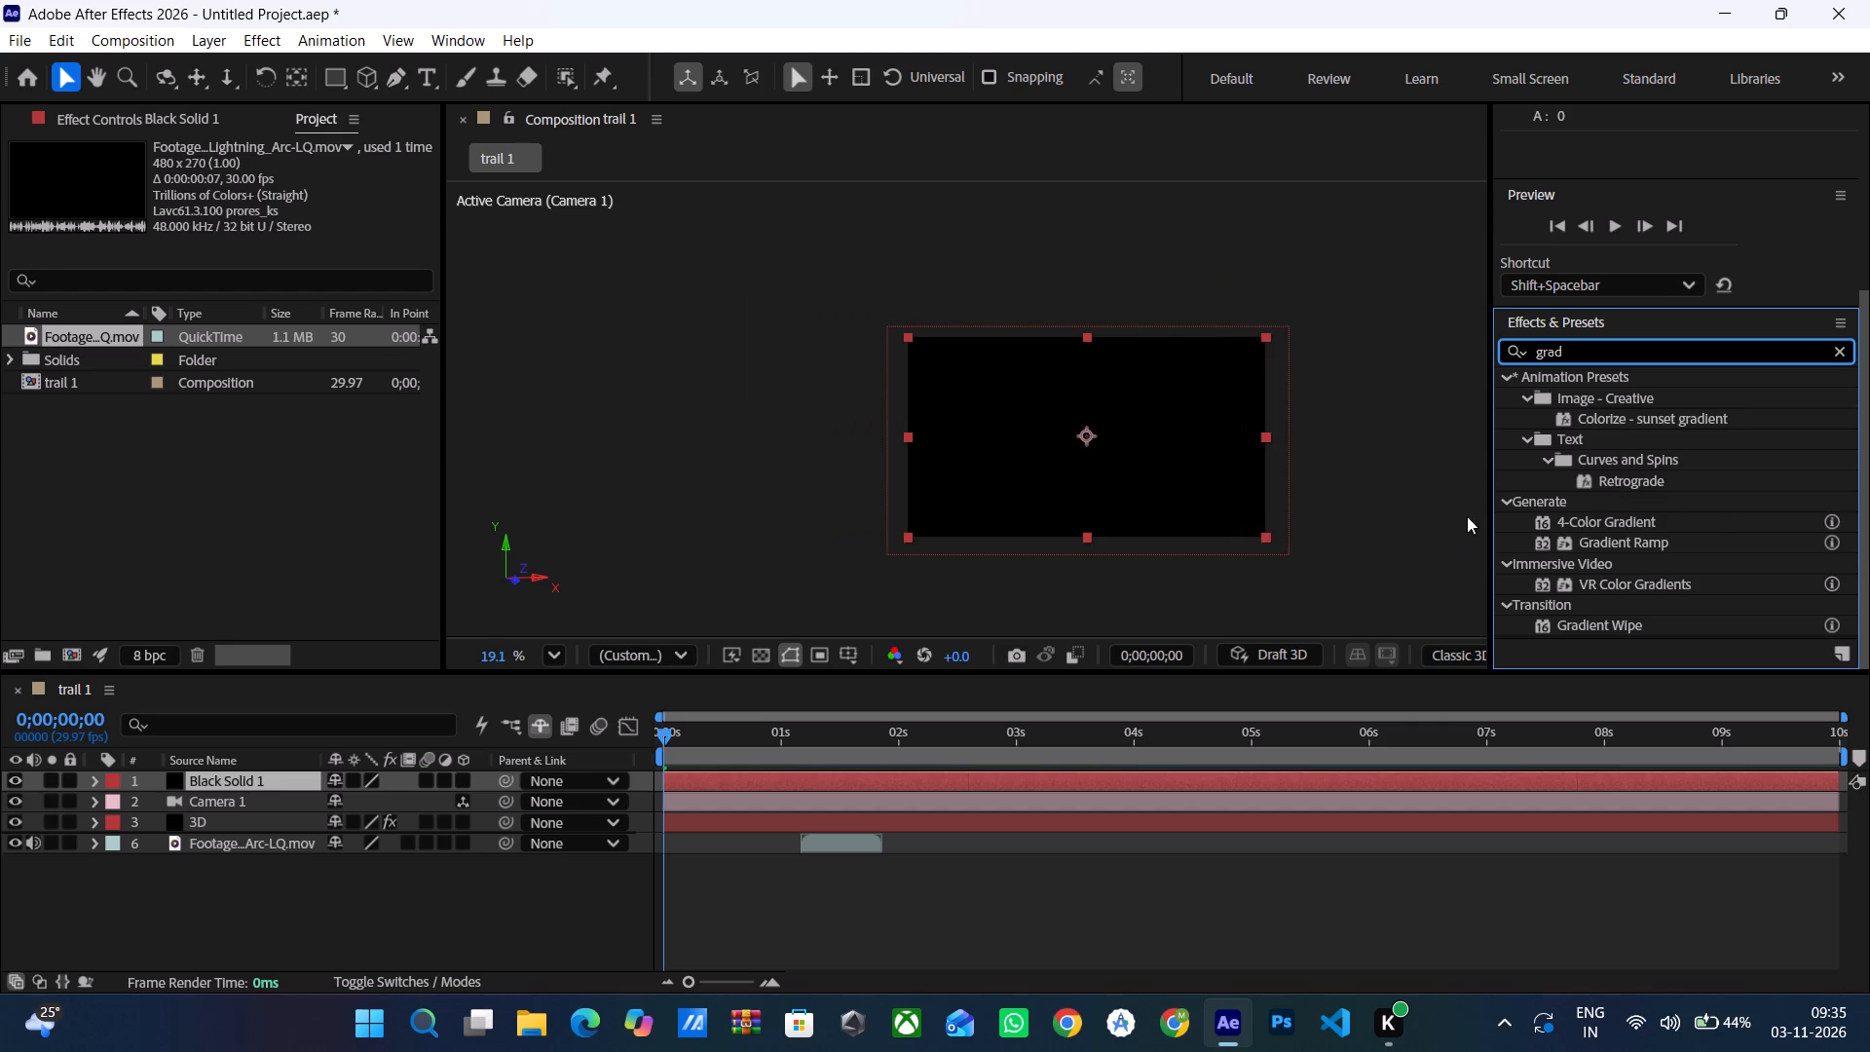
left_click_drag(1654, 547, 1115, 466)
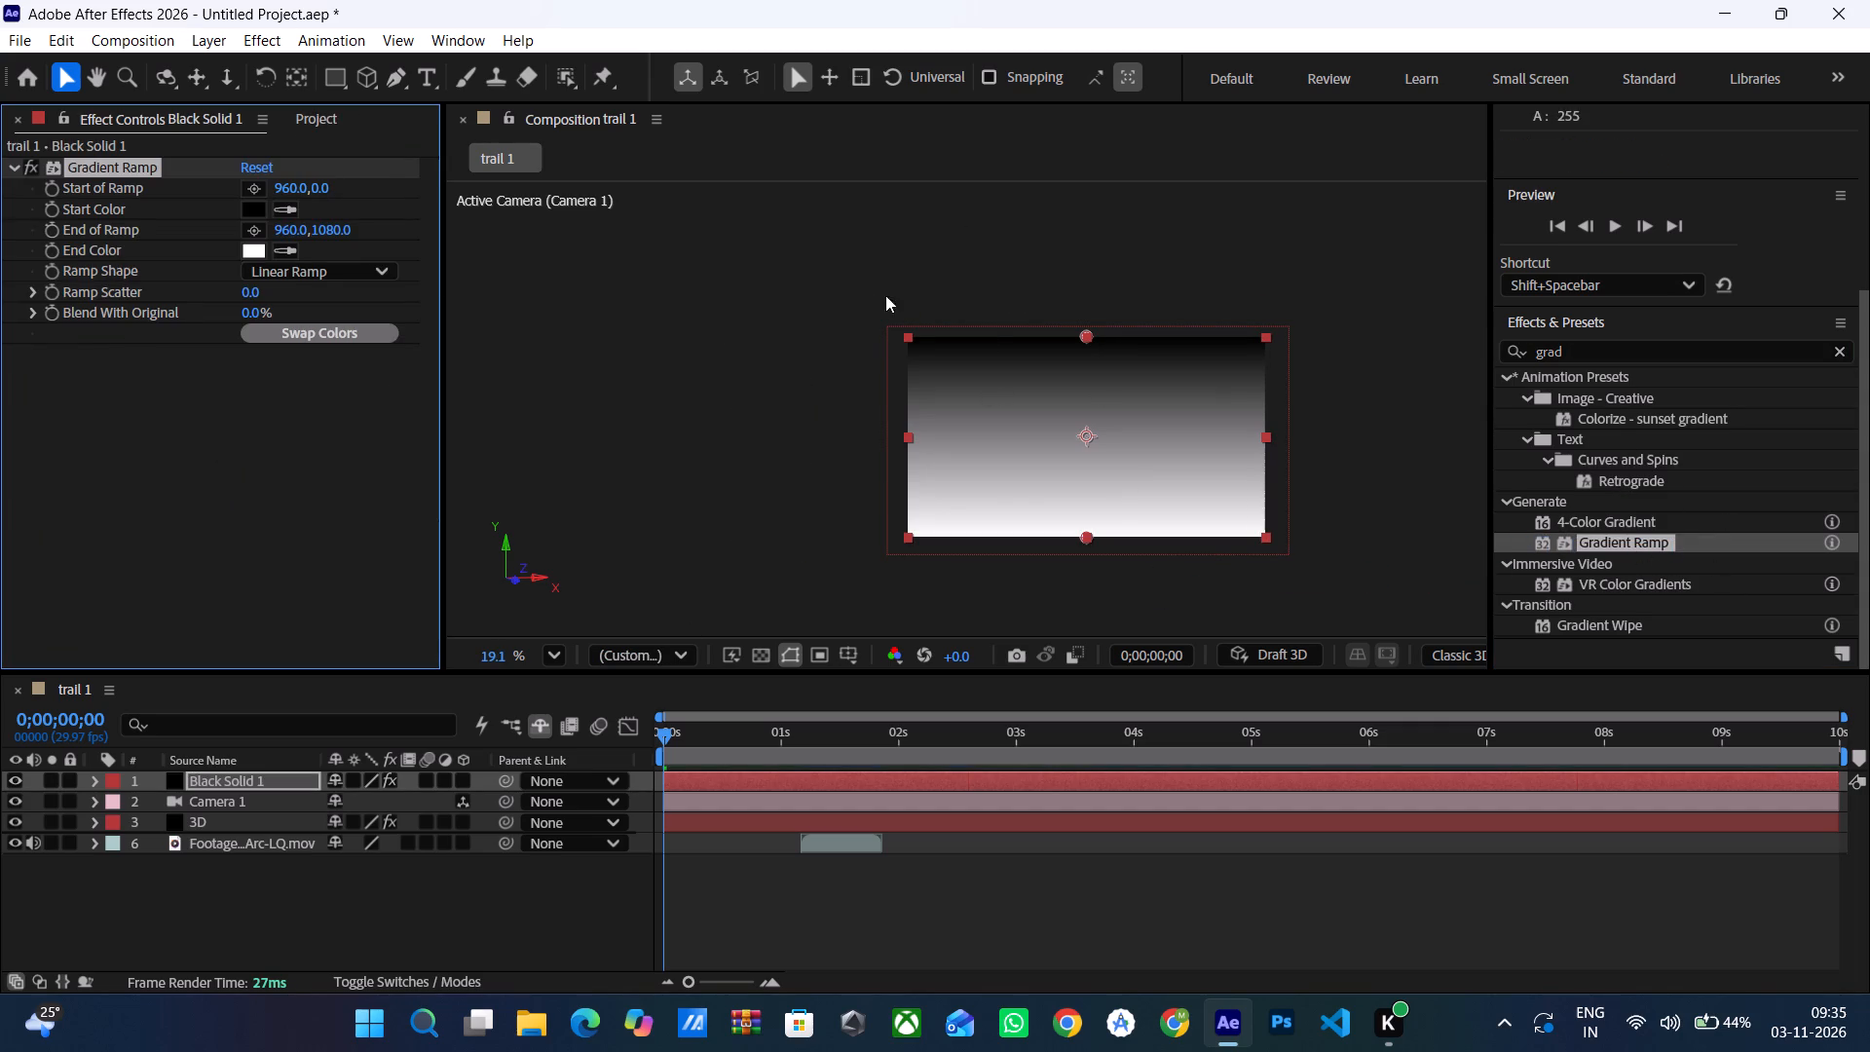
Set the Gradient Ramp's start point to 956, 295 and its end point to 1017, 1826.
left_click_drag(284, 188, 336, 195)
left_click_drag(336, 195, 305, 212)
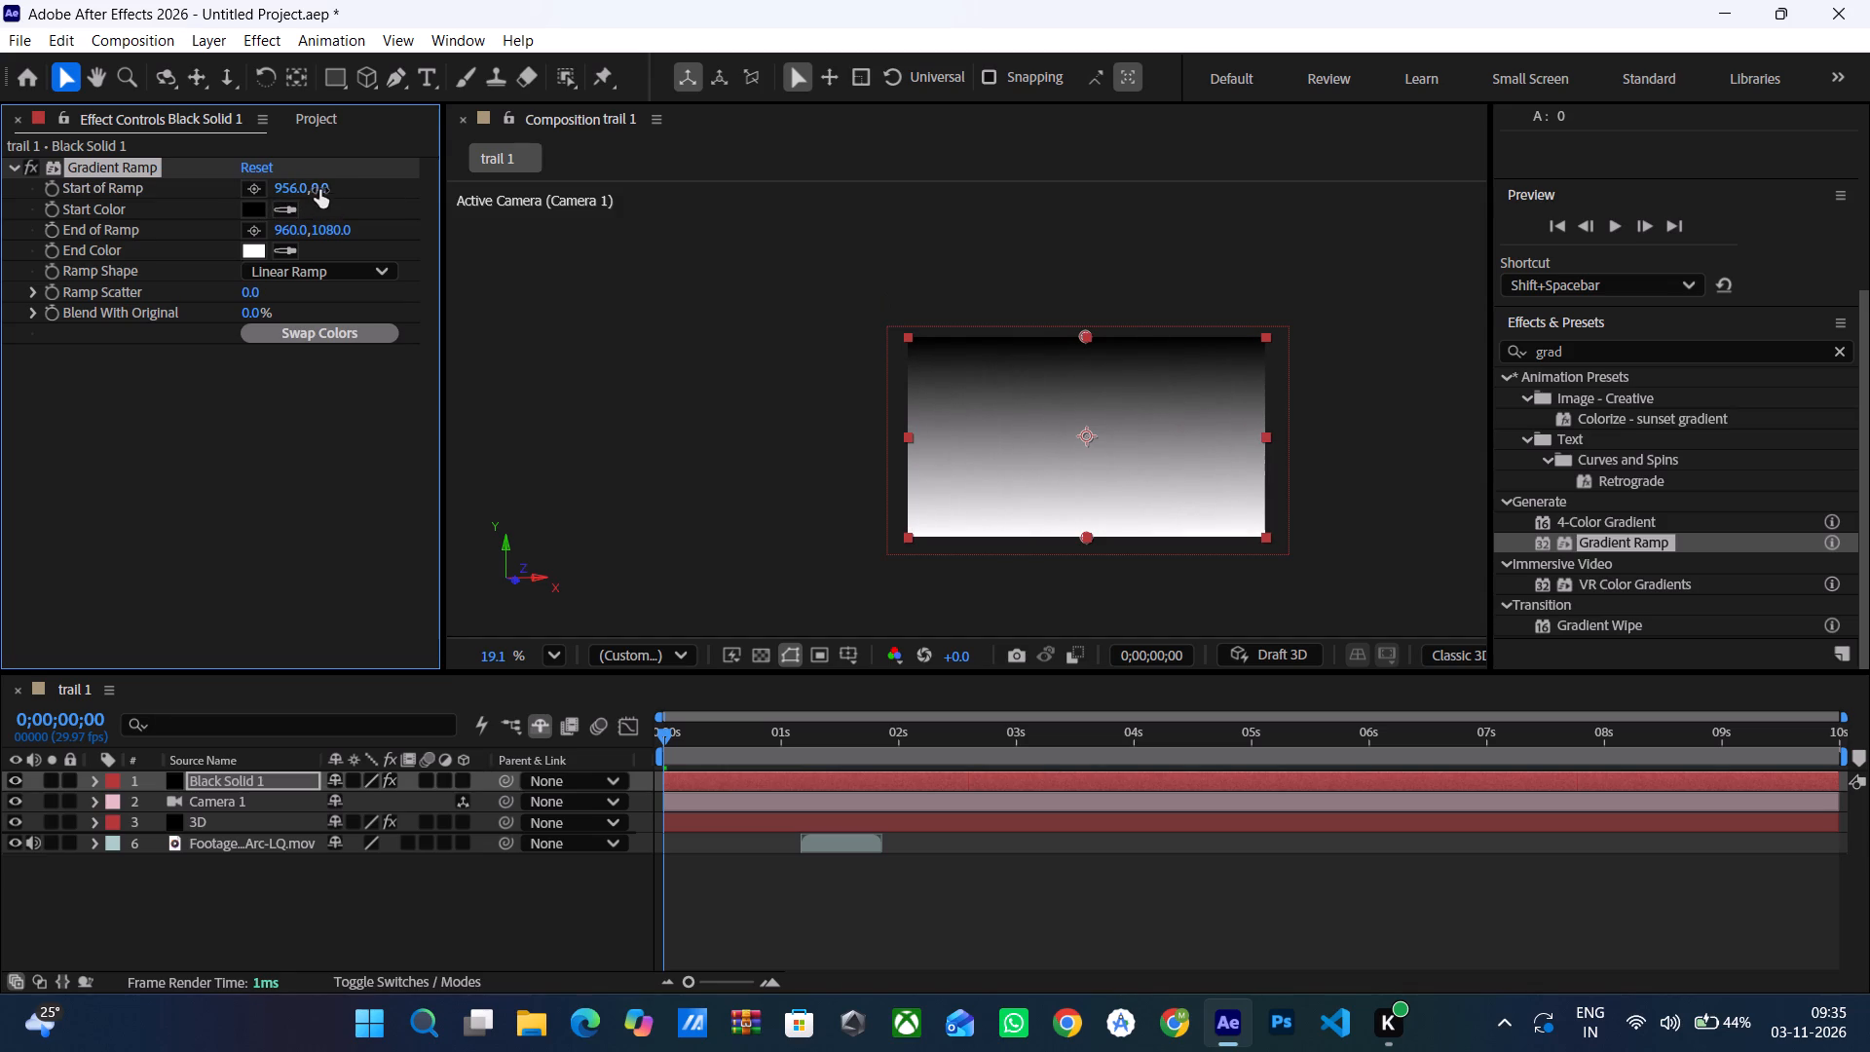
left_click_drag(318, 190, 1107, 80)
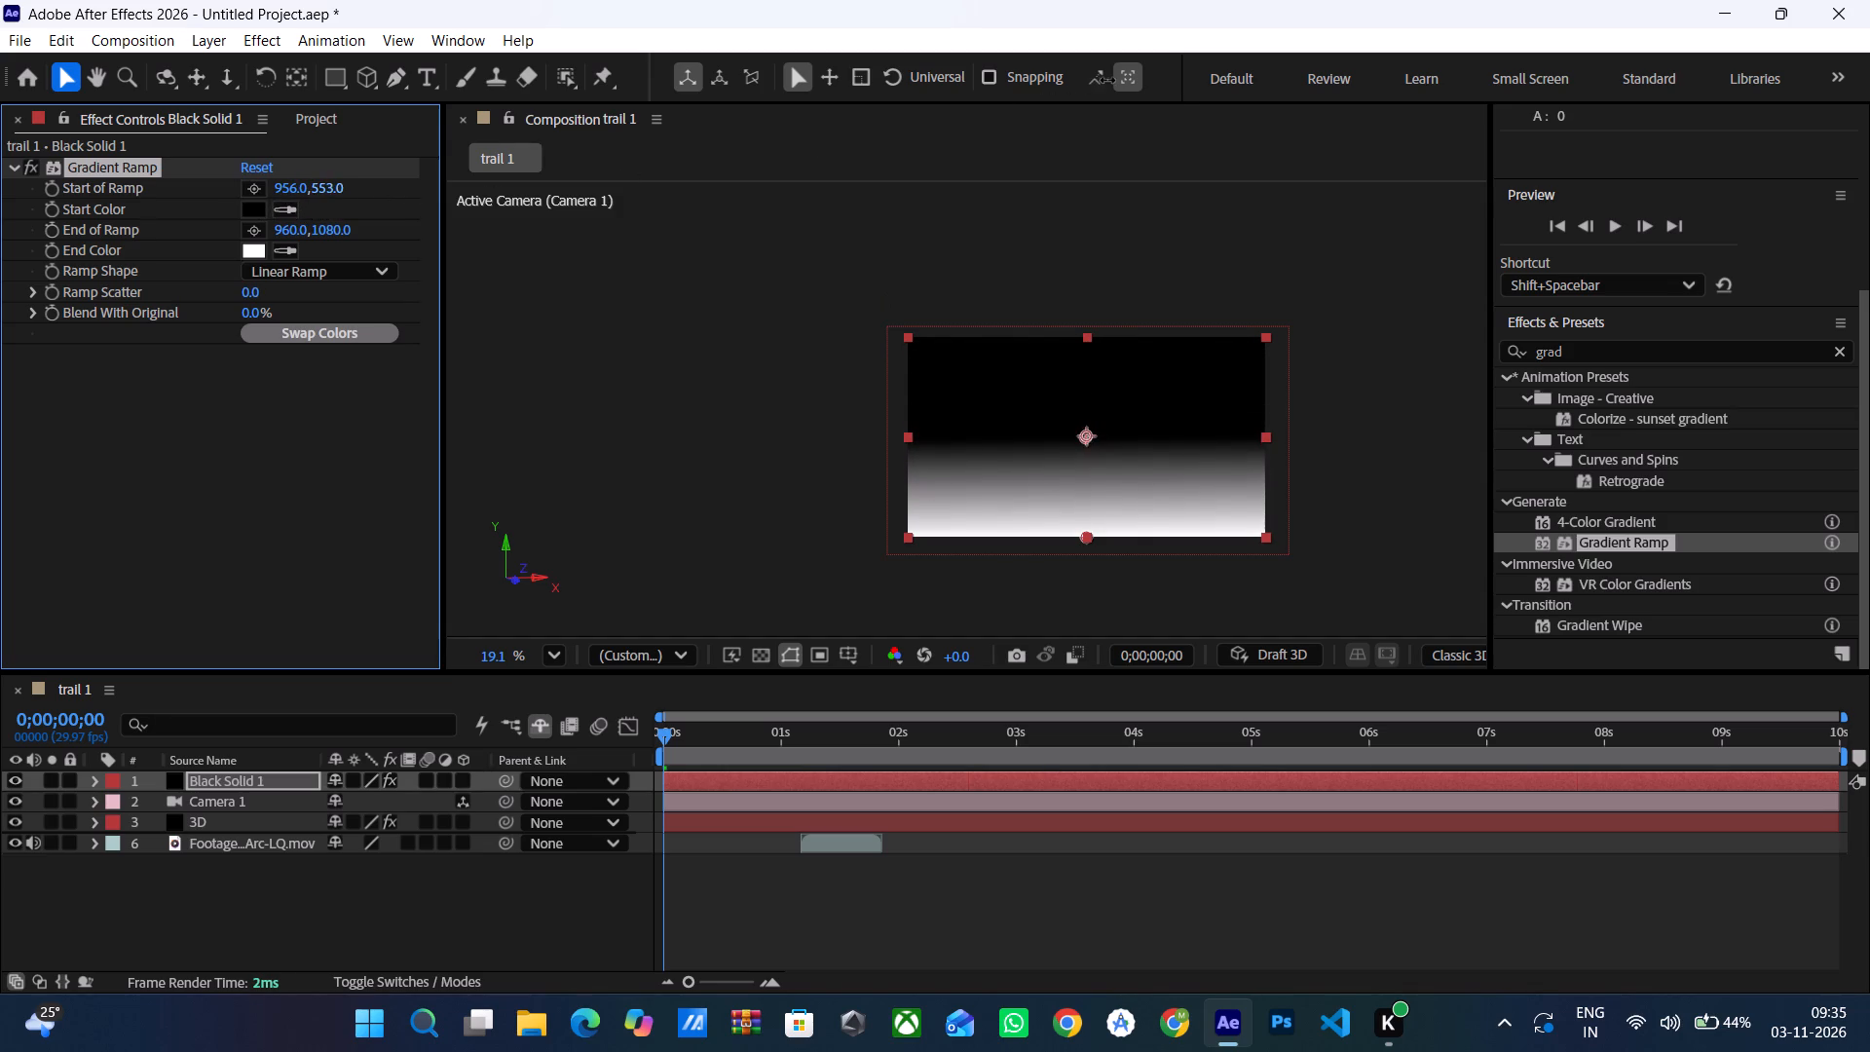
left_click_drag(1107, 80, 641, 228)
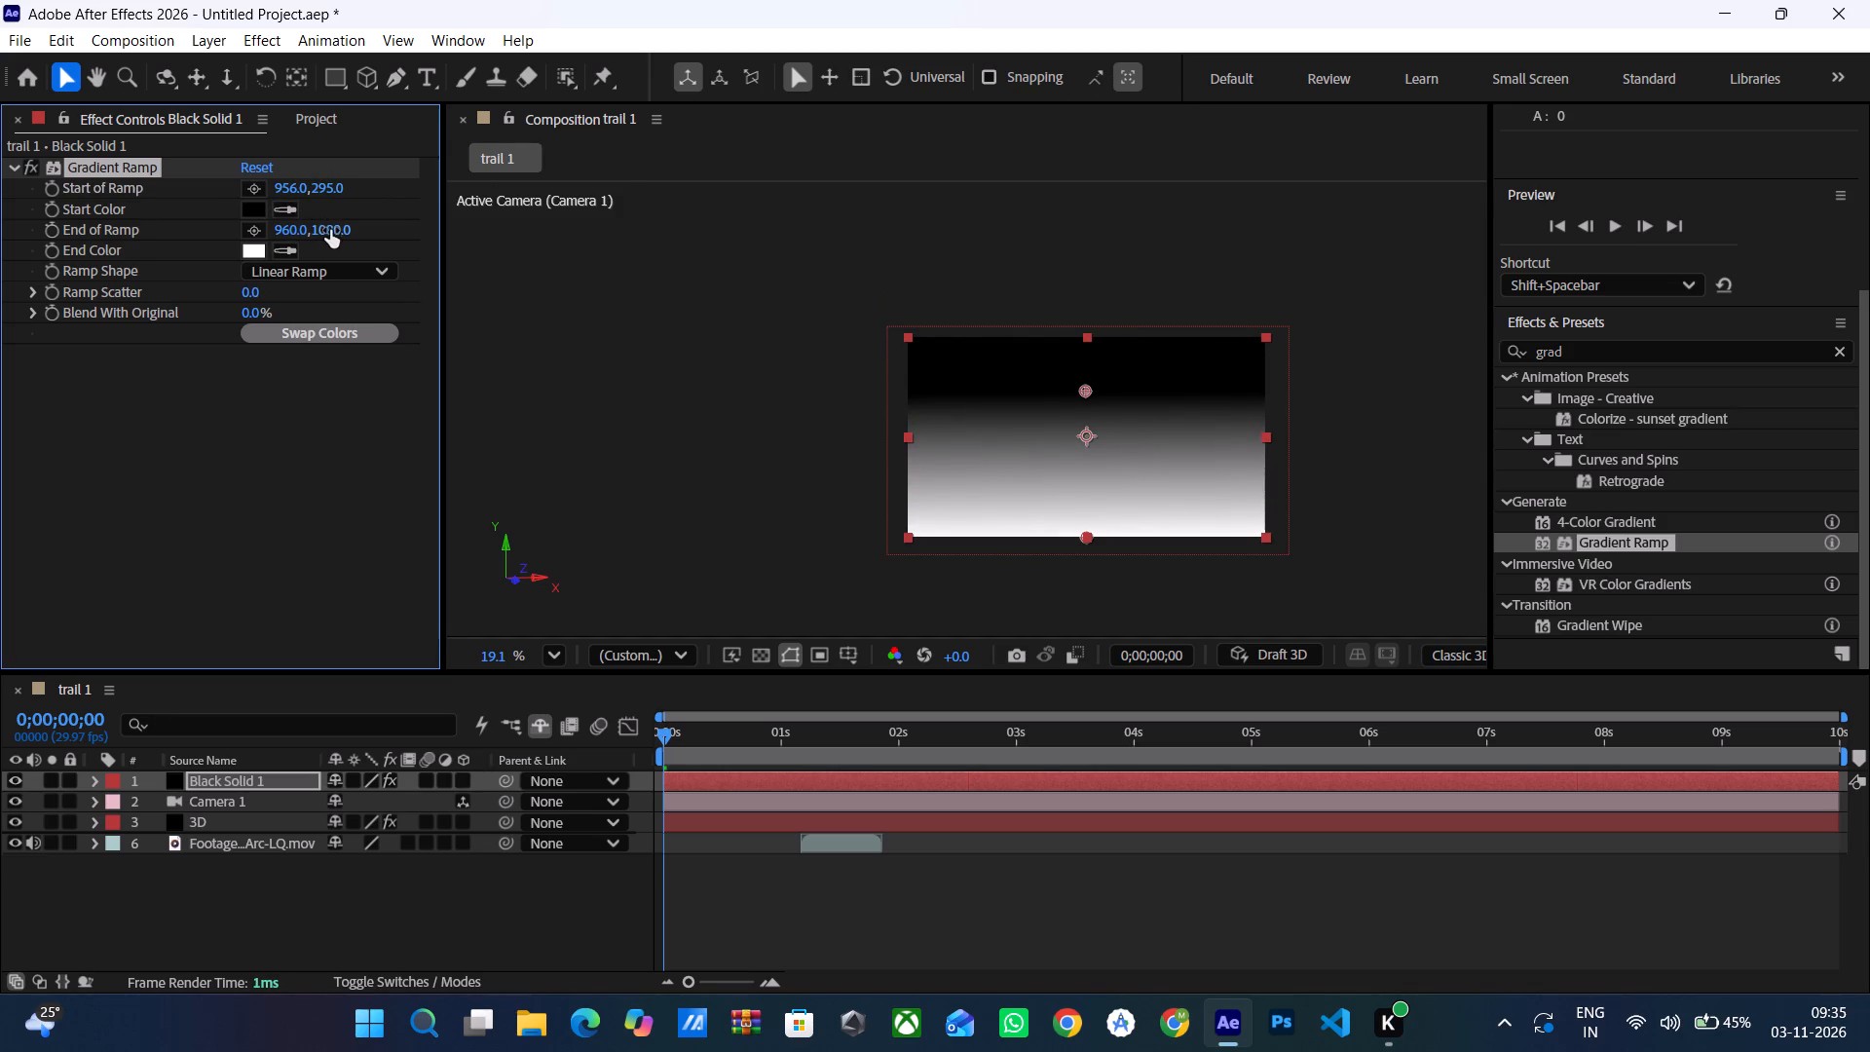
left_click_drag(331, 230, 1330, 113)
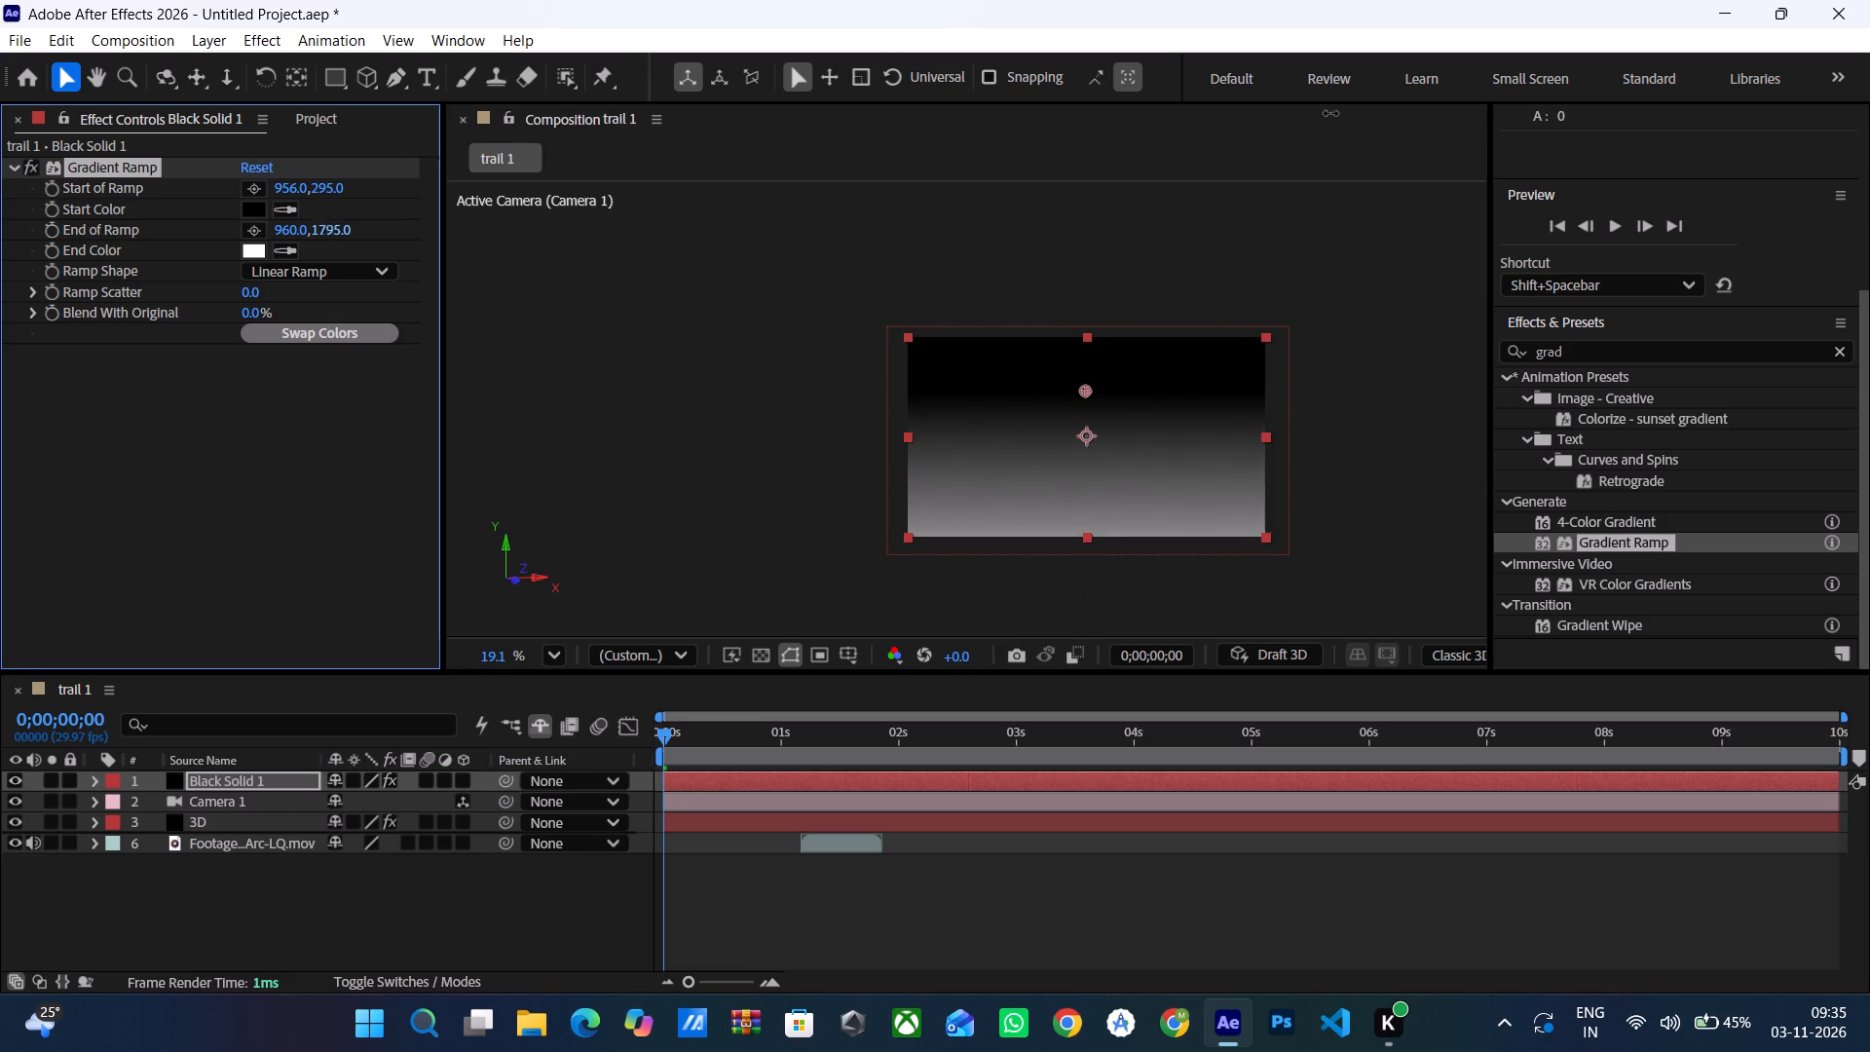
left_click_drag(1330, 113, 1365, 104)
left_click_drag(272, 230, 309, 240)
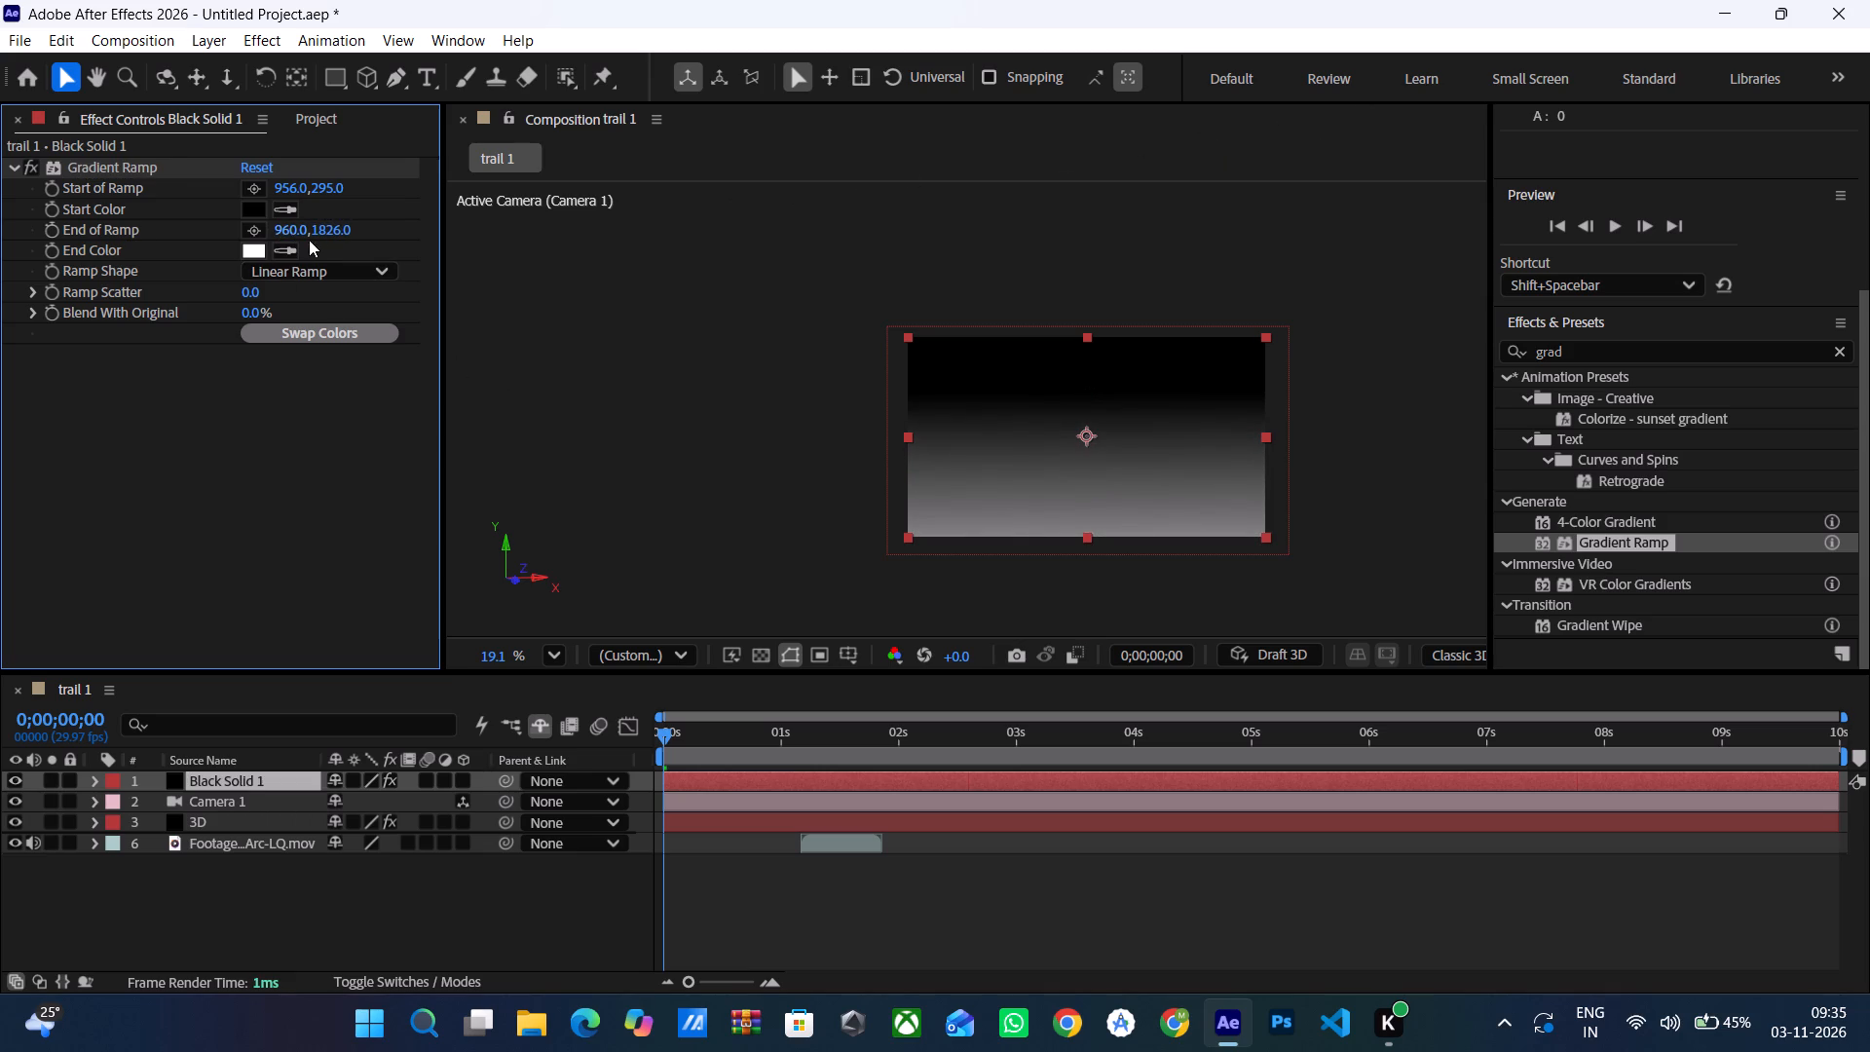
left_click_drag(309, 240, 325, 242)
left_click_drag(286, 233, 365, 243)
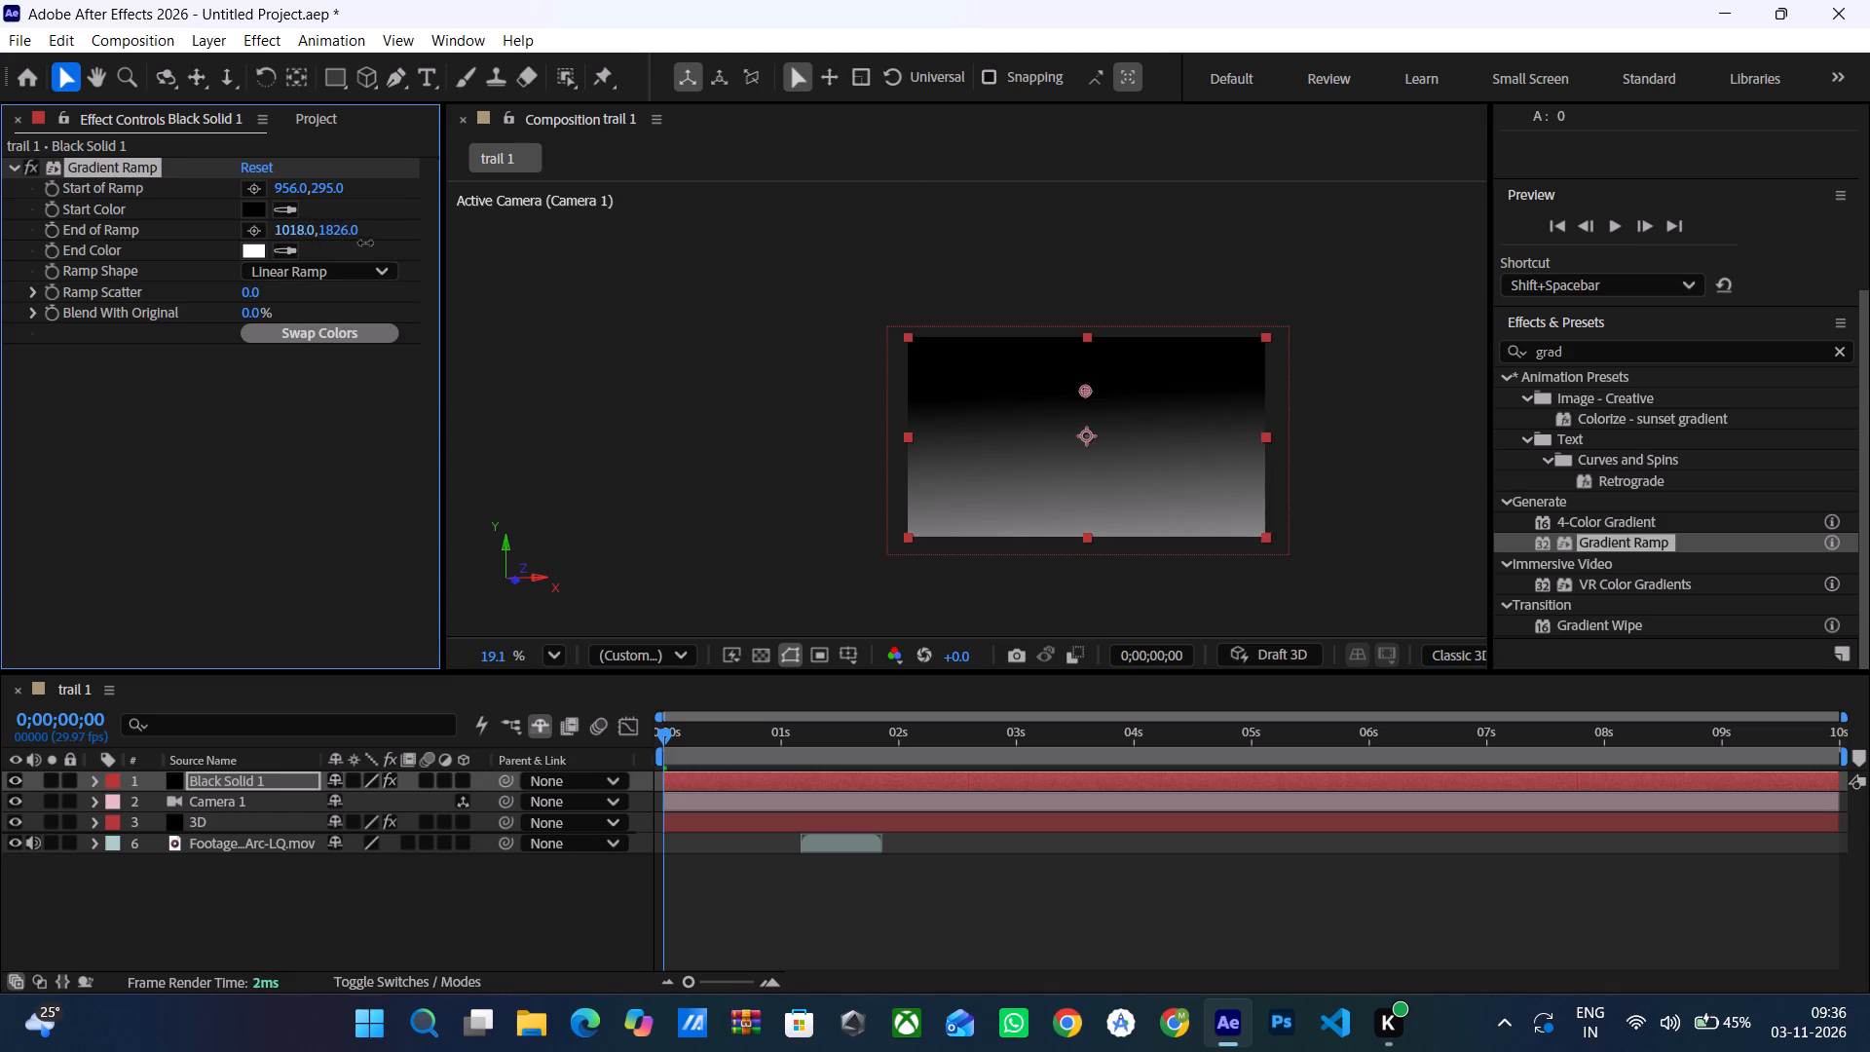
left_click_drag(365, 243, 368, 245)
Adjust the Gradient Ramp's start point to 961, 756 and its end point to 1014, 1874.
left_click_drag(287, 191, 346, 212)
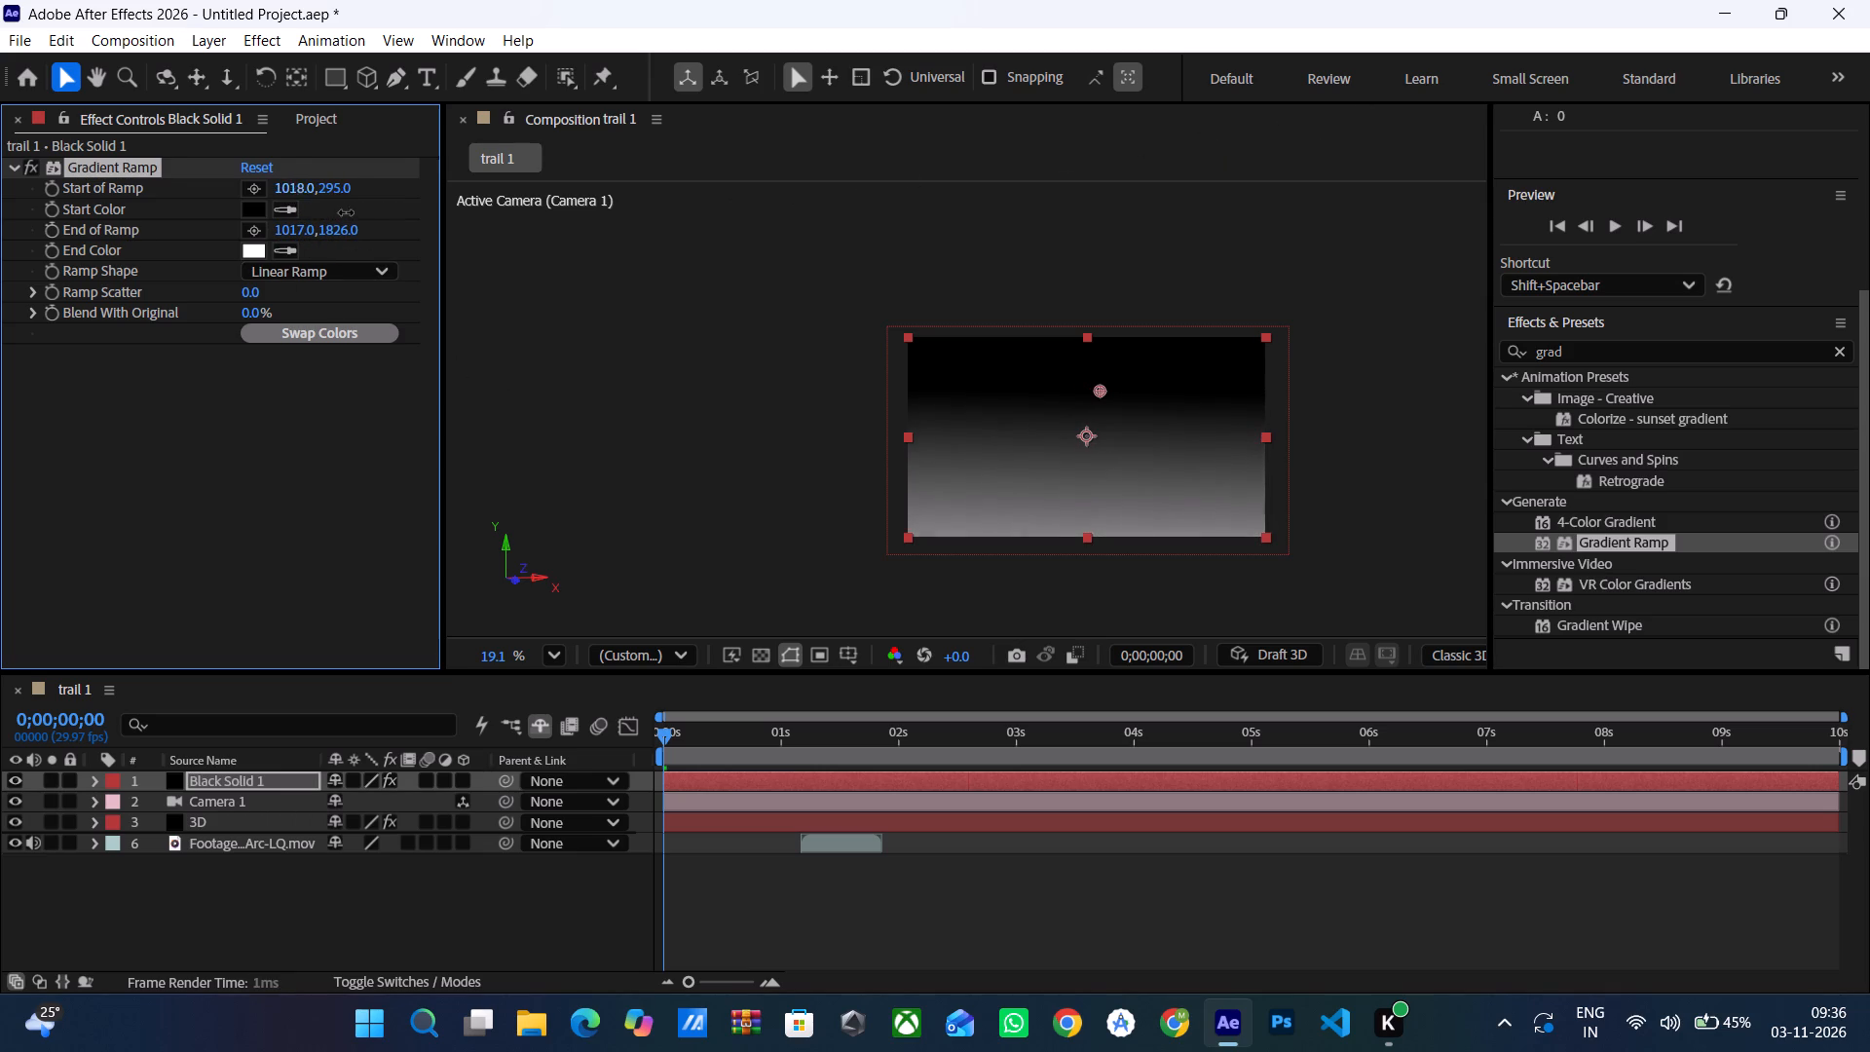
left_click_drag(346, 212, 325, 223)
left_click_drag(318, 189, 412, 191)
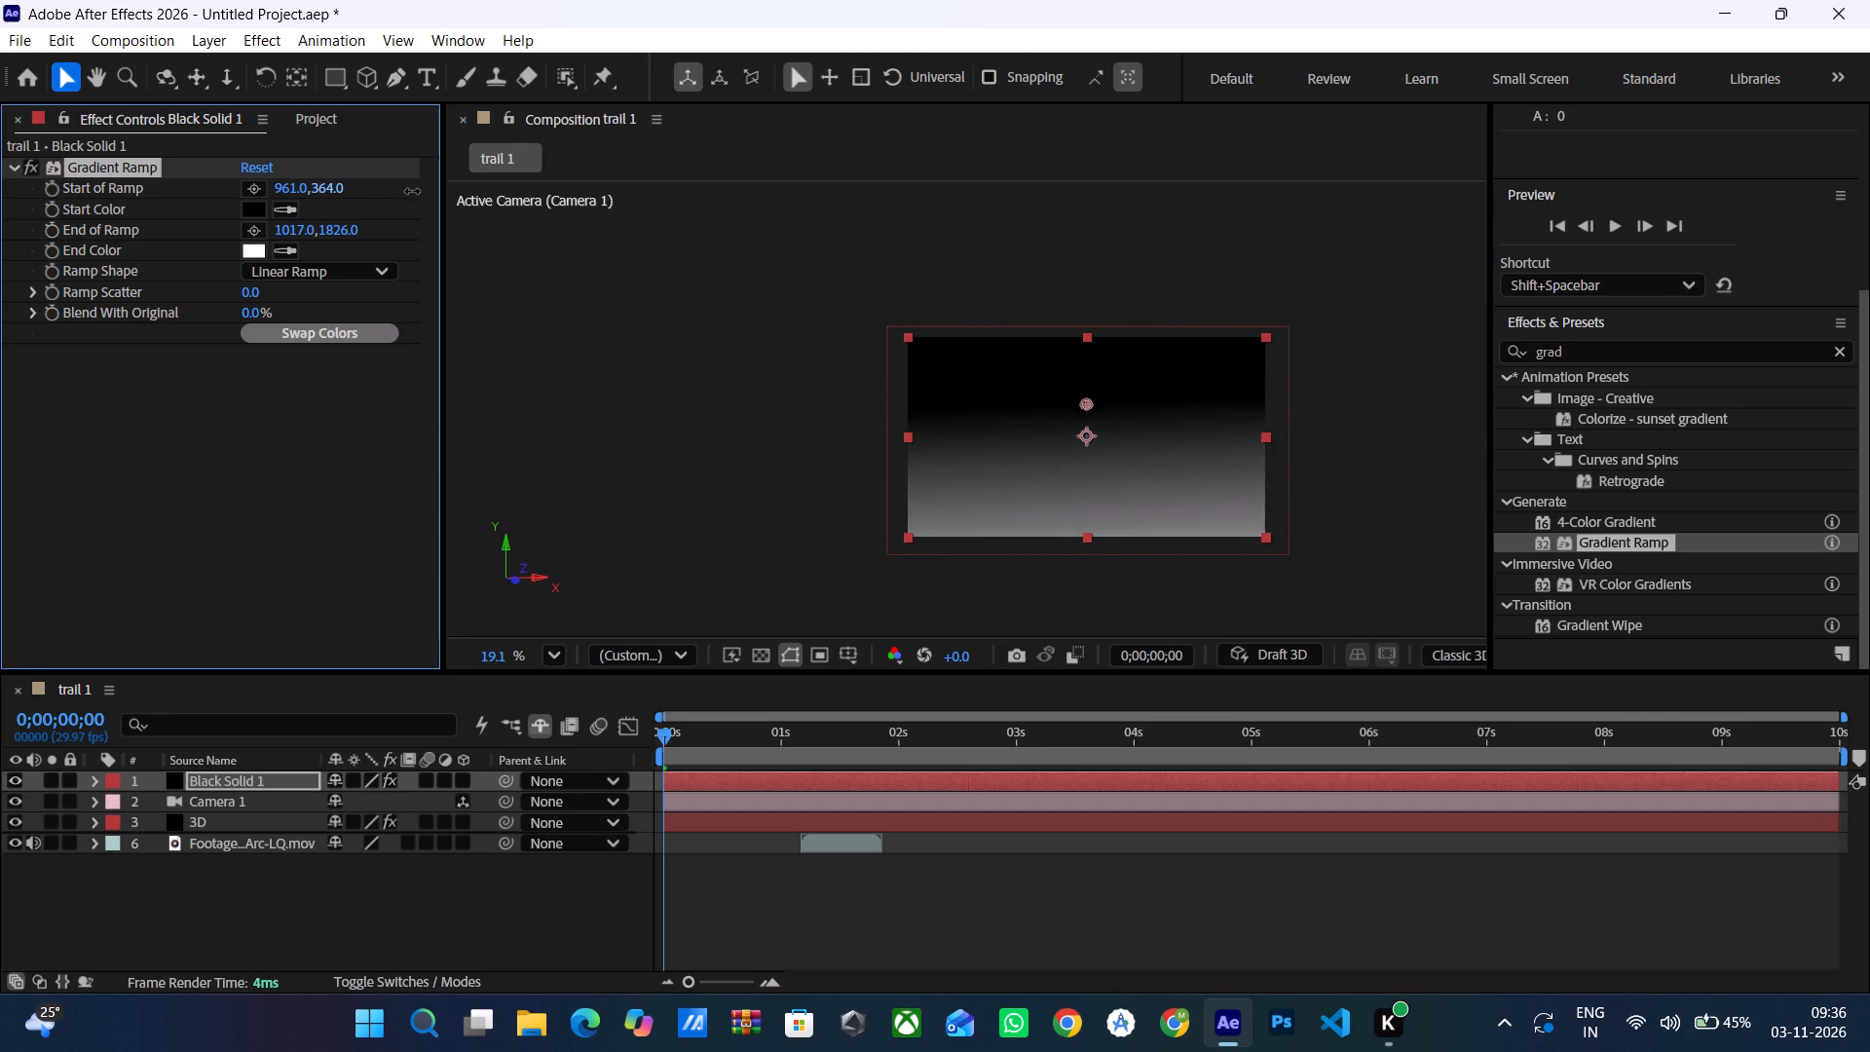
left_click_drag(412, 191, 1055, 12)
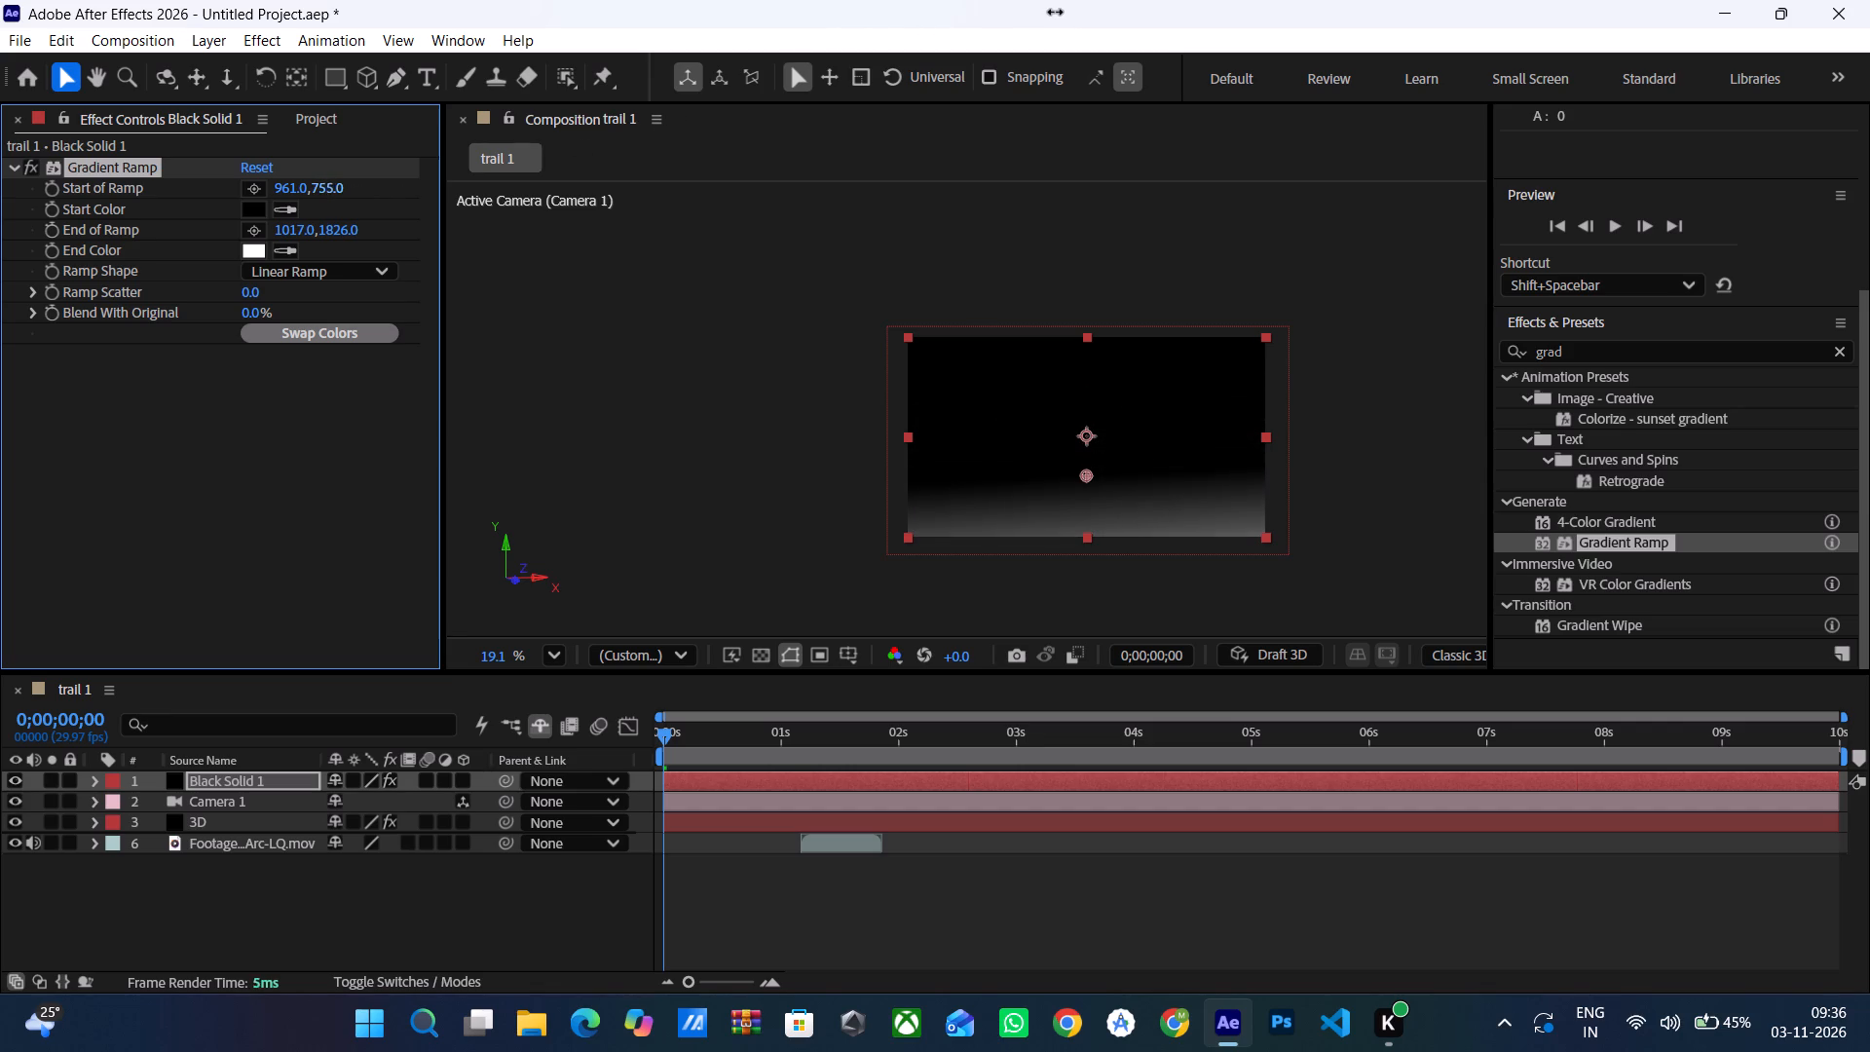
left_click_drag(1055, 12, 1051, 19)
left_click_drag(338, 236, 578, 232)
left_click_drag(578, 232, 305, 328)
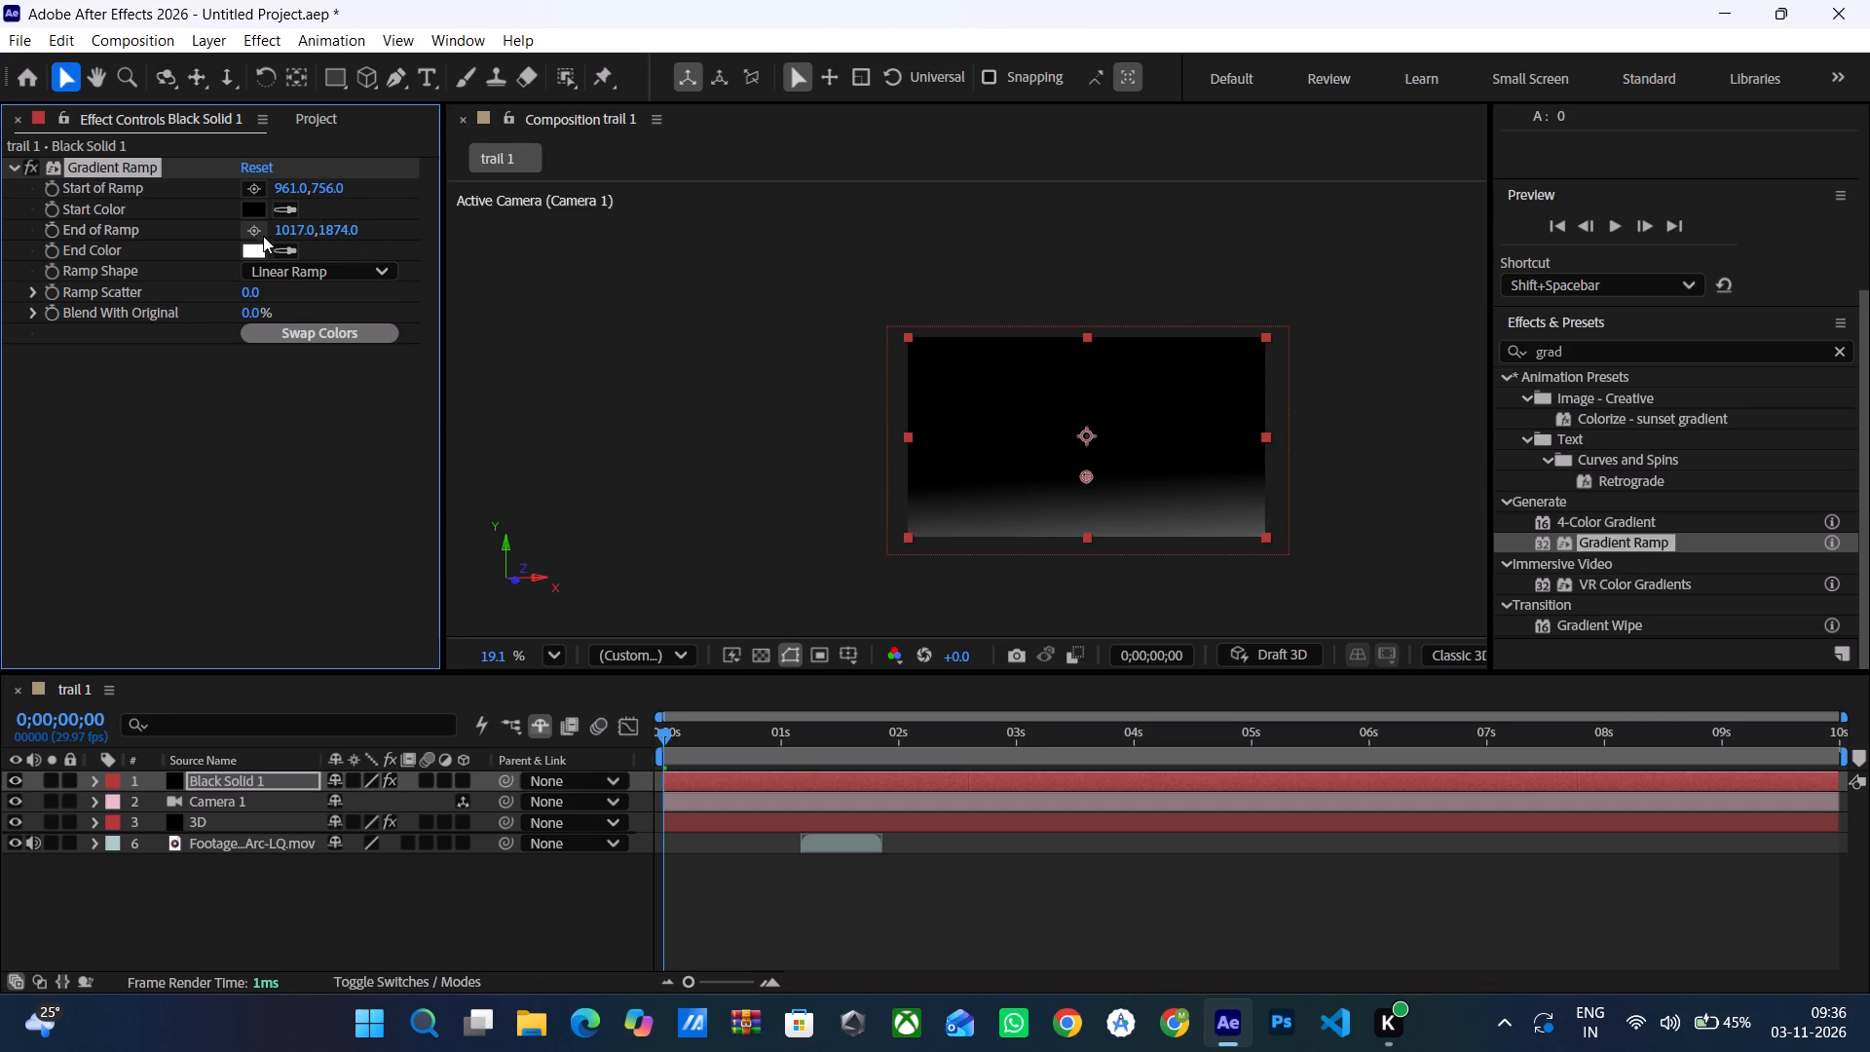
left_click_drag(285, 234, 345, 316)
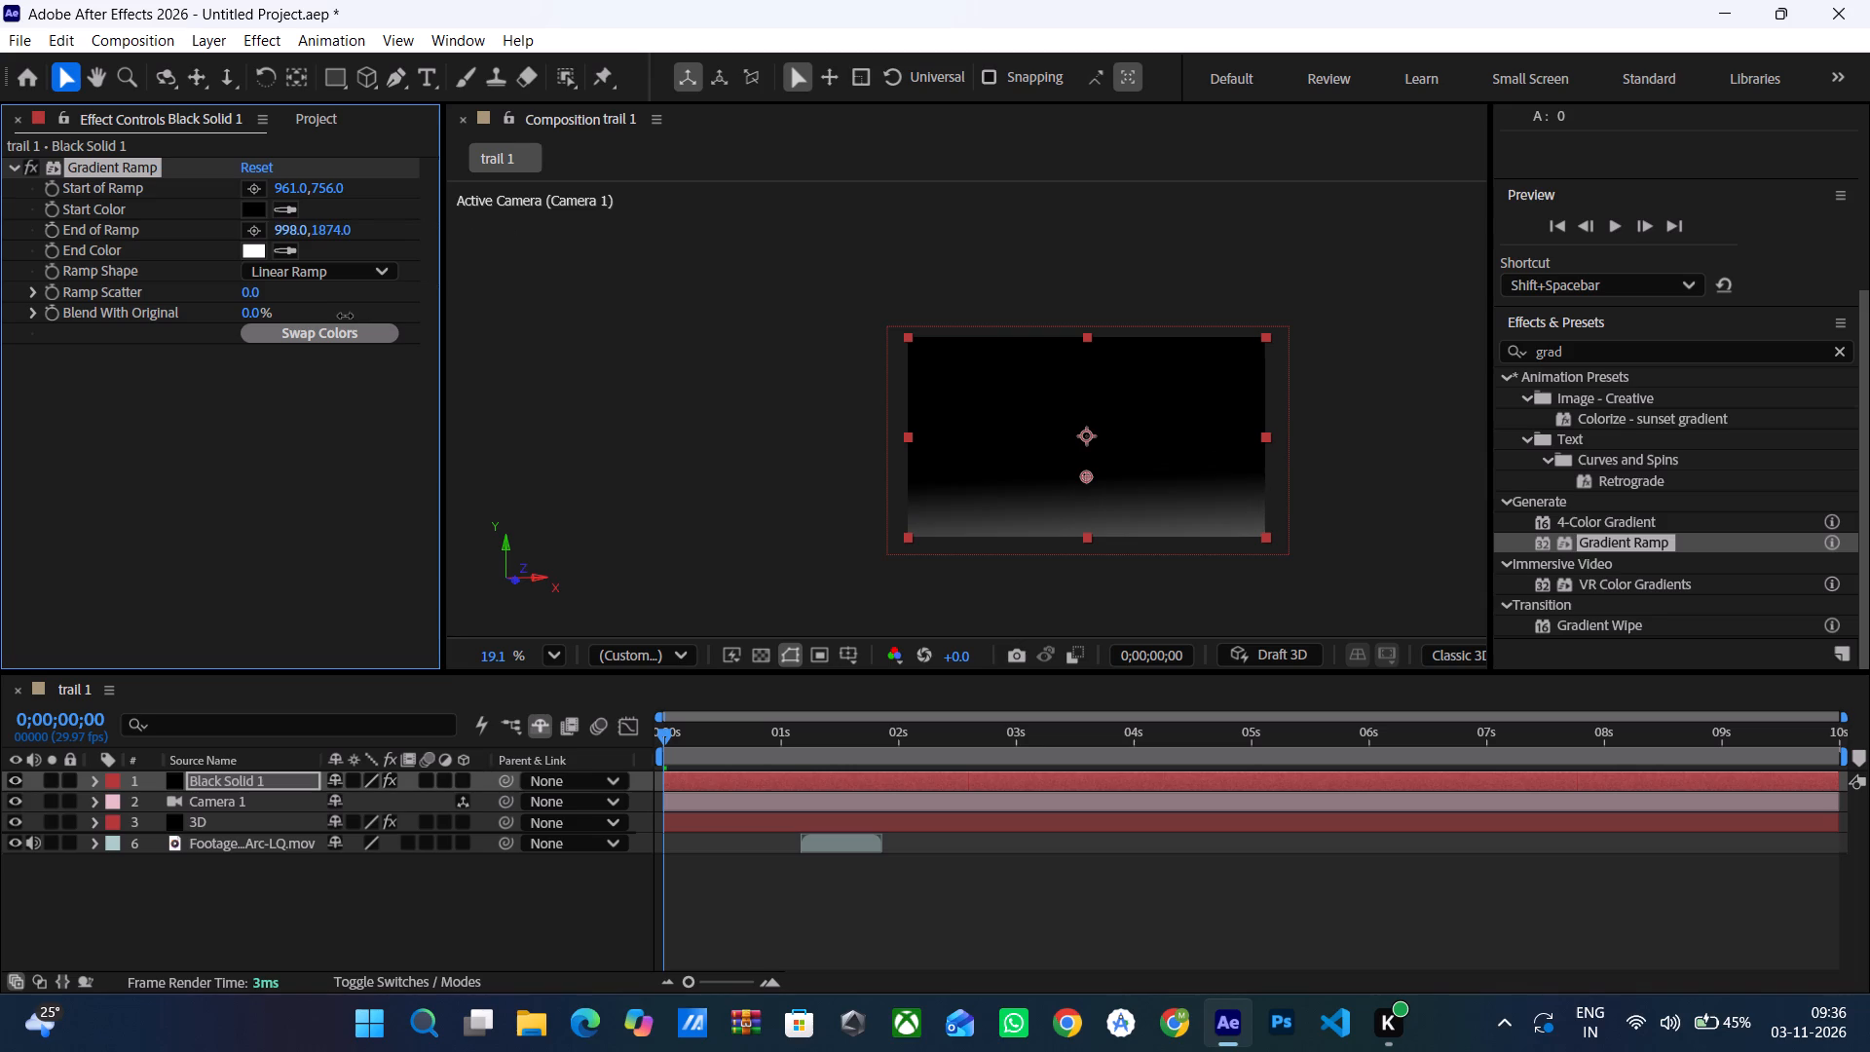
left_click_drag(345, 316, 357, 311)
Refine the ramp by setting the start point's Y value to 696 and the end point's Y value to 1697.
left_click_drag(337, 232, 449, 239)
left_click_drag(449, 239, 0, 325)
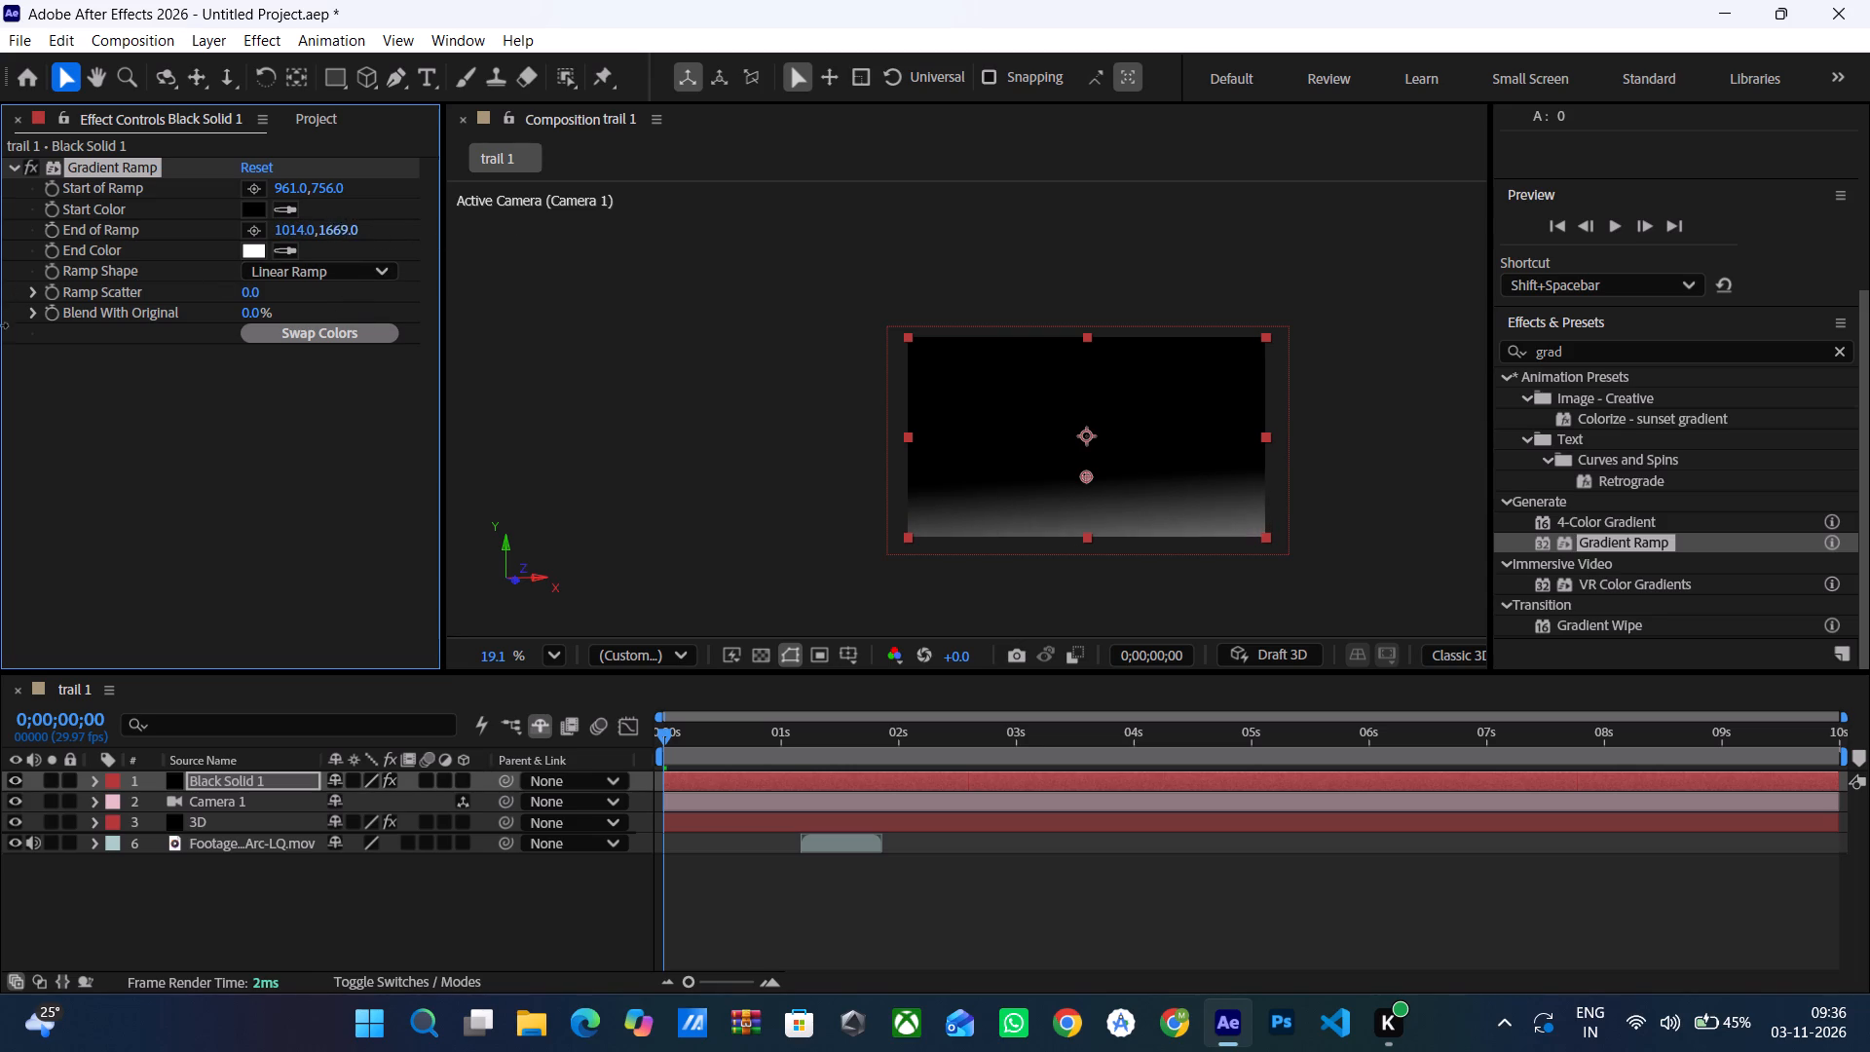
left_click_drag(0, 325, 0, 330)
left_click_drag(323, 189, 424, 187)
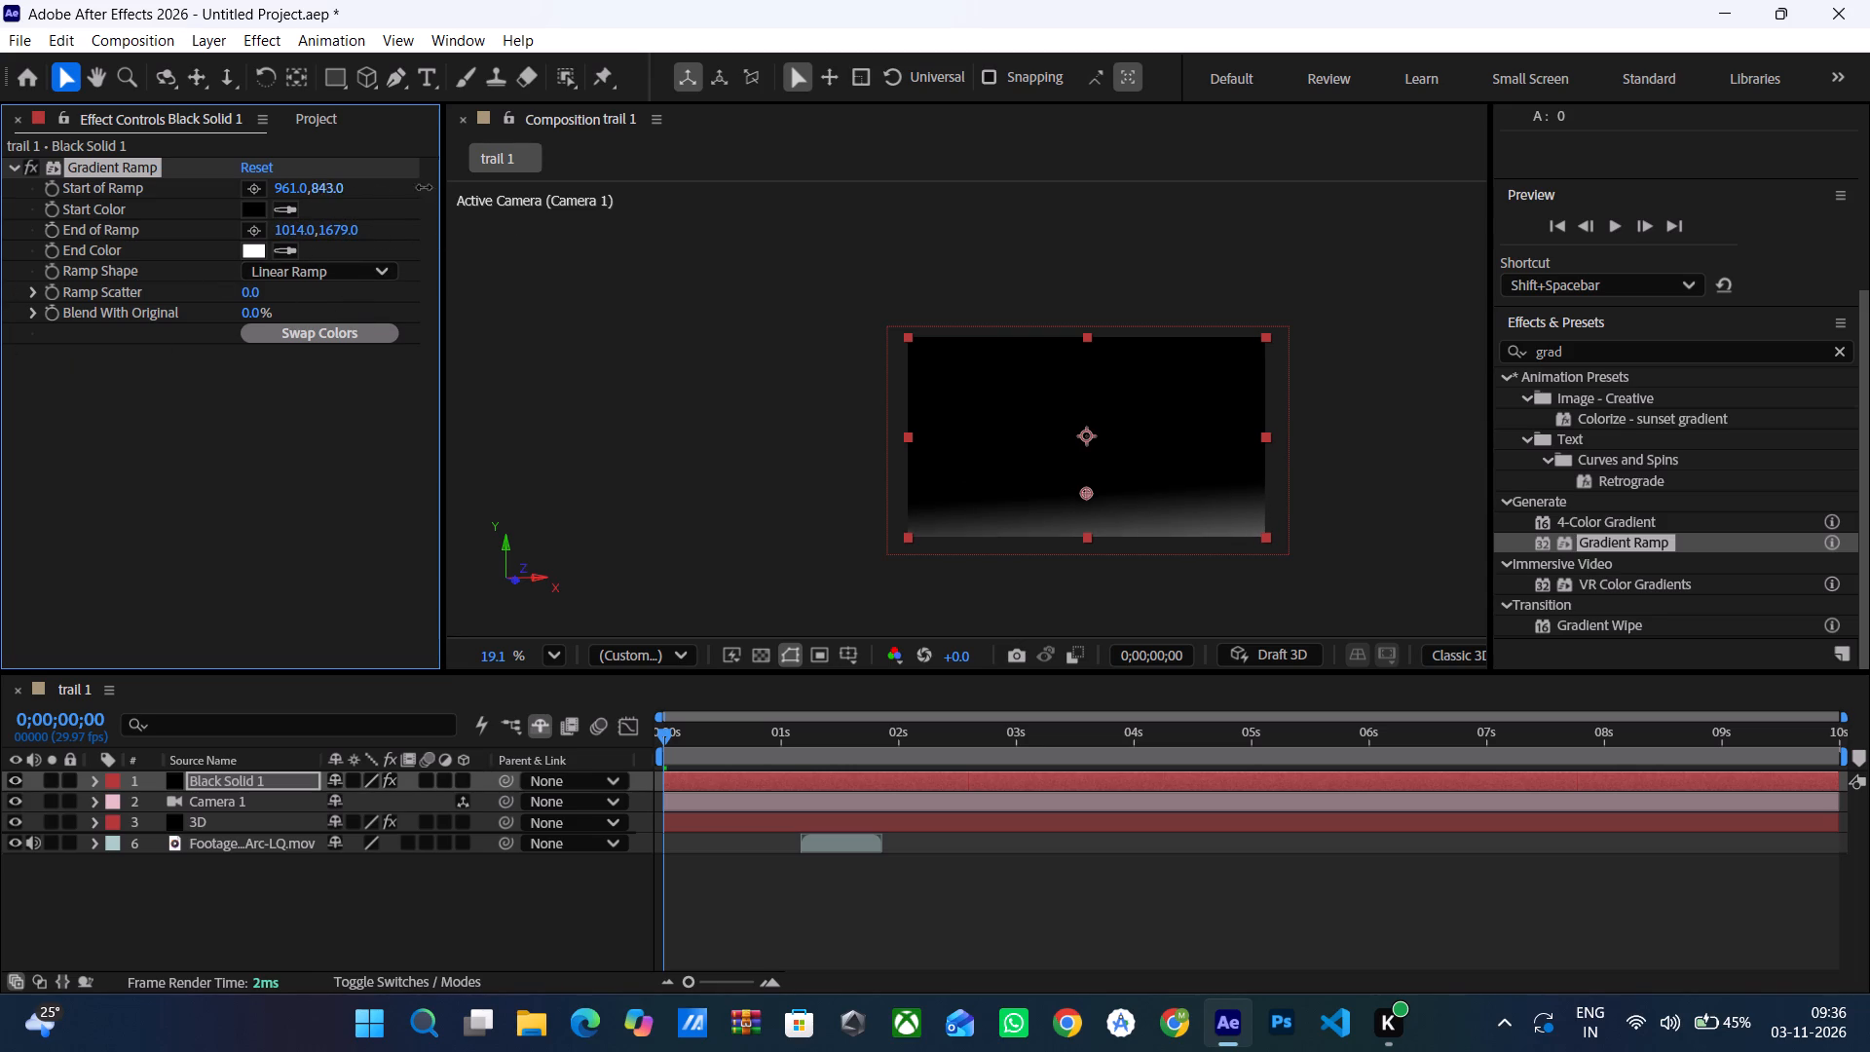
left_click_drag(424, 187, 209, 230)
left_click_drag(320, 222, 325, 230)
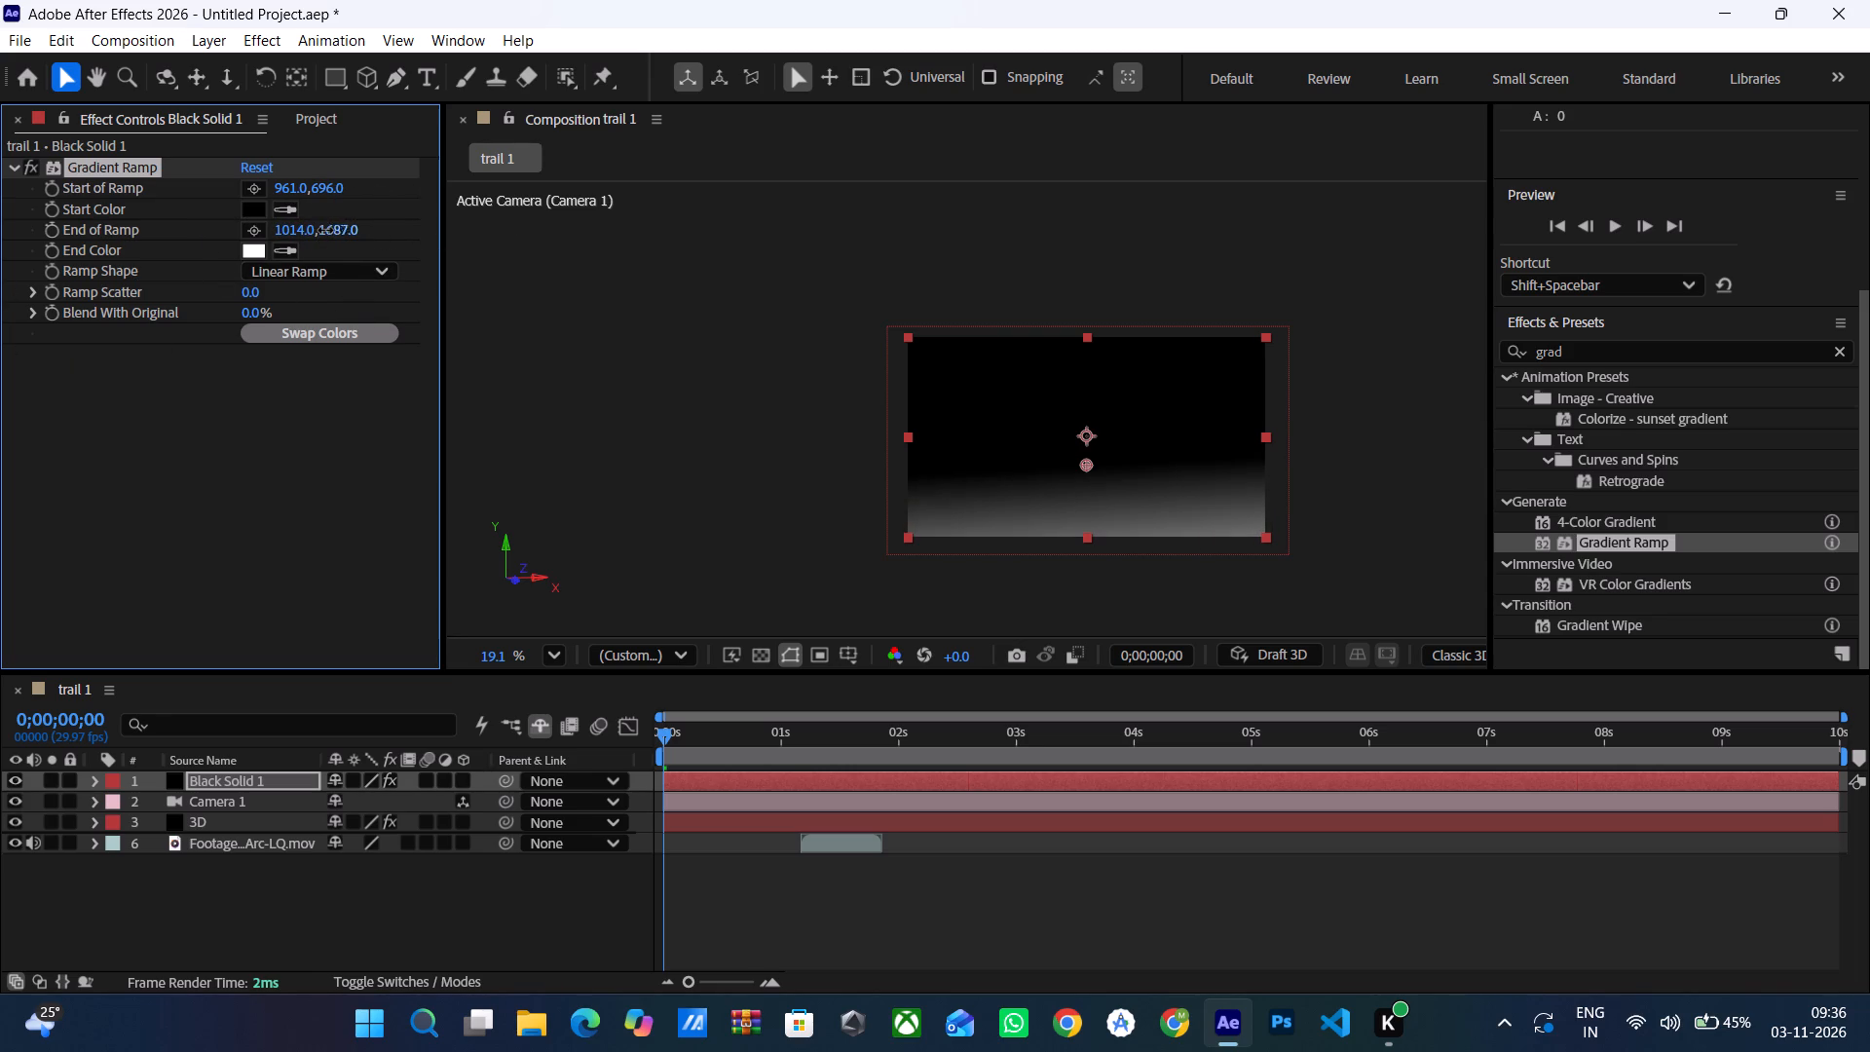
left_click_drag(325, 230, 0, 326)
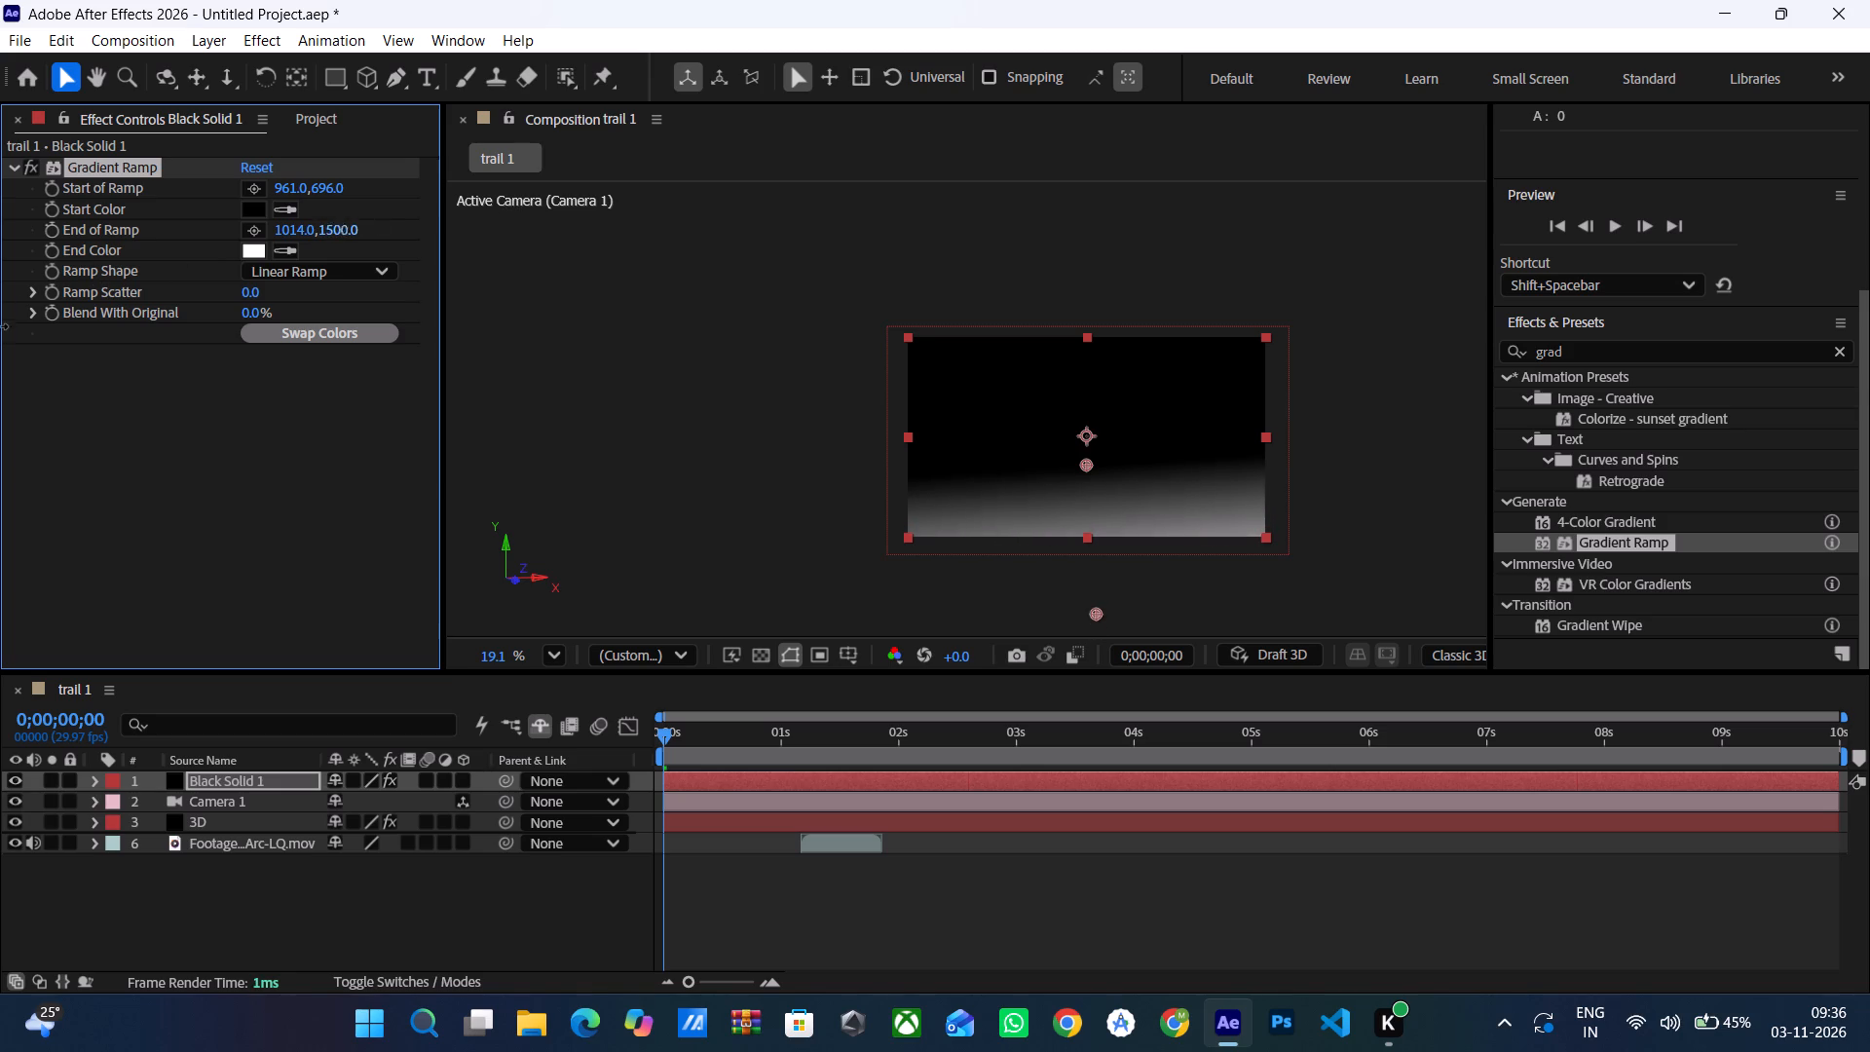
left_click_drag(0, 326, 235, 350)
left_click_drag(488, 319, 562, 309)
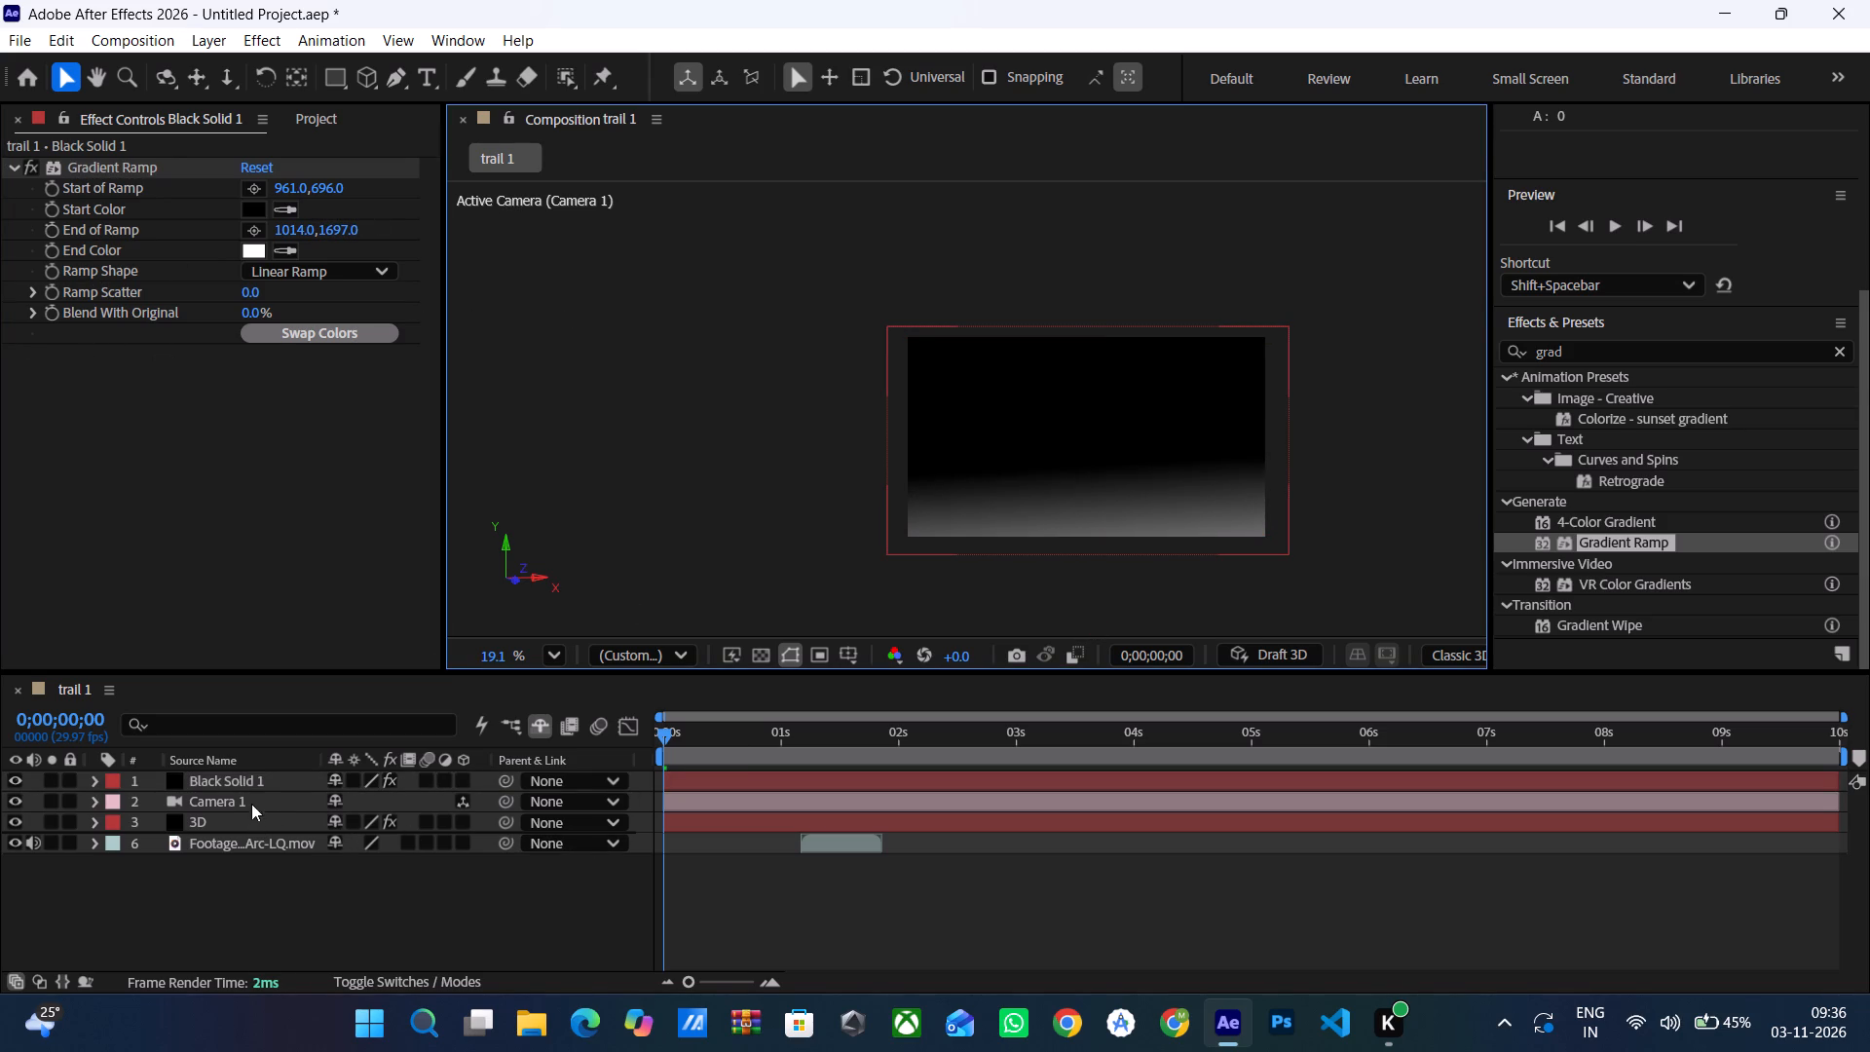
Move the gradient solid below the Camera 1 and 3D layers, directly above the lightning footage.
left_click_drag(246, 778, 249, 806)
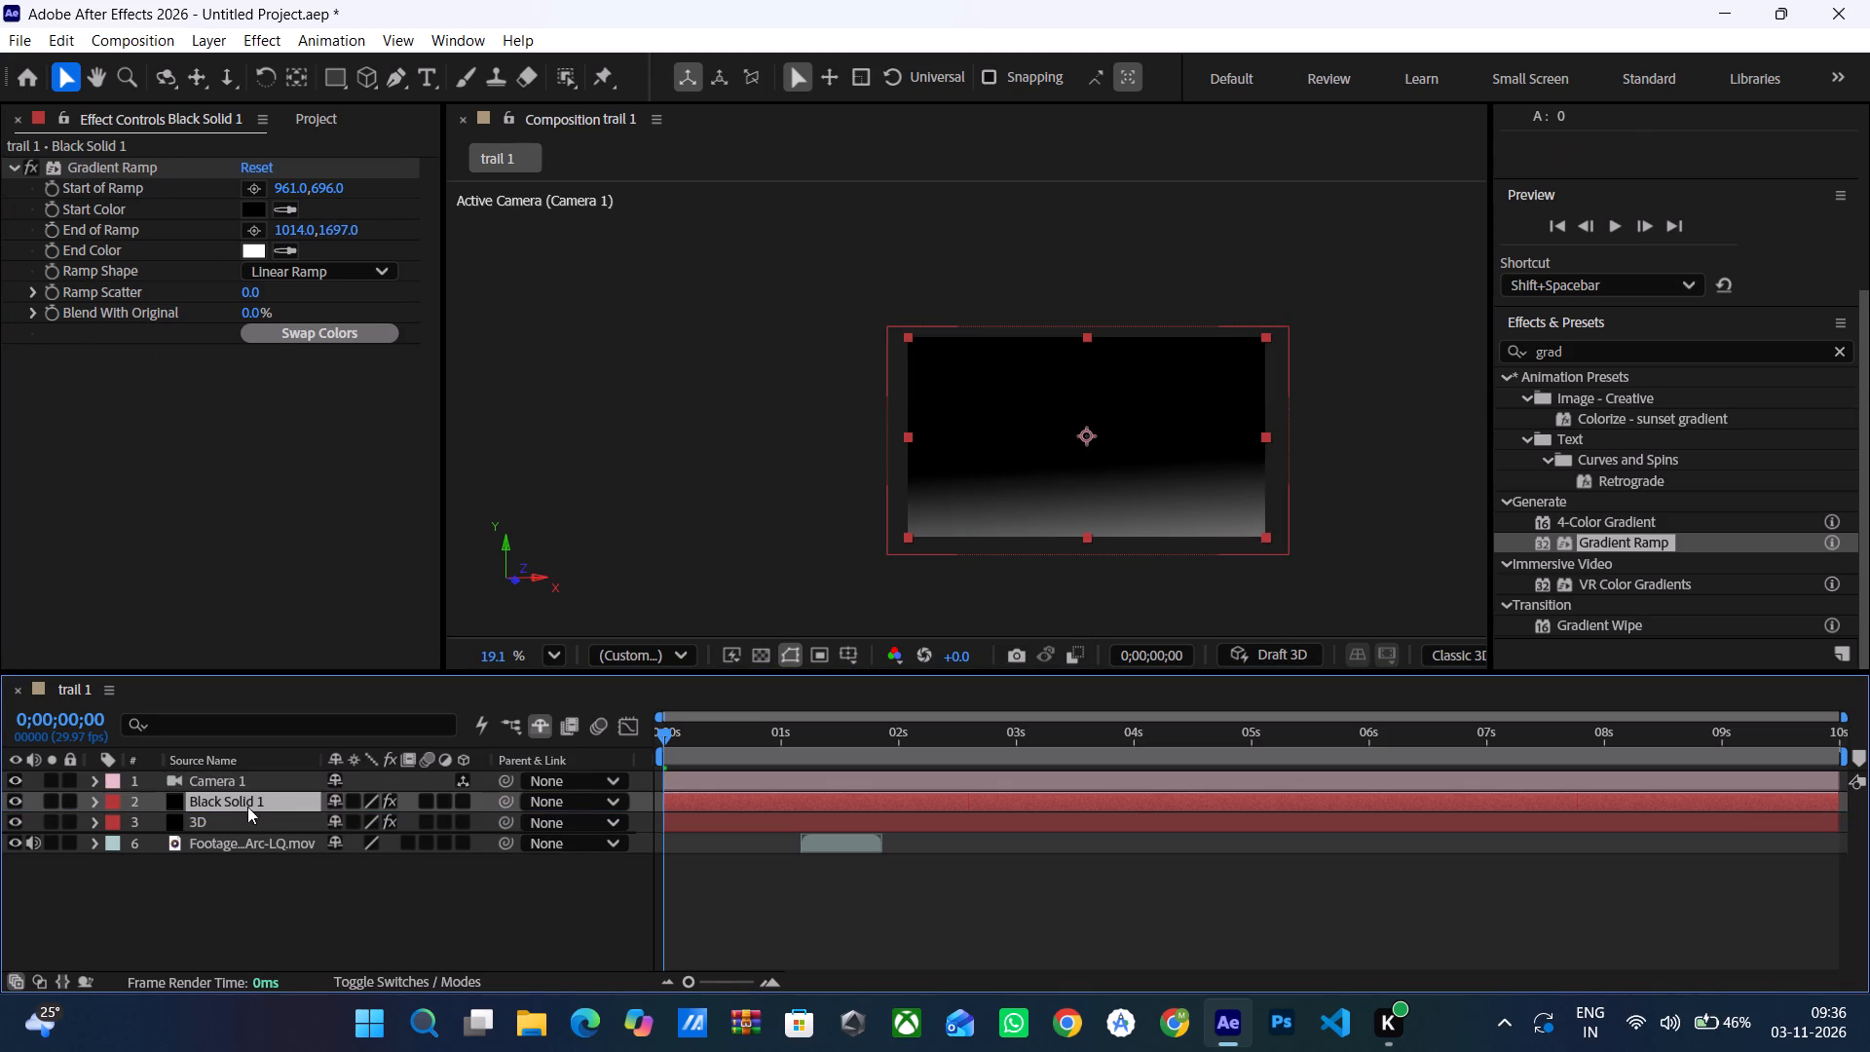
left_click_drag(241, 800, 245, 829)
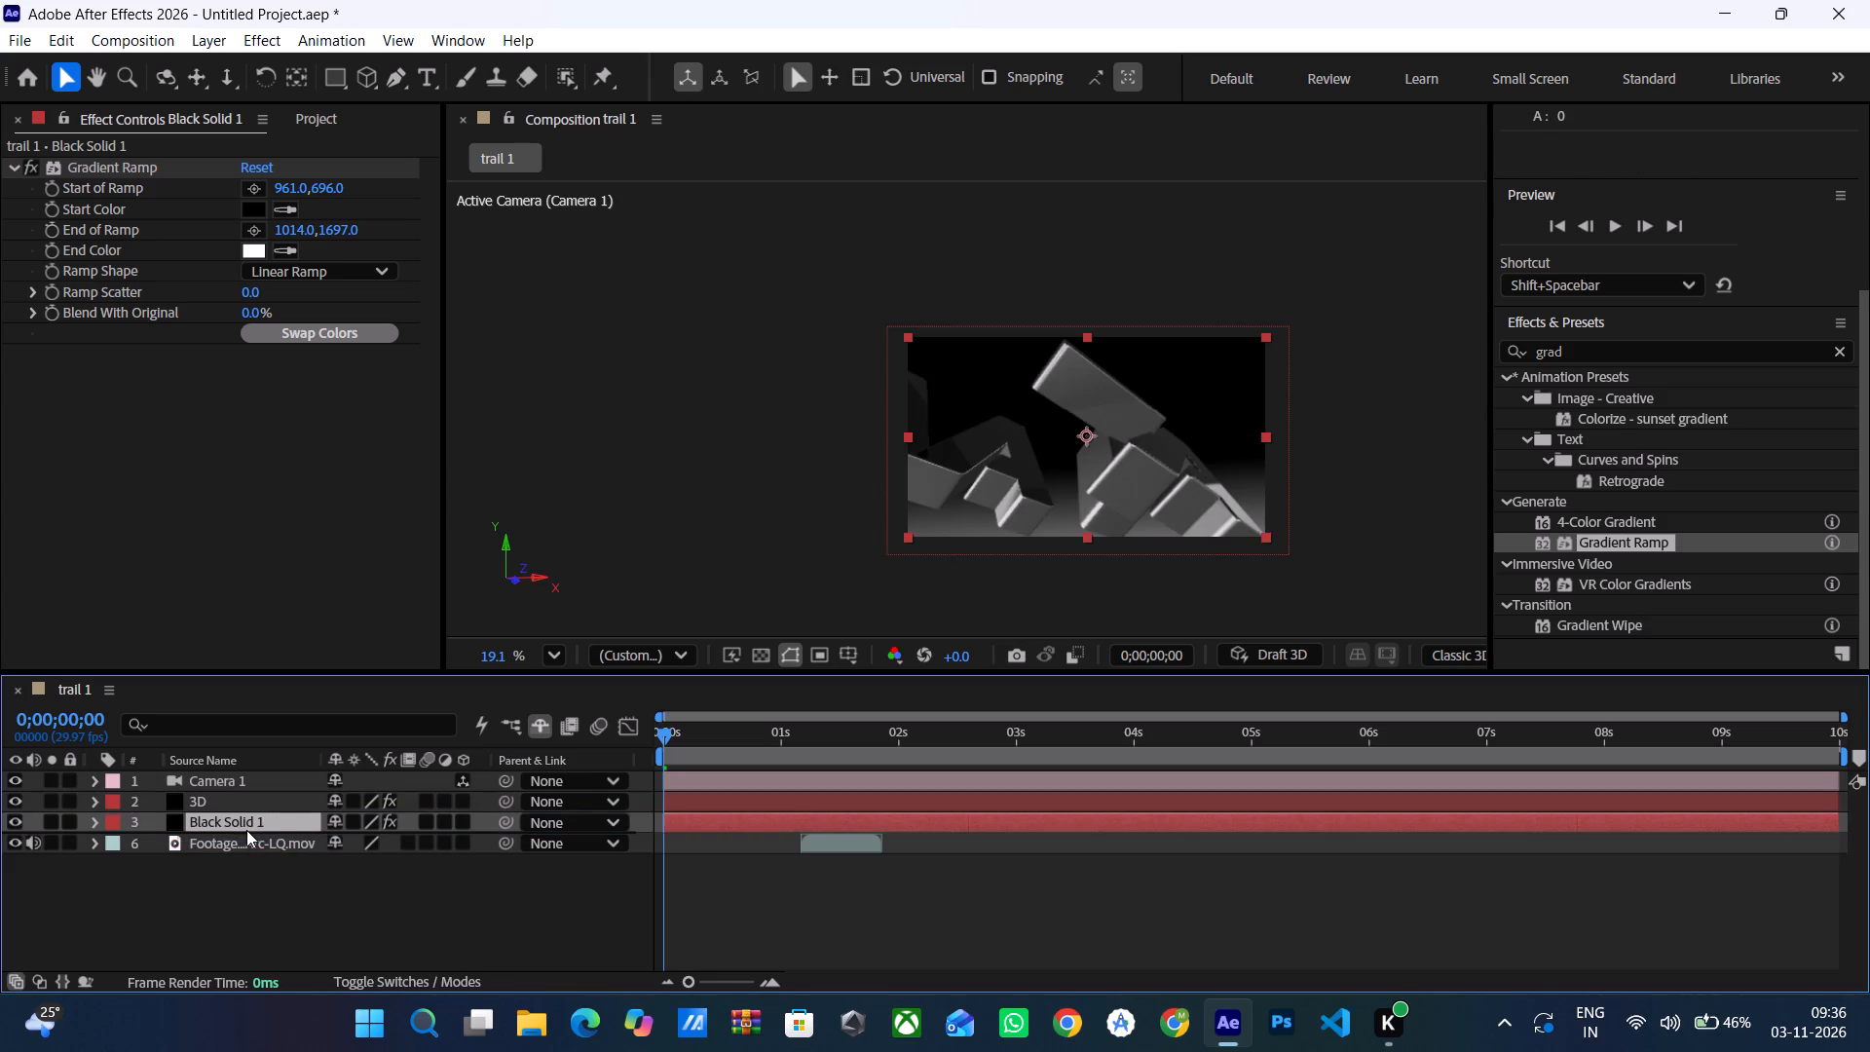
Play the title over the gradient background, then scrub from the start to about 0;00;01;22 to check it.
left_click(542, 850)
key("space")
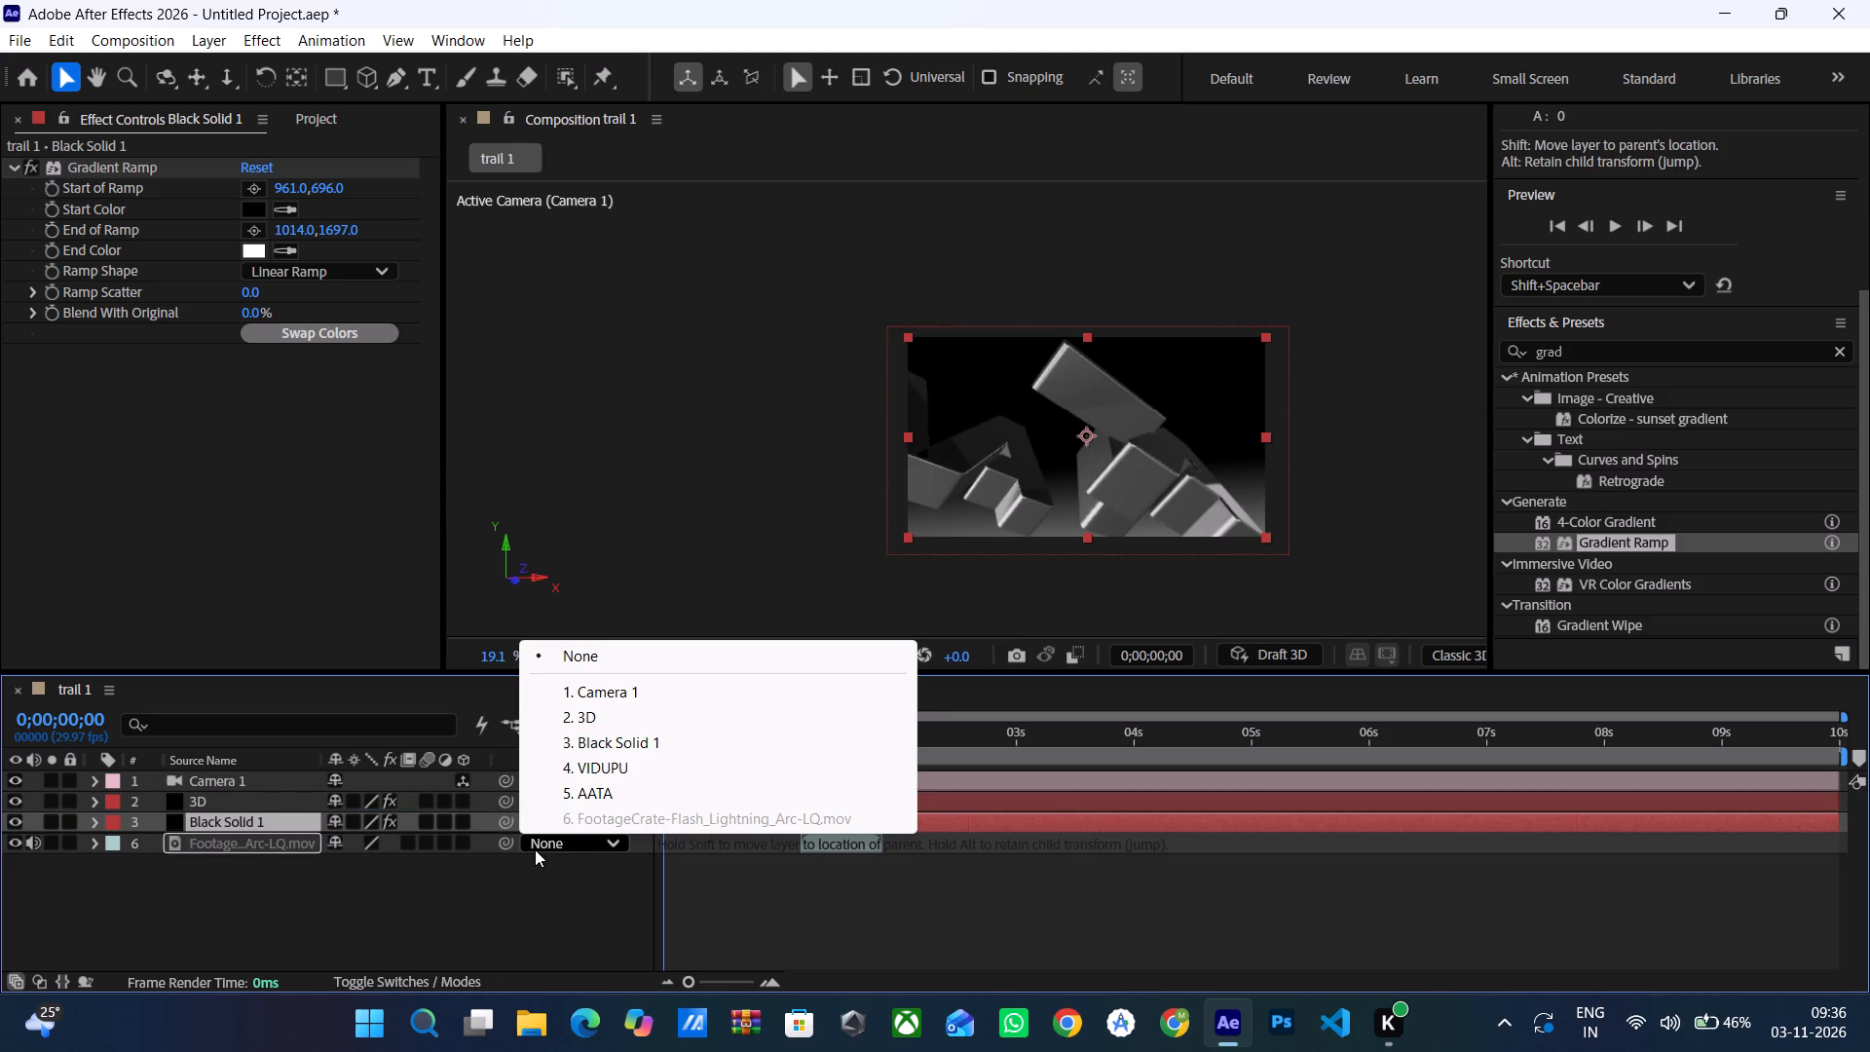
left_click(518, 911)
key("space")
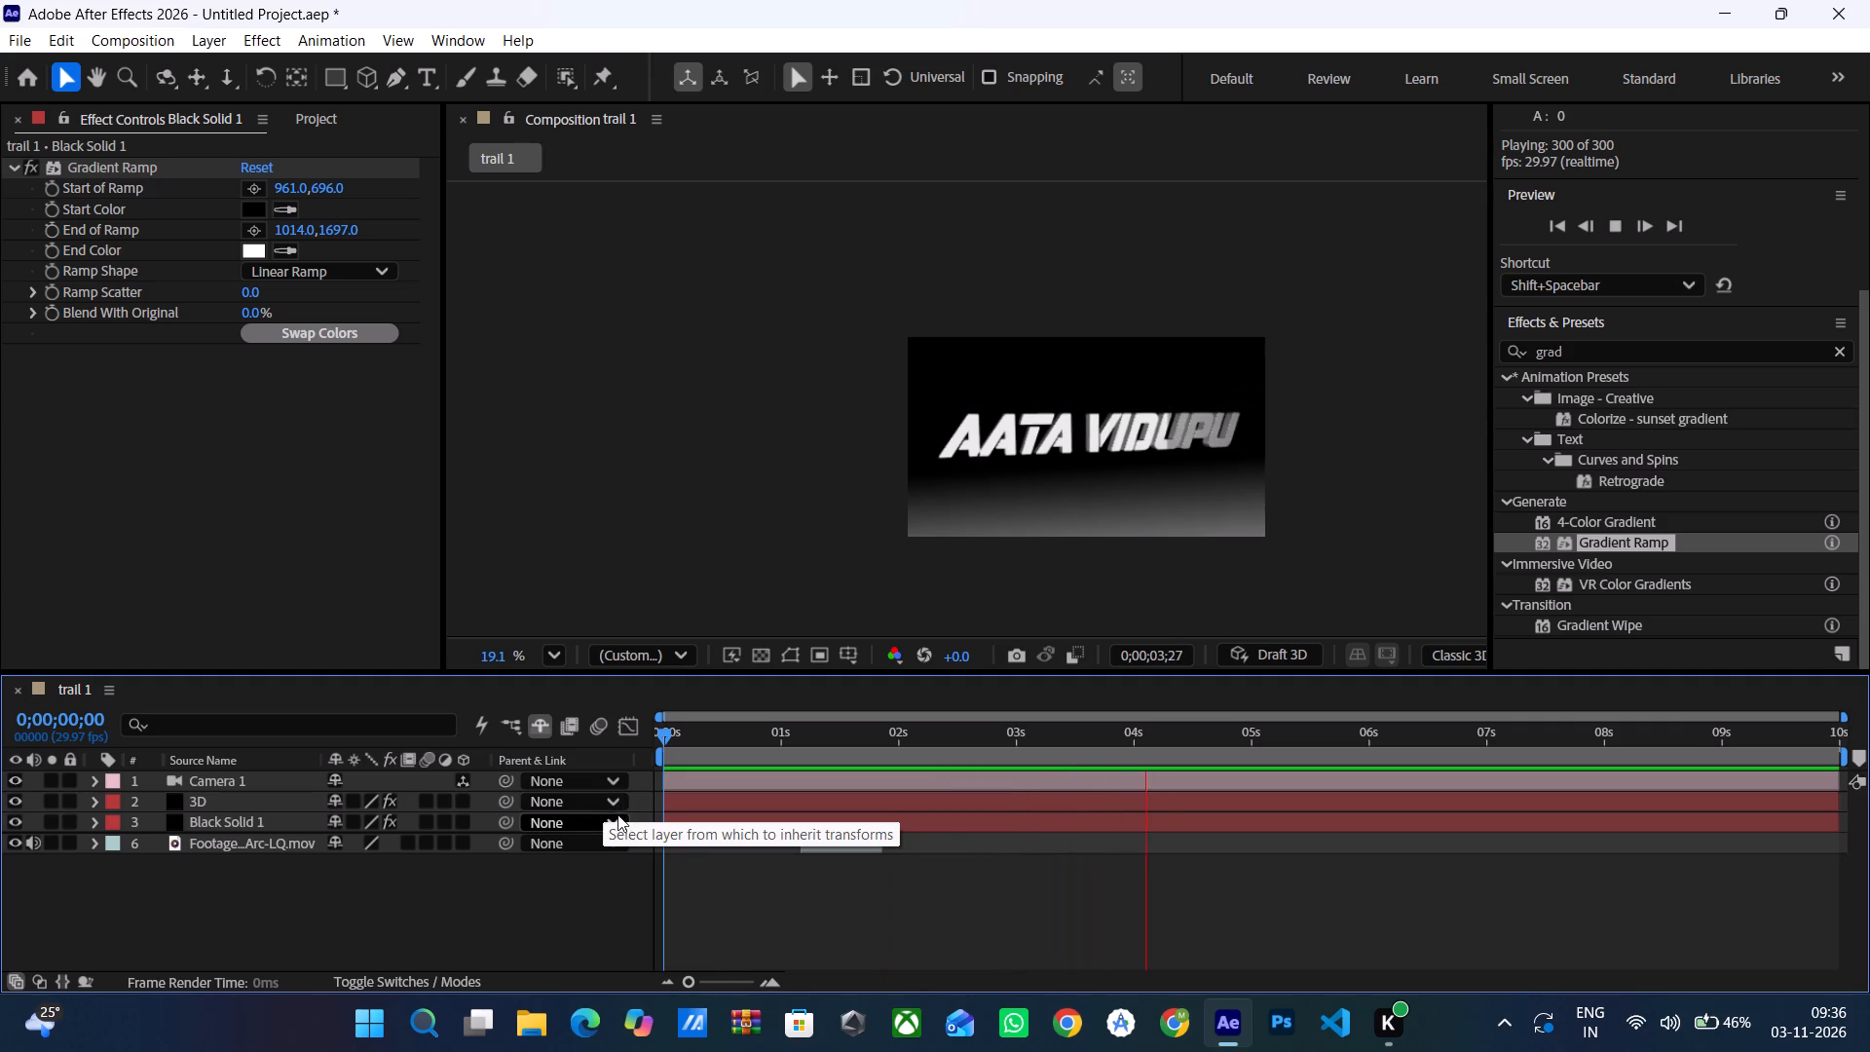
key("space")
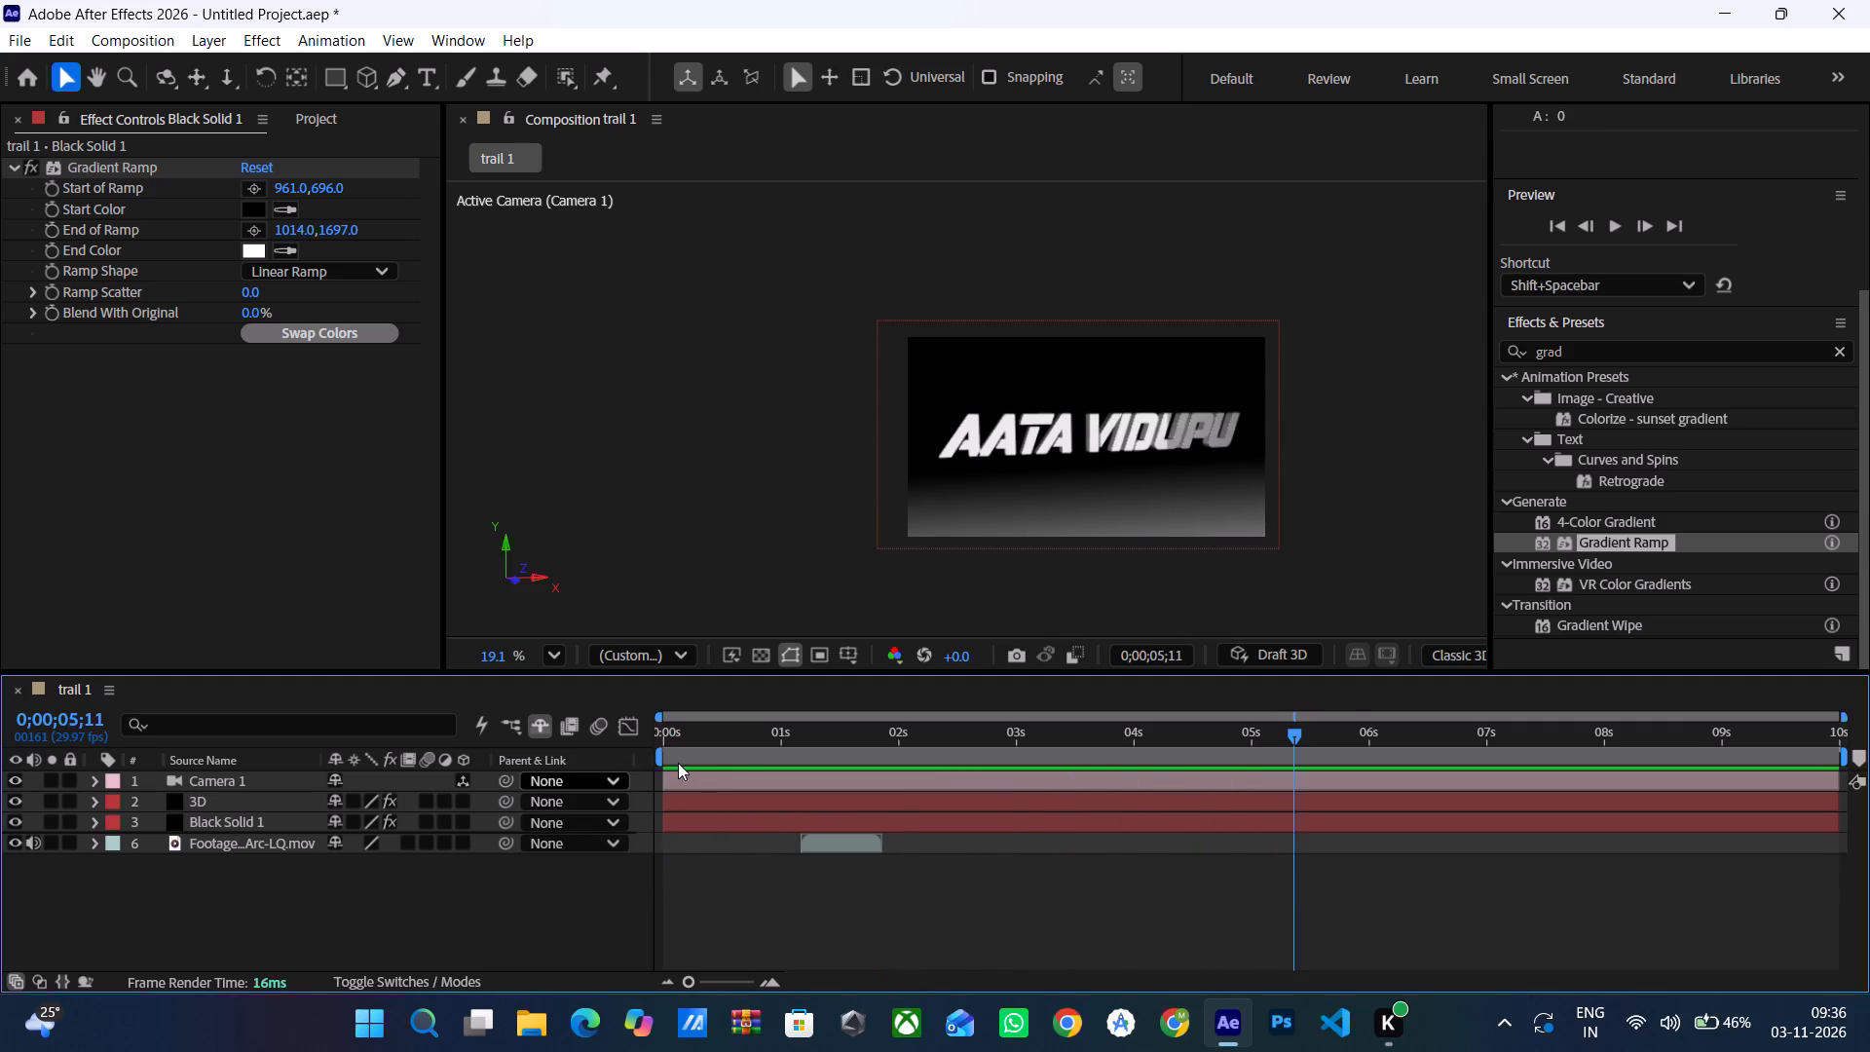
left_click_drag(1300, 729, 679, 878)
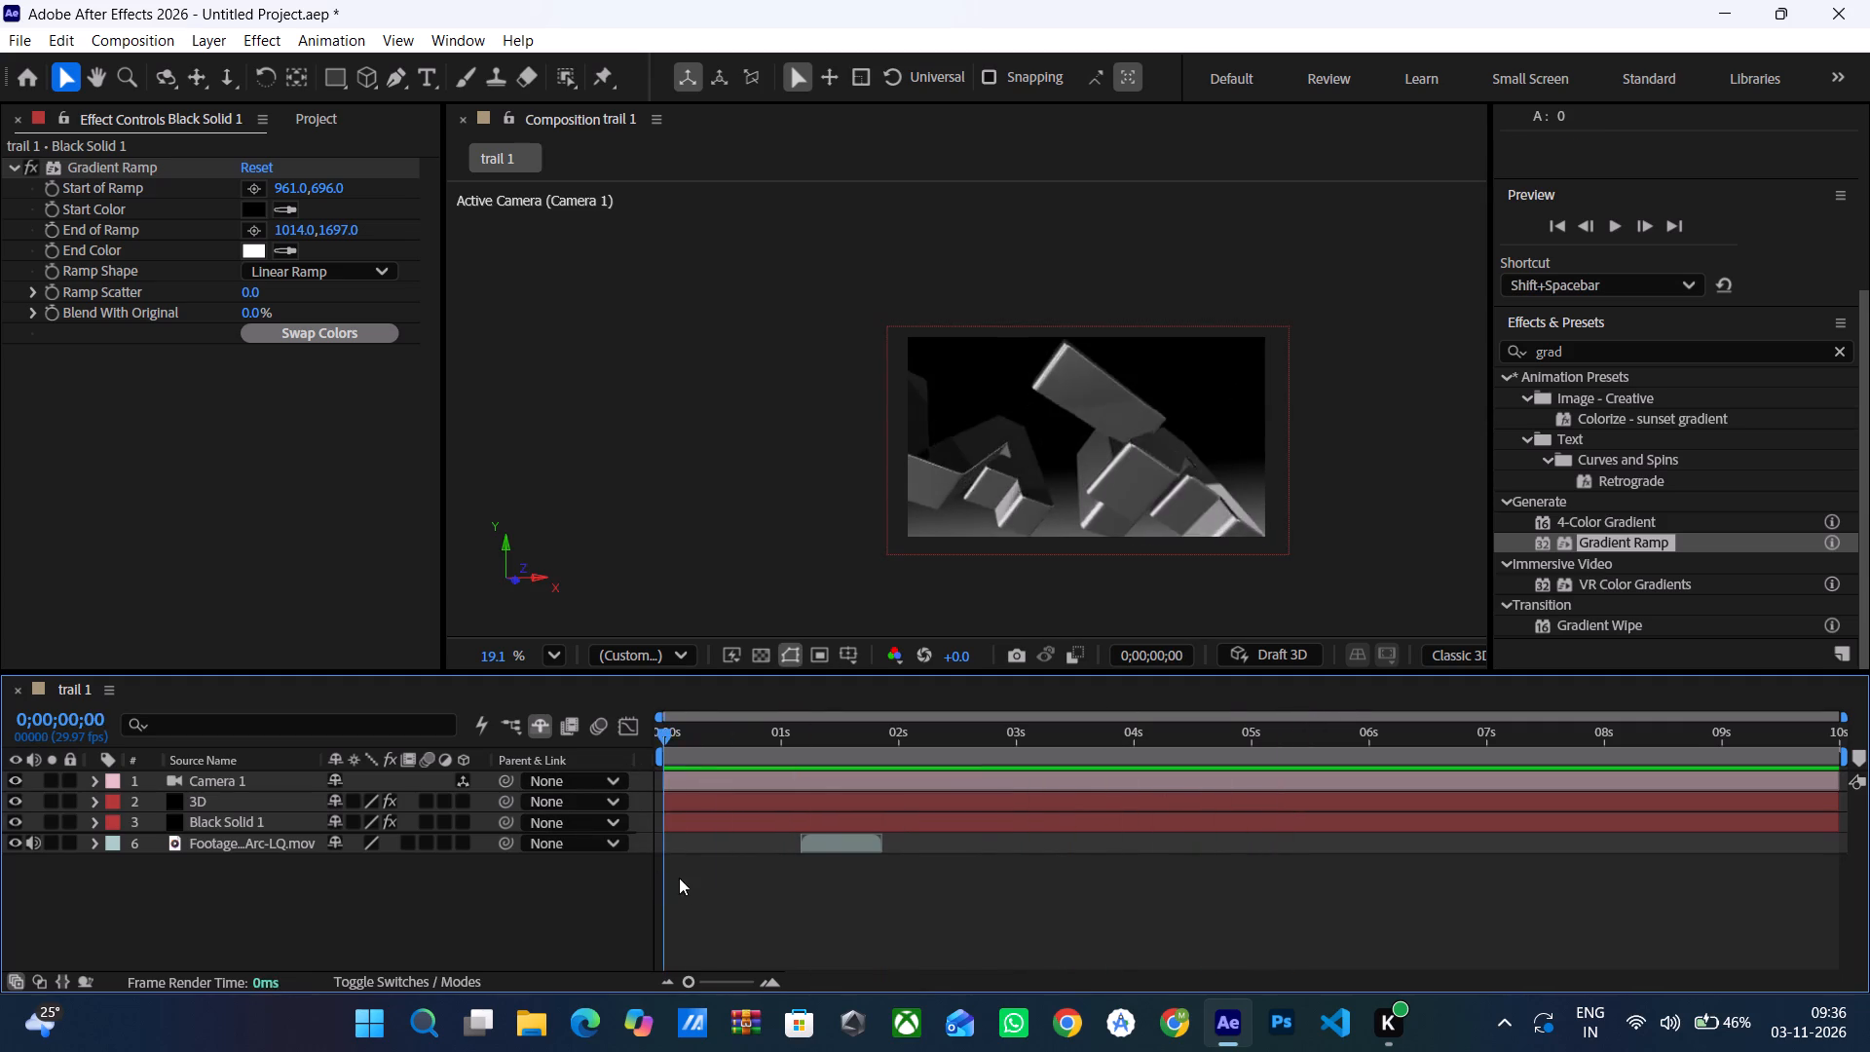
left_click_drag(679, 878, 874, 862)
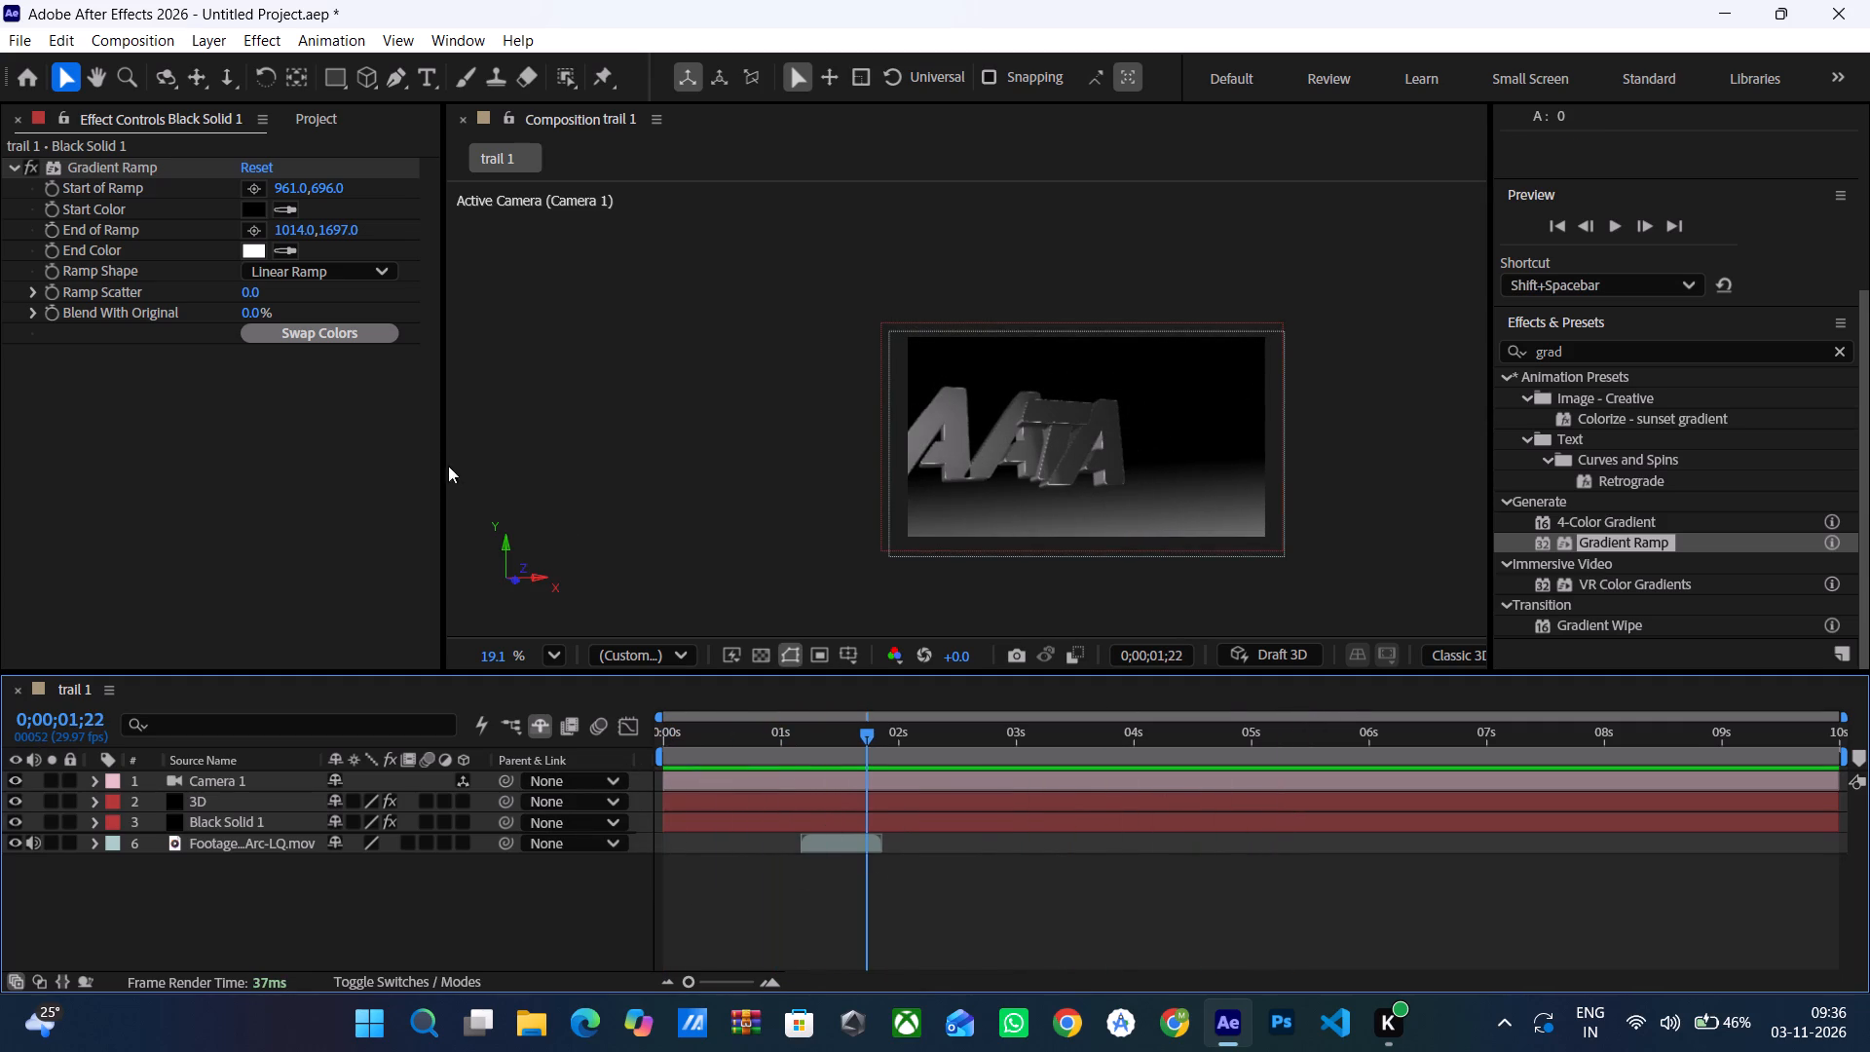
Adjust the Gradient Ramp by setting the start point's Y value to 491 and the end point's X value to 1120.
left_click(253, 230)
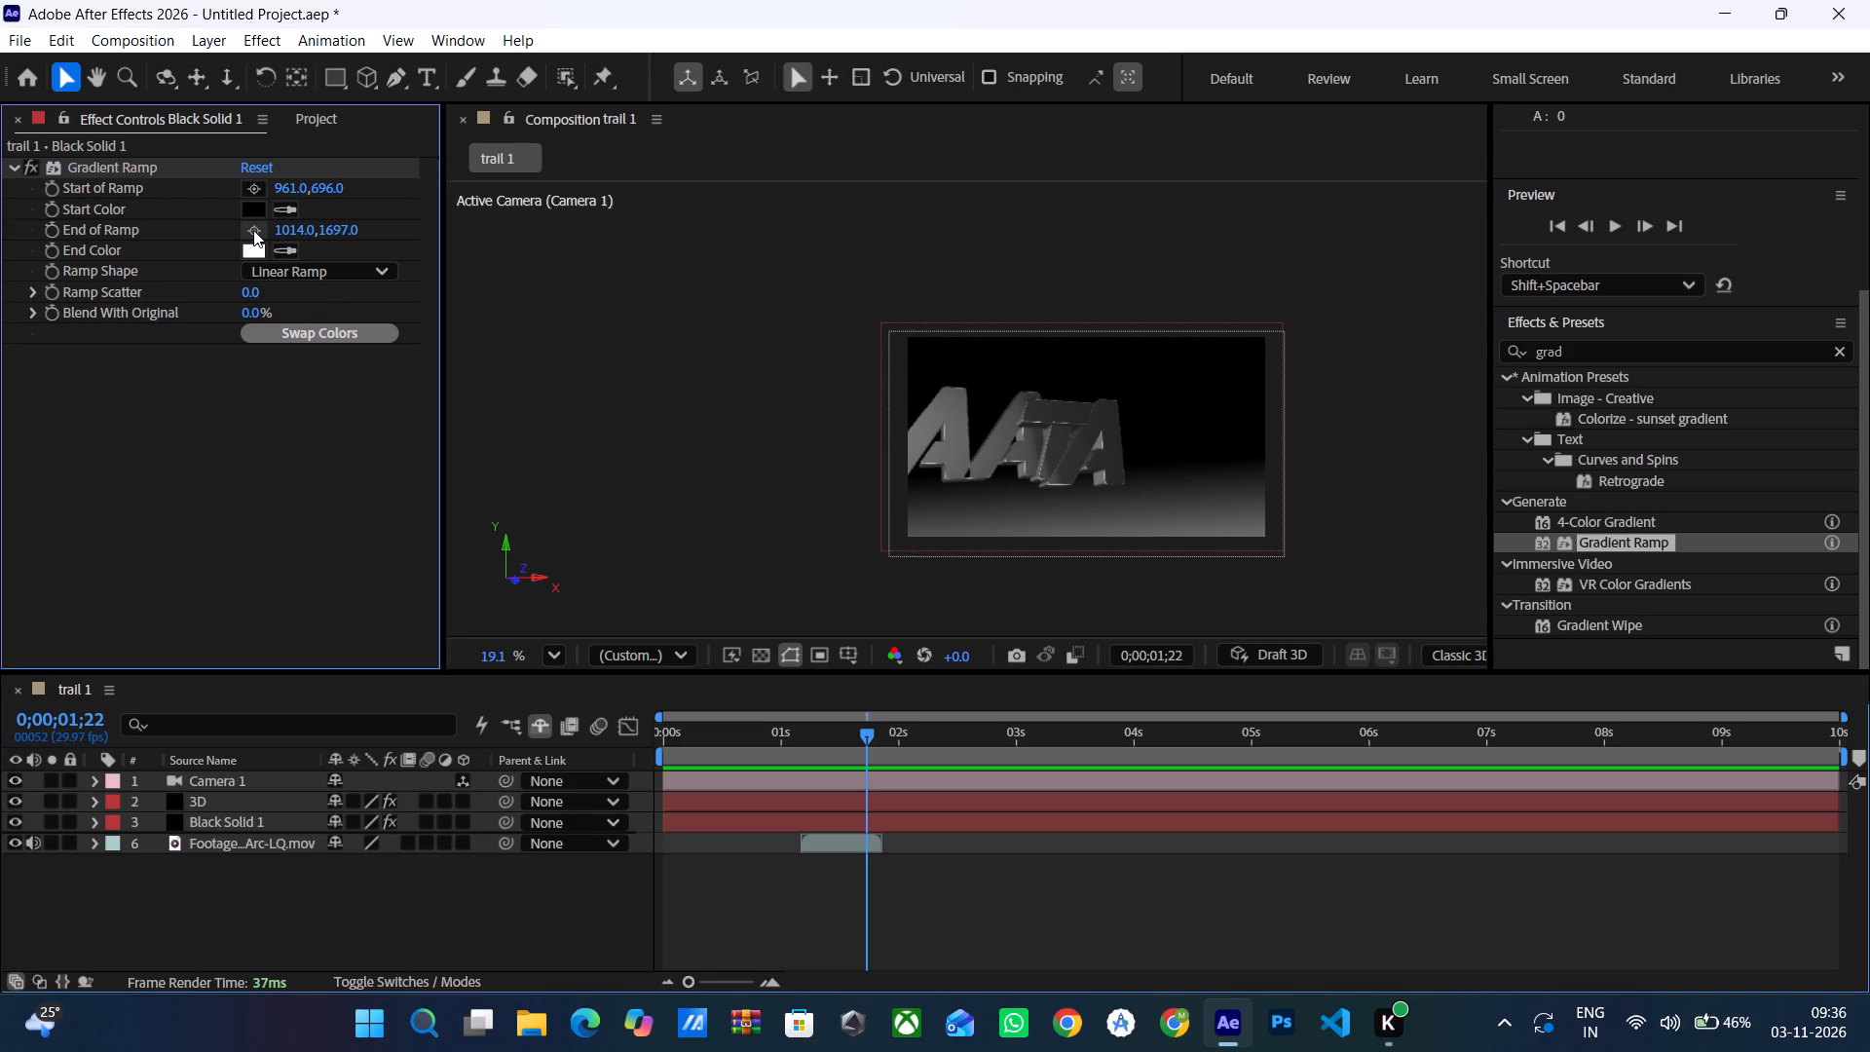
left_click_drag(251, 231, 253, 148)
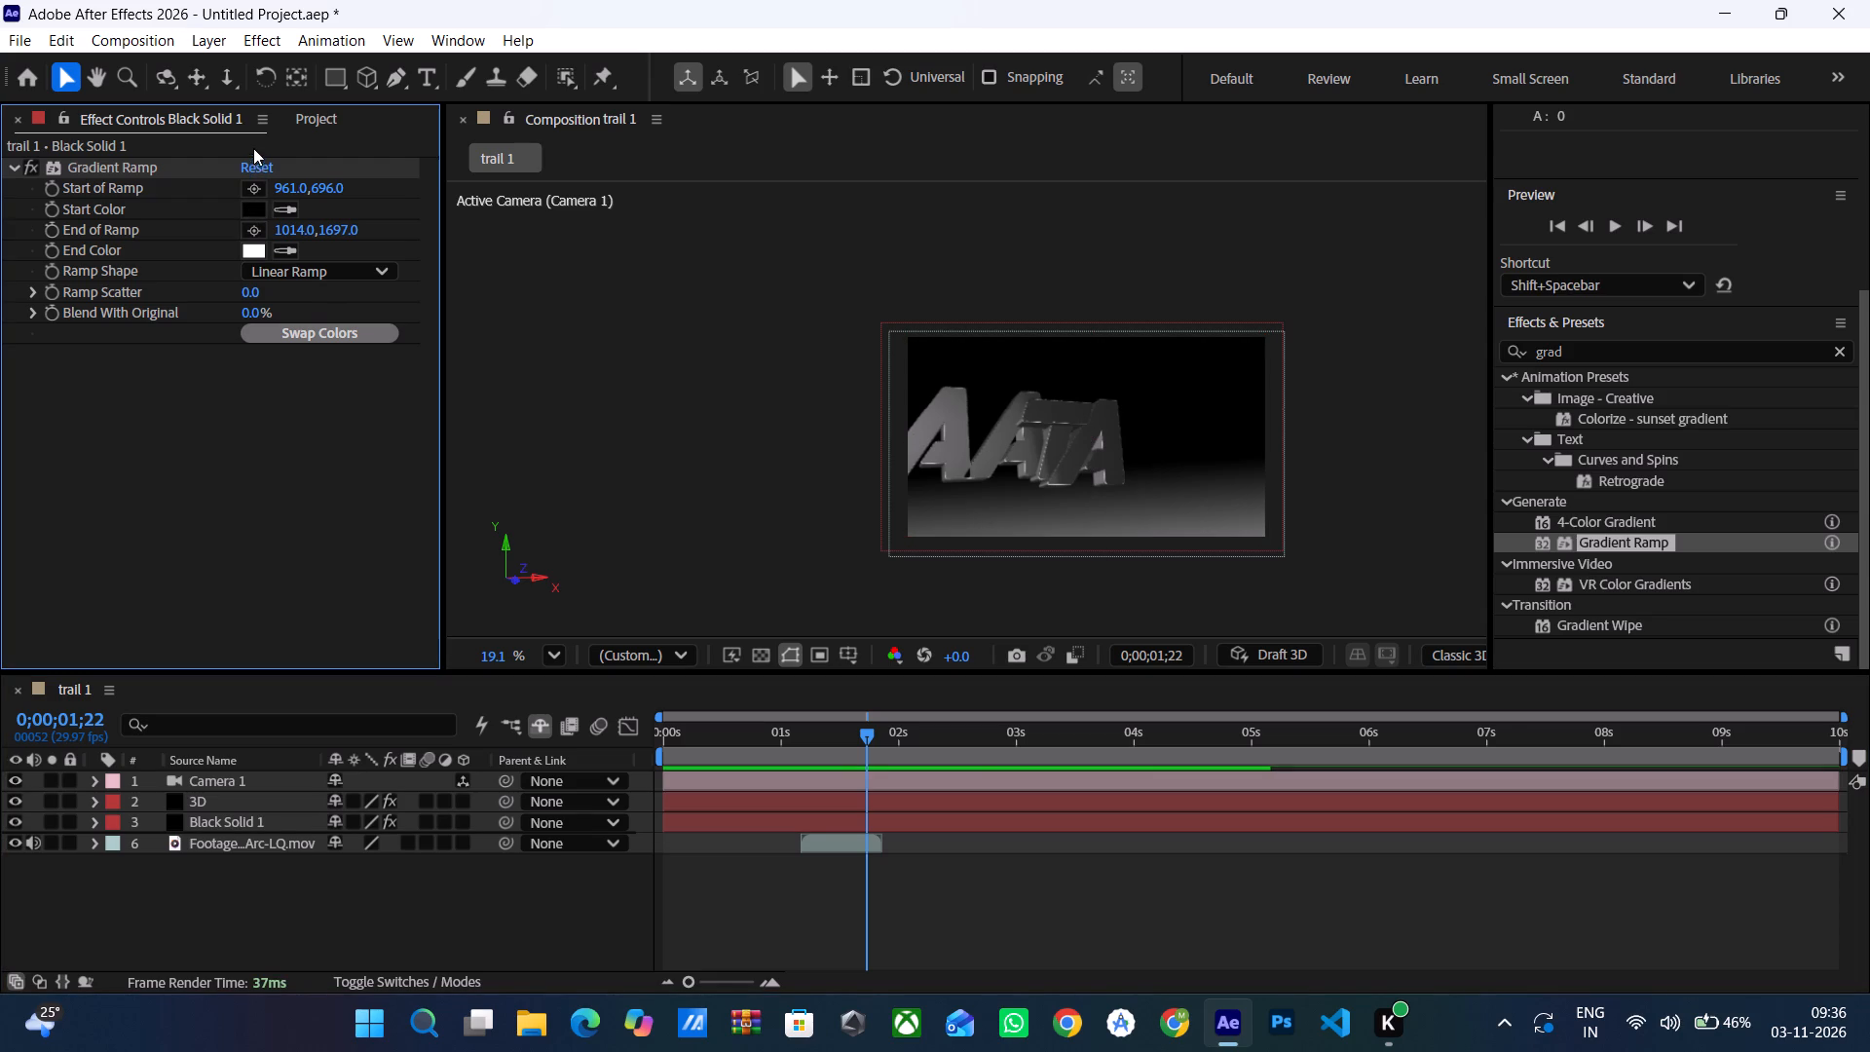
left_click_drag(253, 148, 272, 207)
left_click_drag(283, 236, 456, 255)
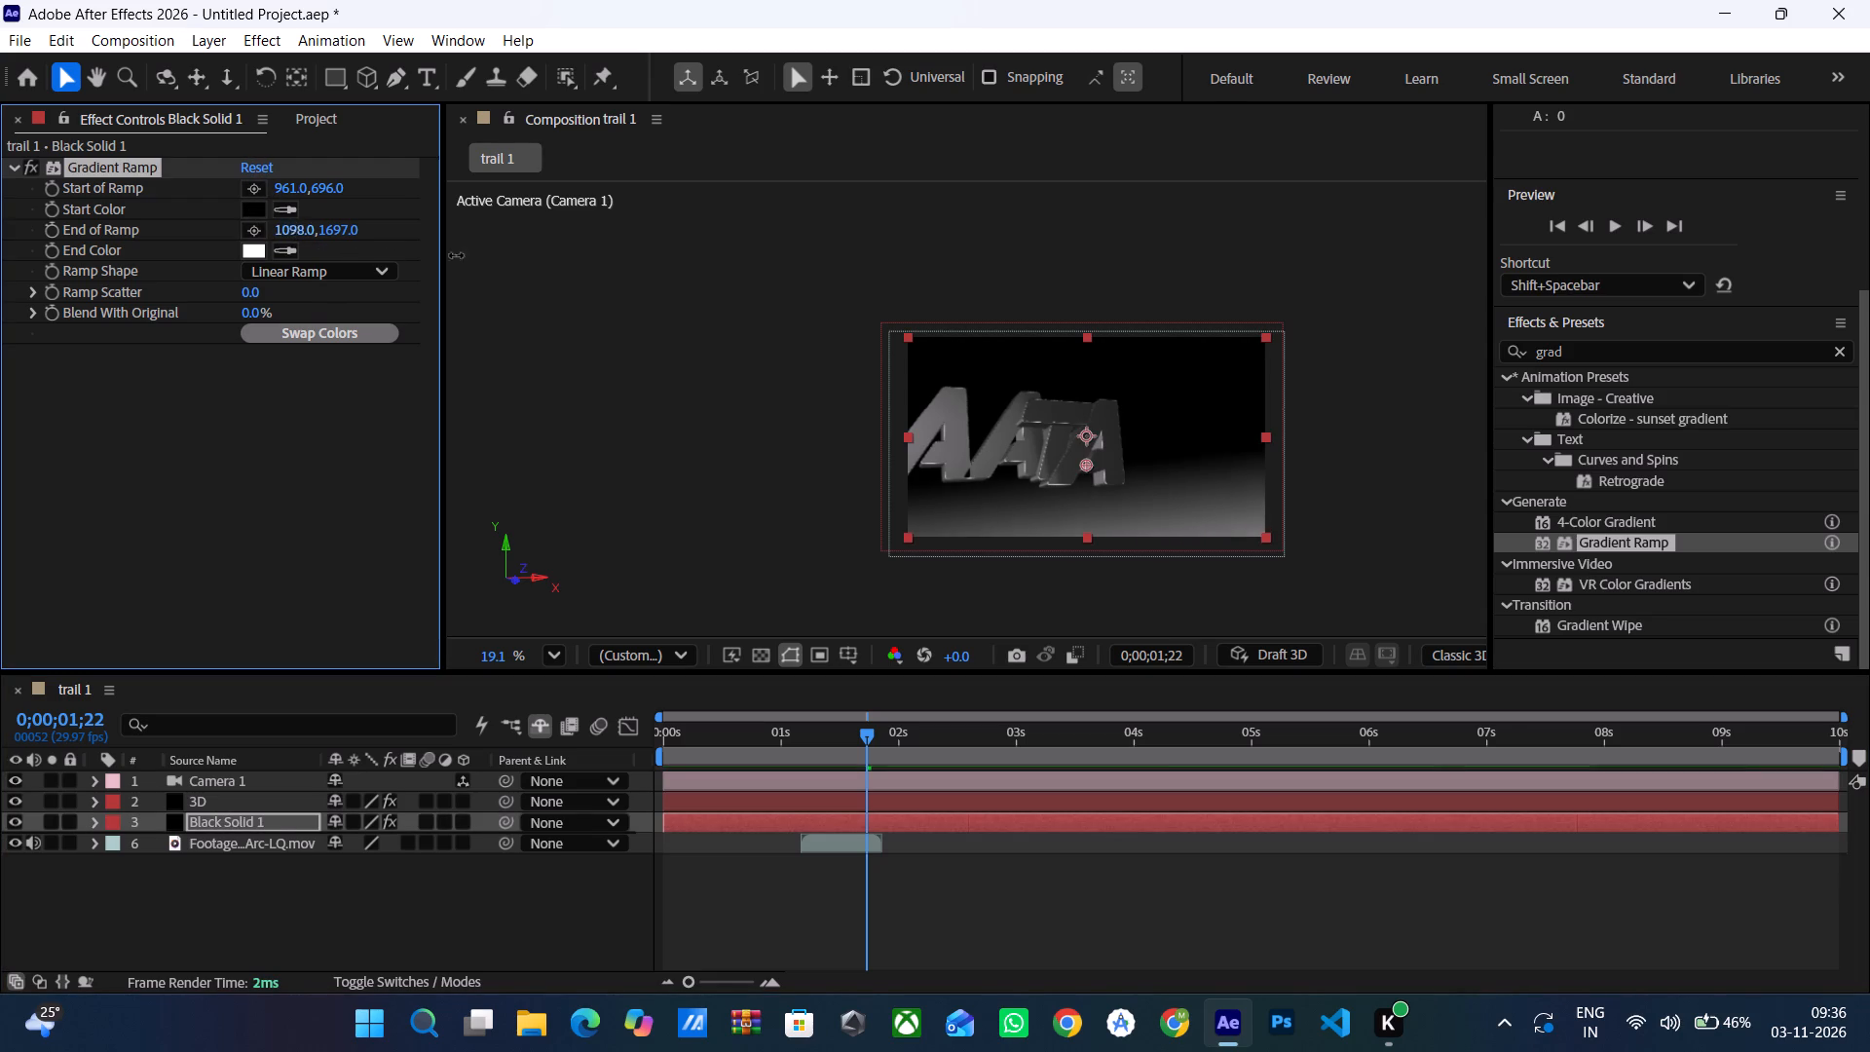
left_click_drag(456, 255, 448, 278)
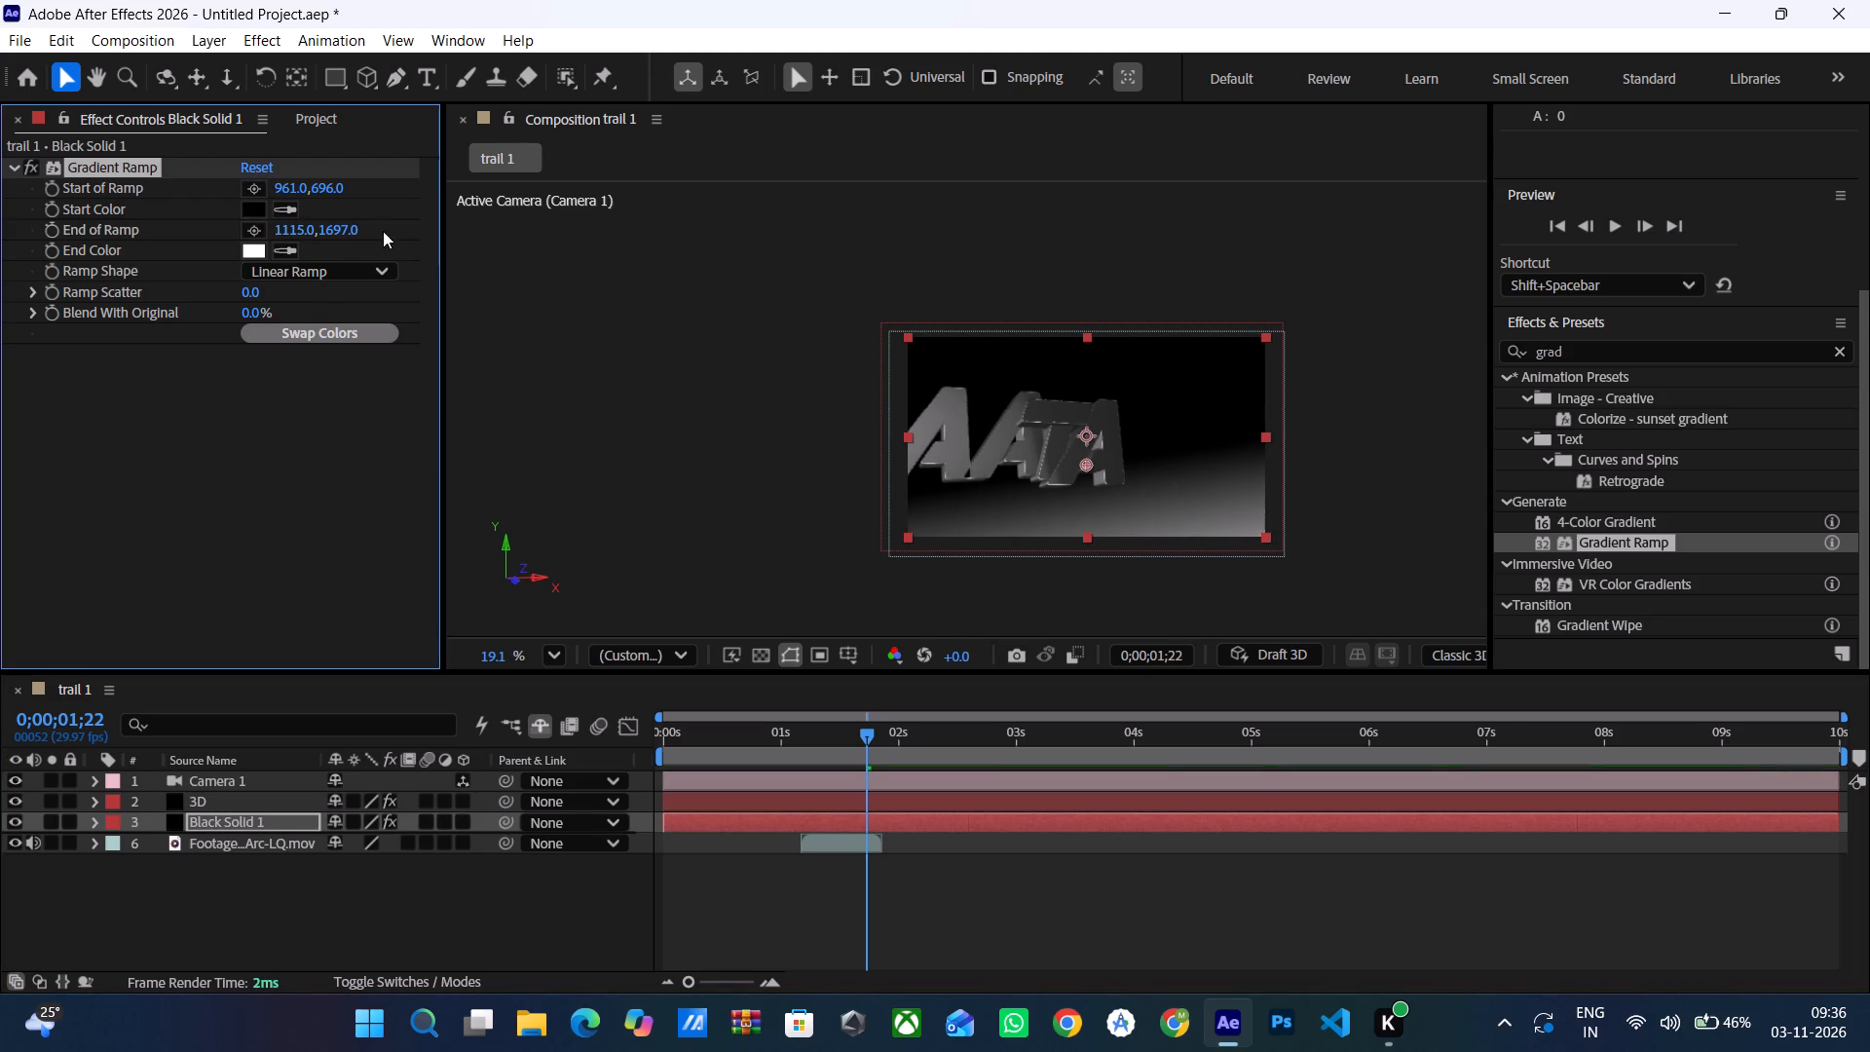
left_click_drag(314, 188, 298, 194)
left_click_drag(298, 194, 6, 241)
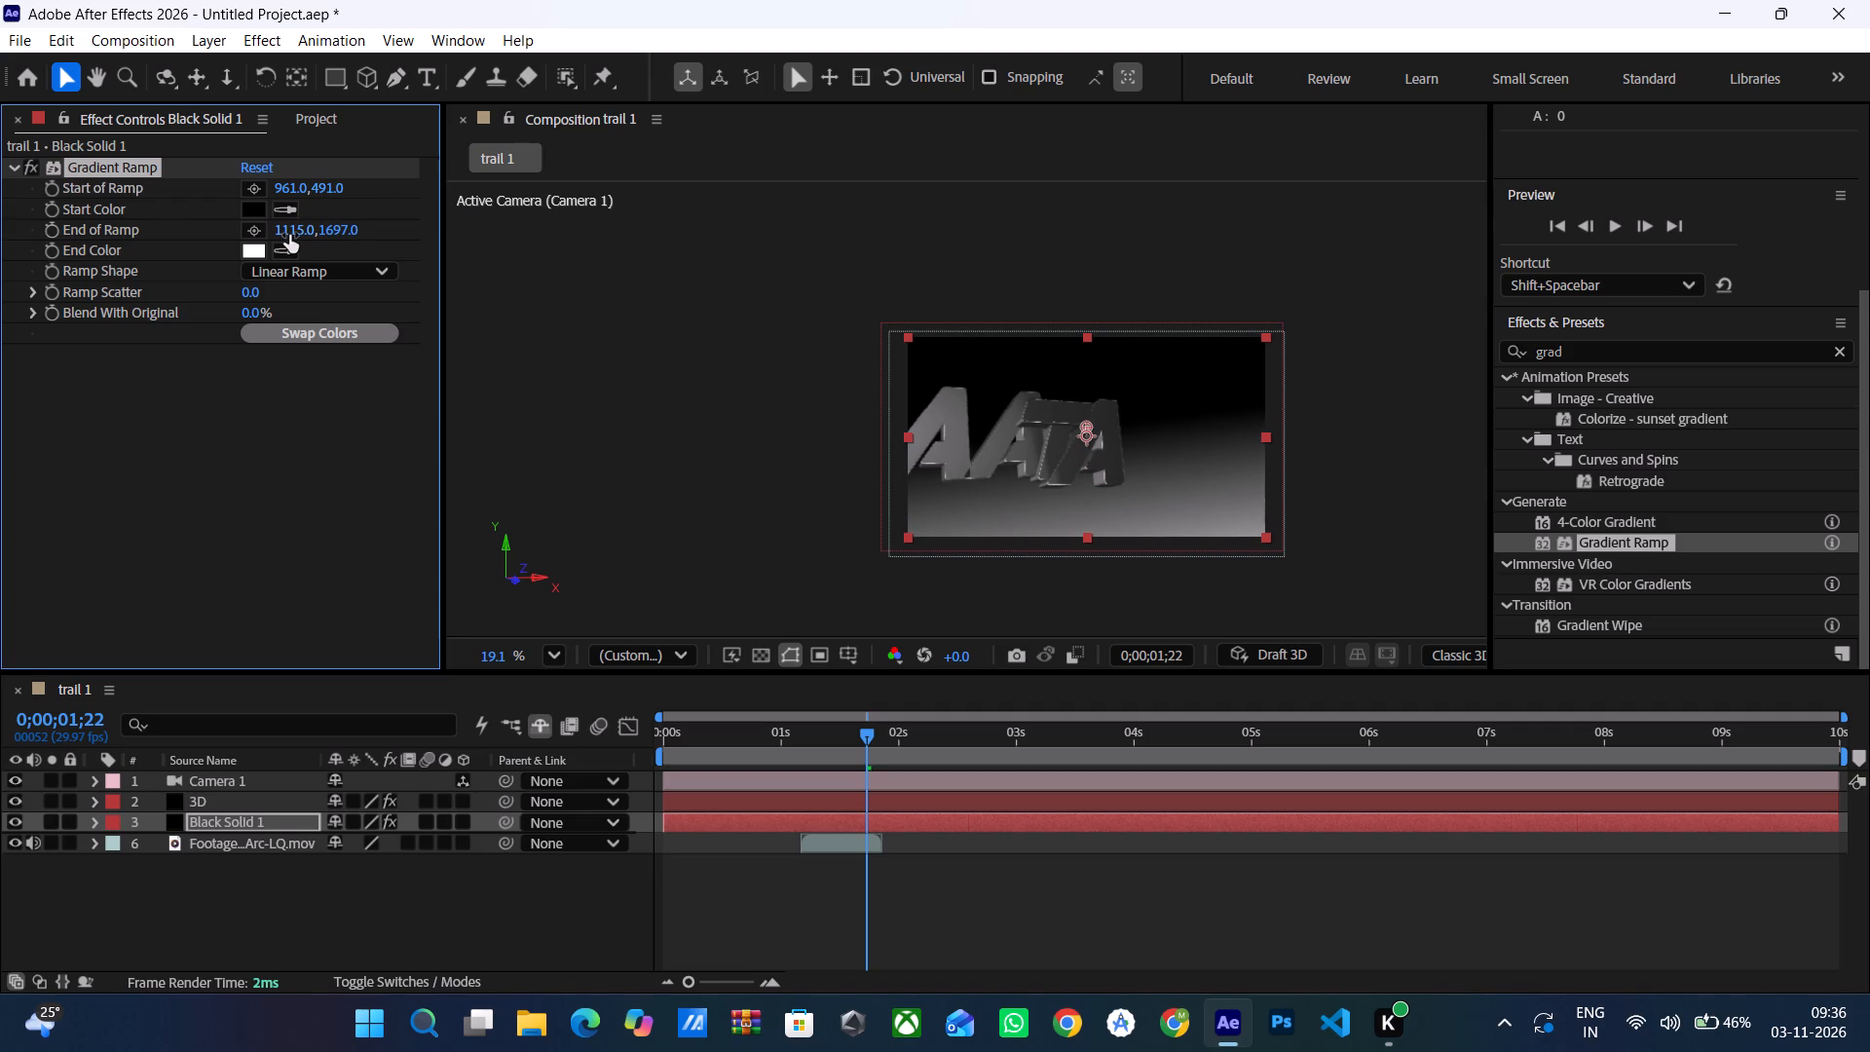
left_click_drag(284, 235, 310, 253)
left_click_drag(310, 253, 309, 253)
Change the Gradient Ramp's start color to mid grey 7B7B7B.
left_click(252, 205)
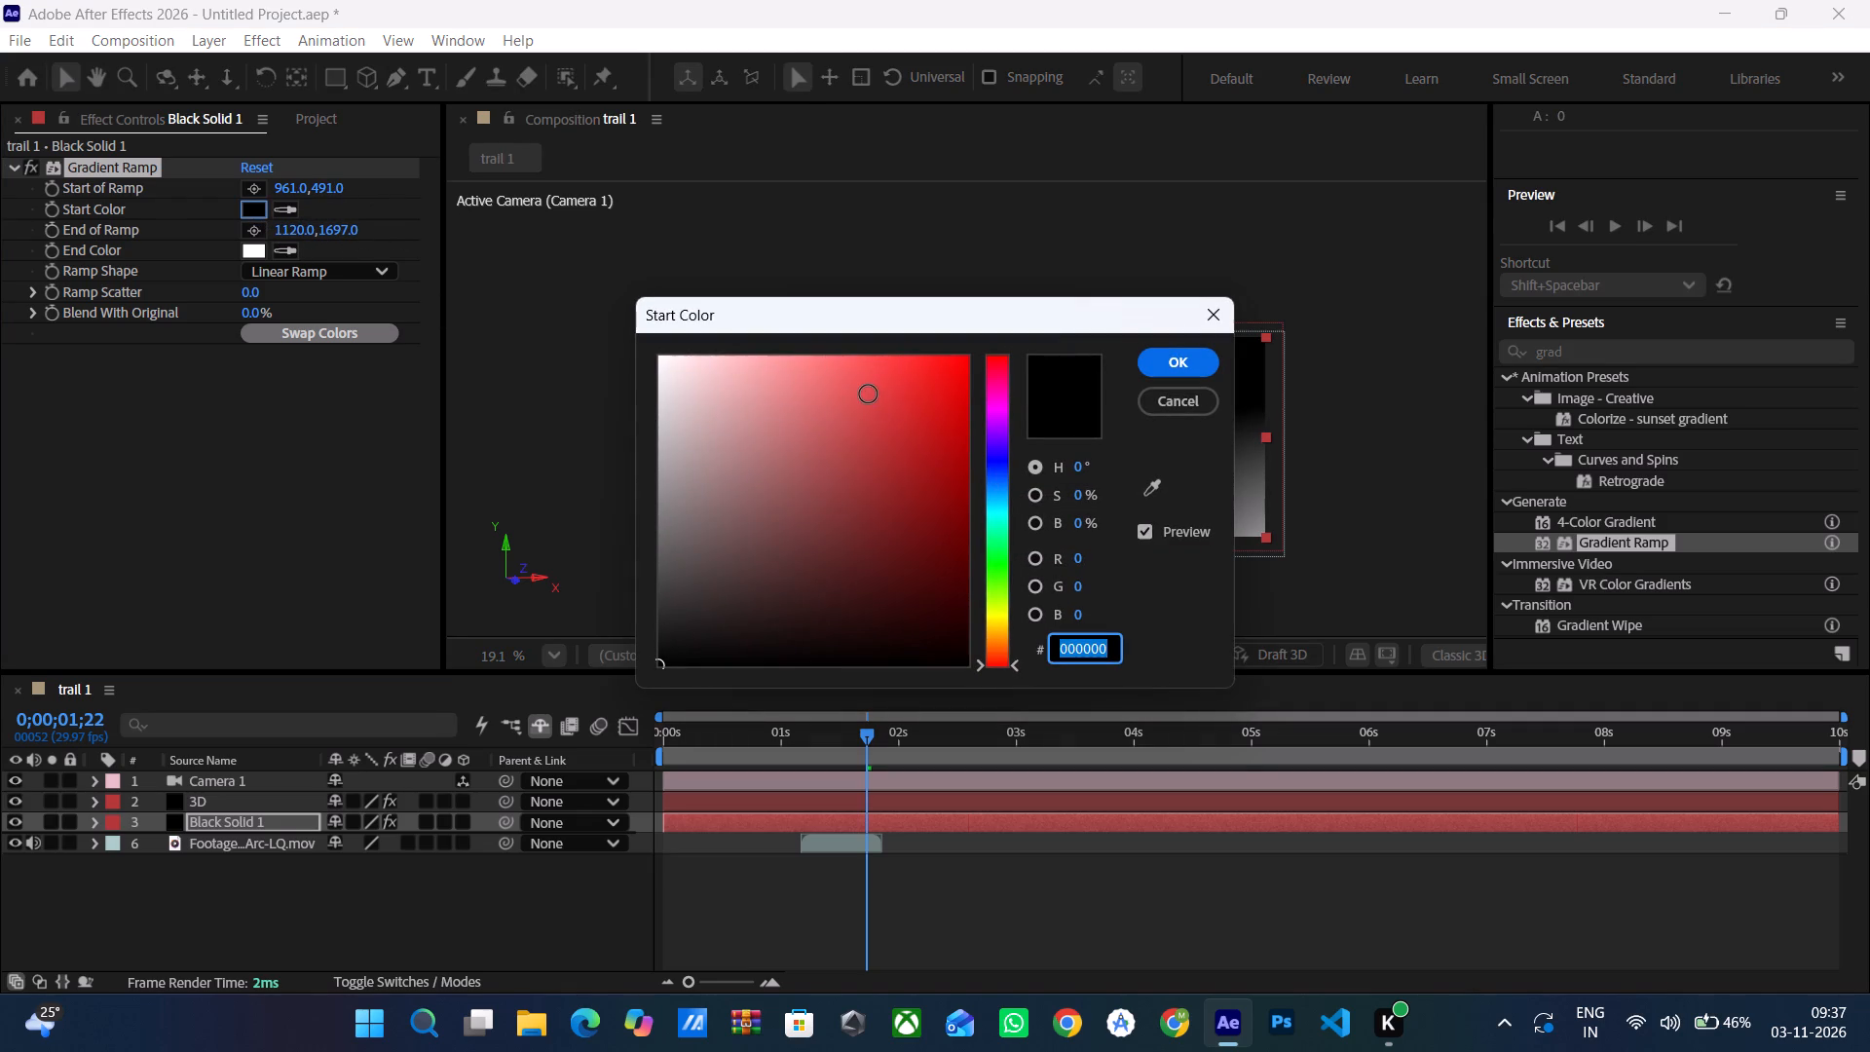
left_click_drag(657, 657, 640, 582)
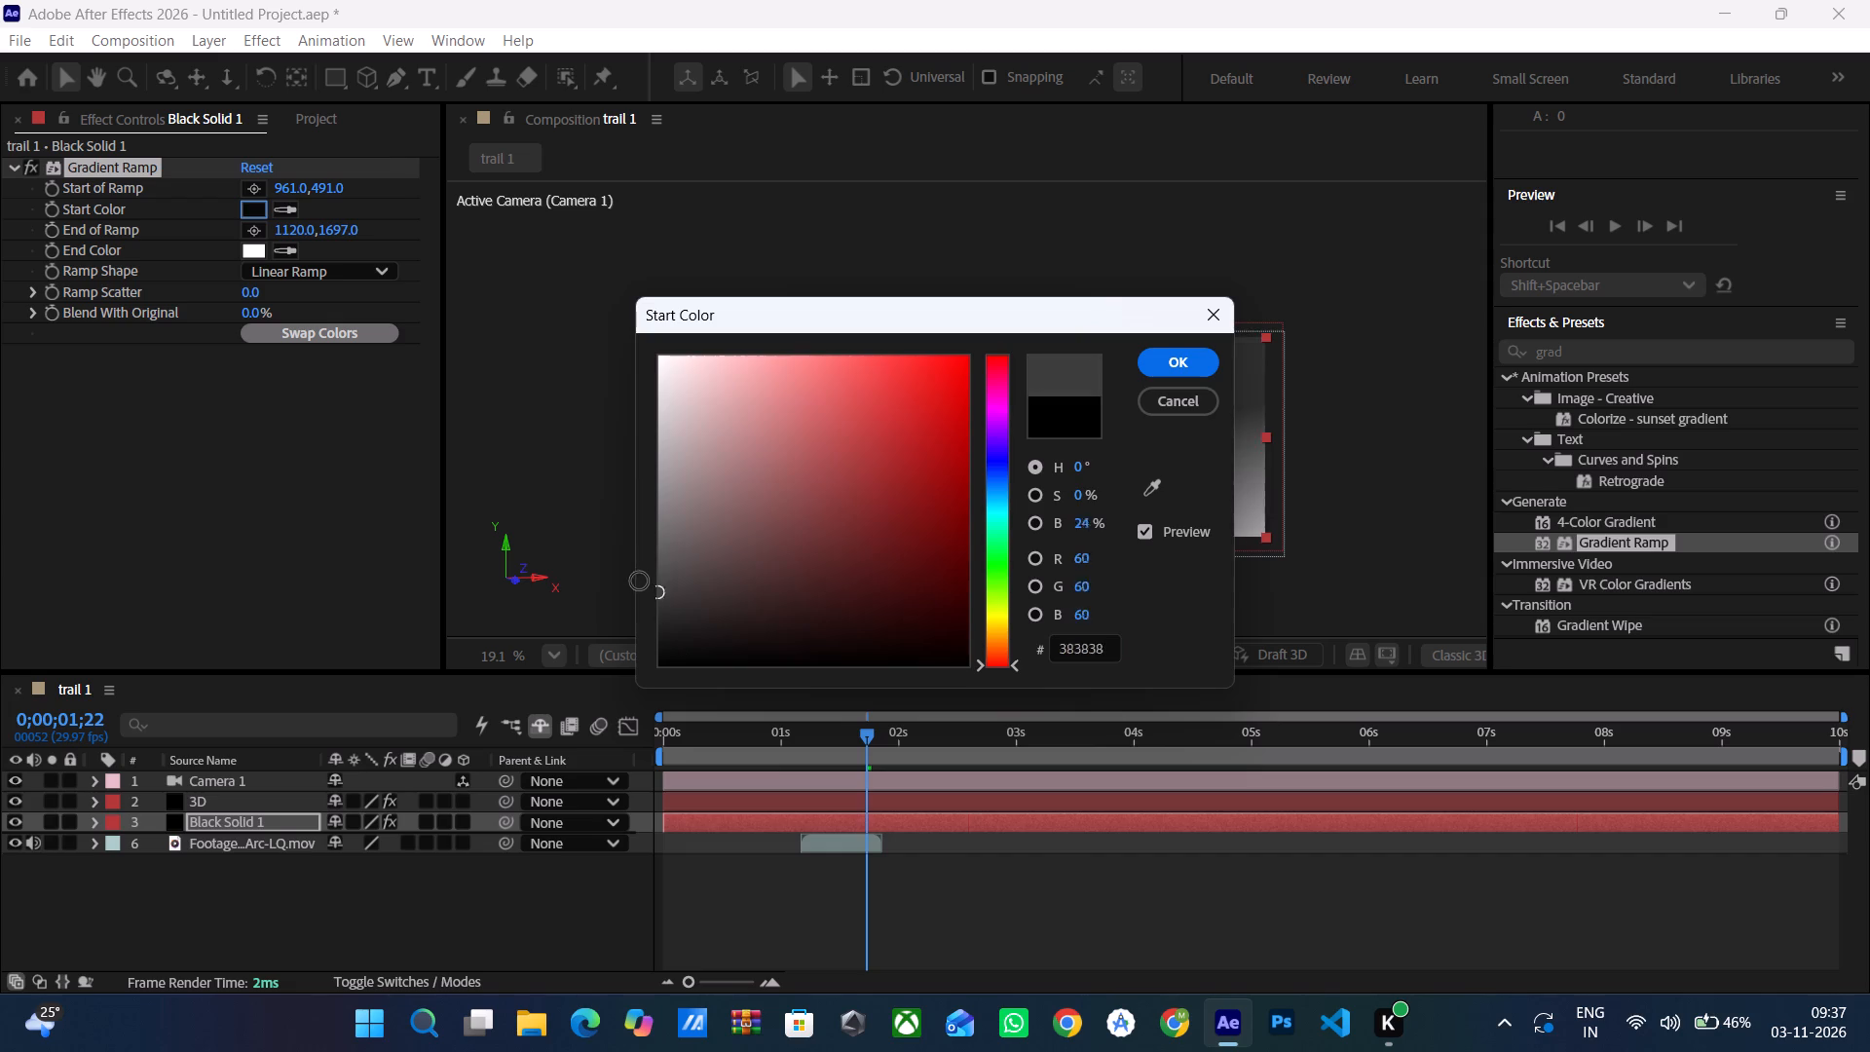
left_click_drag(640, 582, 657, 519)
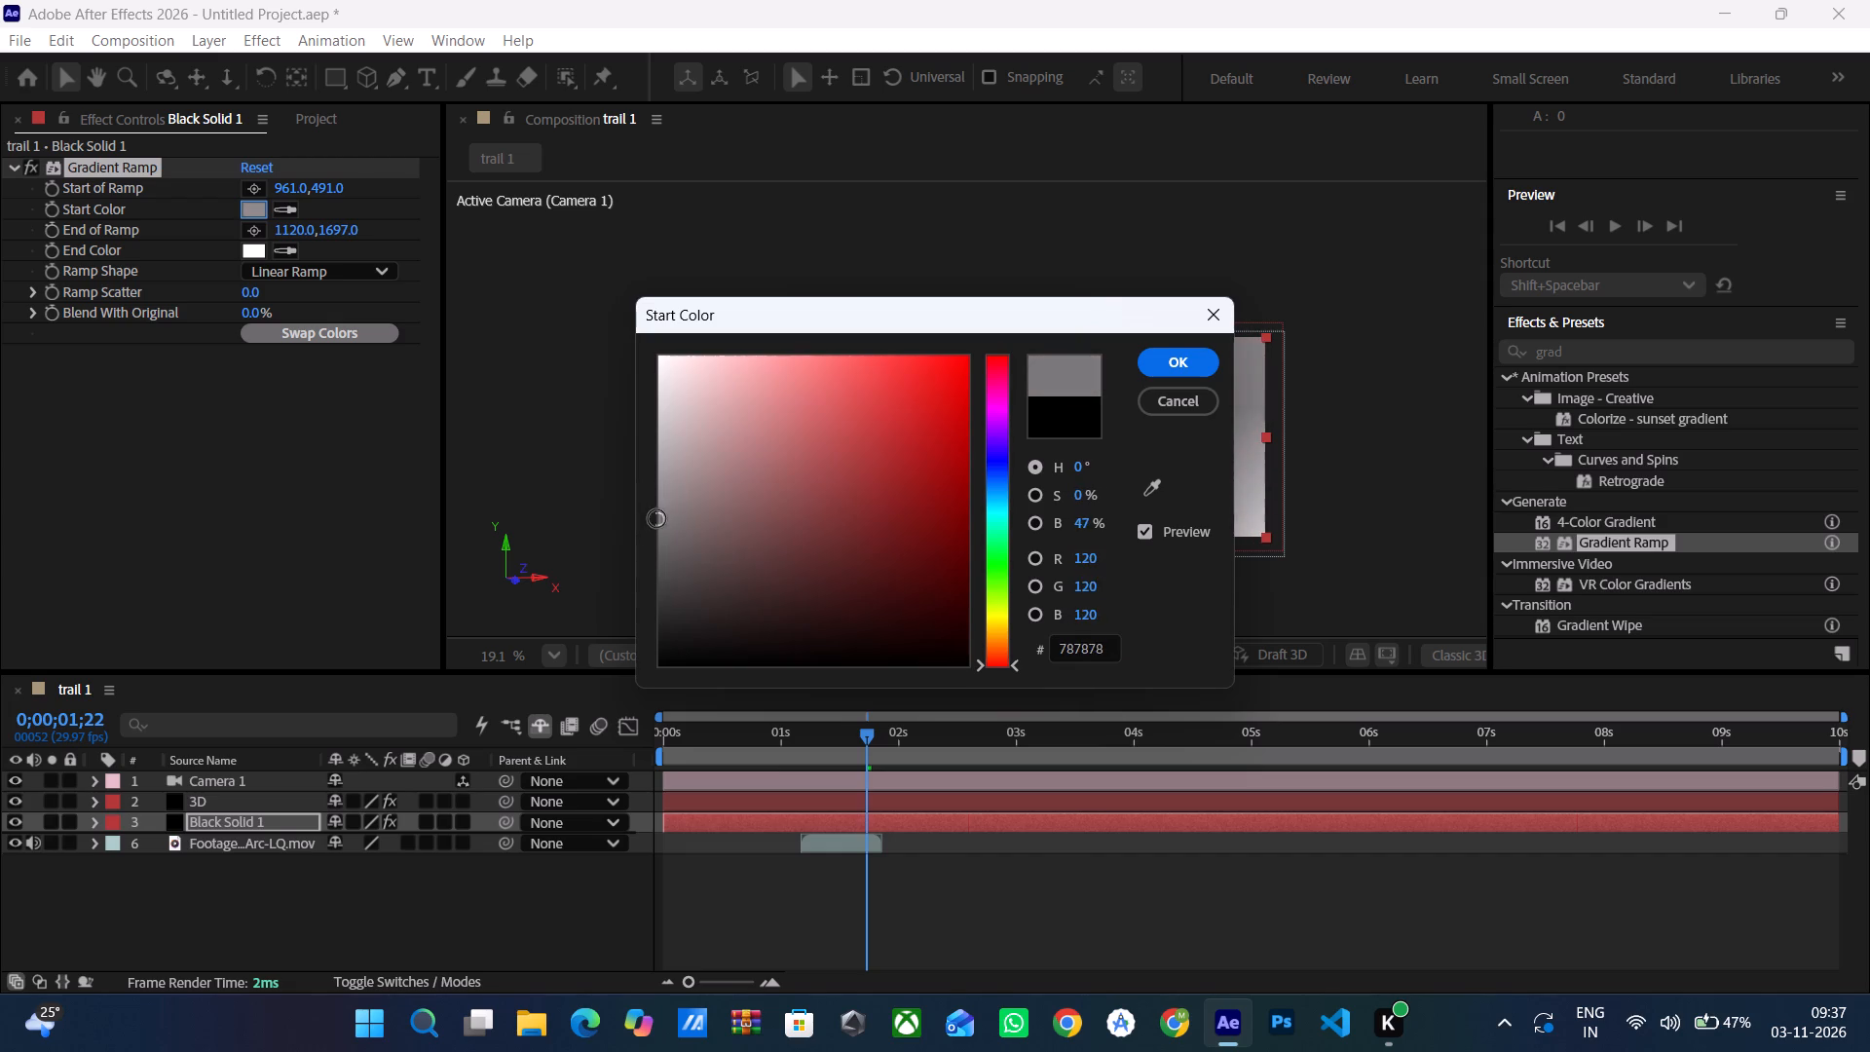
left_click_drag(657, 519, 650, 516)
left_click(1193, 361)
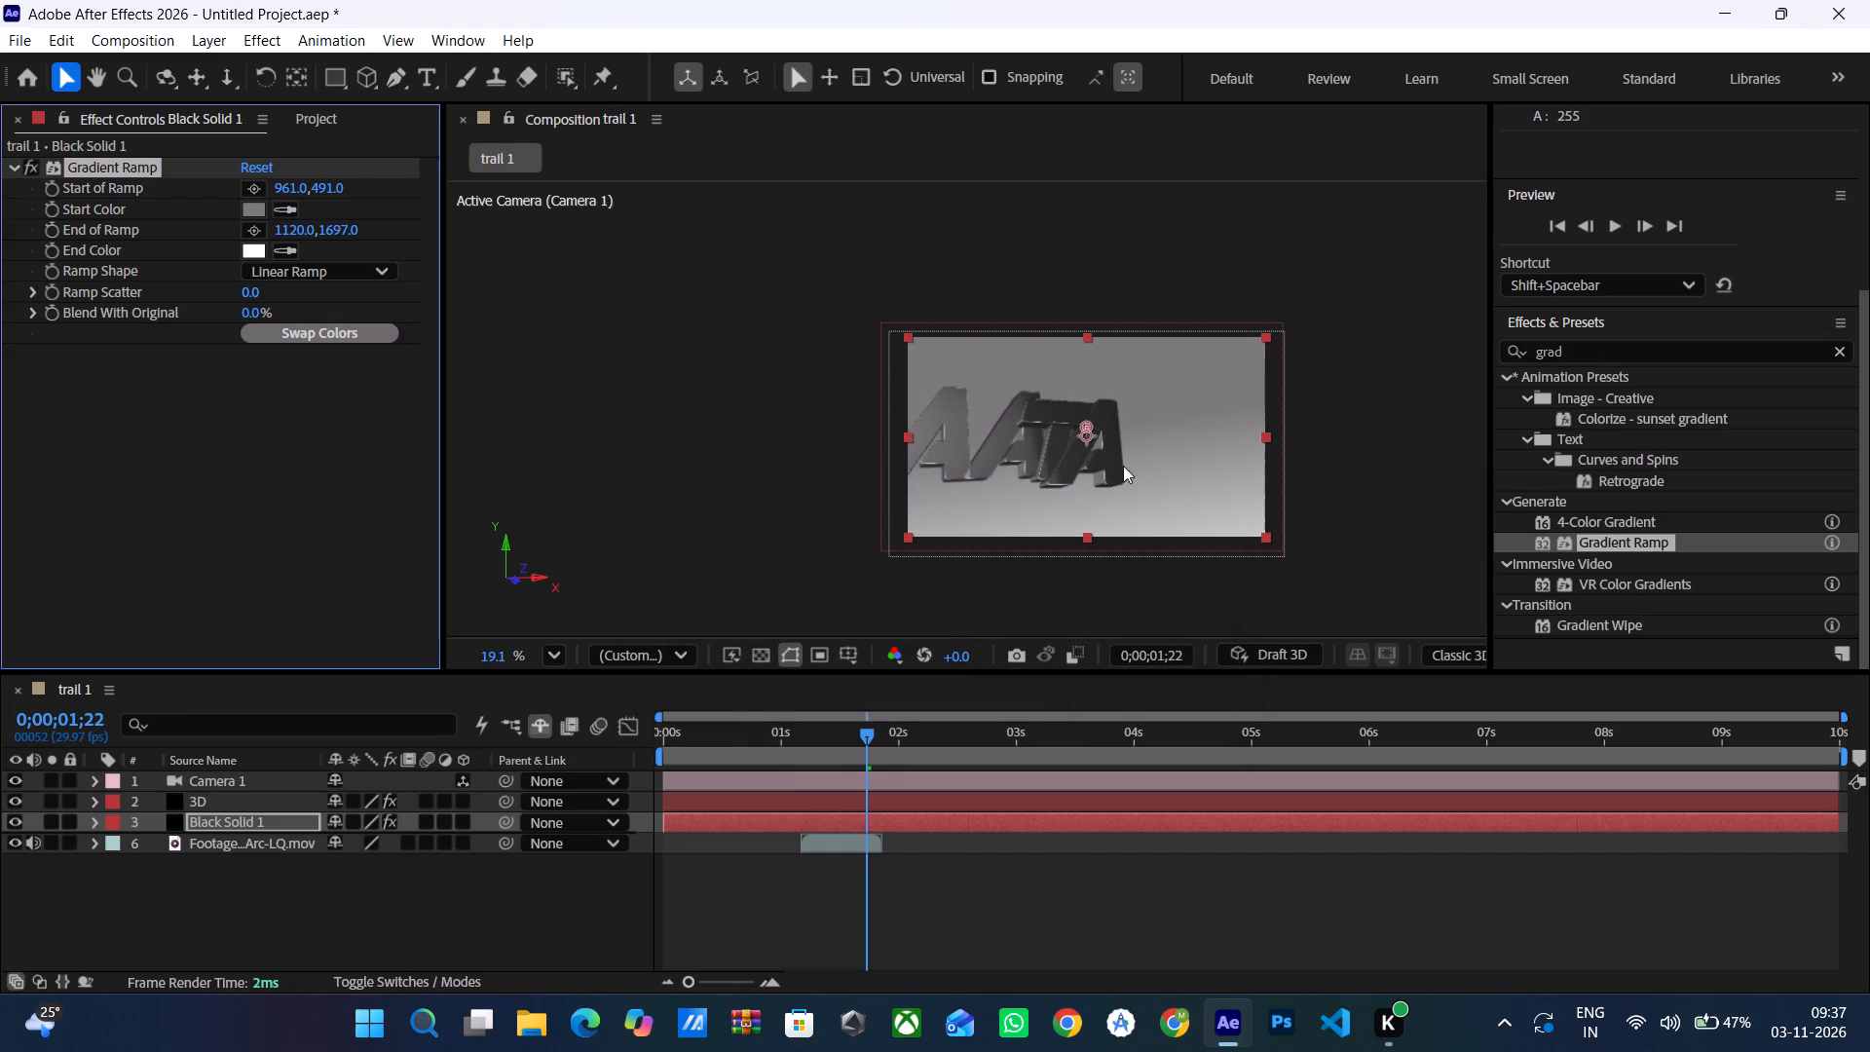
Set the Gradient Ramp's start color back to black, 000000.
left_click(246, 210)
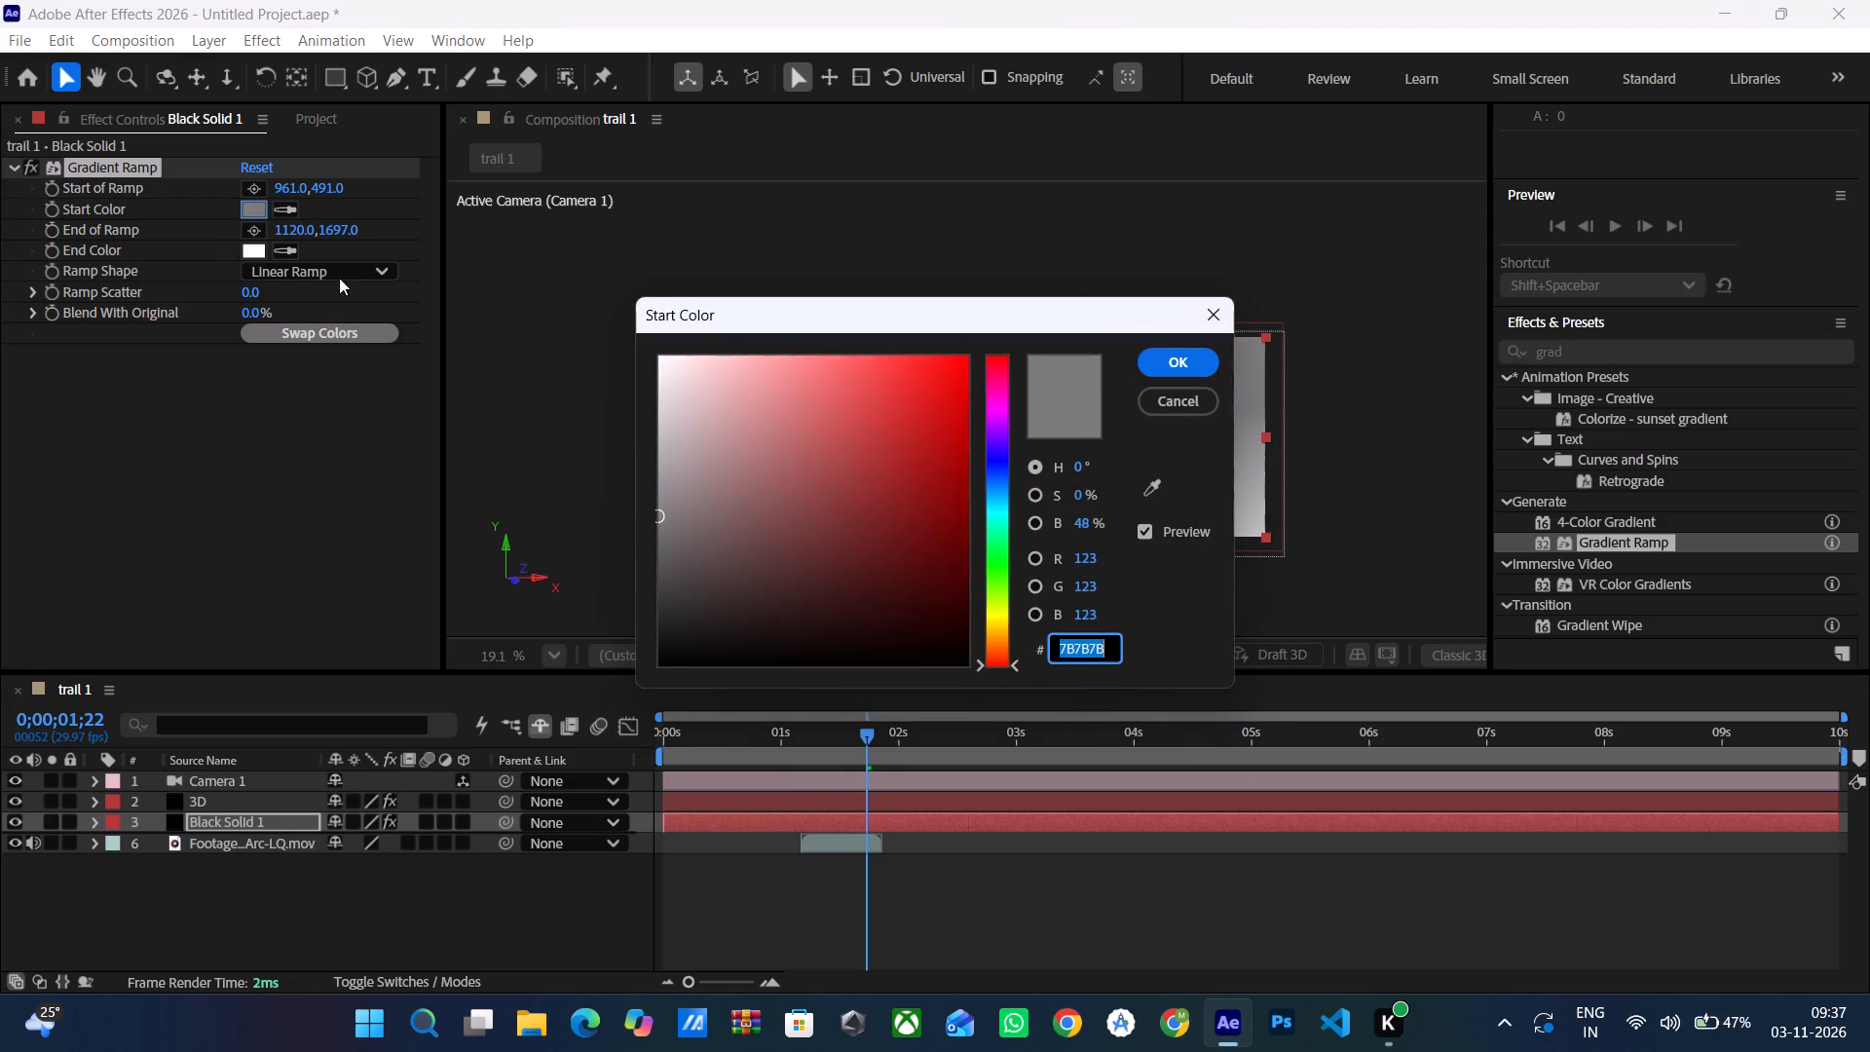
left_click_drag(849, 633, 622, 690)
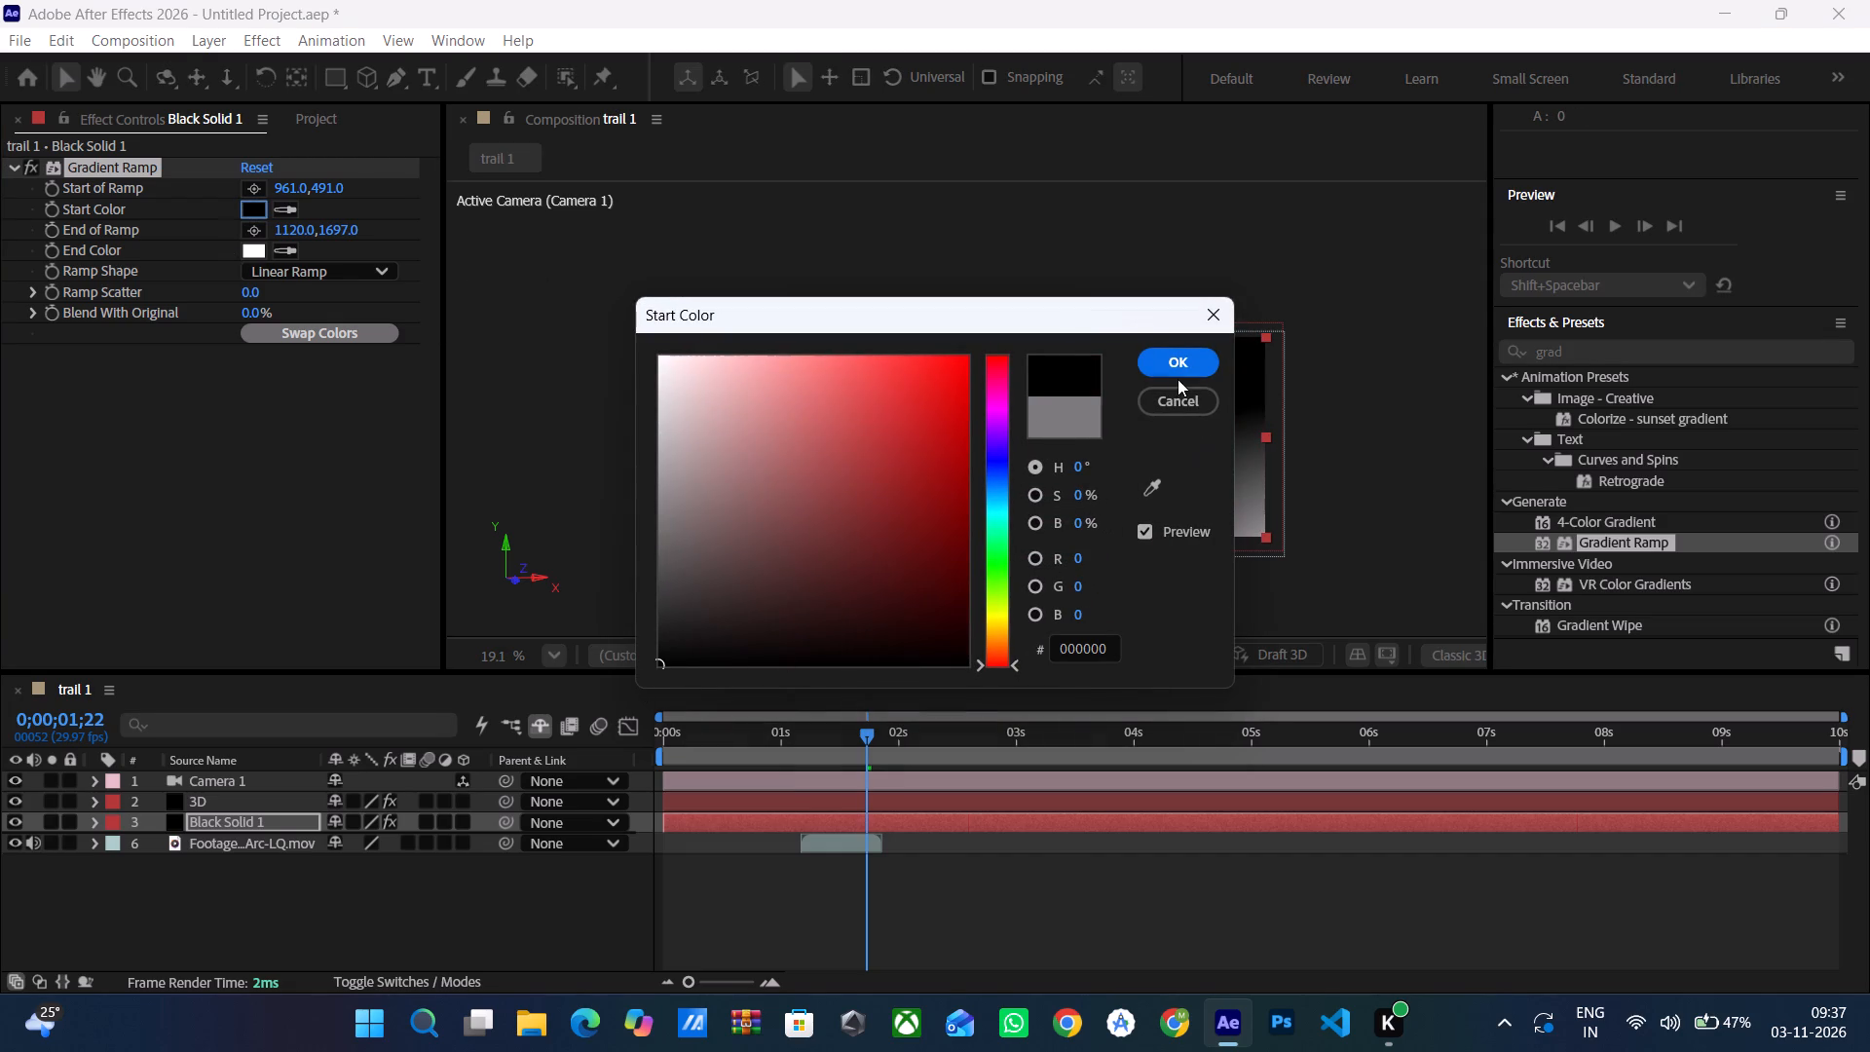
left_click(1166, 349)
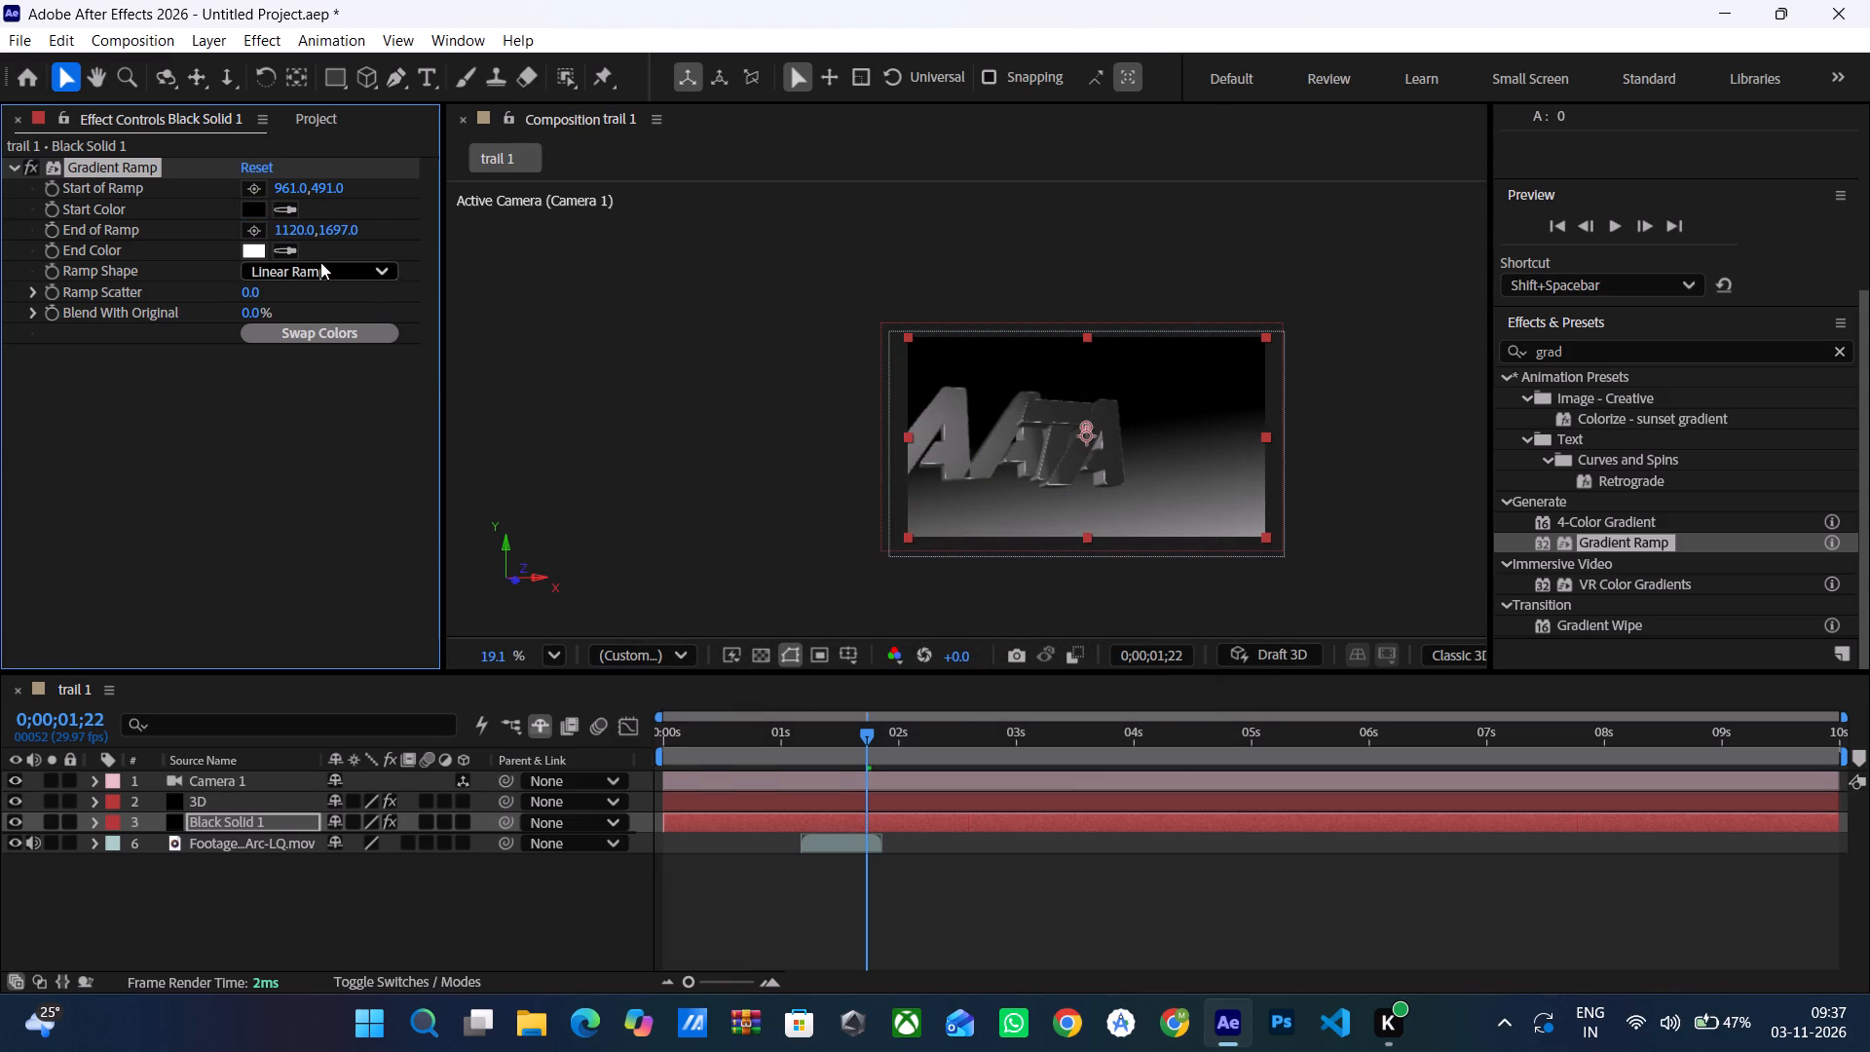
Move the Gradient Ramp's end point to 1110, 2366 to soften the light area at the bottom of the background.
left_click_drag(282, 226, 385, 341)
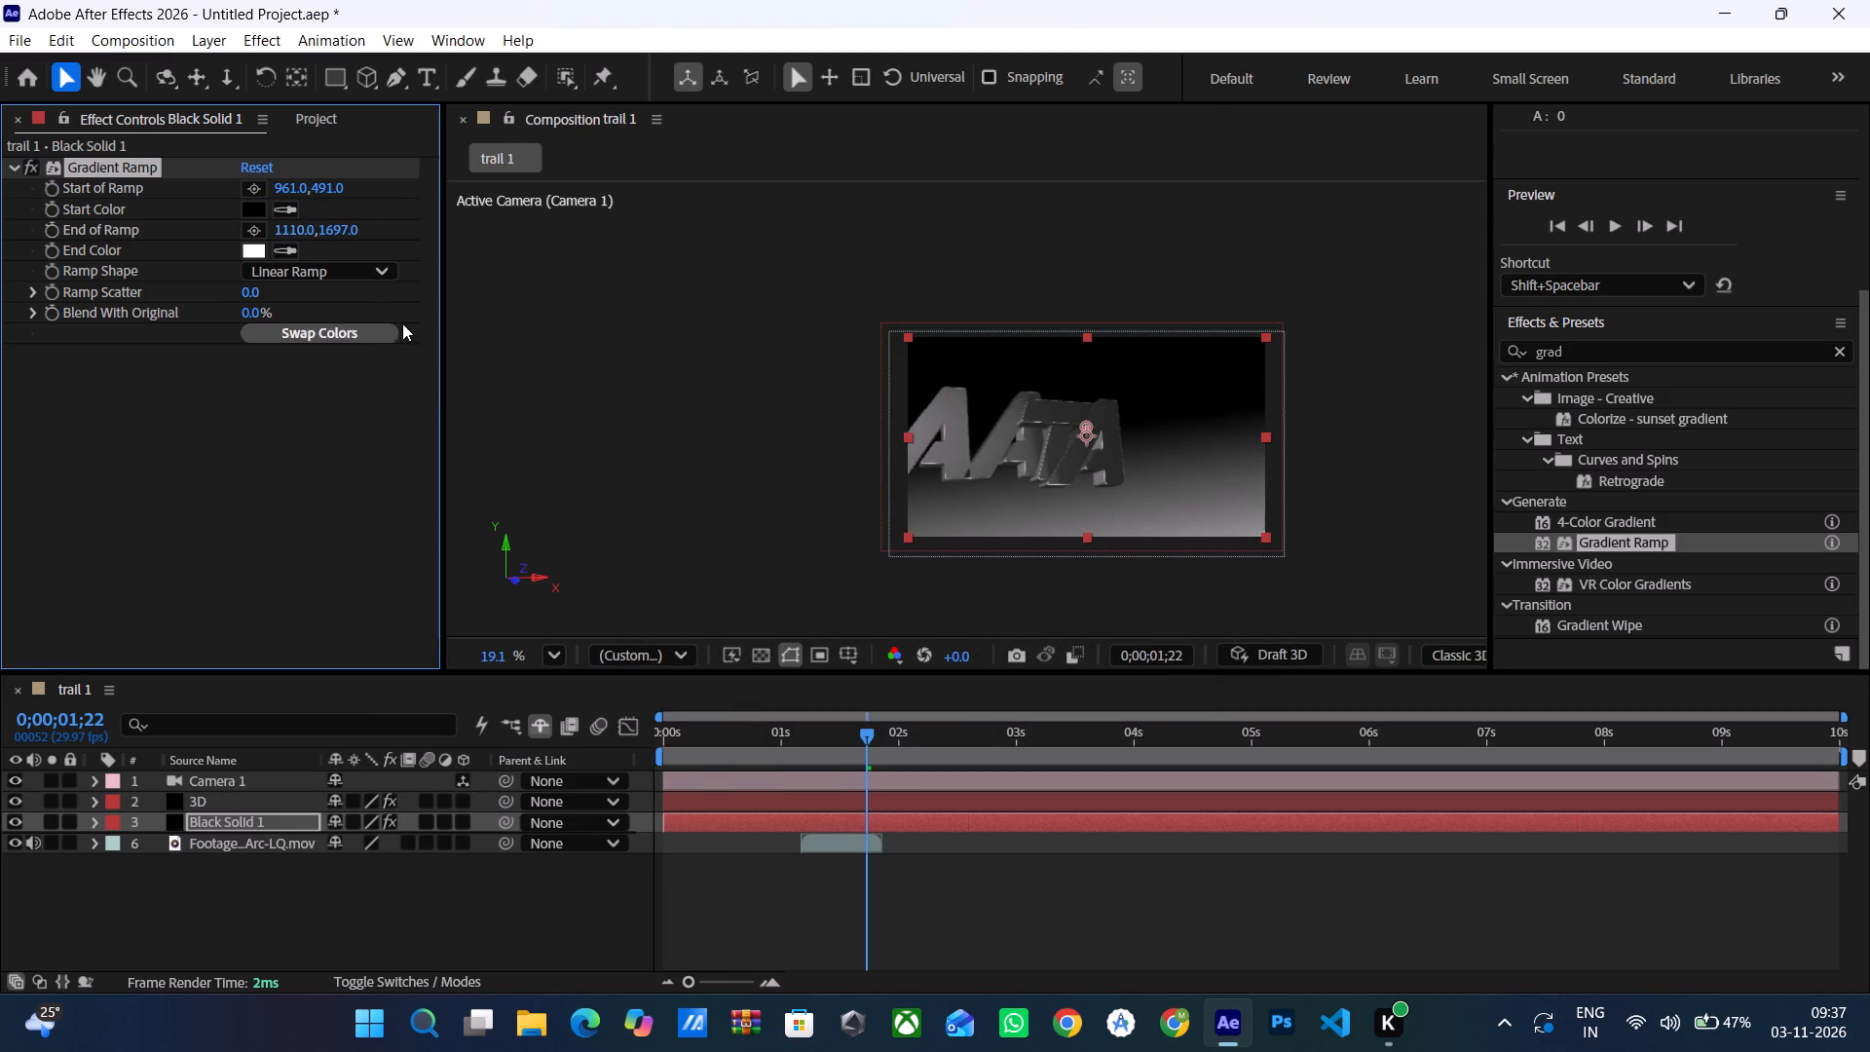
left_click_drag(318, 224, 908, 283)
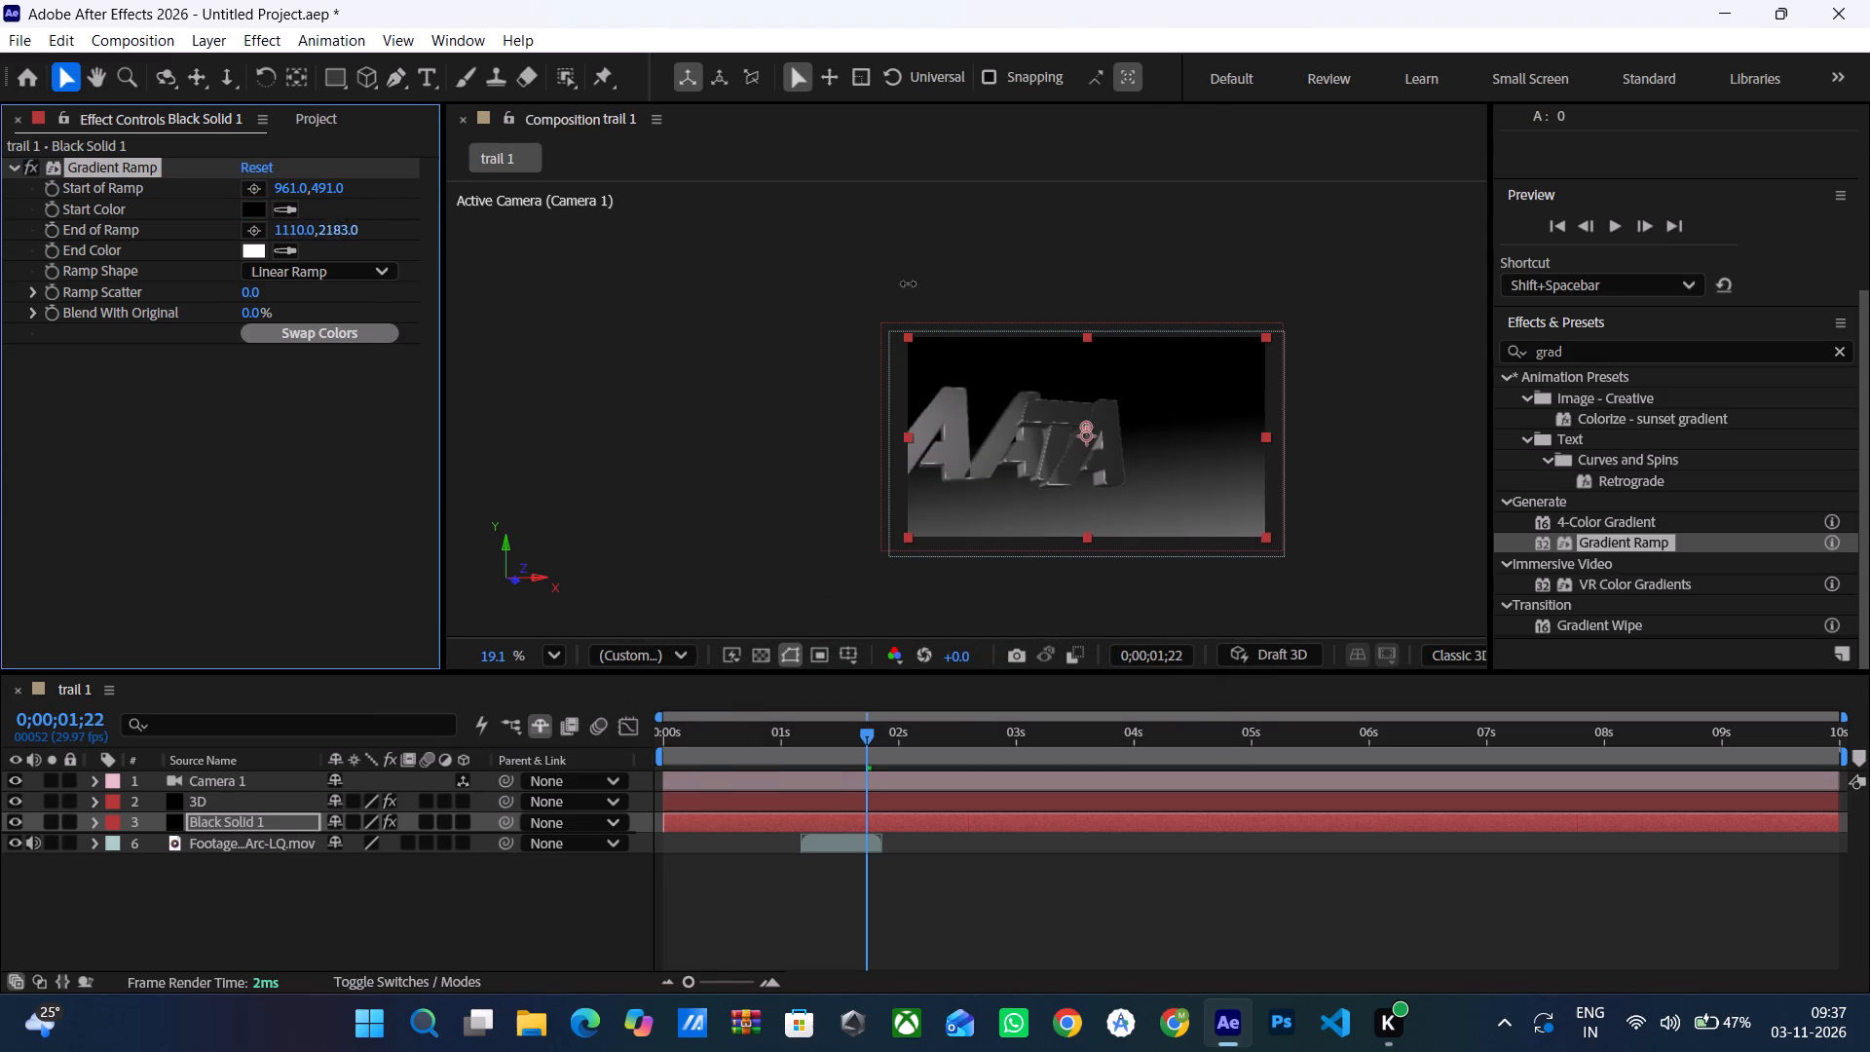
left_click_drag(908, 283, 1068, 289)
Scrub the title to about 0;00;02;17, then play it from the start to check it against the adjusted background.
left_click_drag(872, 732, 989, 779)
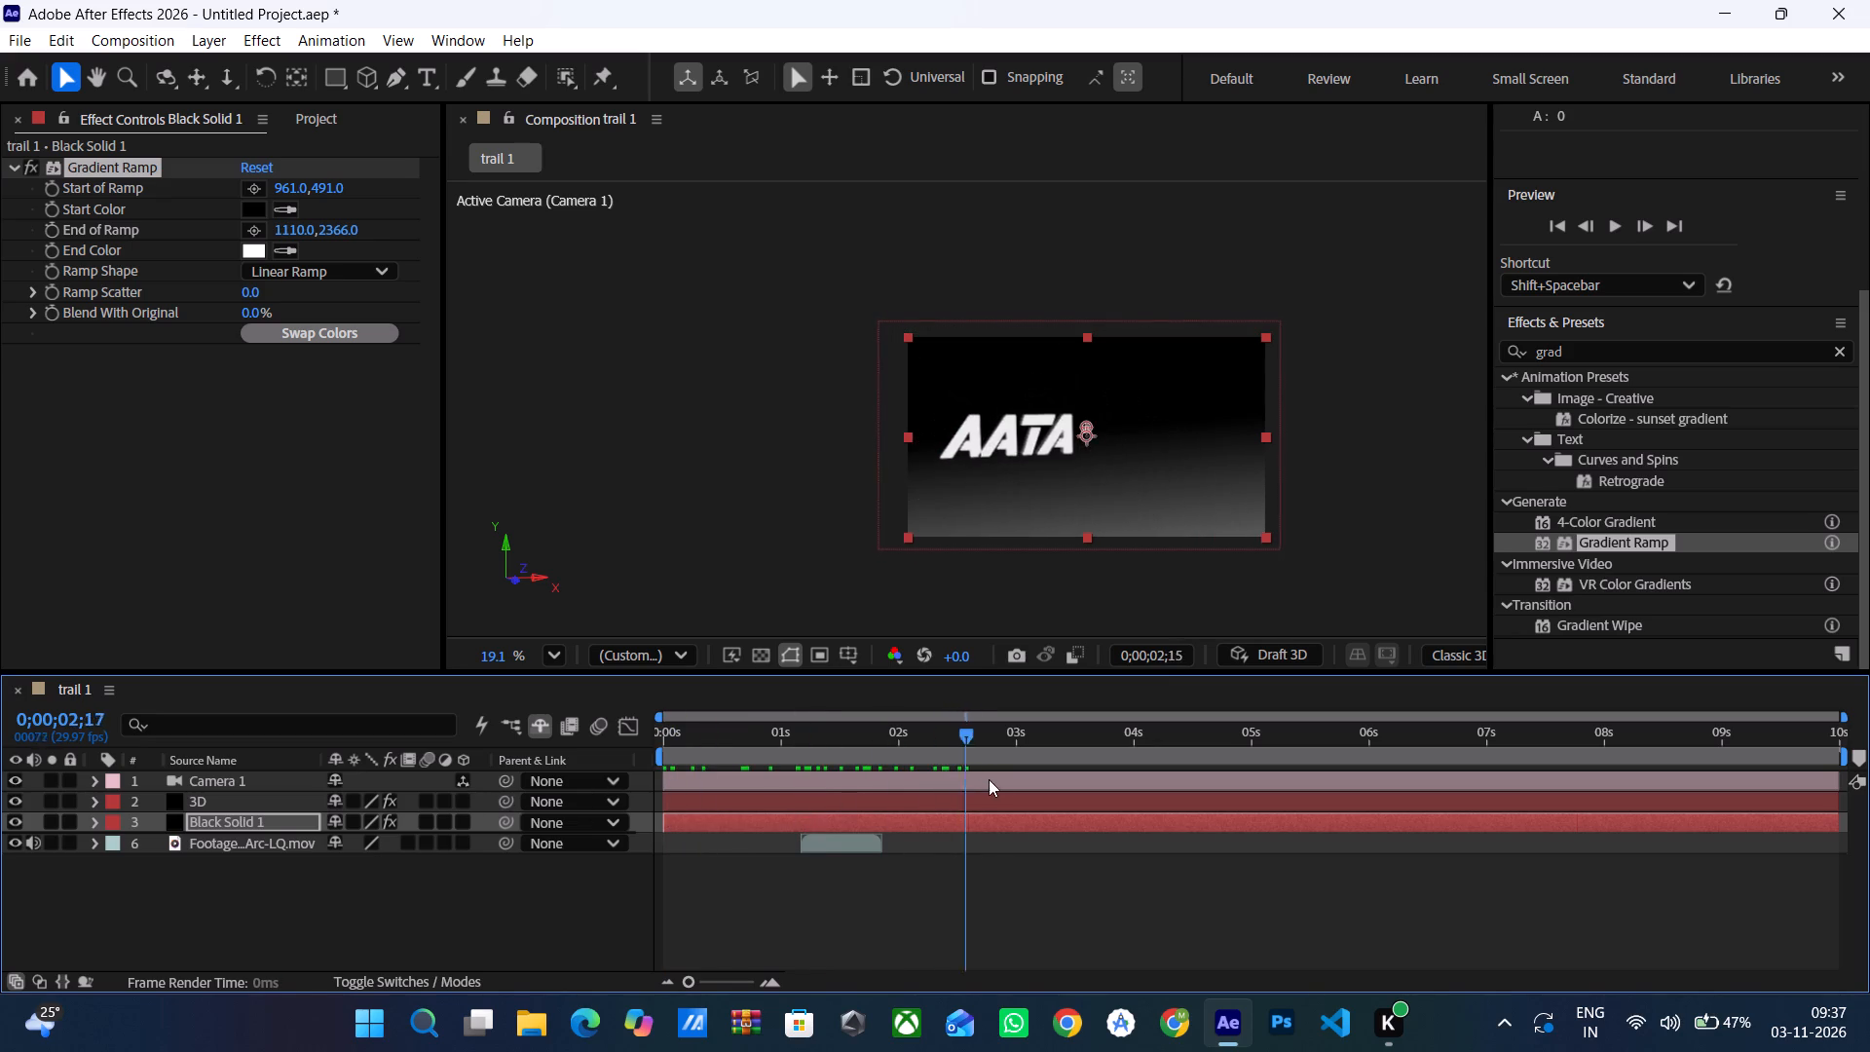
left_click_drag(989, 779, 569, 831)
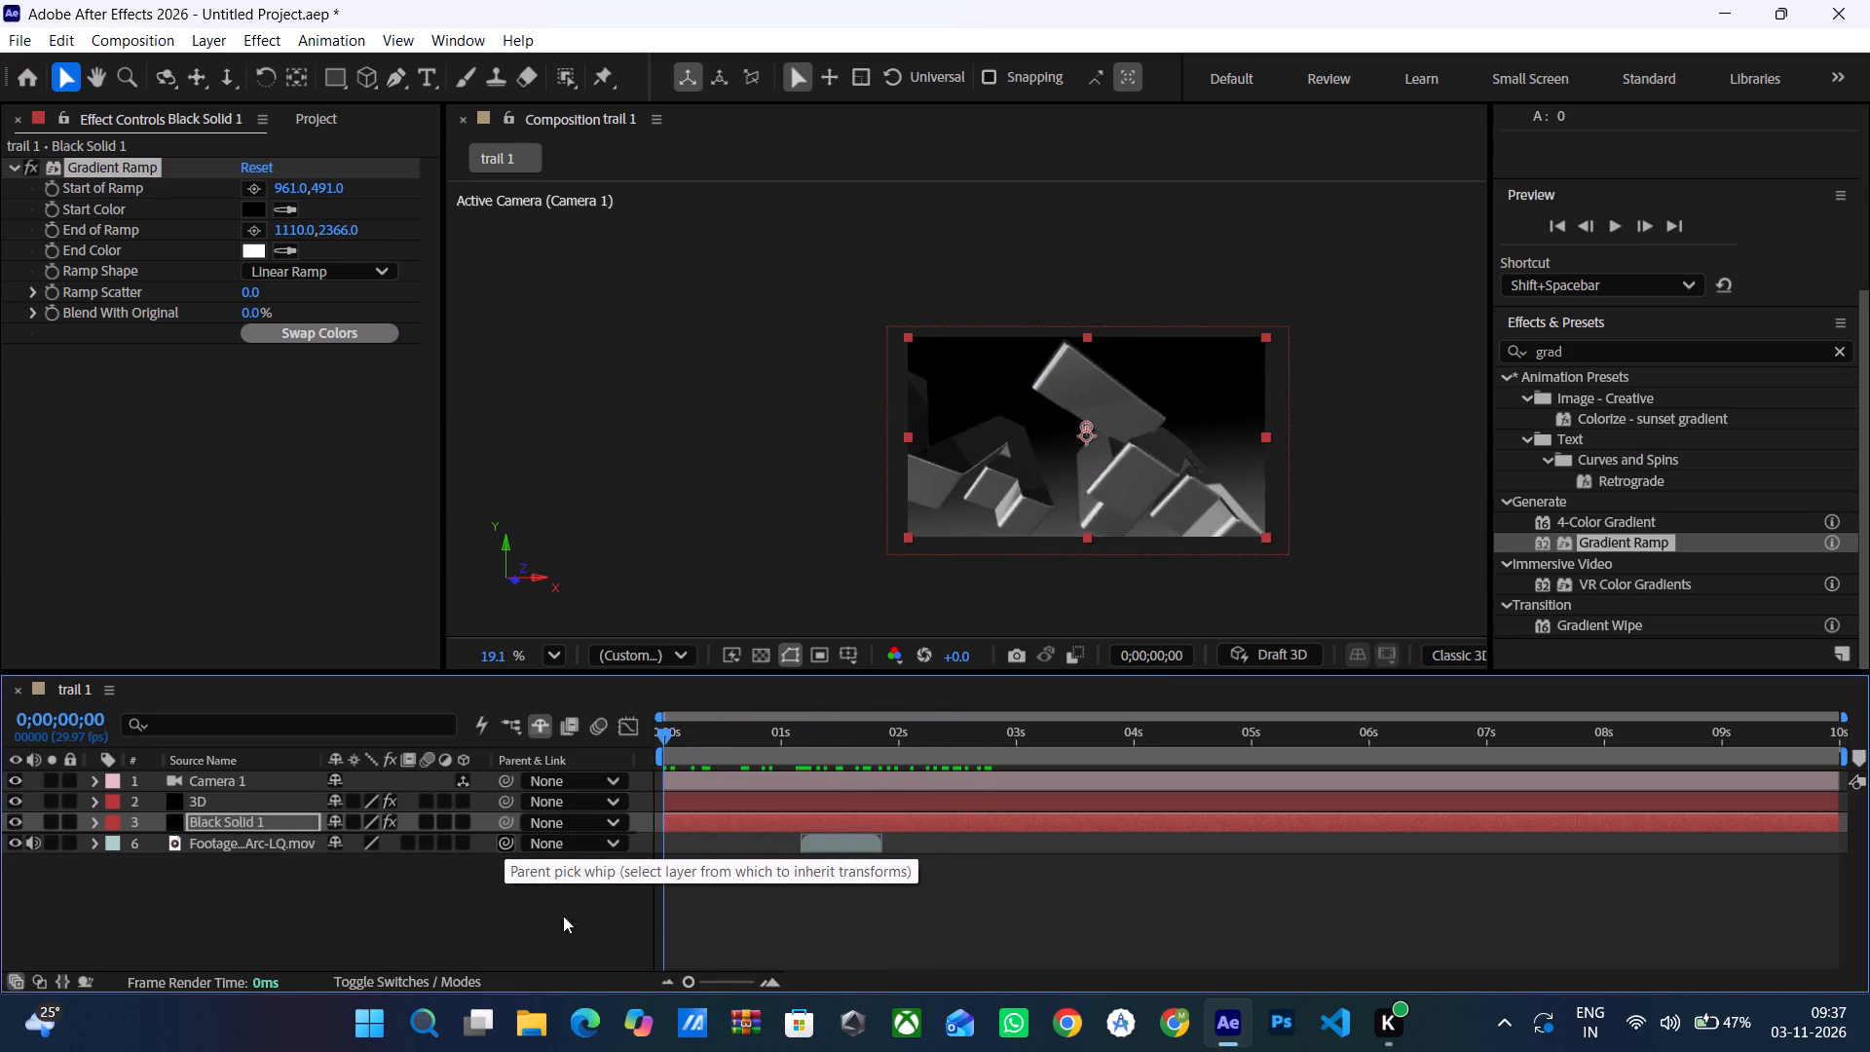
key("space")
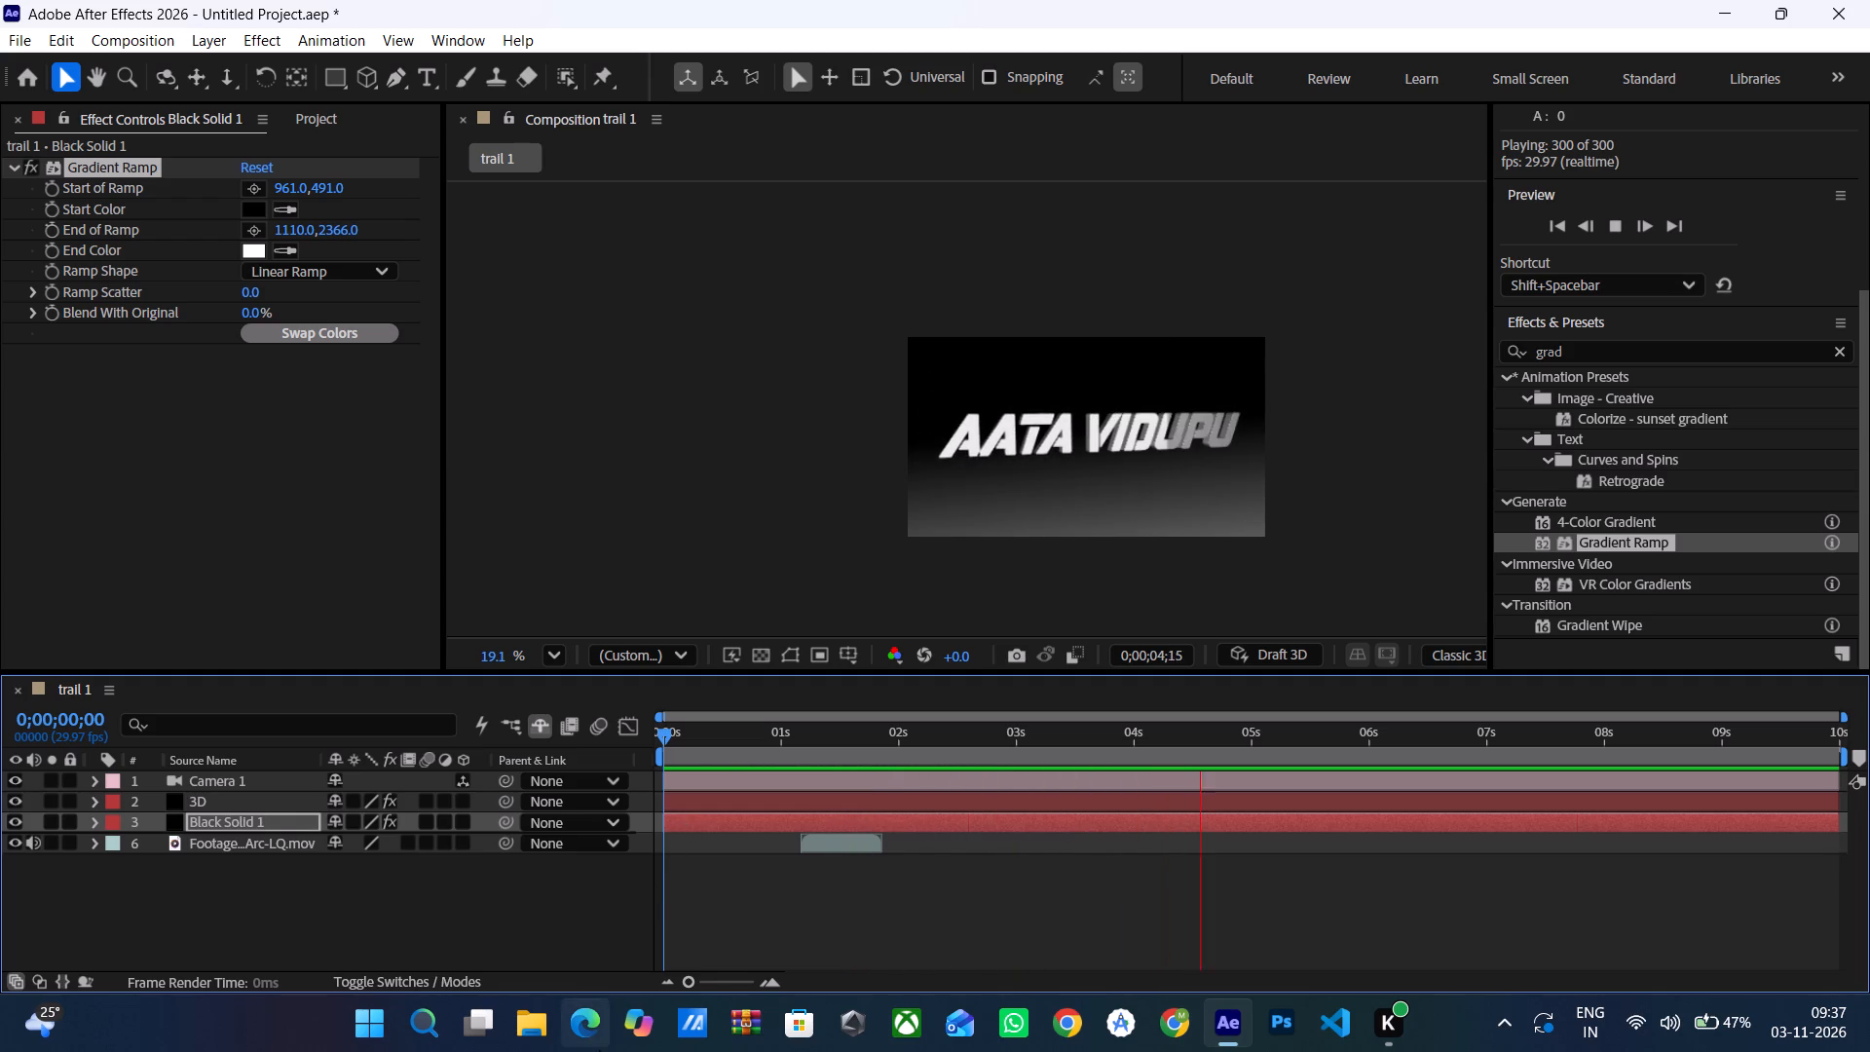
left_click_drag(665, 731, 527, 818)
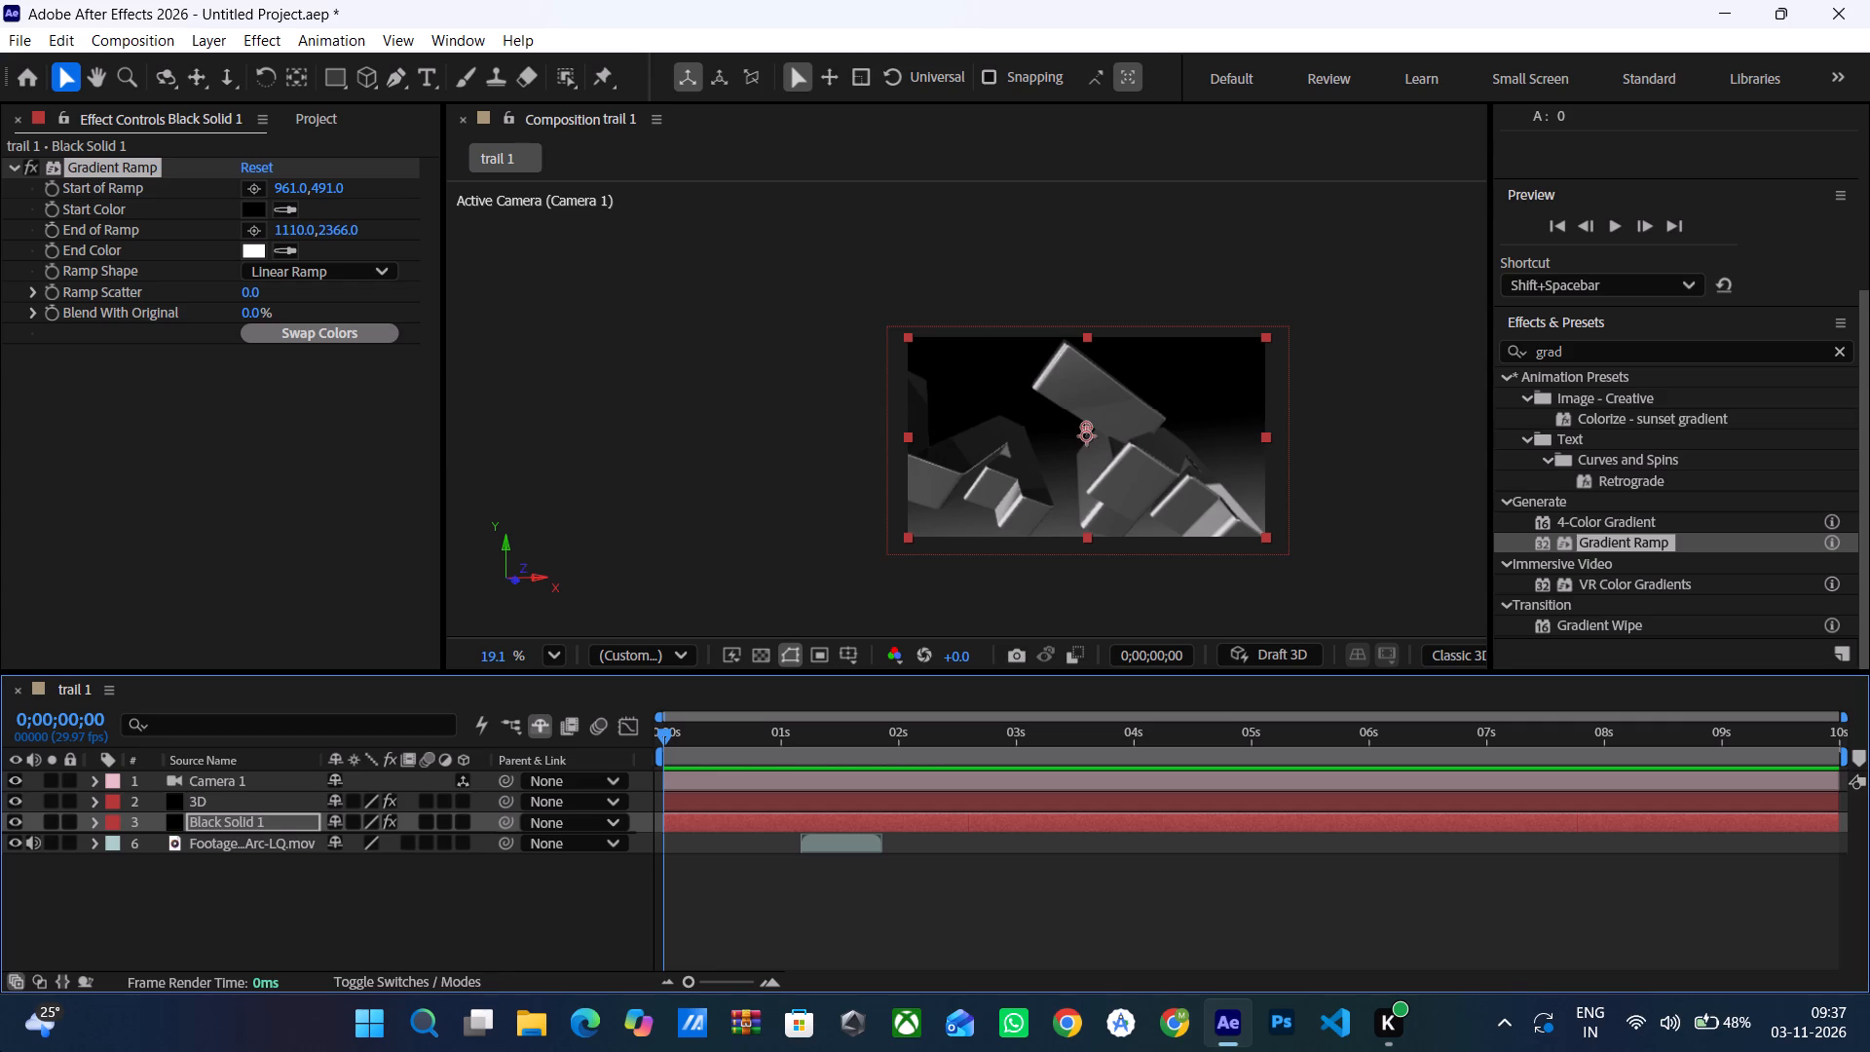
Apply the 4-Color Gradient effect to the 3D title layer and play the animation with it.
left_click(11, 167)
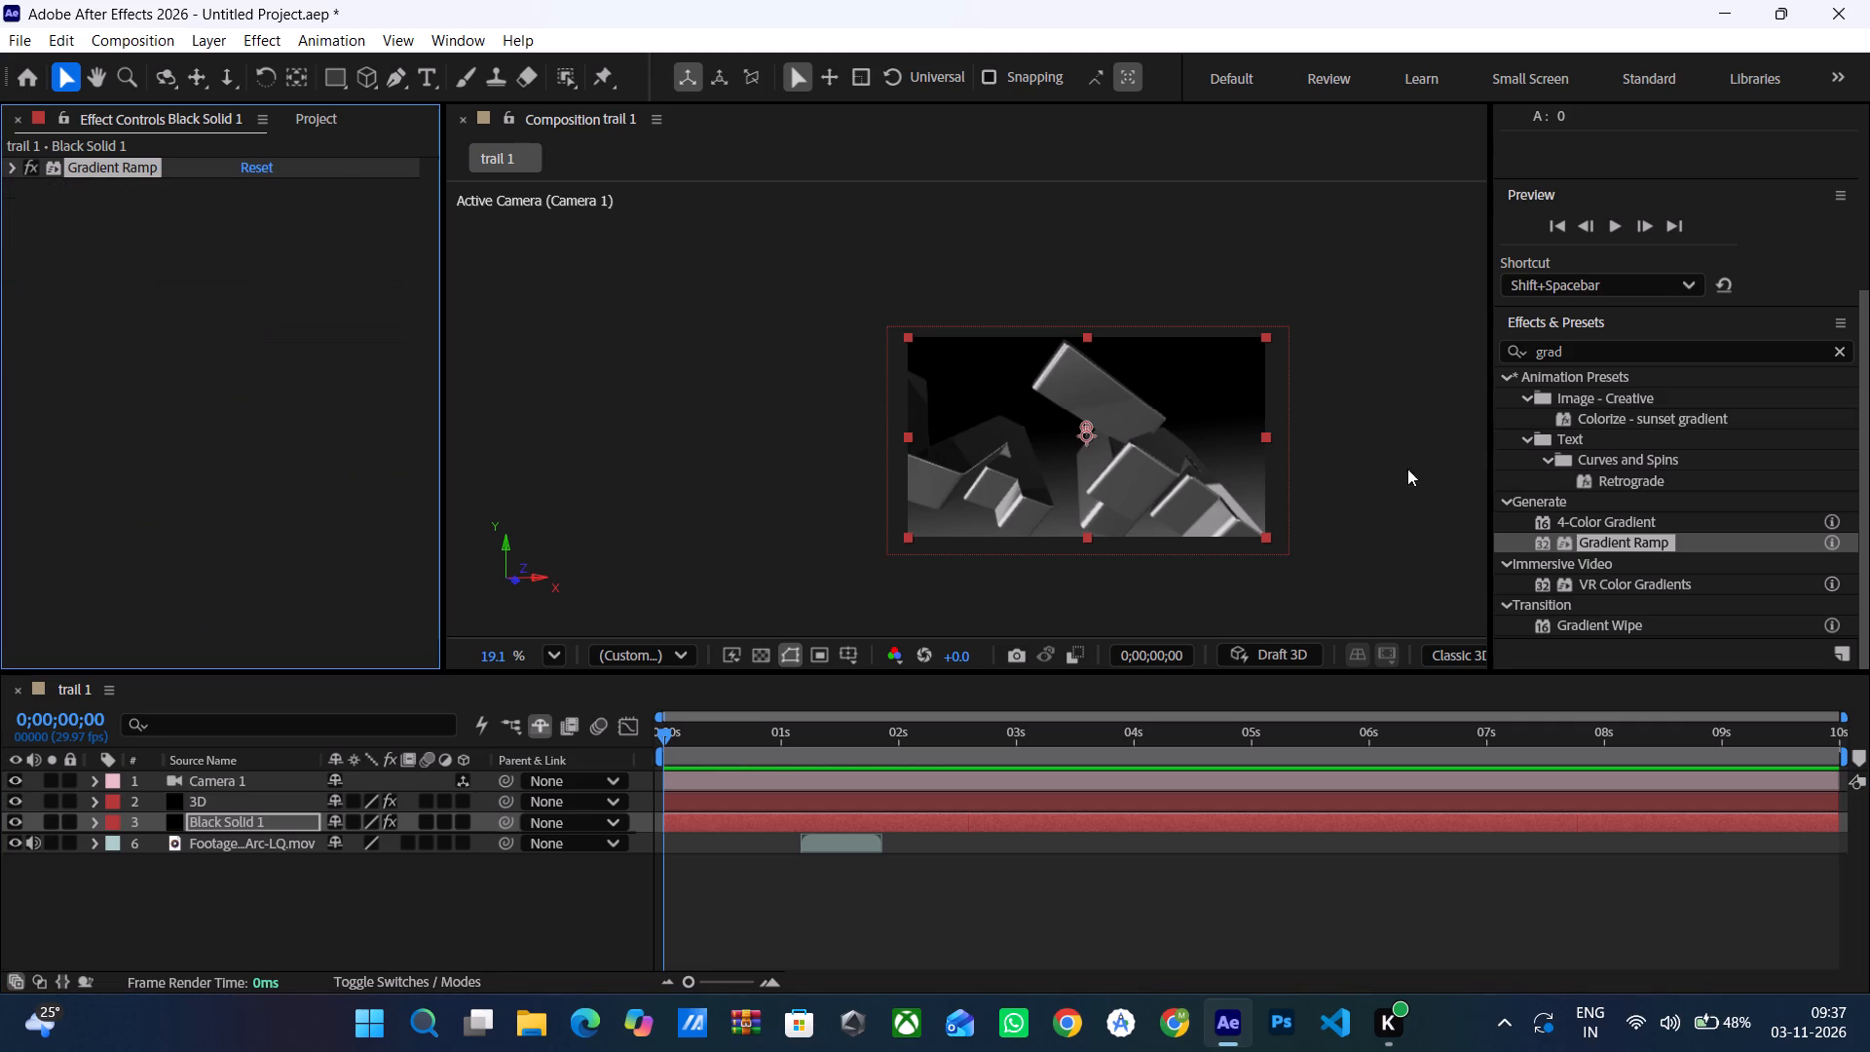
left_click(1570, 519)
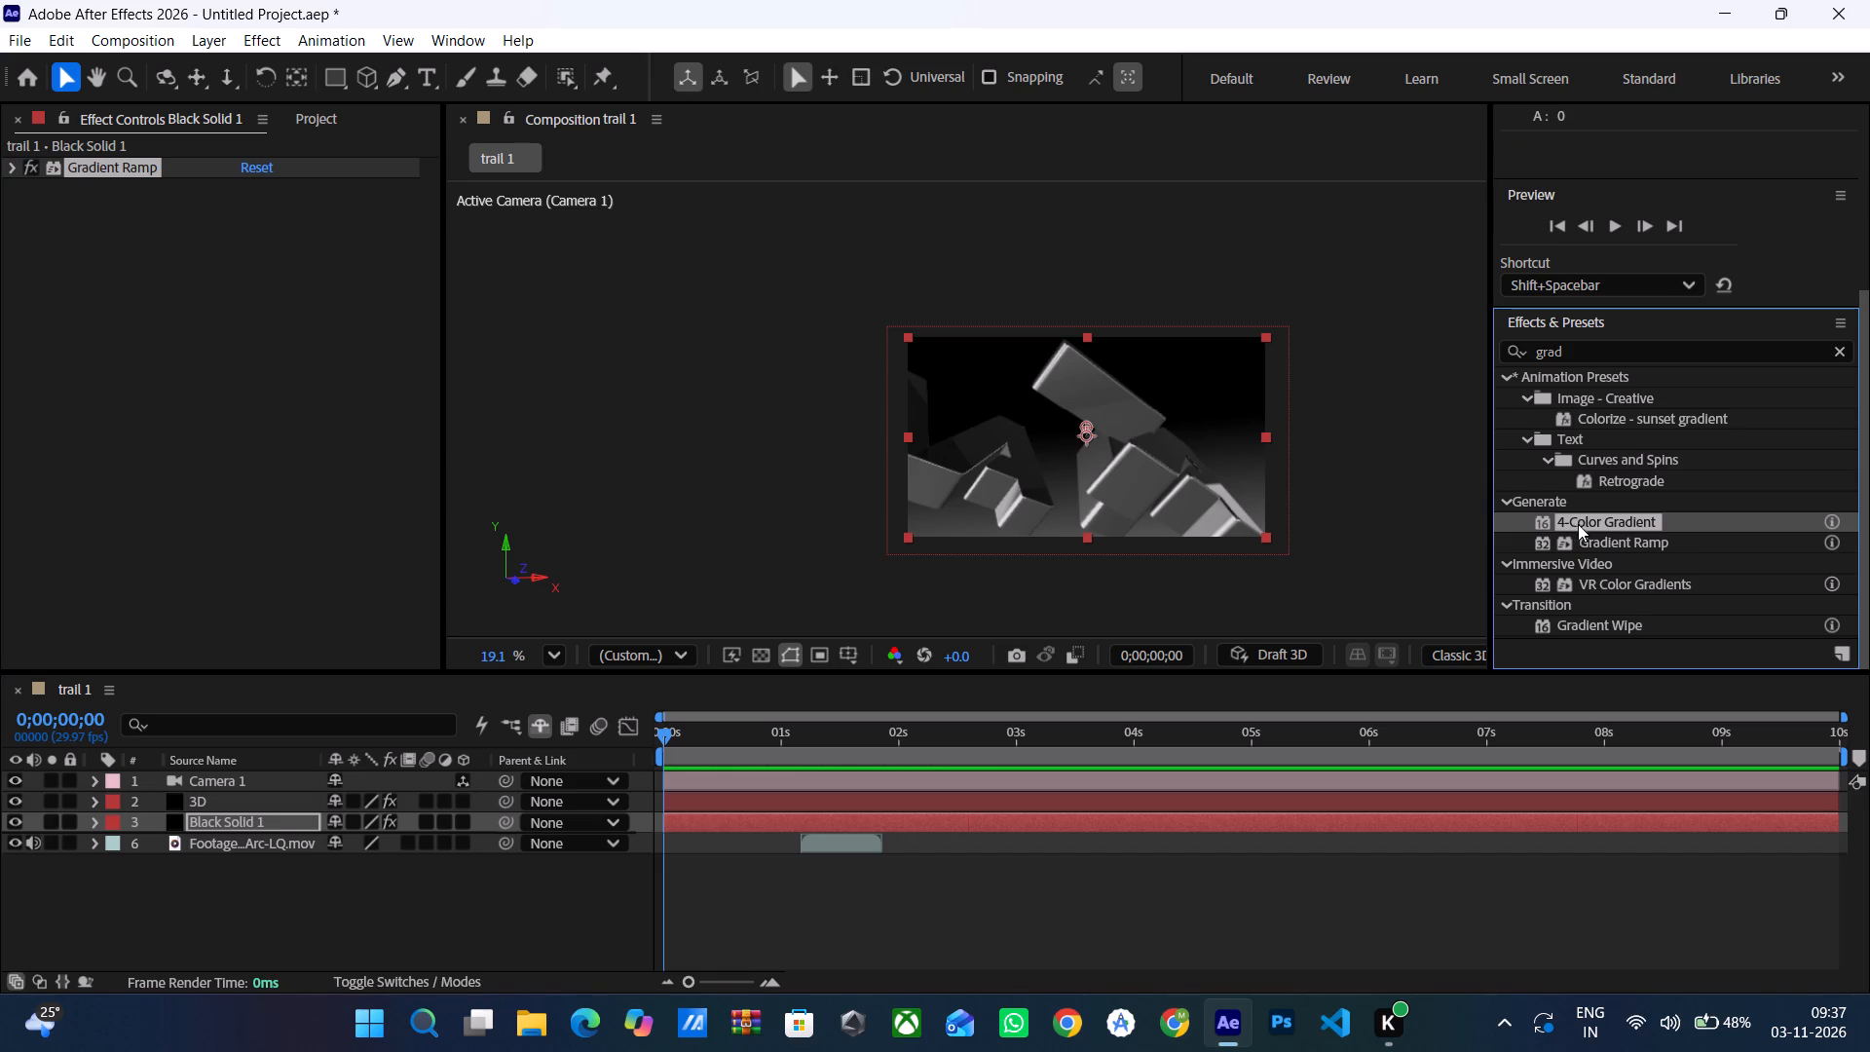
left_click_drag(1589, 518, 1050, 494)
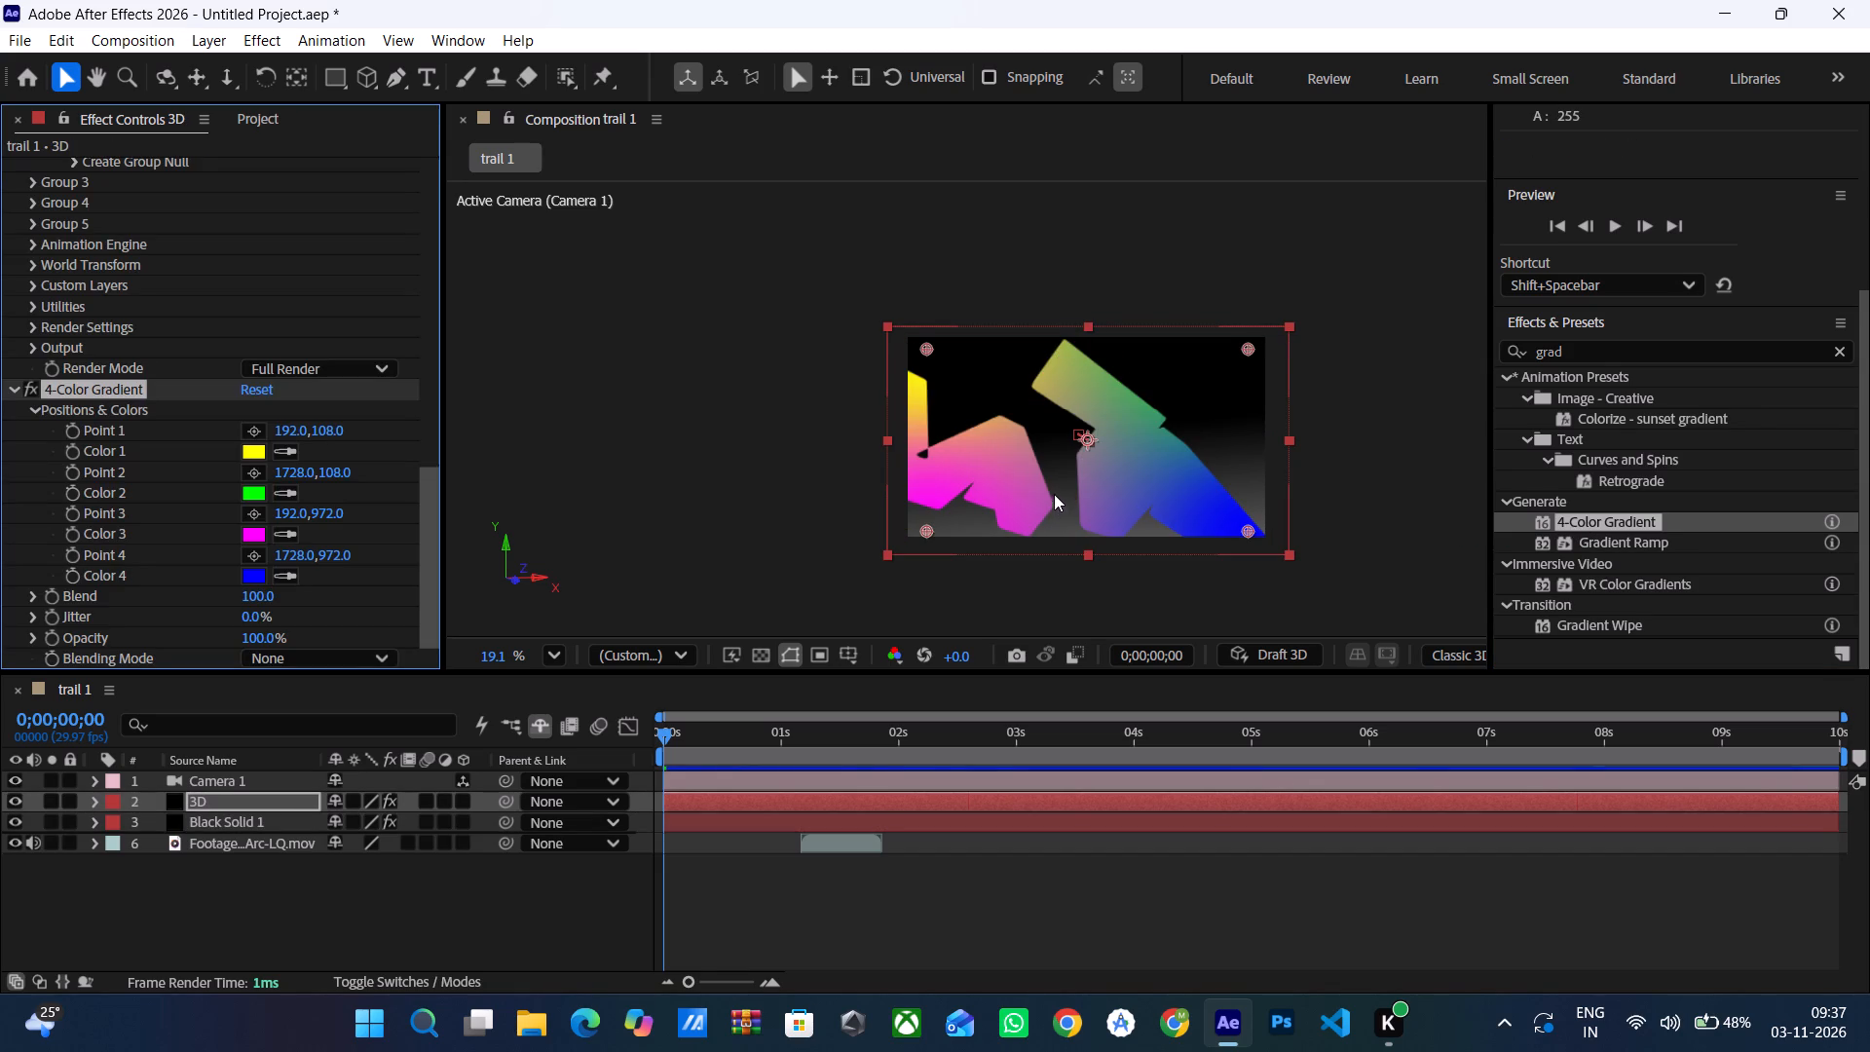
key("space")
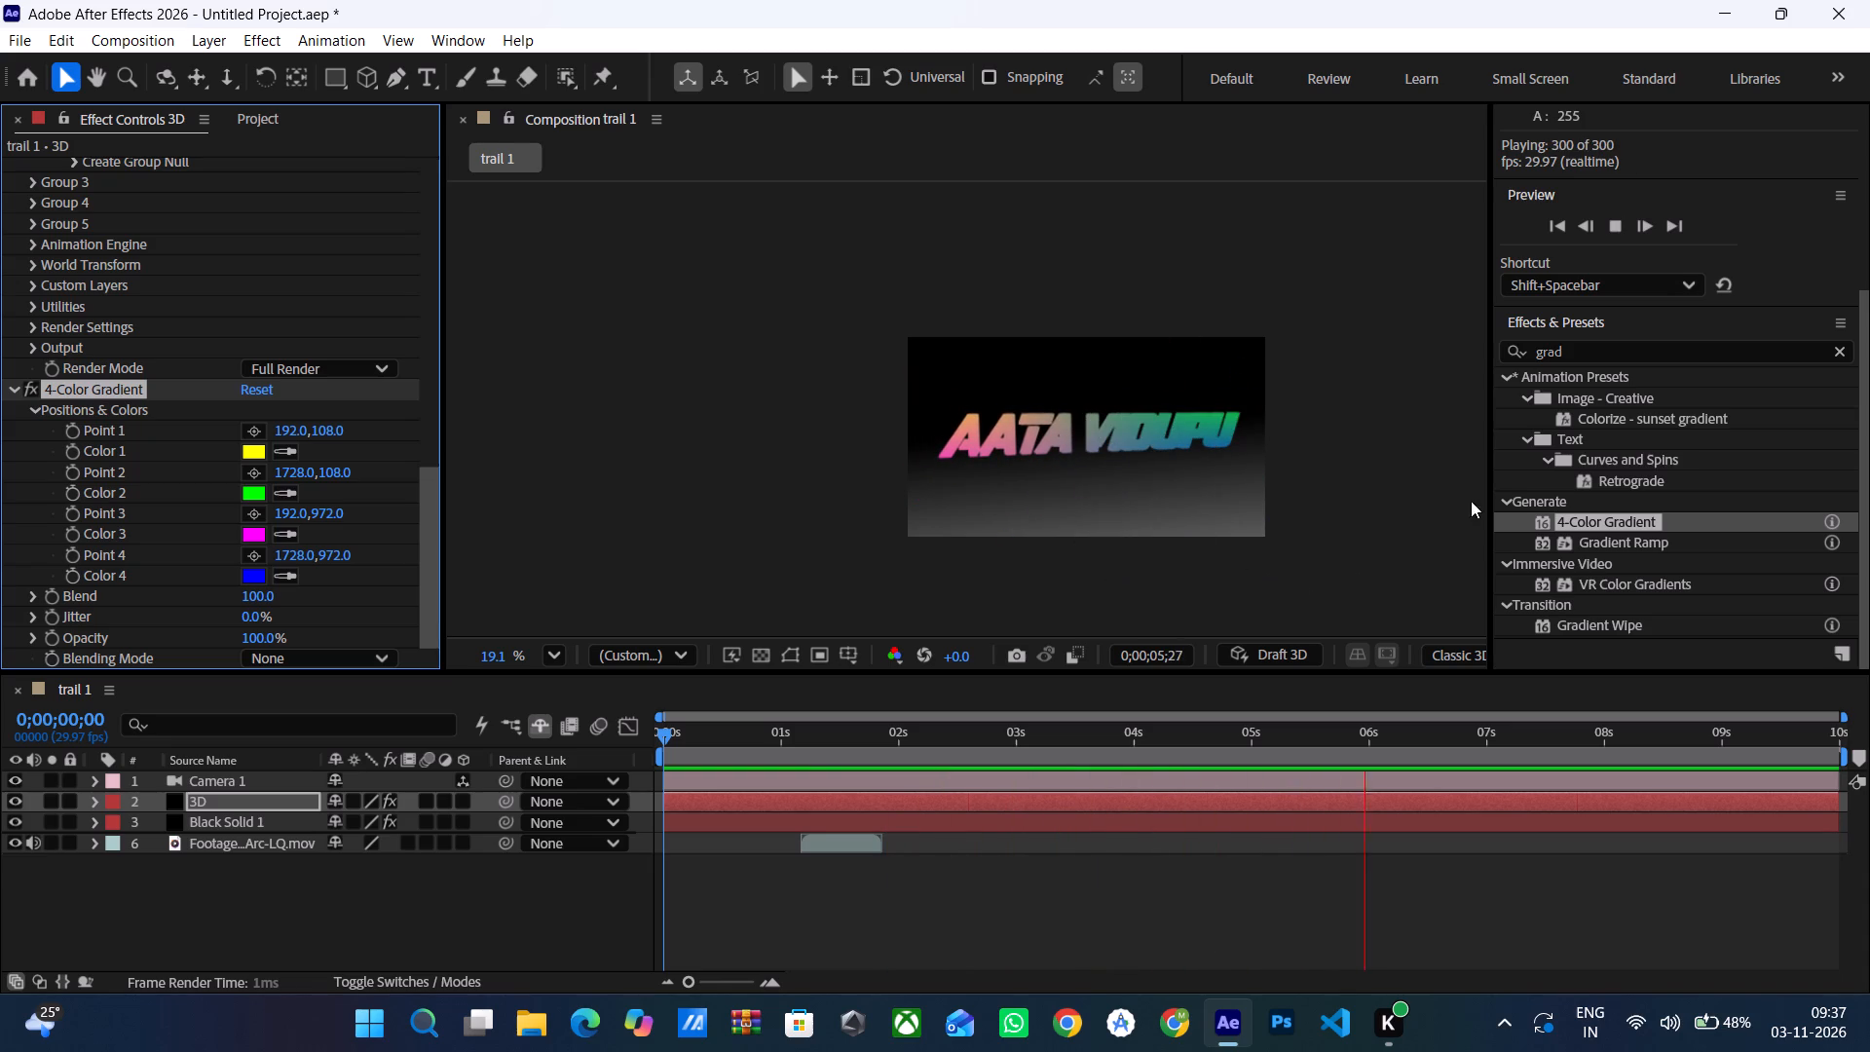
Set Color 1 of the 4-Color Gradient to a neutral mid grey.
left_click(248, 453)
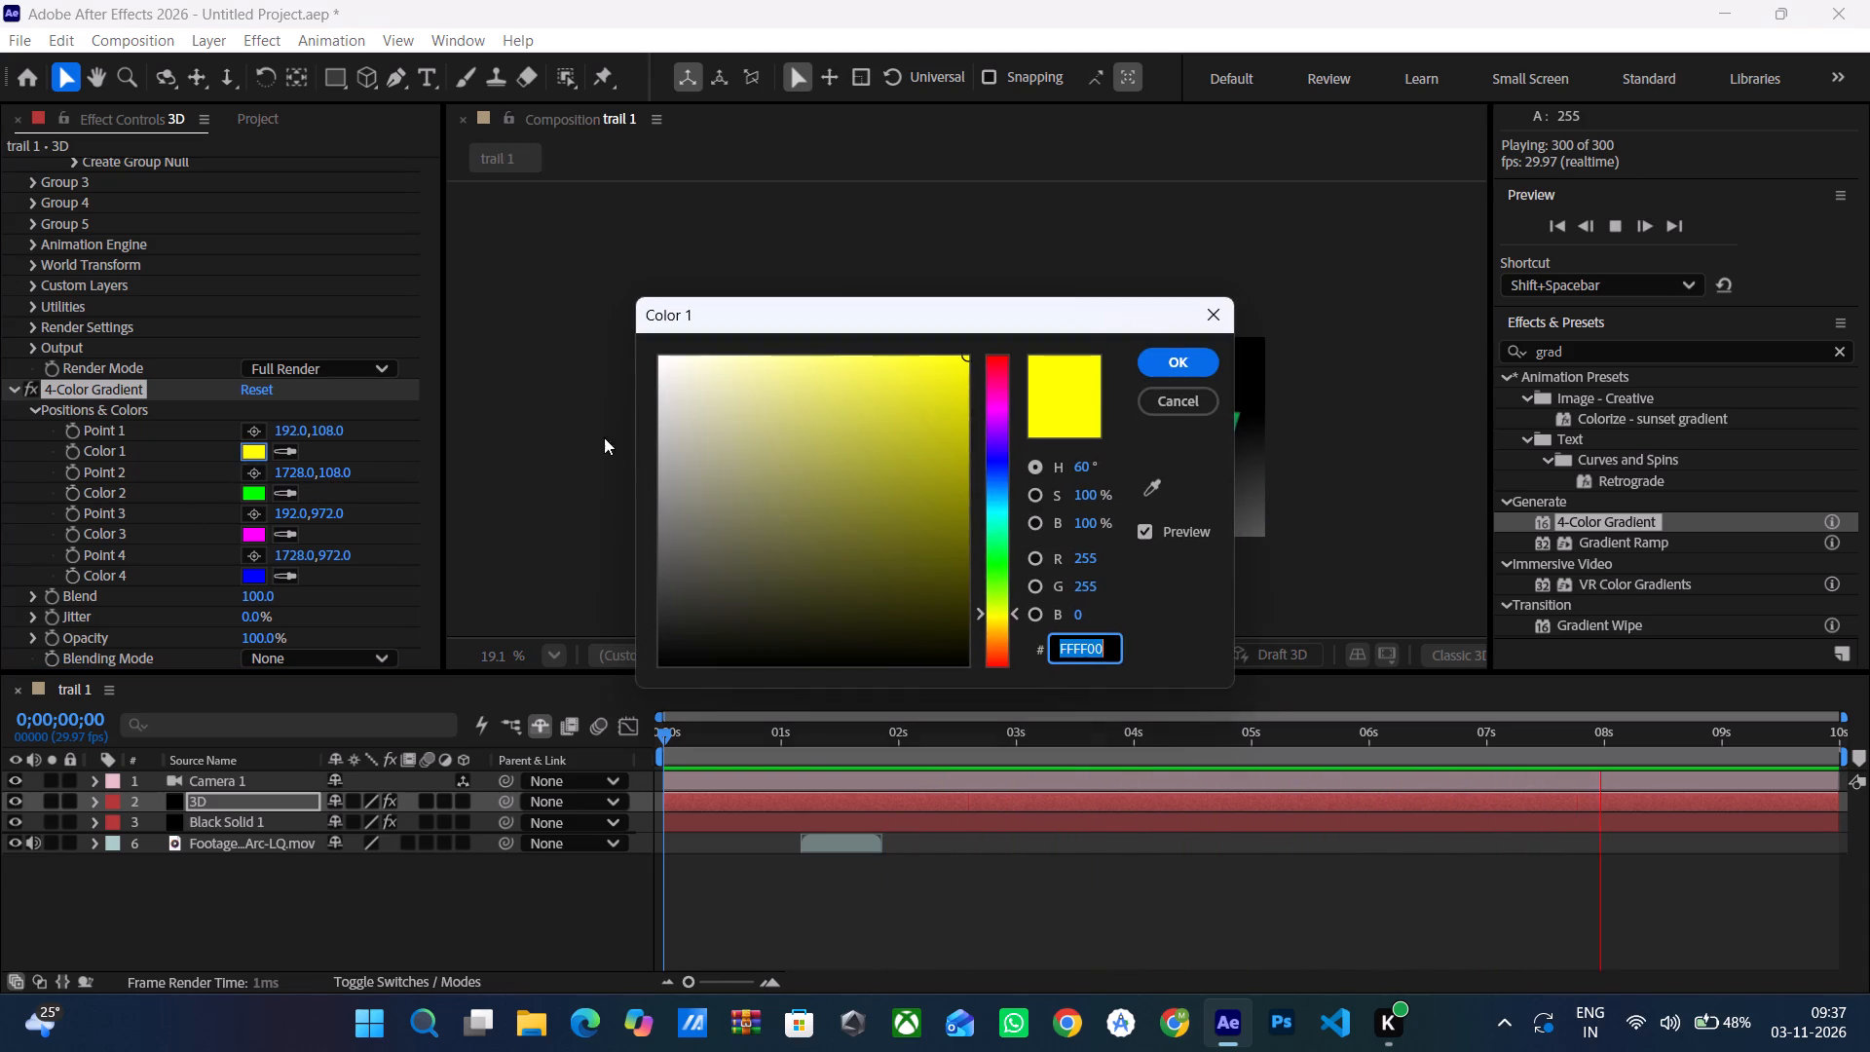
left_click_drag(693, 361, 633, 528)
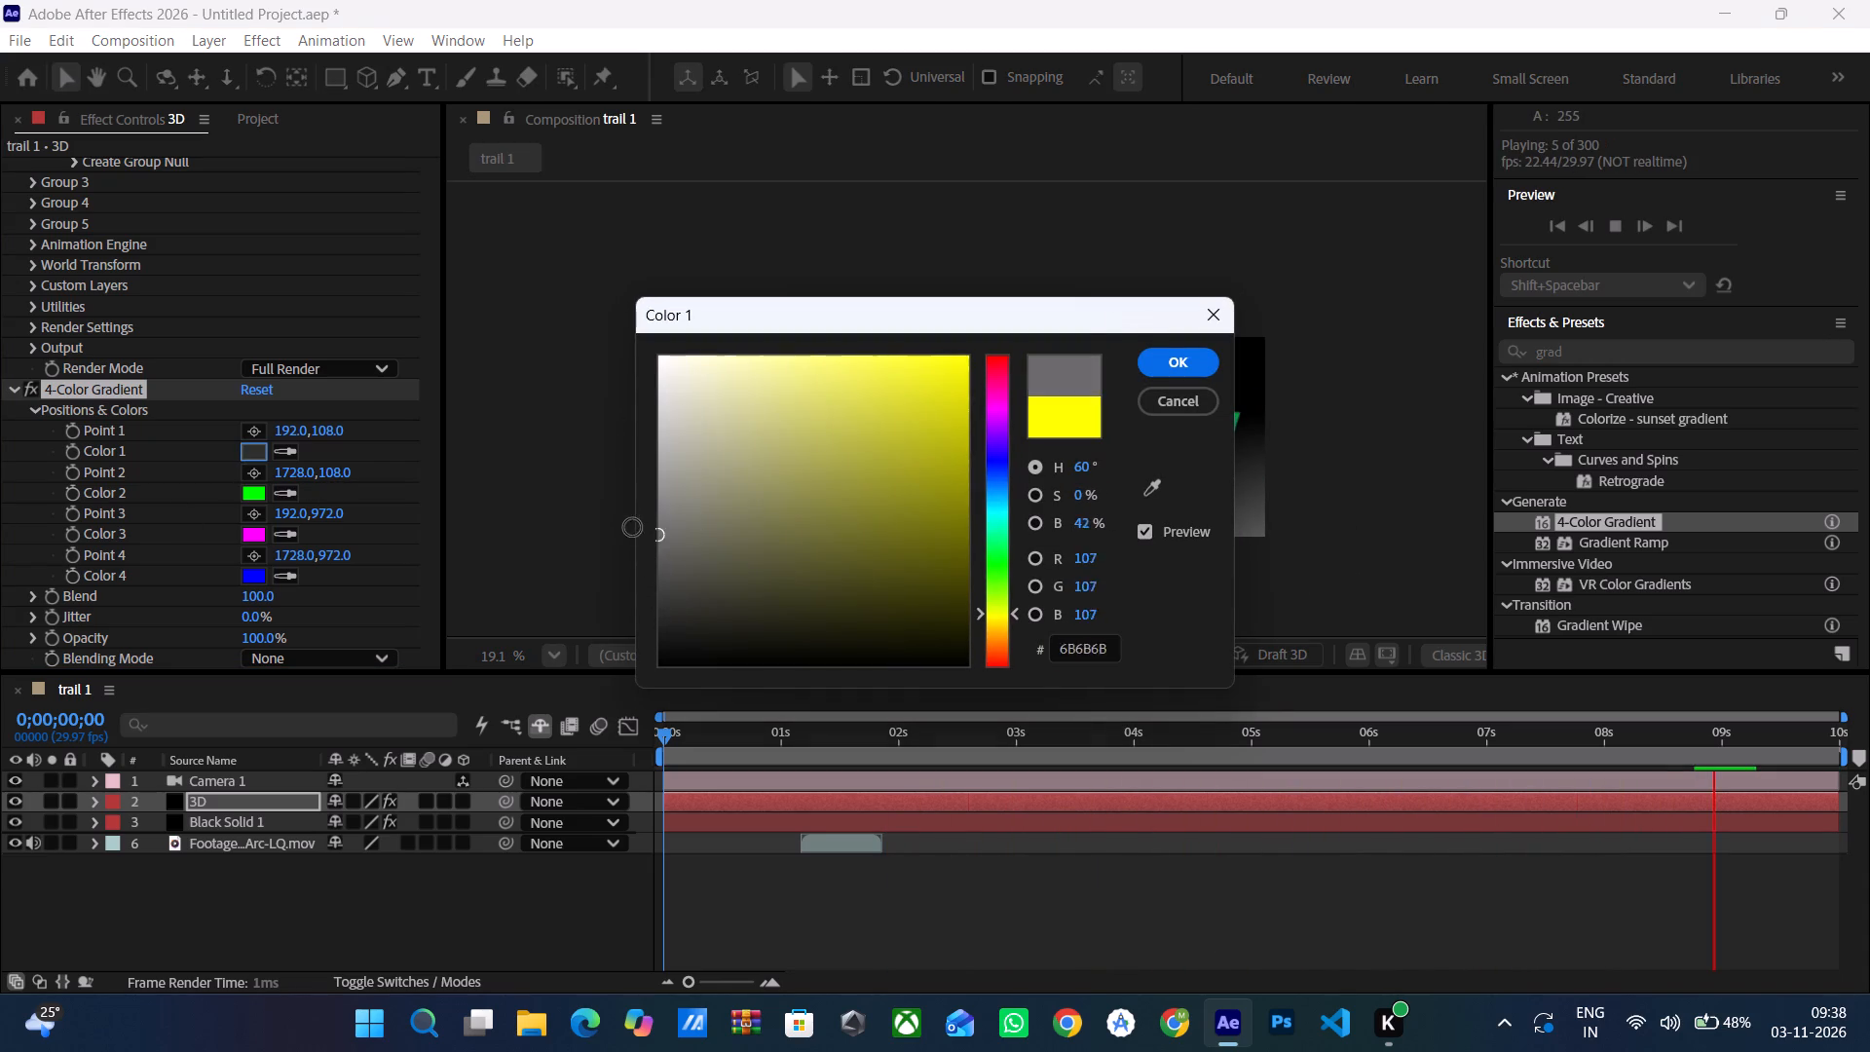
left_click_drag(633, 528, 616, 494)
left_click(1151, 363)
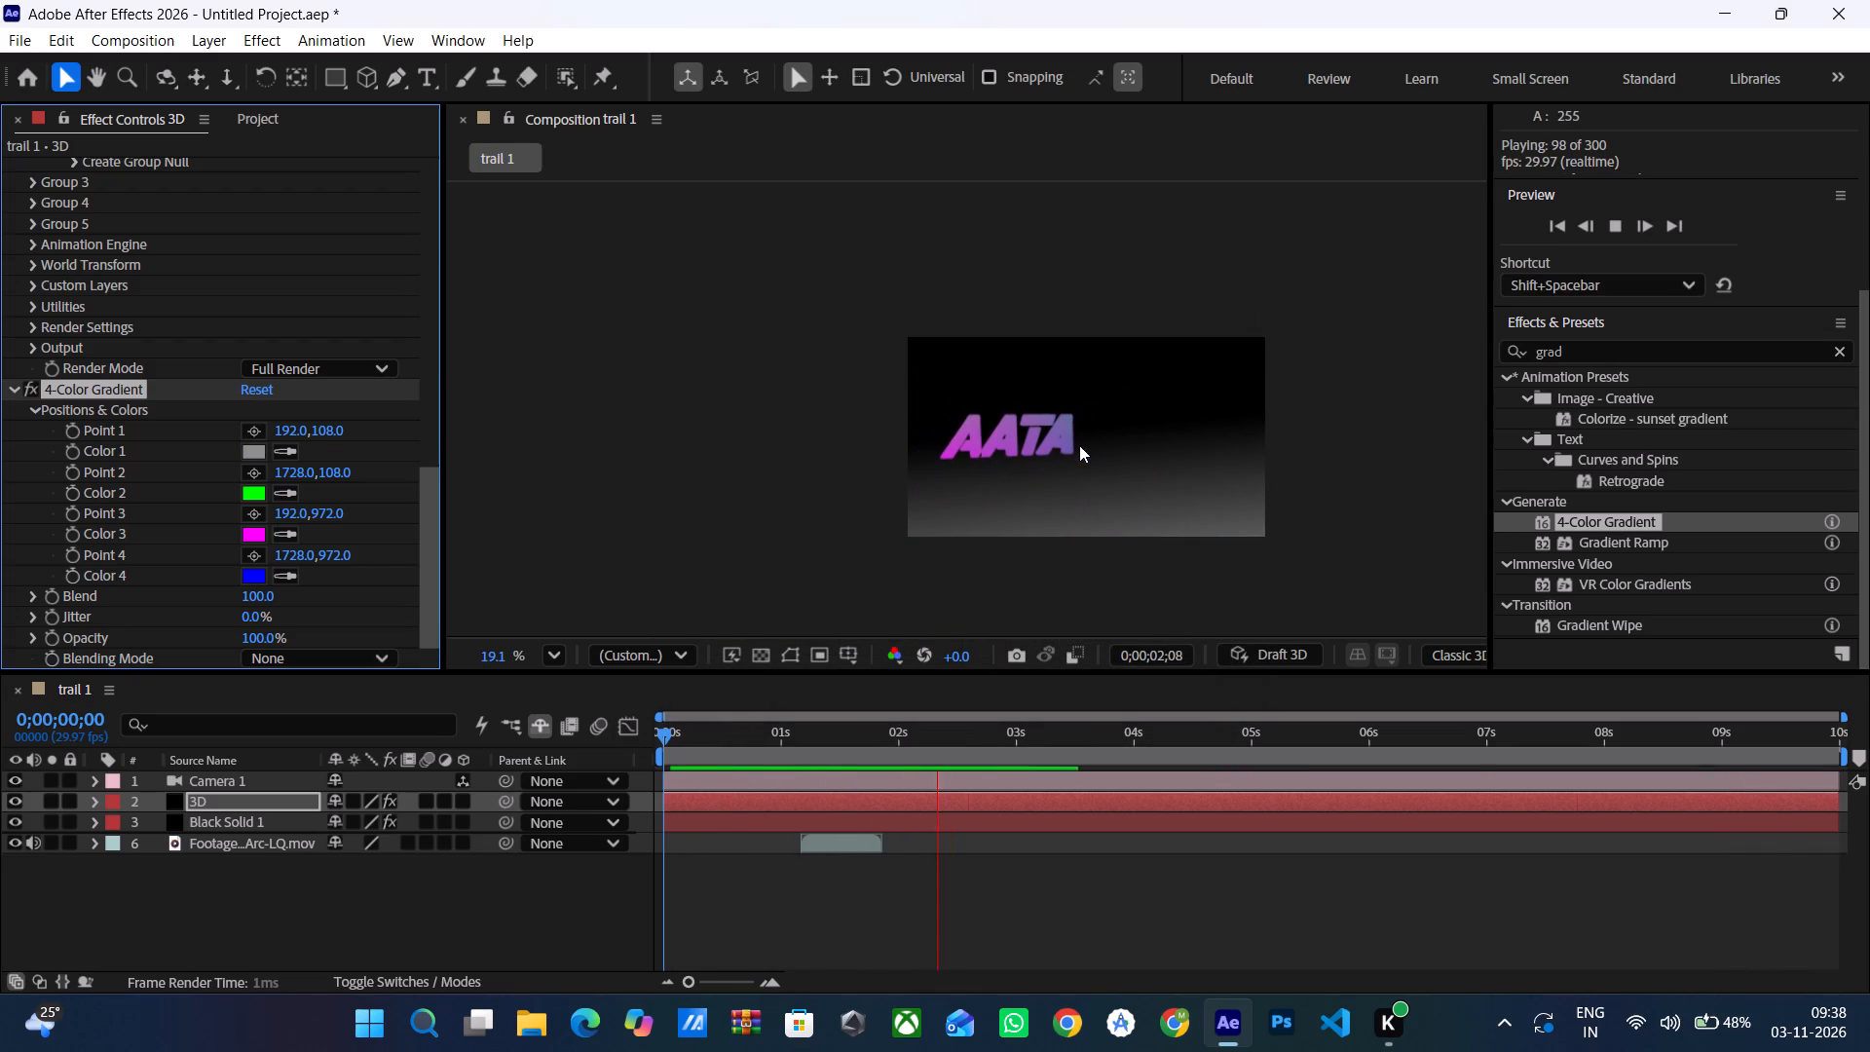
Set Color 4 of the 4-Color Gradient to a neutral light grey.
left_click(259, 572)
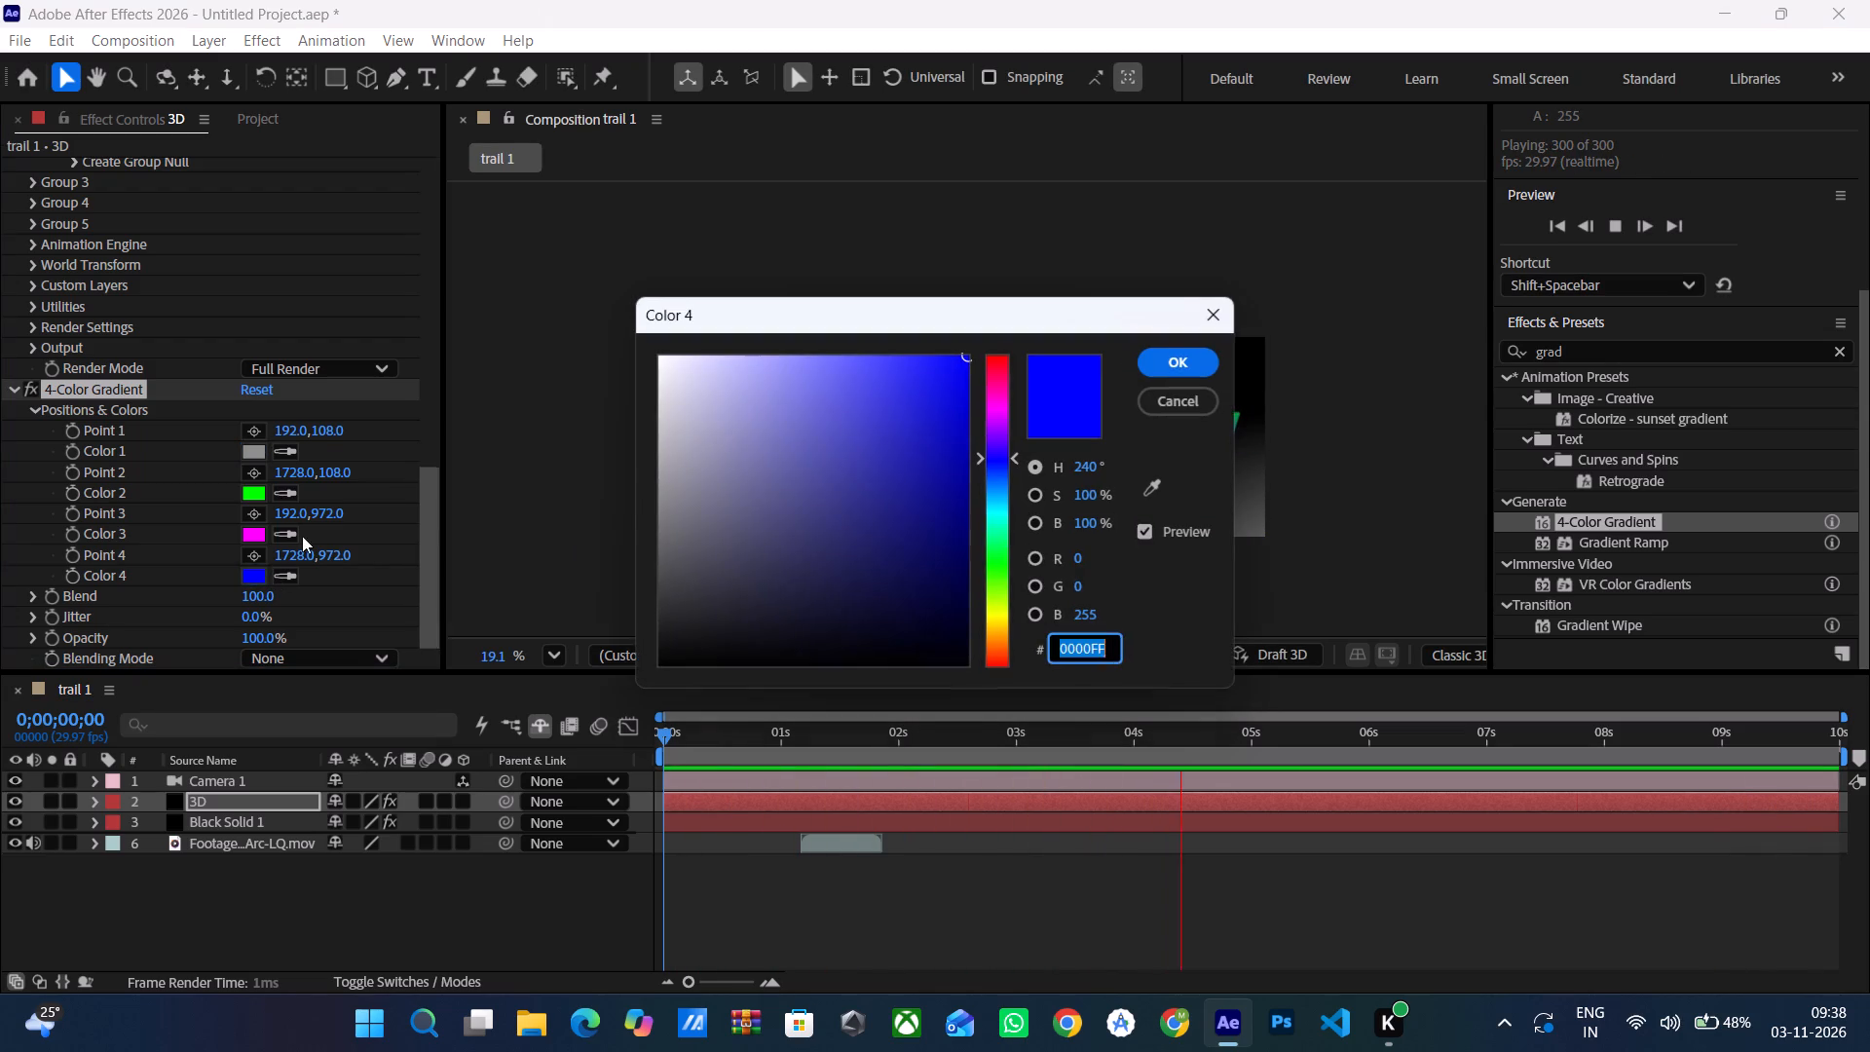
left_click_drag(720, 426, 606, 412)
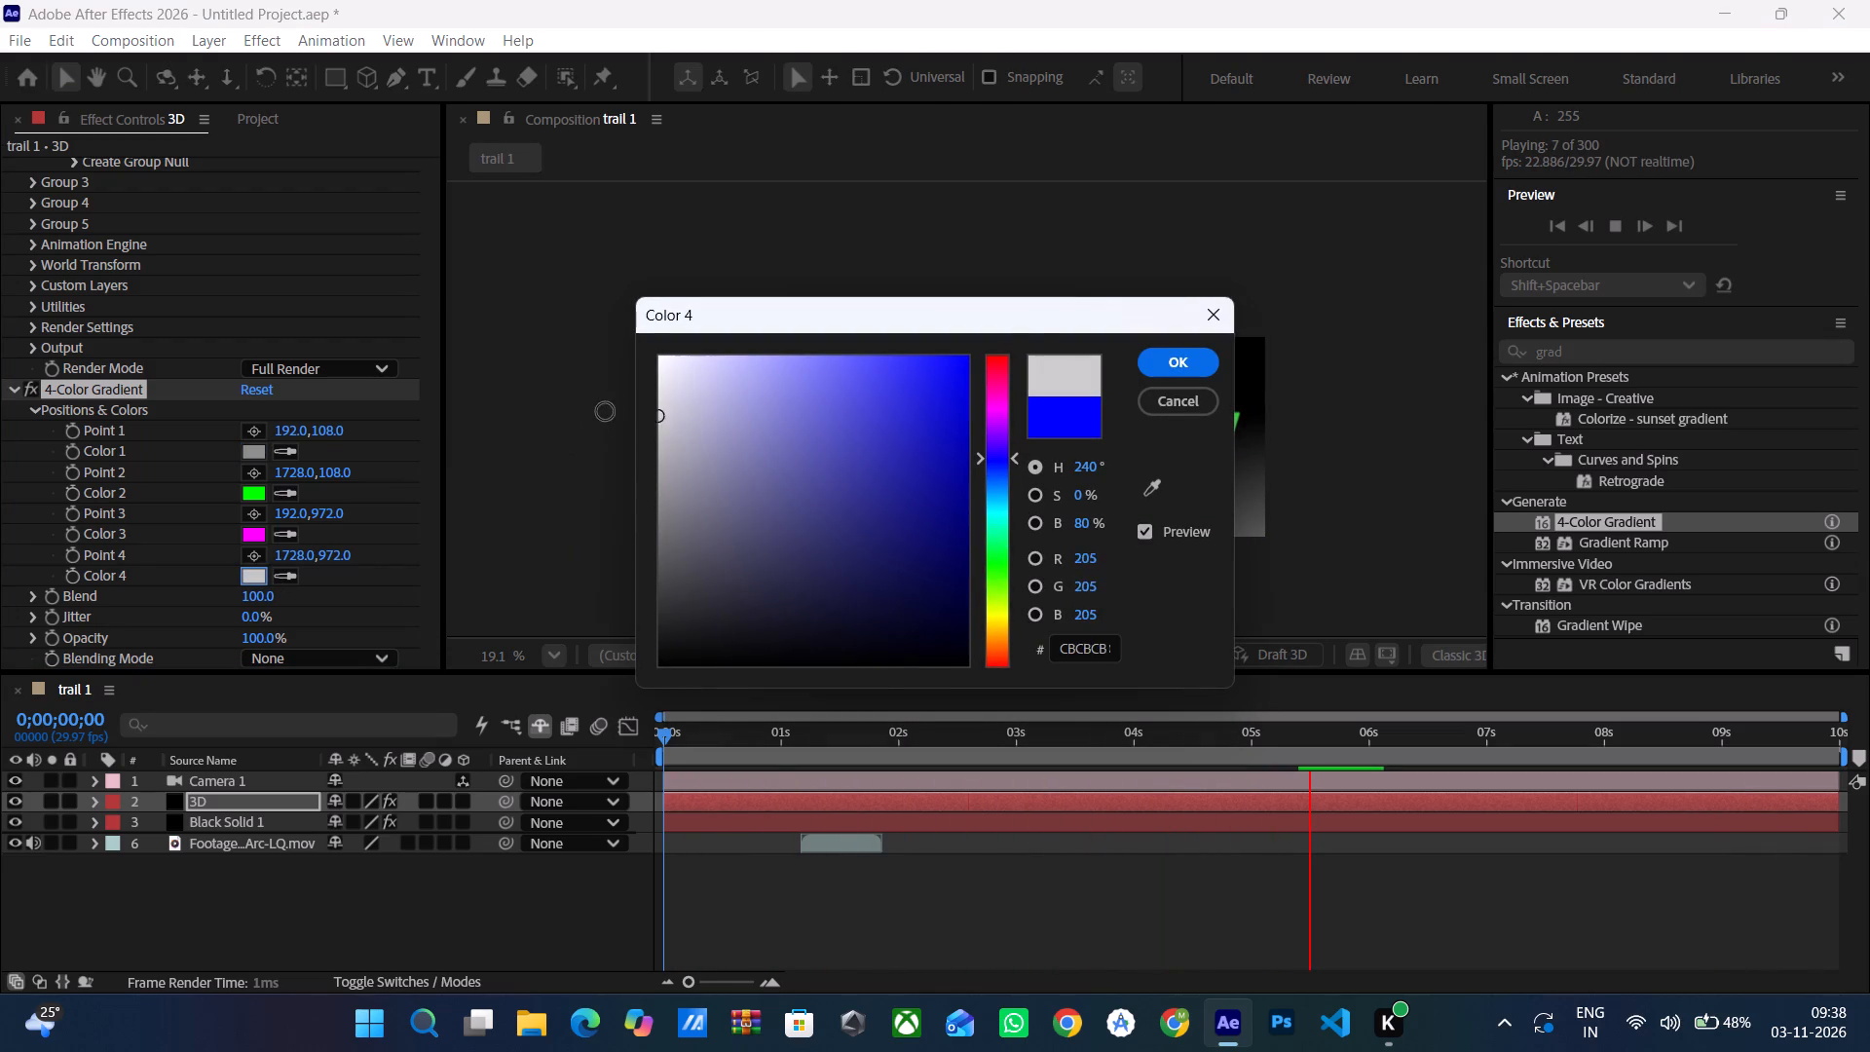
left_click_drag(606, 412, 638, 400)
left_click(1173, 361)
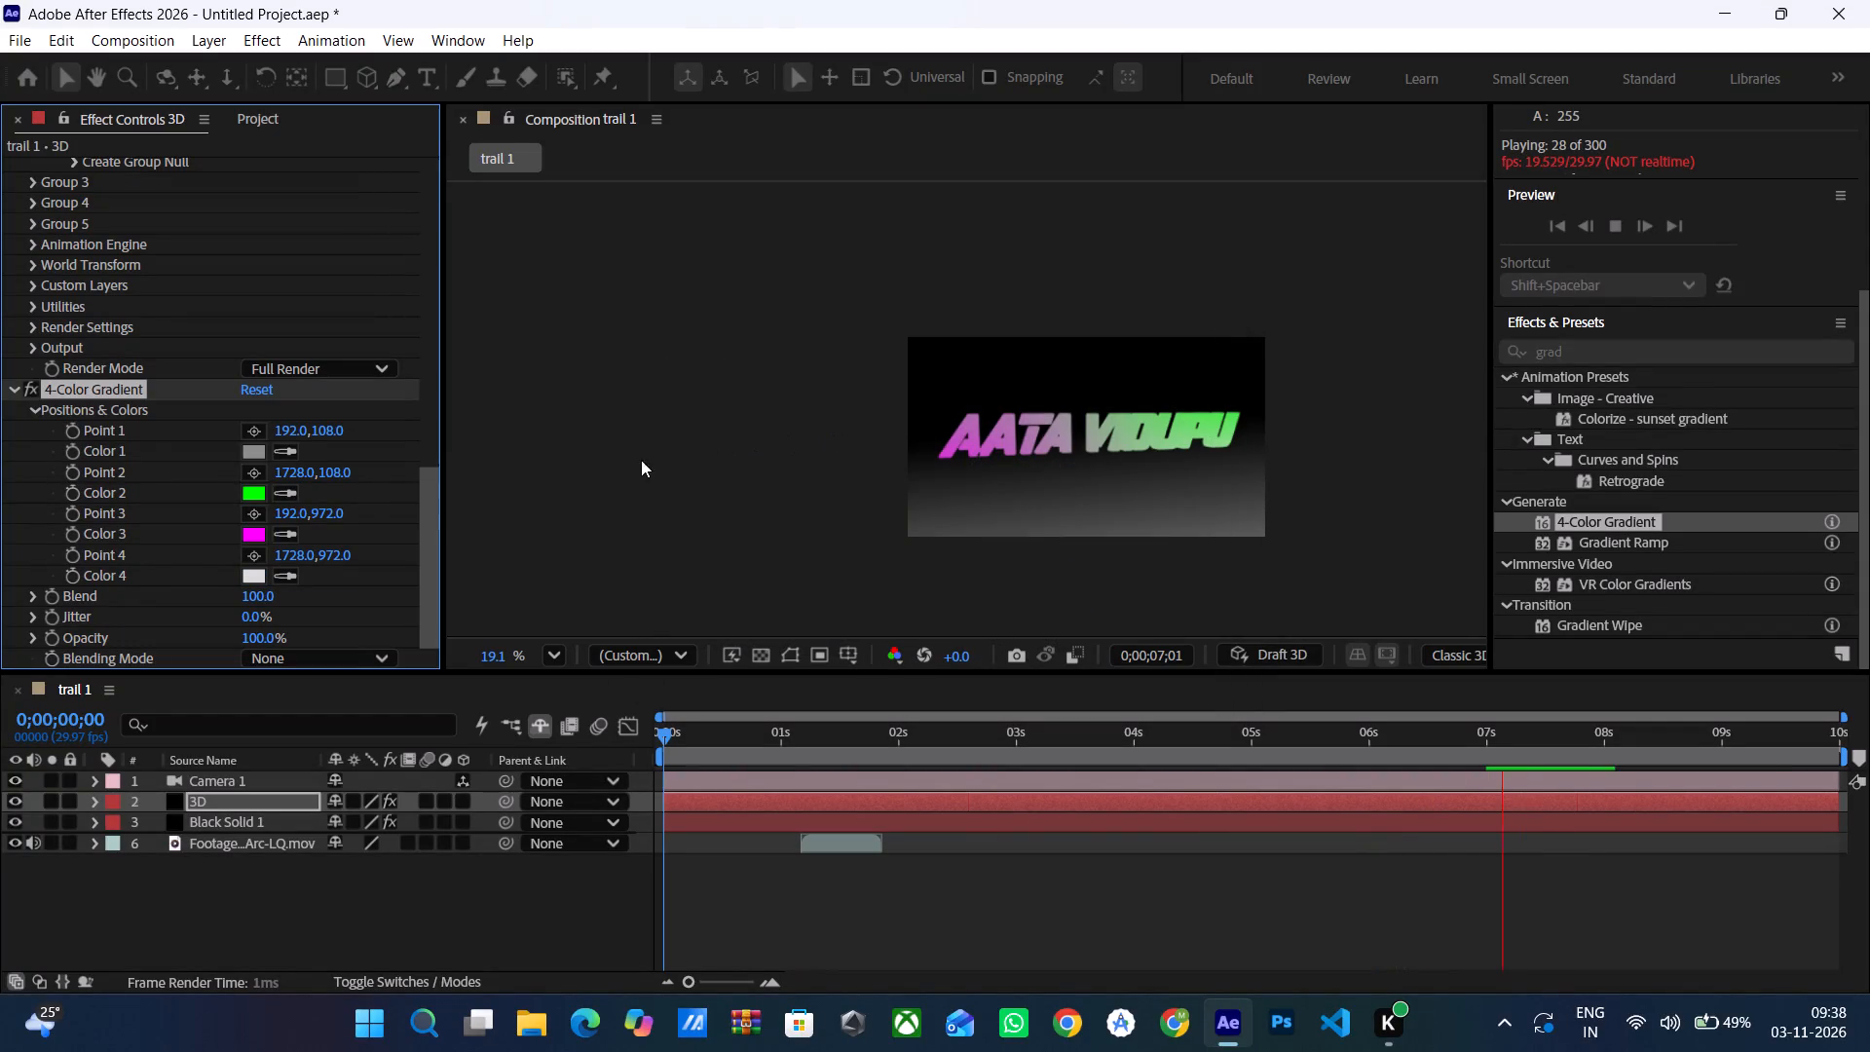
Set Color 2 of the 4-Color Gradient to a neutral mid grey.
left_click(245, 489)
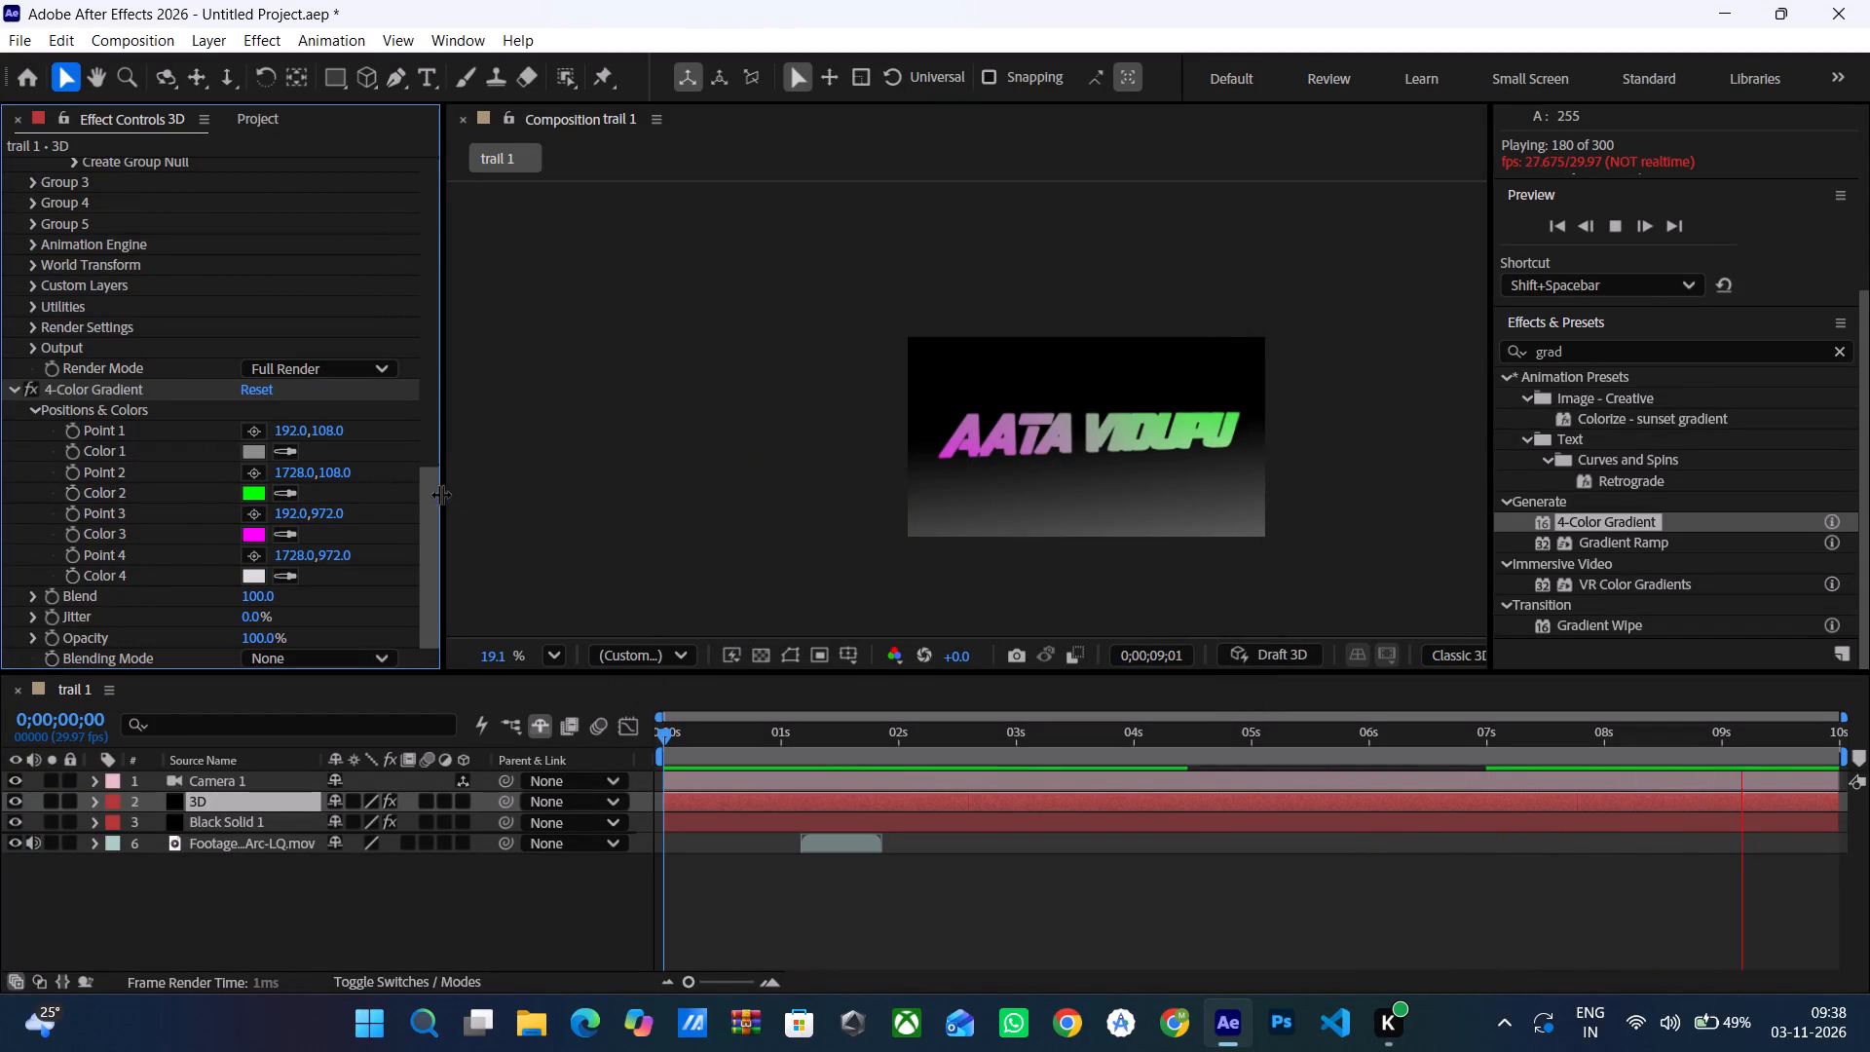
left_click(255, 494)
left_click_drag(941, 366, 664, 482)
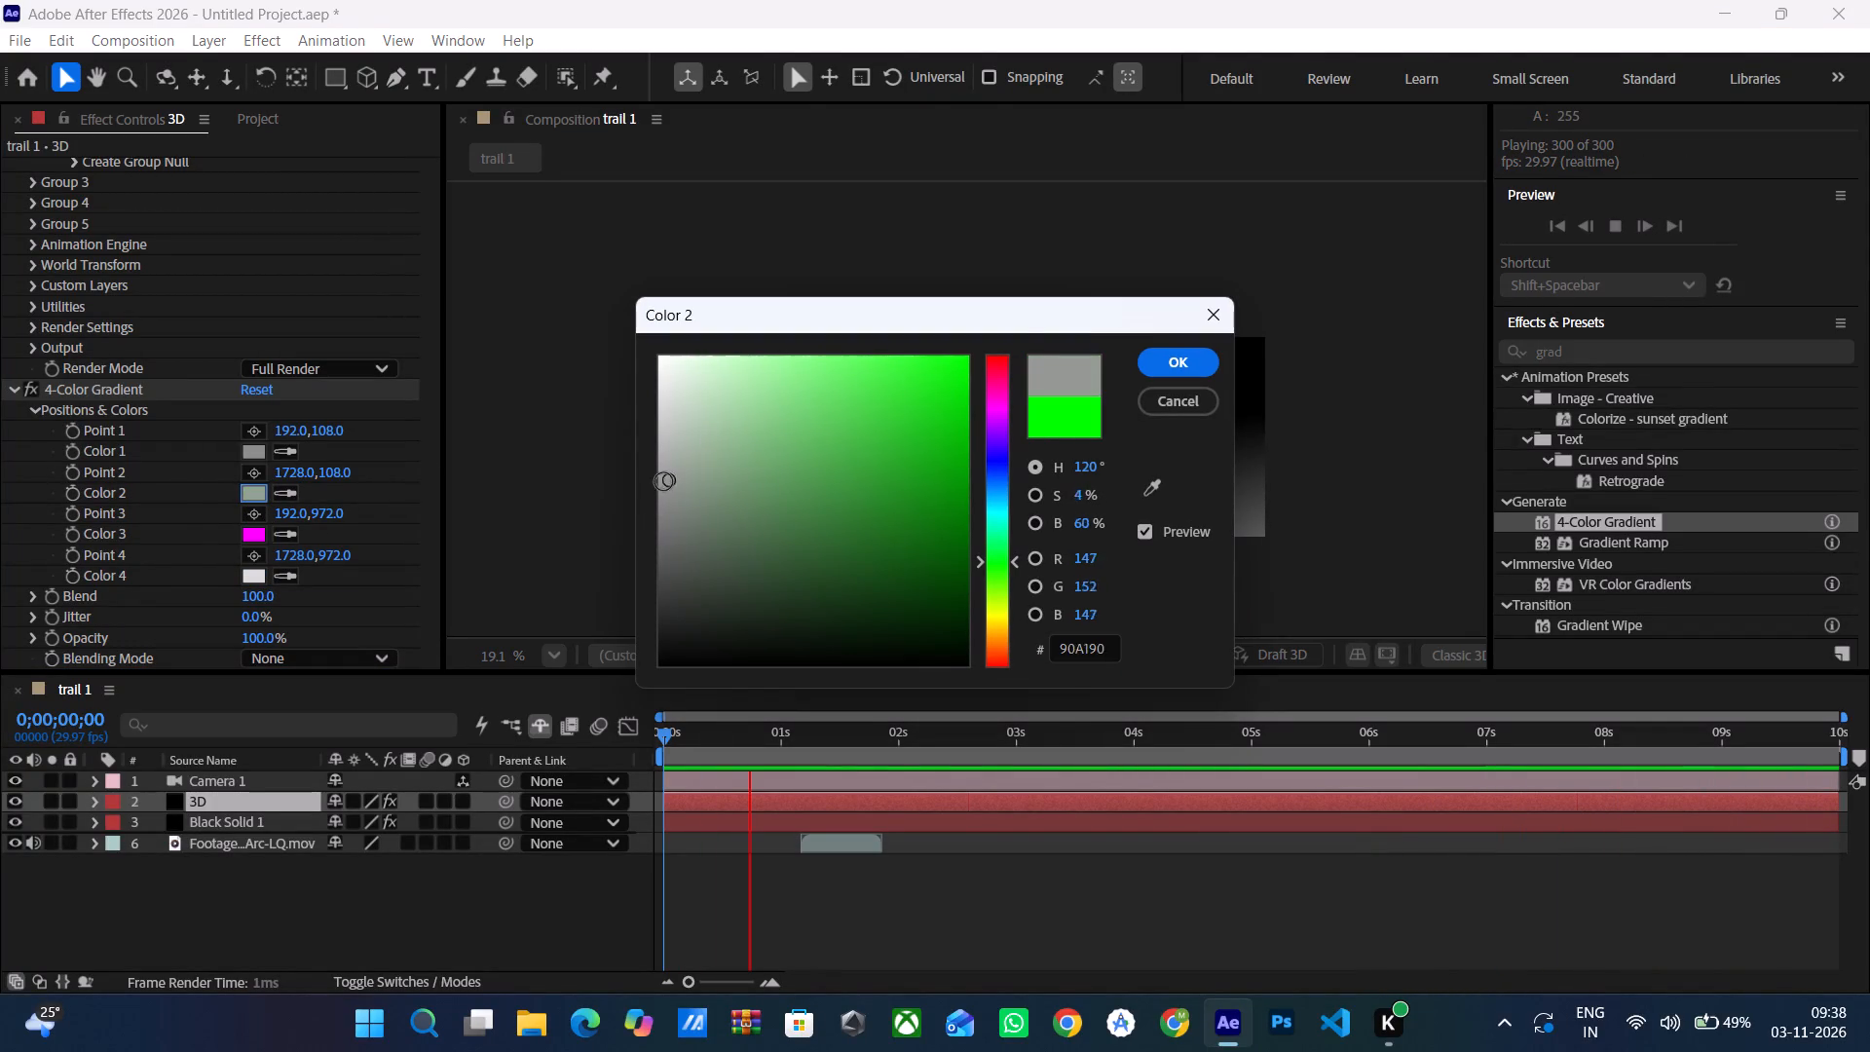
left_click_drag(664, 482, 661, 484)
left_click(1160, 356)
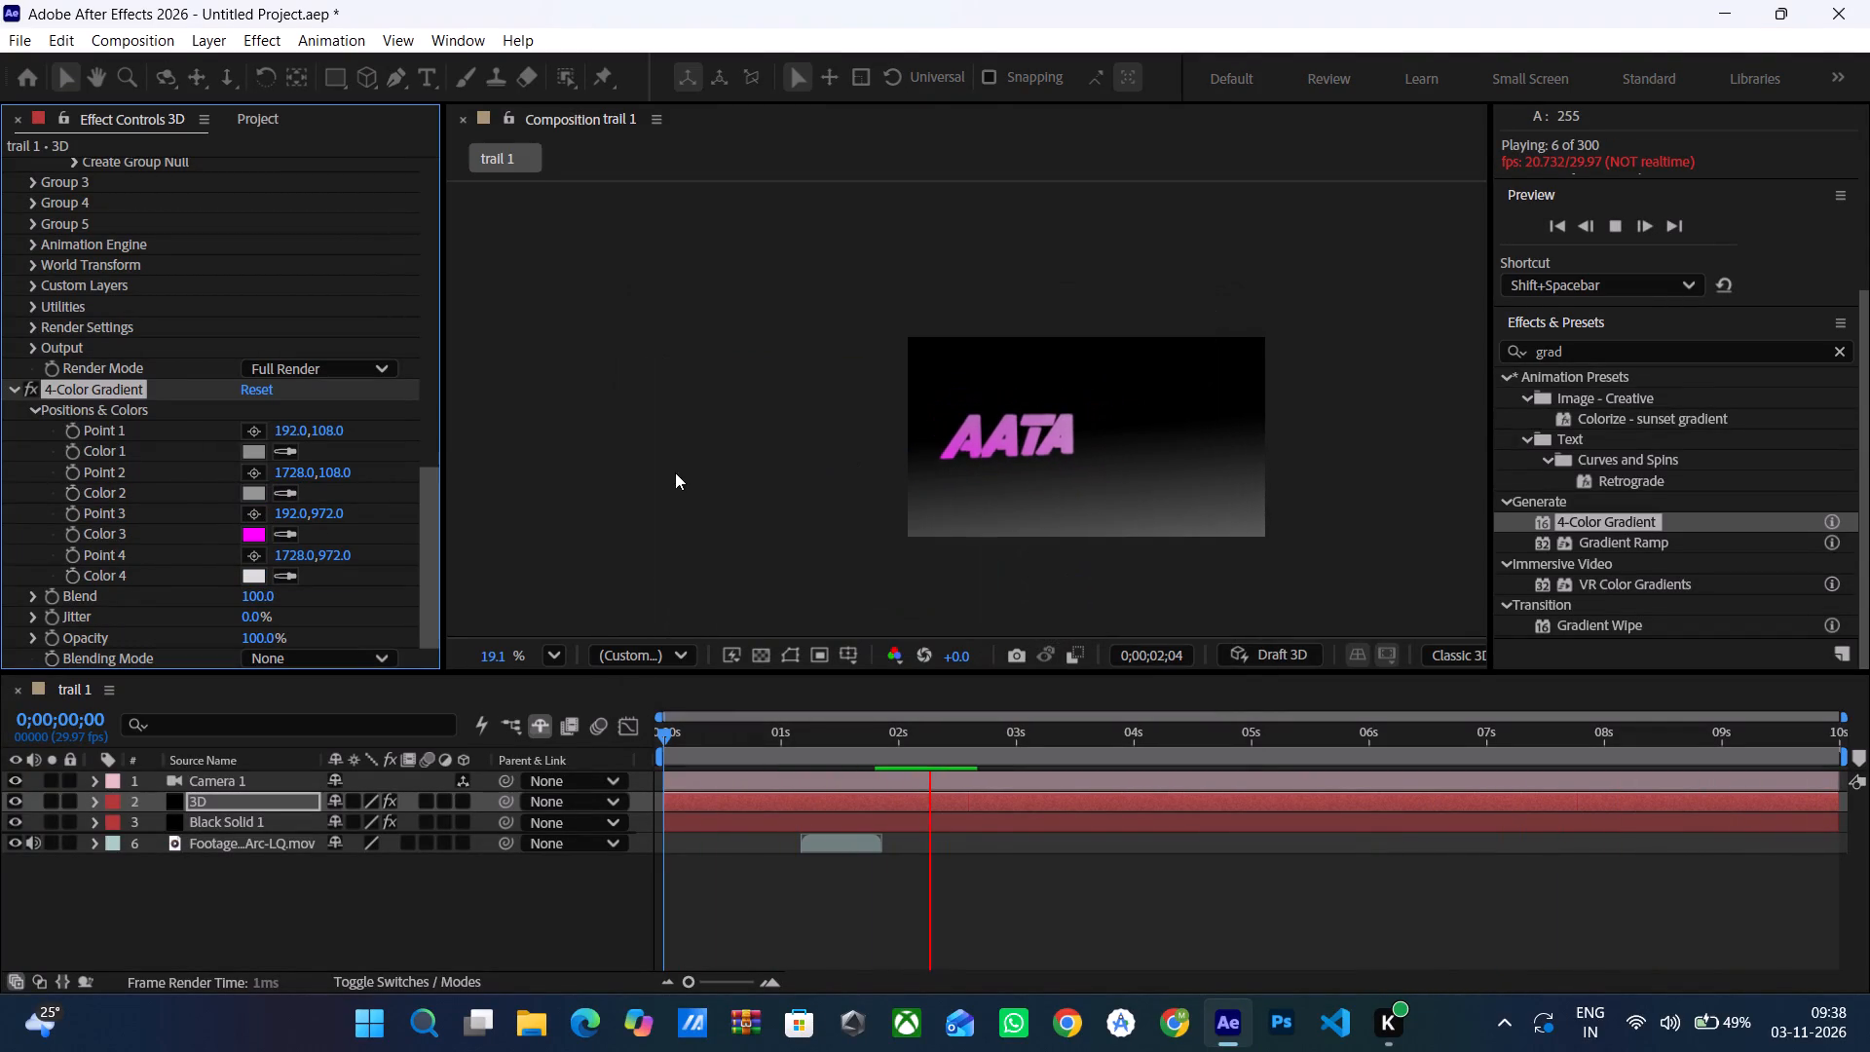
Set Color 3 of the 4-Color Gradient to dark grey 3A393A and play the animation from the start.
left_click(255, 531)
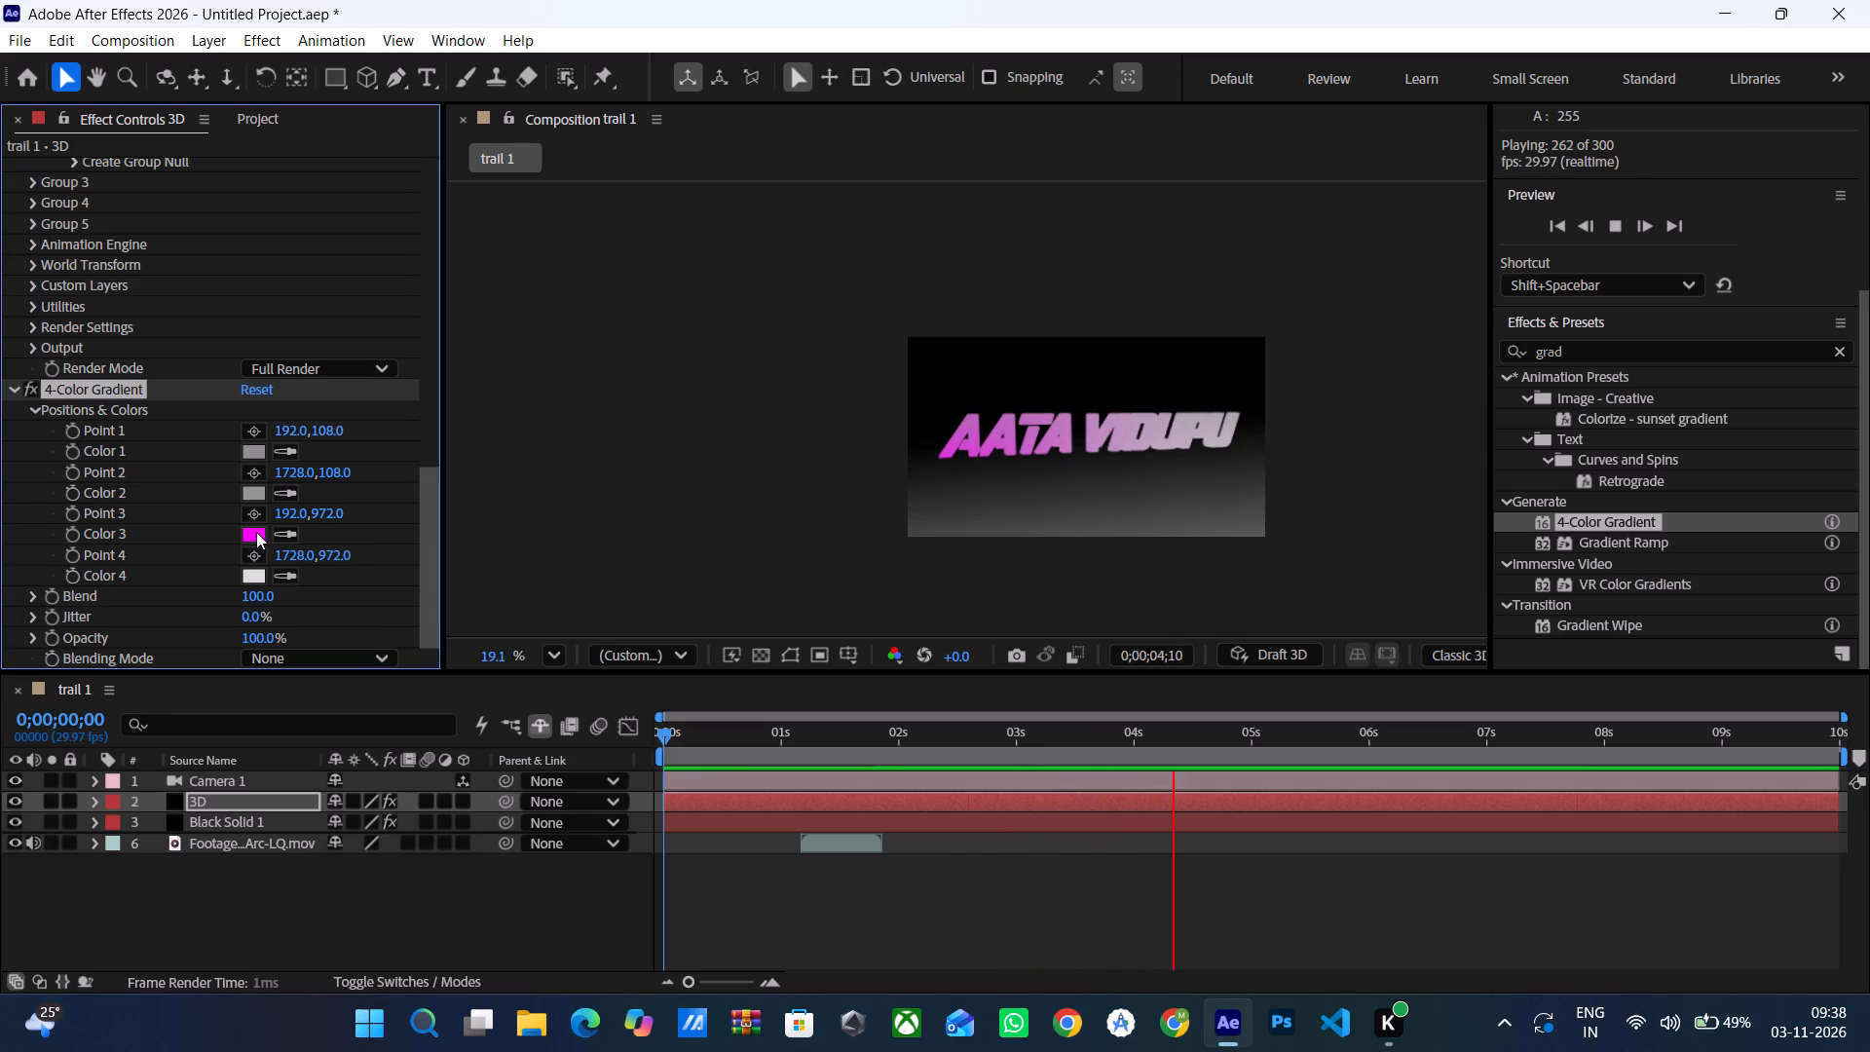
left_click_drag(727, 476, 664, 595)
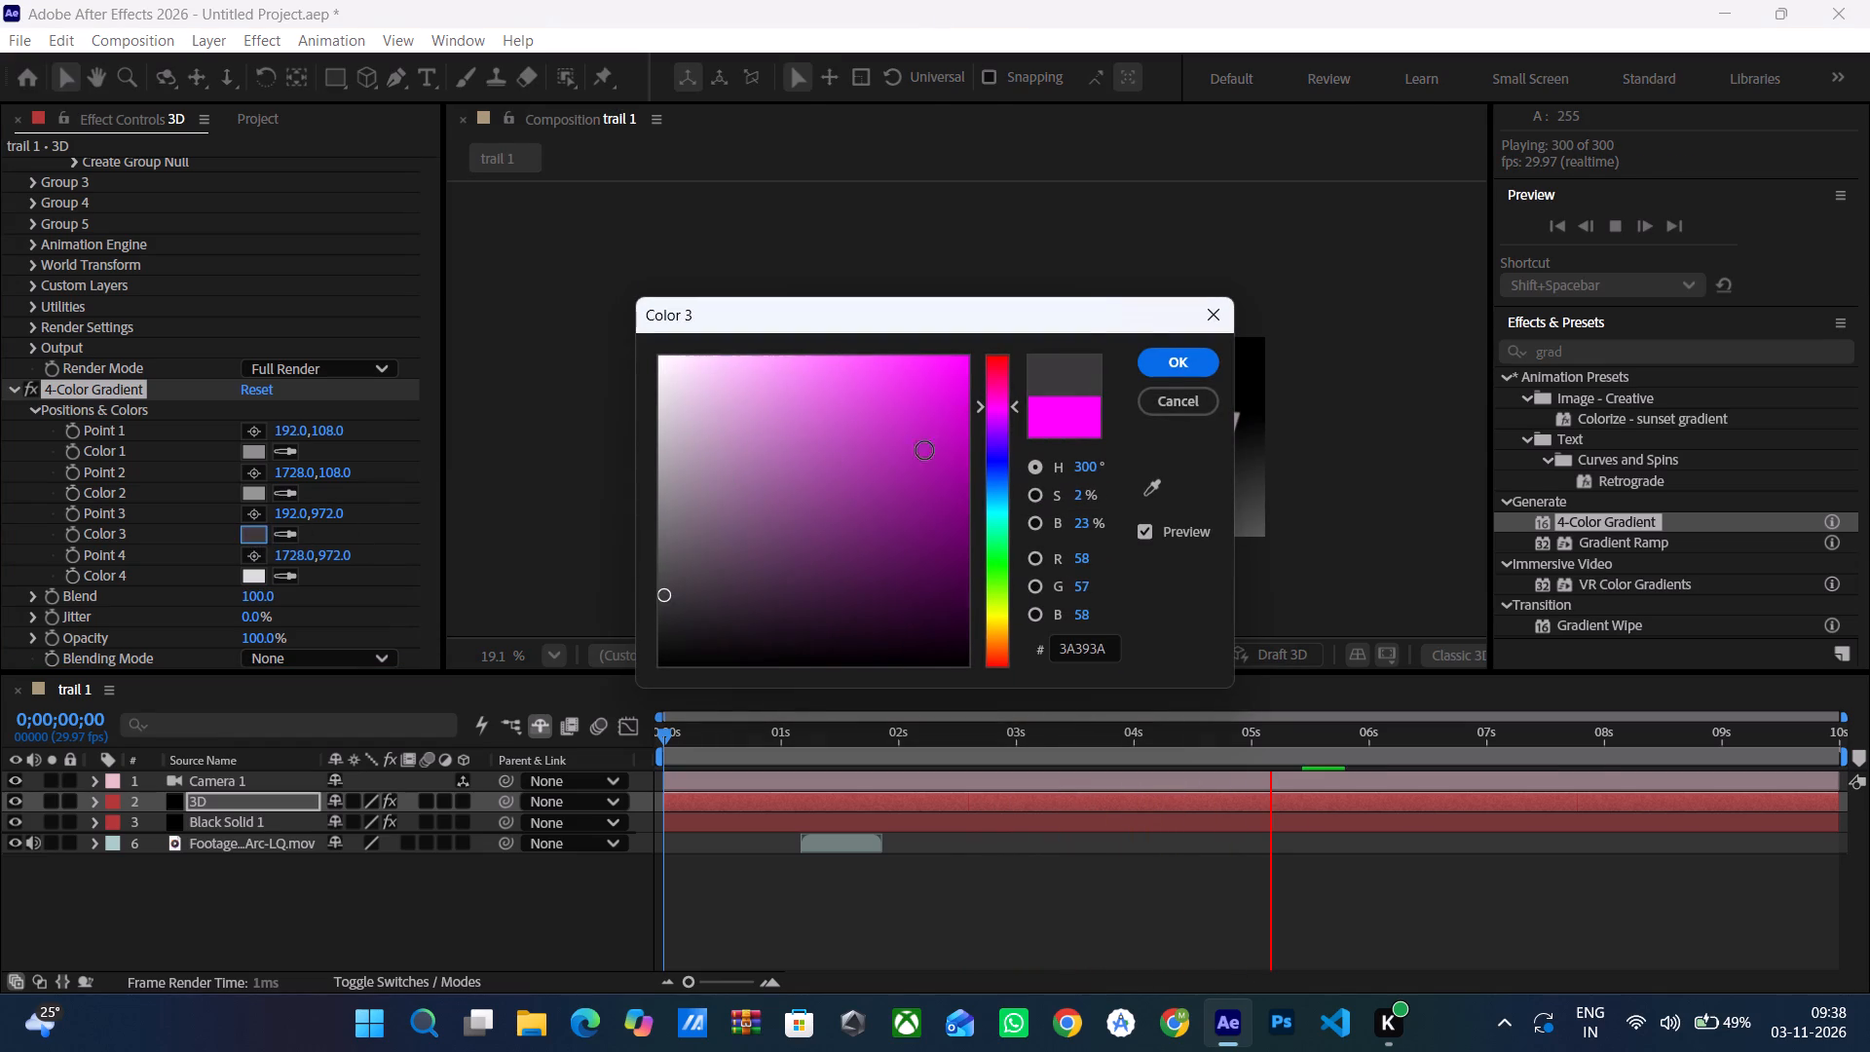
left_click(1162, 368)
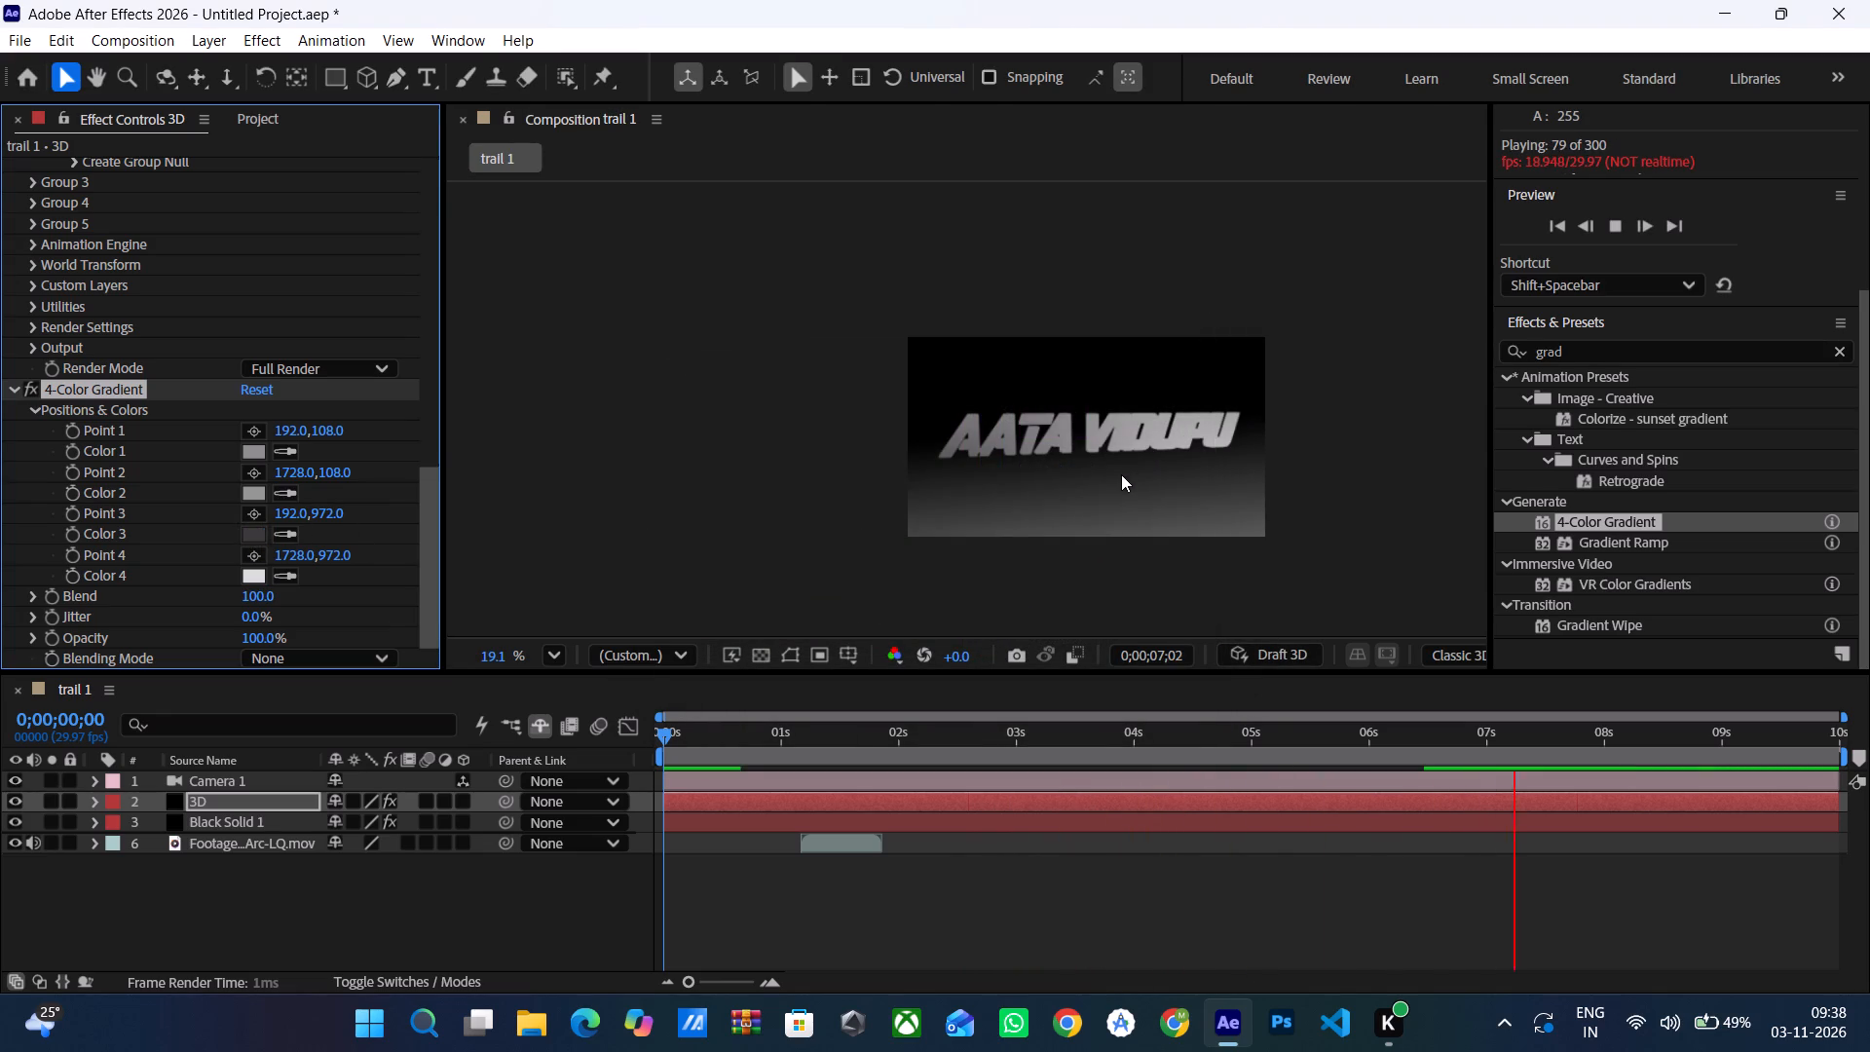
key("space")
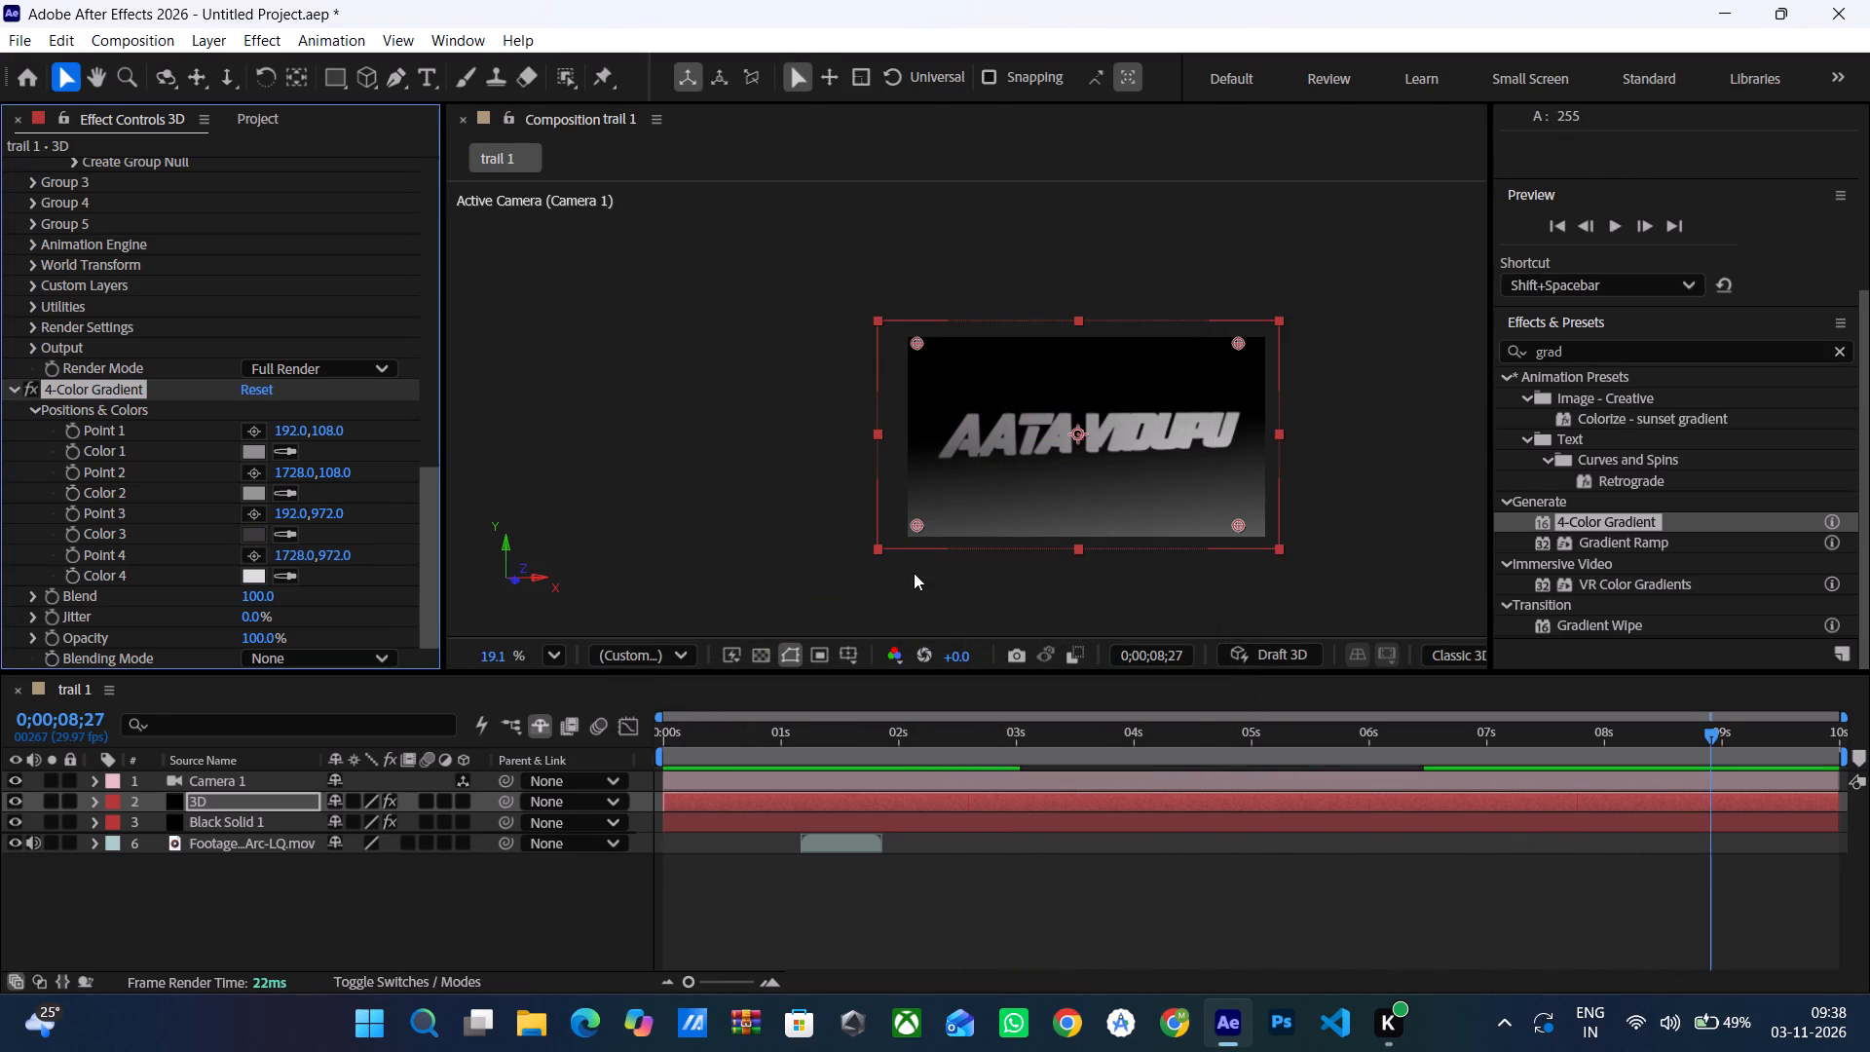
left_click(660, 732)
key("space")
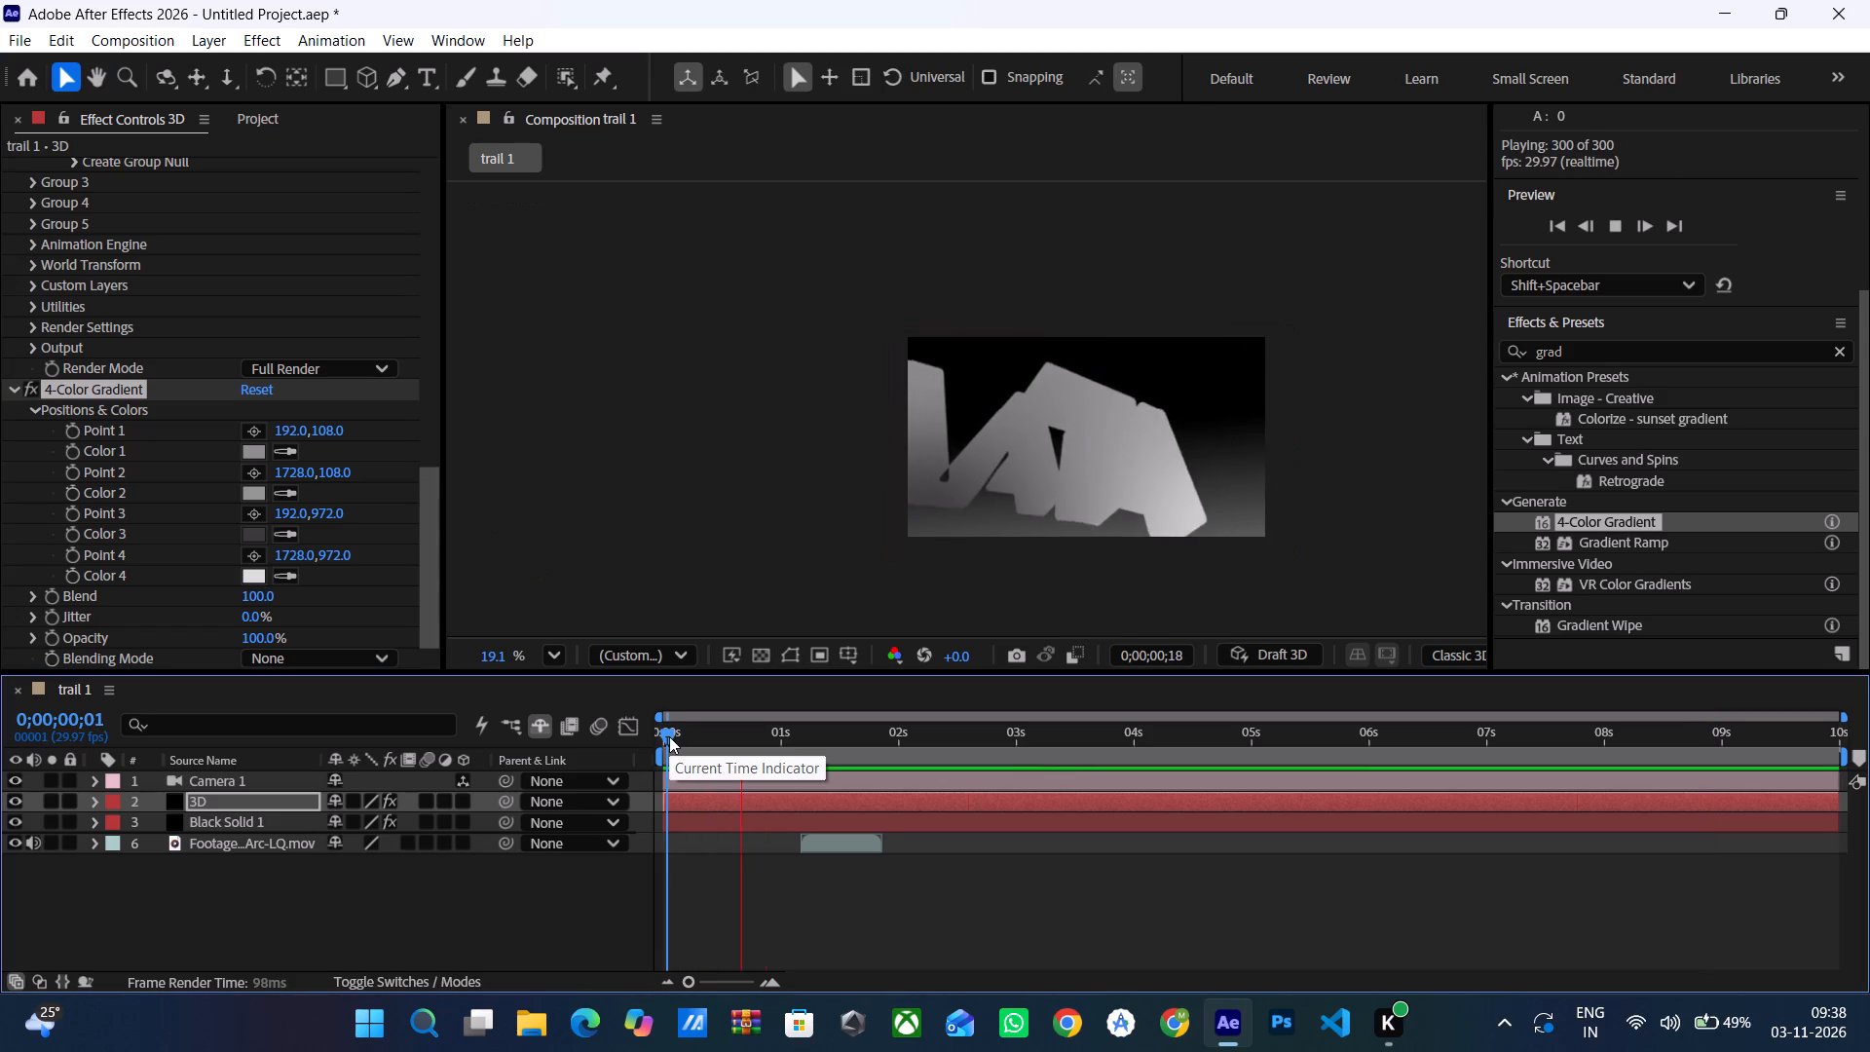
Delete the 4-Color Gradient effect from the 3D title layer.
left_click(74, 385)
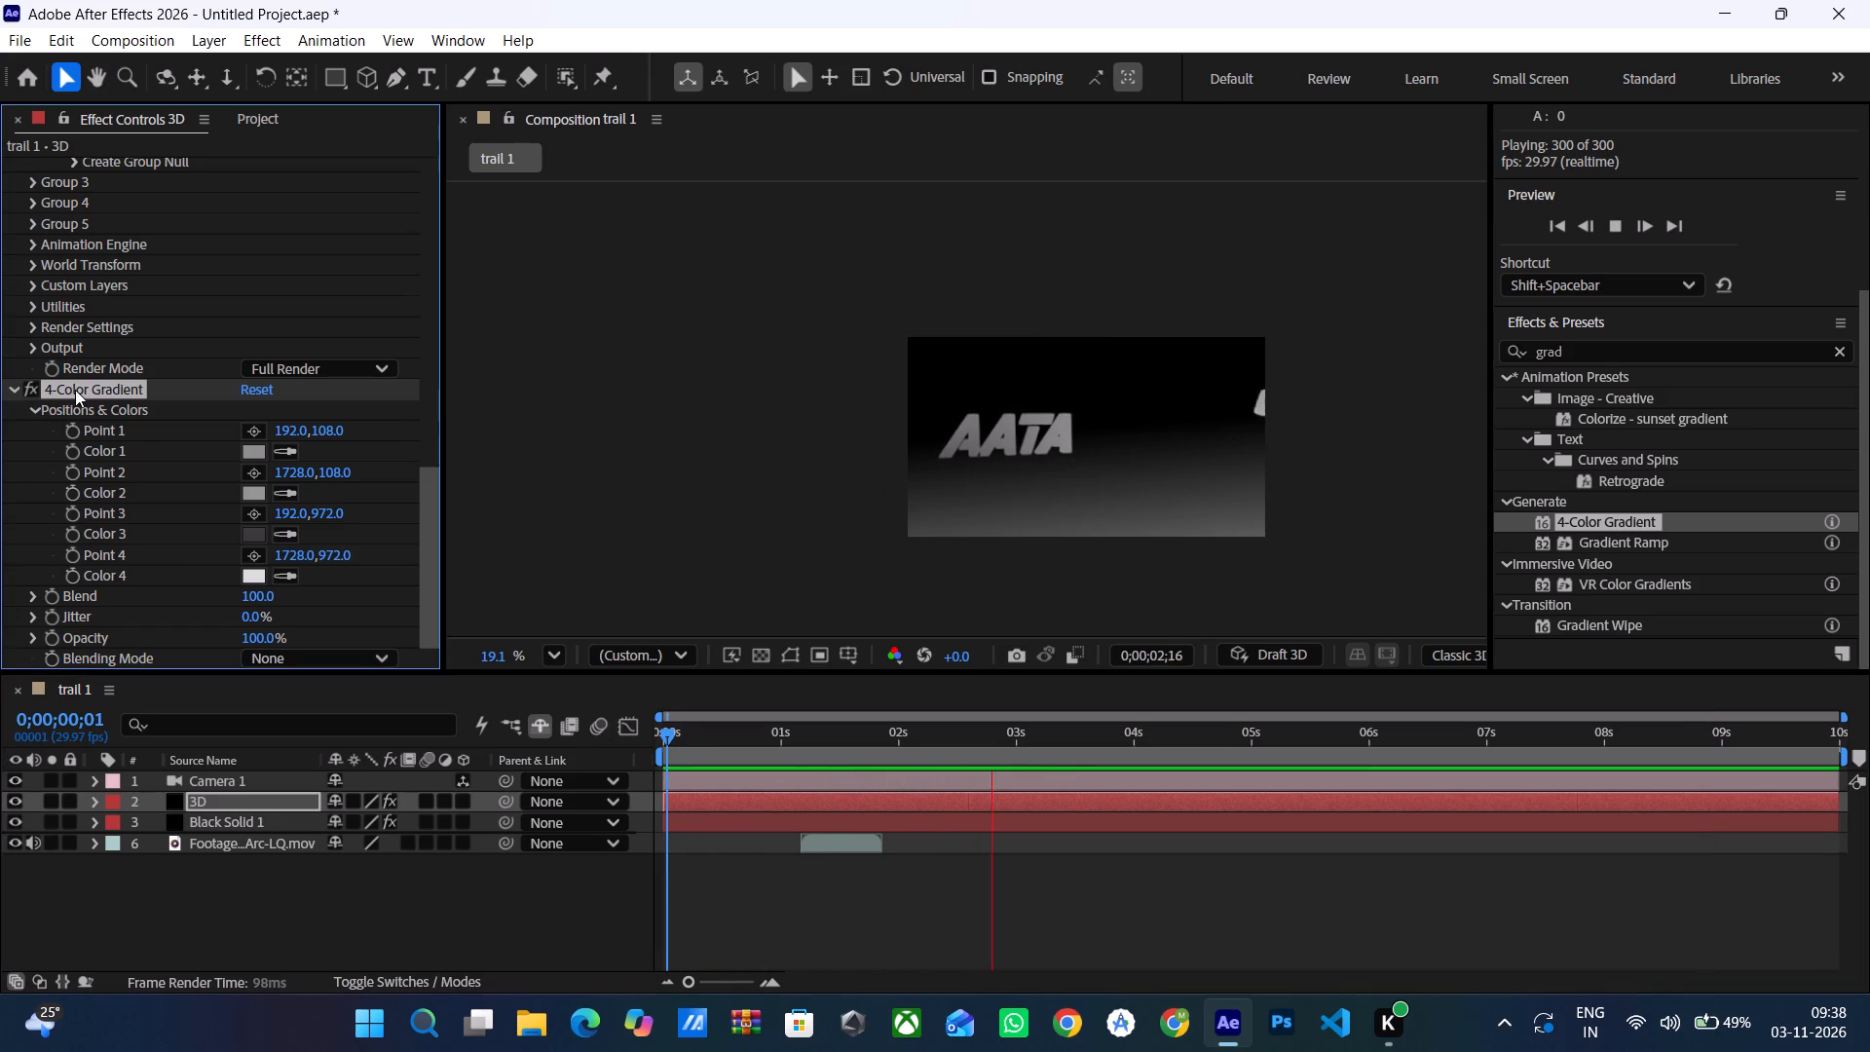
key("Delete")
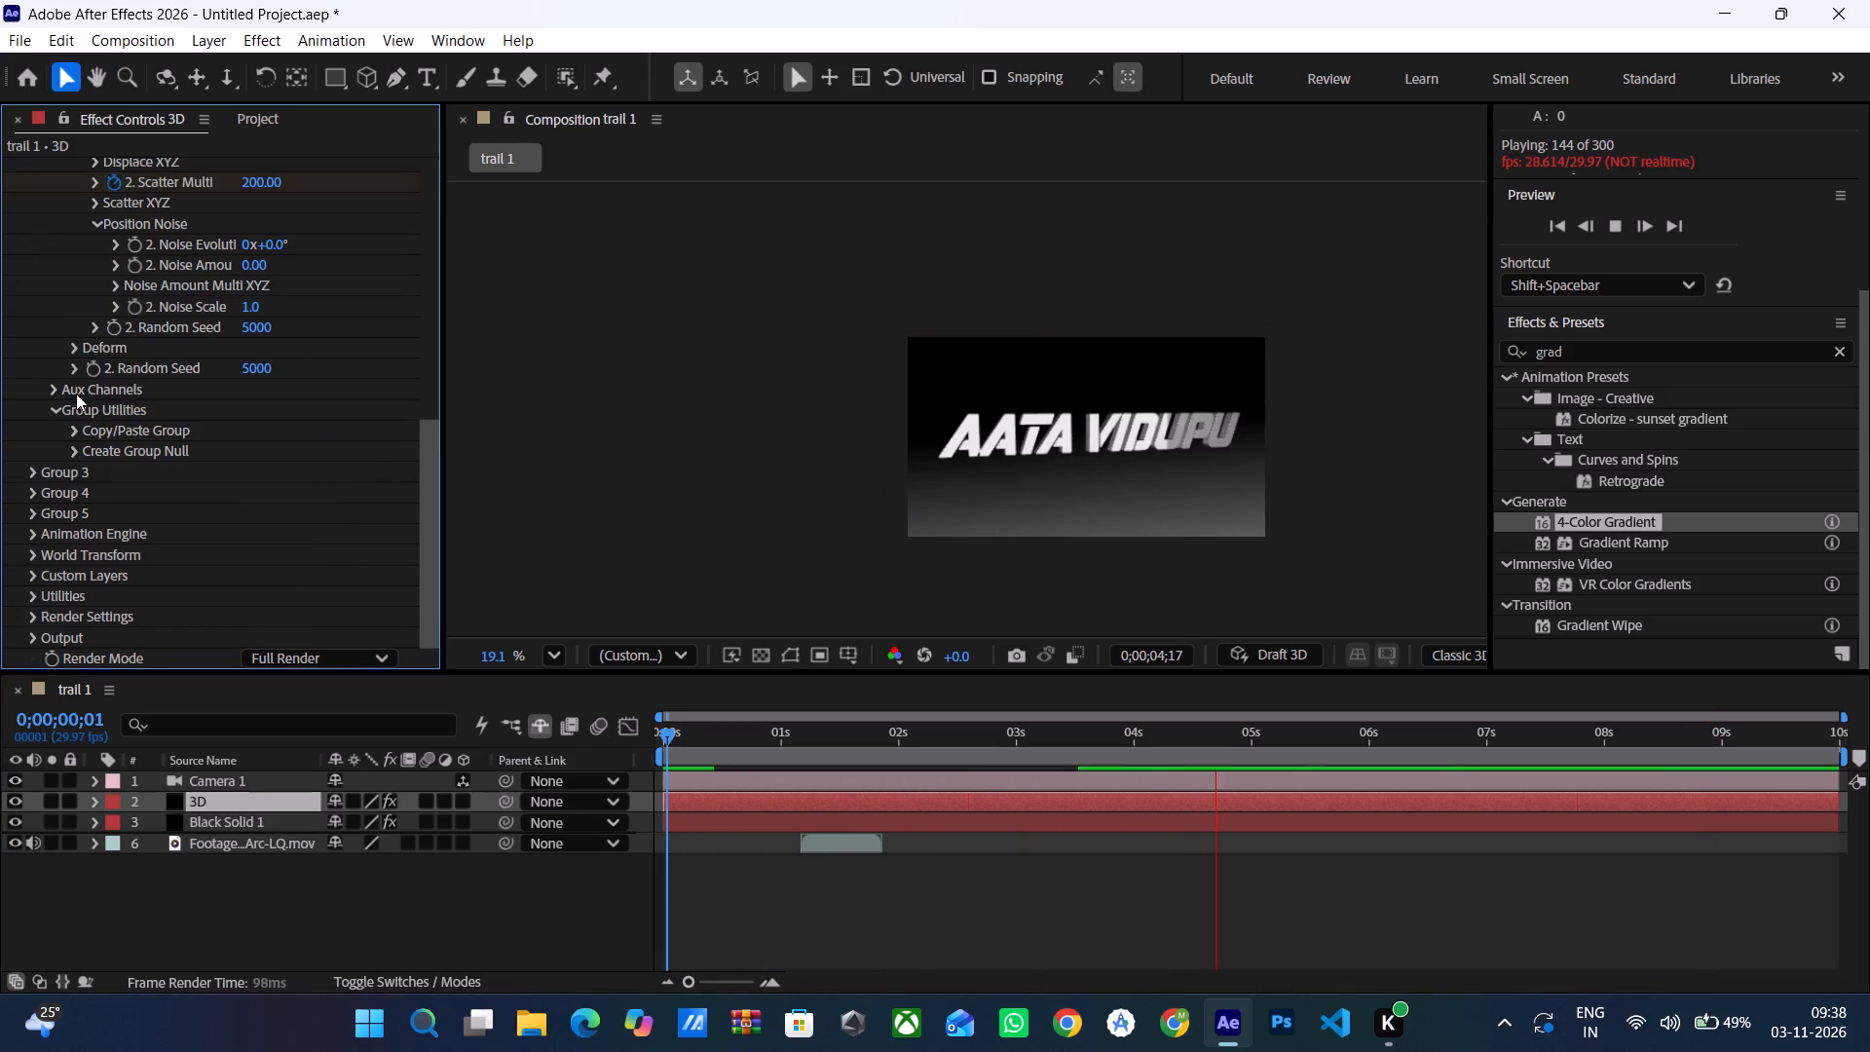
Scrub through the title animation to check the lettering, stopping at 0;00;04;23.
left_click_drag(662, 730, 732, 748)
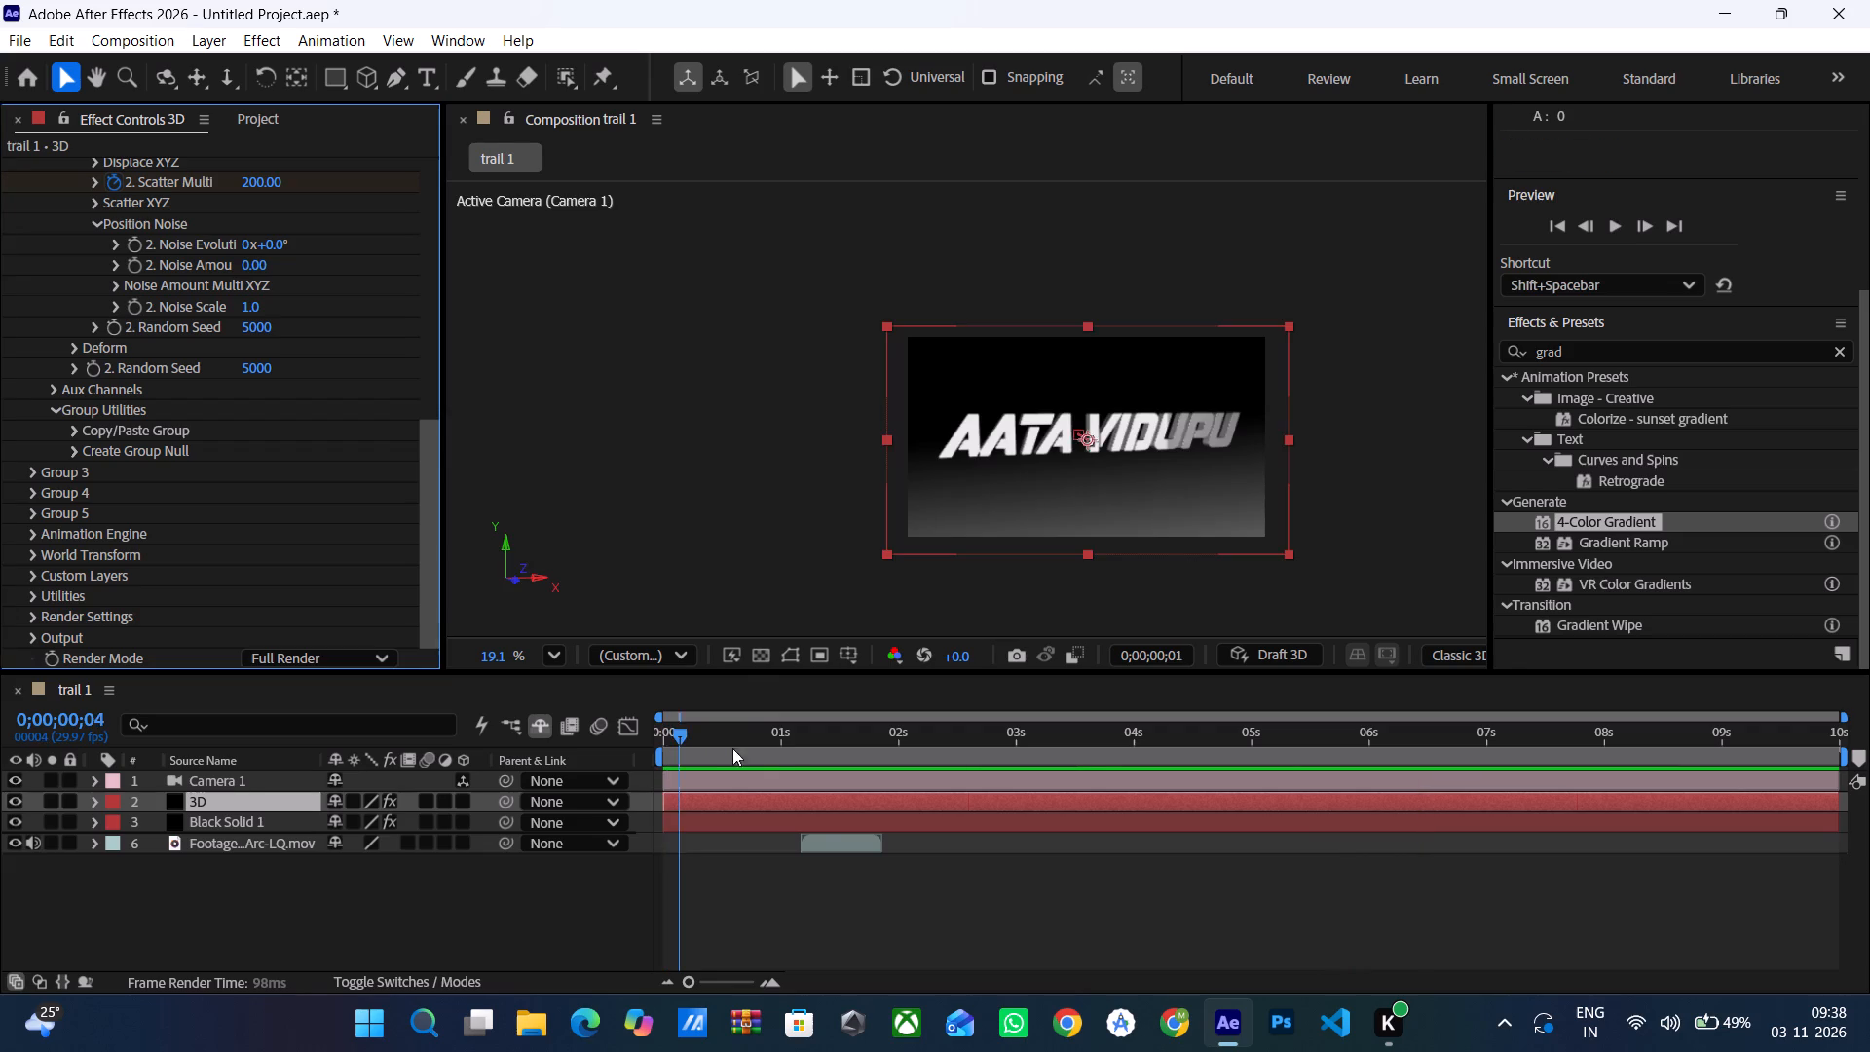
left_click_drag(732, 748, 885, 764)
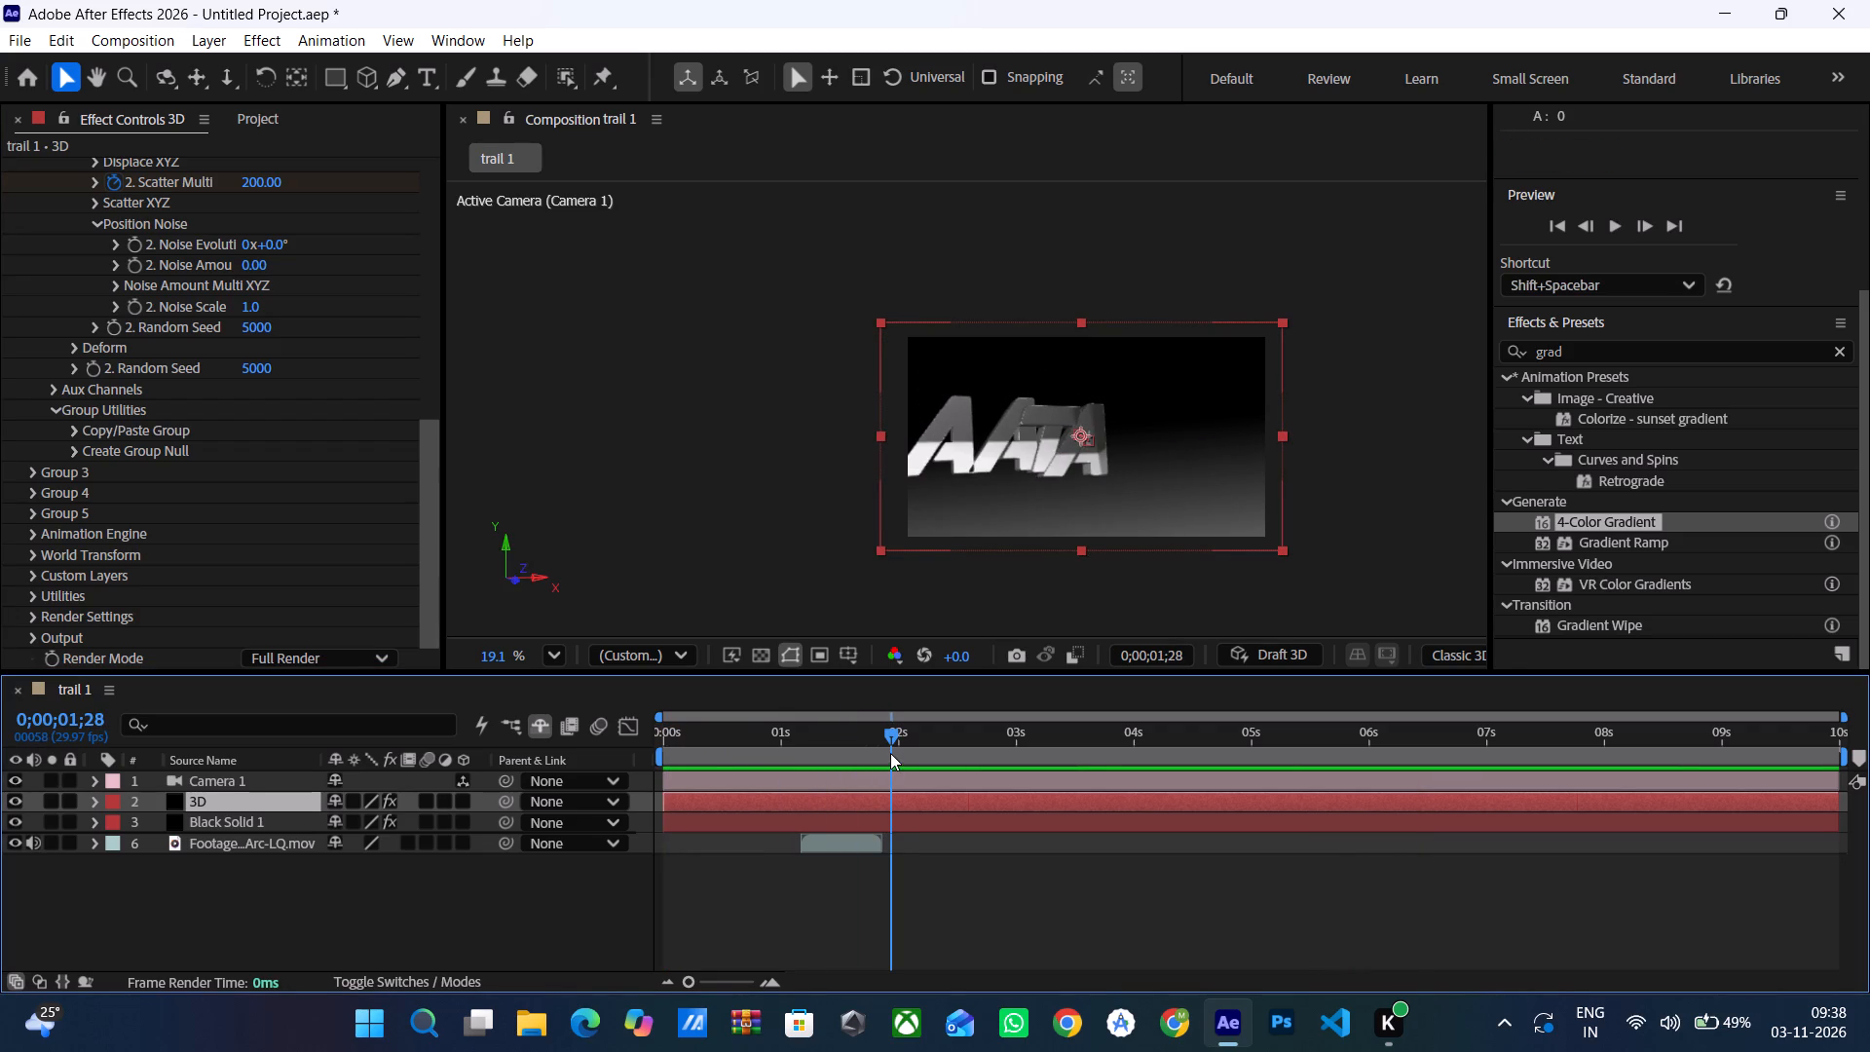
left_click_drag(890, 744, 1113, 708)
left_click_drag(1110, 733, 1069, 753)
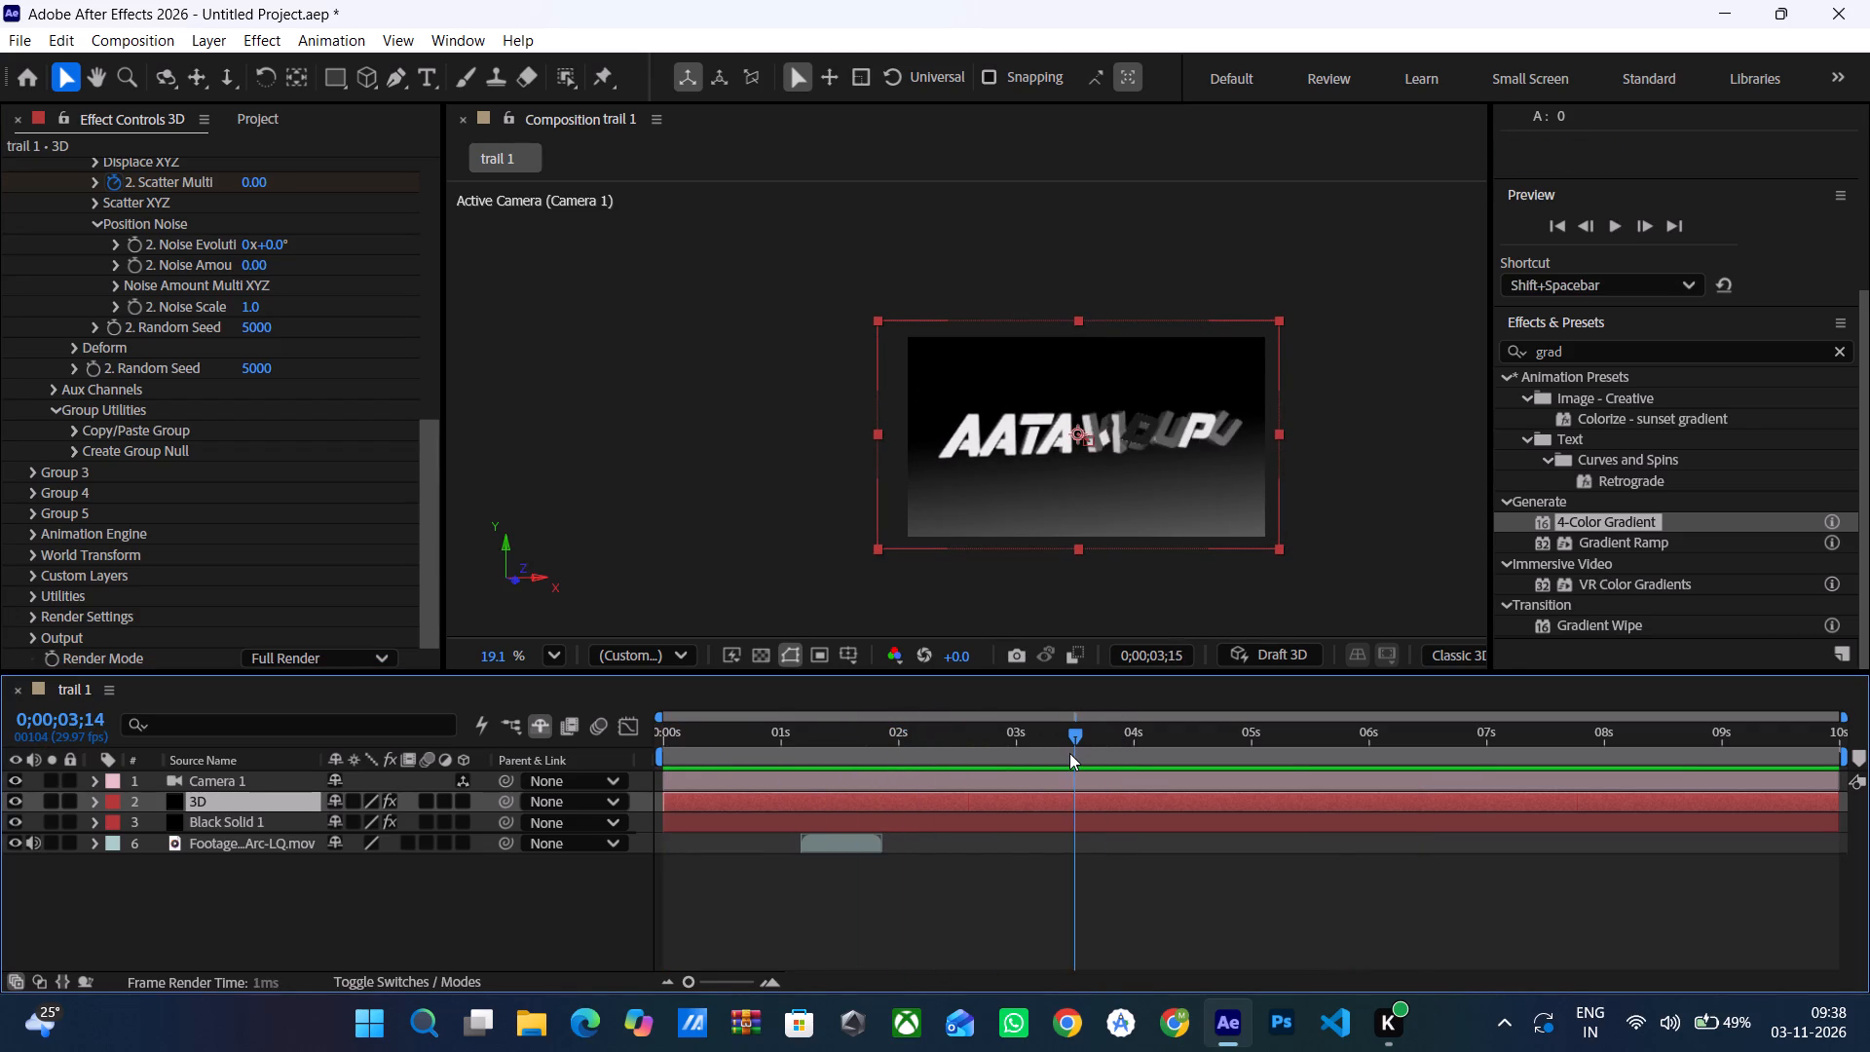
left_click_drag(1069, 753, 1100, 754)
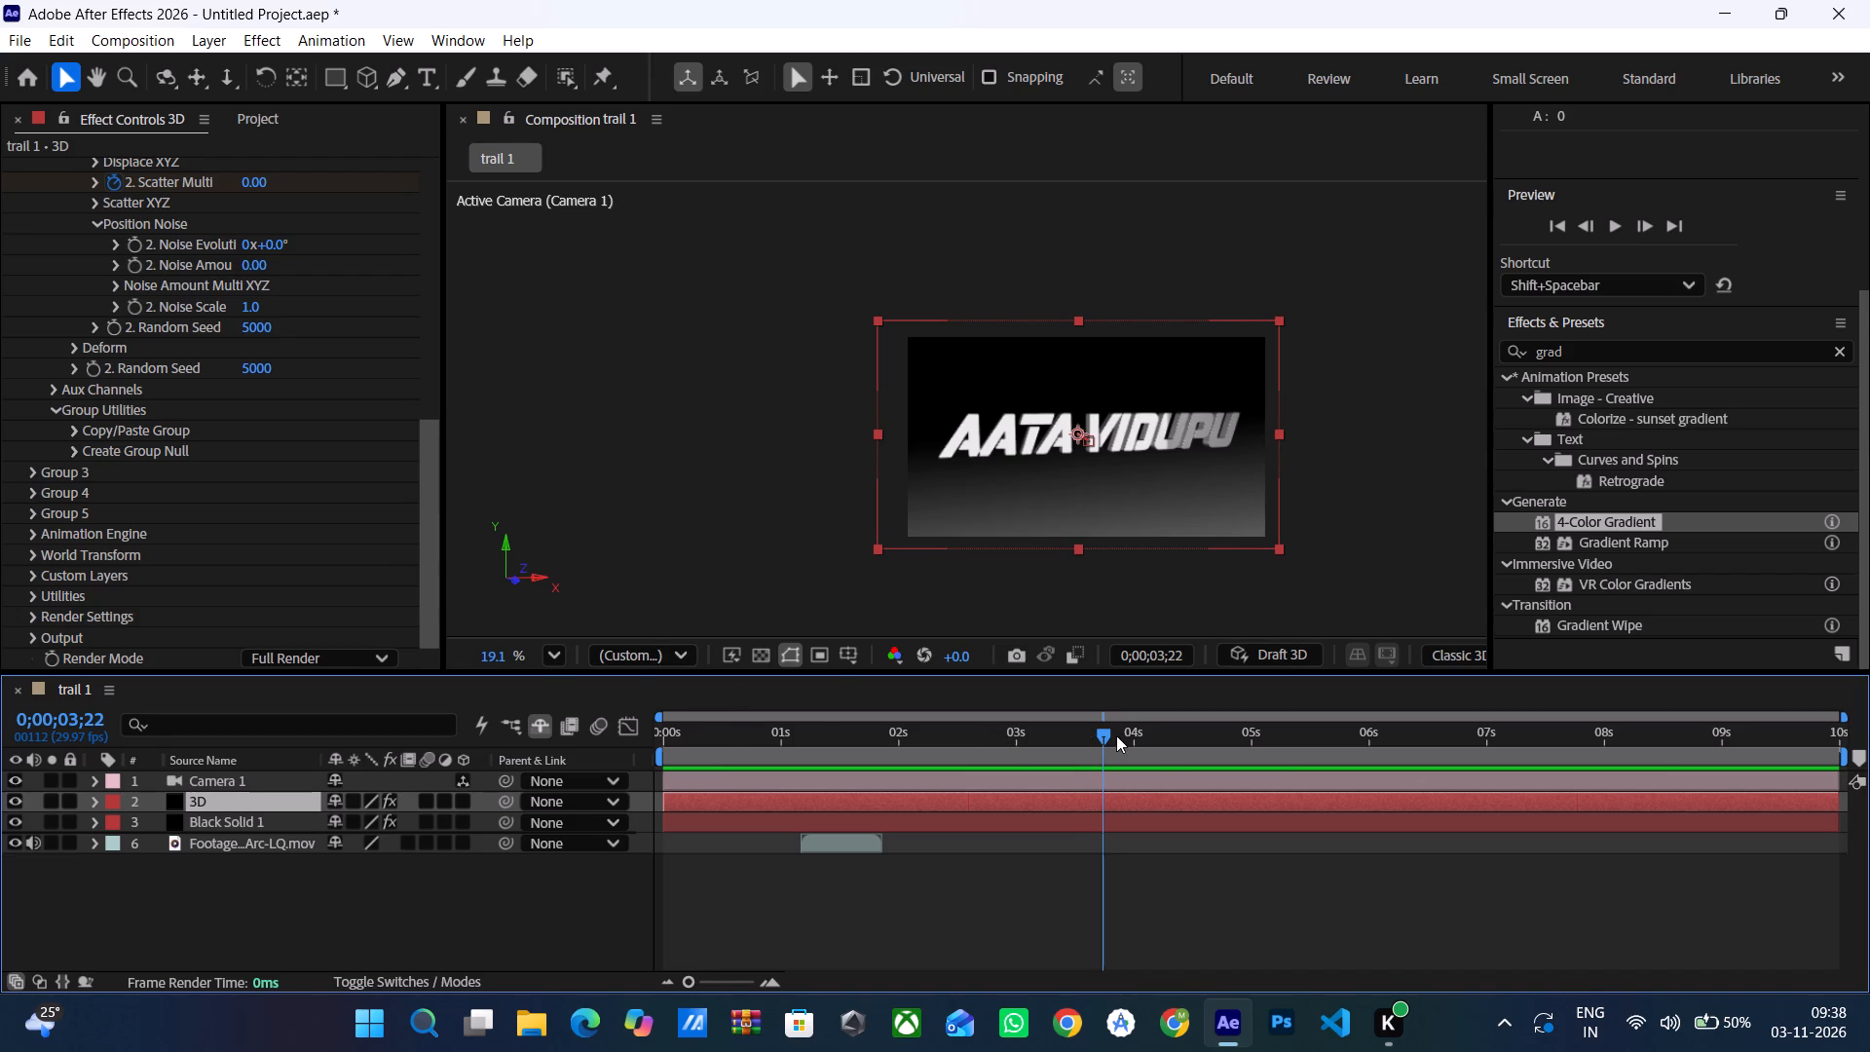
left_click_drag(1104, 731, 1223, 752)
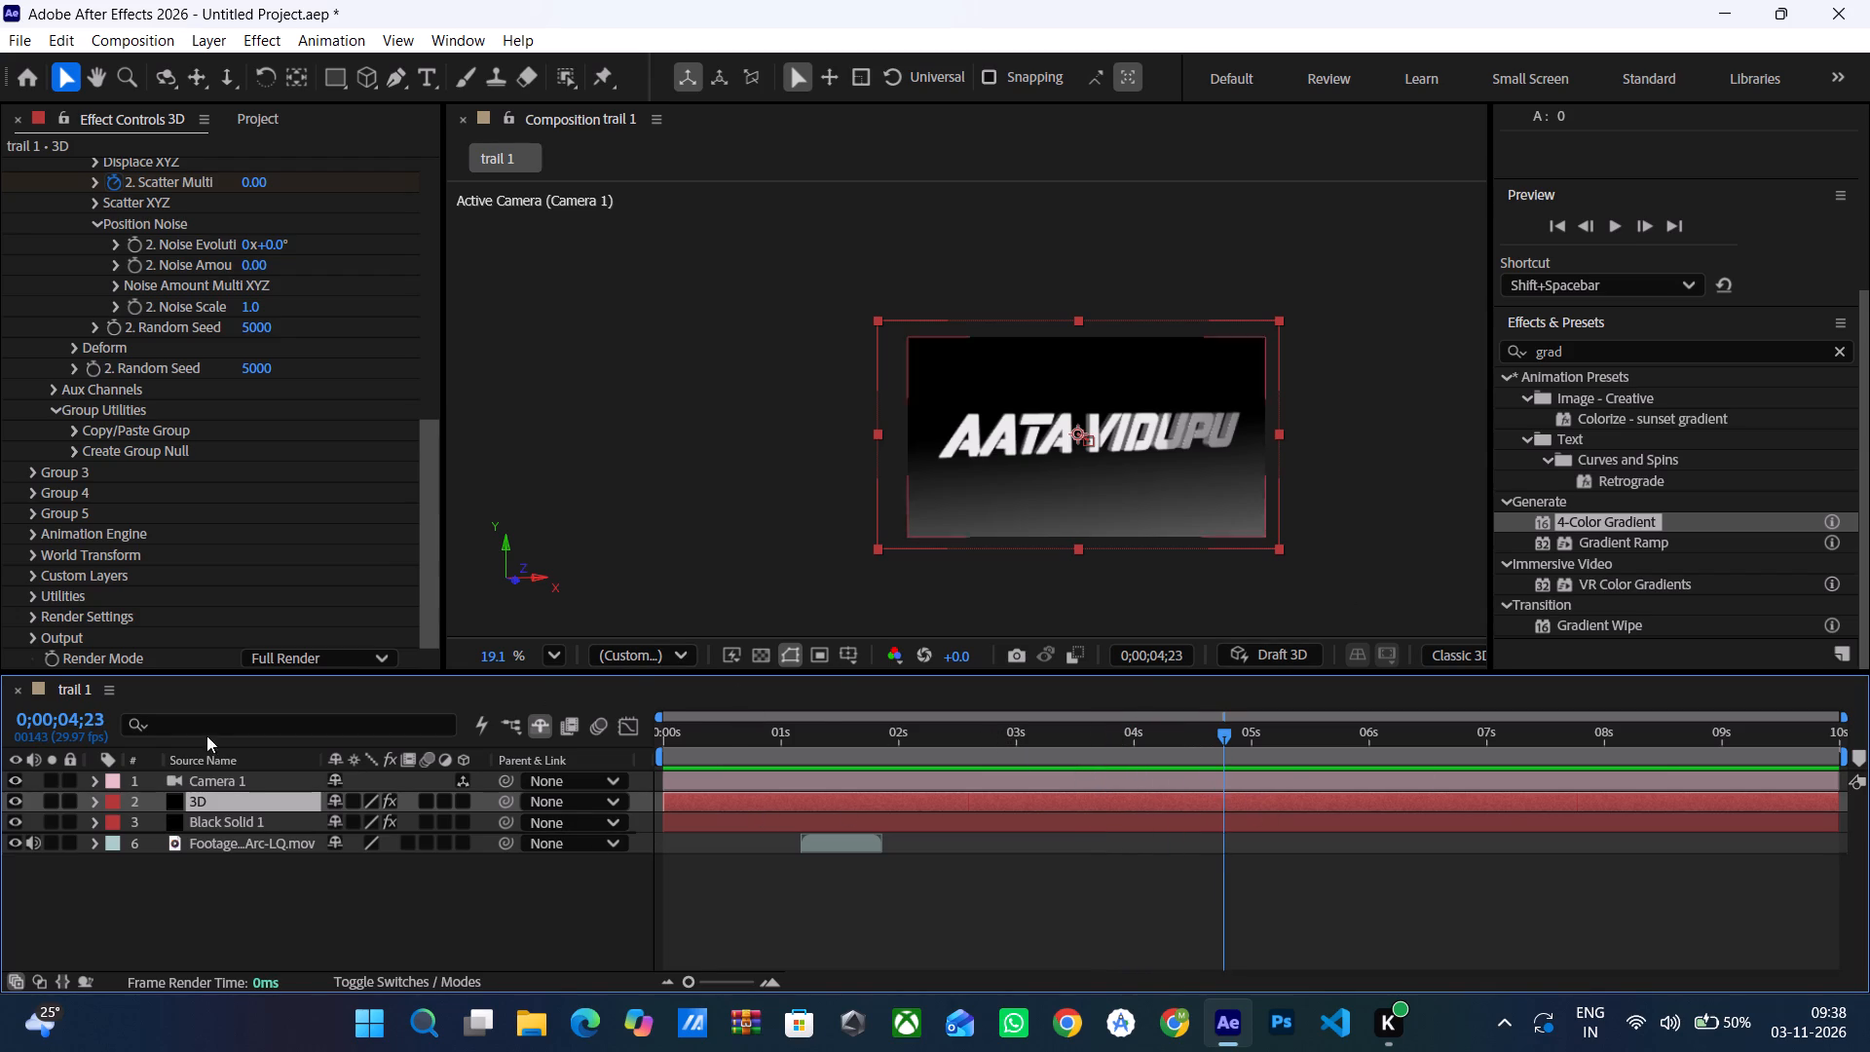
Enable keyframing for Element's X, Y and Z Rotation Environment in the Physical Environment render settings at 0;00;04;23.
scroll(116, 276, "up", 4)
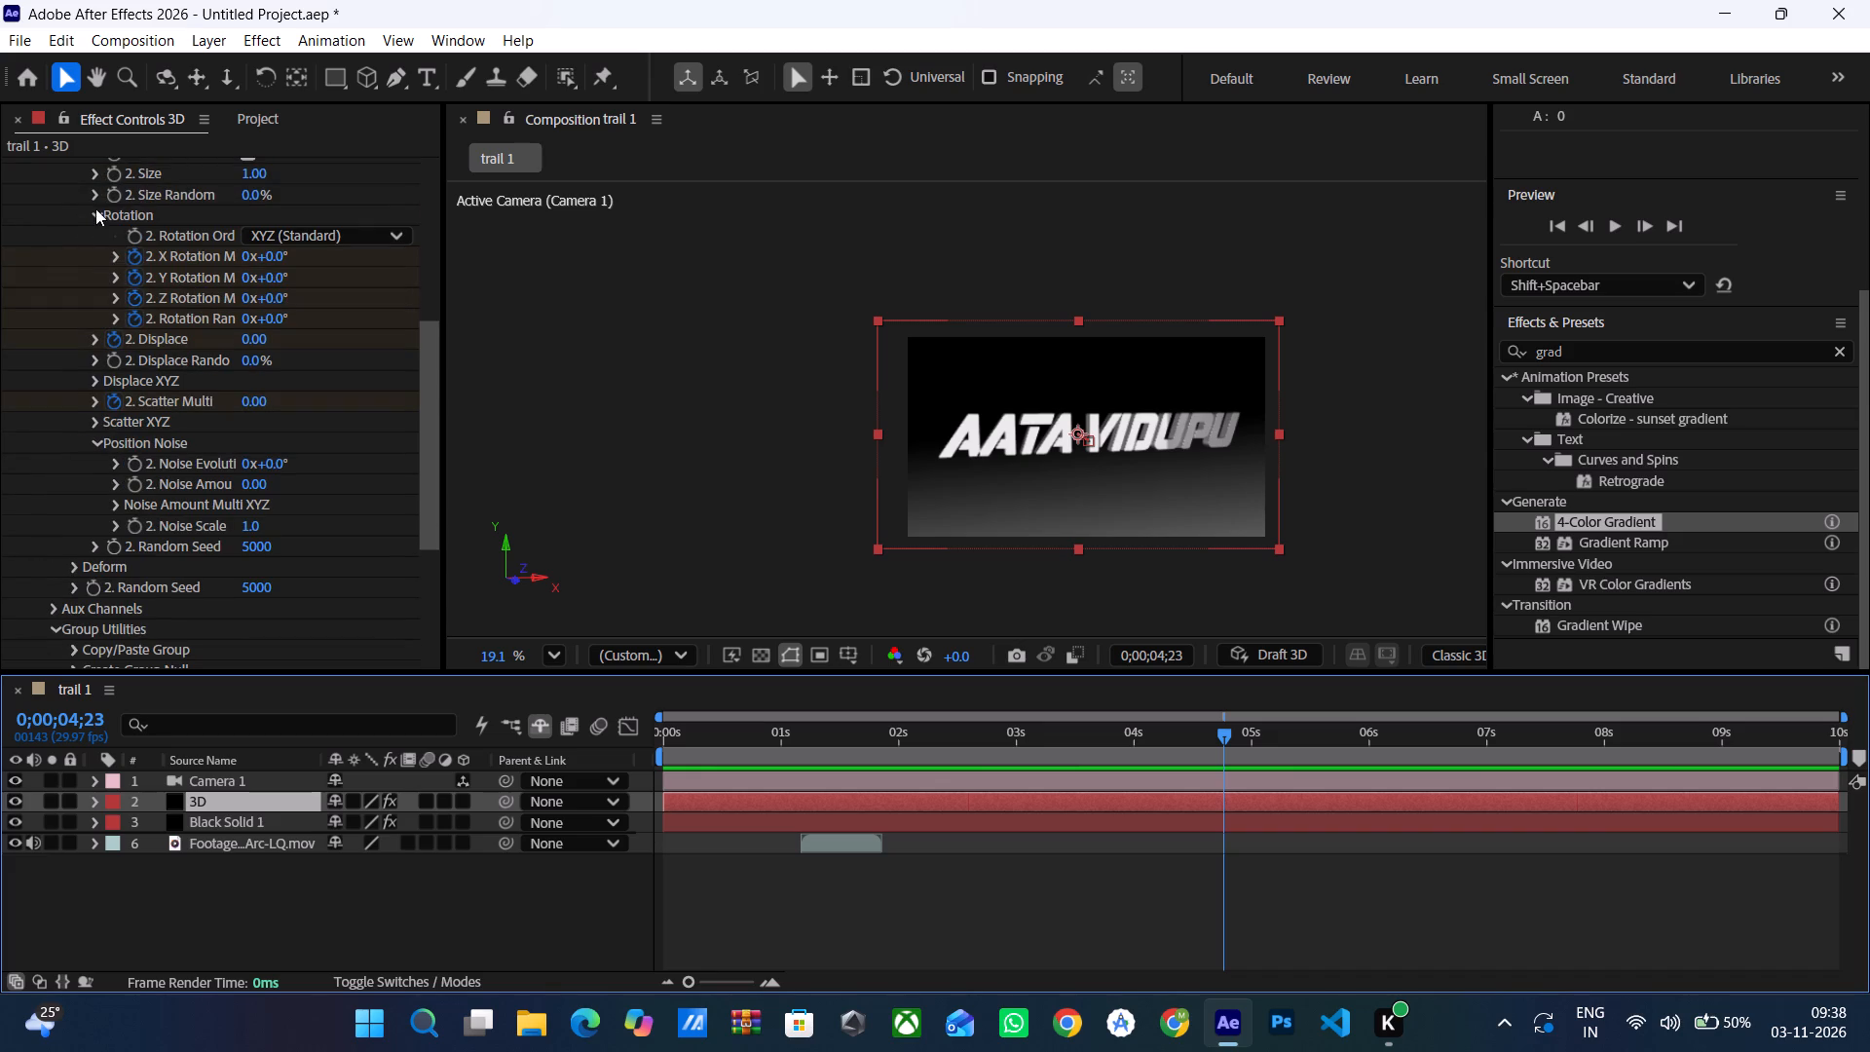
left_click(101, 208)
left_click(97, 219)
scroll(95, 215, "up", 3)
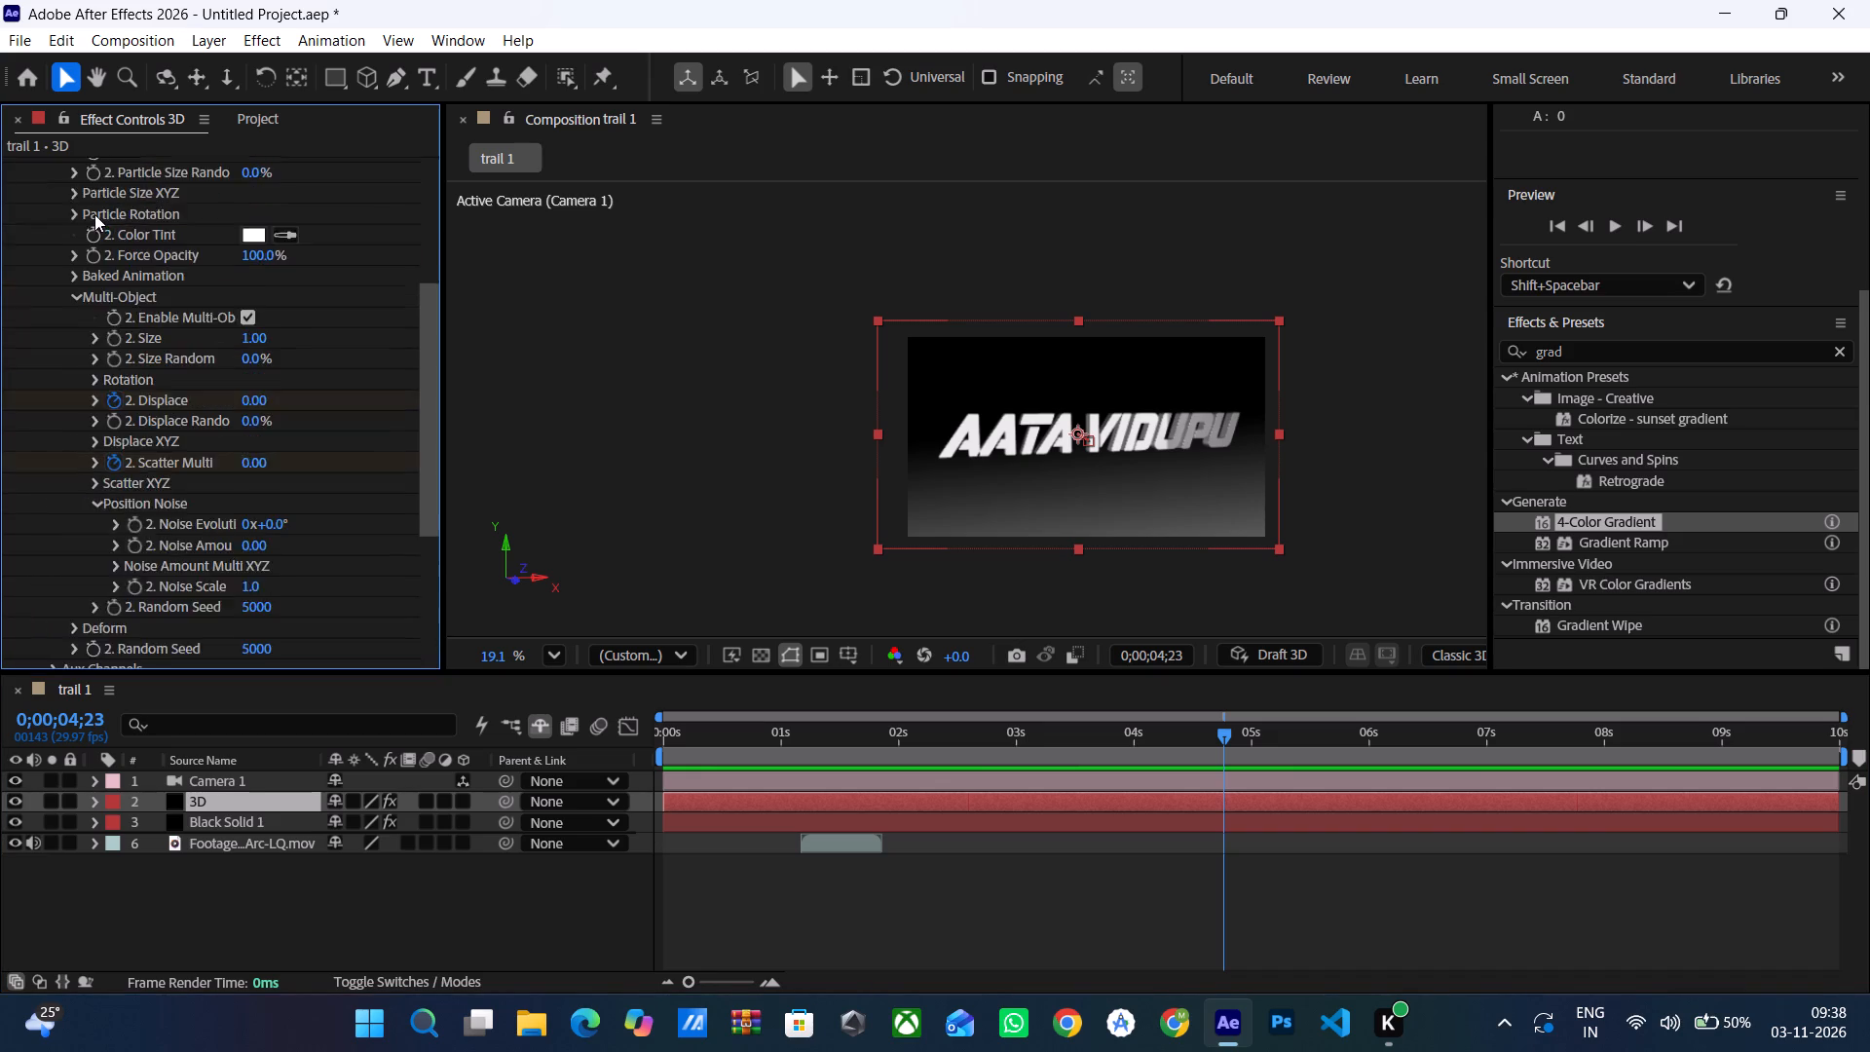
scroll(94, 214, "up", 2)
left_click(56, 227)
left_click(35, 180)
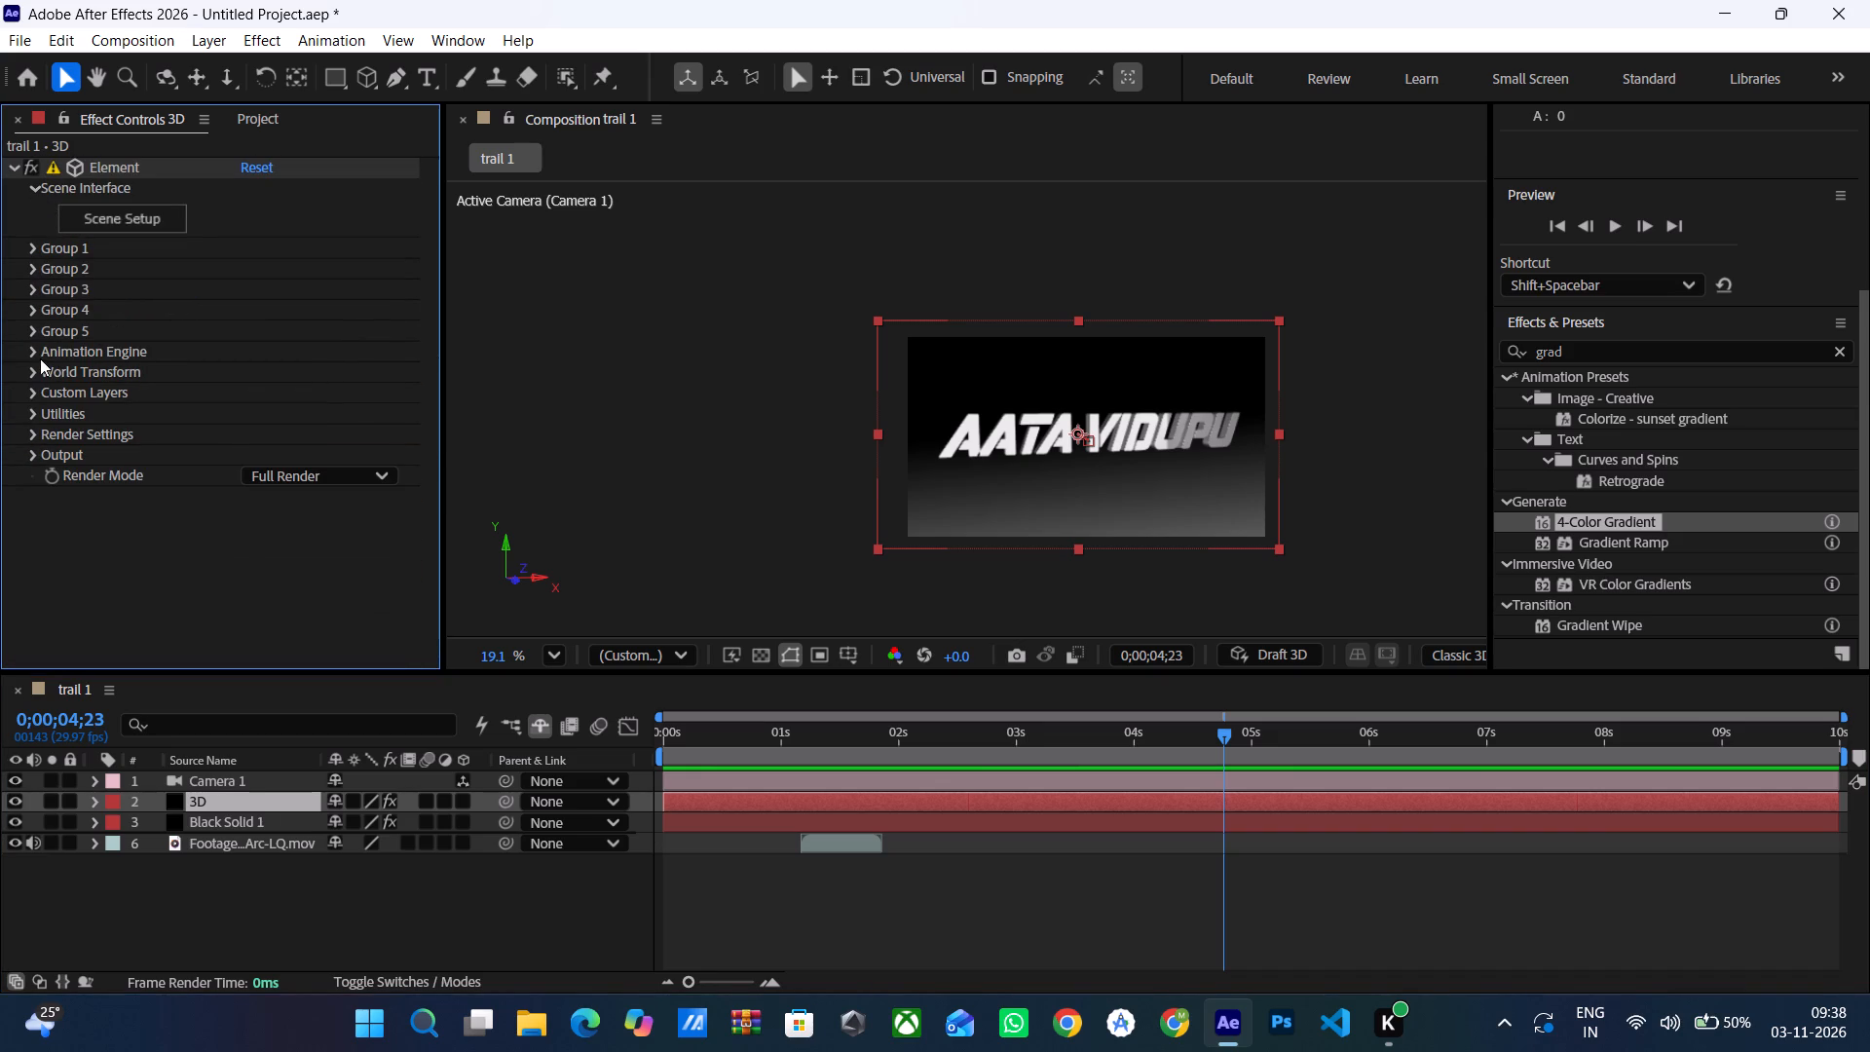
left_click(28, 433)
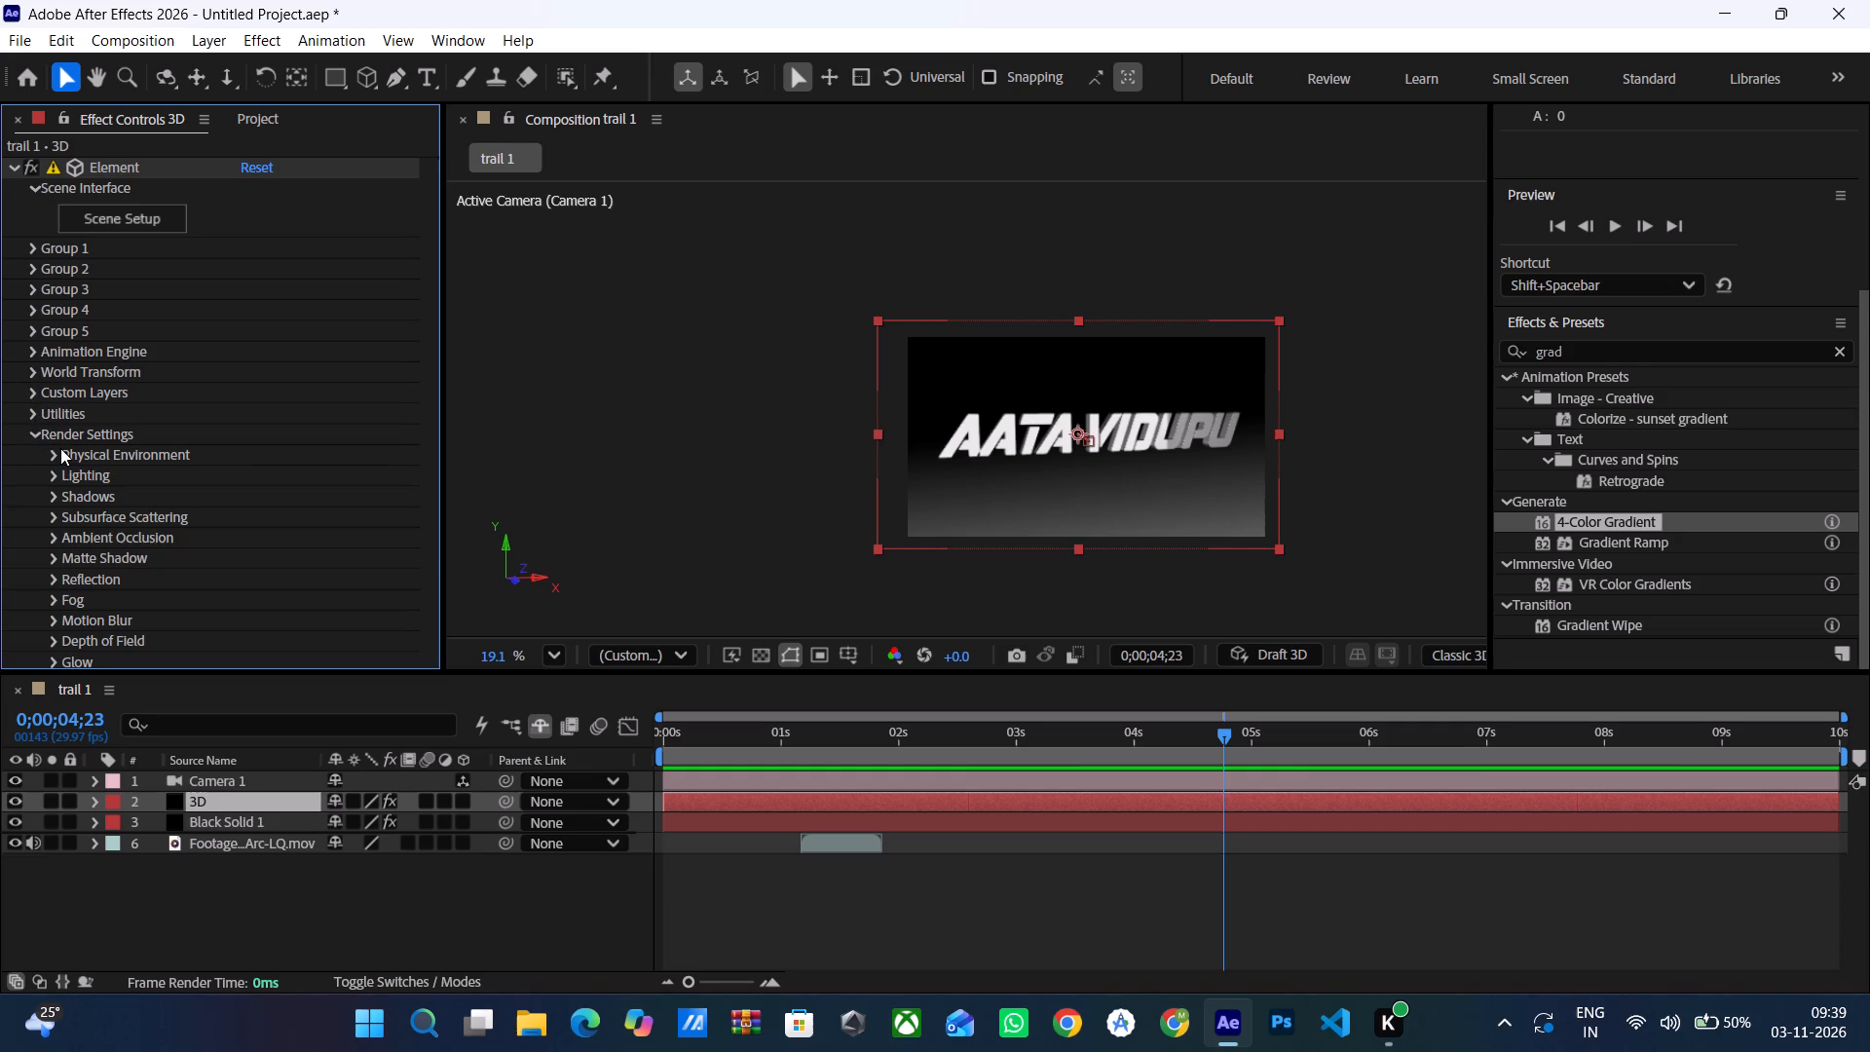
left_click(60, 450)
left_click(49, 453)
scroll(81, 436, "down", 1)
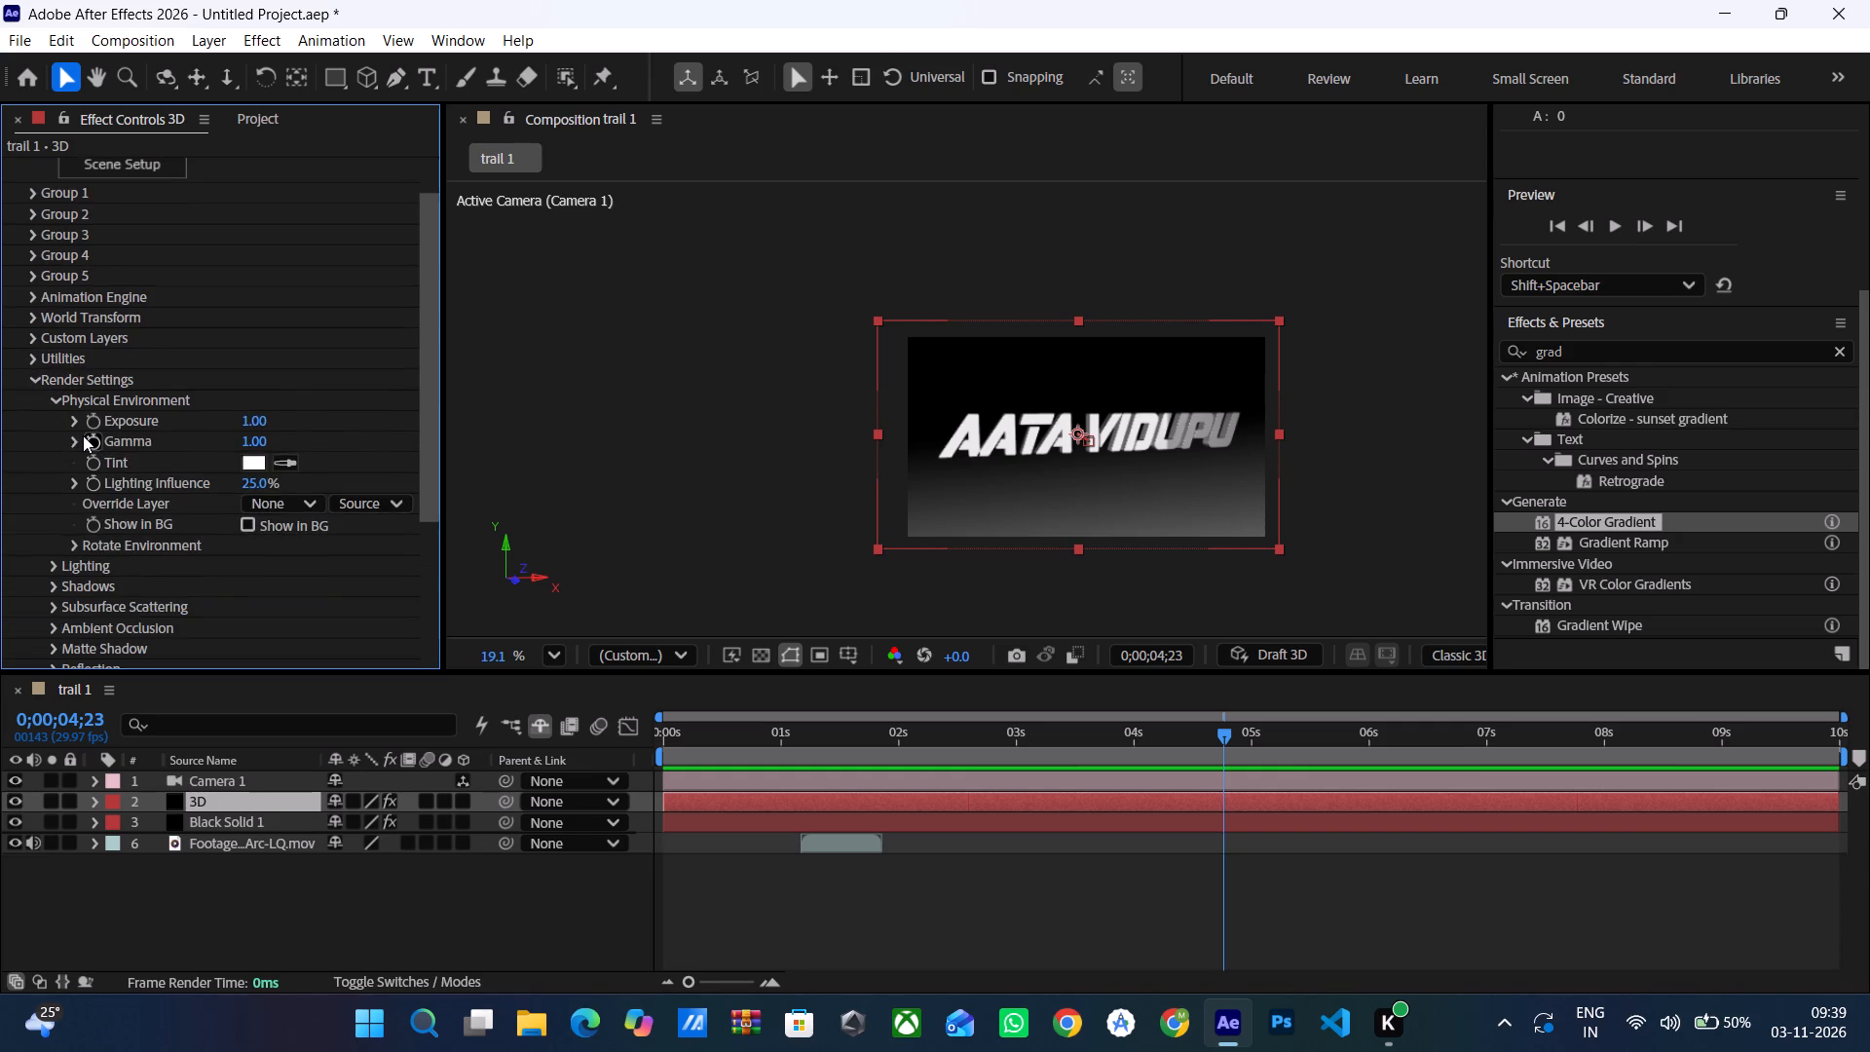
scroll(83, 435, "down", 1)
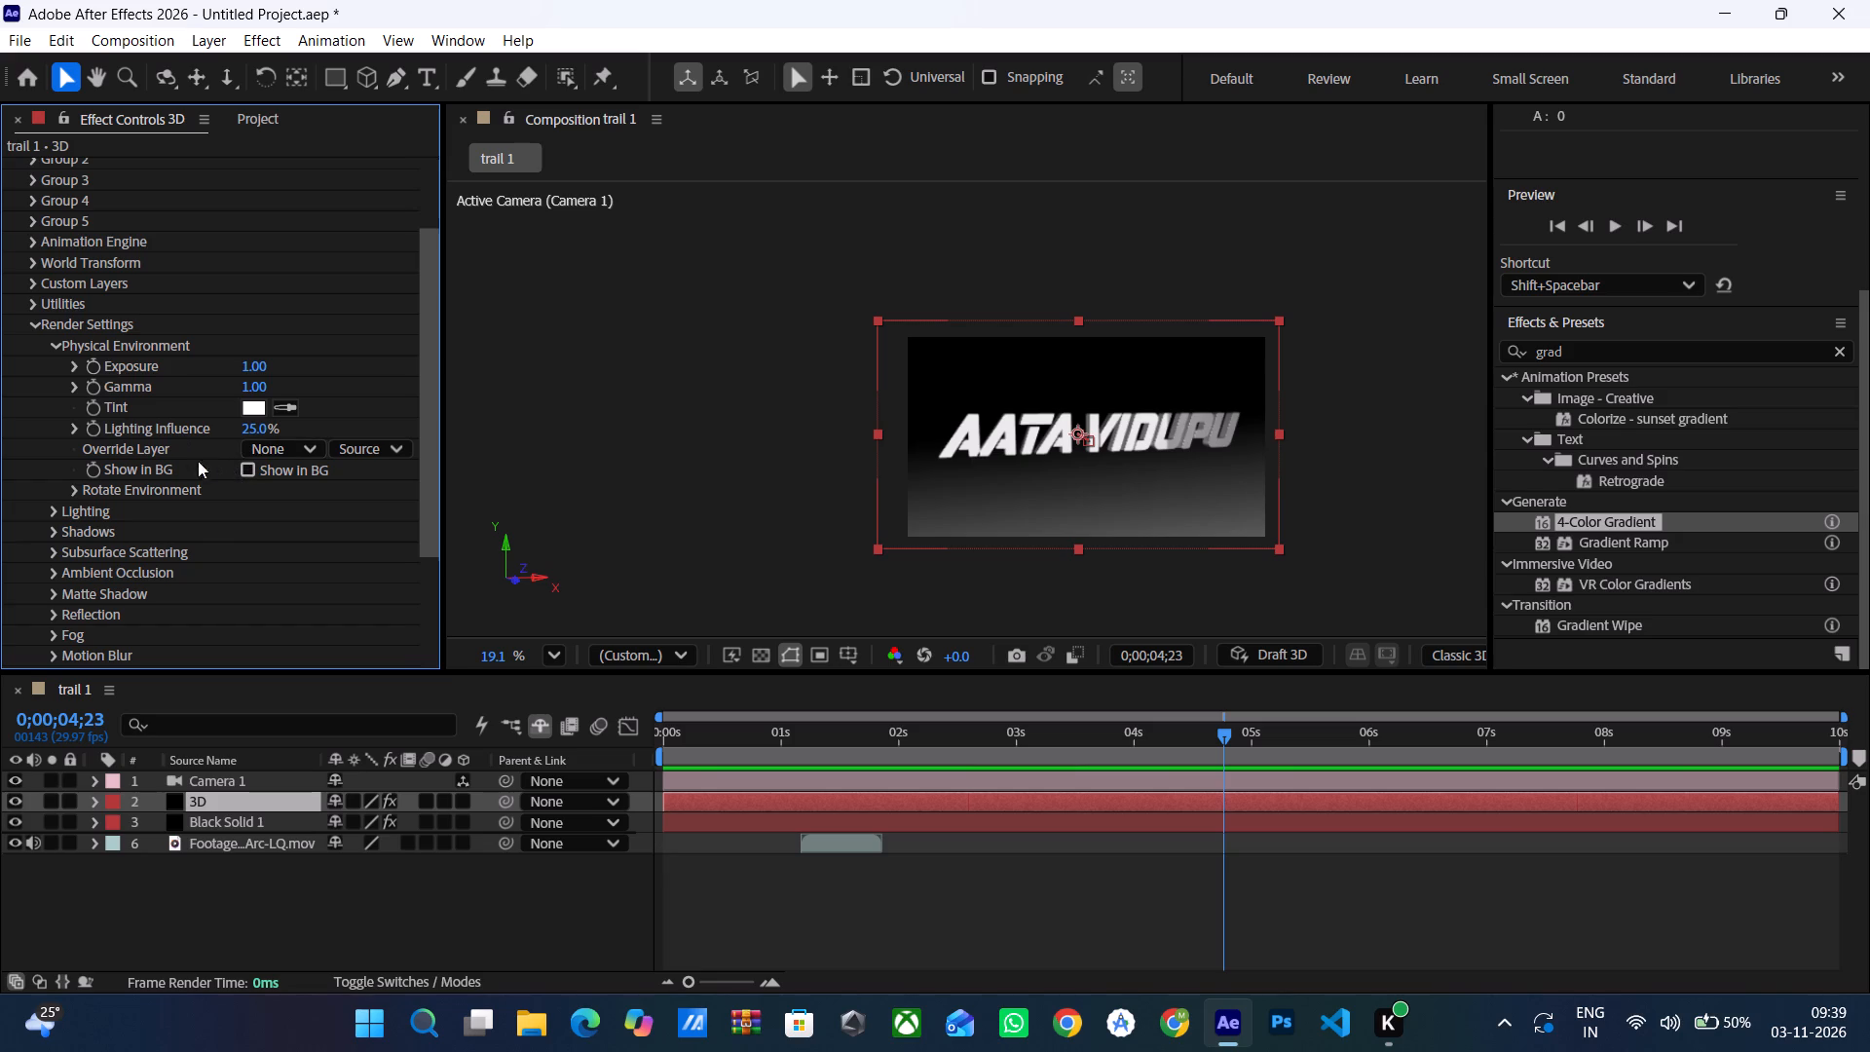
left_click(74, 491)
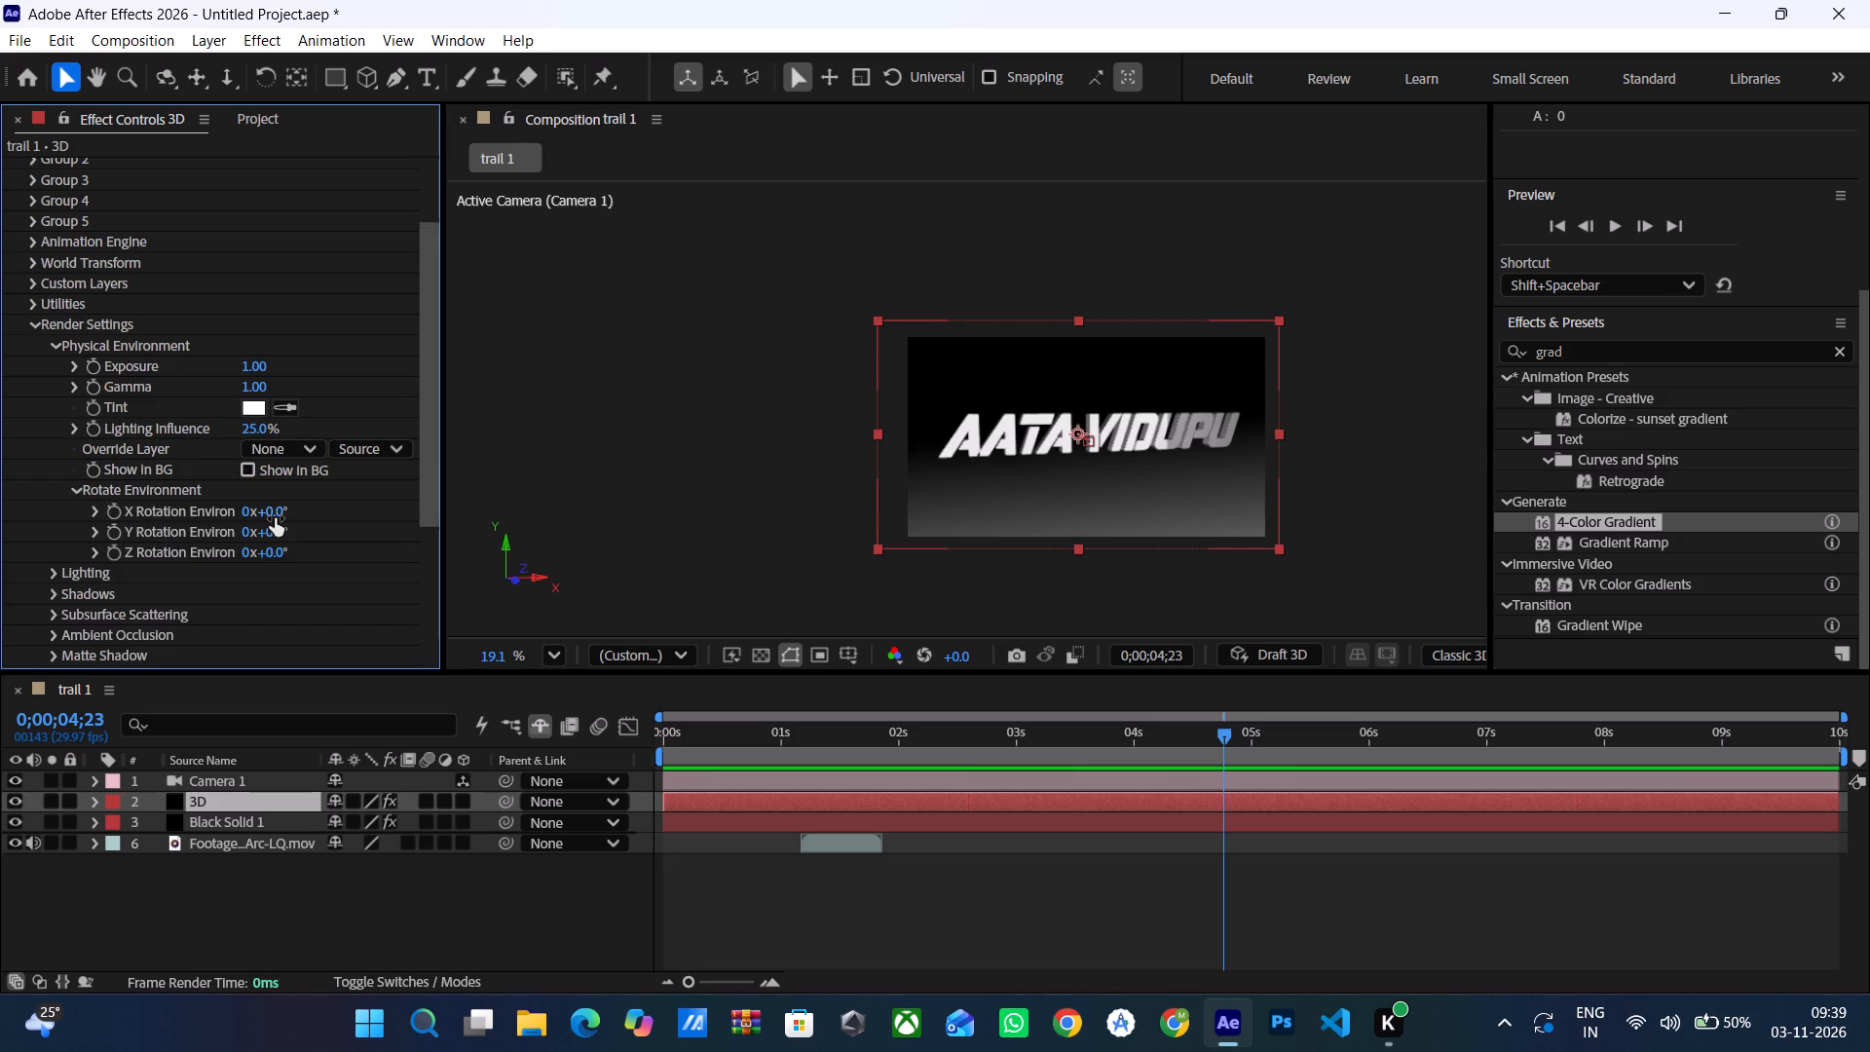
scroll(275, 518, "down", 2)
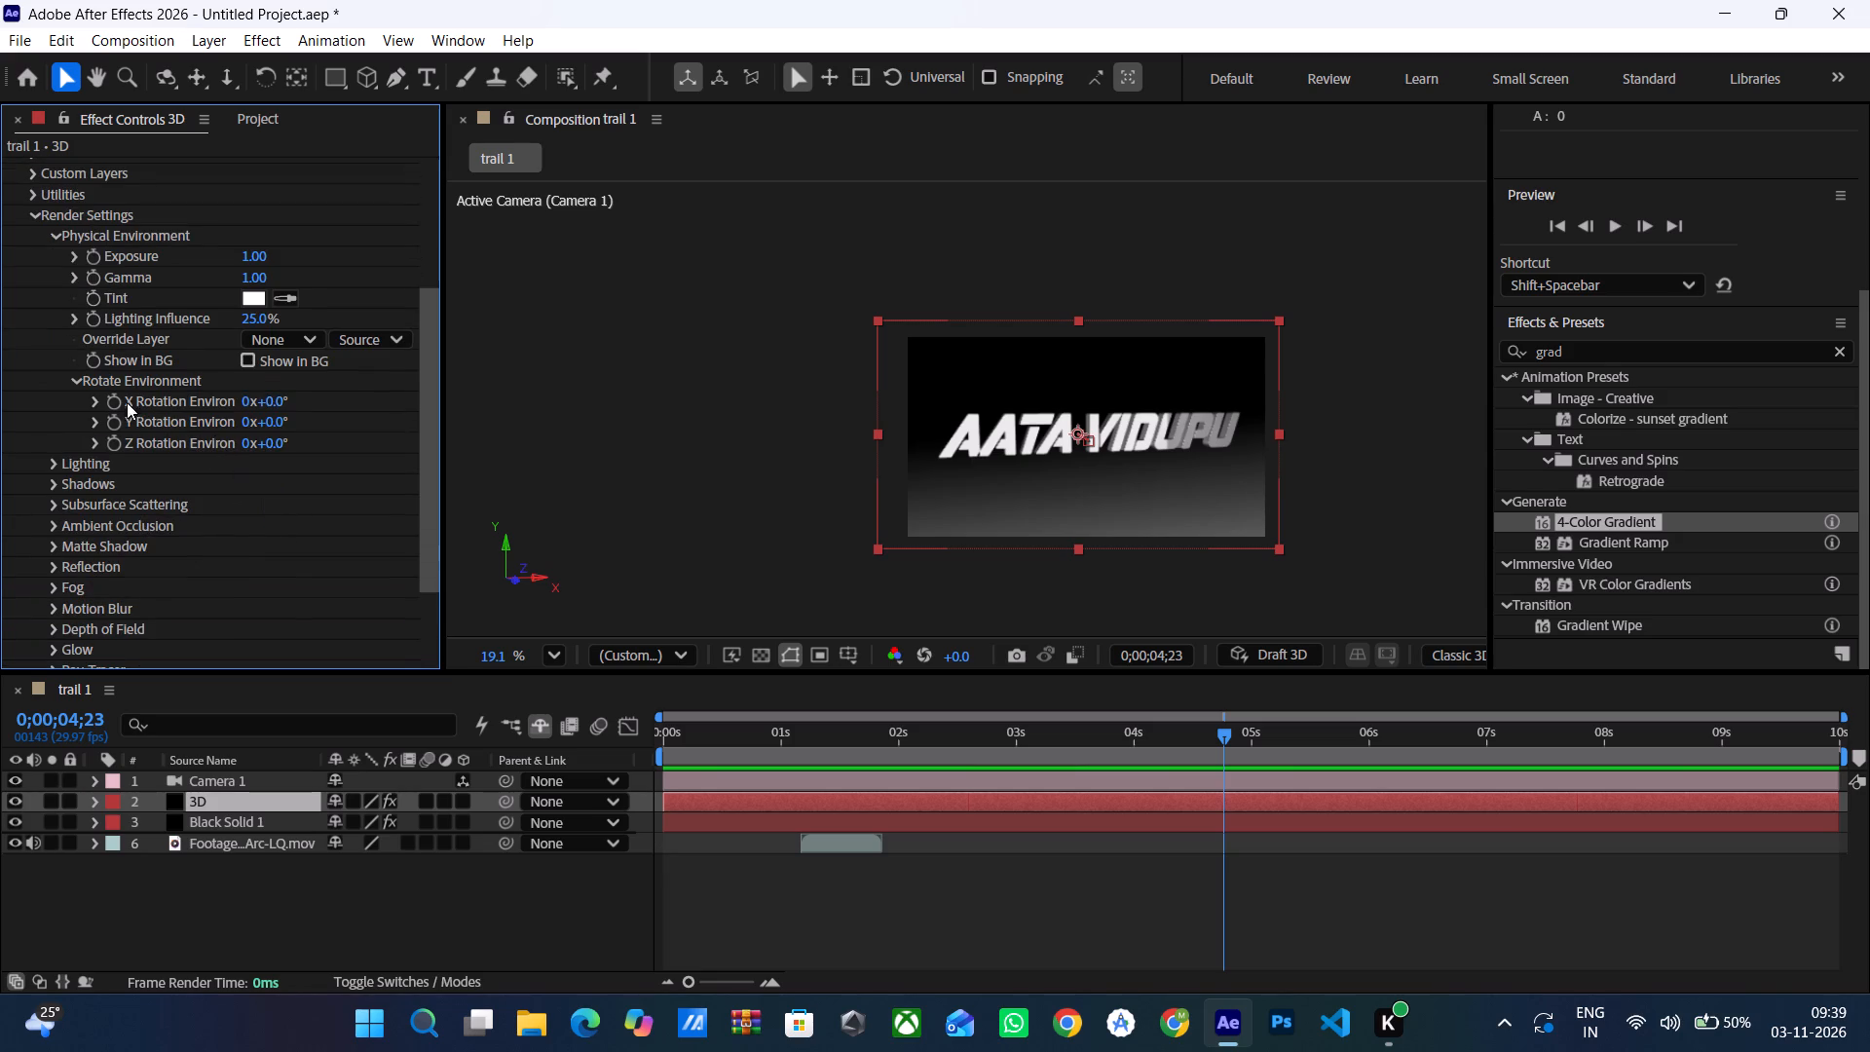
left_click(109, 405)
left_click(112, 421)
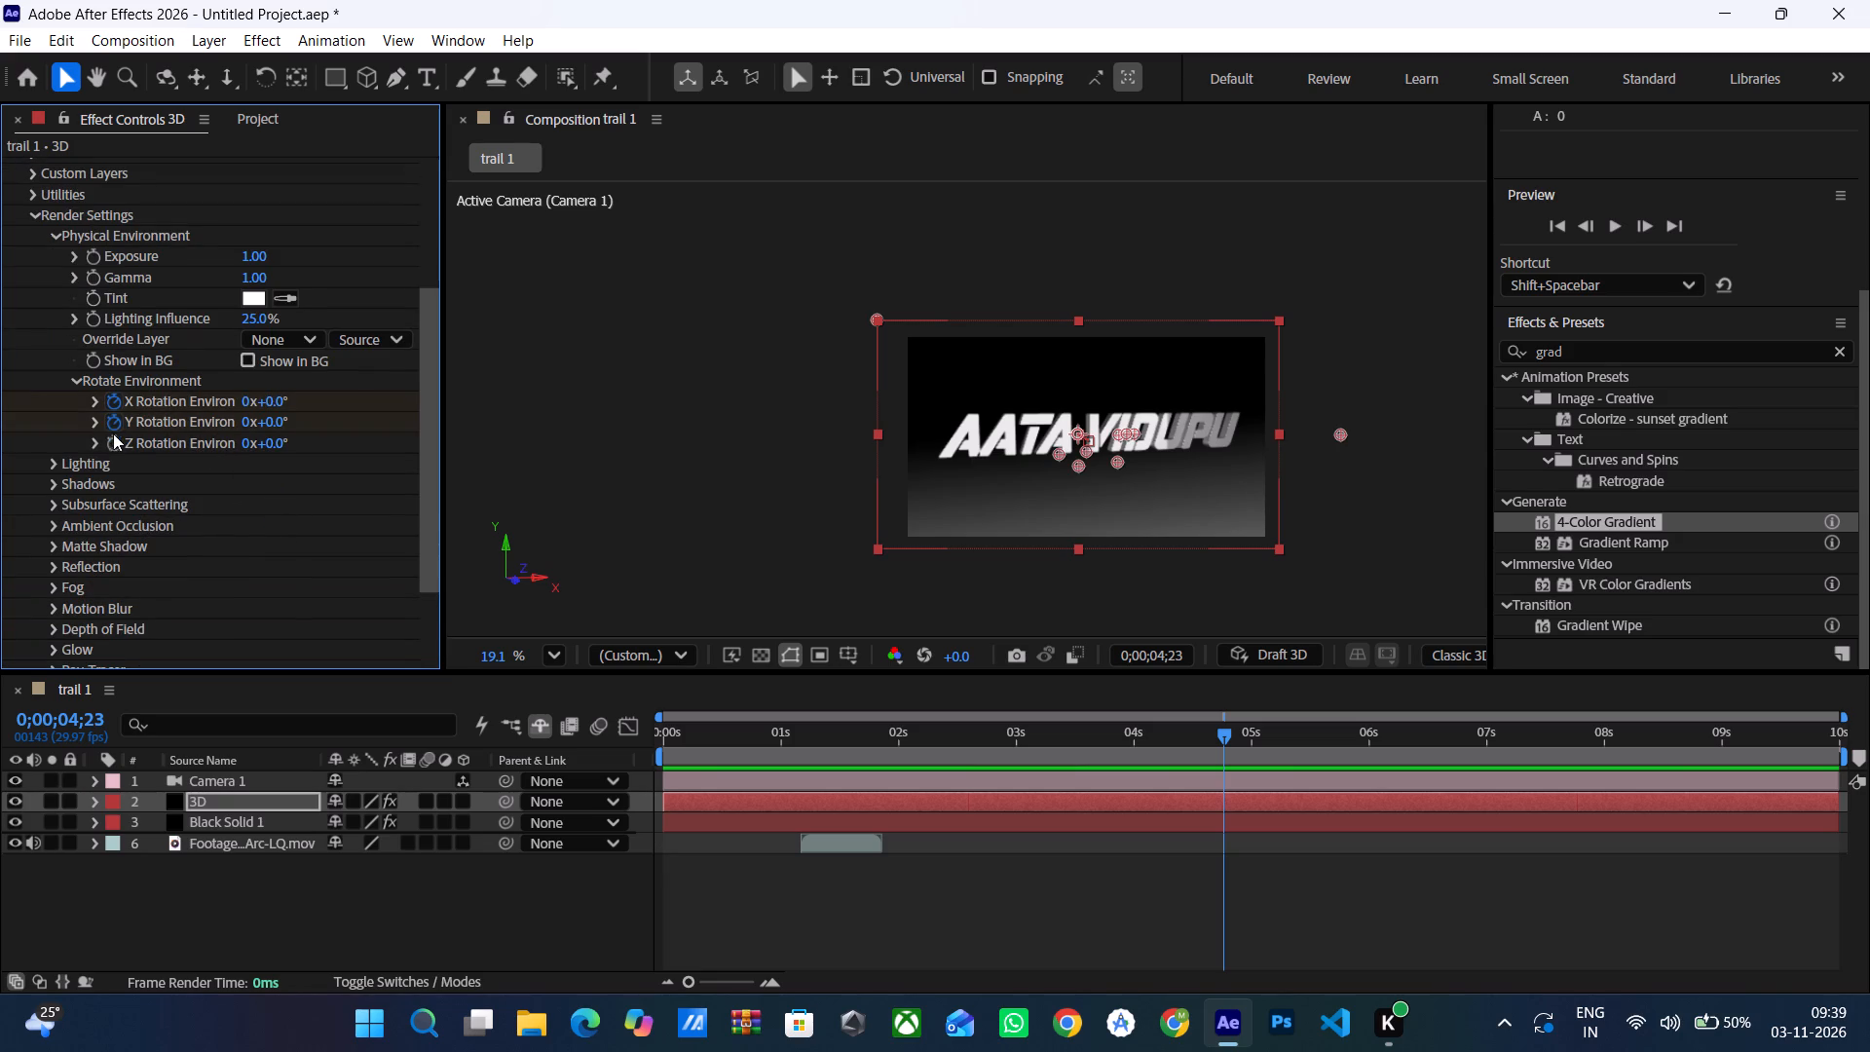
left_click(113, 445)
Set Y Rotation Environment to -15° at 0;00;04;23, trying different angles first, and recreate its keyframe there.
left_click_drag(268, 423, 398, 414)
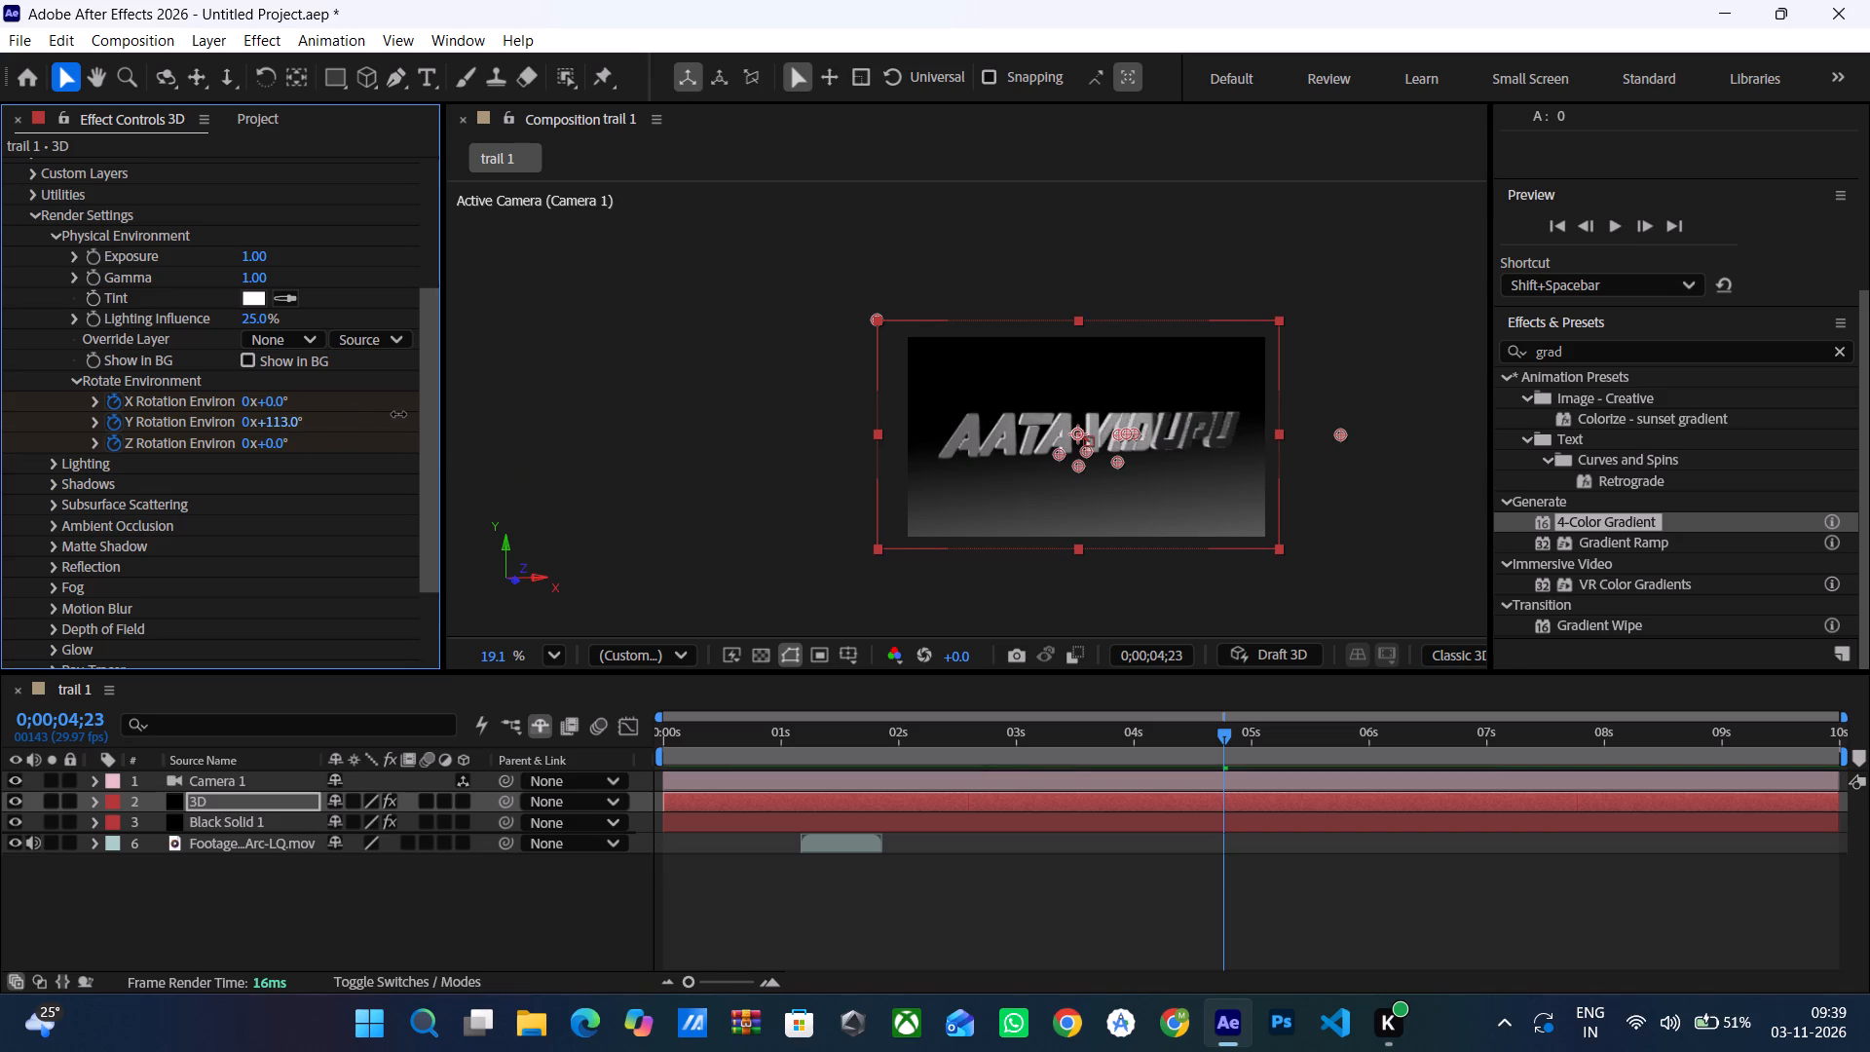
left_click_drag(398, 414, 445, 426)
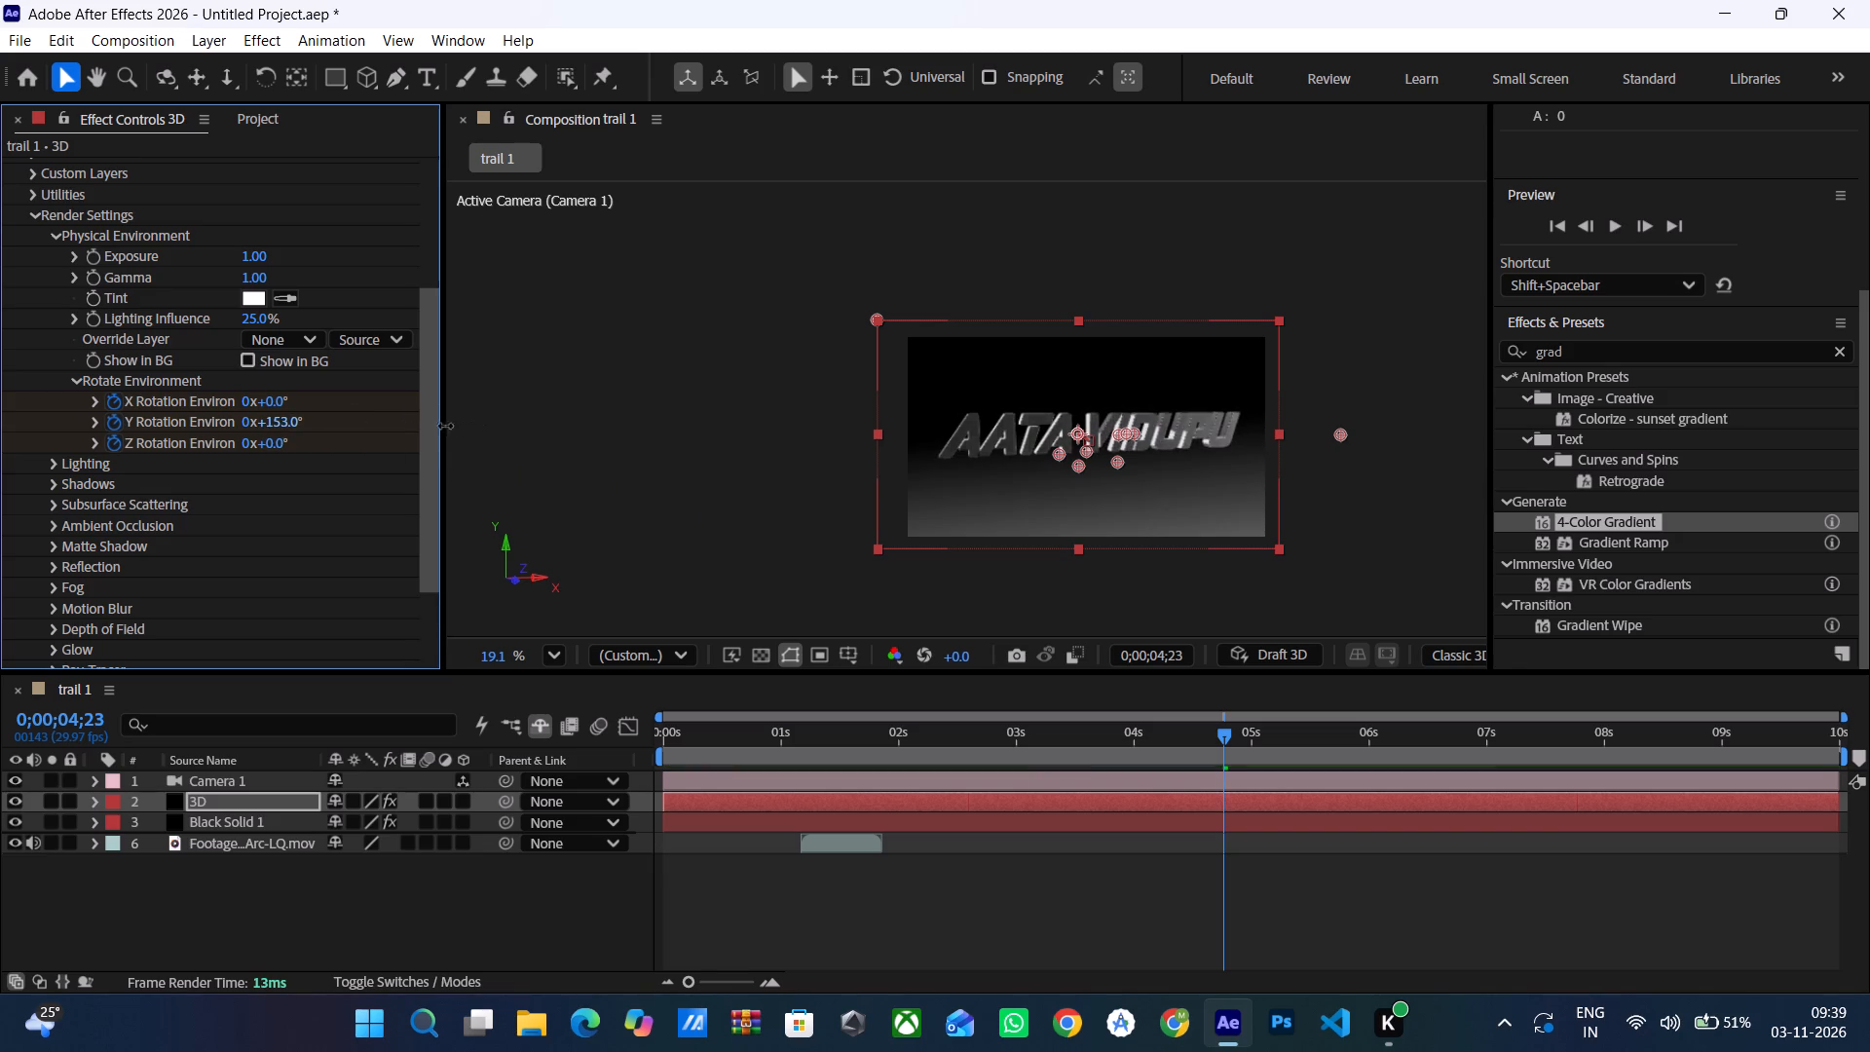
left_click_drag(445, 426, 417, 426)
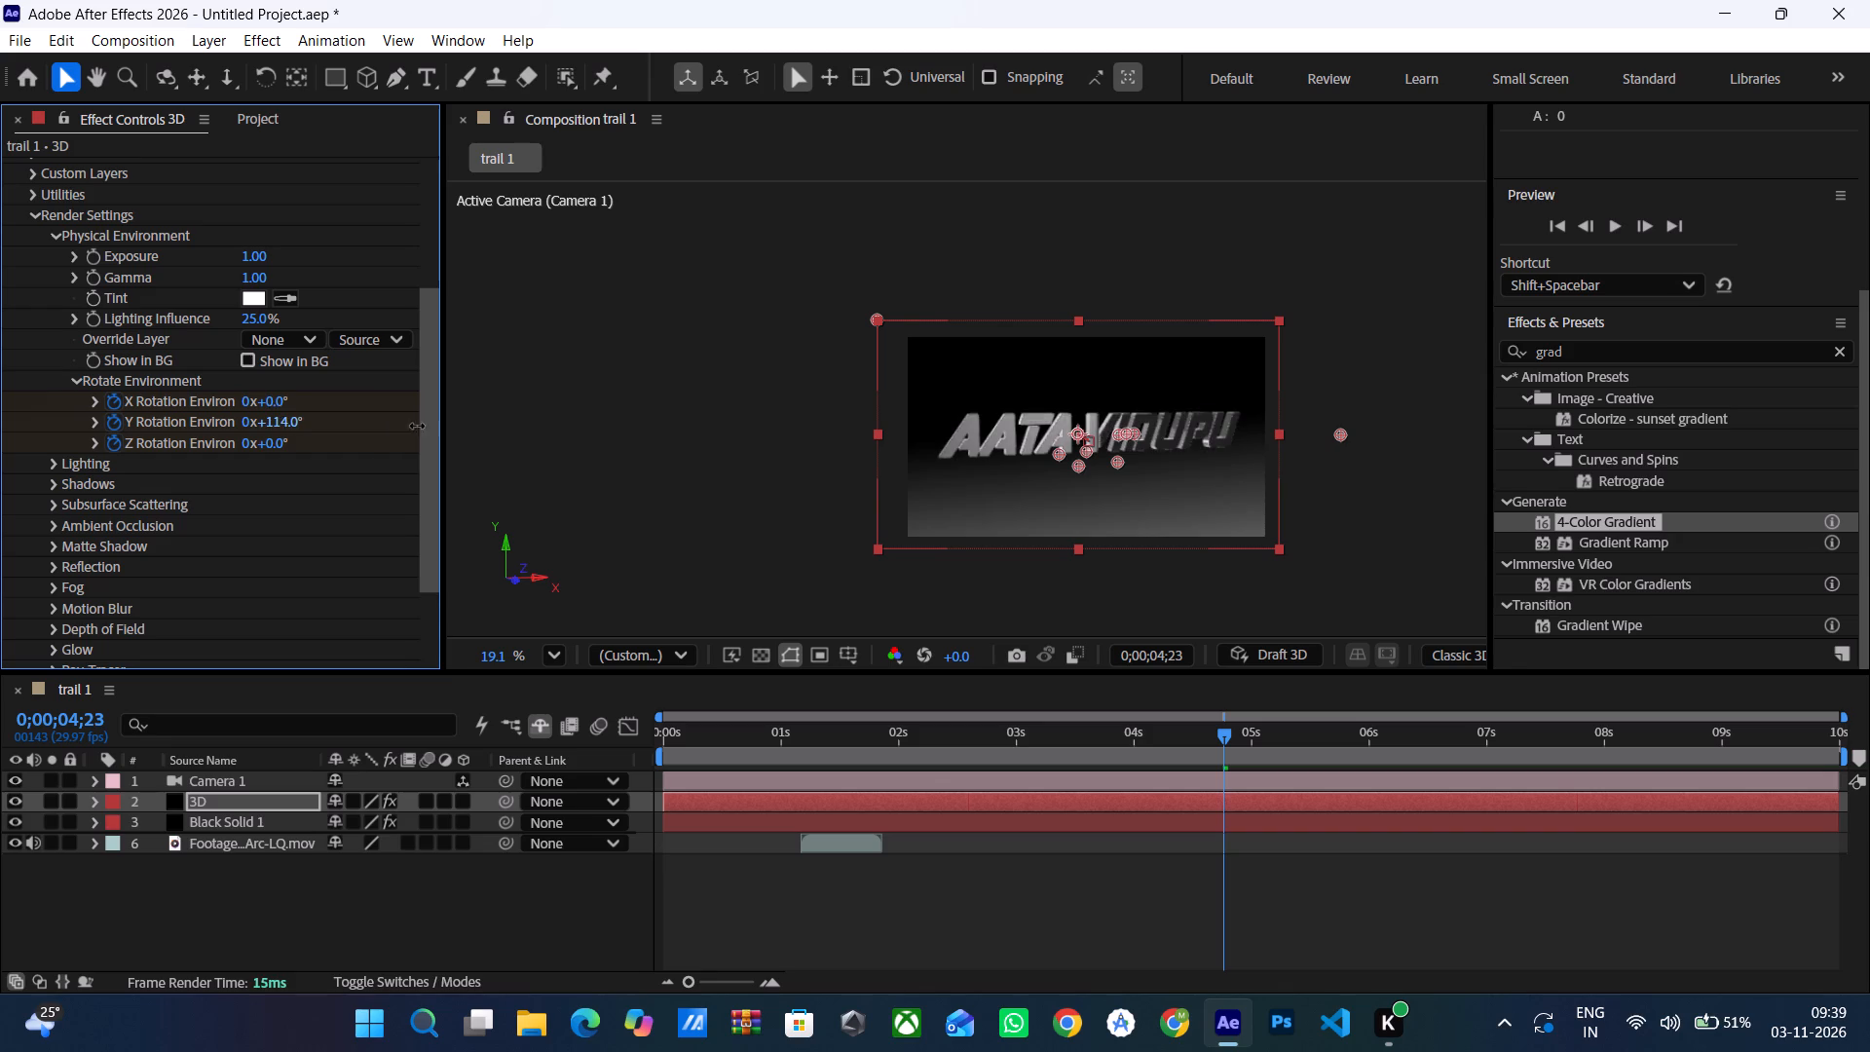
left_click_drag(417, 426, 379, 429)
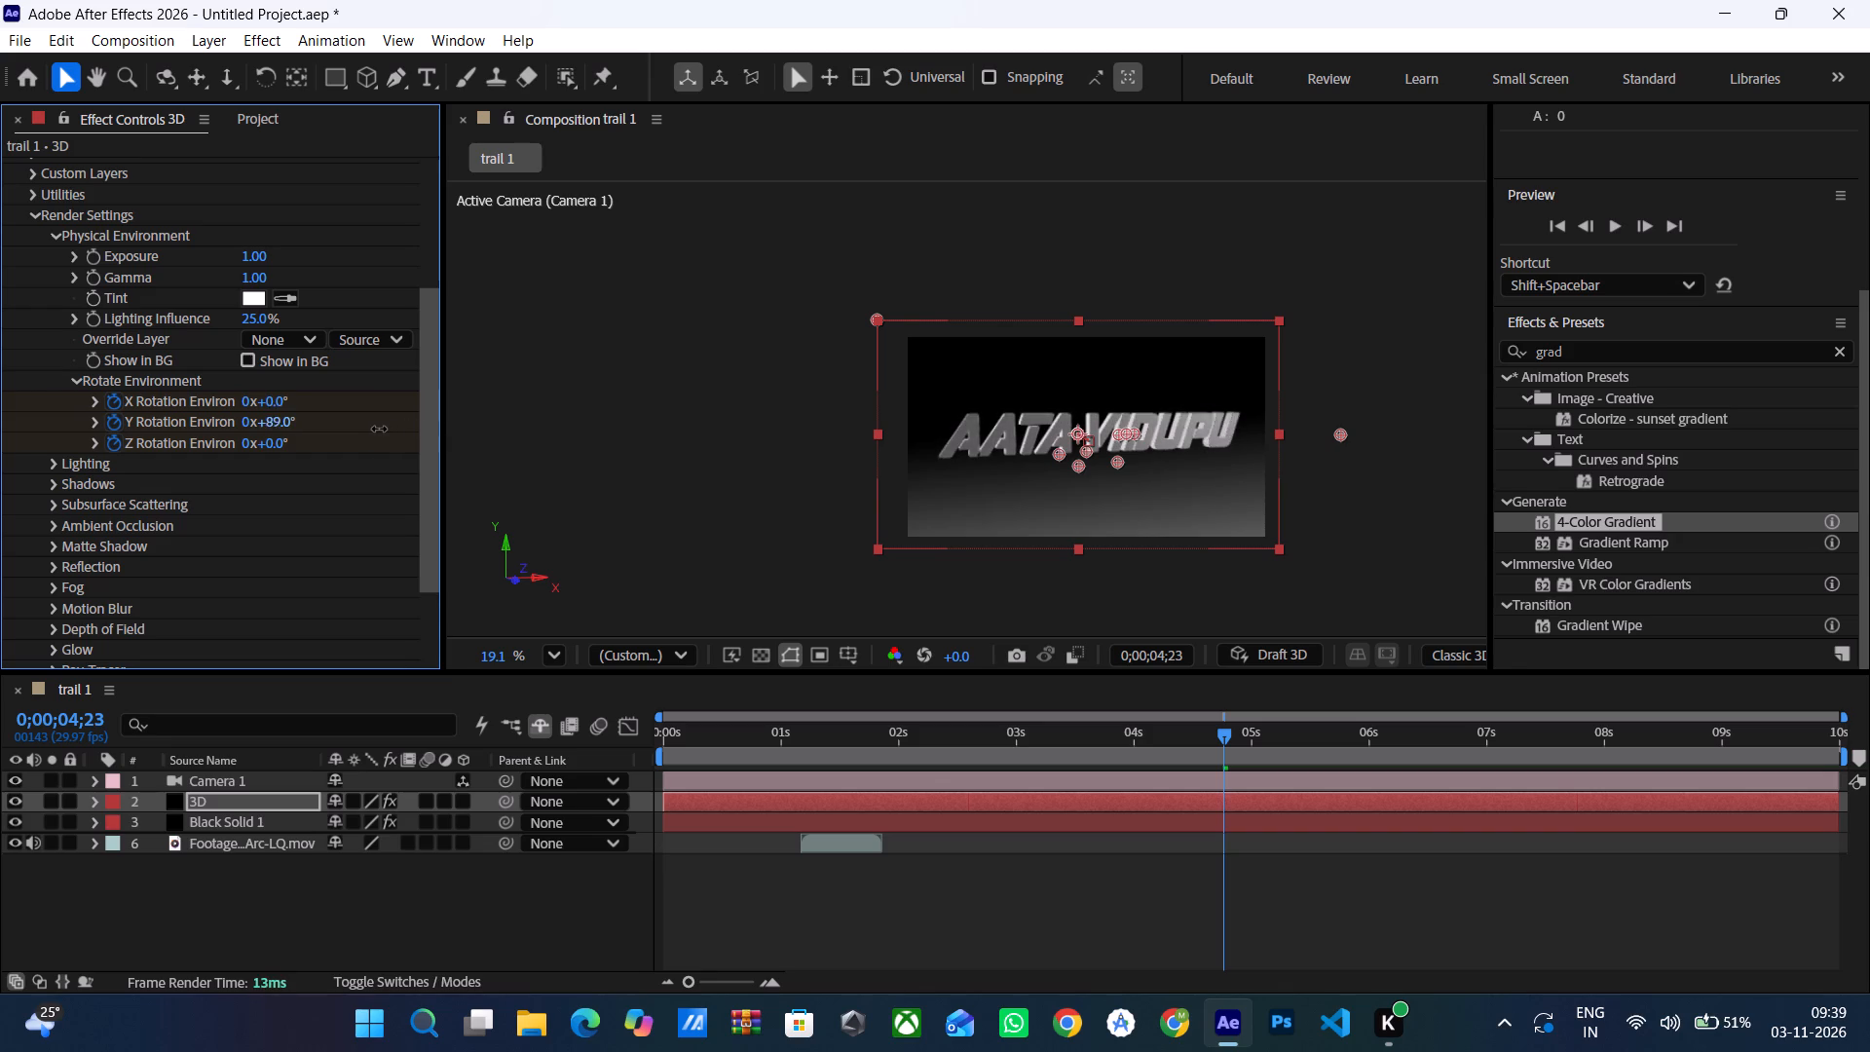
left_click_drag(379, 429, 337, 421)
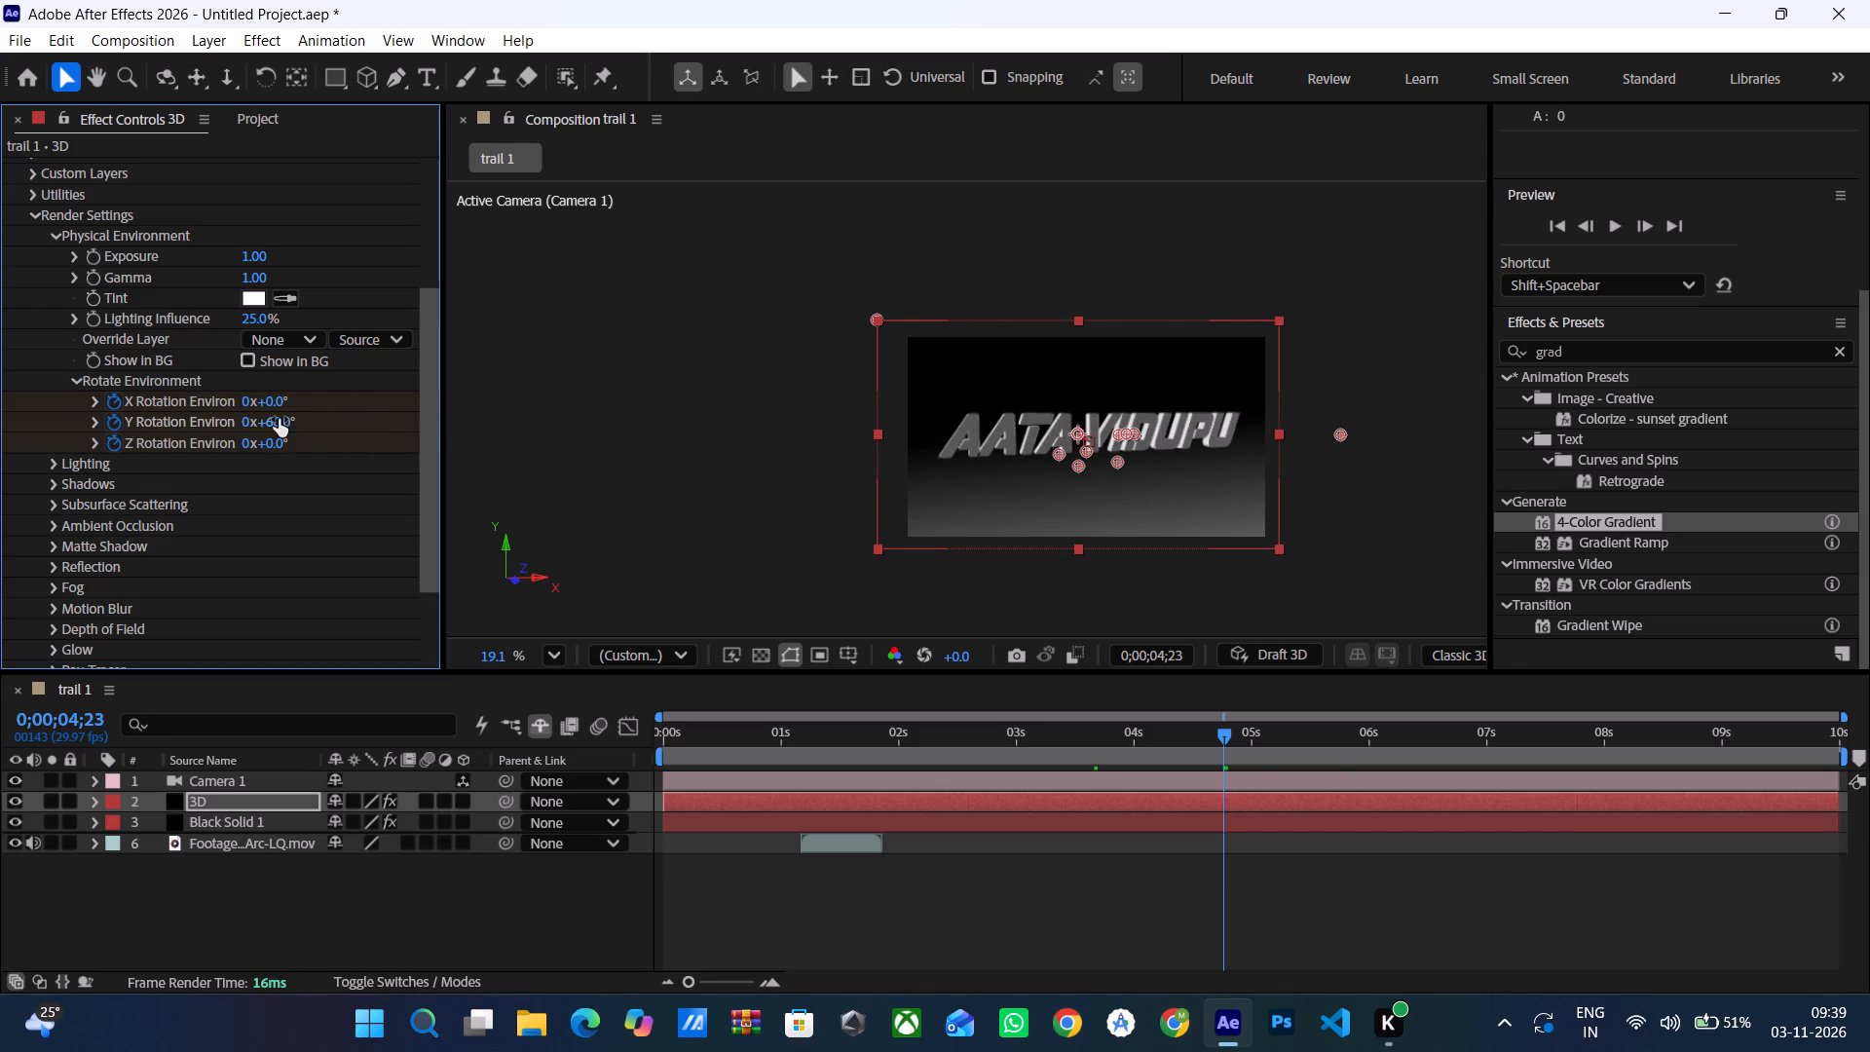
left_click_drag(268, 420, 307, 425)
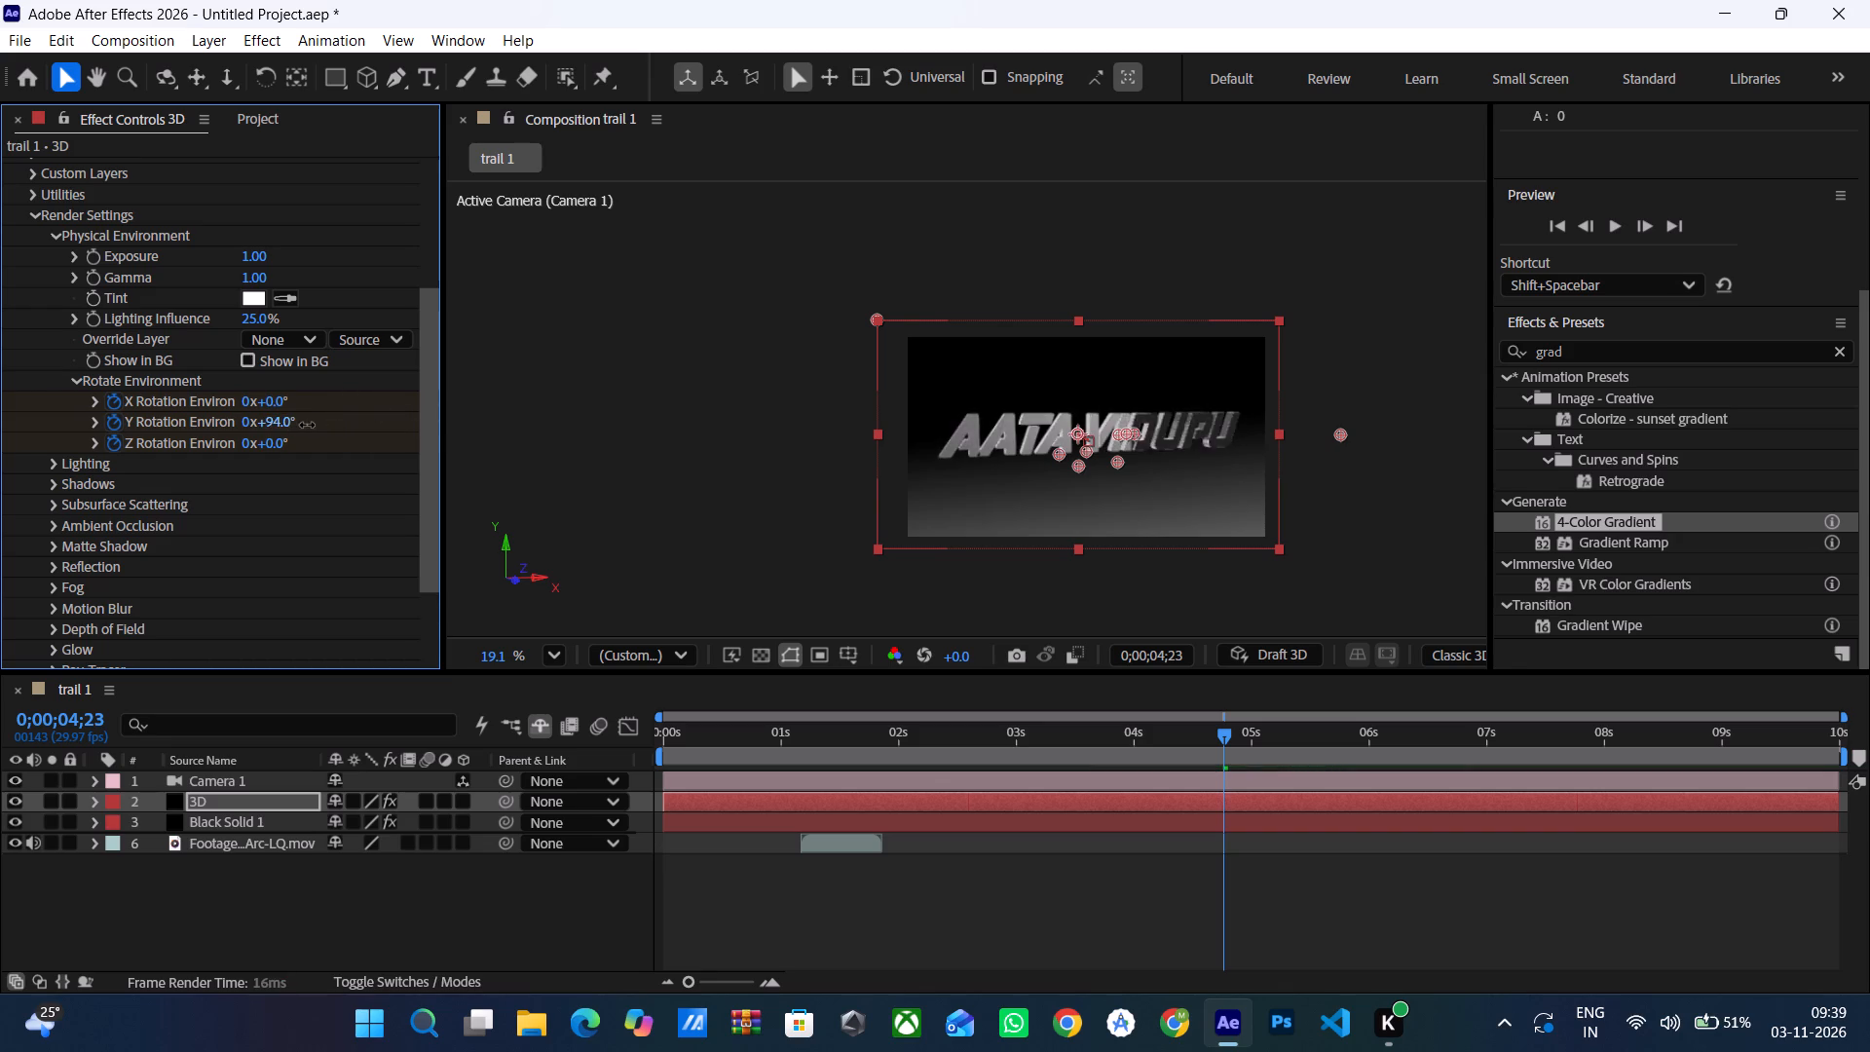
left_click_drag(307, 425, 224, 434)
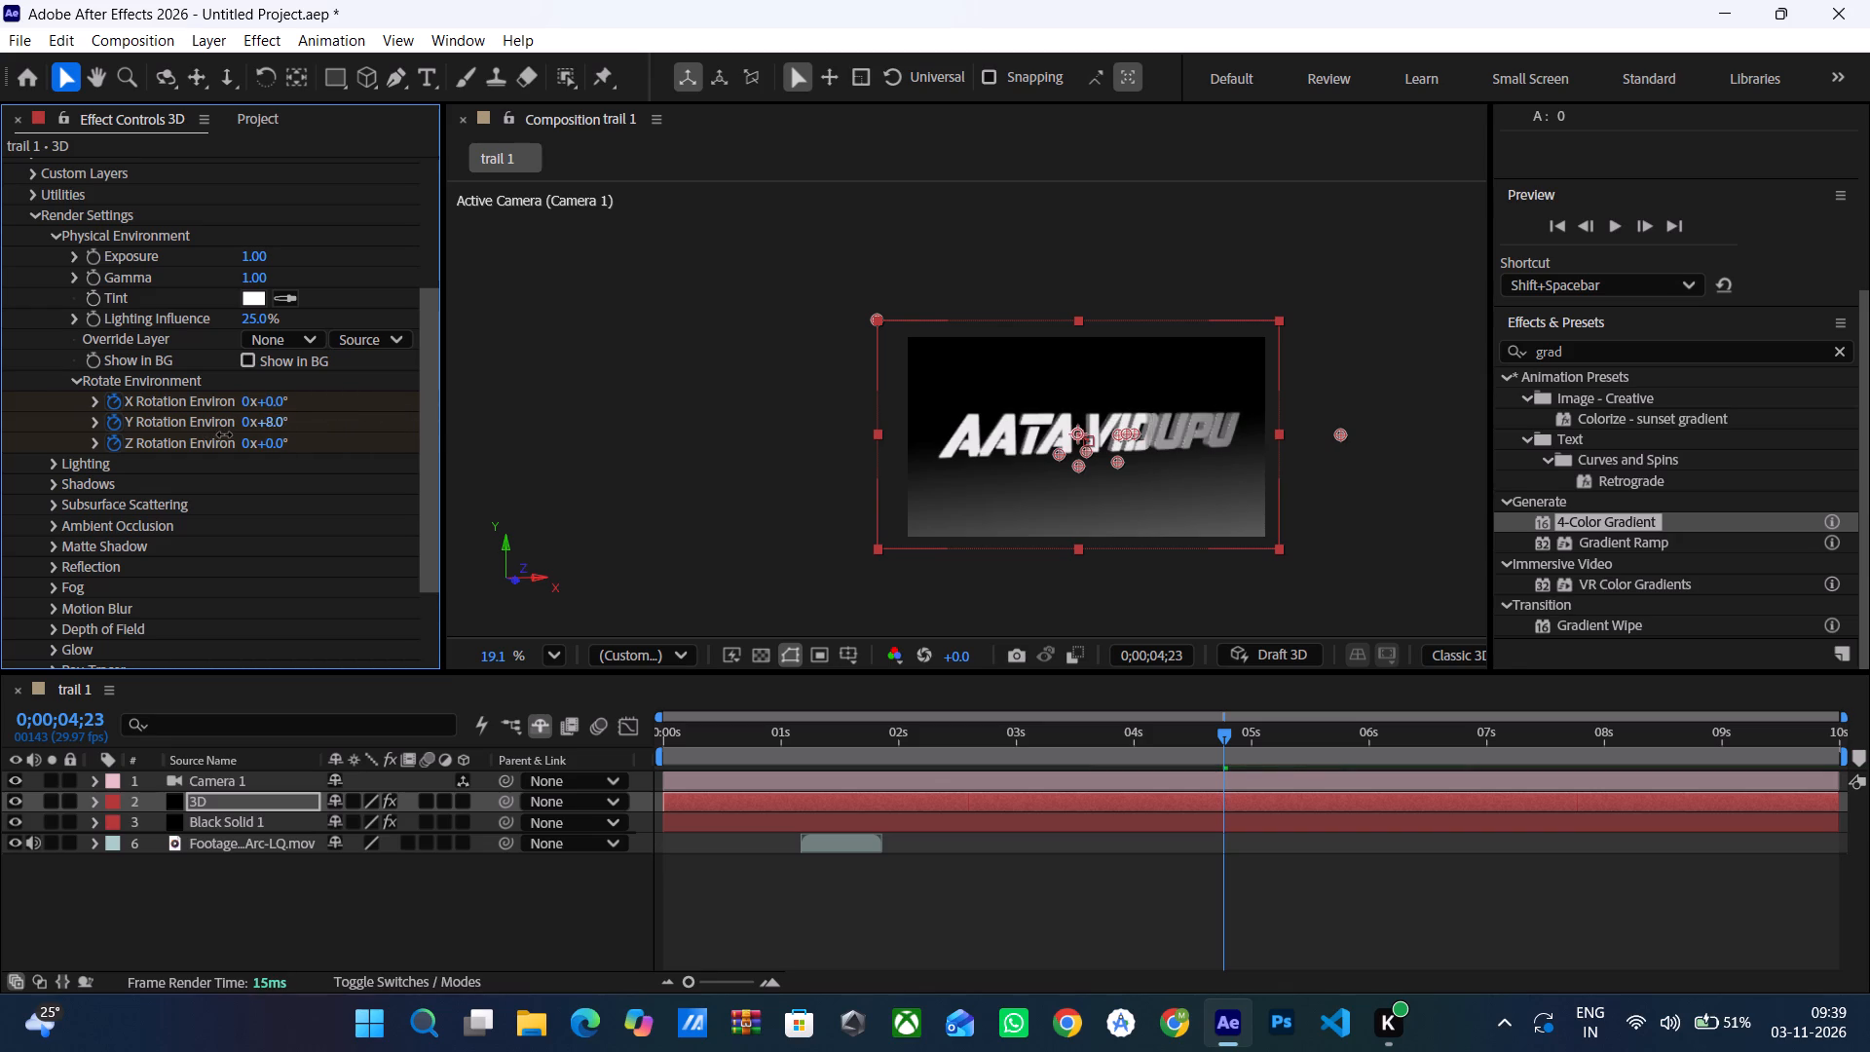
left_click_drag(224, 434, 195, 434)
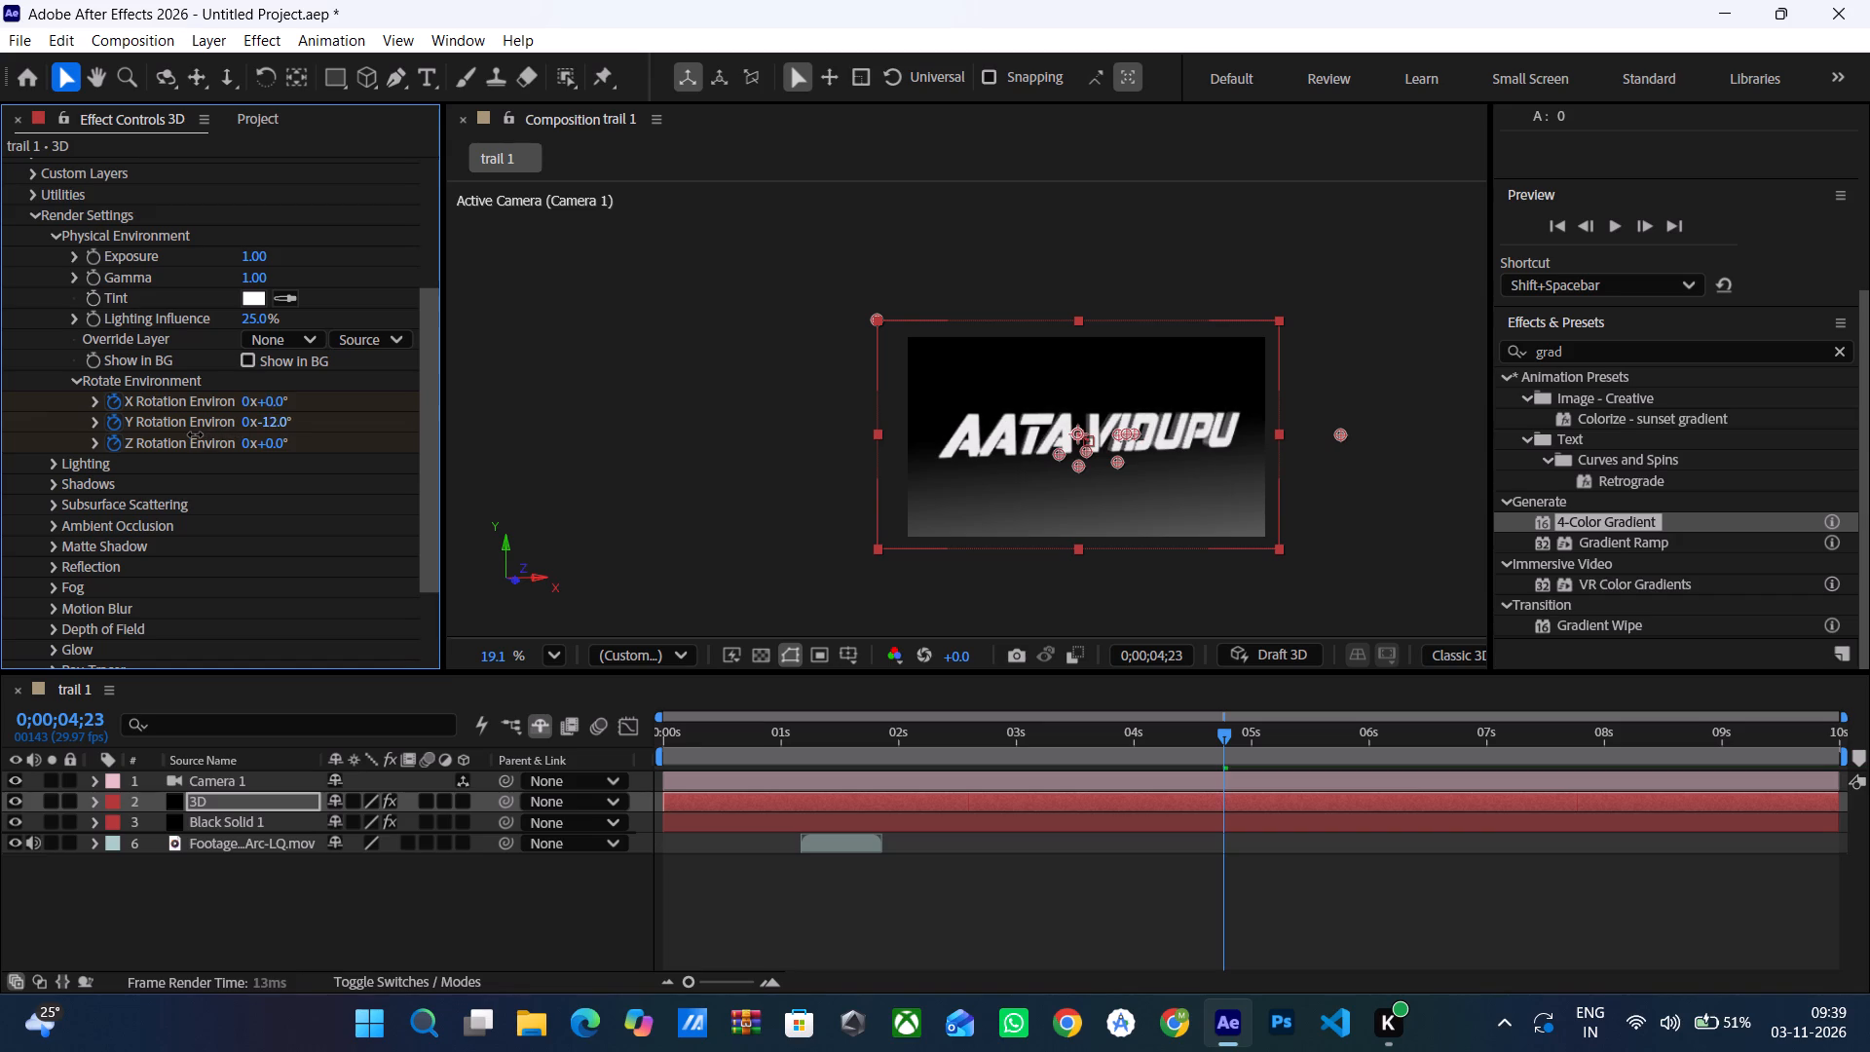
left_click_drag(195, 434, 281, 431)
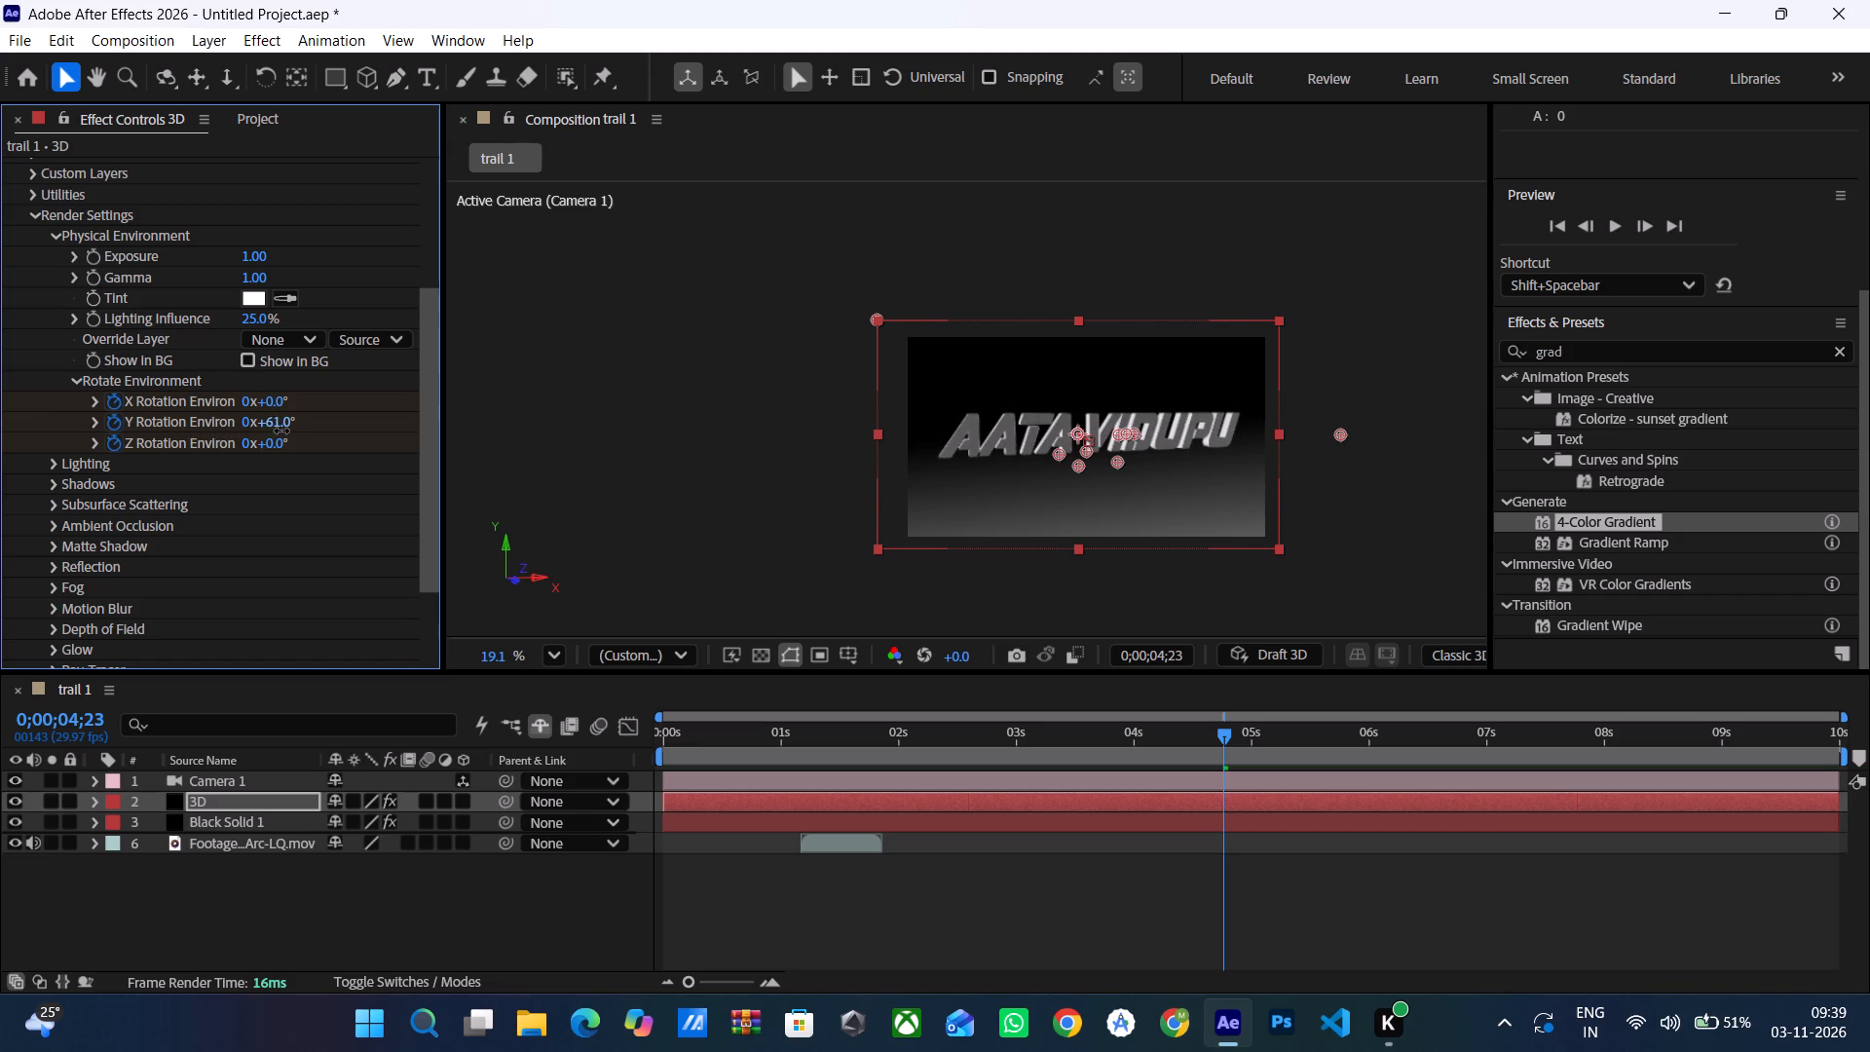
left_click_drag(281, 431, 243, 442)
left_click_drag(243, 442, 196, 439)
left_click(196, 439)
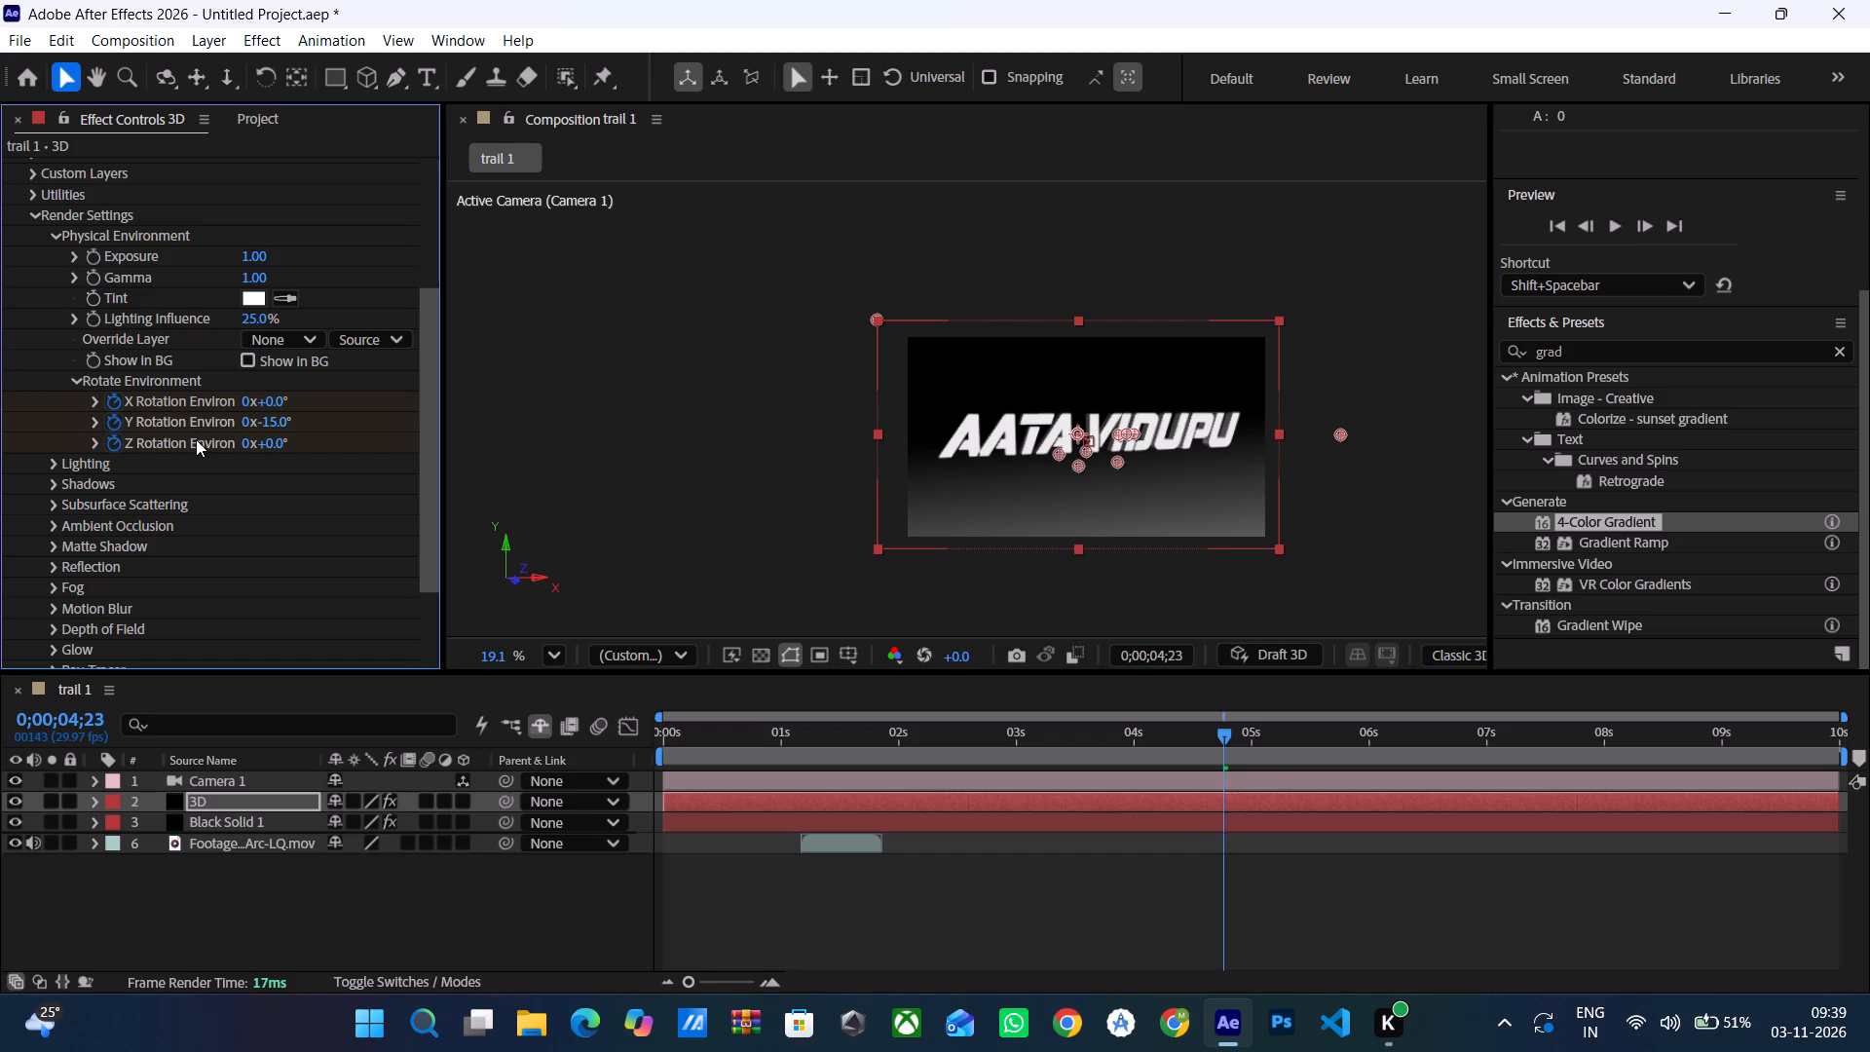
left_click(118, 426)
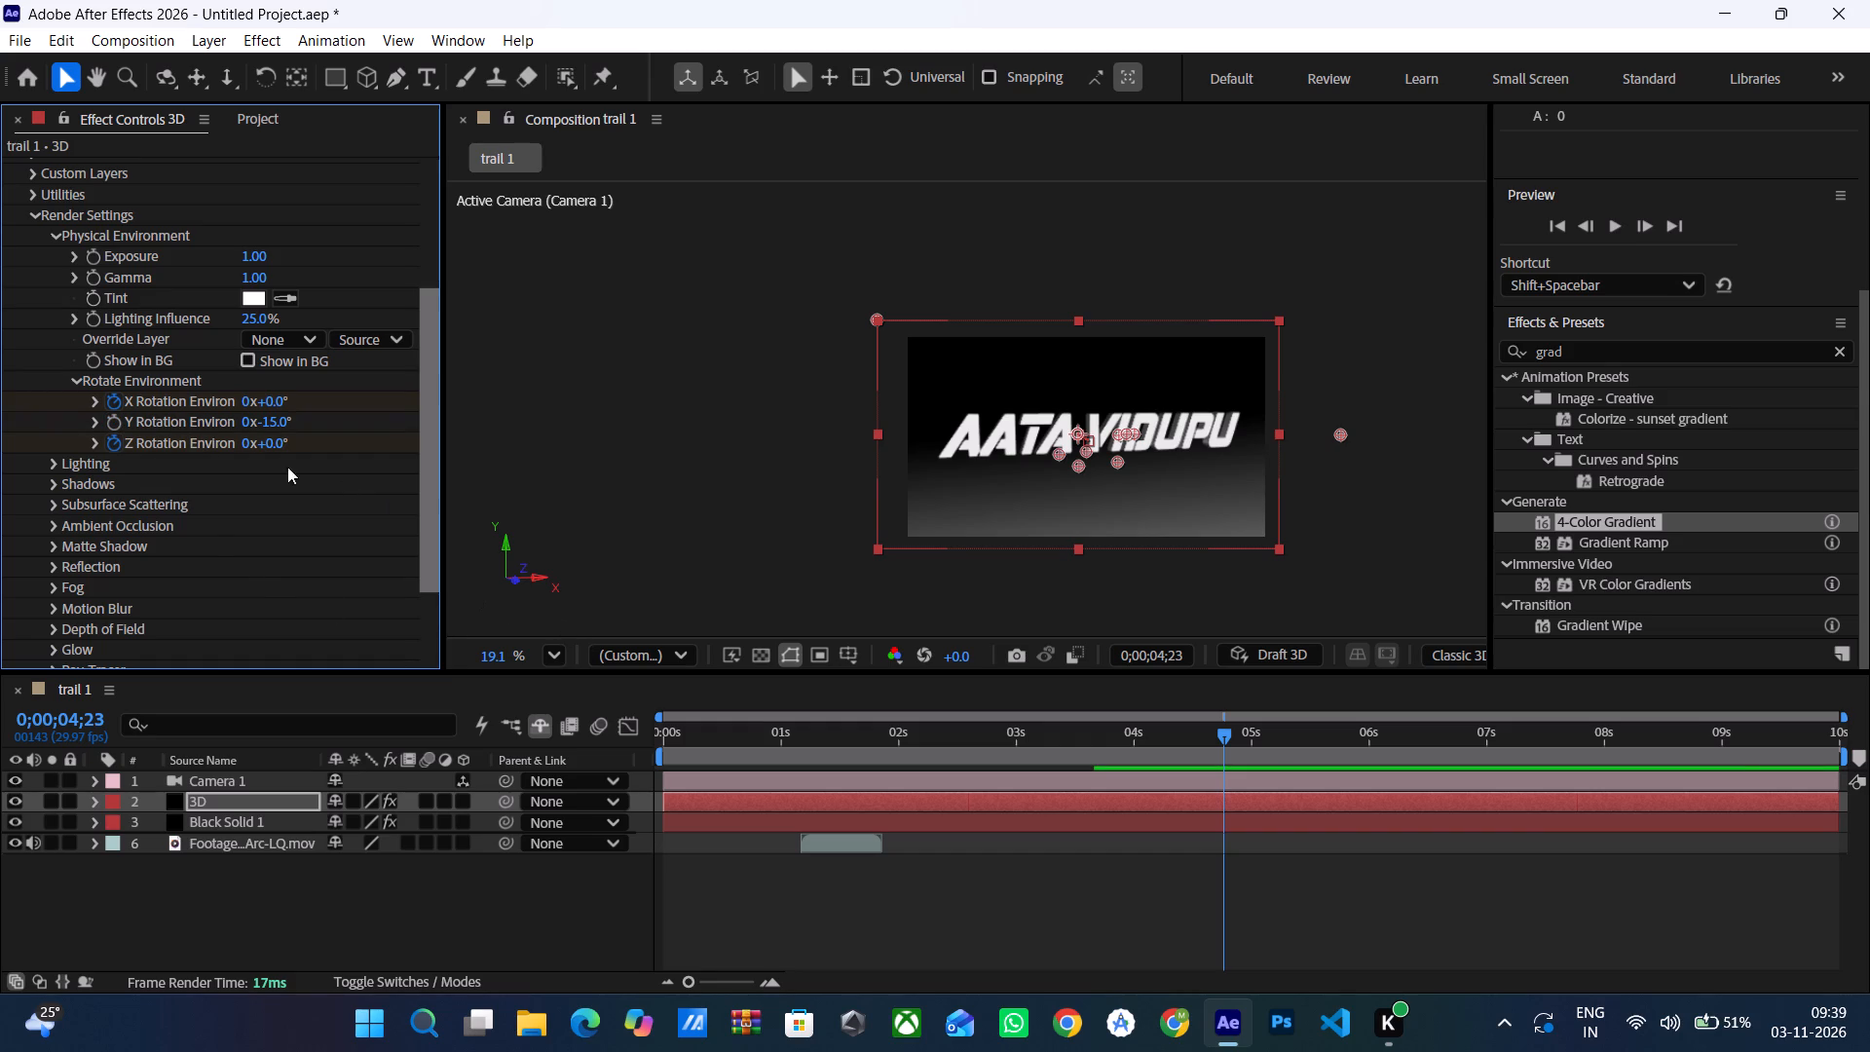
left_click(112, 422)
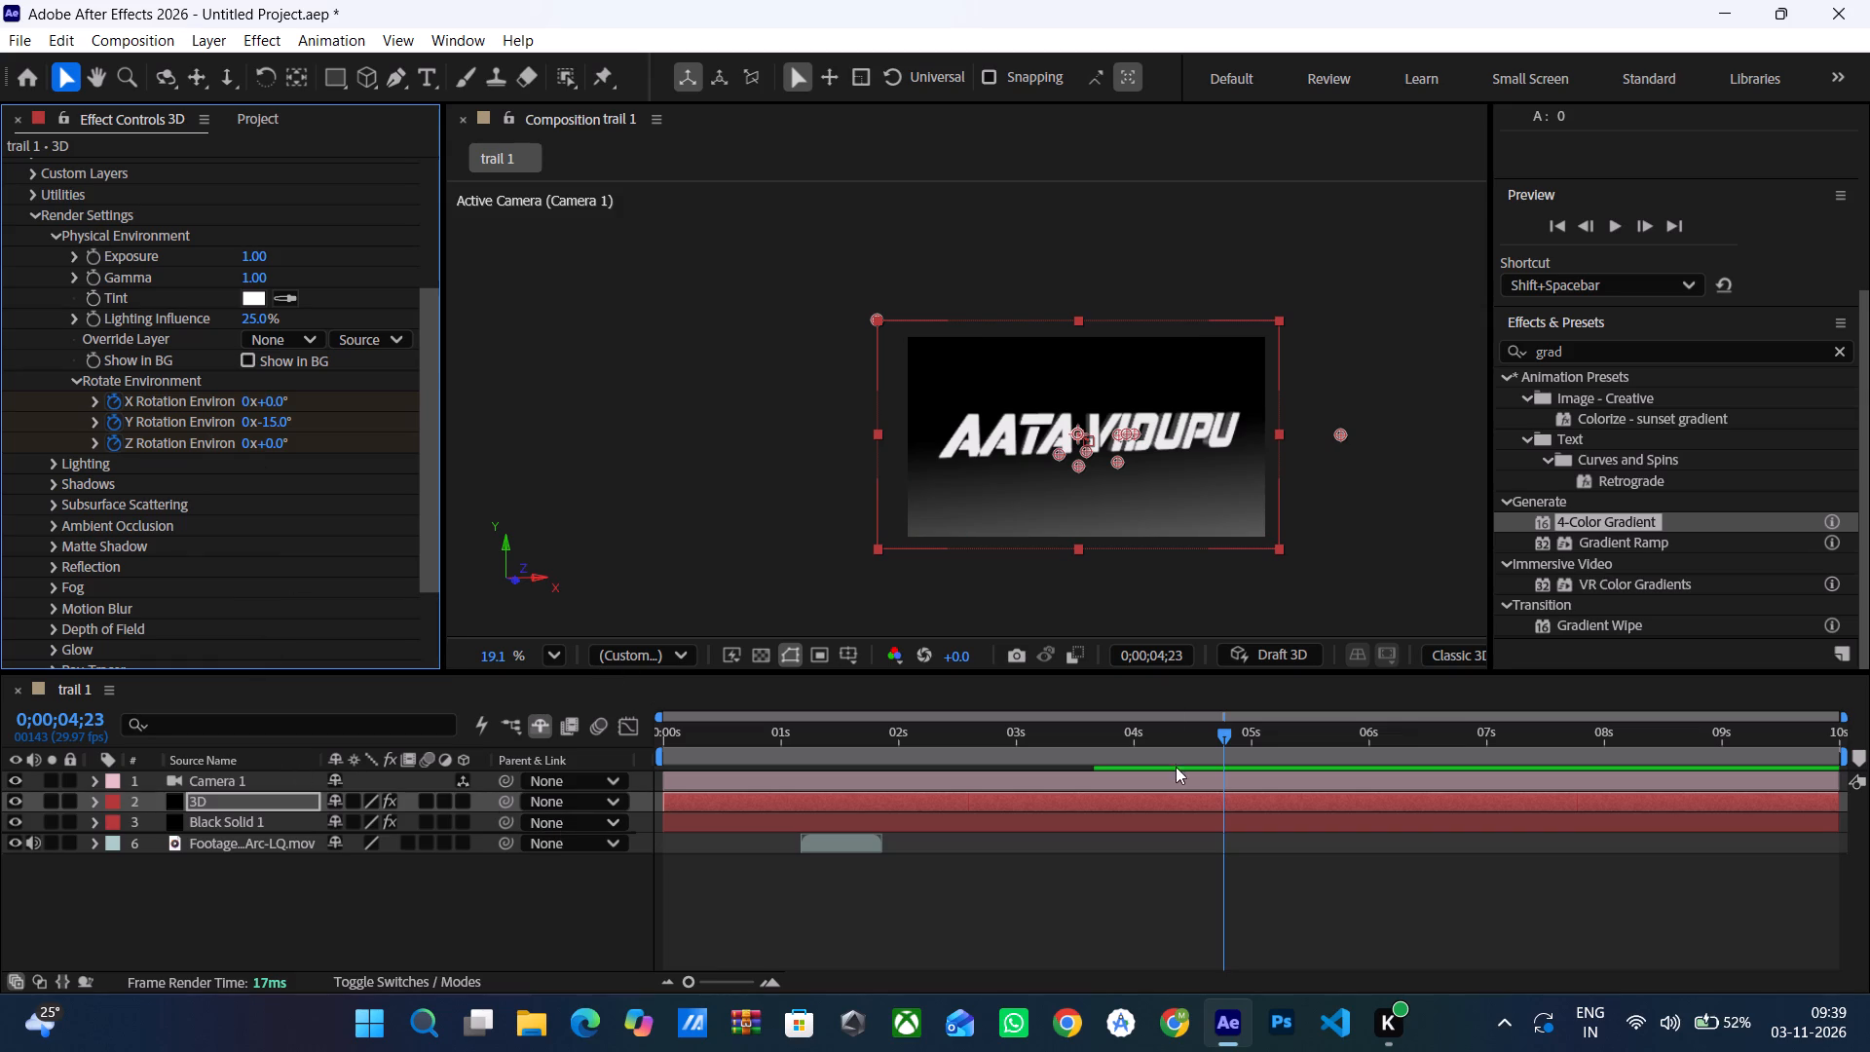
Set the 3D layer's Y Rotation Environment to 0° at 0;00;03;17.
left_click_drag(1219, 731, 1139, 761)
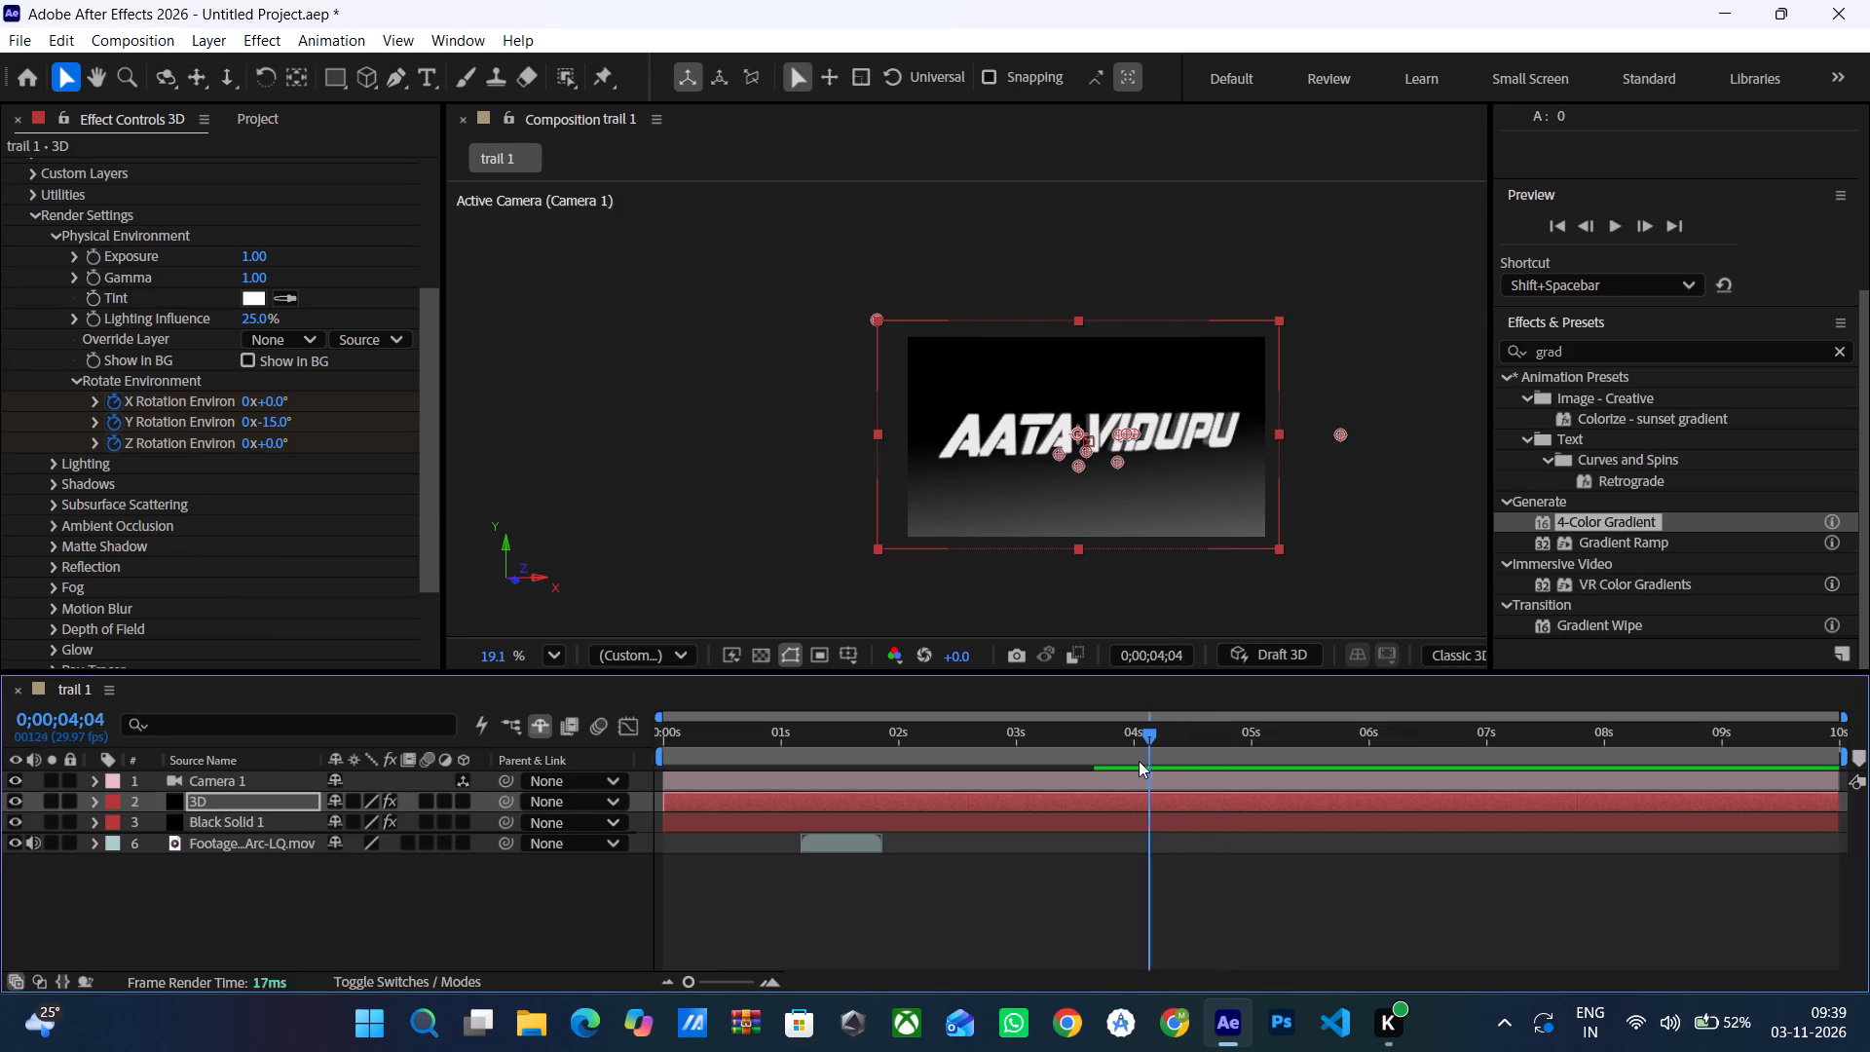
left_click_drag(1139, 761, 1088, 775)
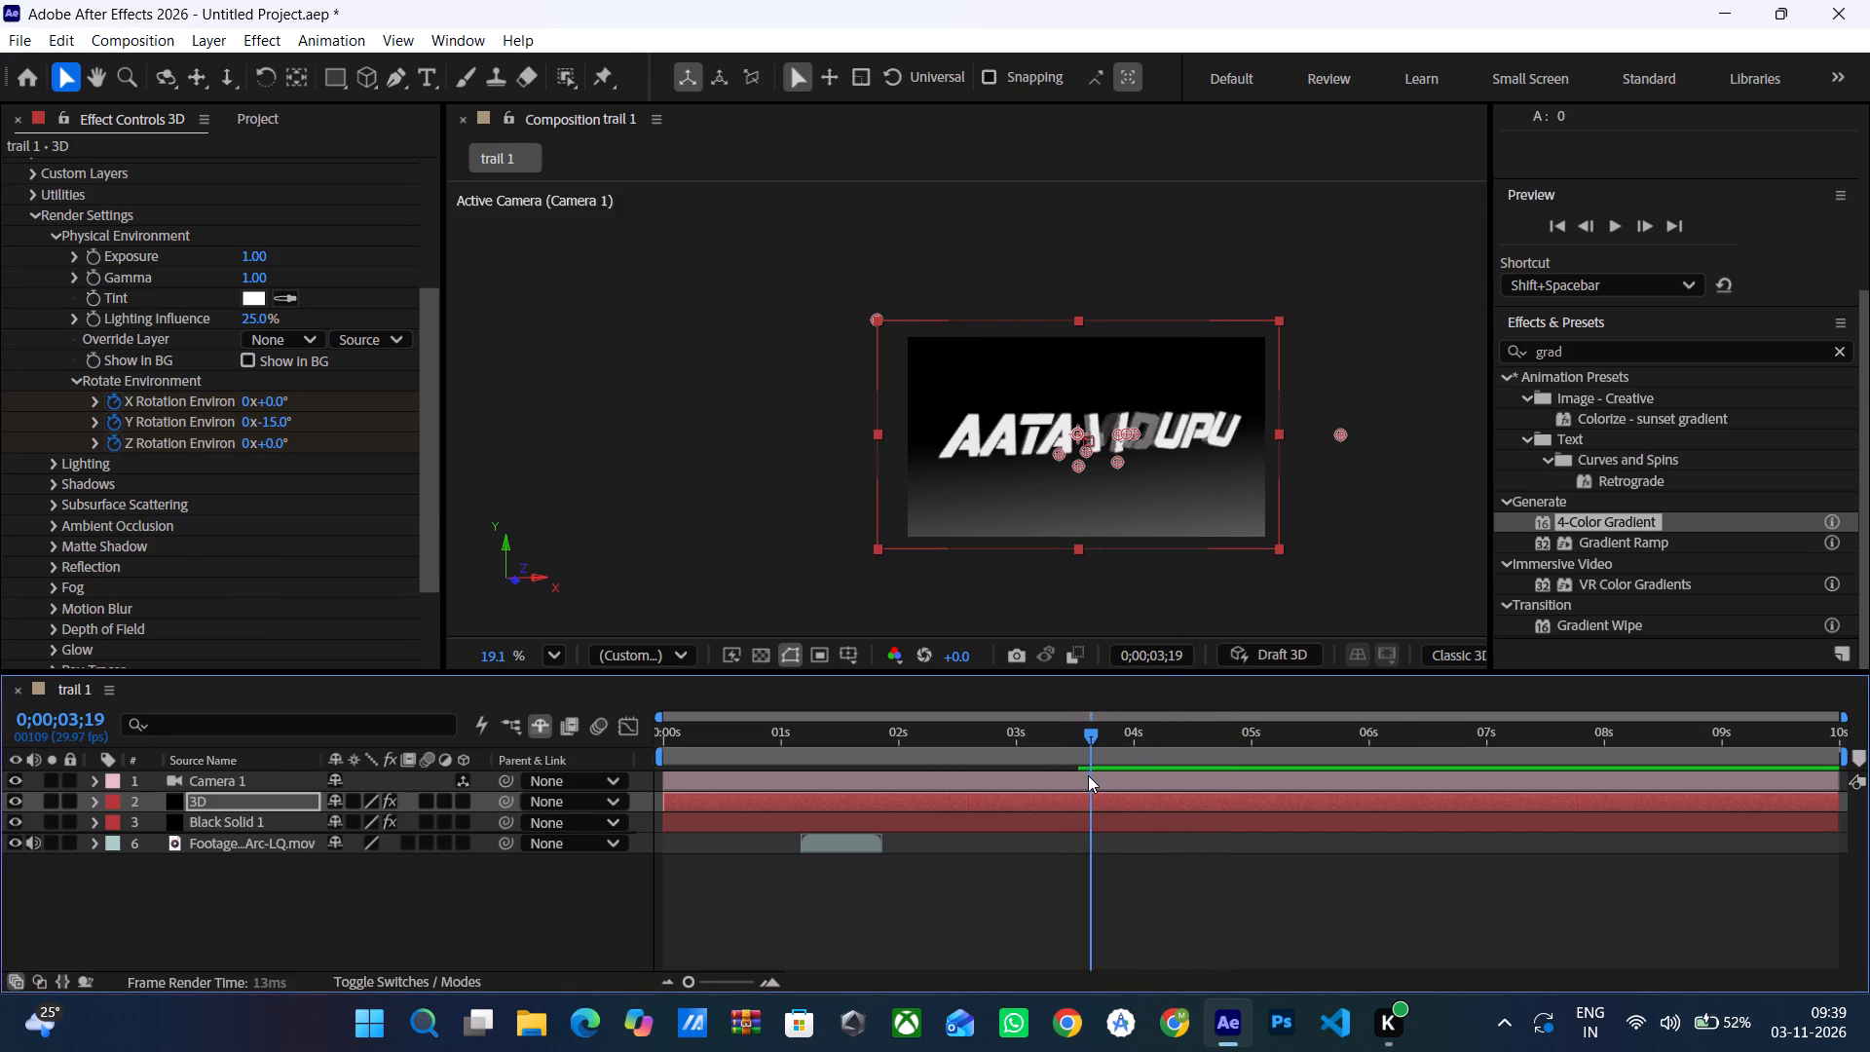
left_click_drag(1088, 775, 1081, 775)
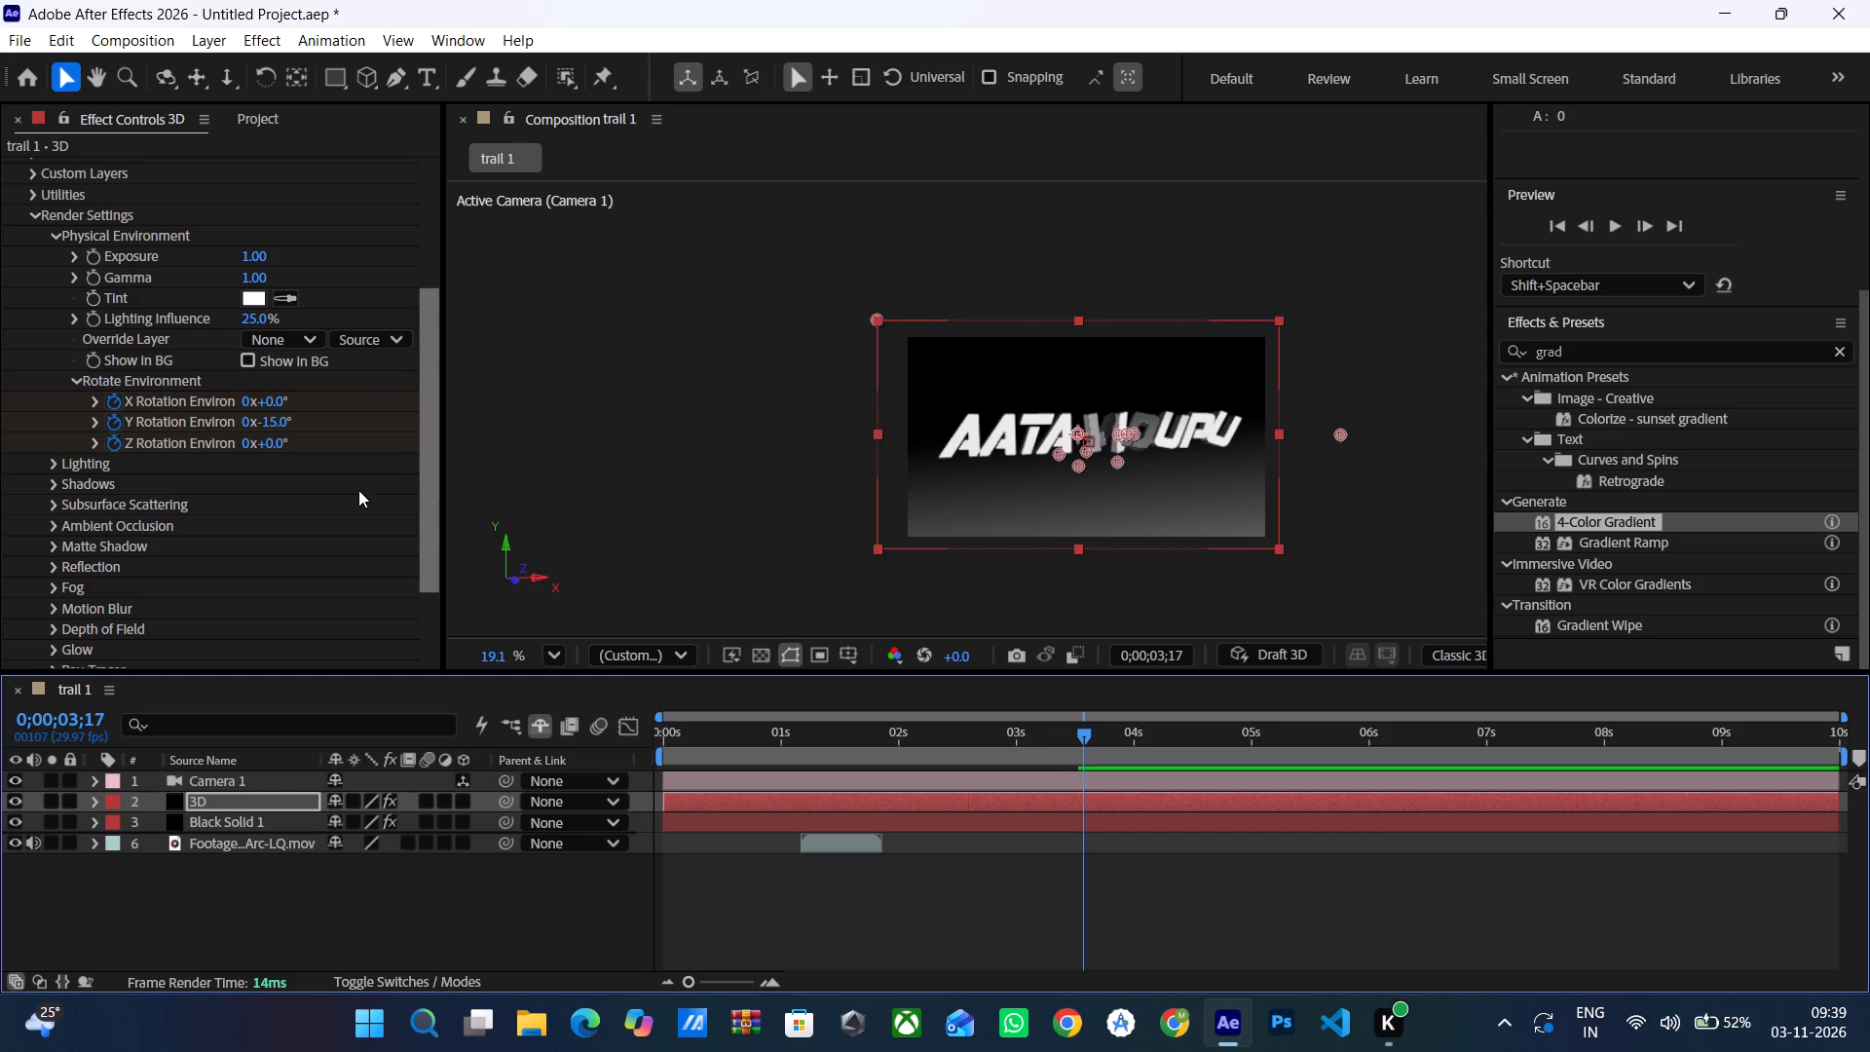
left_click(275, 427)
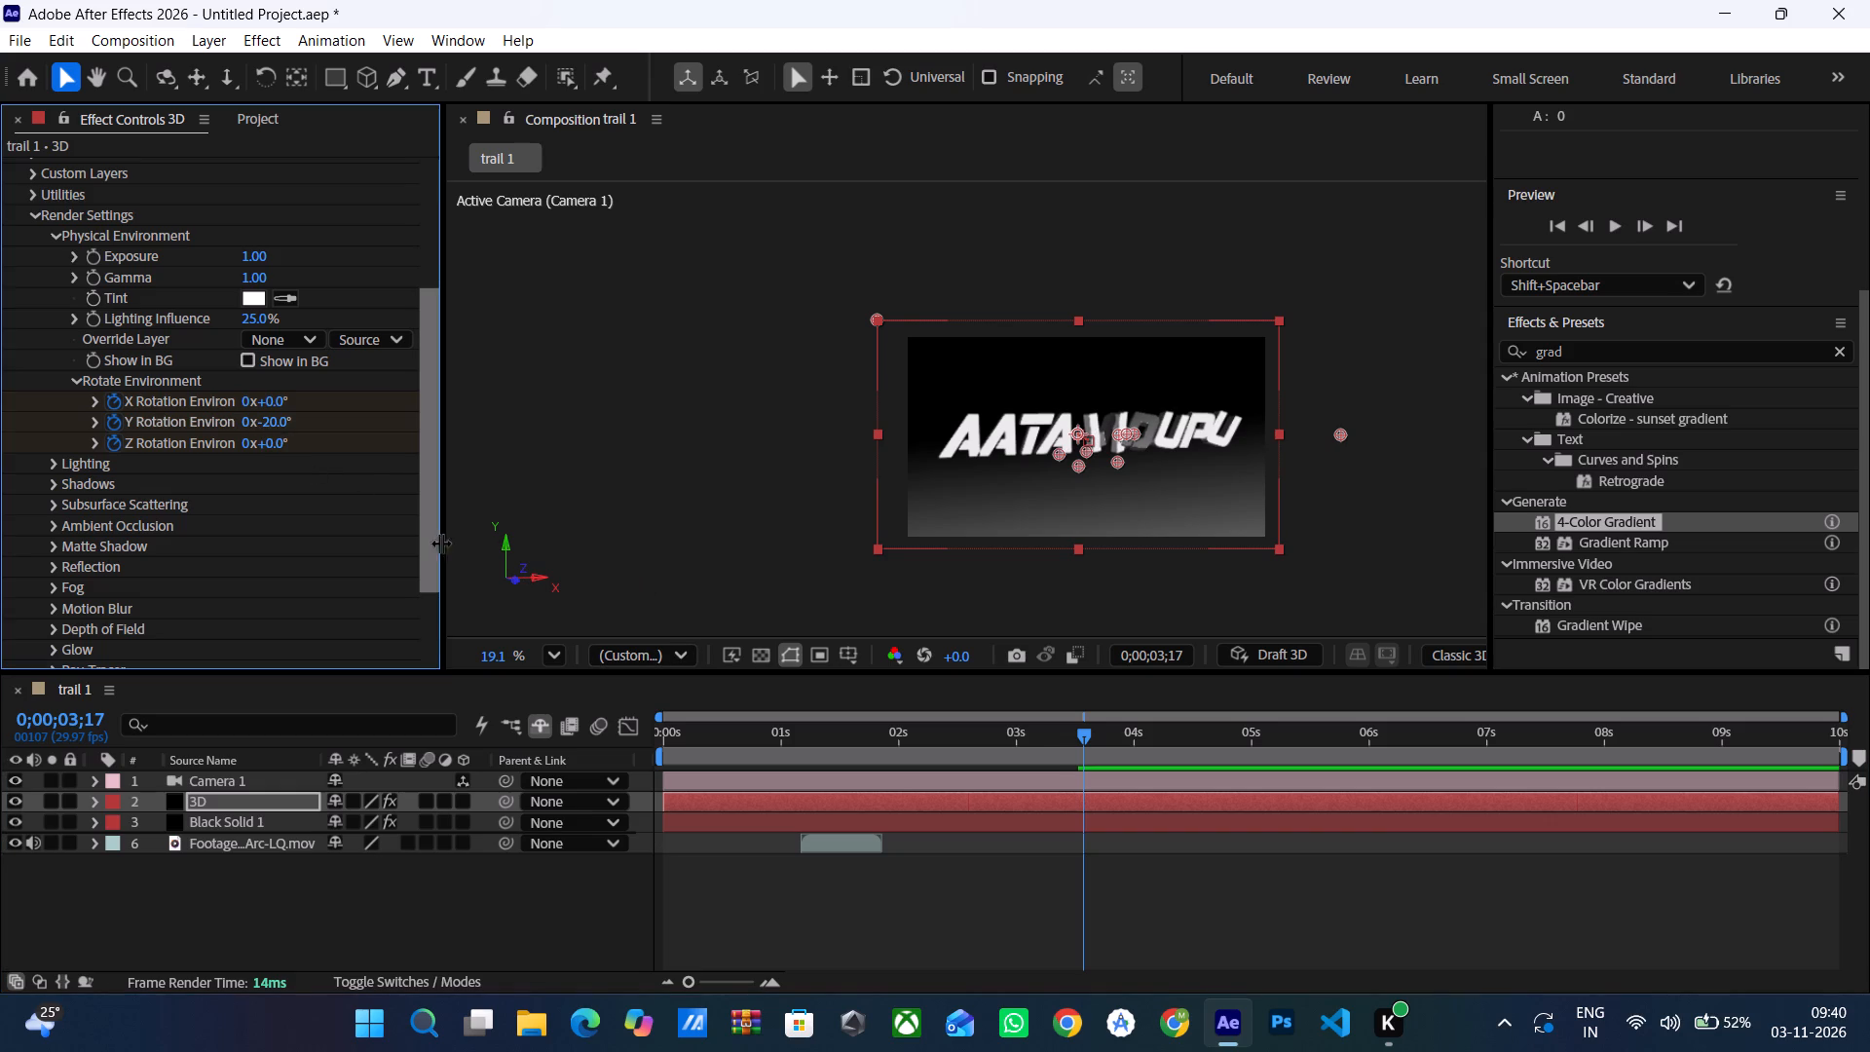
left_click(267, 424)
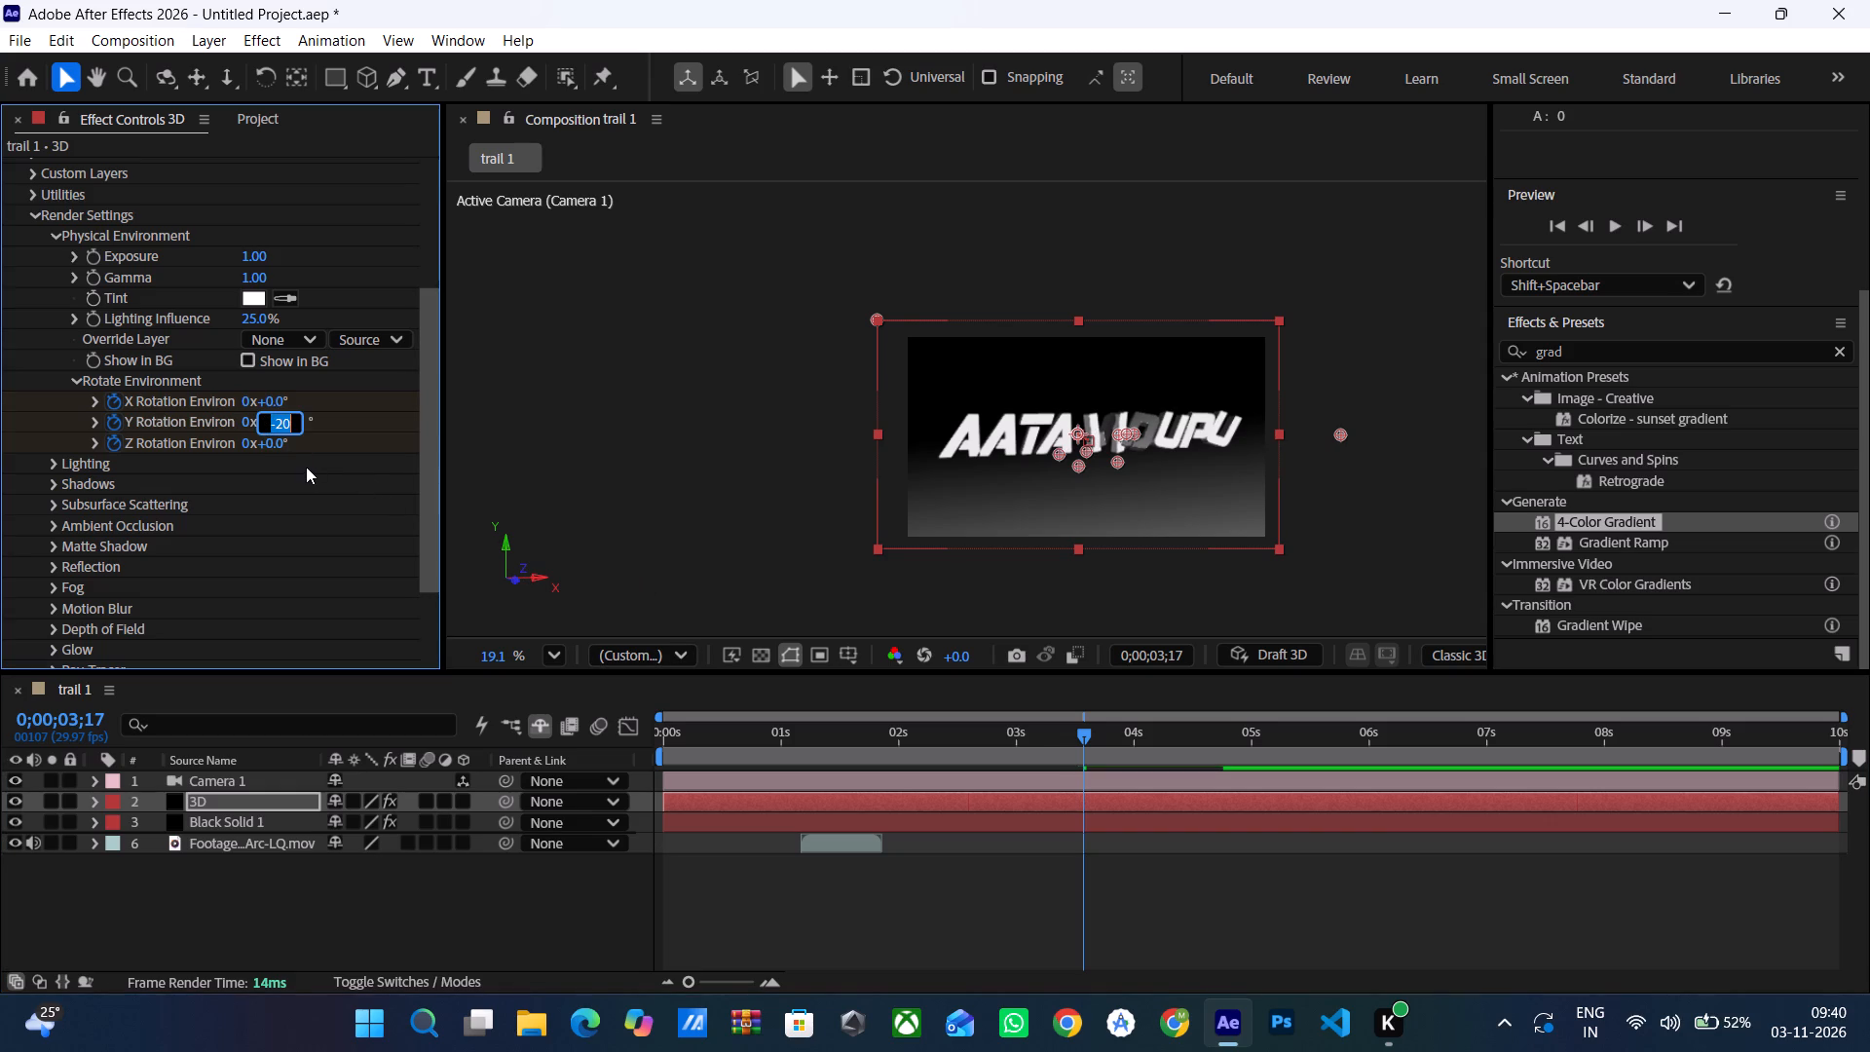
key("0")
Scrub through the title animation to check how the reflections change across the letters, stopping at 0;00;03;17.
left_click_drag(1082, 730, 1150, 764)
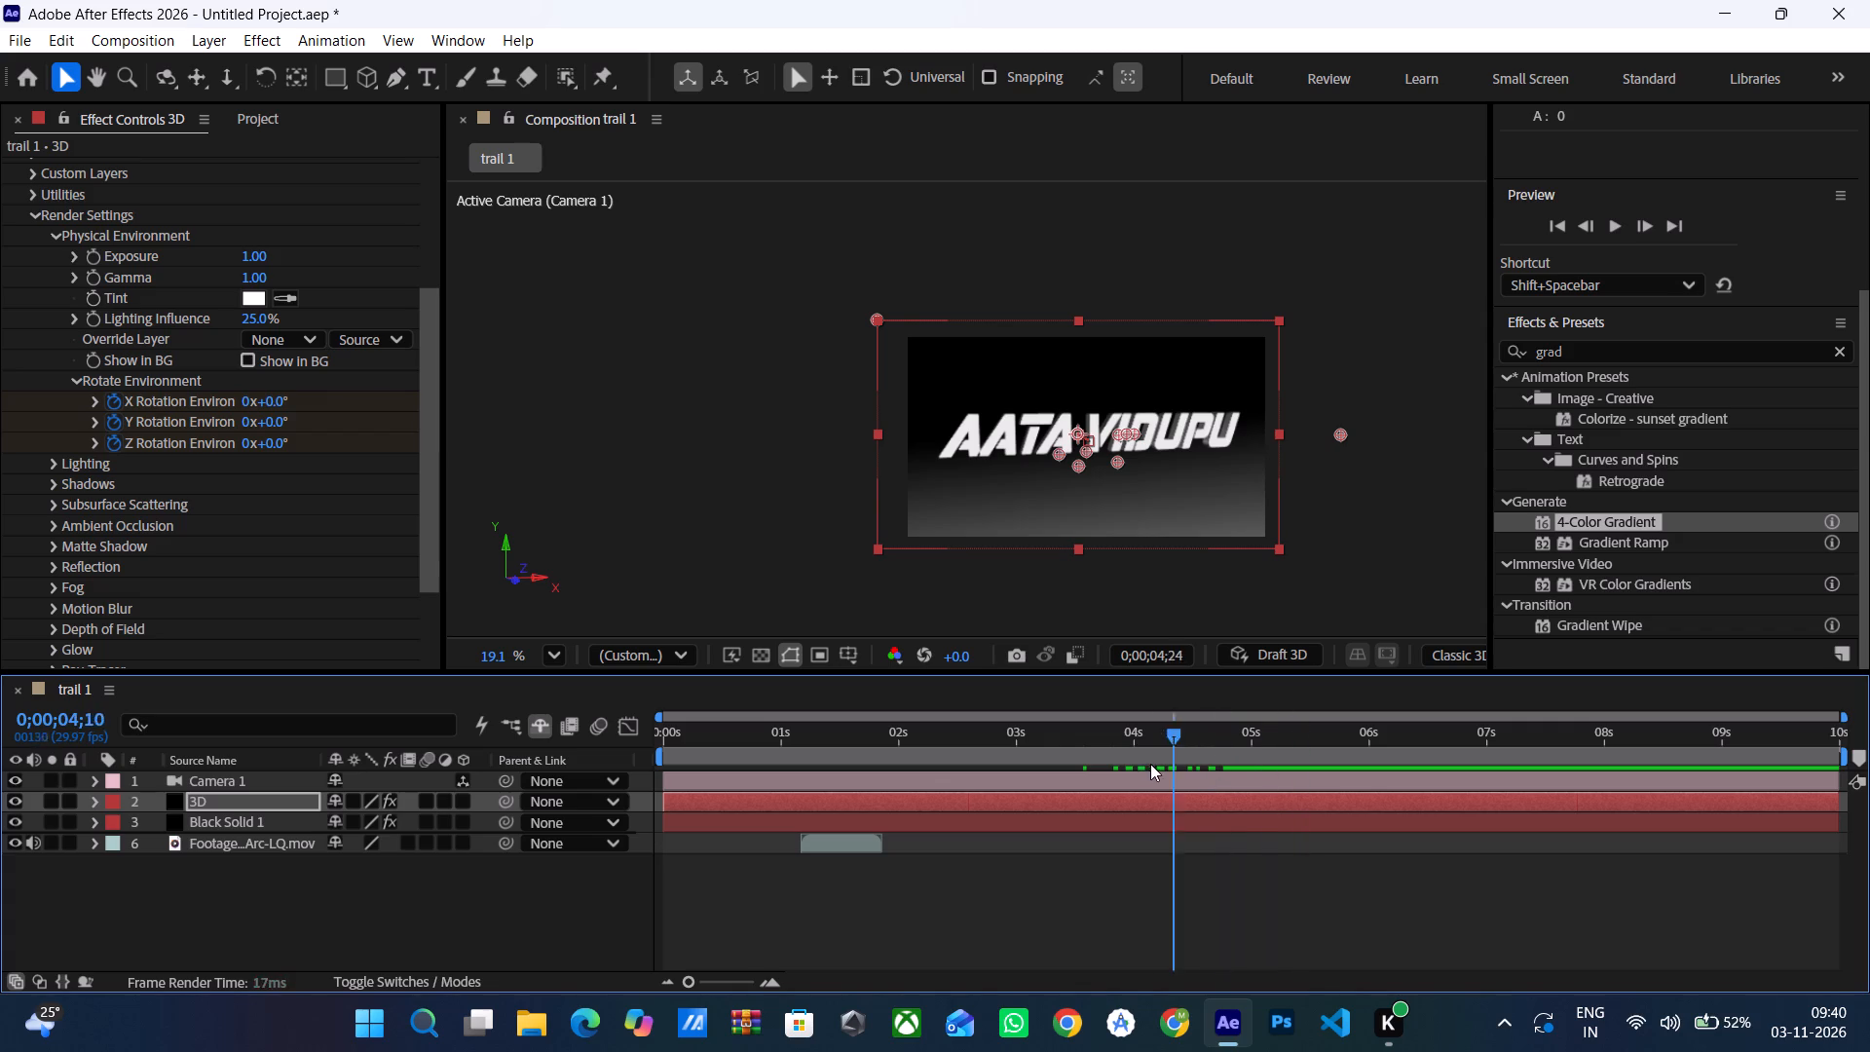
left_click_drag(1150, 764, 1111, 788)
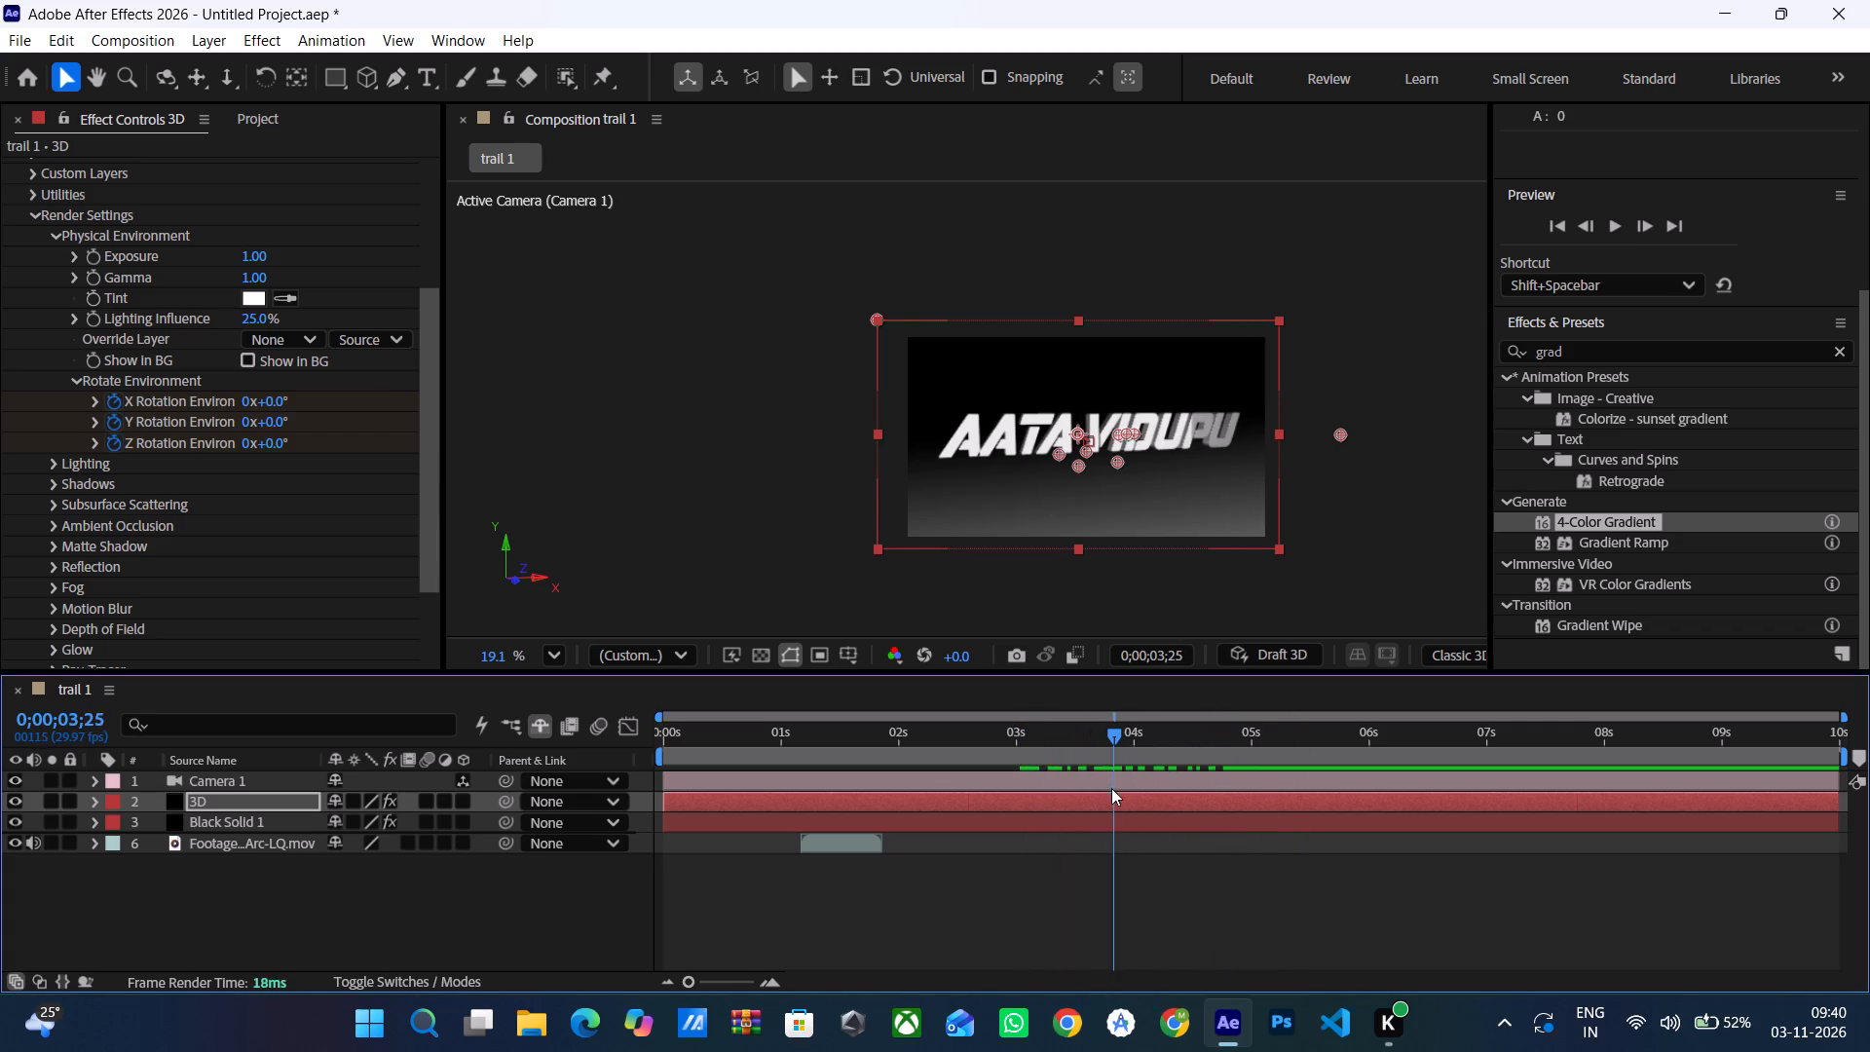
left_click_drag(1111, 788, 947, 812)
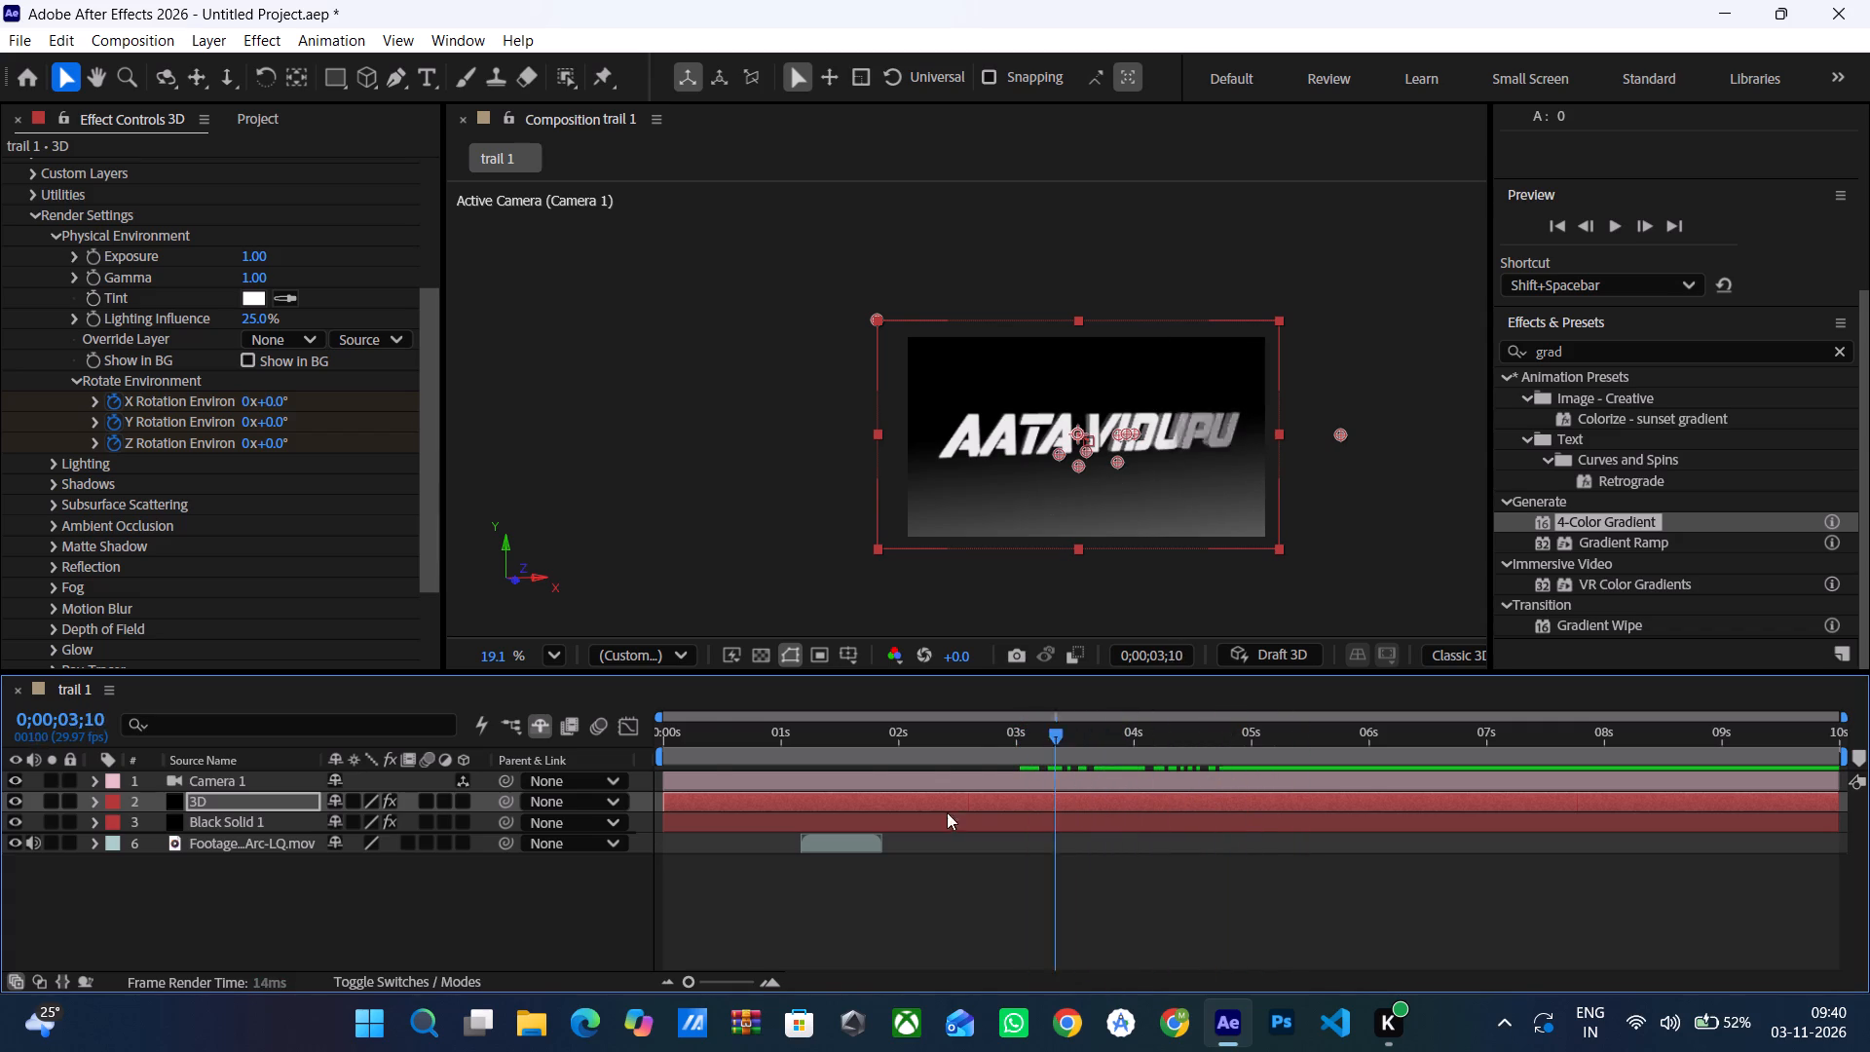
left_click_drag(947, 812, 1242, 755)
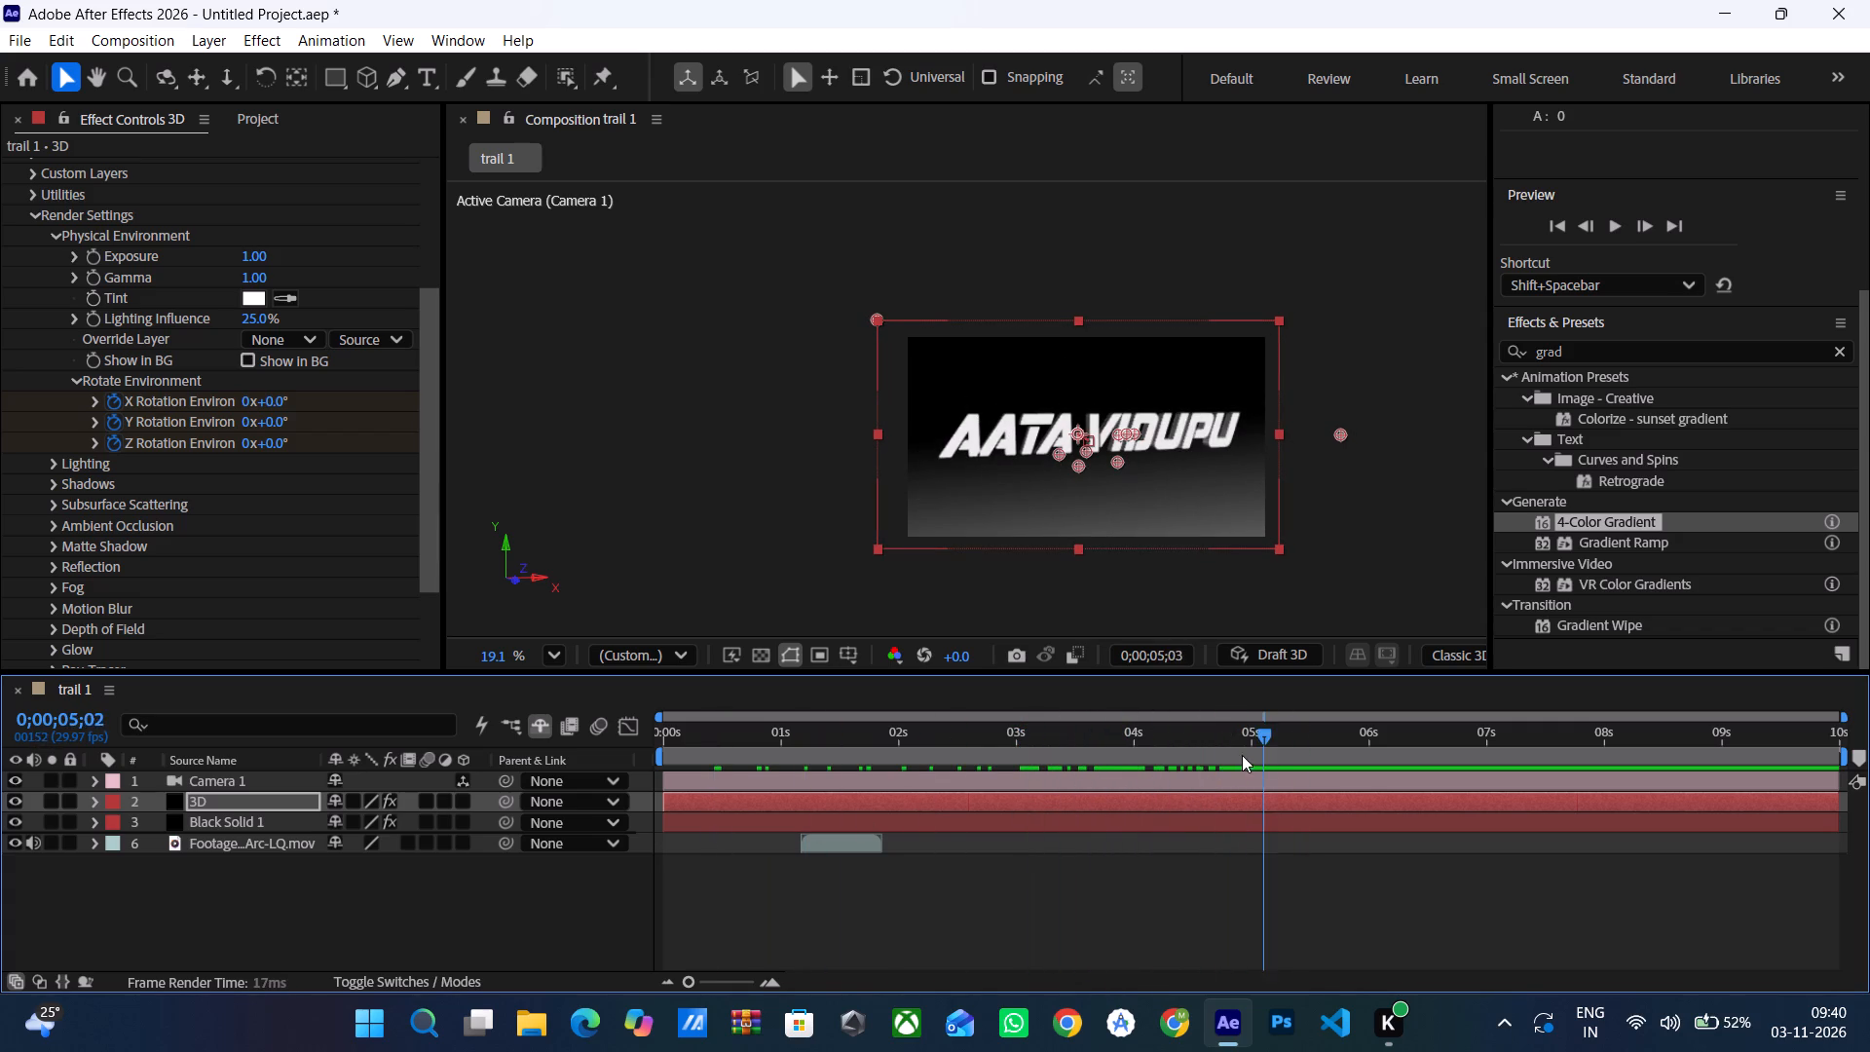
left_click_drag(1242, 755, 1030, 782)
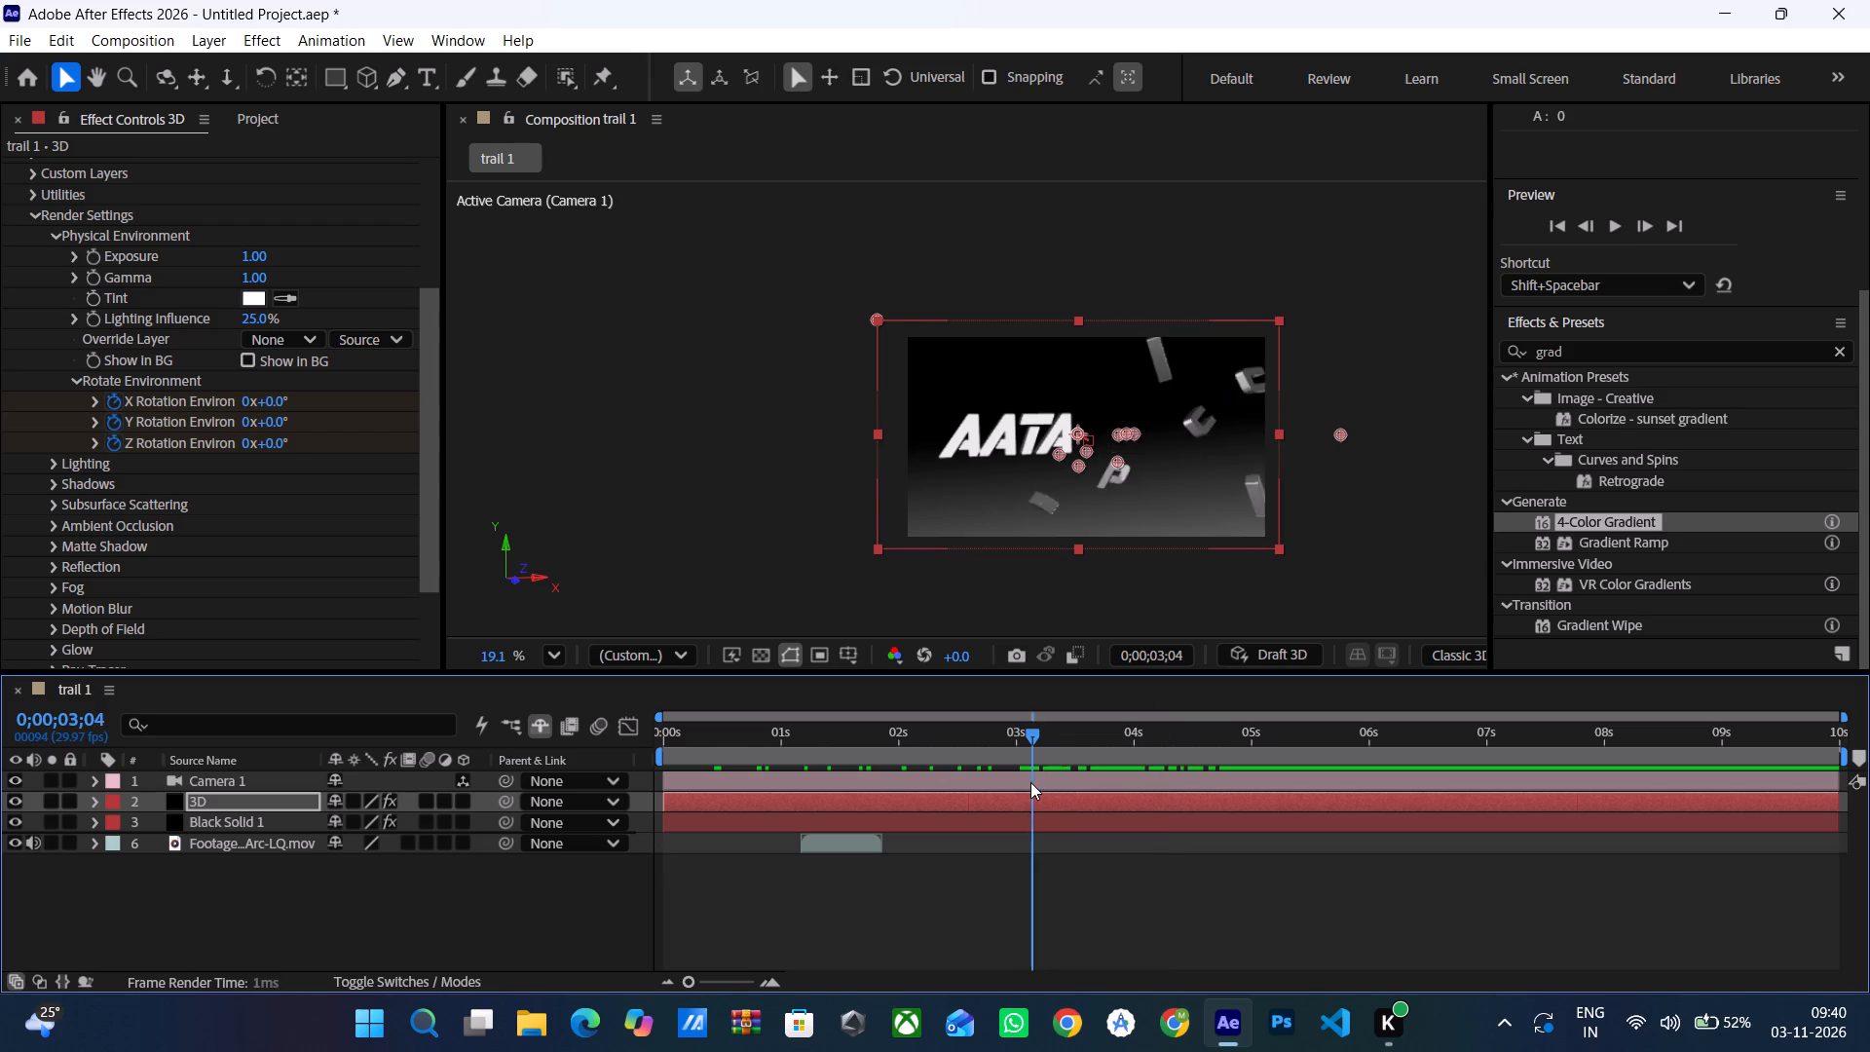
left_click_drag(1030, 782, 1054, 789)
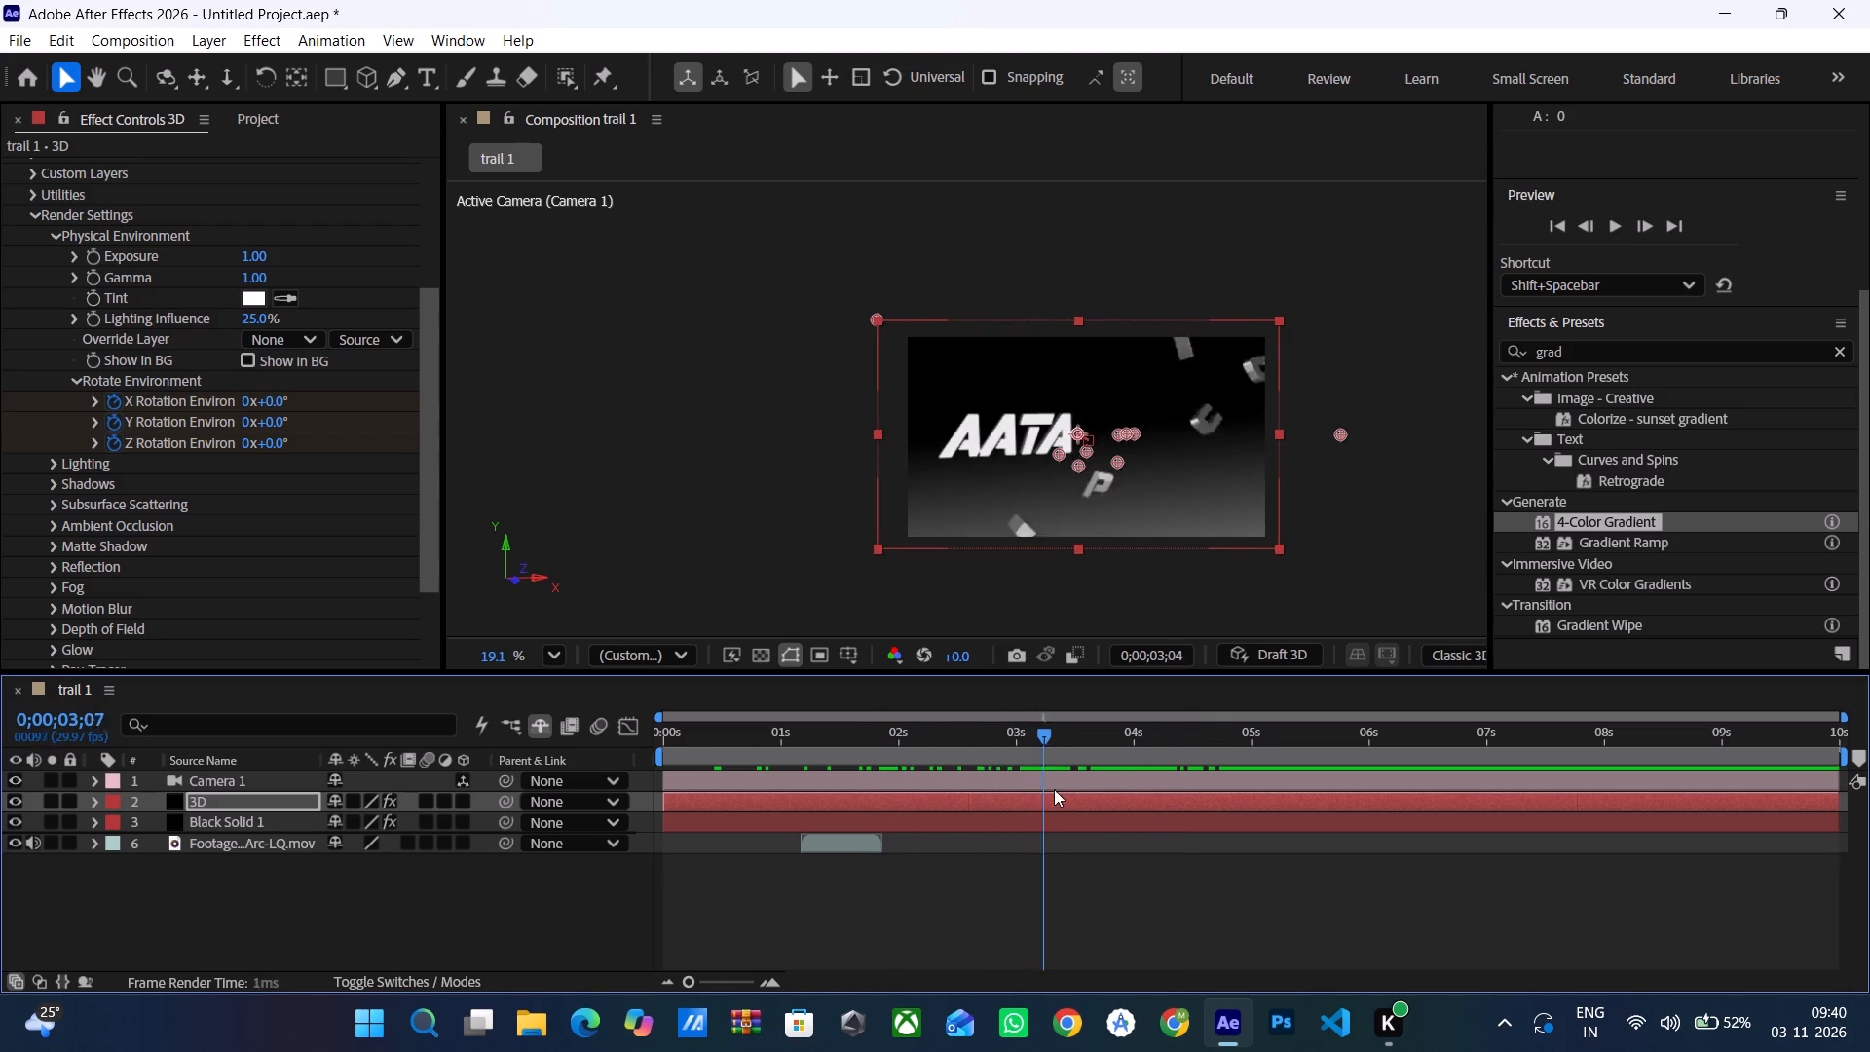
left_click_drag(1054, 789, 1080, 783)
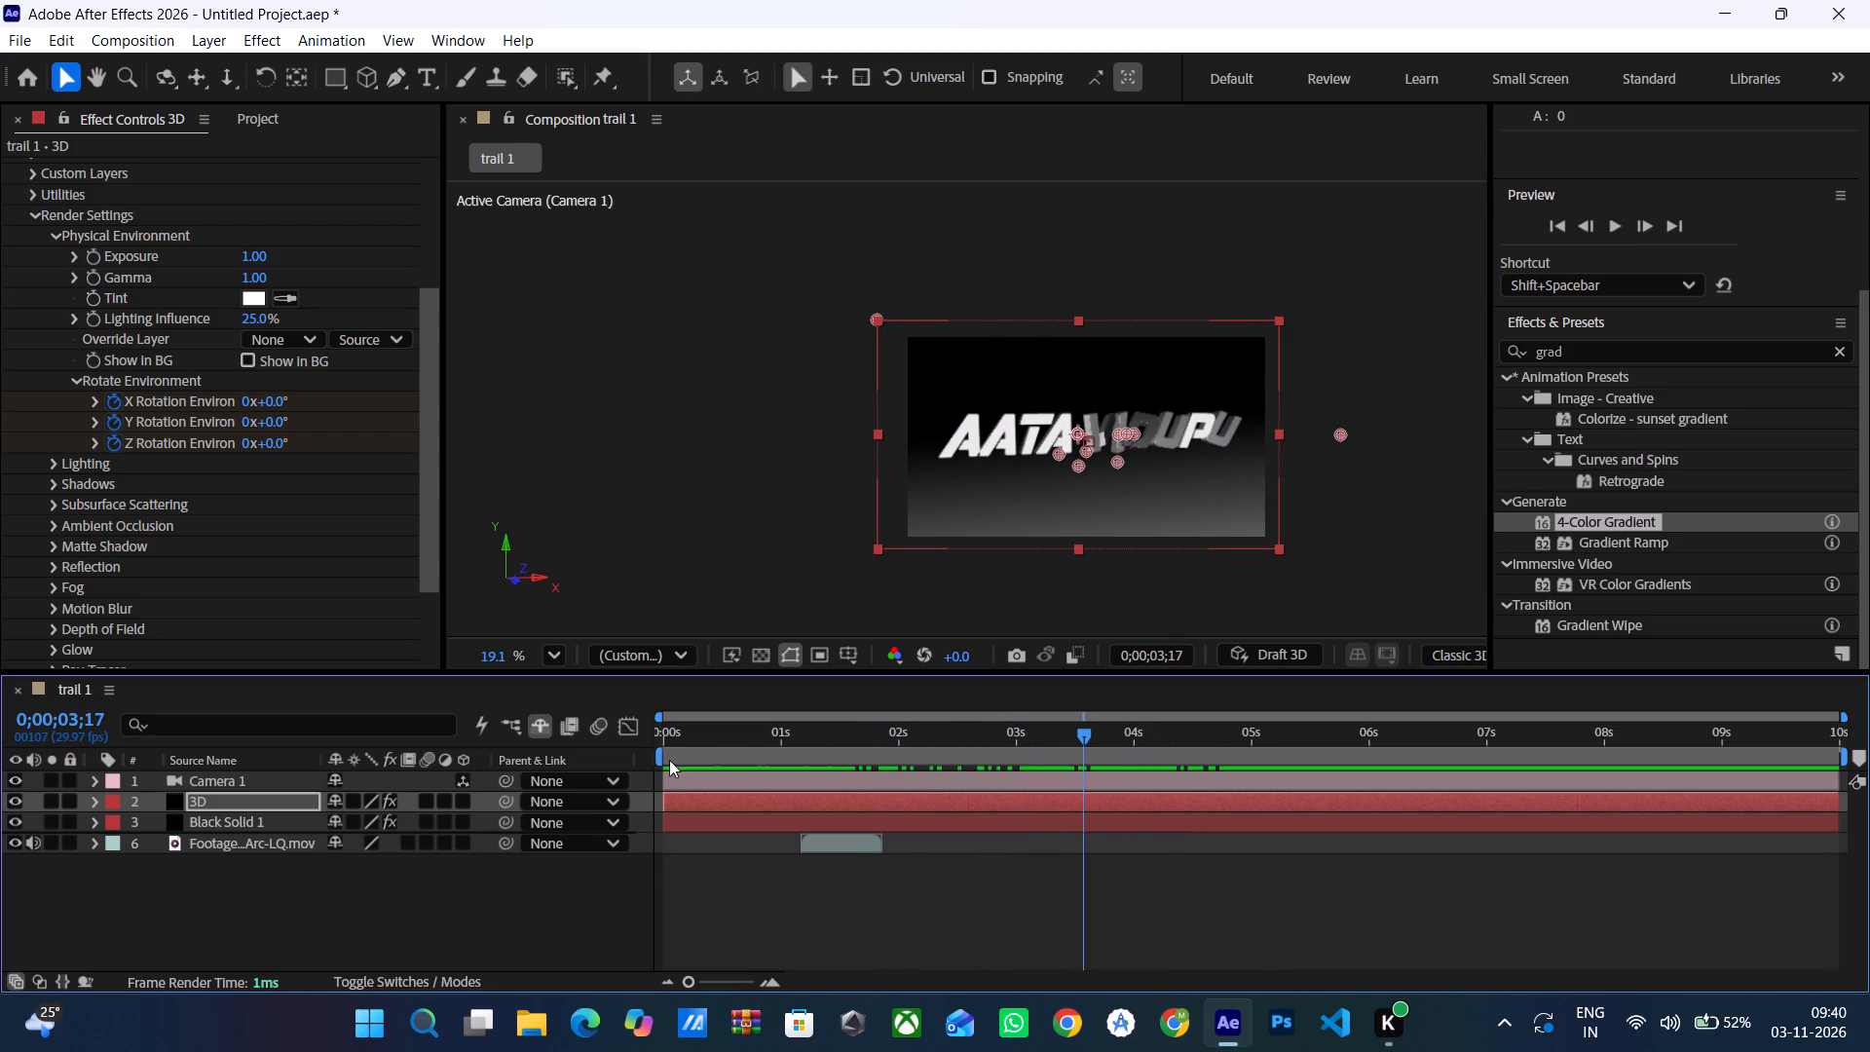
Turn off keyframing for Element's X, Y and Z Rotation Environment at 0;00;03;17, removing their existing keyframes.
left_click(105, 425)
left_click(93, 395)
left_click(101, 401)
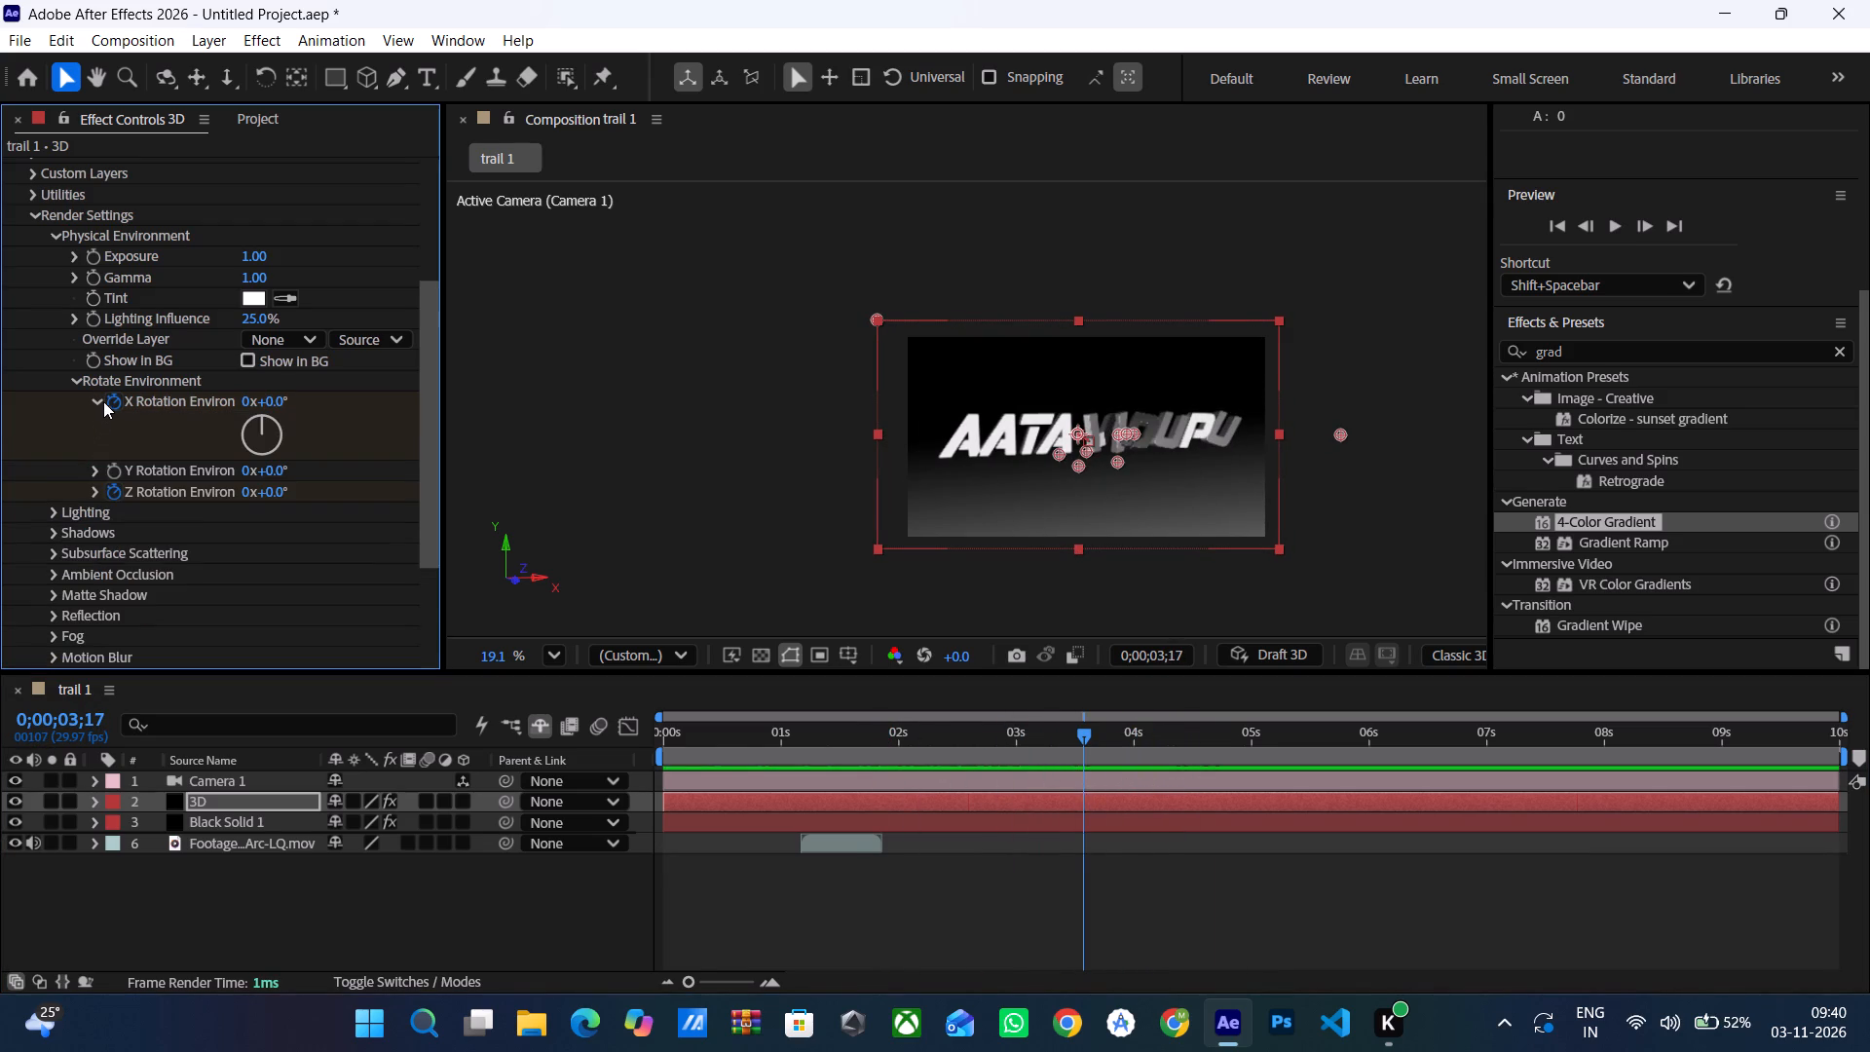
left_click(110, 494)
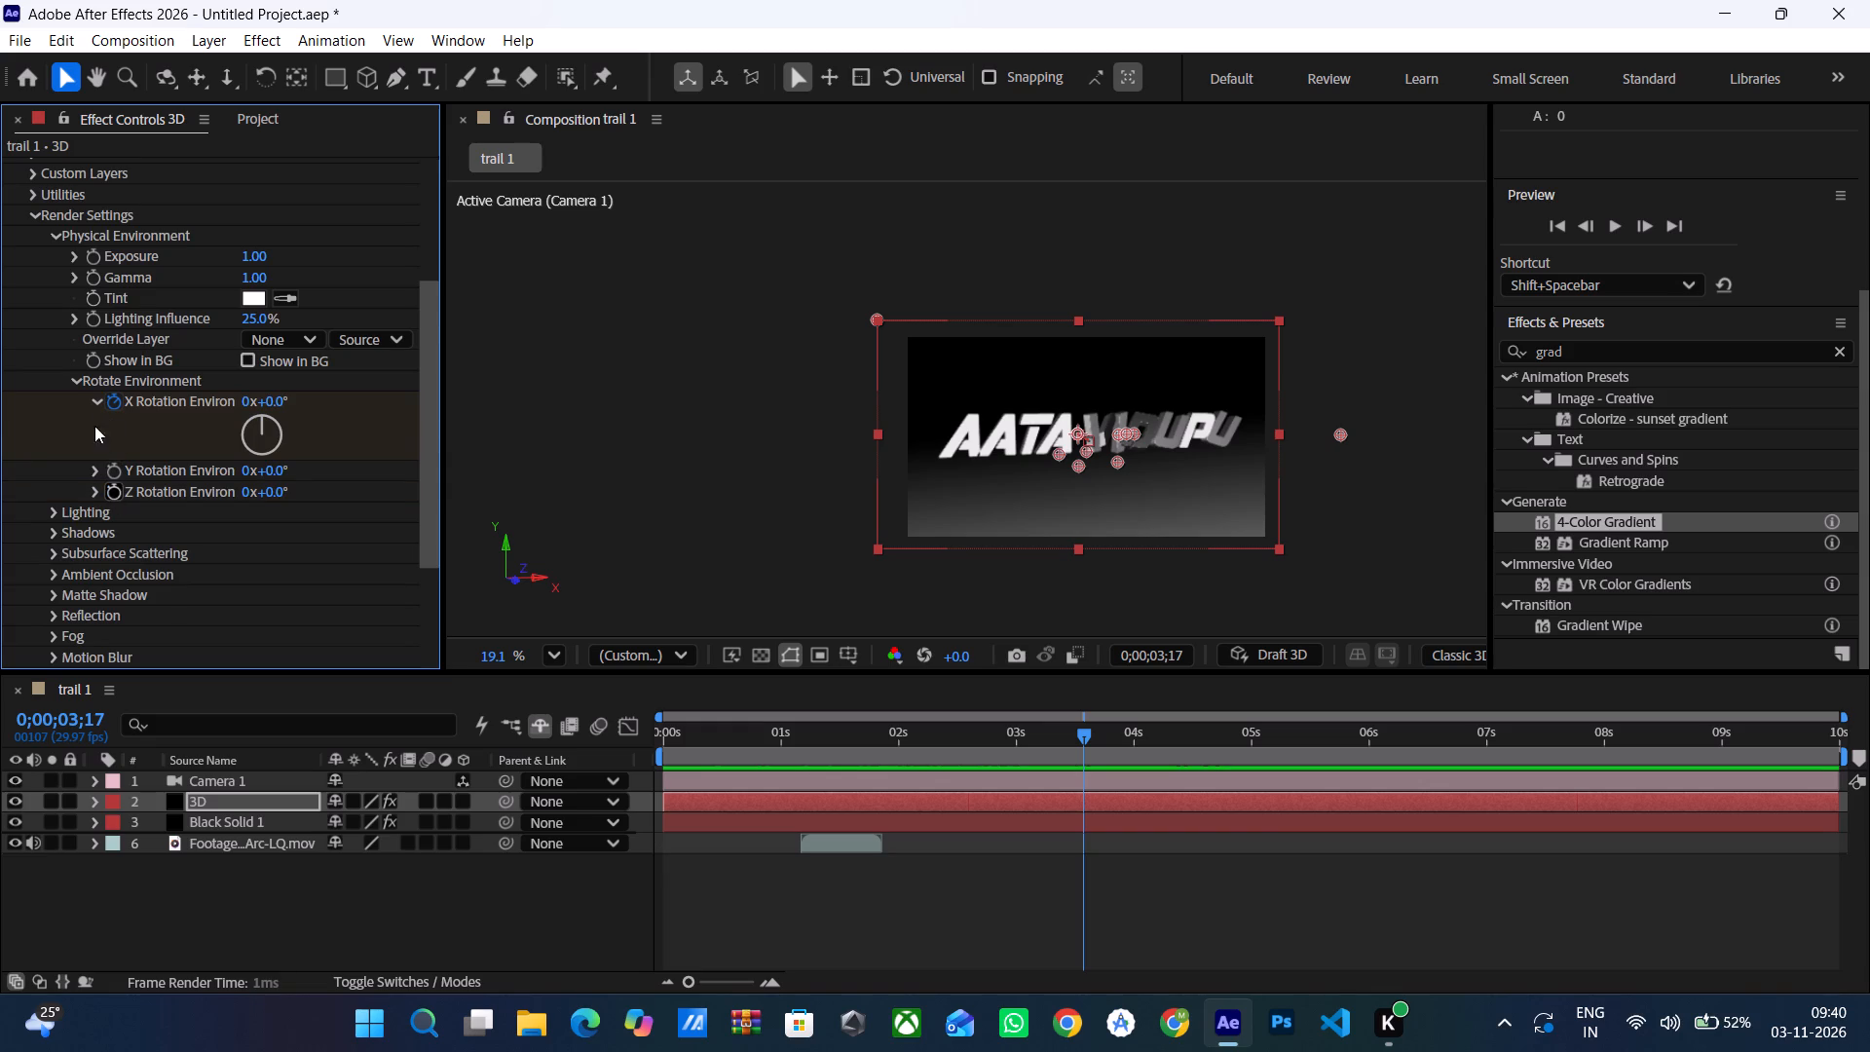
left_click(108, 404)
left_click(97, 401)
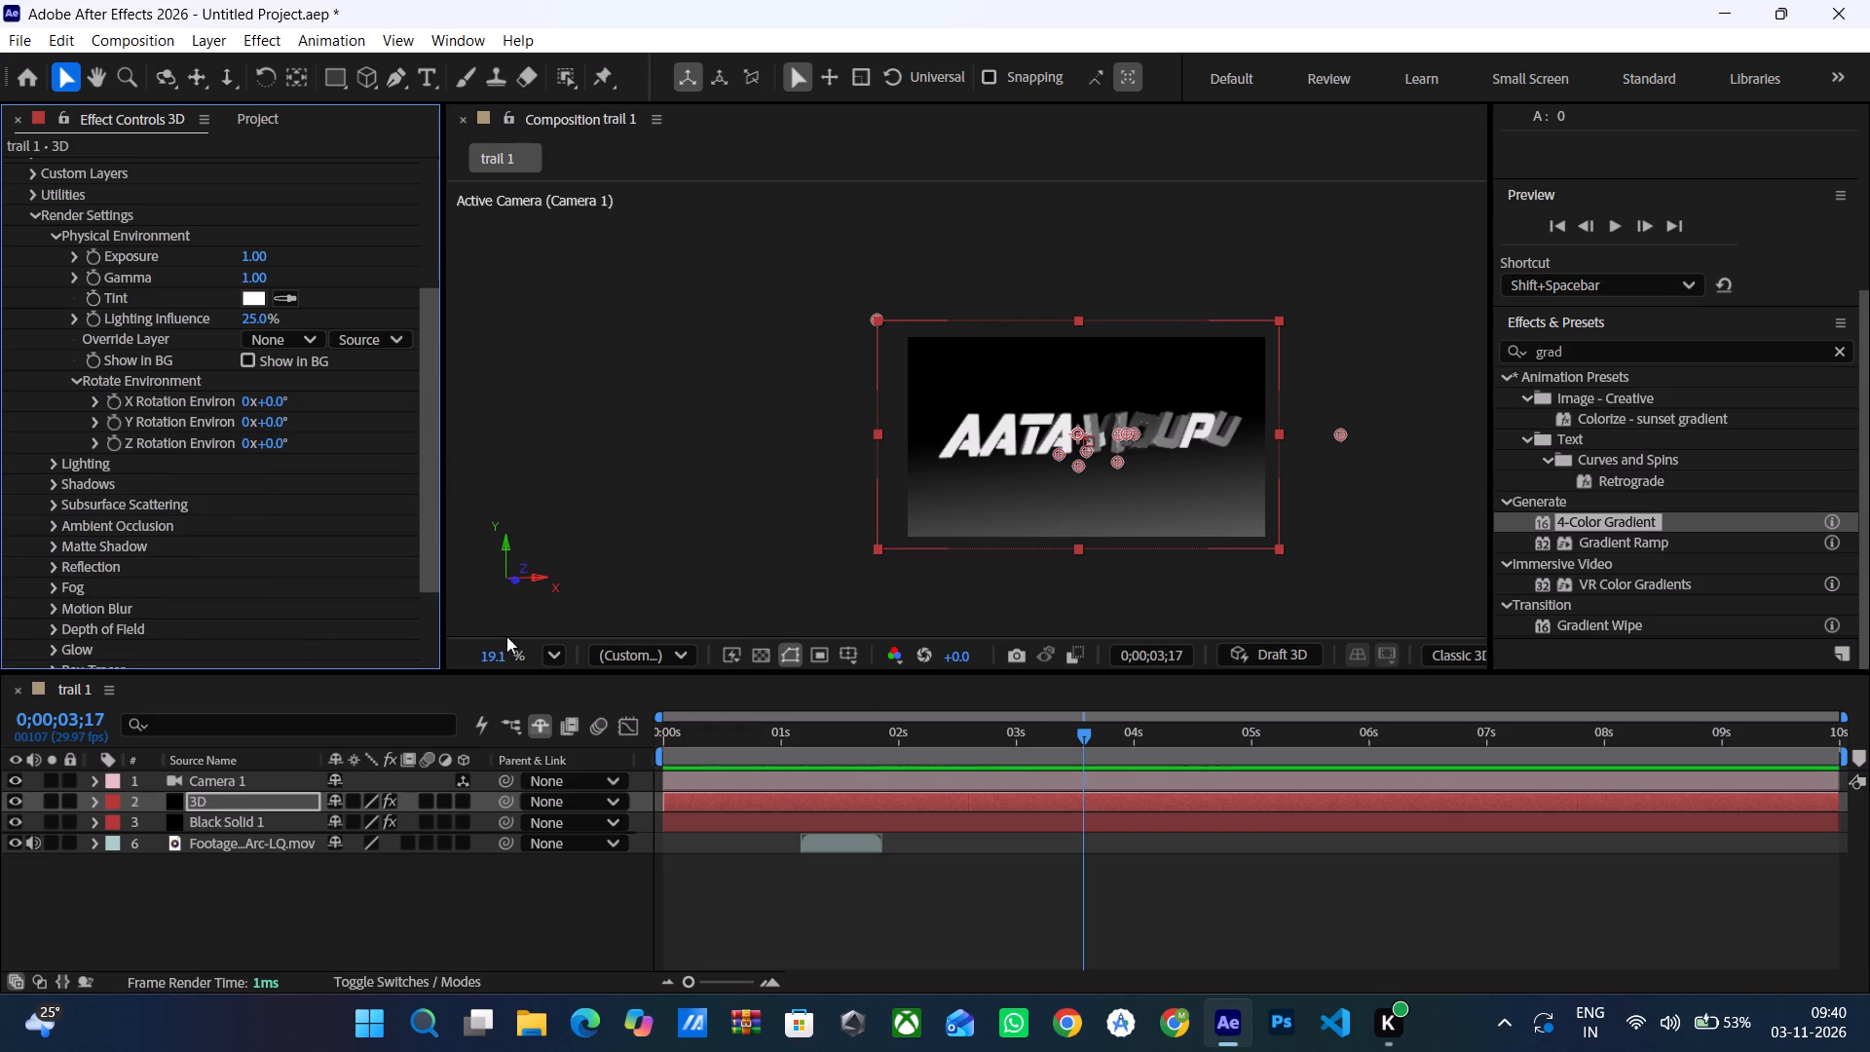
Enable keyframing for the X, Y and Z Rotation Environment properties at 0;00;05;02.
left_click_drag(1075, 732, 1251, 740)
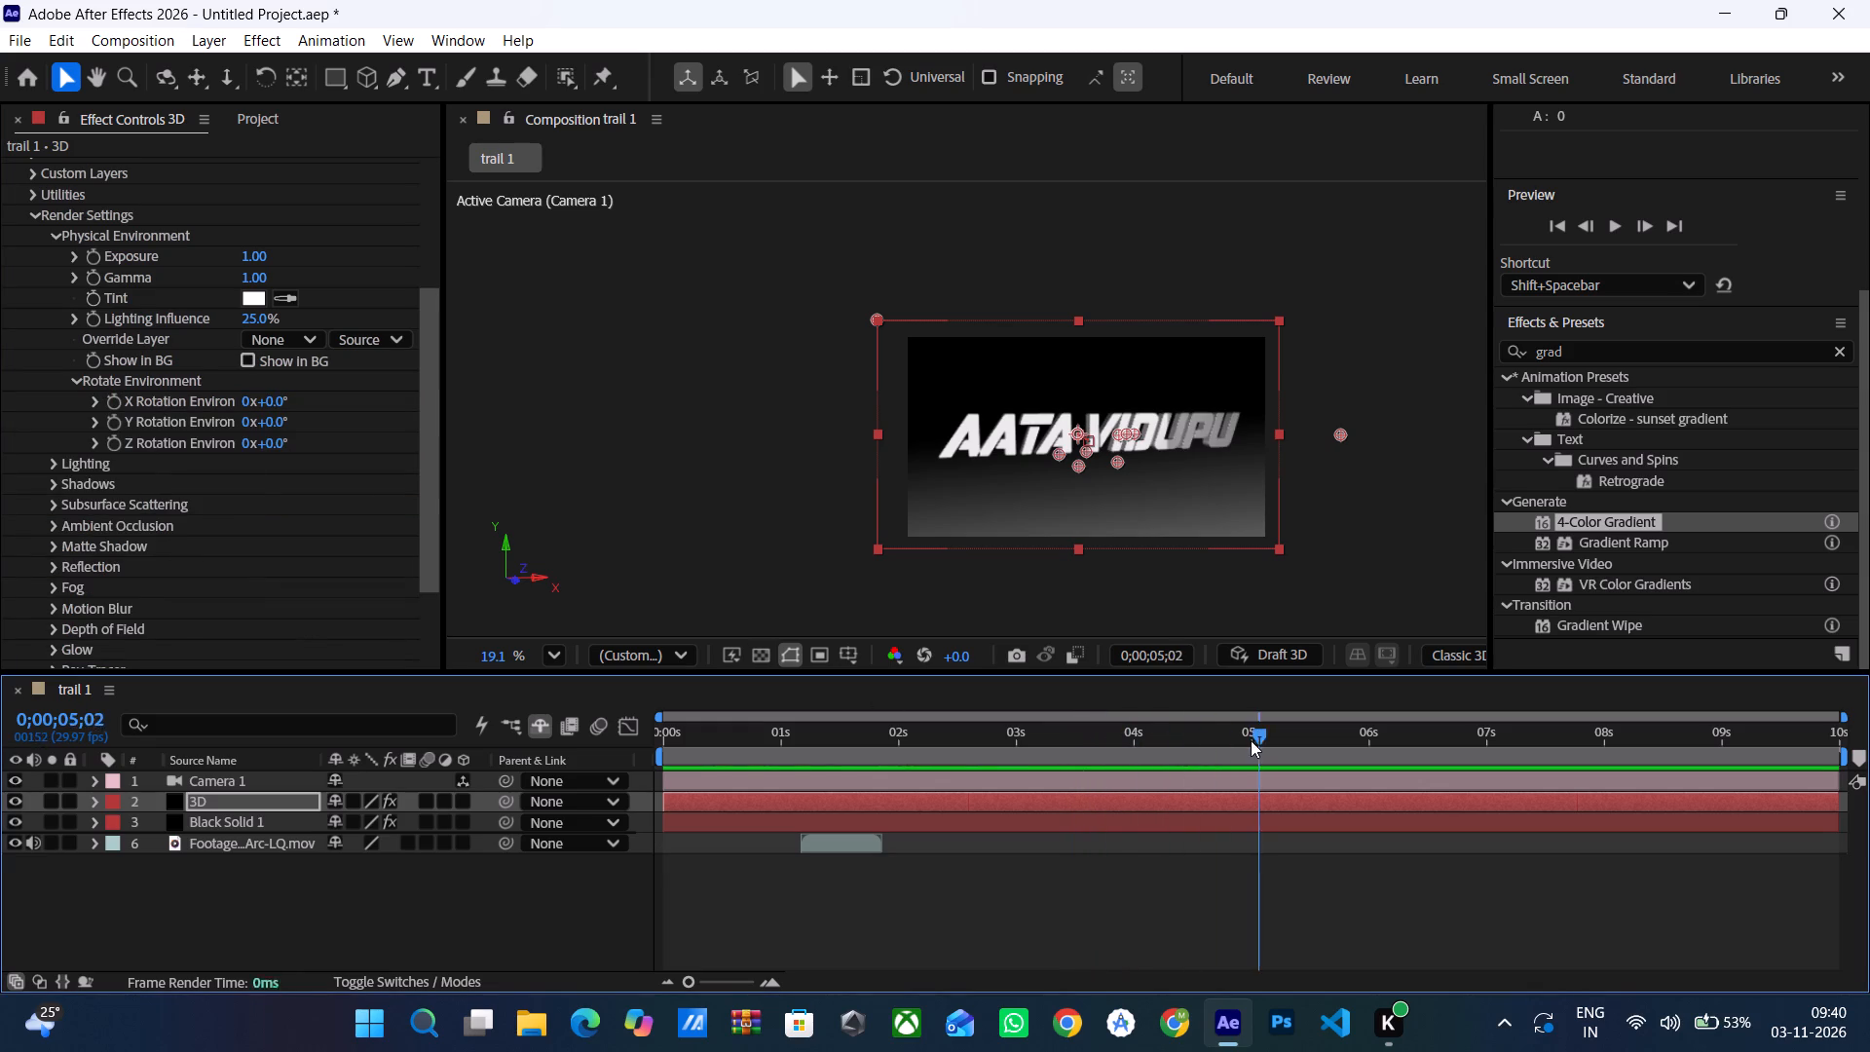
left_click_drag(1251, 740, 1240, 775)
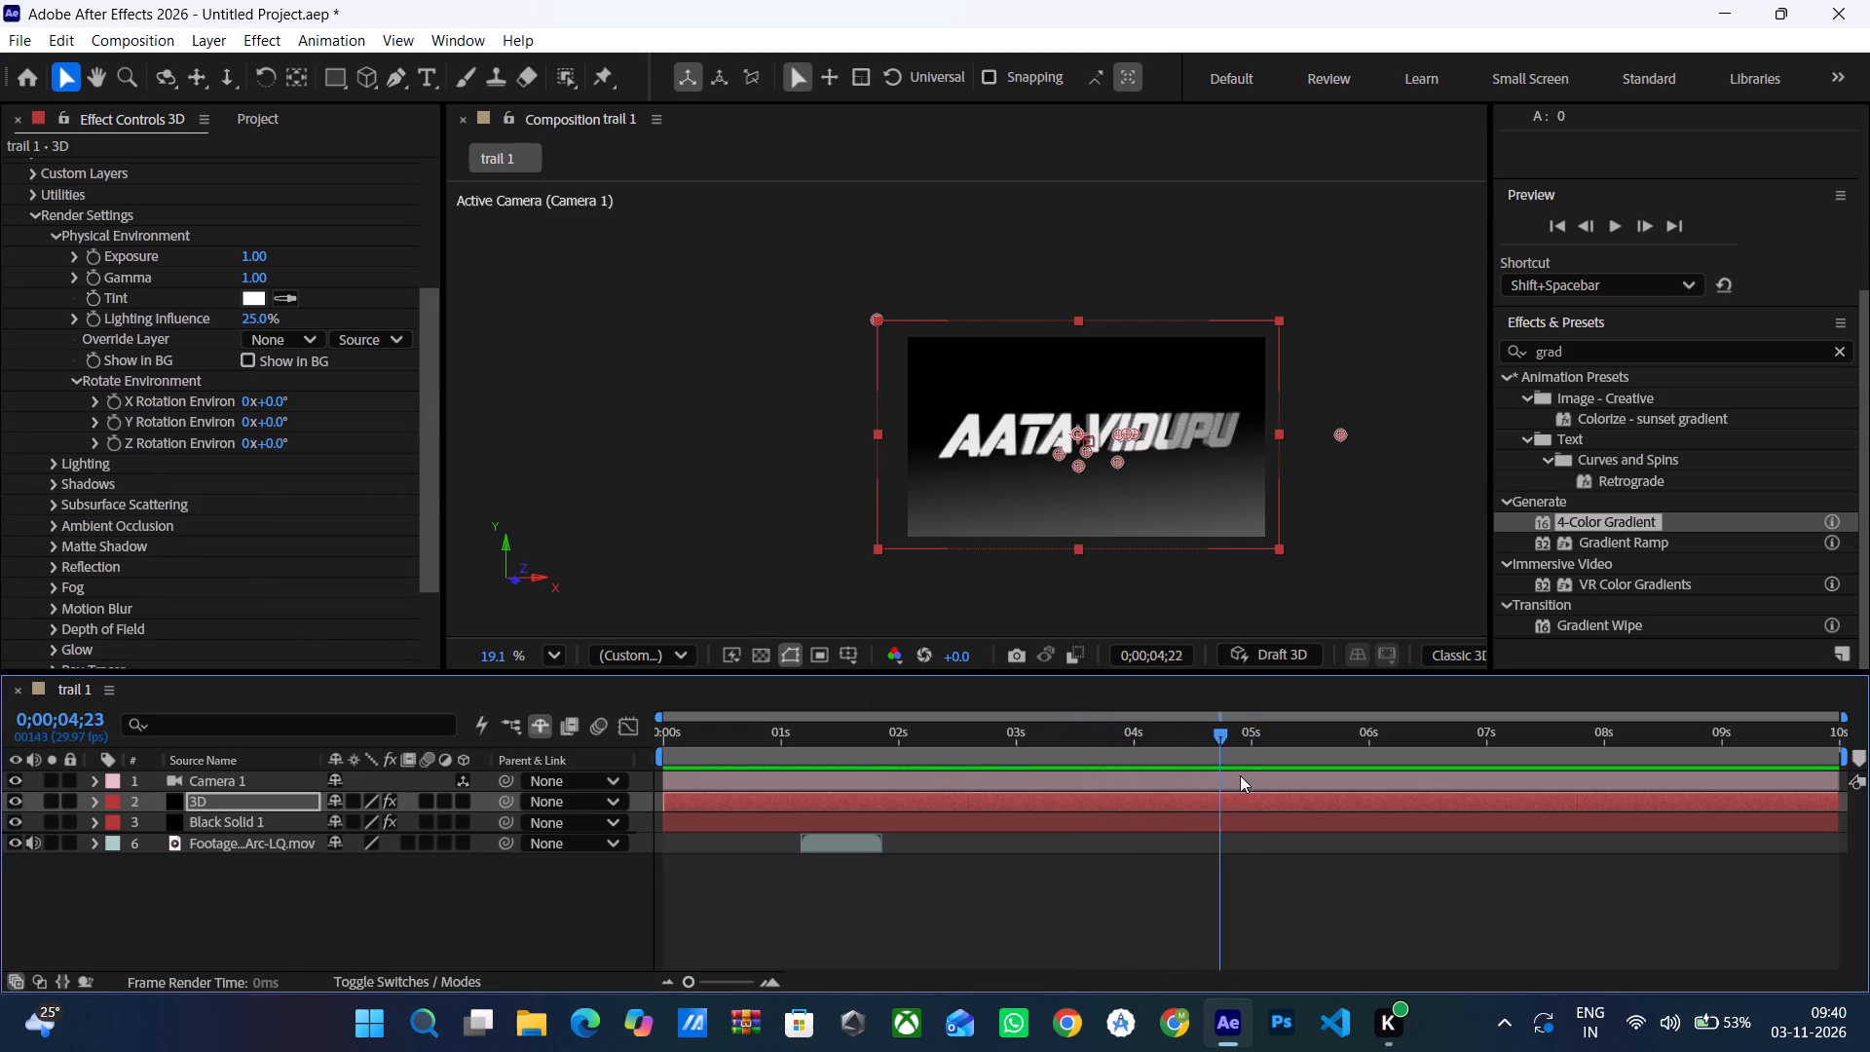
left_click_drag(1240, 775, 1257, 778)
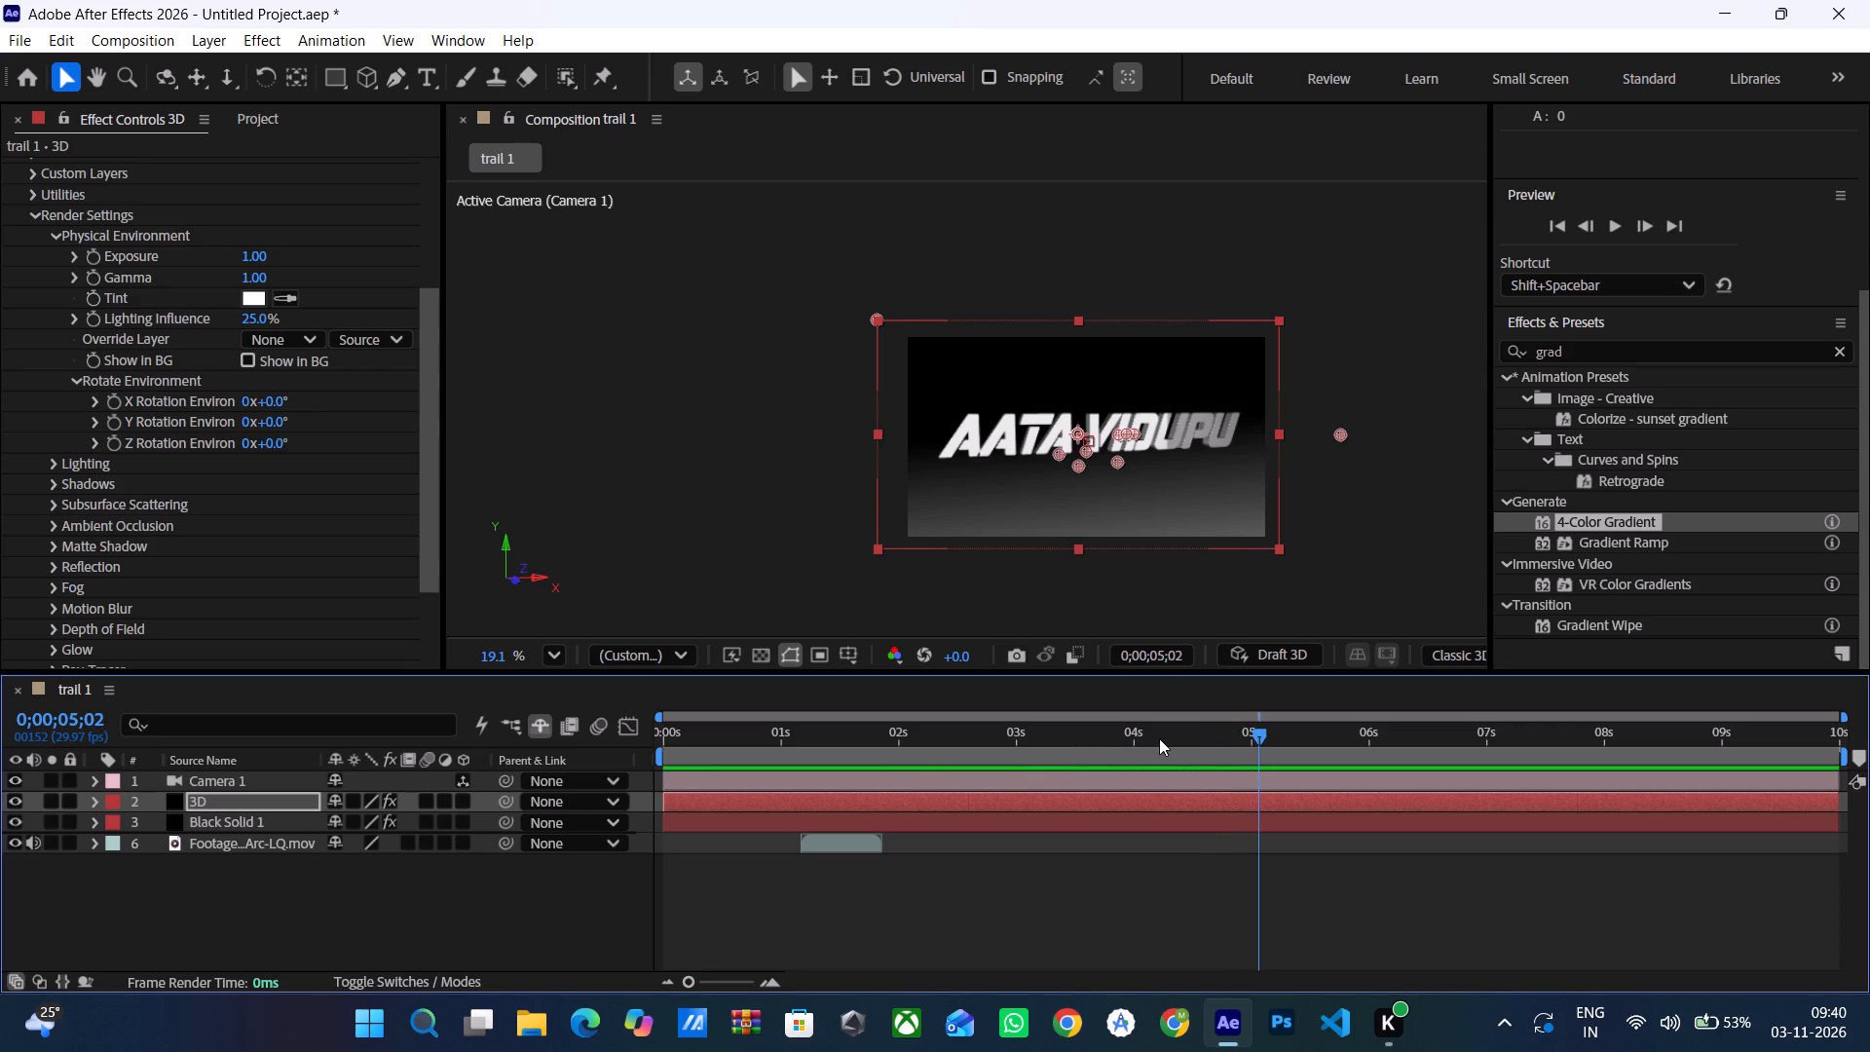
left_click(103, 400)
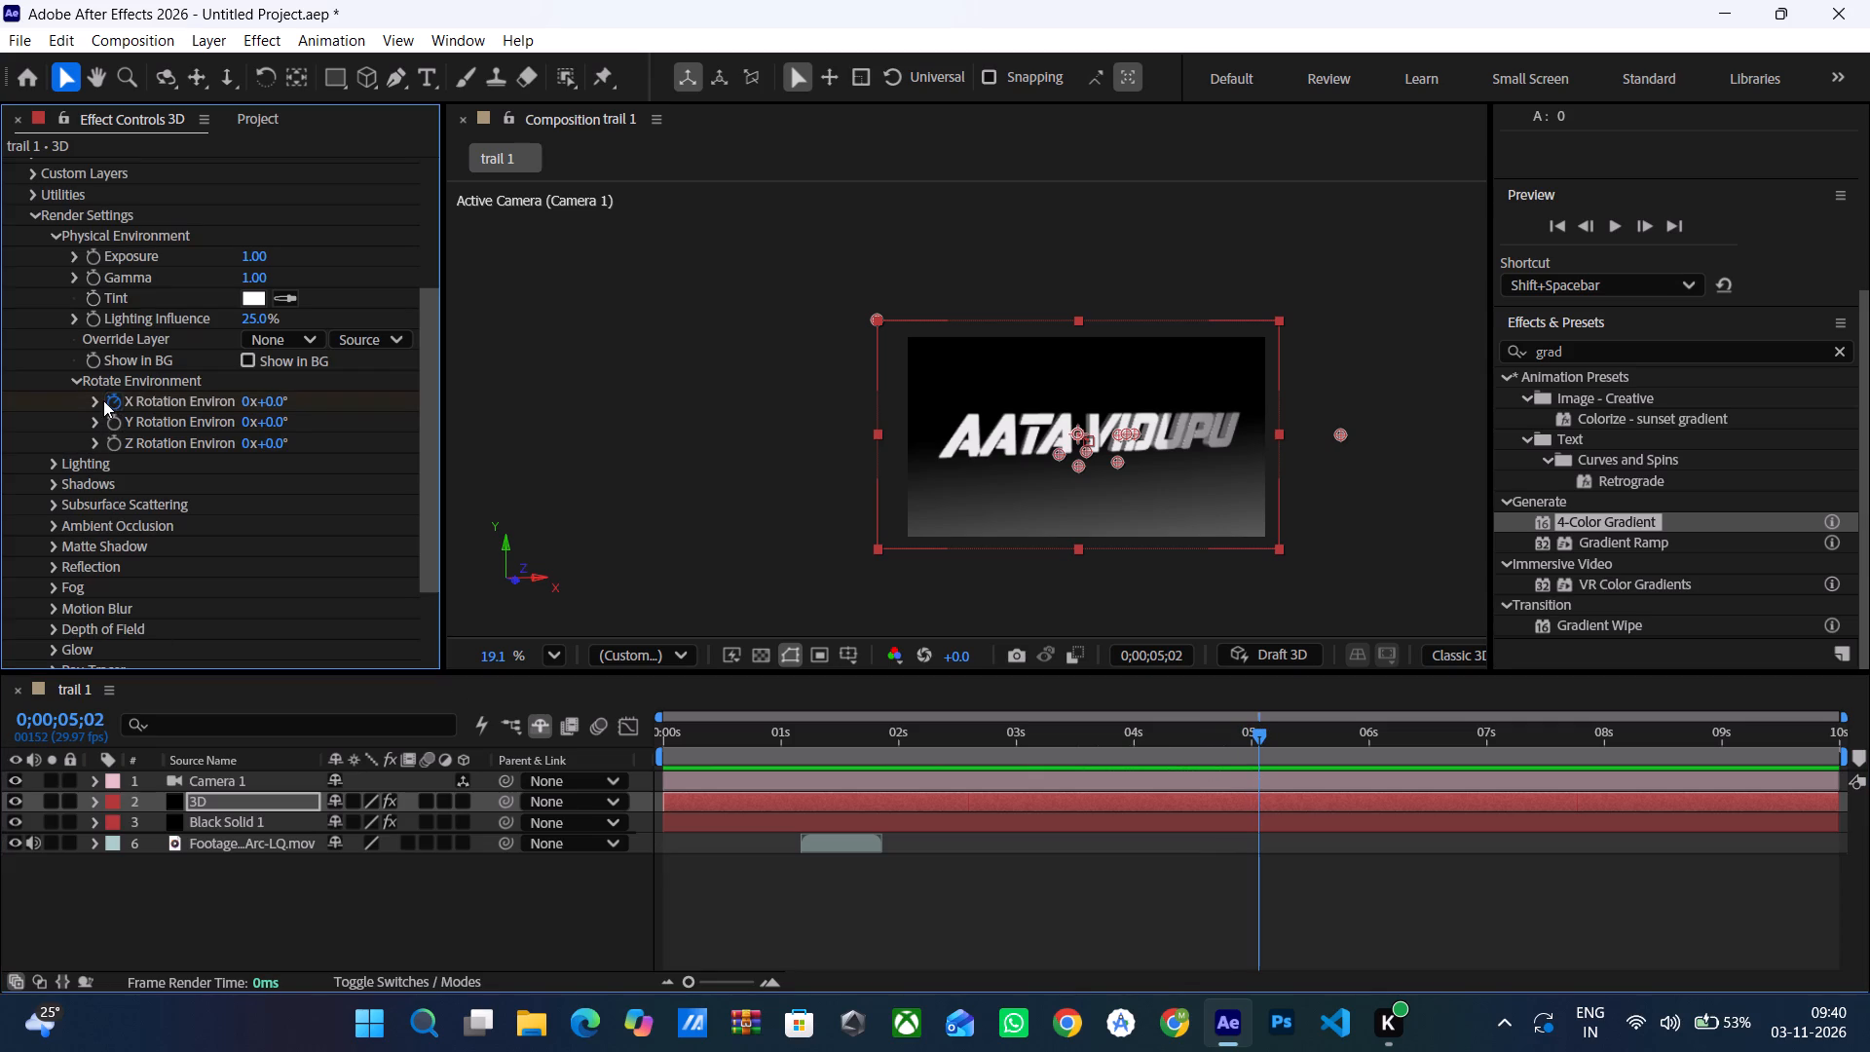
left_click(104, 431)
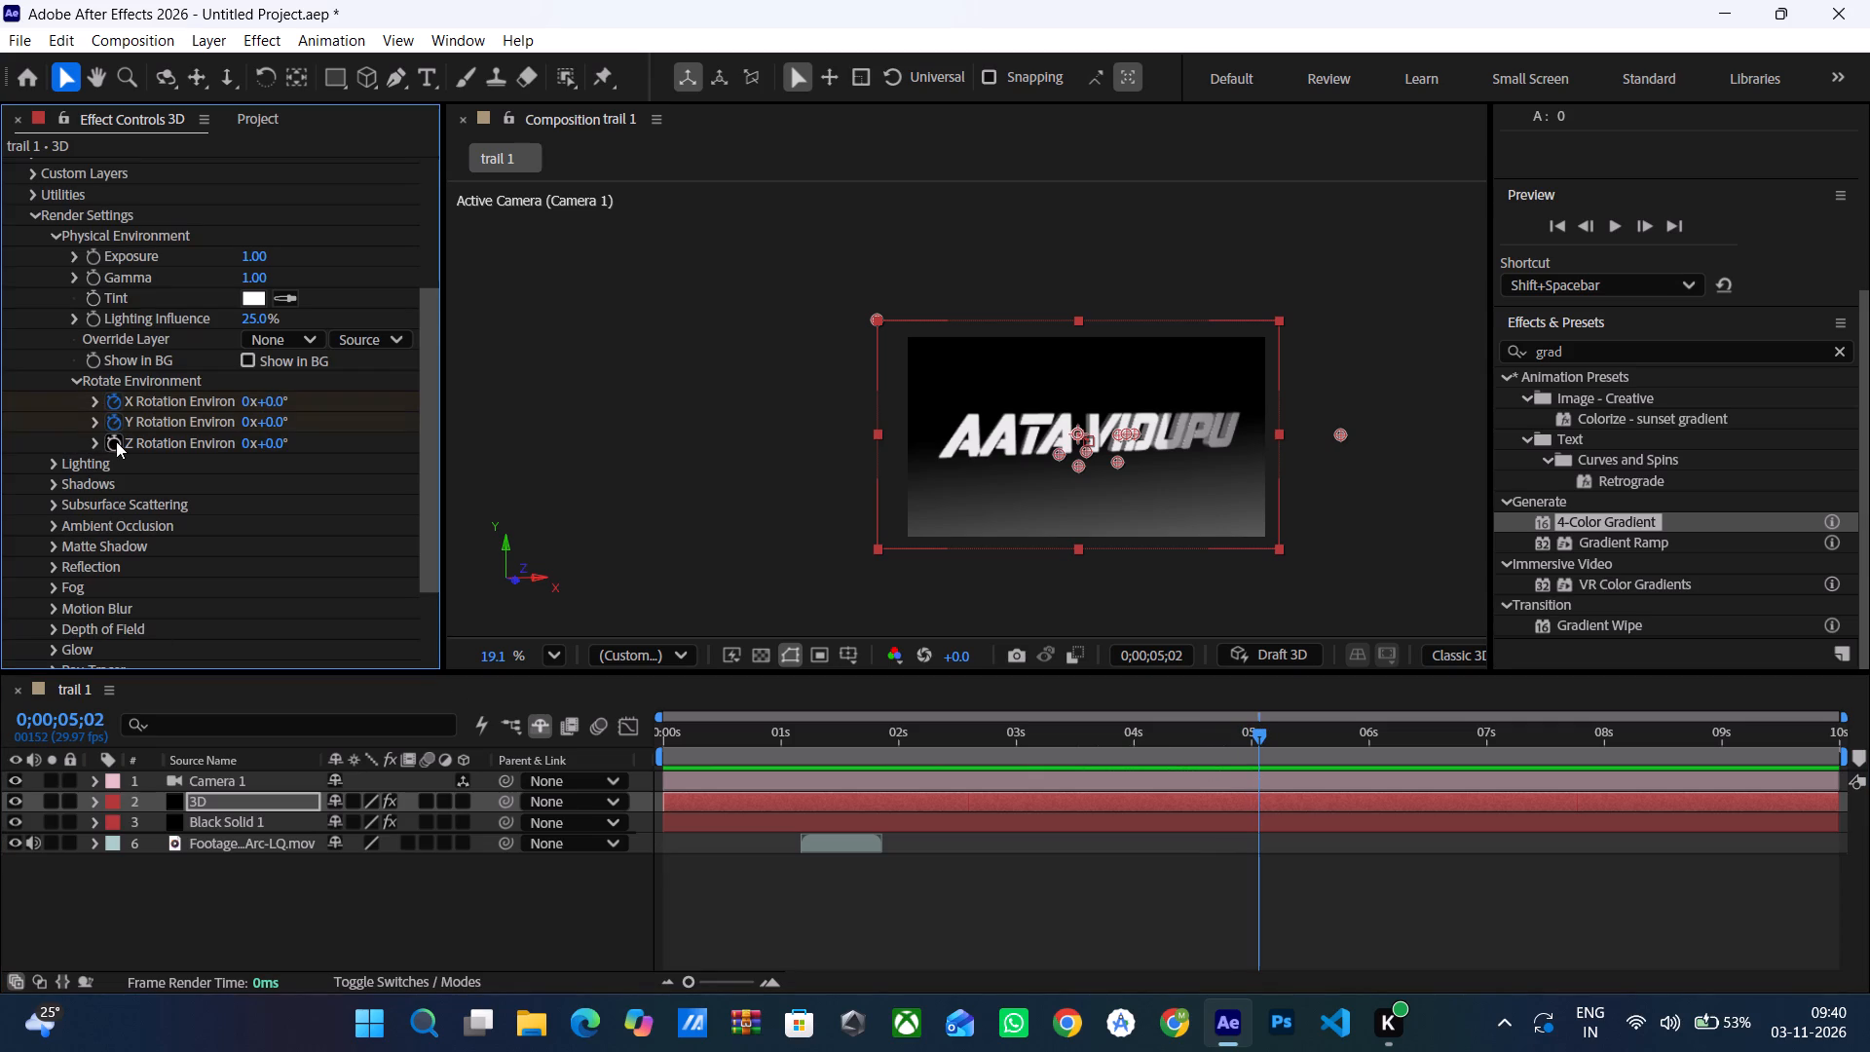
left_click(116, 441)
Set X Rotation Environment to 2° and Y Rotation Environment to -91° at 0;00;05;02, trying different angles first.
left_click_drag(269, 425, 384, 441)
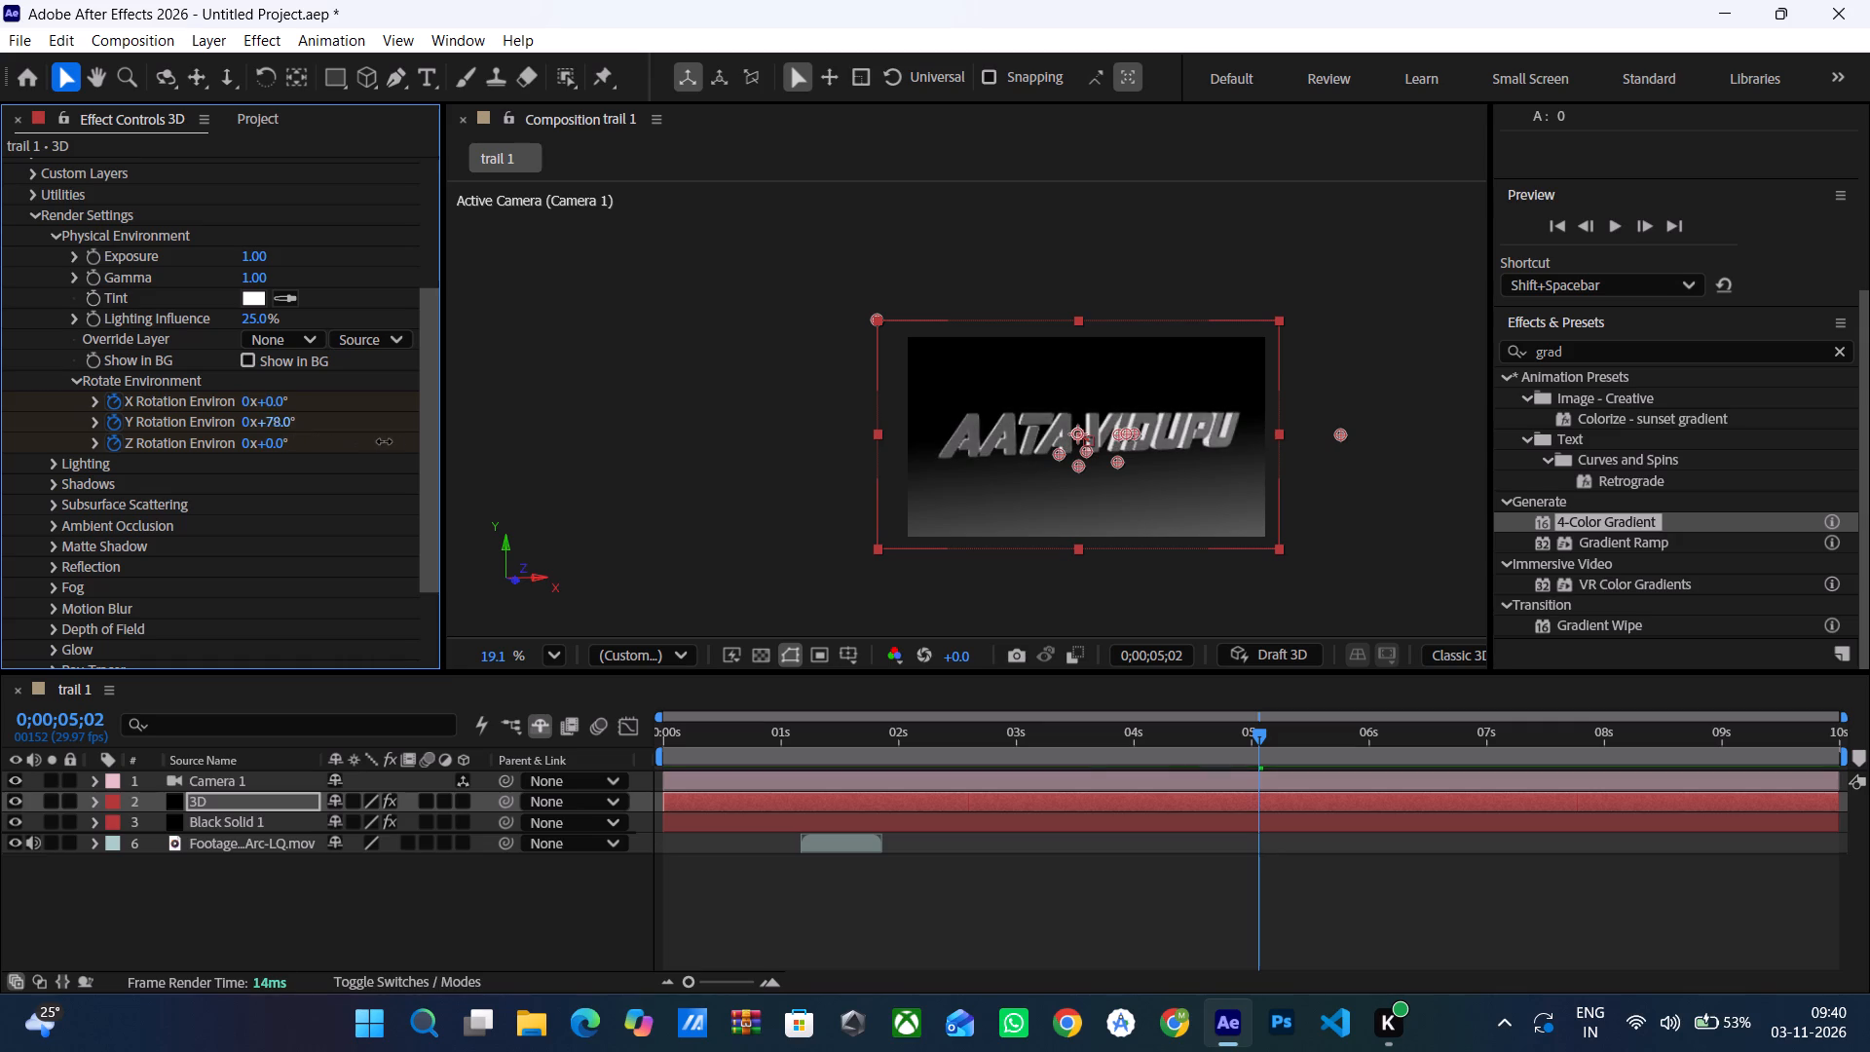
left_click_drag(384, 441, 268, 467)
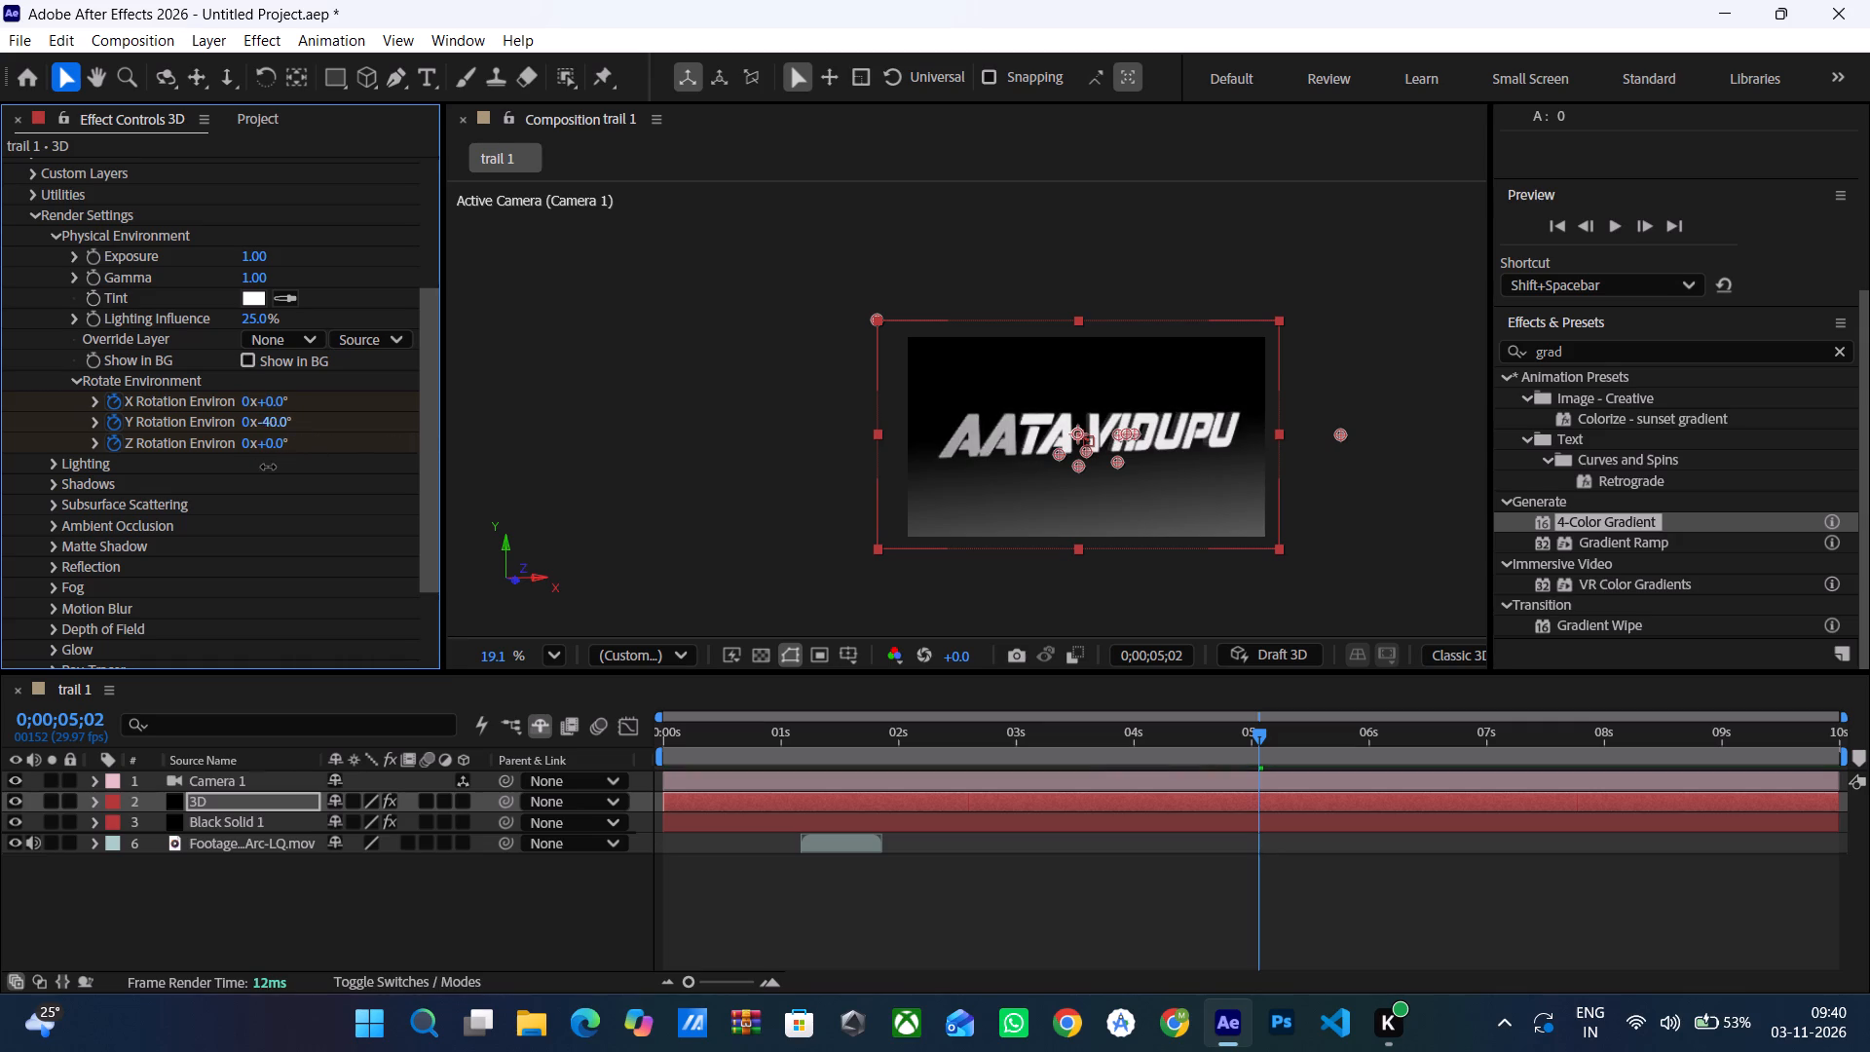
left_click_drag(268, 467, 208, 467)
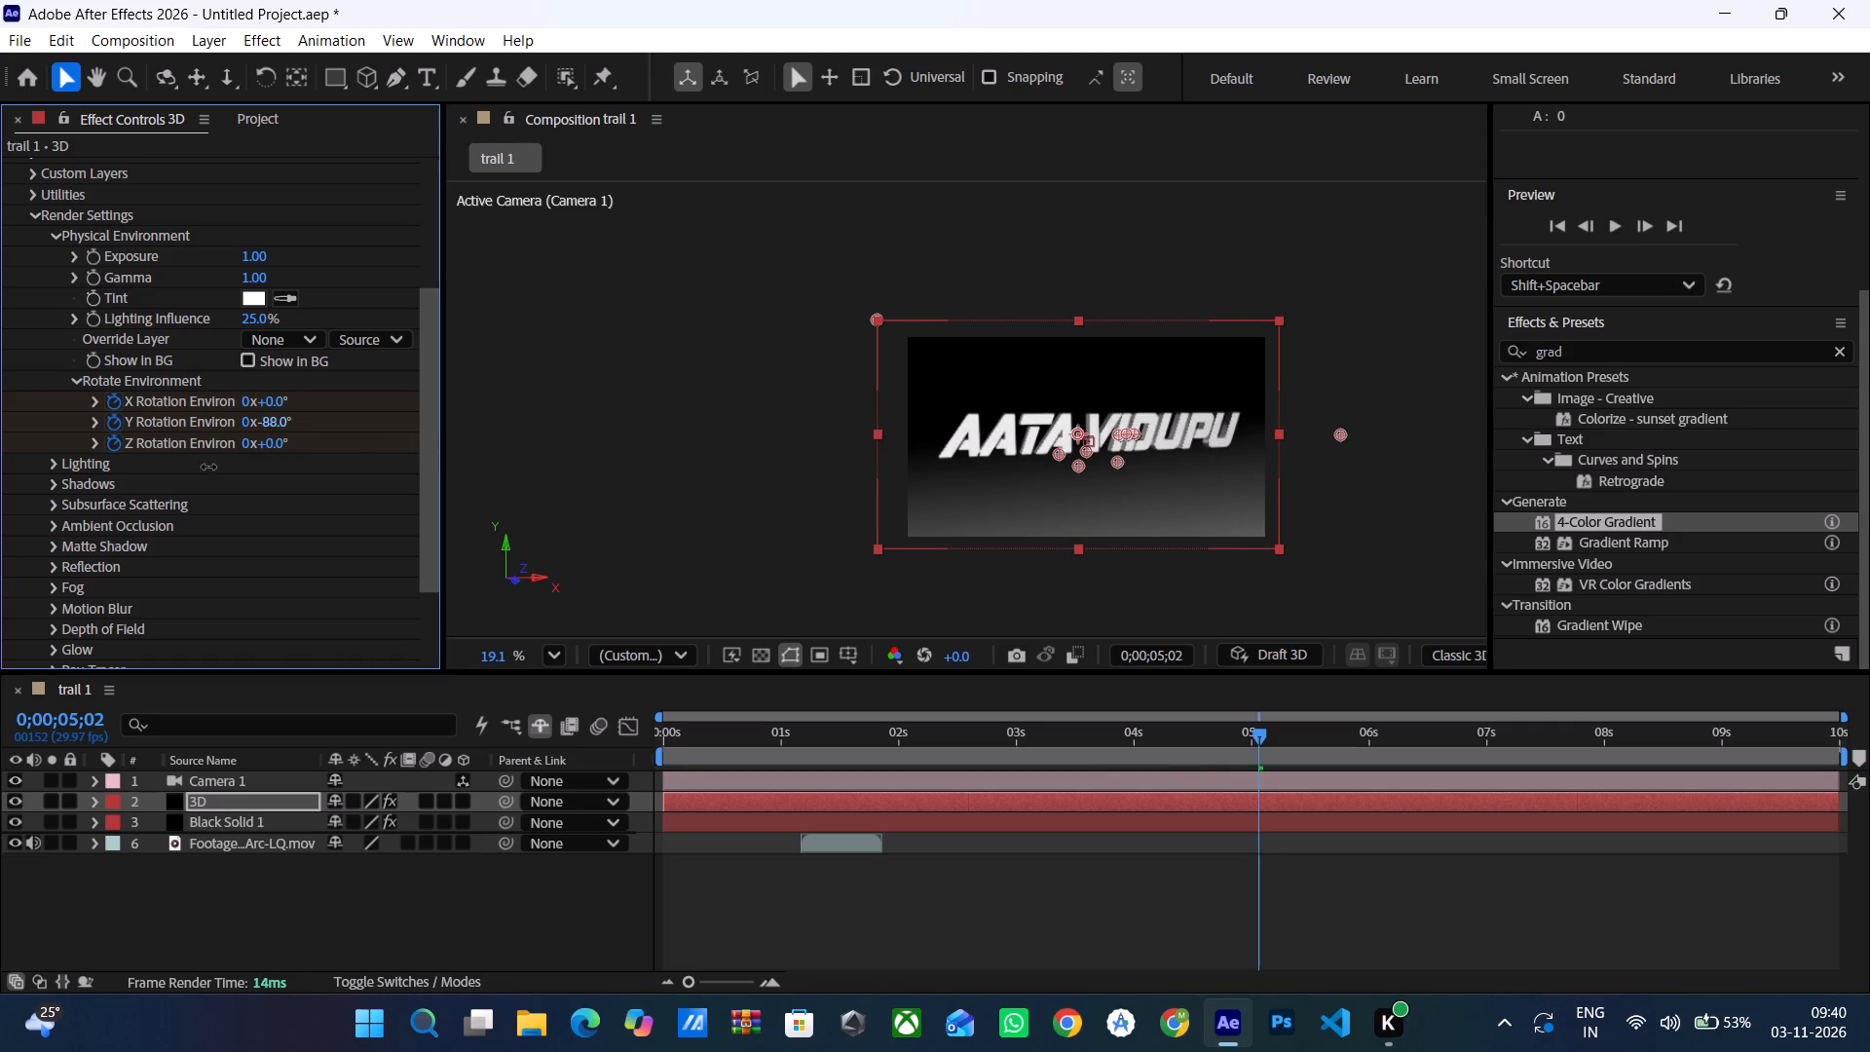
left_click_drag(208, 467, 209, 466)
left_click_drag(209, 466, 235, 463)
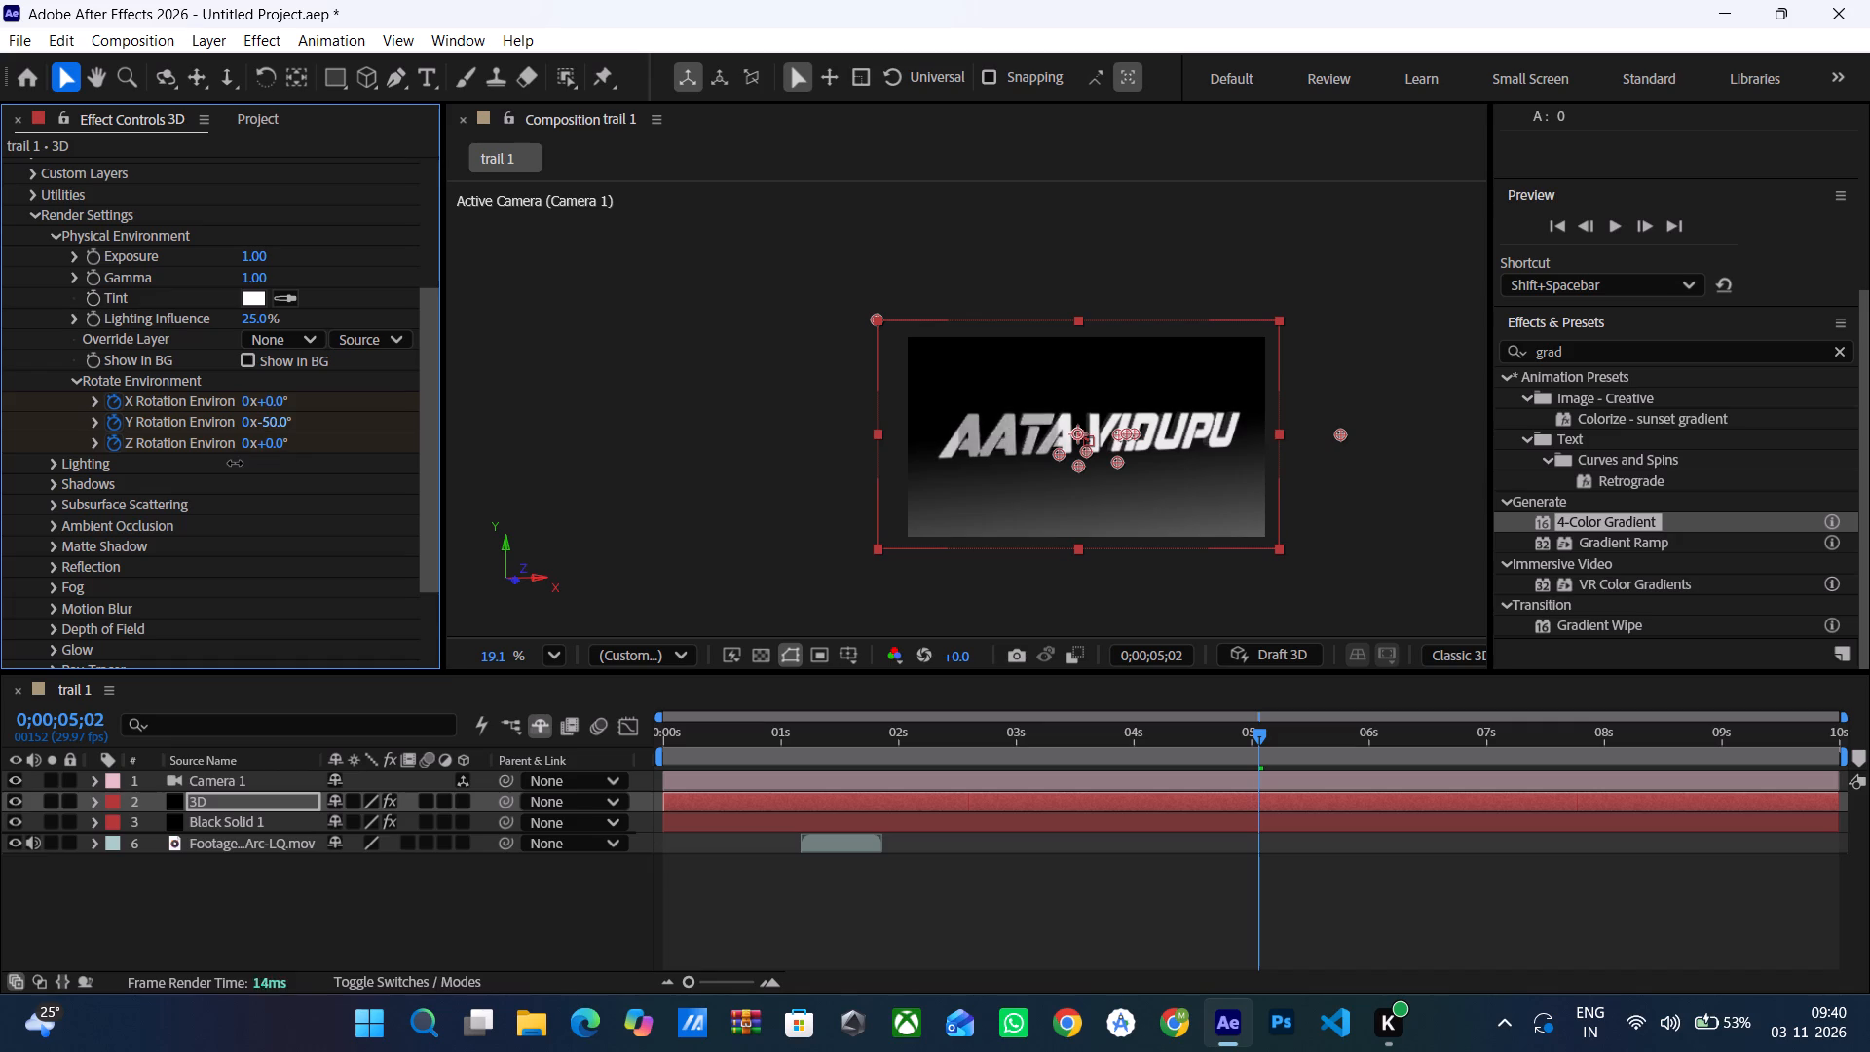
left_click_drag(235, 463, 231, 463)
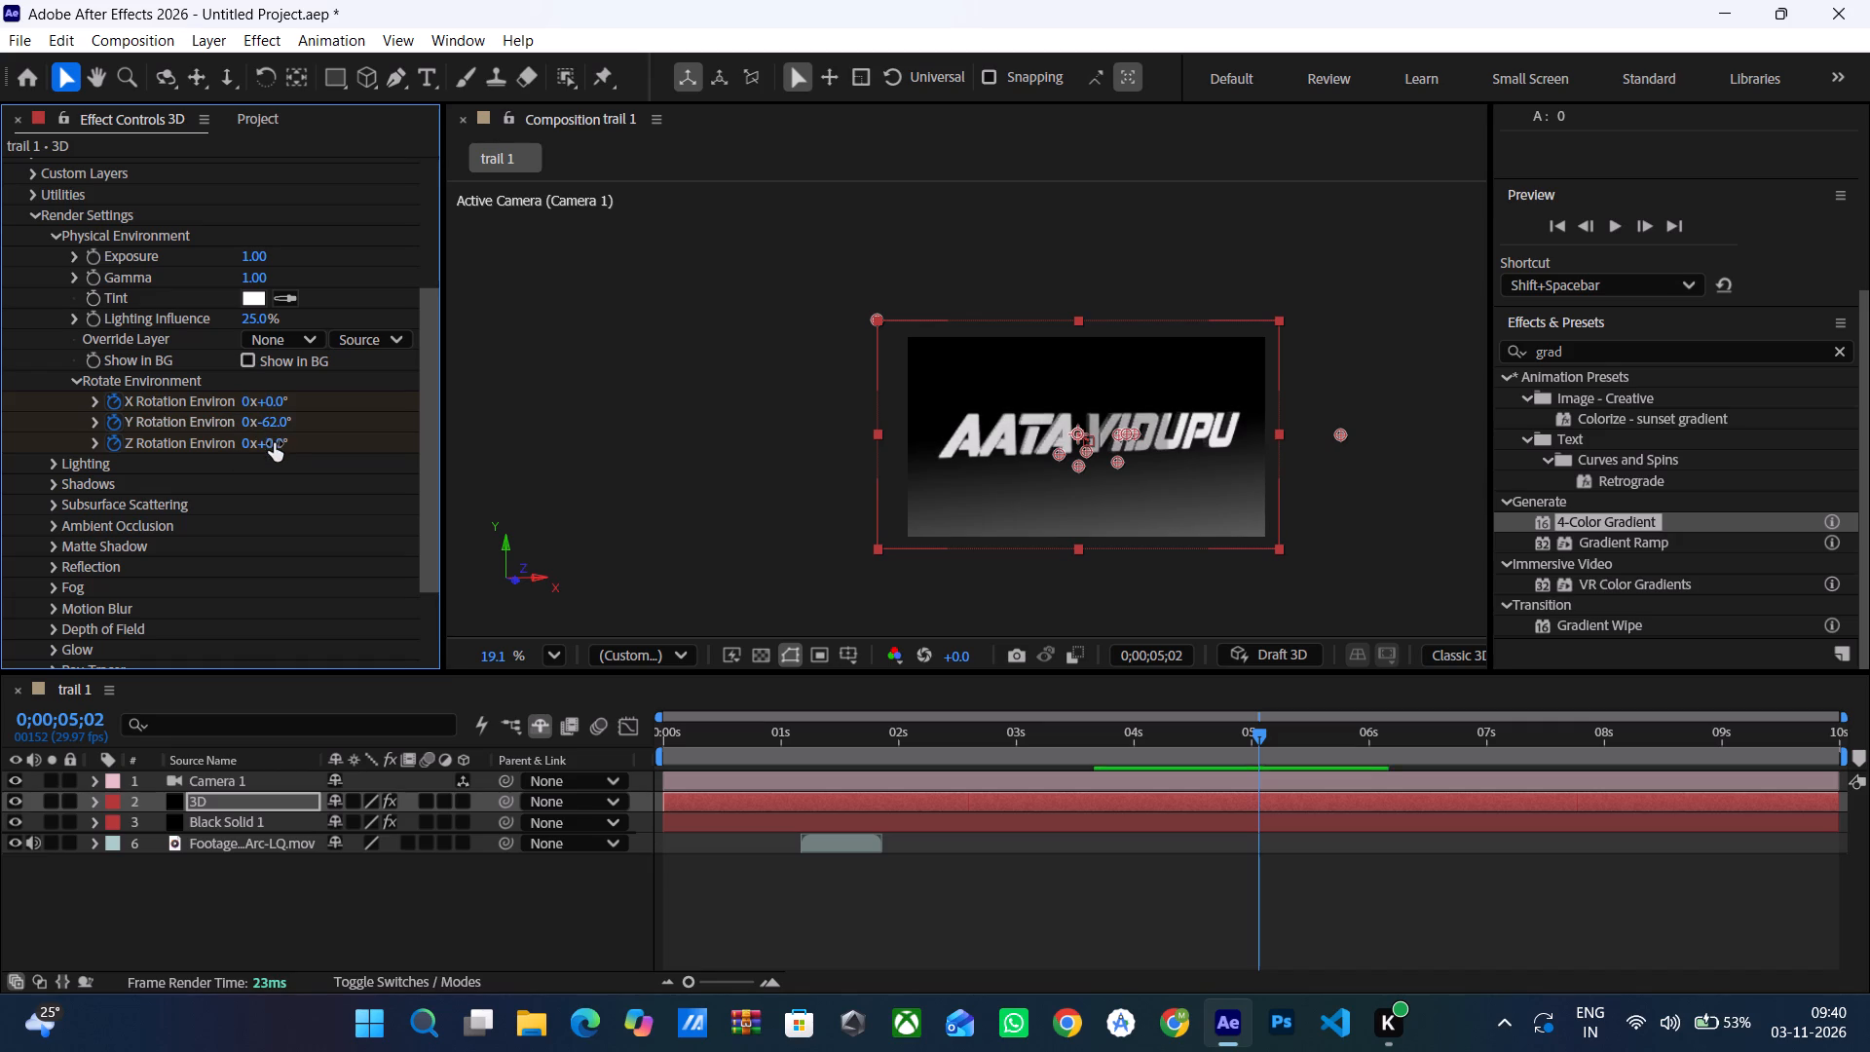
left_click_drag(269, 401, 283, 407)
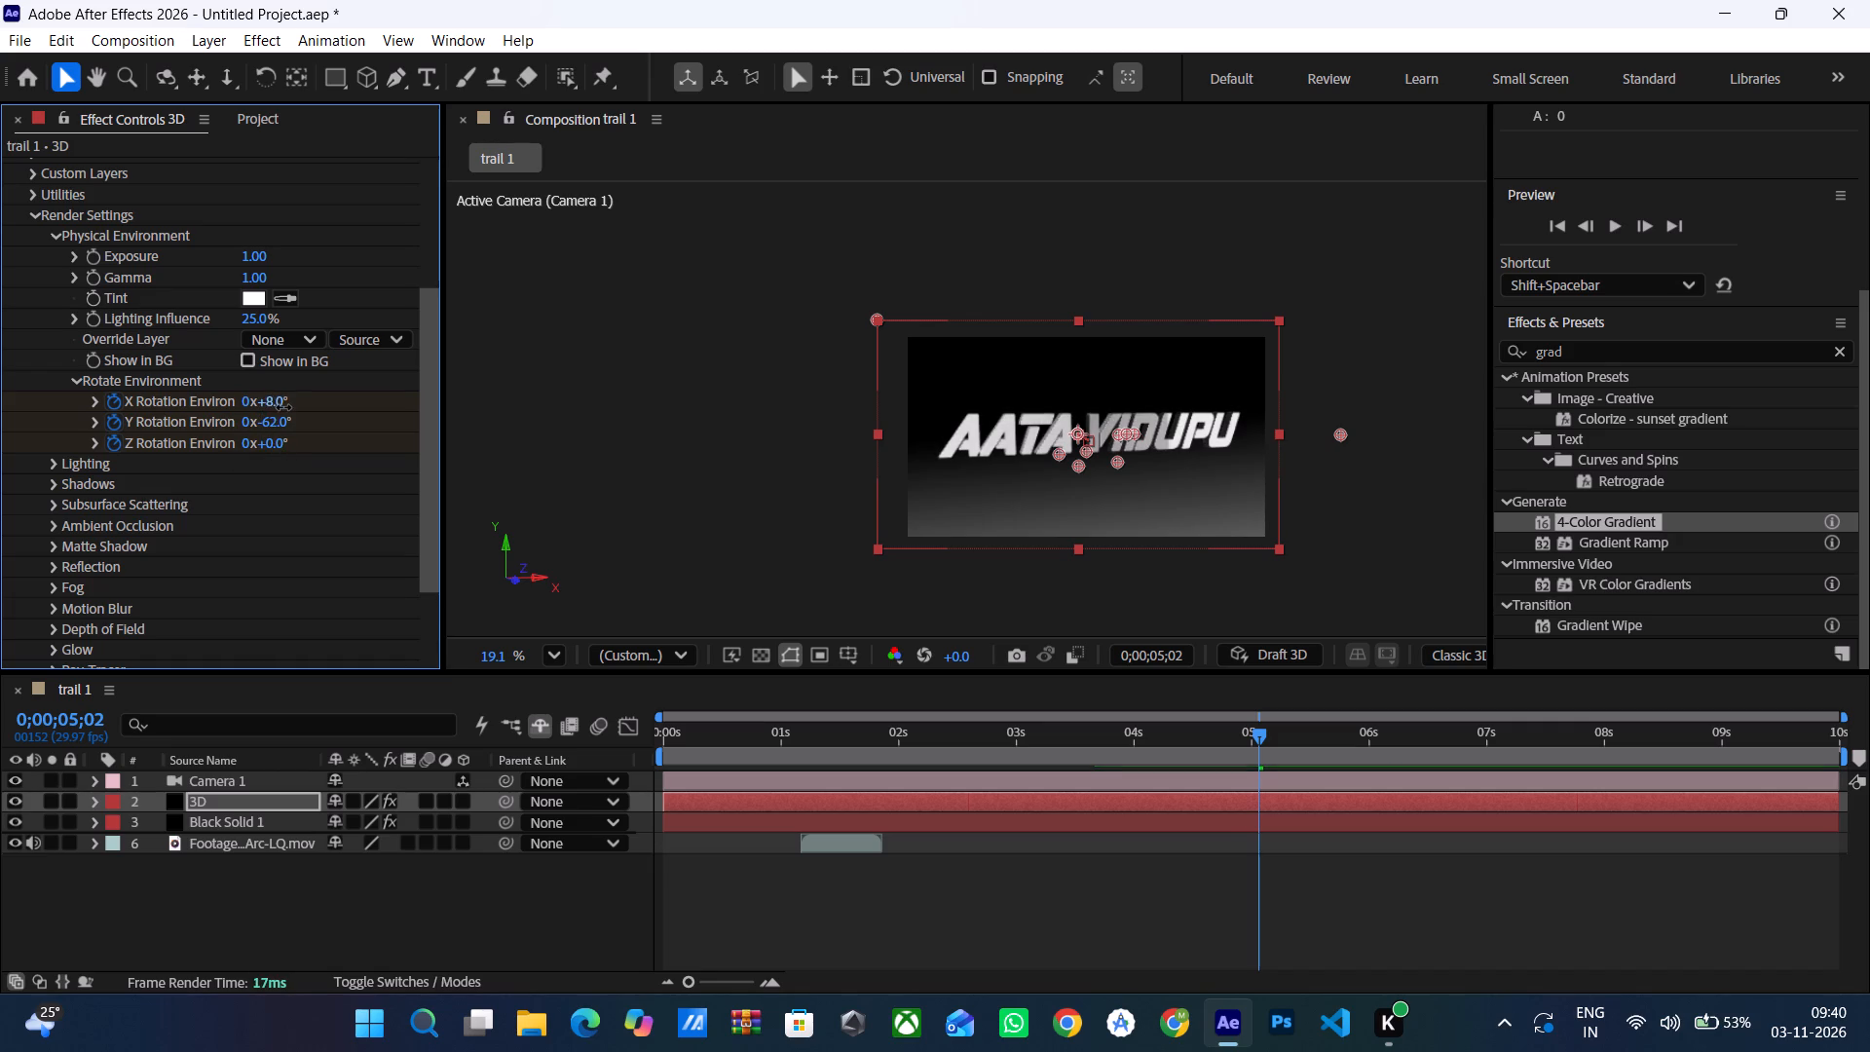
left_click_drag(283, 407, 287, 432)
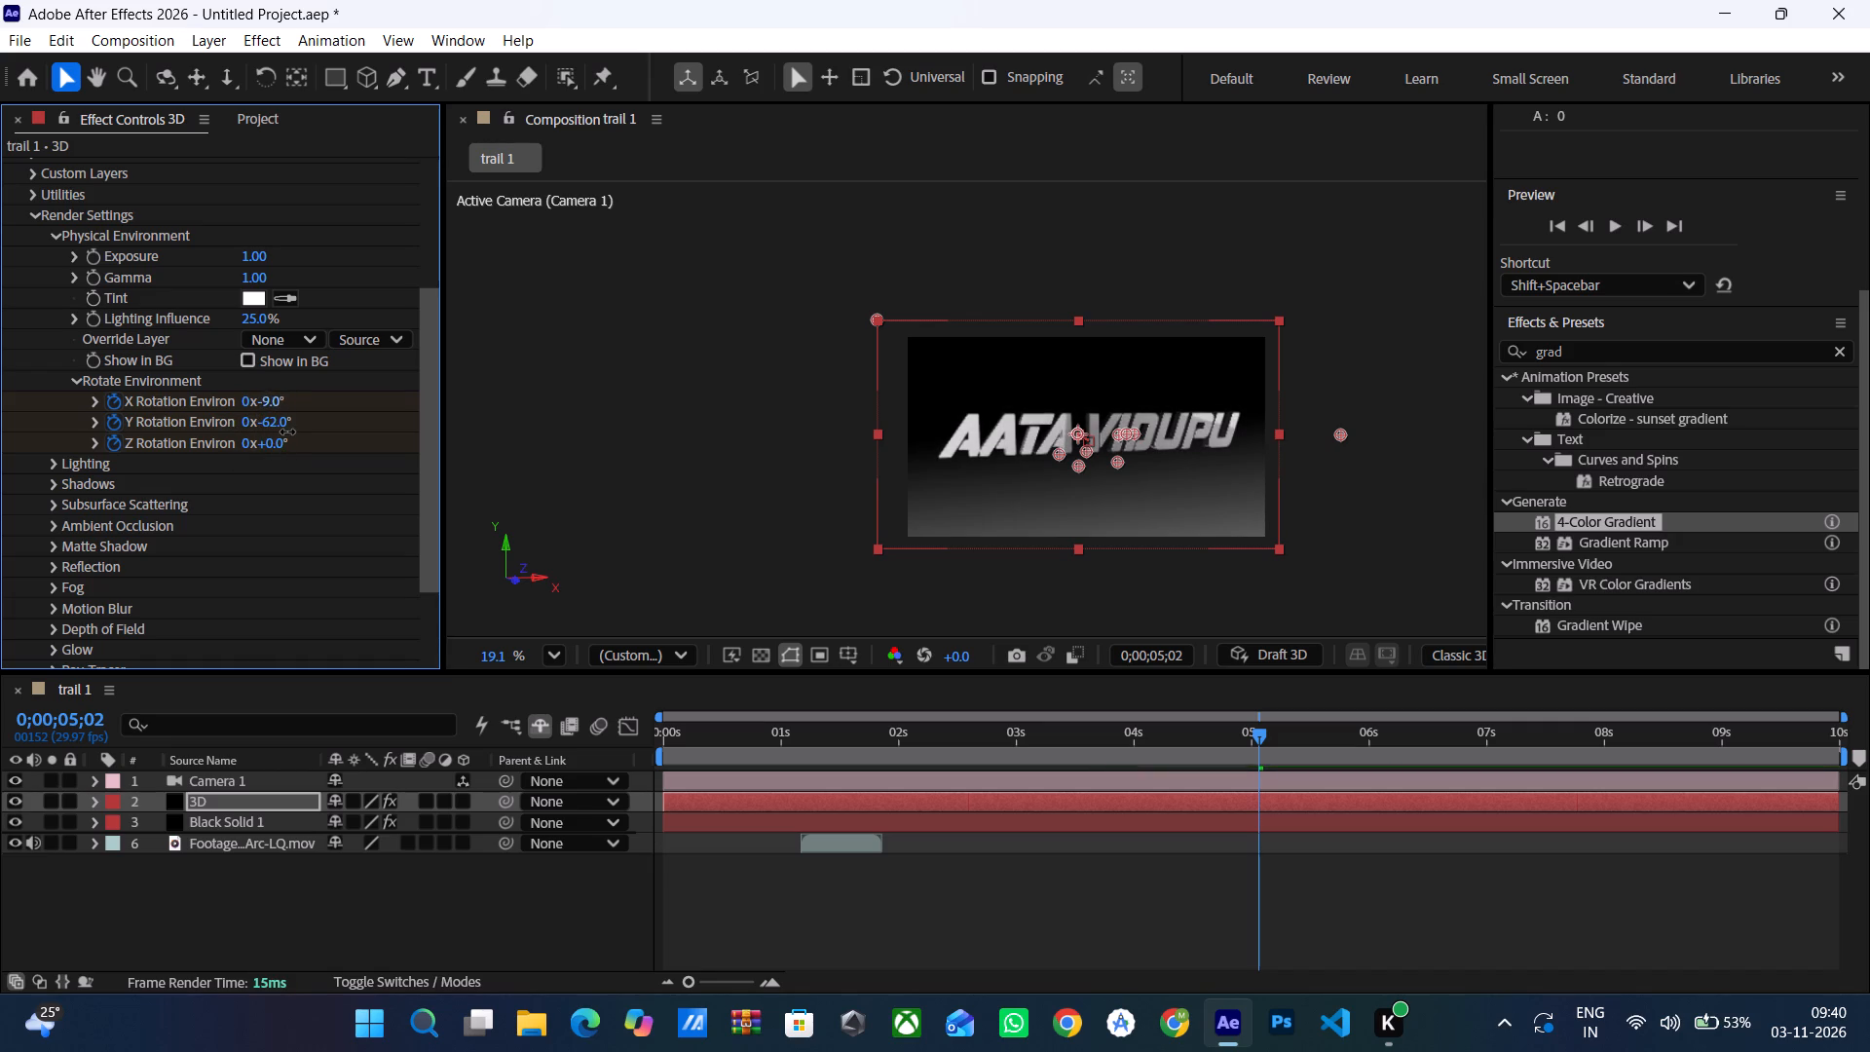
left_click_drag(287, 432, 298, 427)
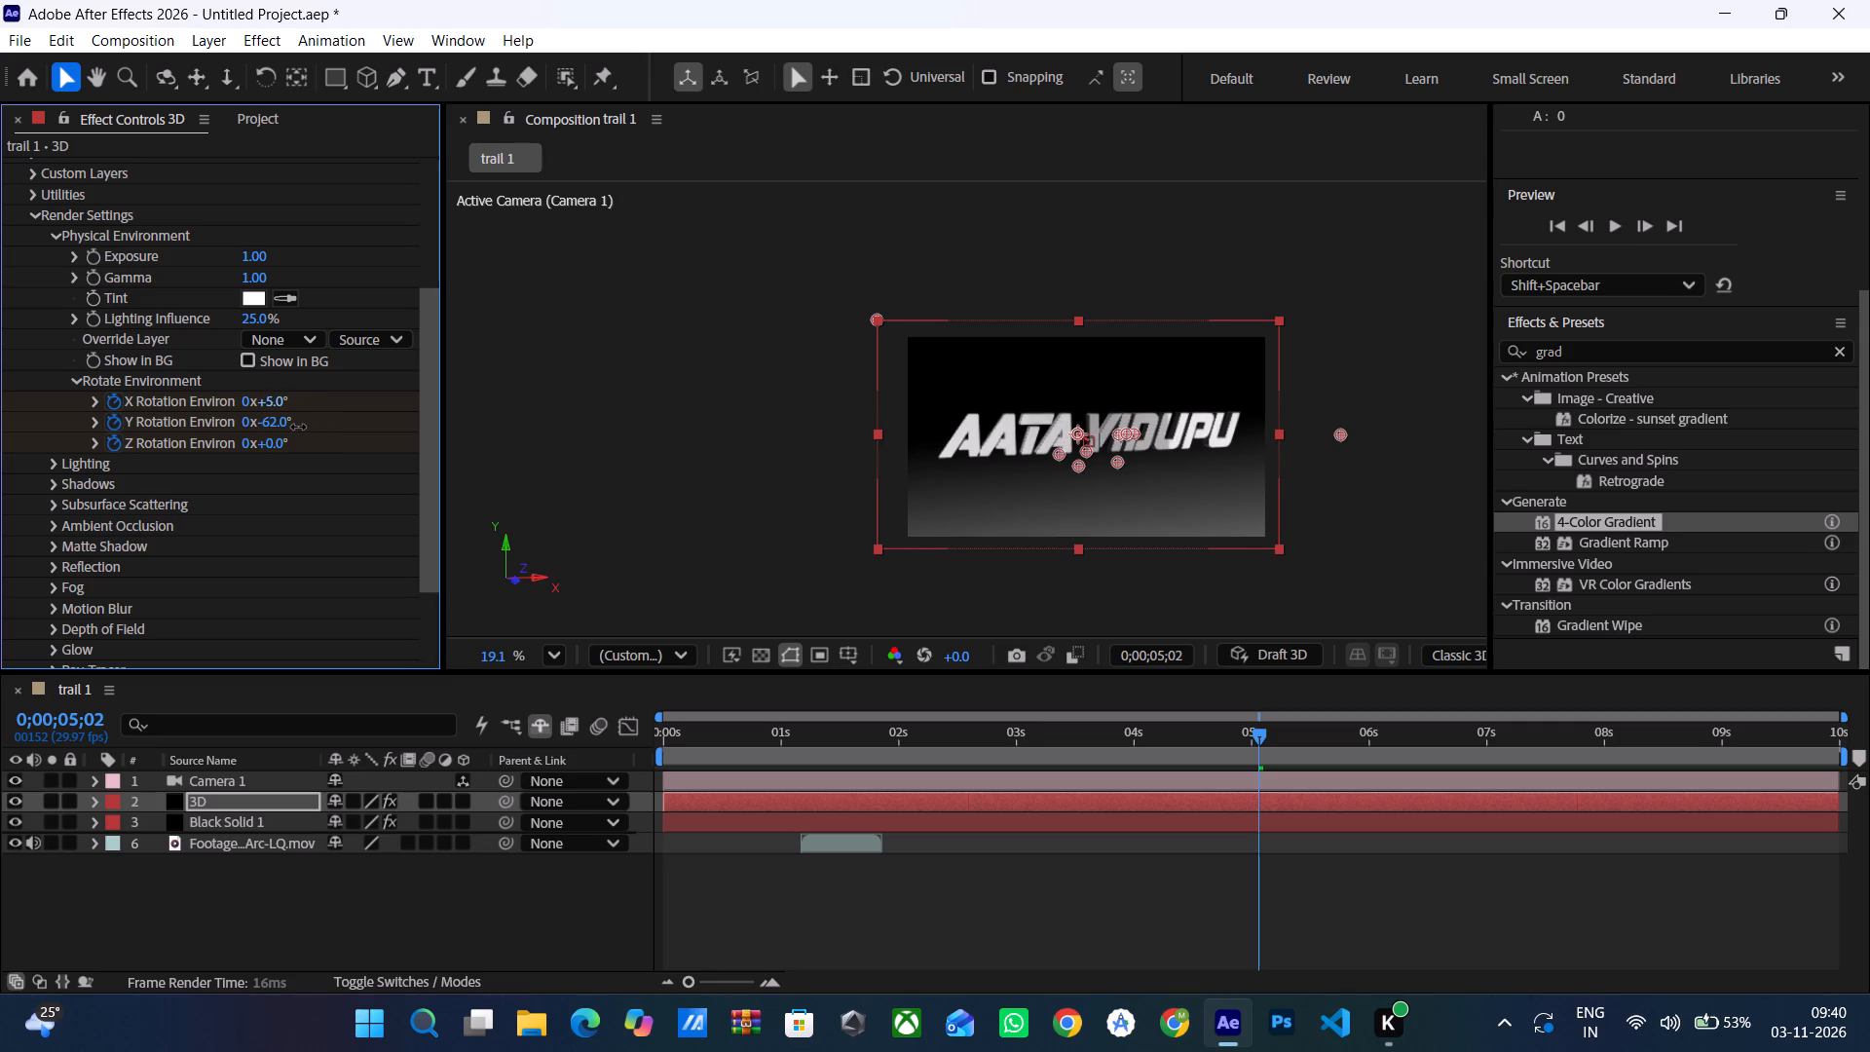
left_click_drag(298, 427, 297, 428)
left_click_drag(276, 426, 307, 428)
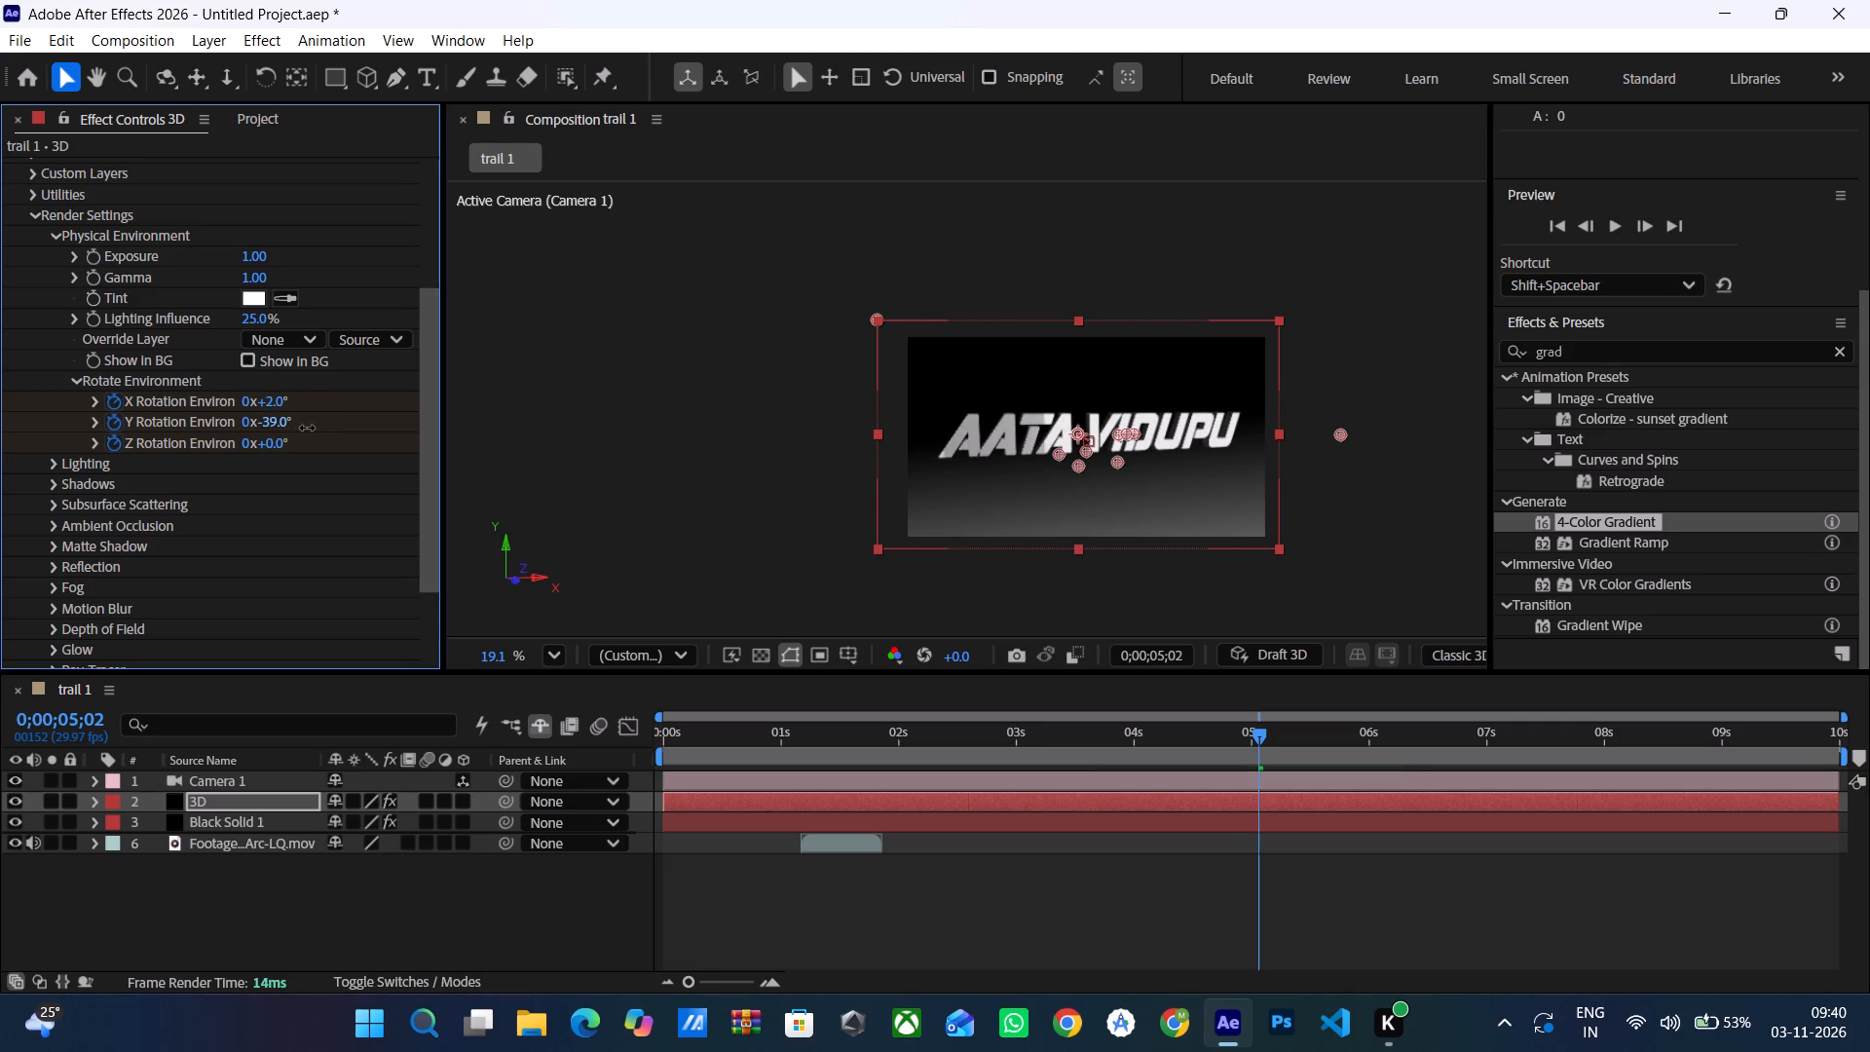
left_click_drag(307, 428, 246, 429)
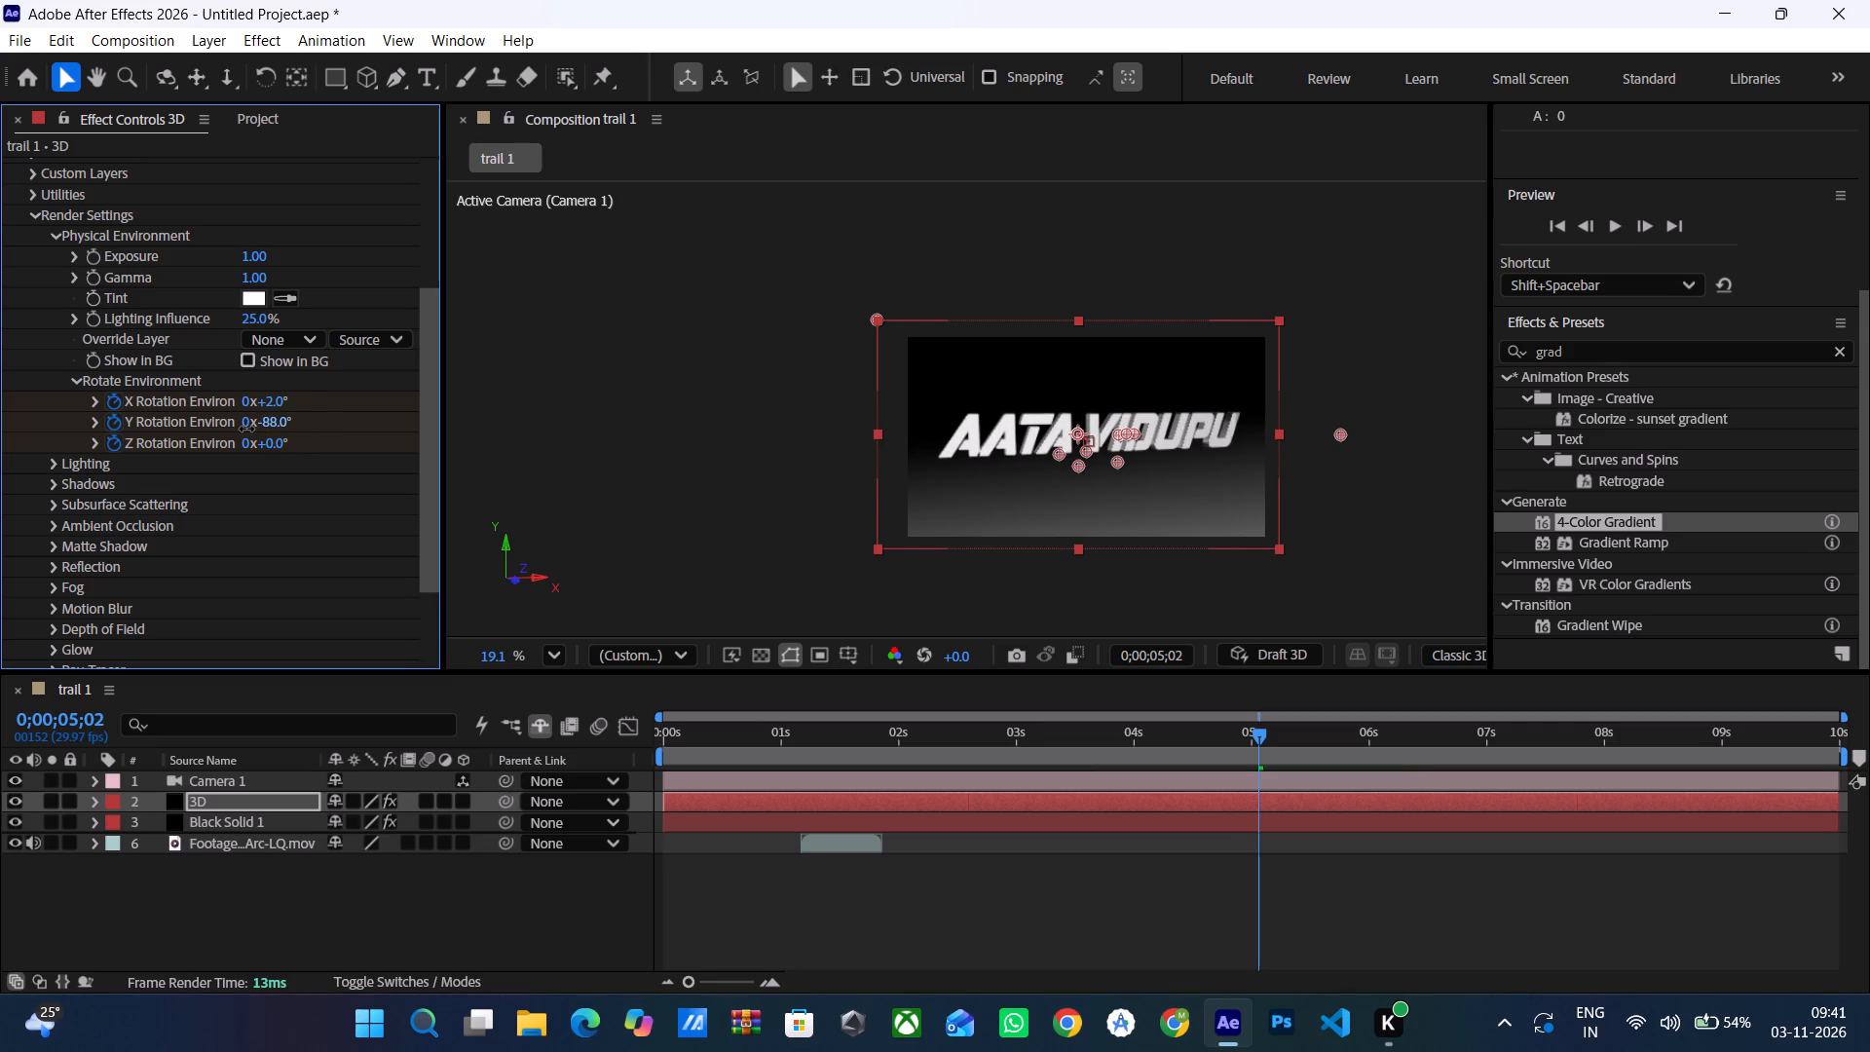
left_click_drag(246, 429, 243, 430)
Set Element's Y Rotation Environment to 0° at 0;00;03;24.
left_click_drag(1253, 734, 1104, 756)
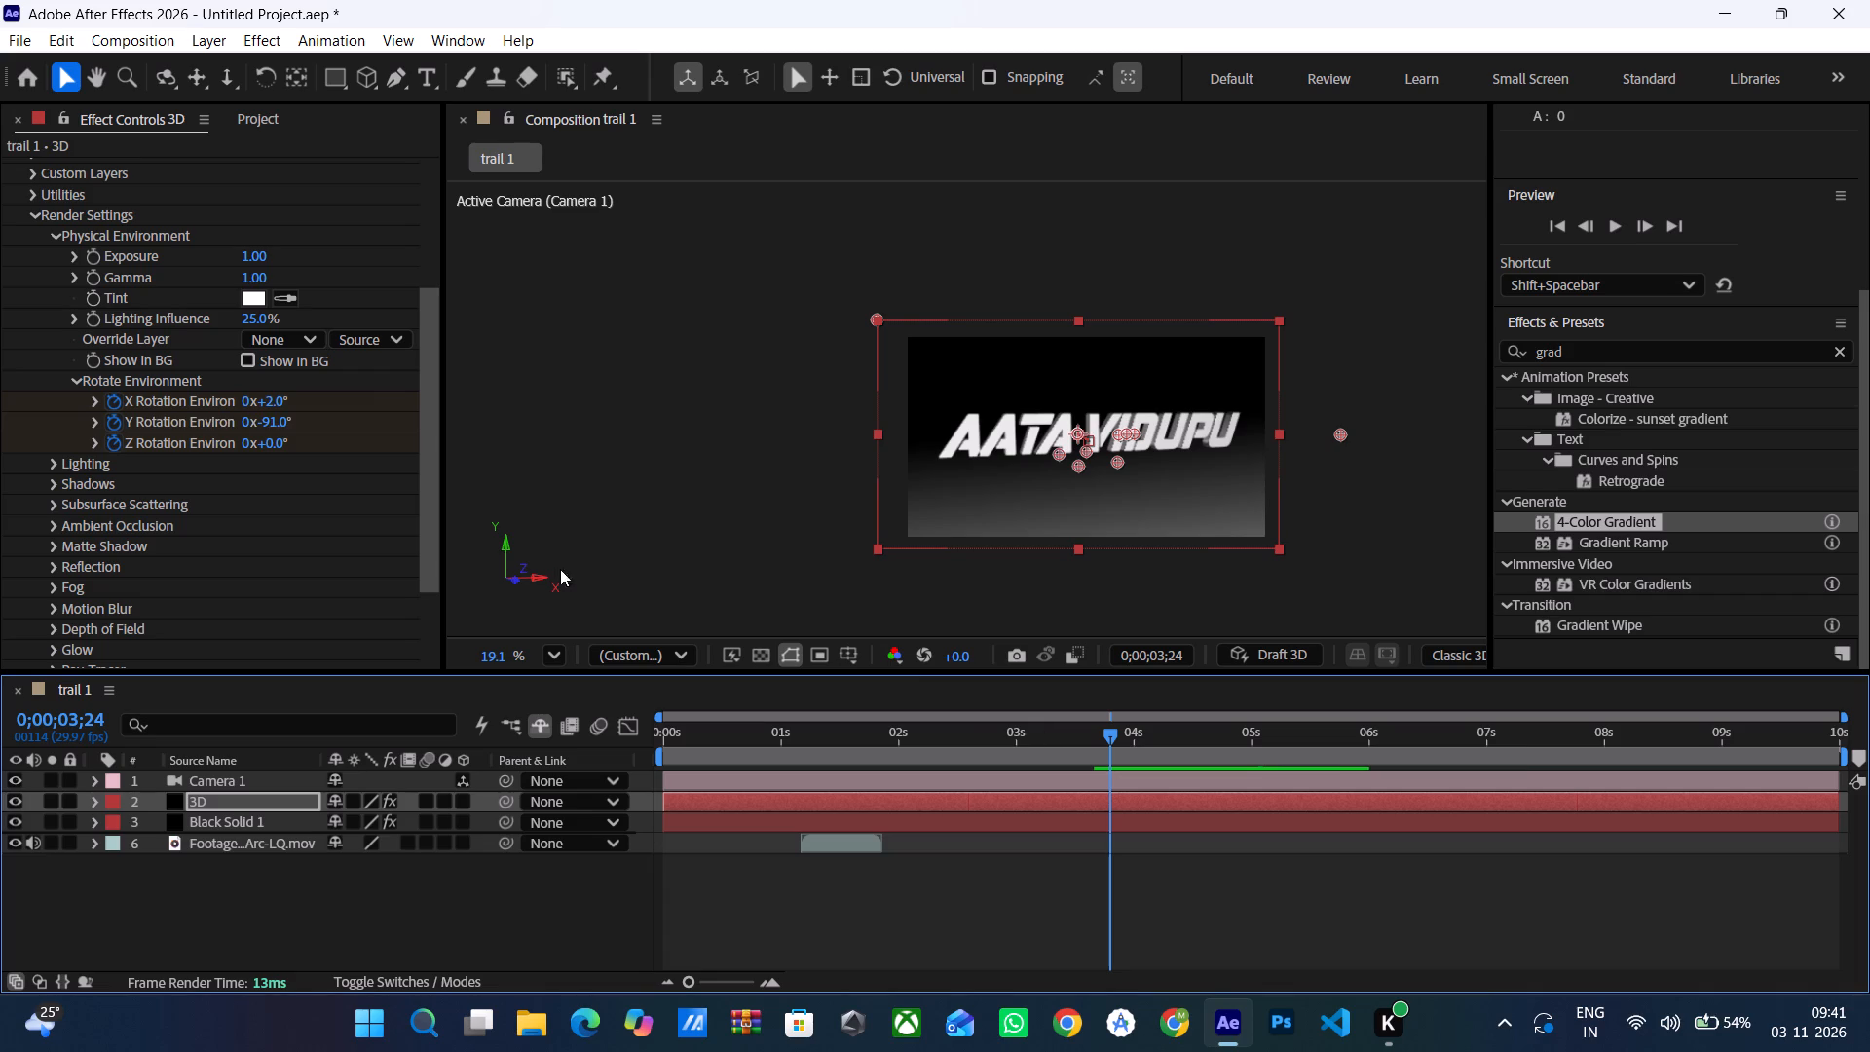
left_click(268, 419)
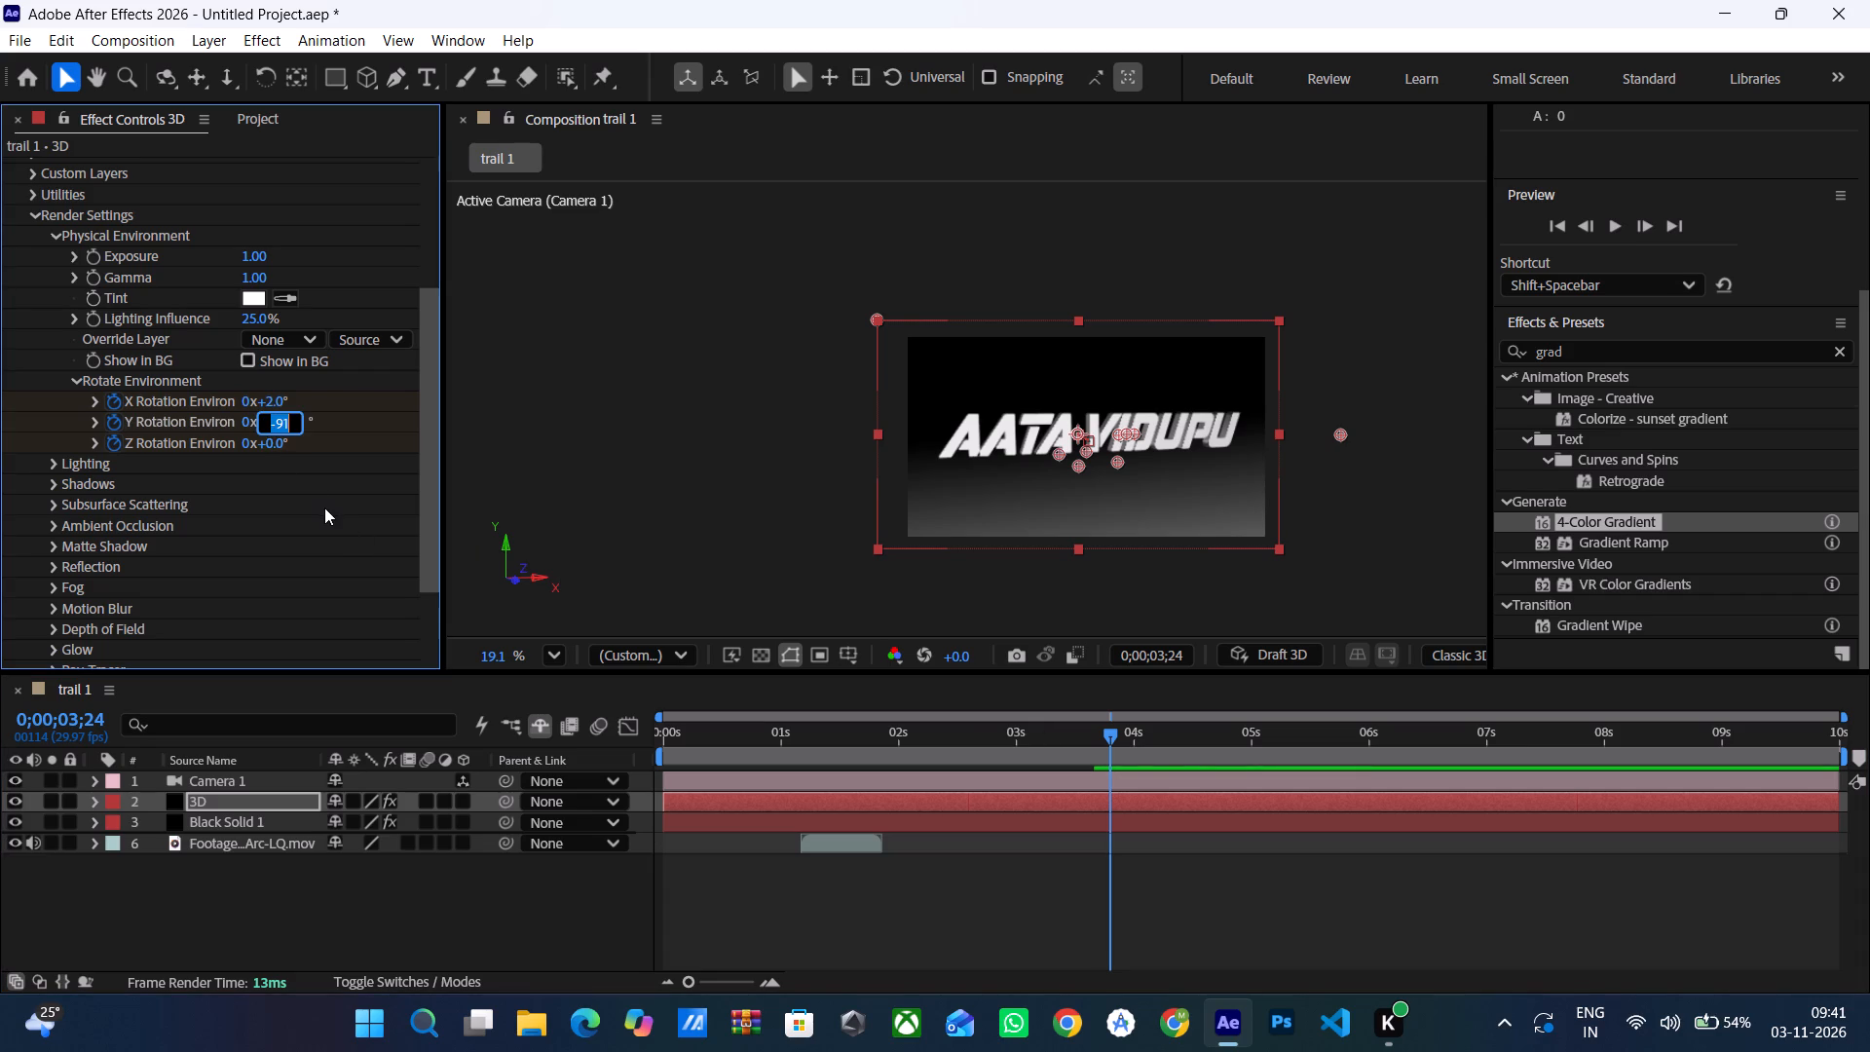
key("0")
left_click(533, 526)
Scrub between about 2 and 5 seconds to check how the environment reflection sweeps across the title letters.
left_click_drag(1111, 733, 1091, 743)
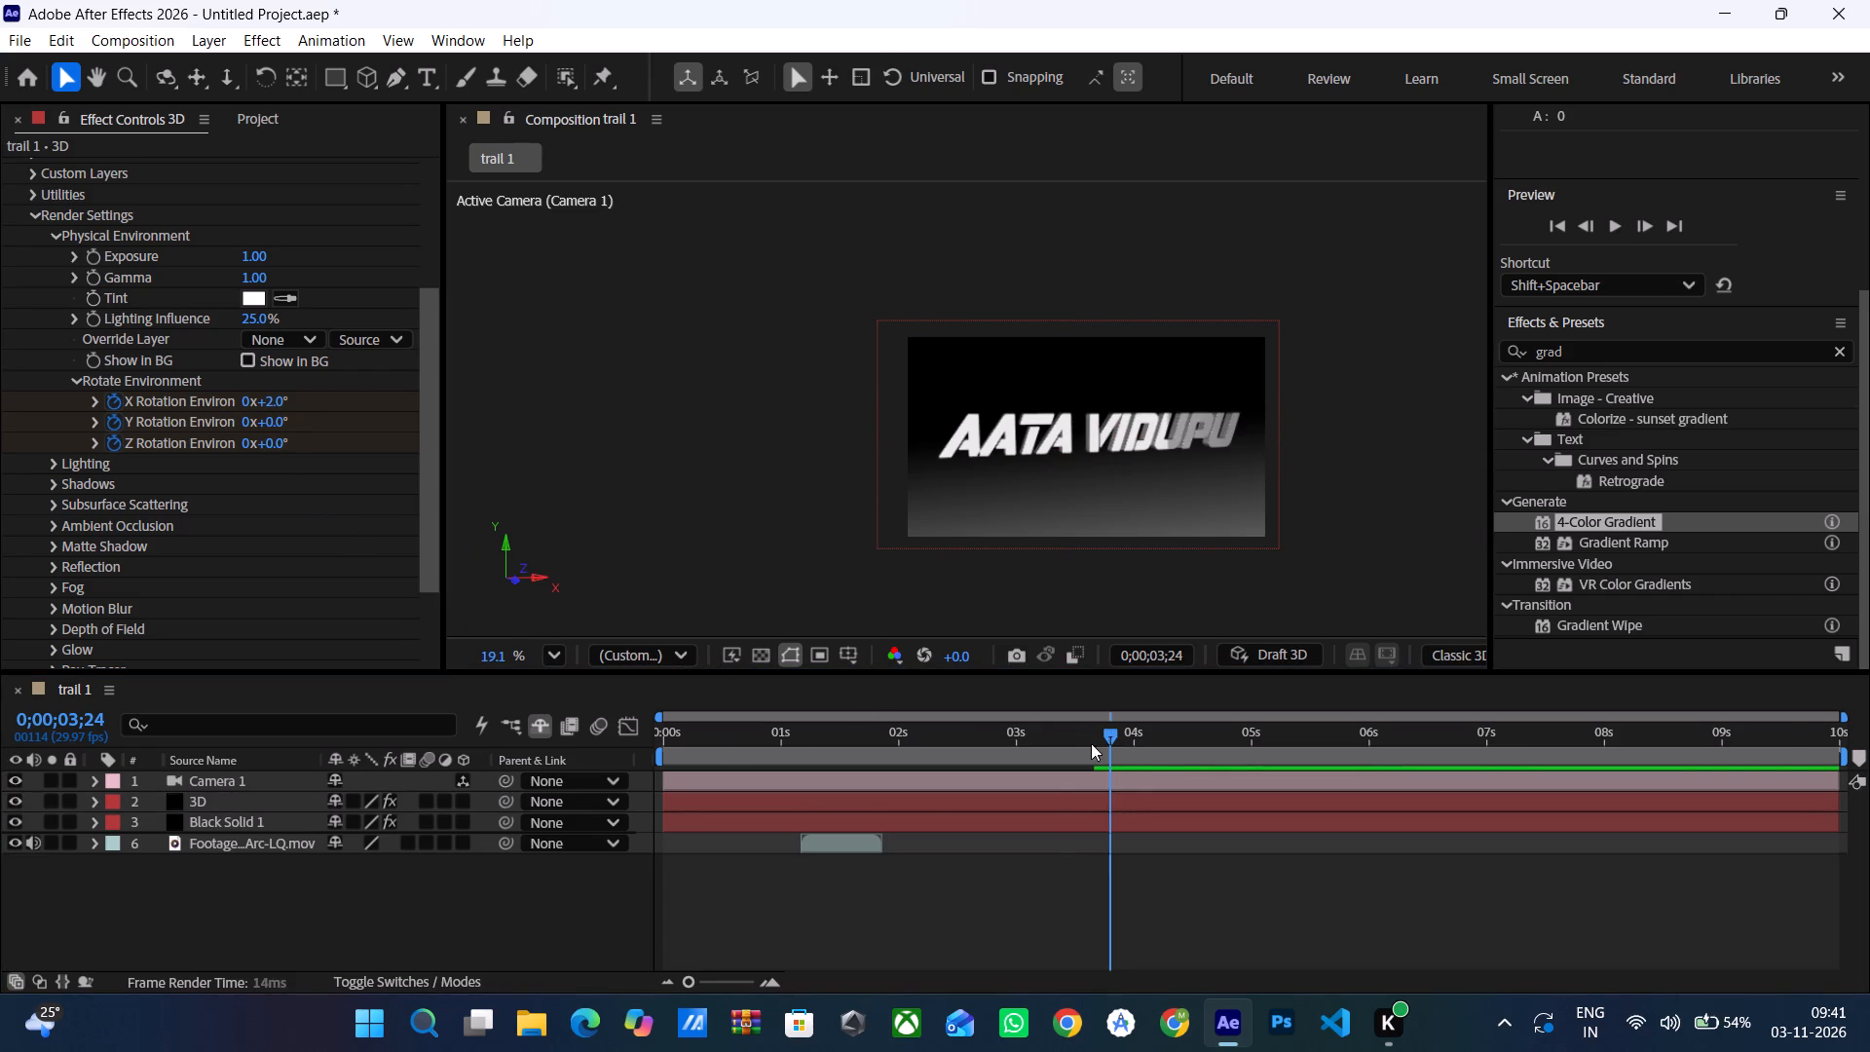
left_click_drag(1091, 743, 1150, 783)
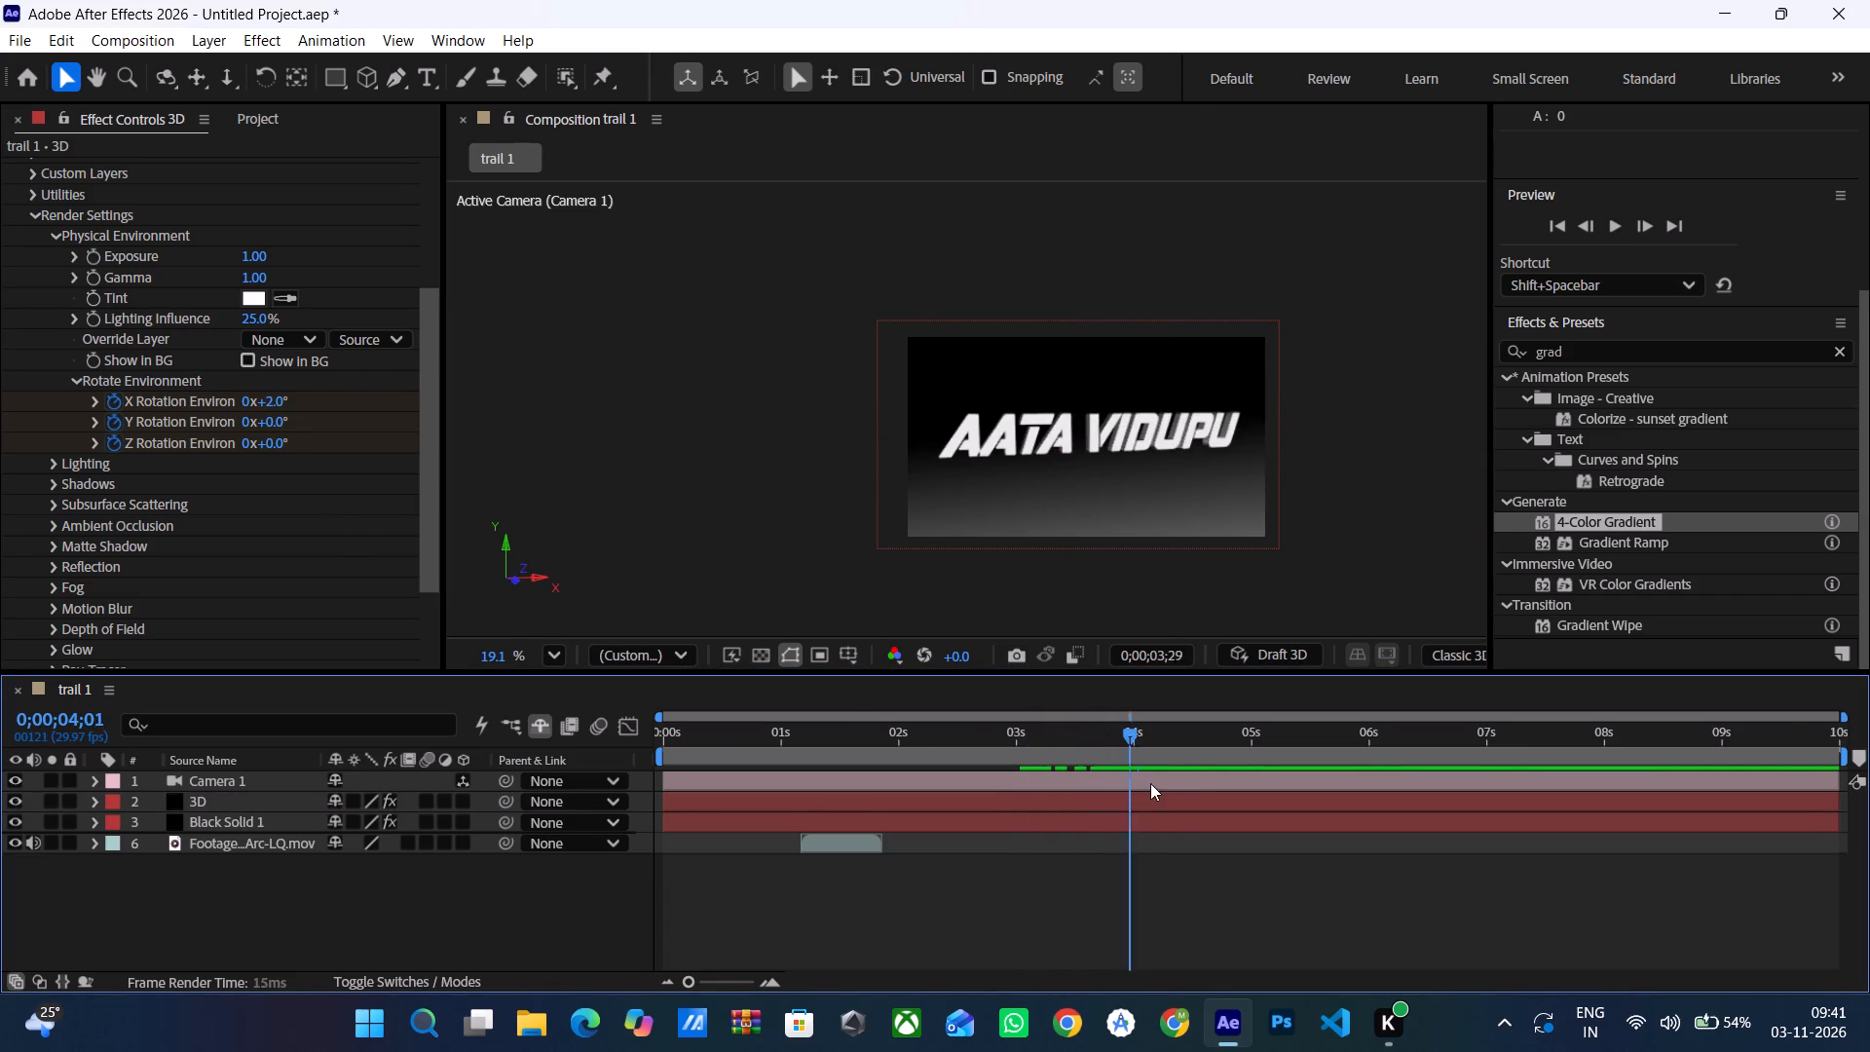
left_click_drag(1150, 783, 1089, 787)
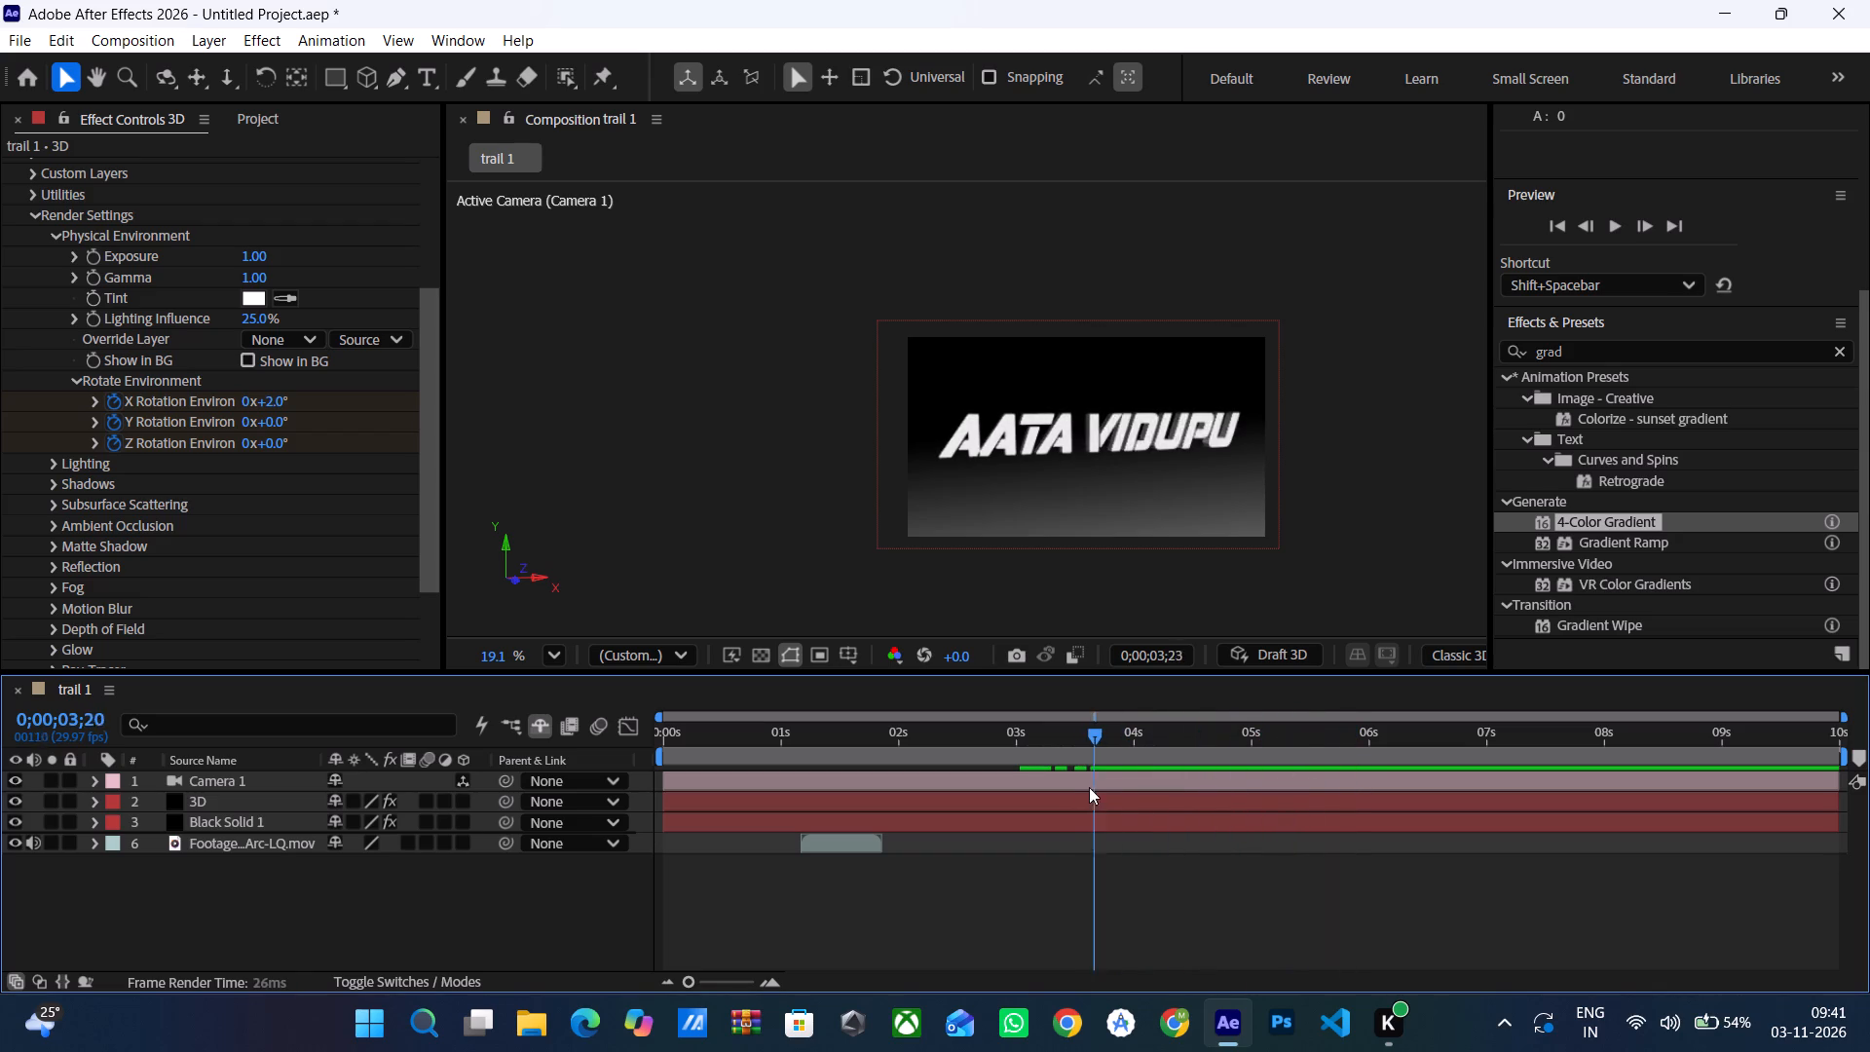
left_click_drag(1089, 787, 1183, 794)
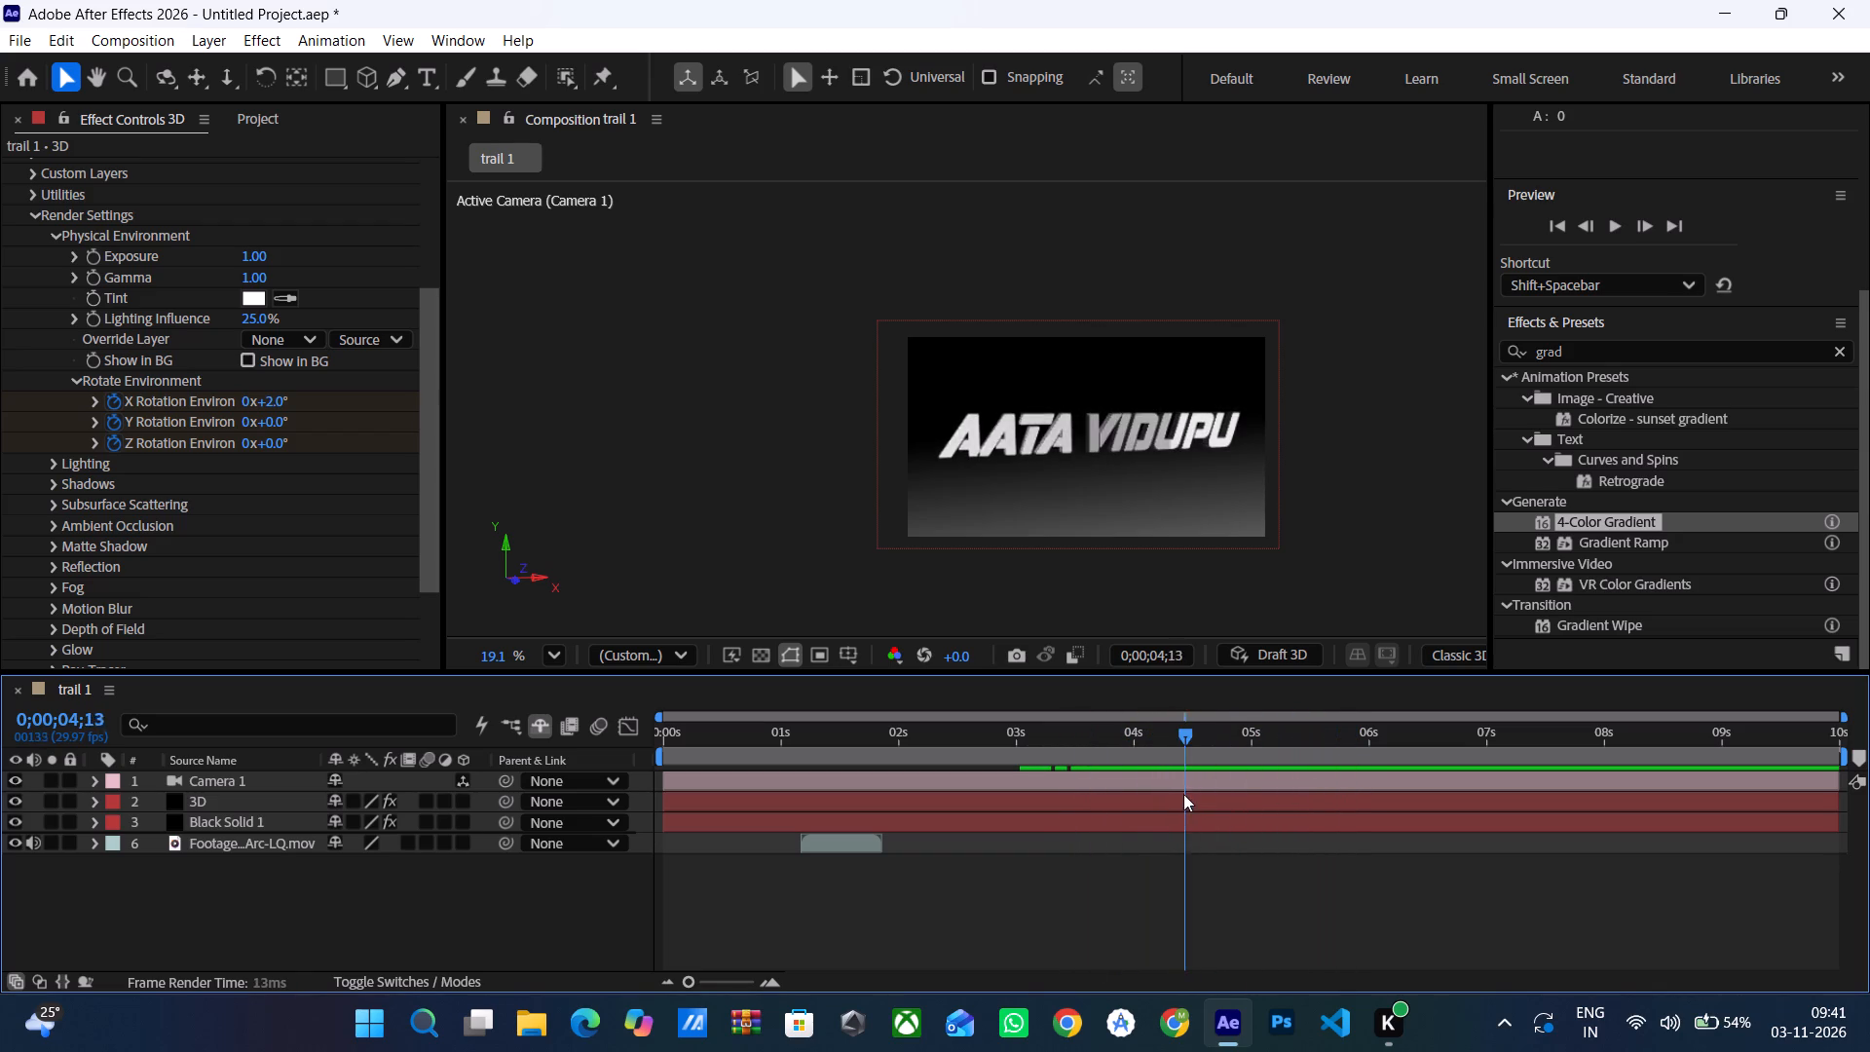
left_click_drag(1183, 794, 1197, 792)
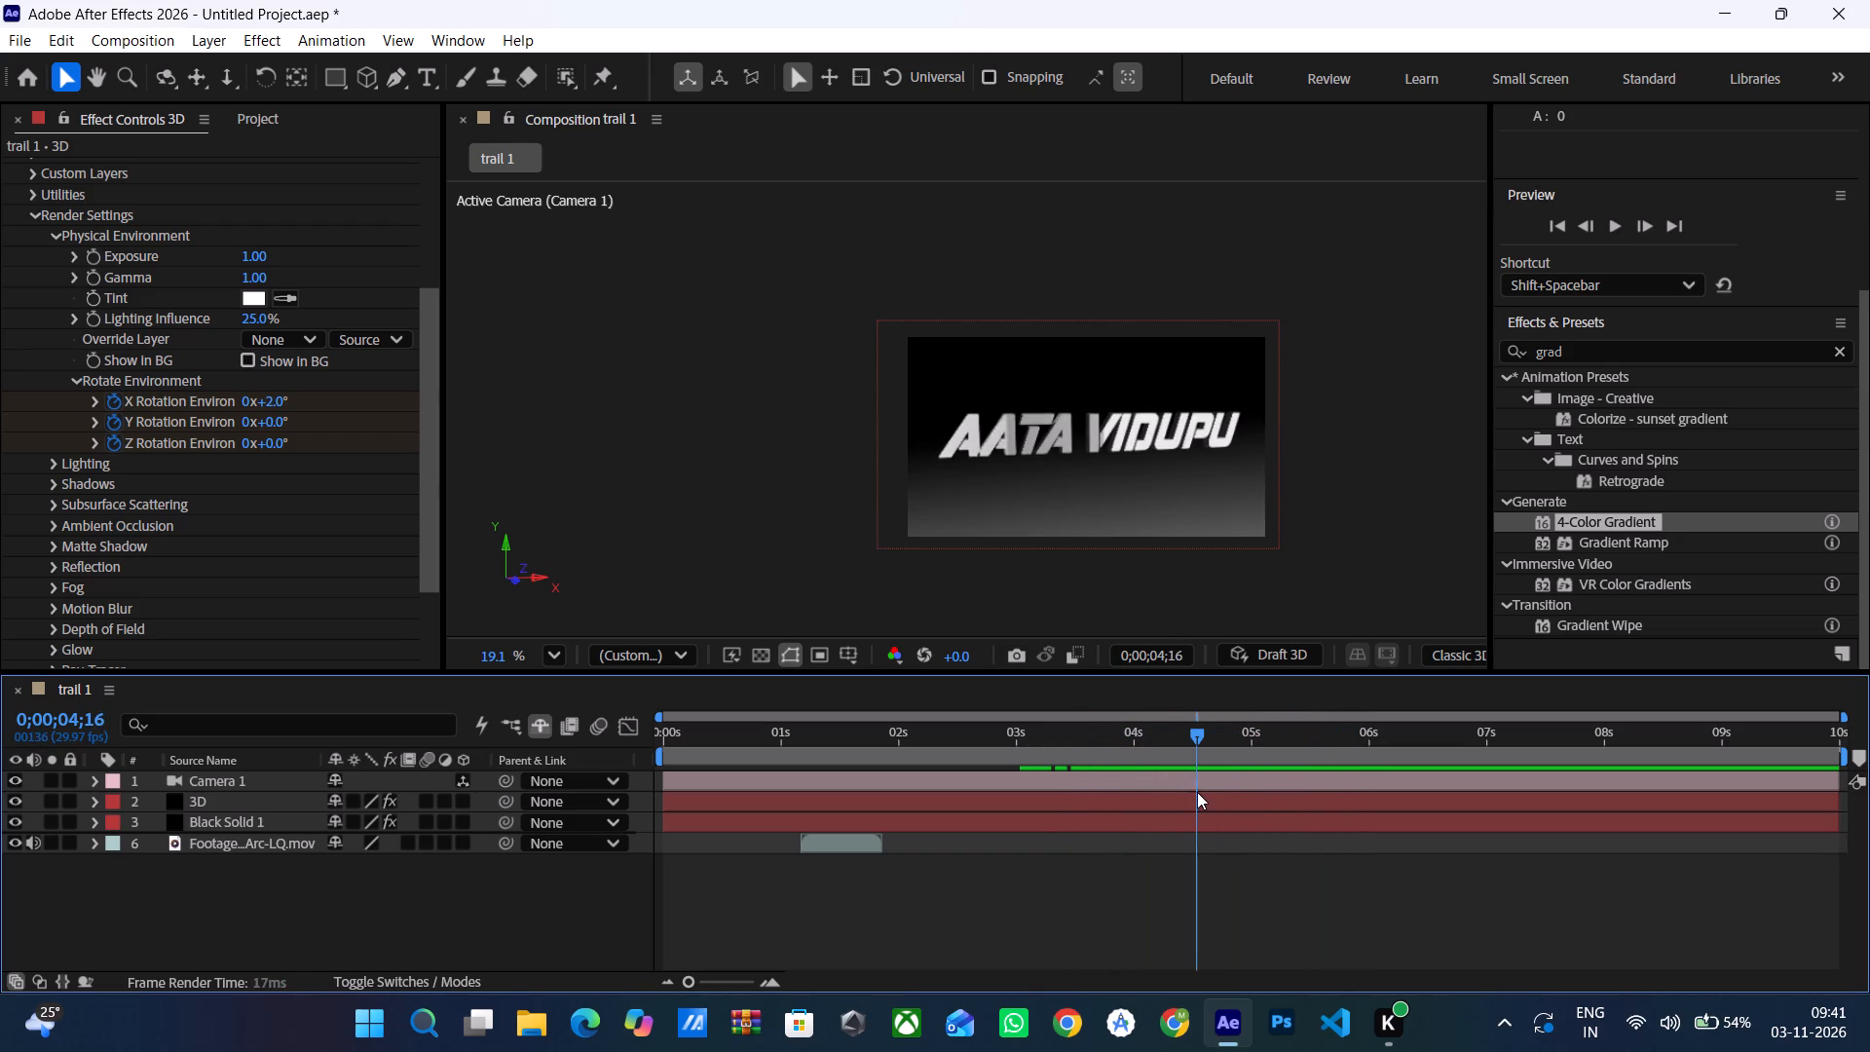
left_click_drag(1197, 792, 1290, 792)
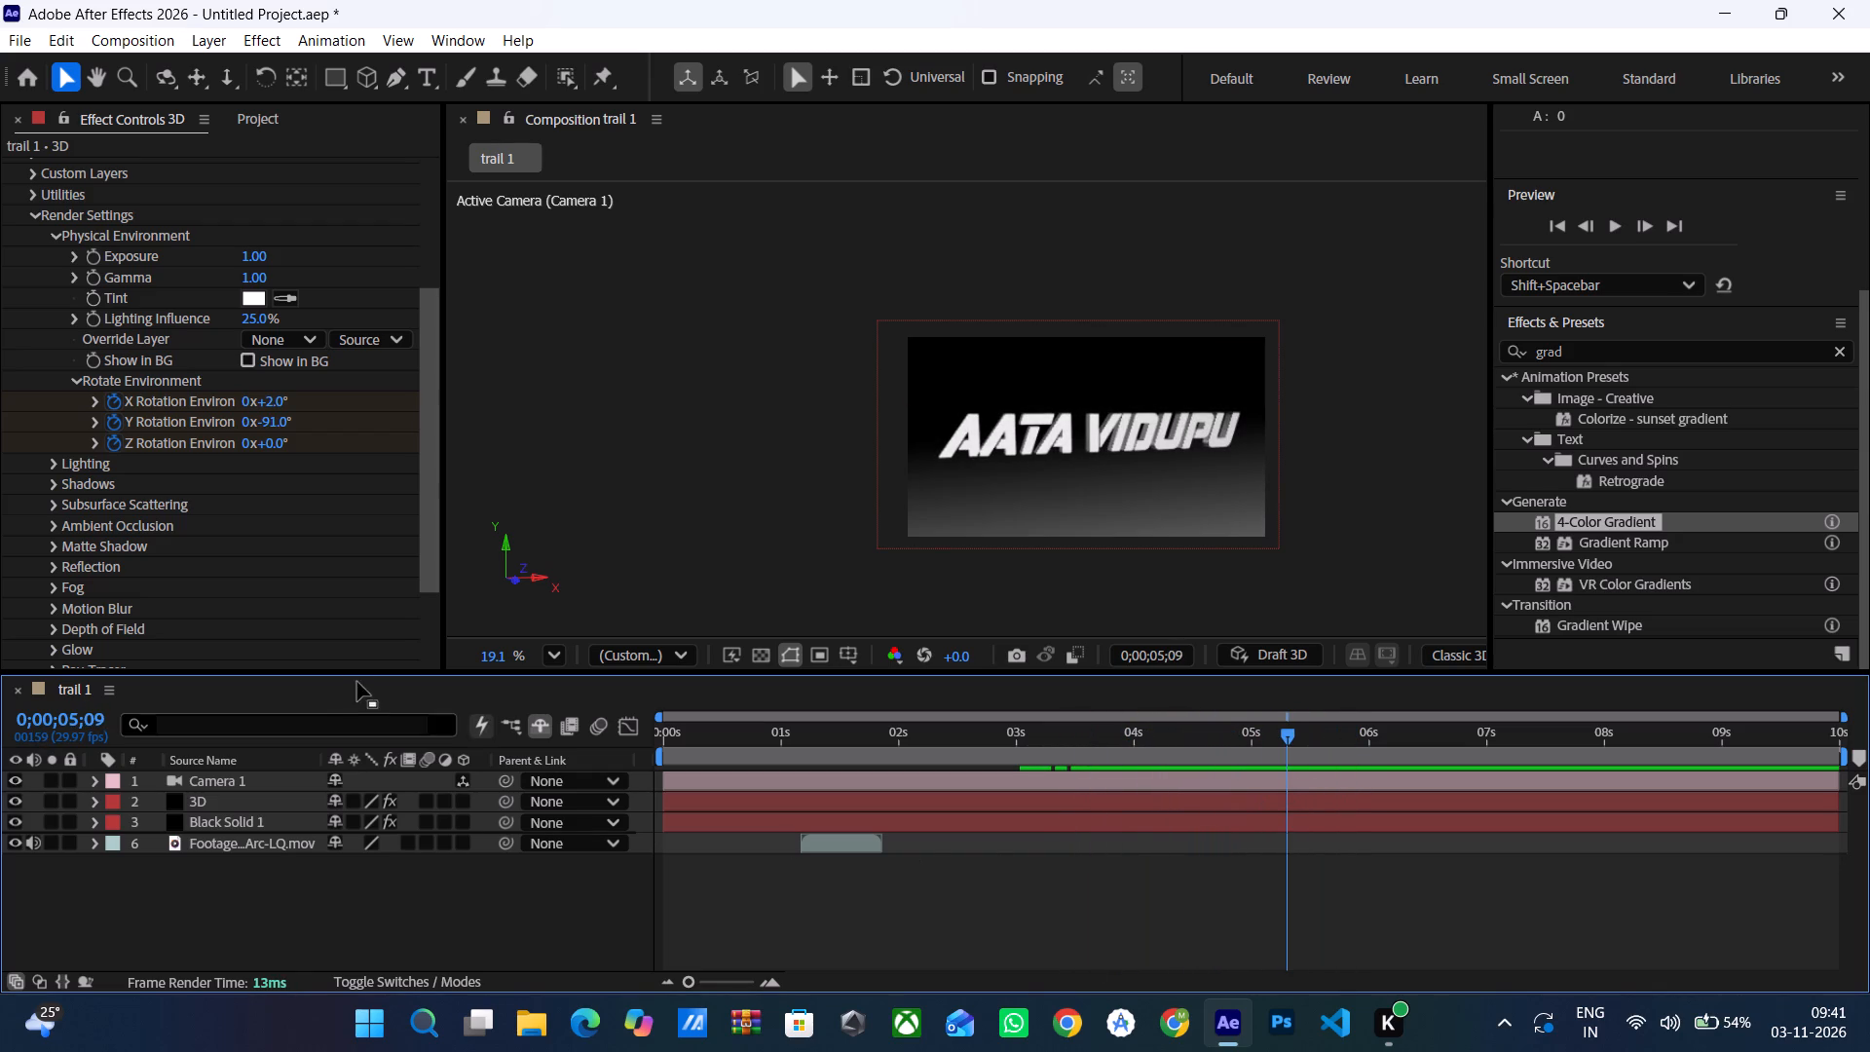
left_click_drag(1293, 723, 1023, 897)
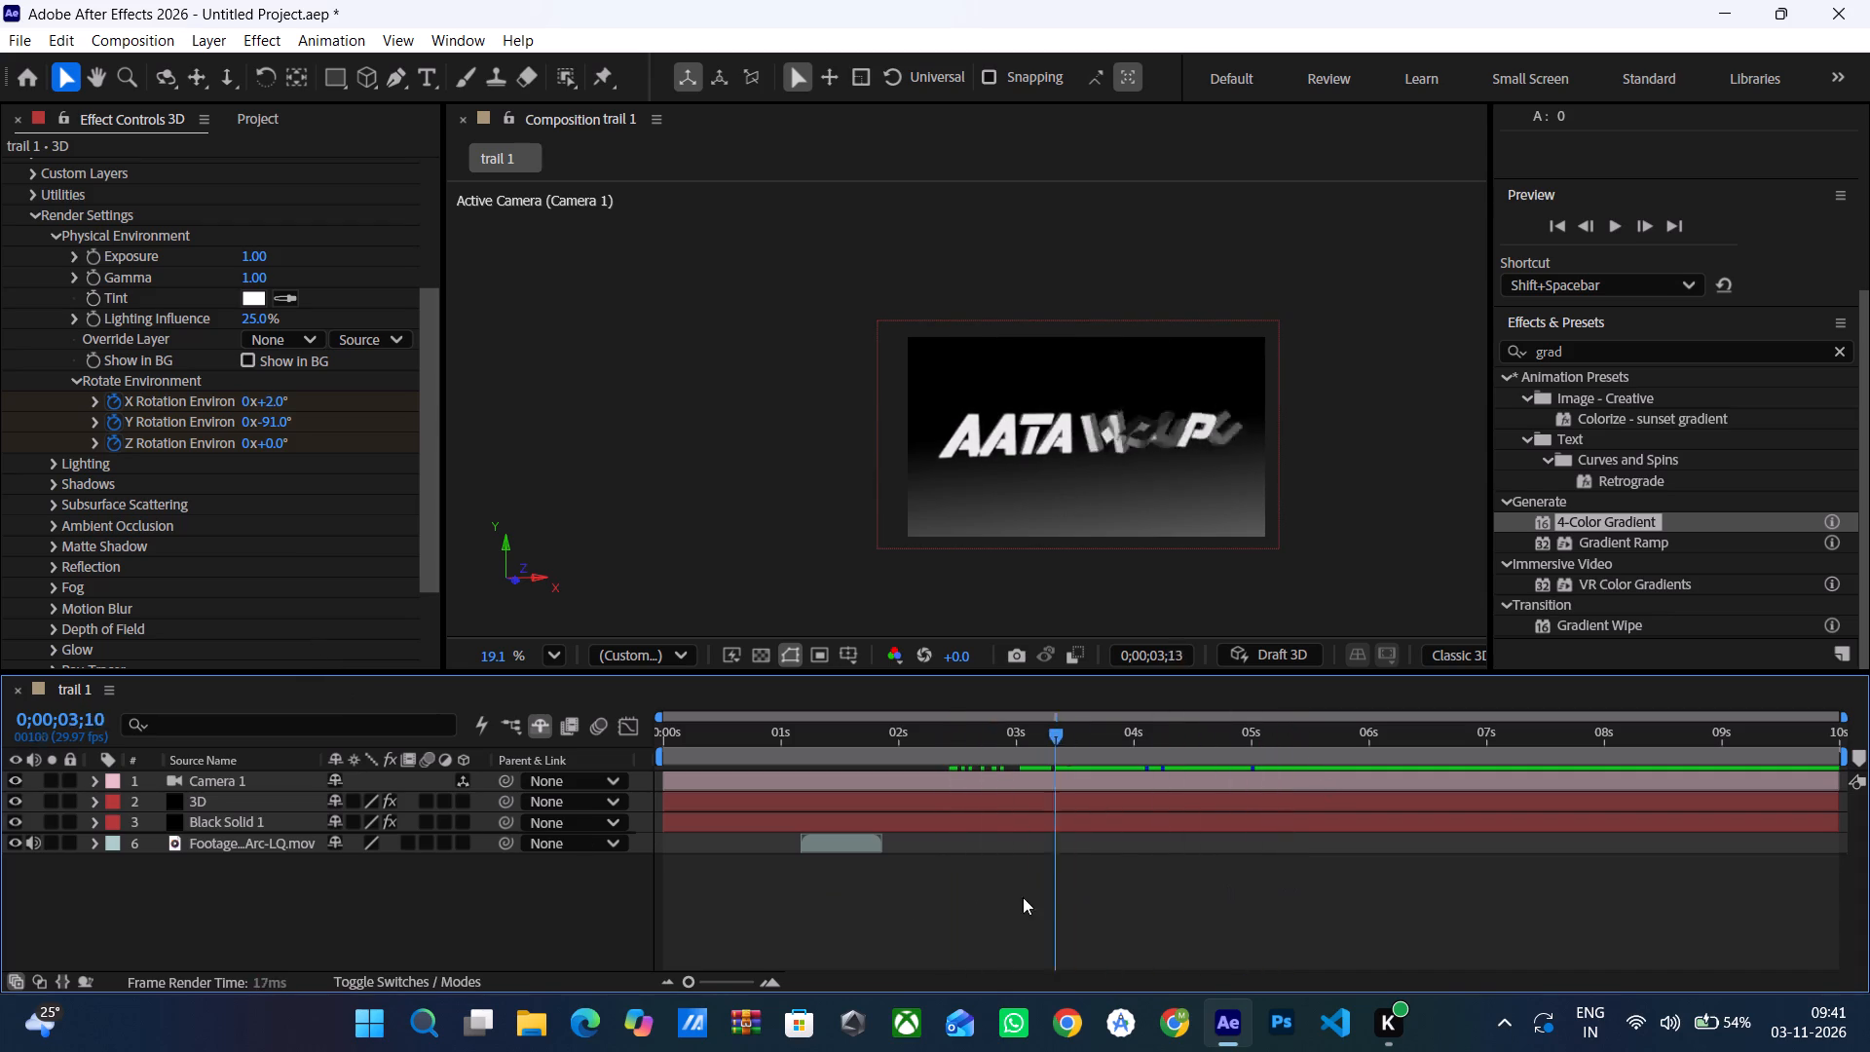
left_click_drag(1023, 897, 835, 892)
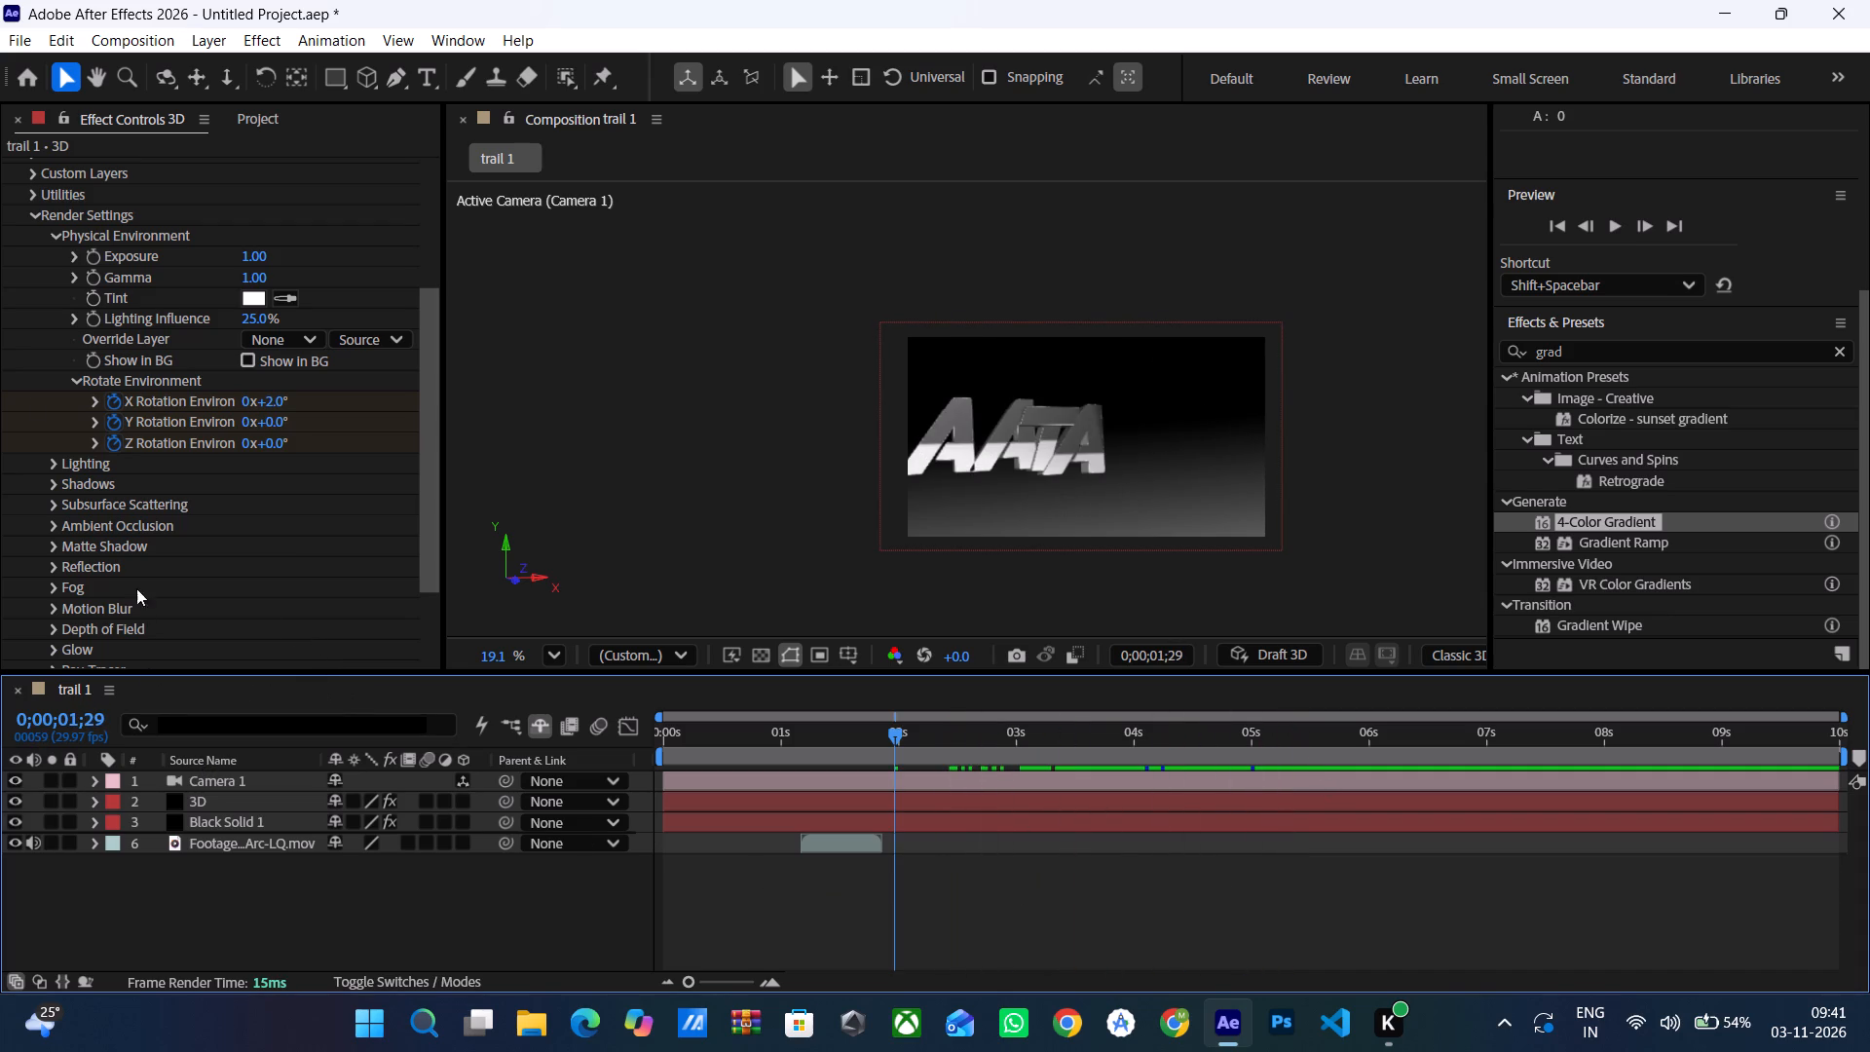
Collapse the Rotate Environment settings of the 3D layer's Element effect.
left_click(61, 321)
left_click(71, 381)
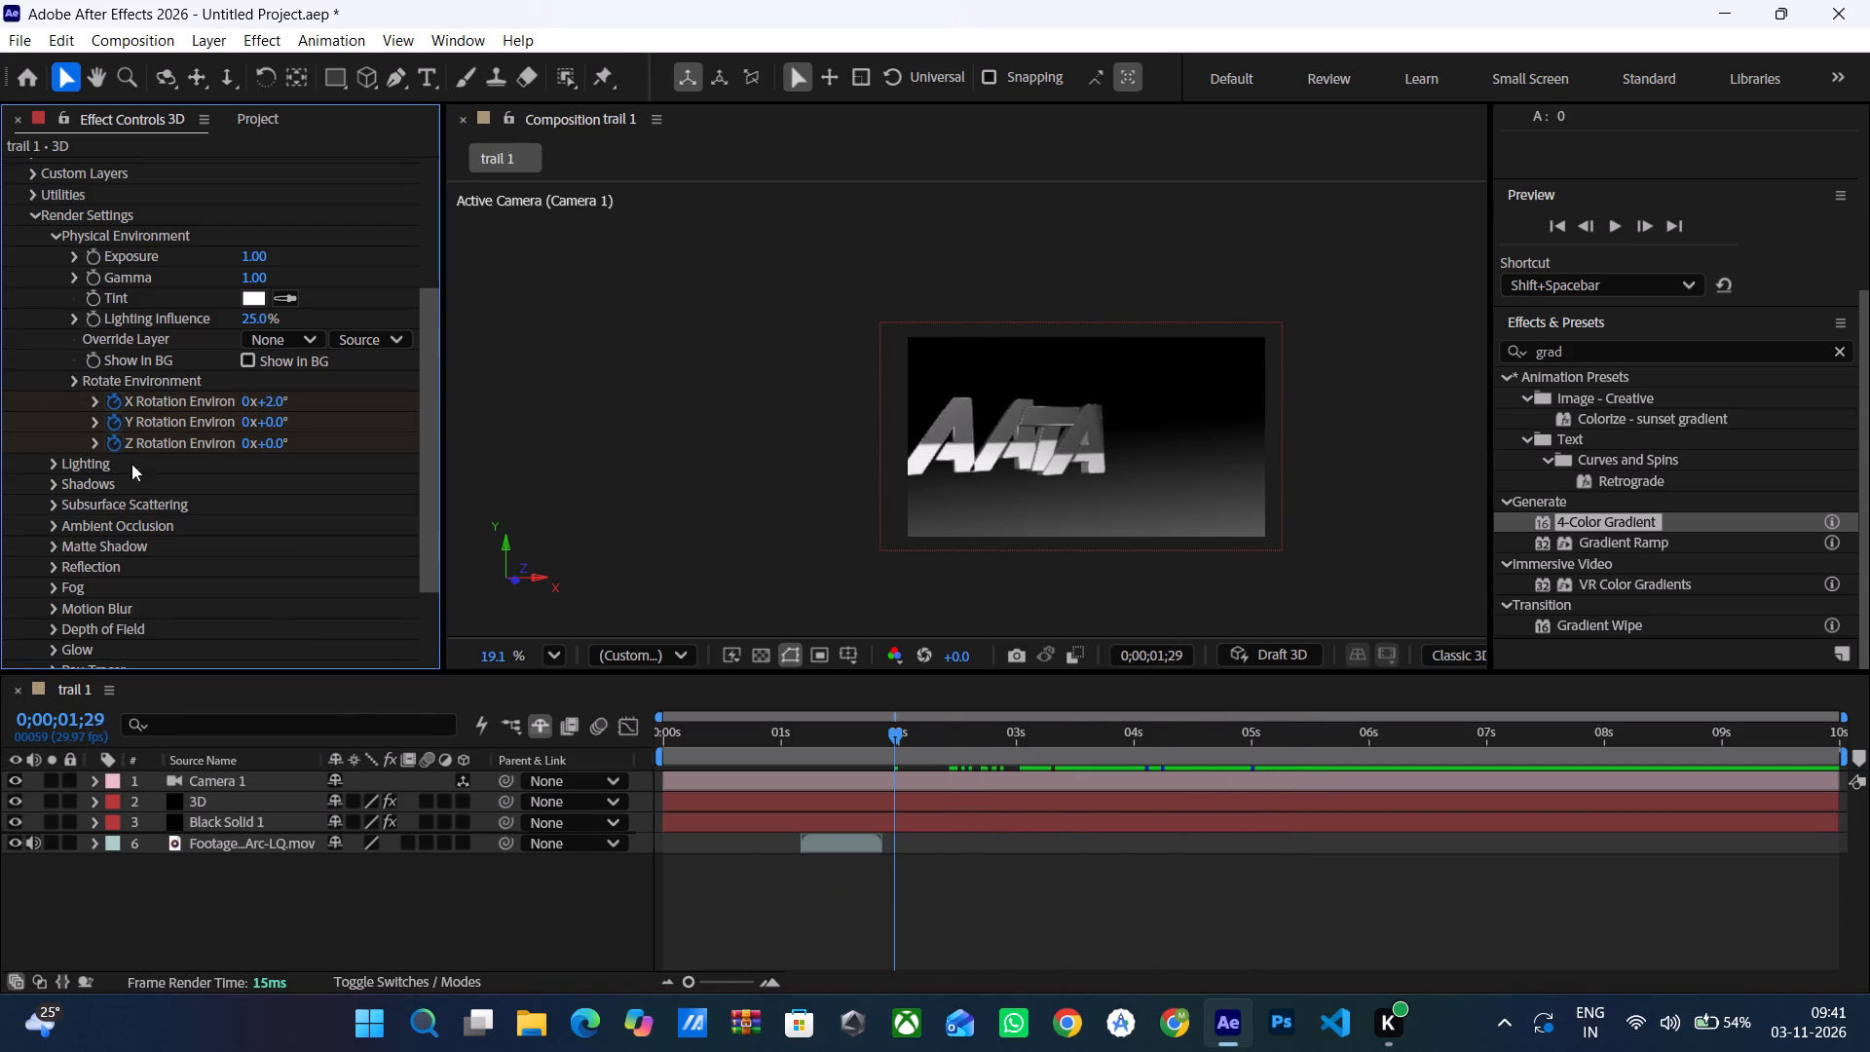
Play a preview of the trail 1 composition and scrub up to 0;00;05;14 to review the reflection animation.
key("space")
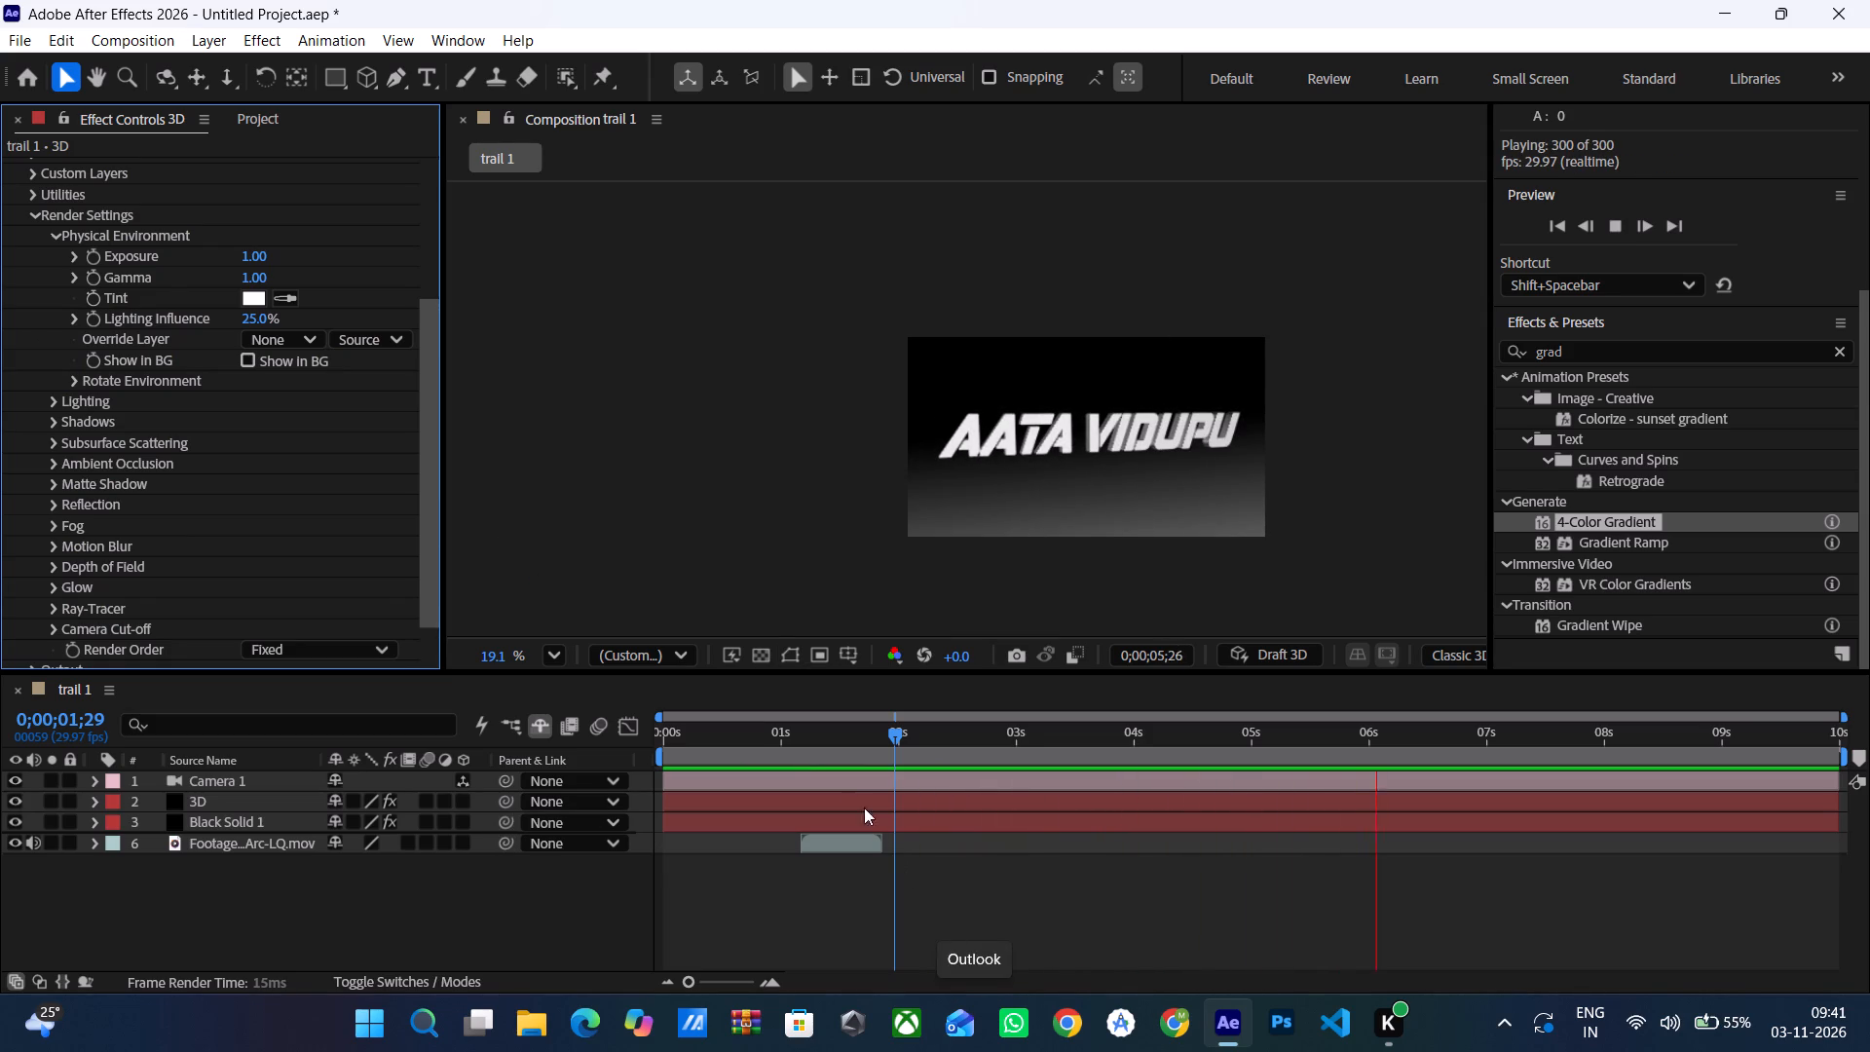
left_click_drag(896, 733, 1042, 776)
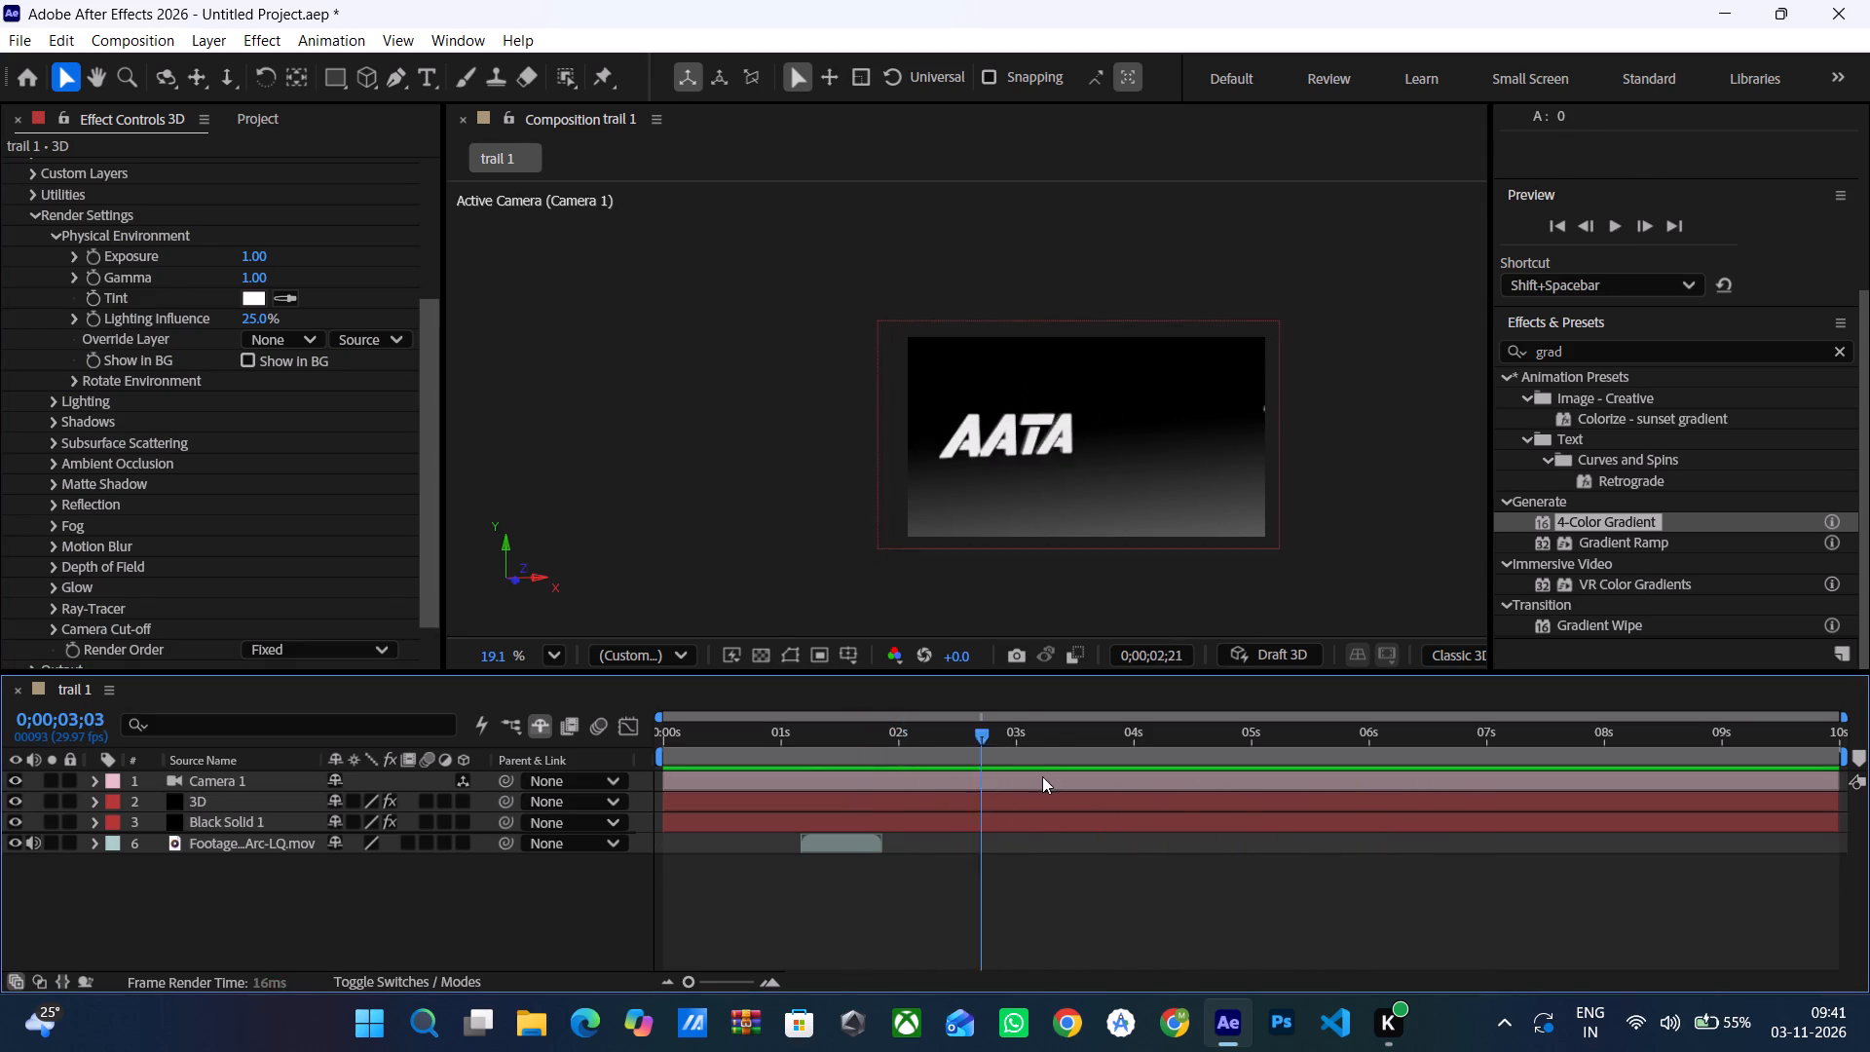
left_click_drag(1042, 776, 1229, 789)
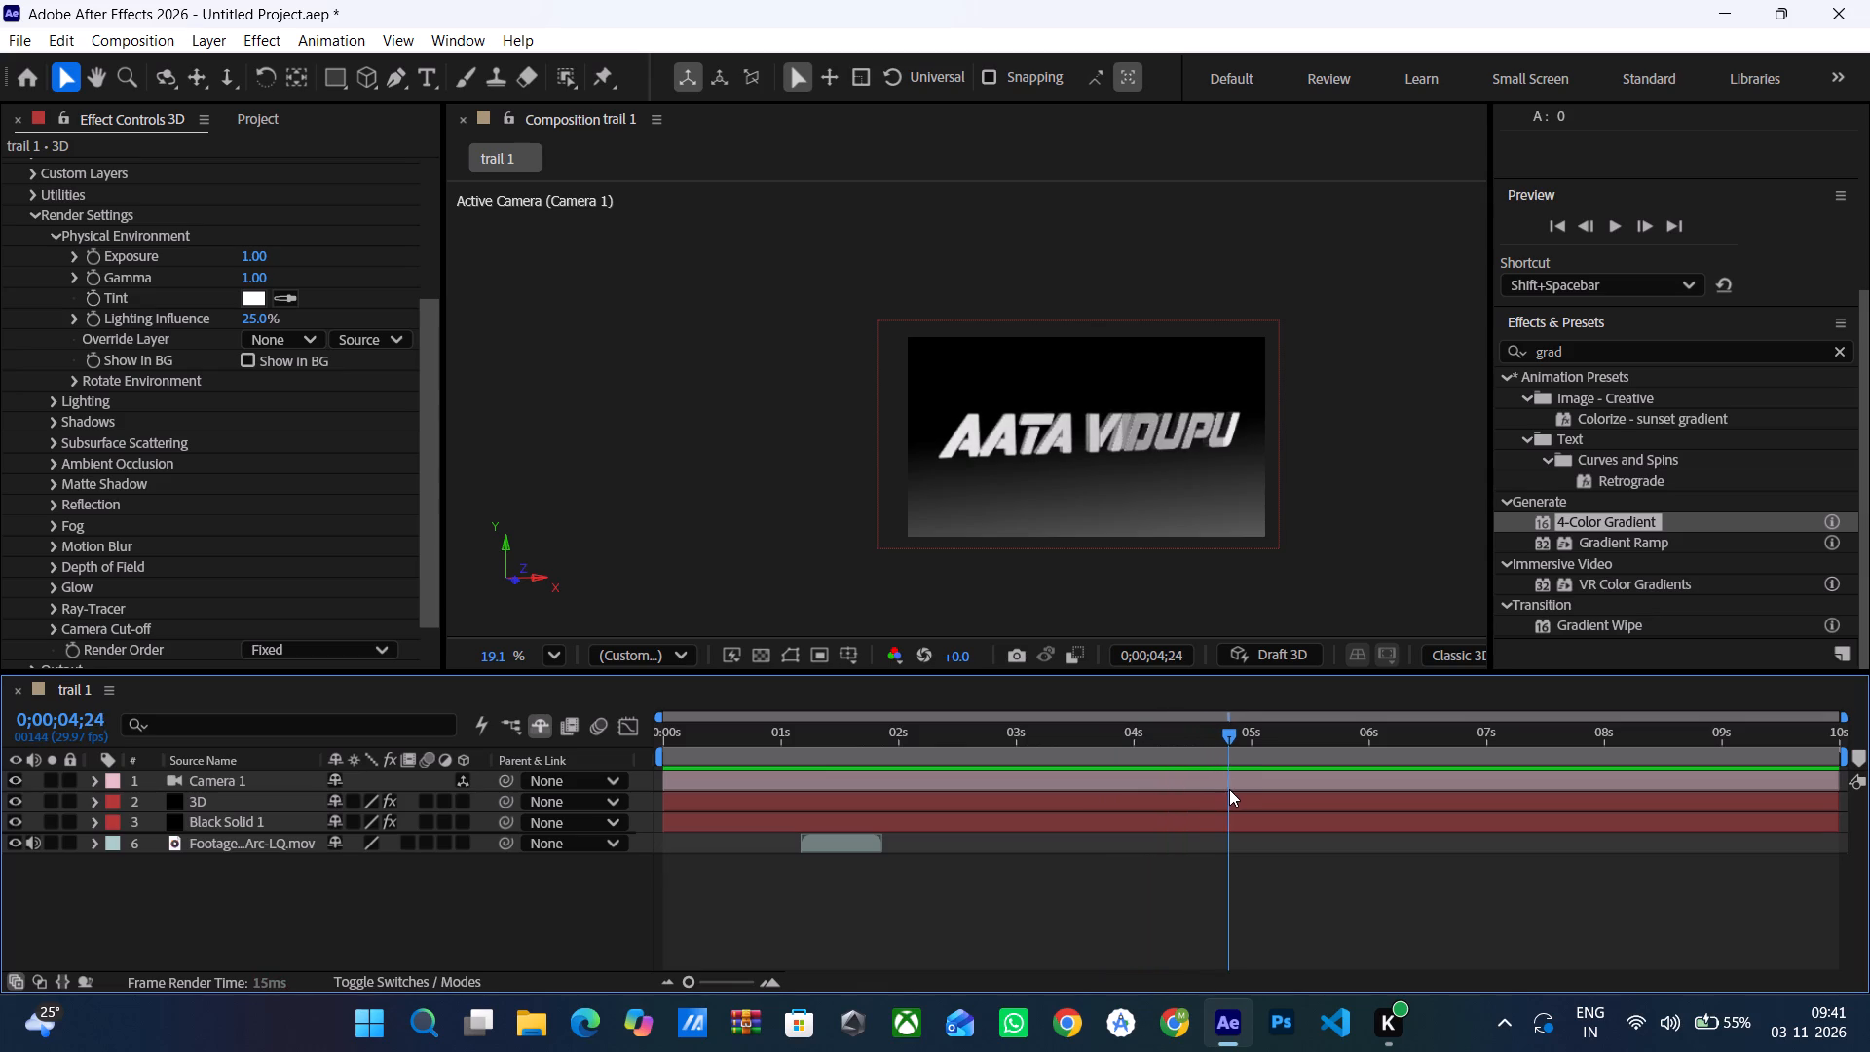
left_click_drag(1229, 789, 1241, 789)
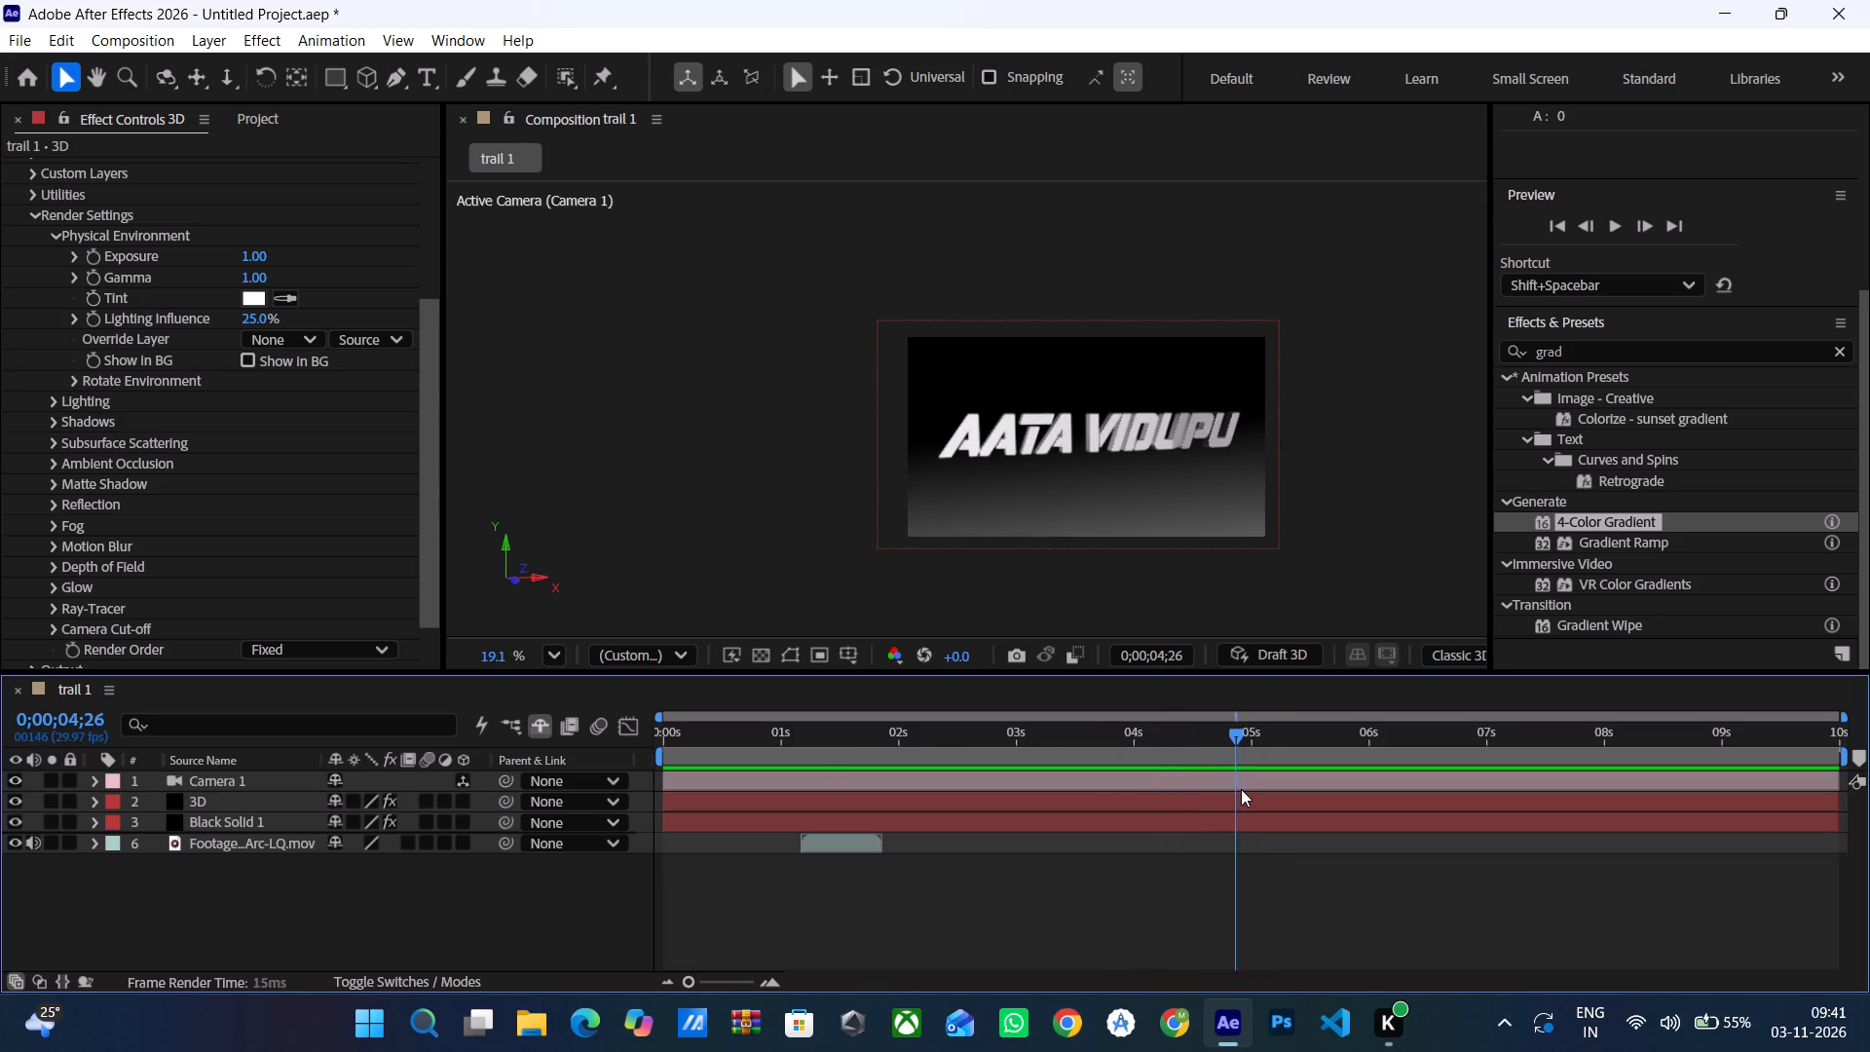
left_click_drag(1241, 789, 1123, 844)
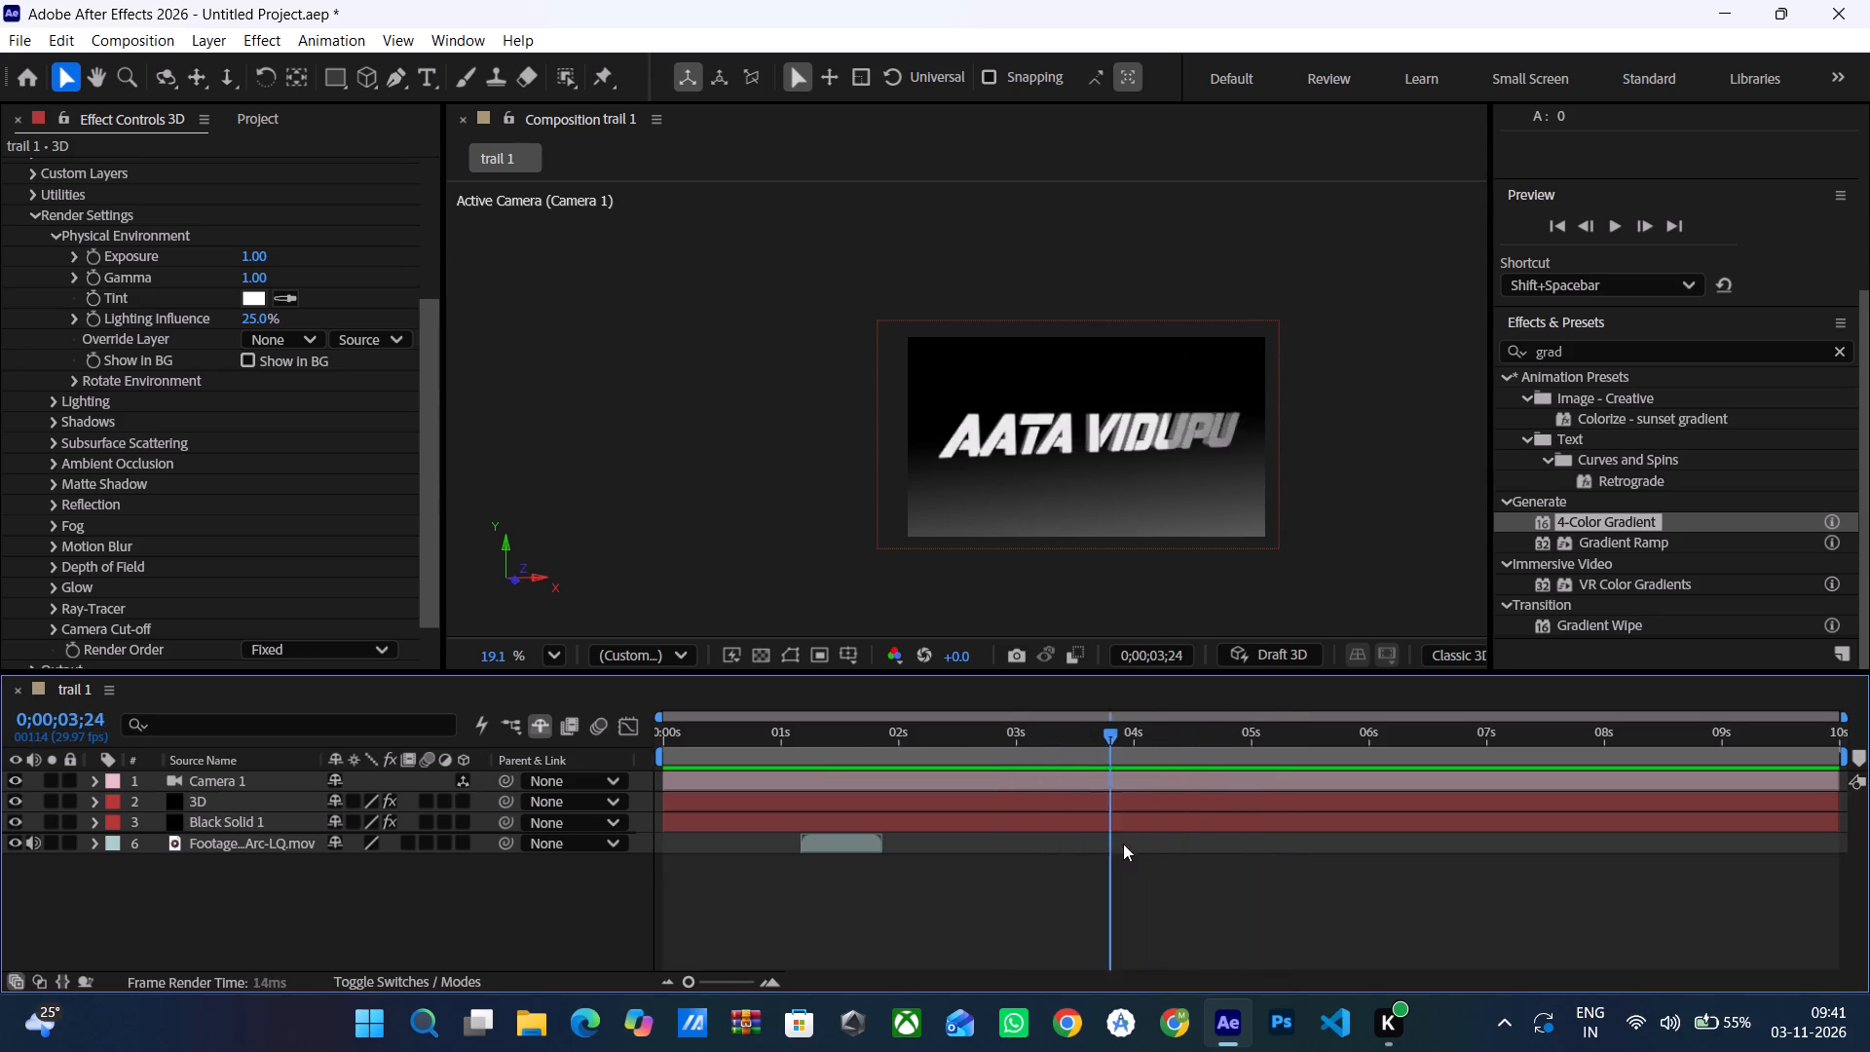
left_click_drag(1123, 844, 1209, 838)
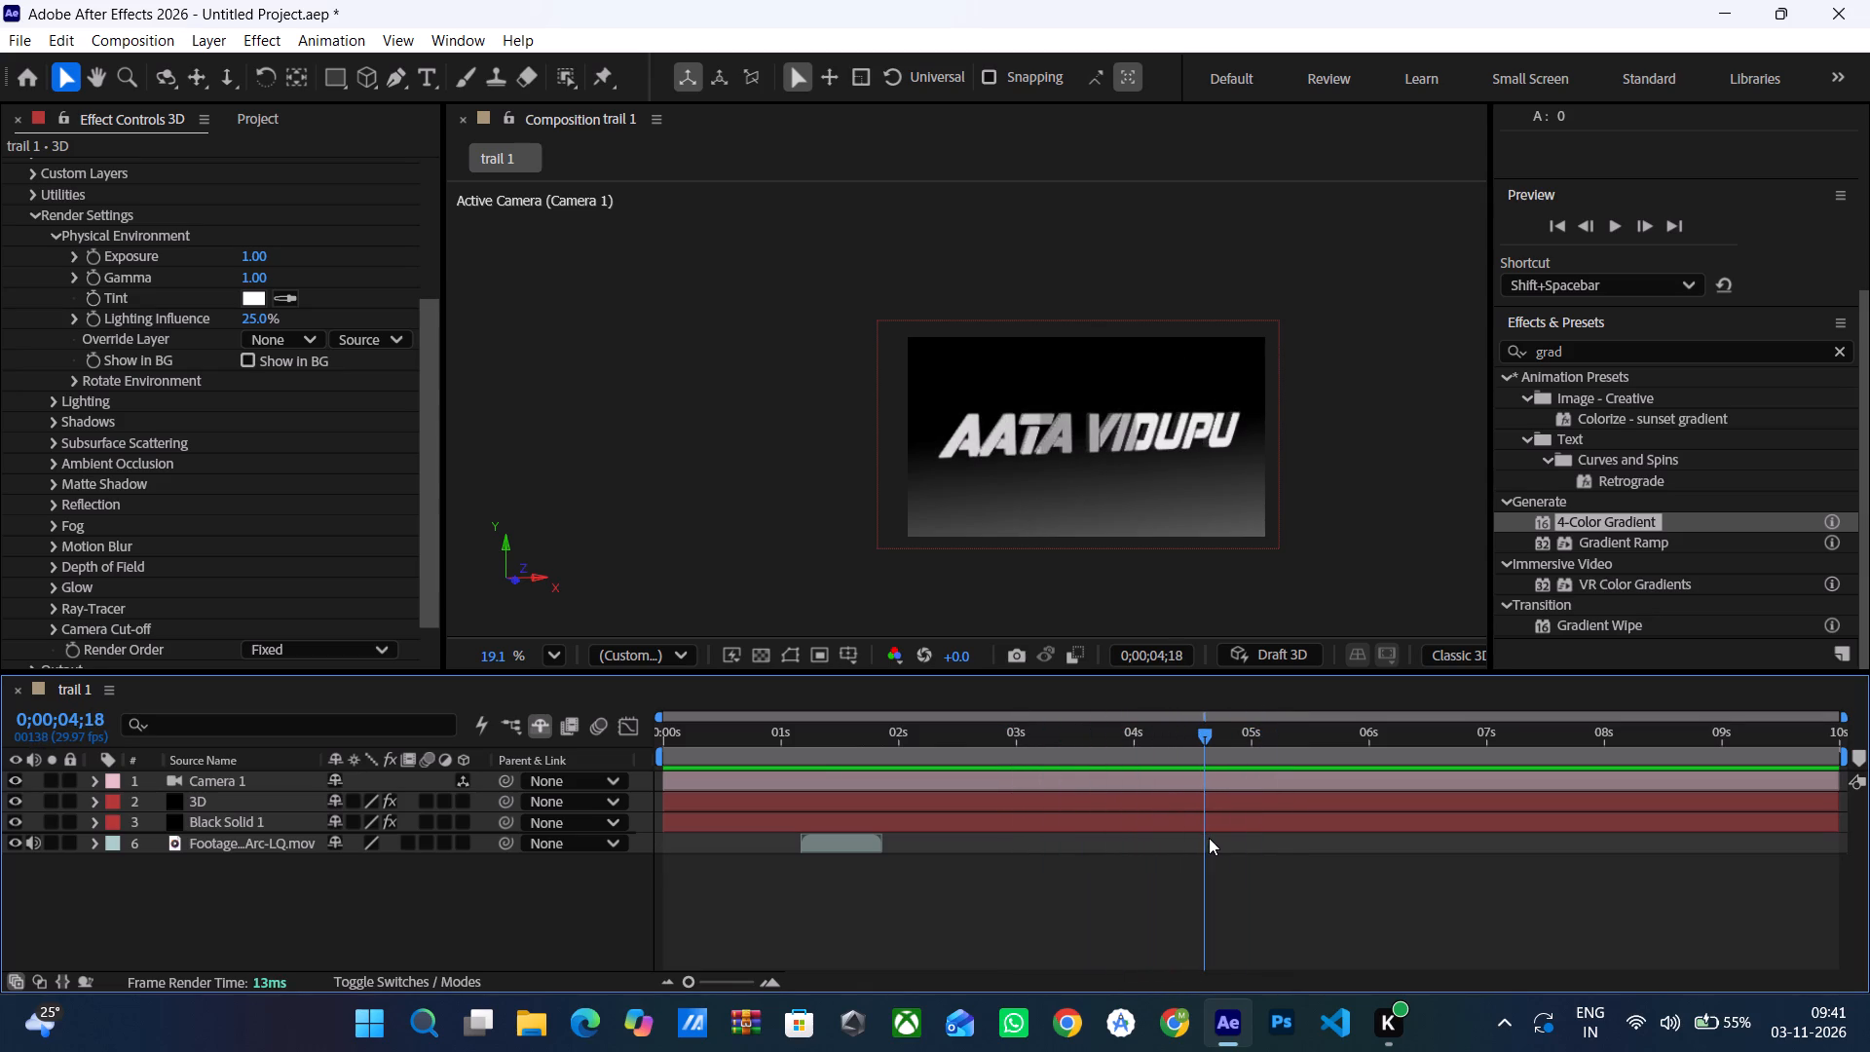
left_click_drag(1209, 838, 1308, 838)
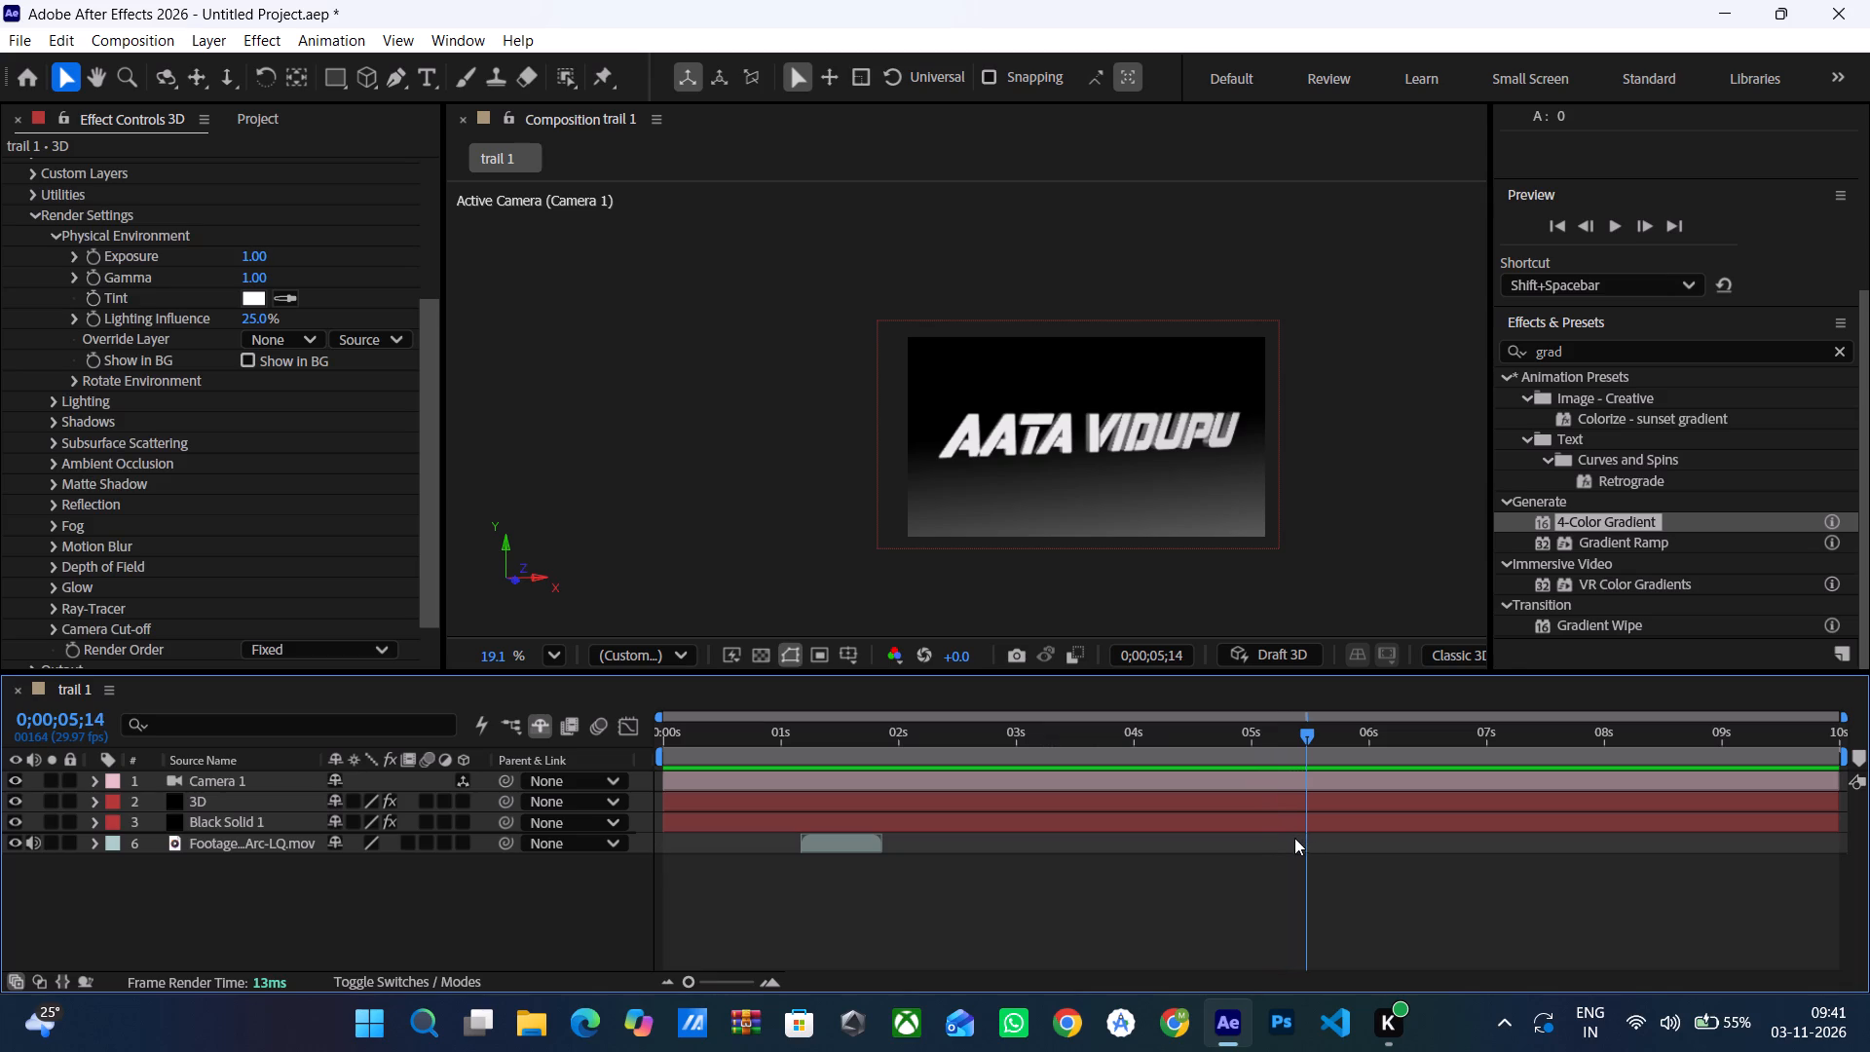
Examine the AATA VIDUPU letters up close between 0;00;03;02 and 0;00;05;14 to inspect their moving reflections.
scroll(1310, 461, "up", 3)
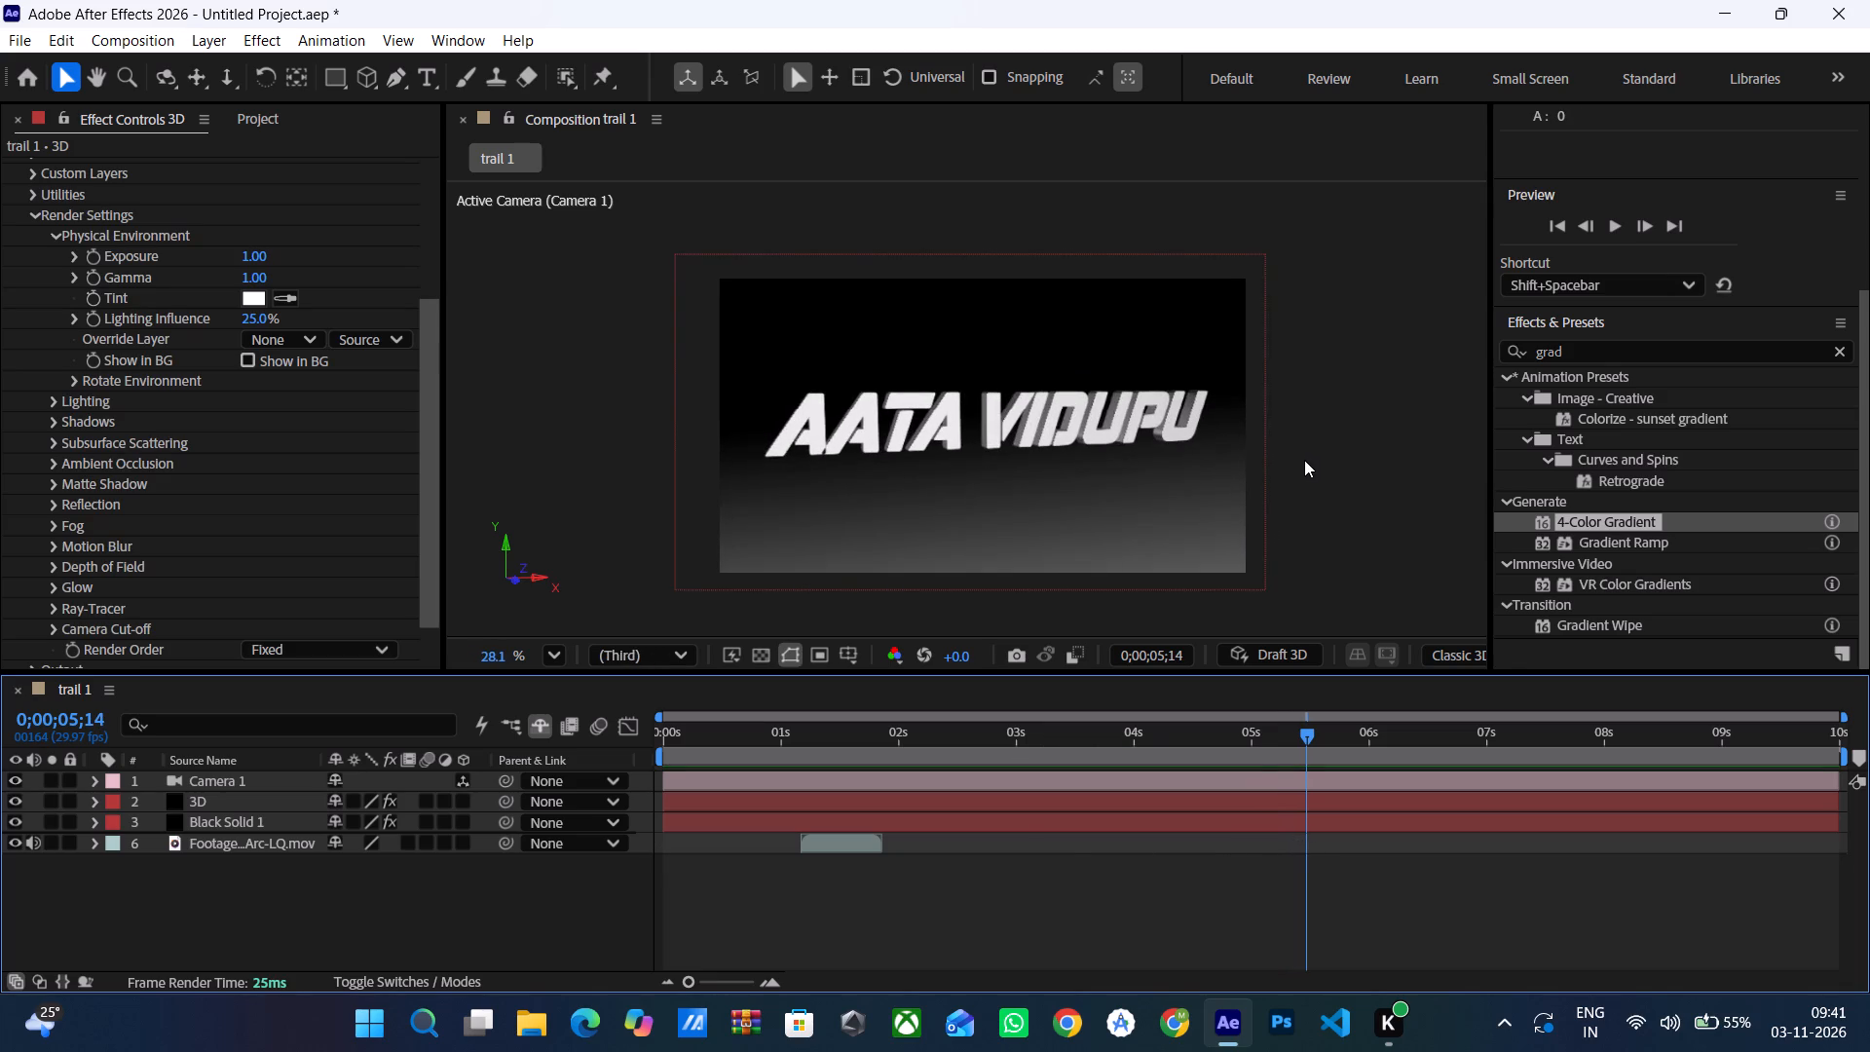
scroll(559, 463, "up", 2)
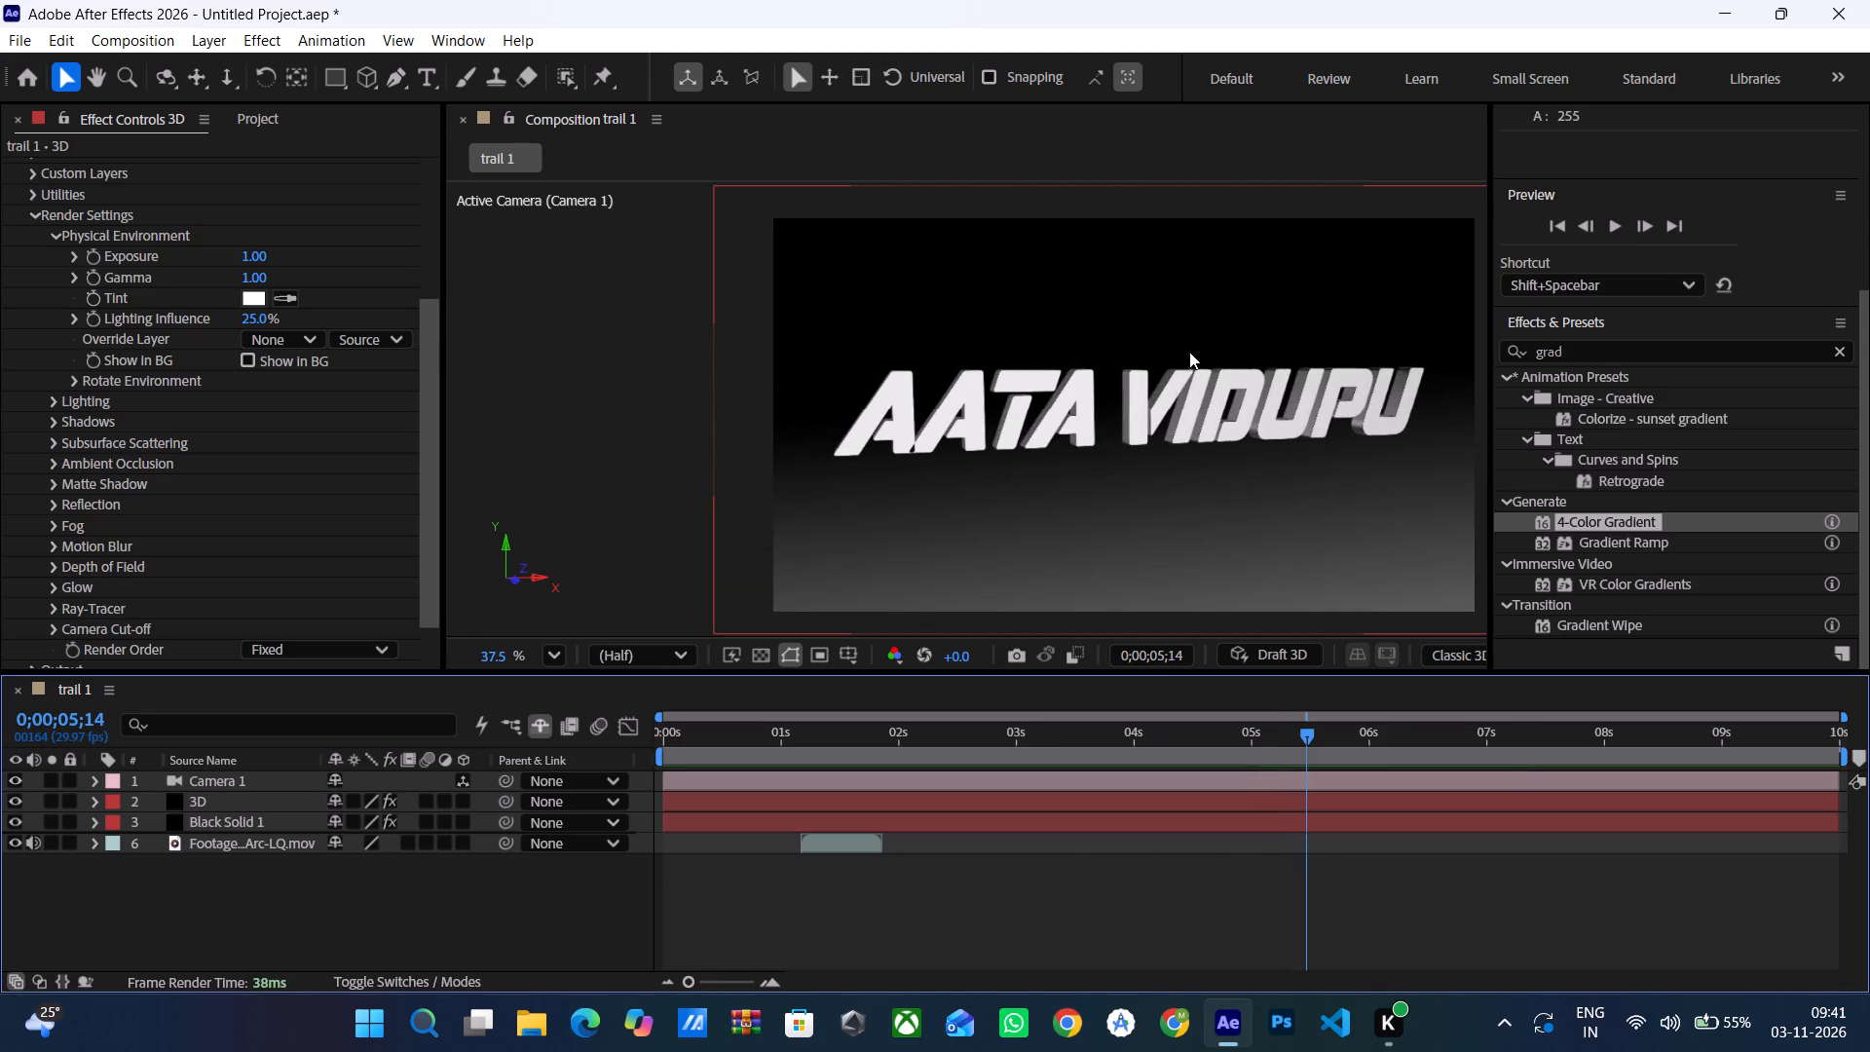
scroll(1445, 282, "down", 1)
scroll(1445, 282, "up", 3)
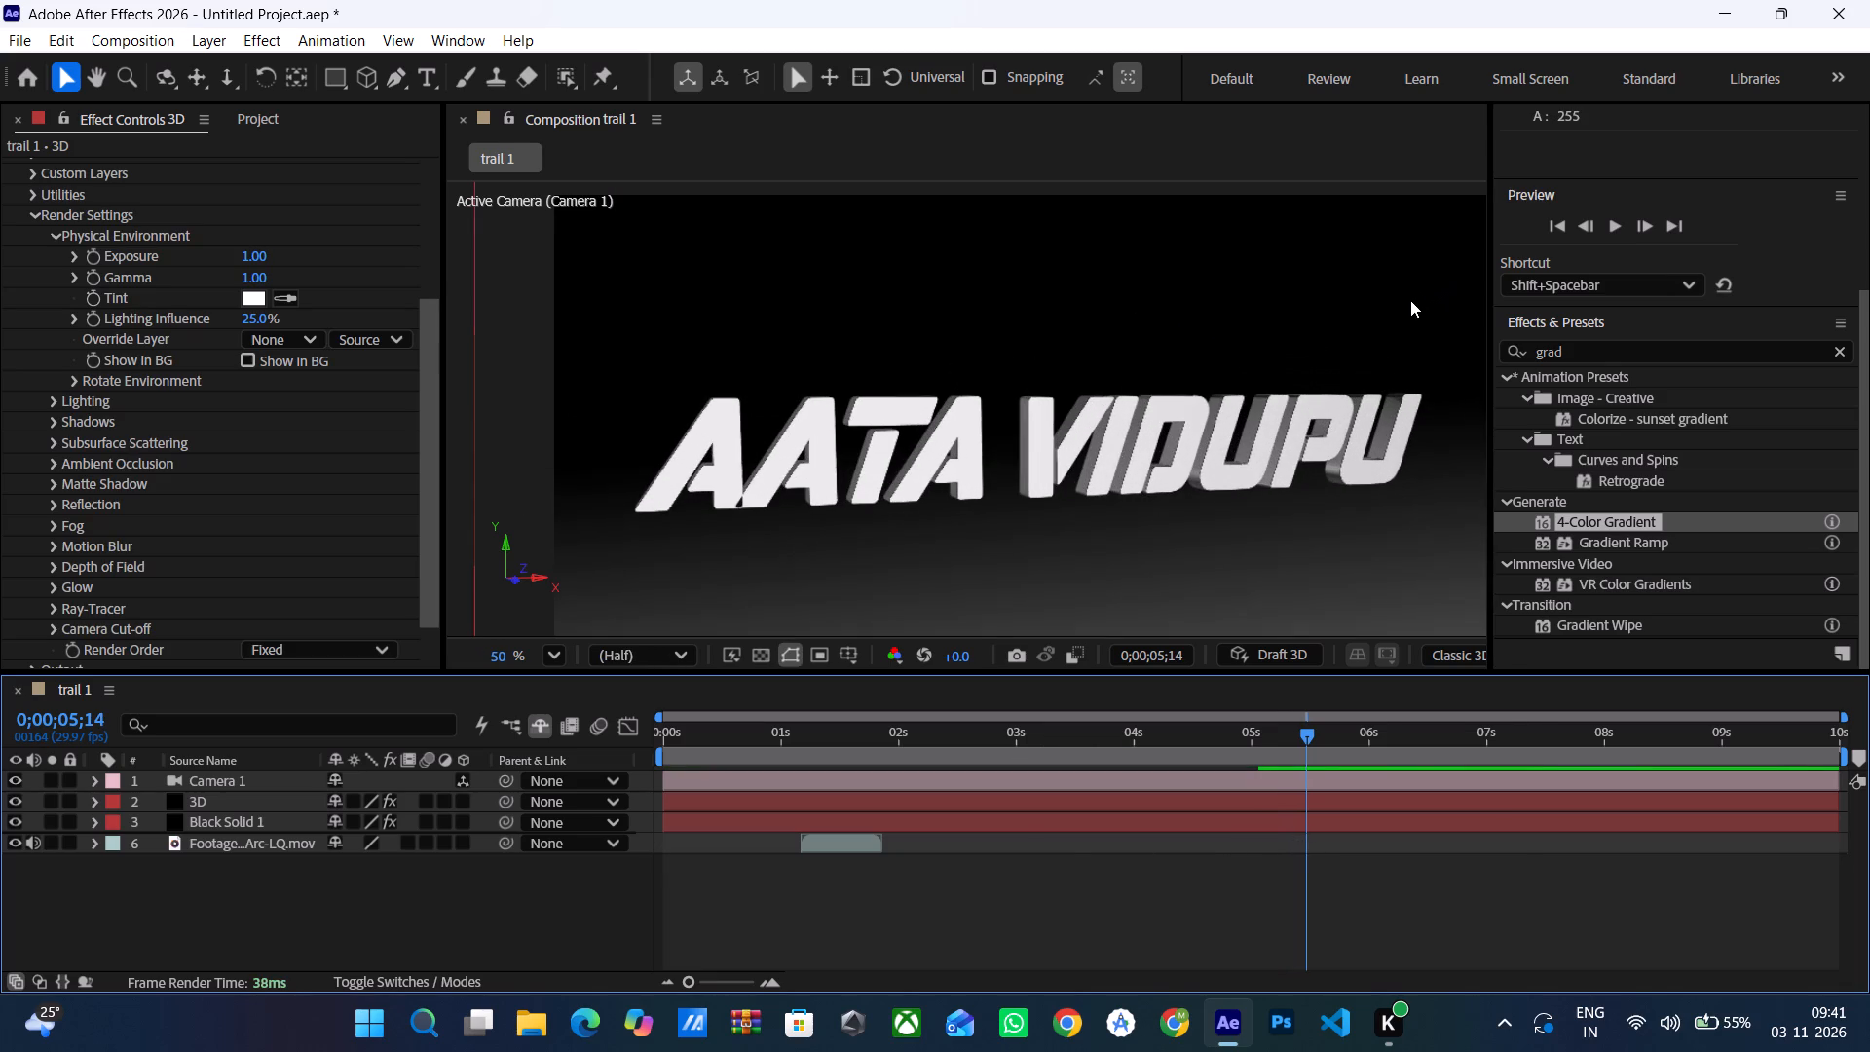
left_click_drag(1307, 734, 1197, 764)
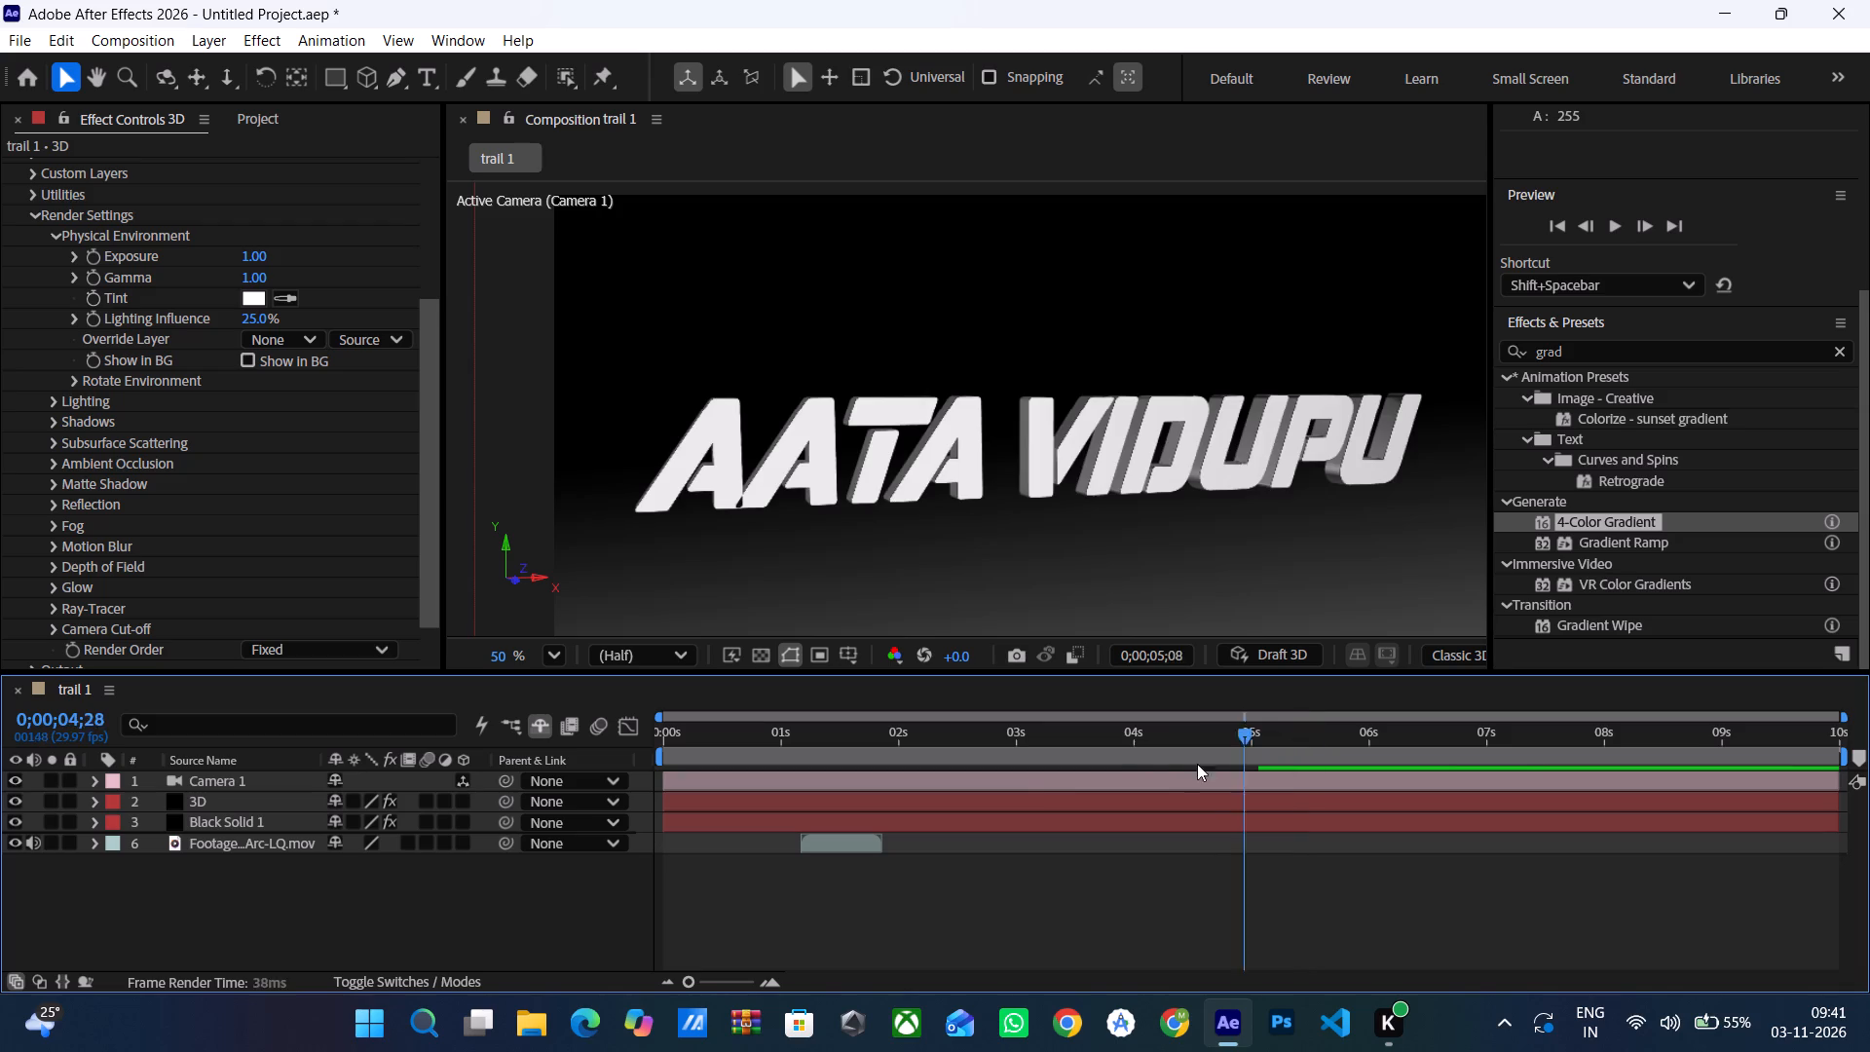
left_click_drag(1197, 764, 1233, 786)
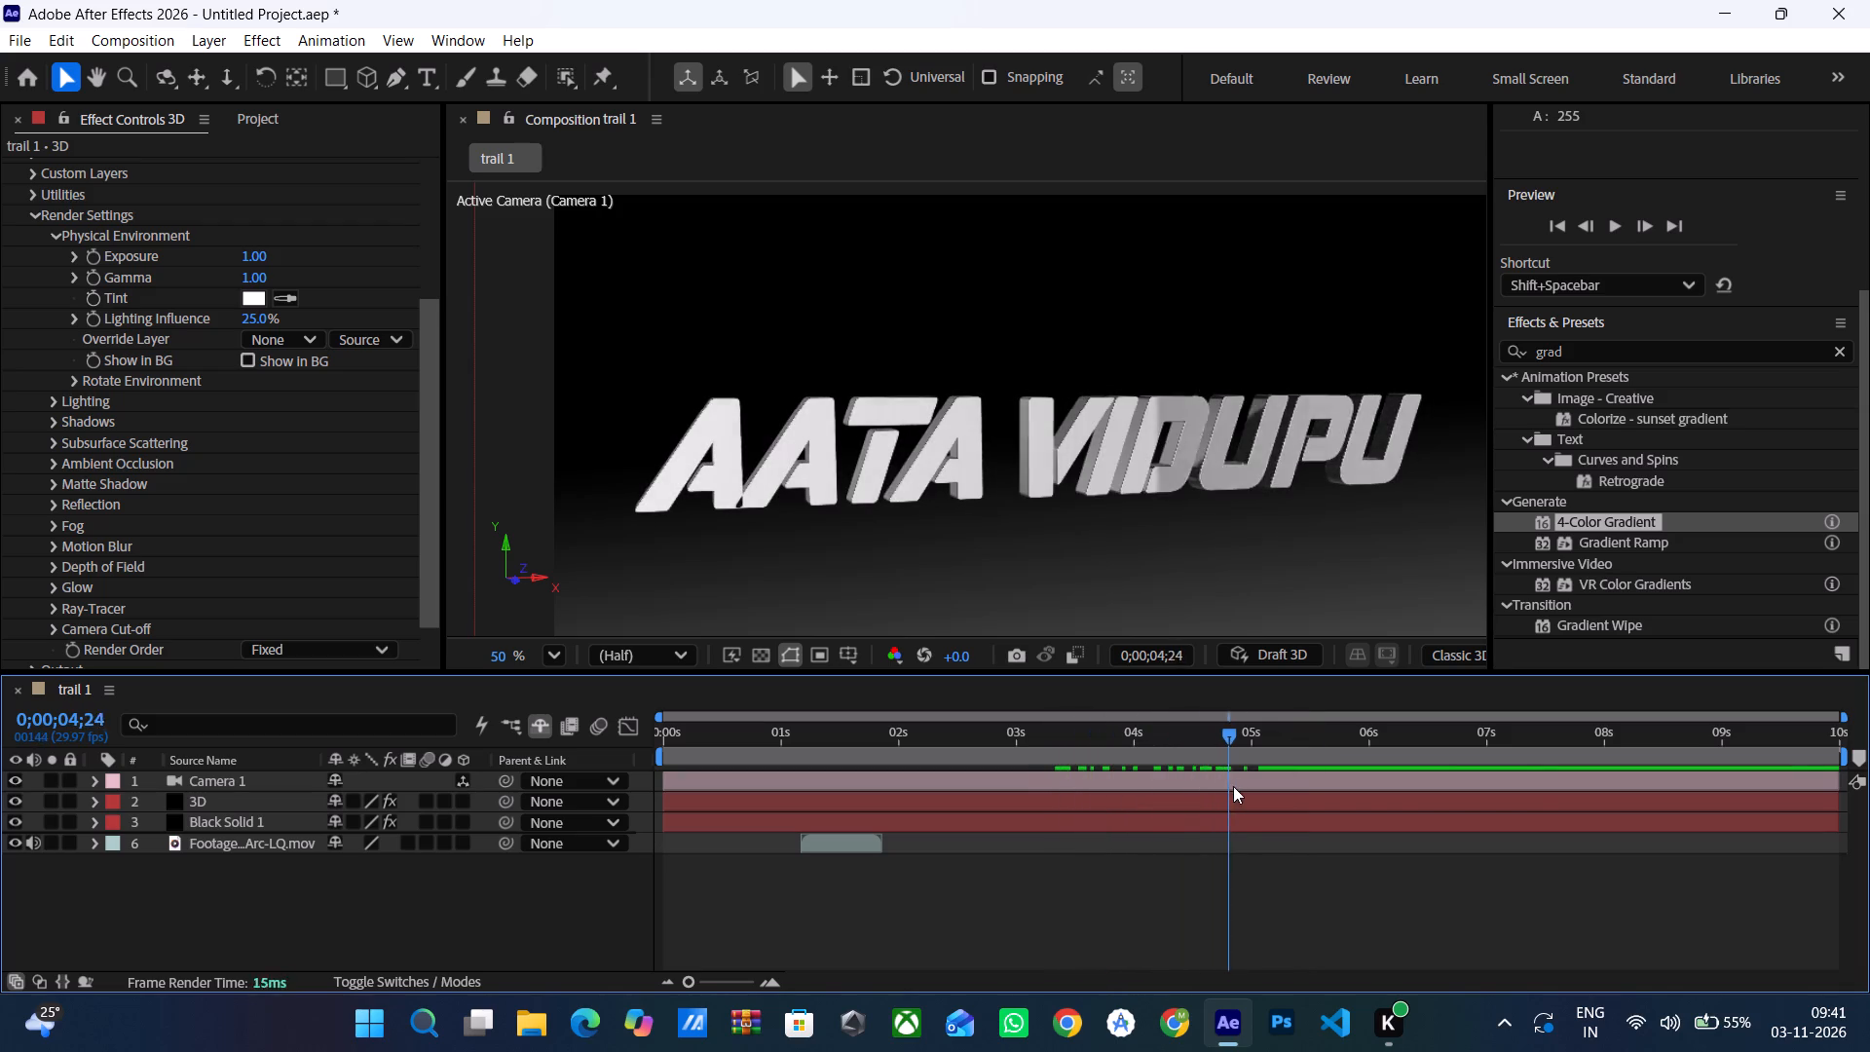
left_click_drag(1233, 786, 1020, 818)
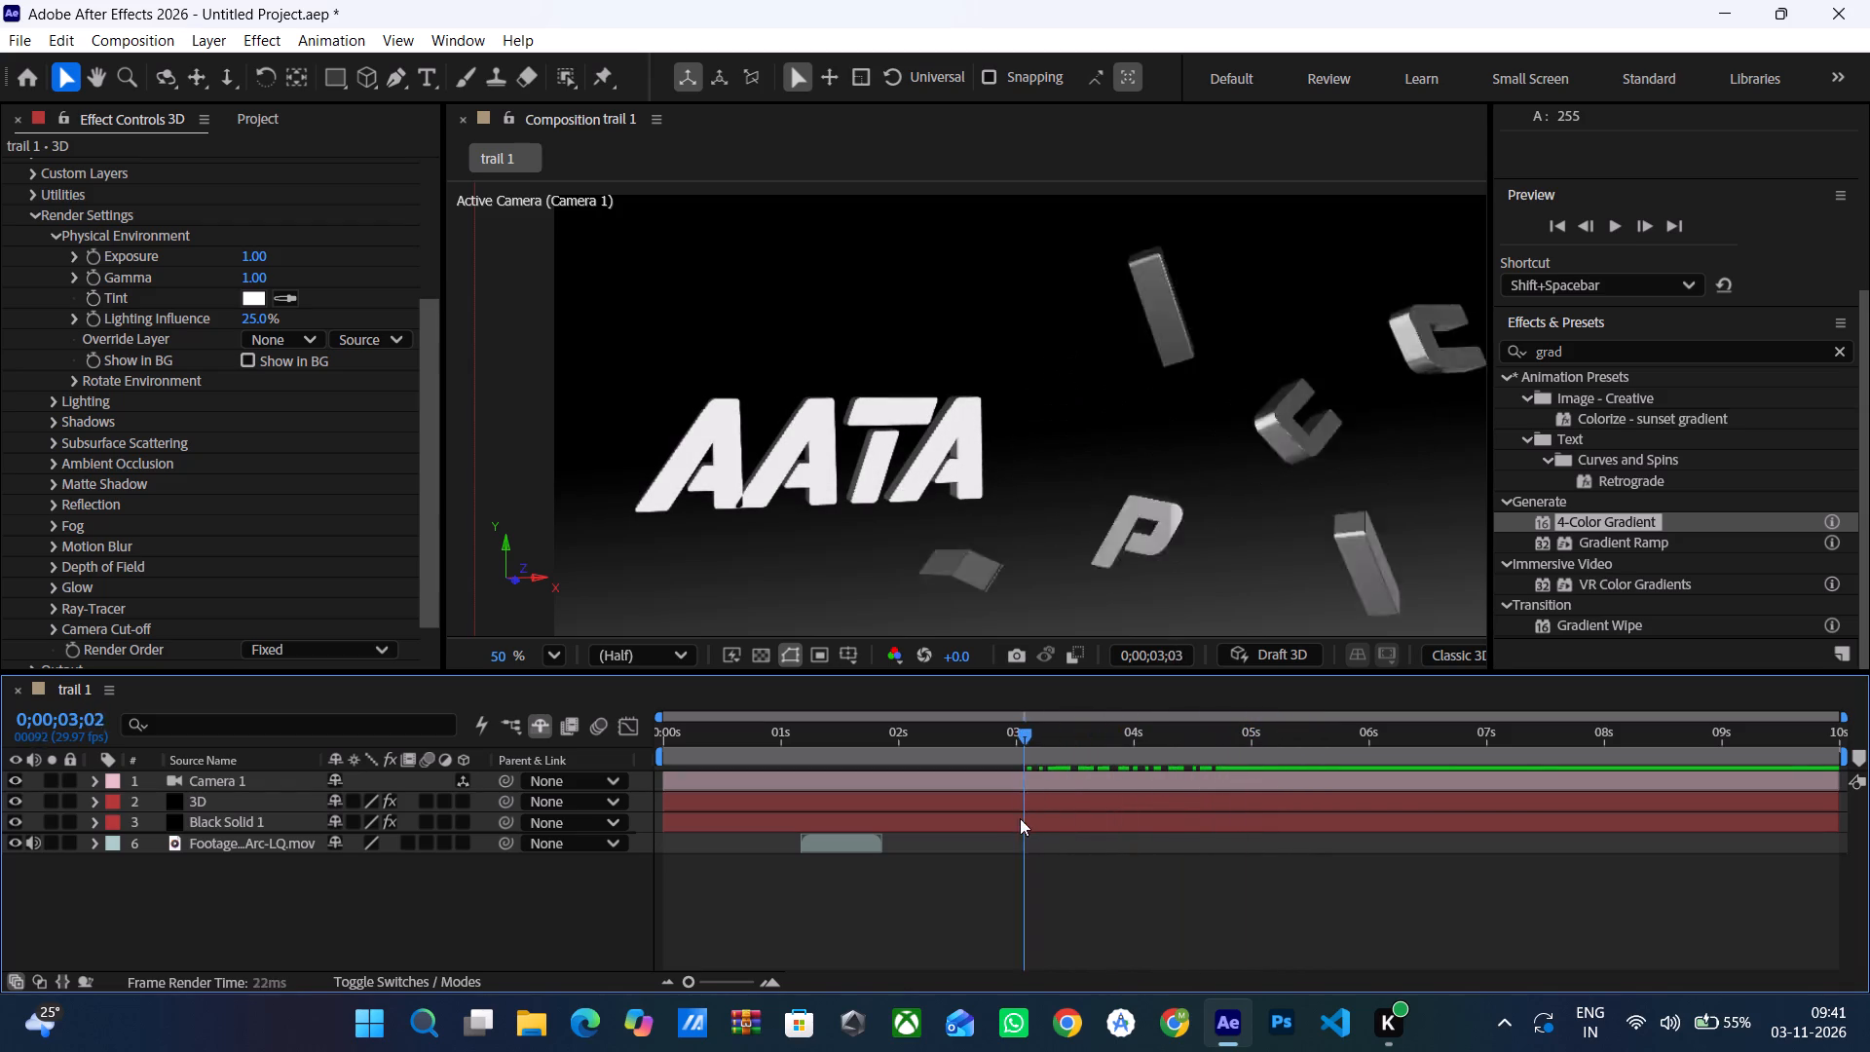
left_click_drag(1020, 818, 1218, 808)
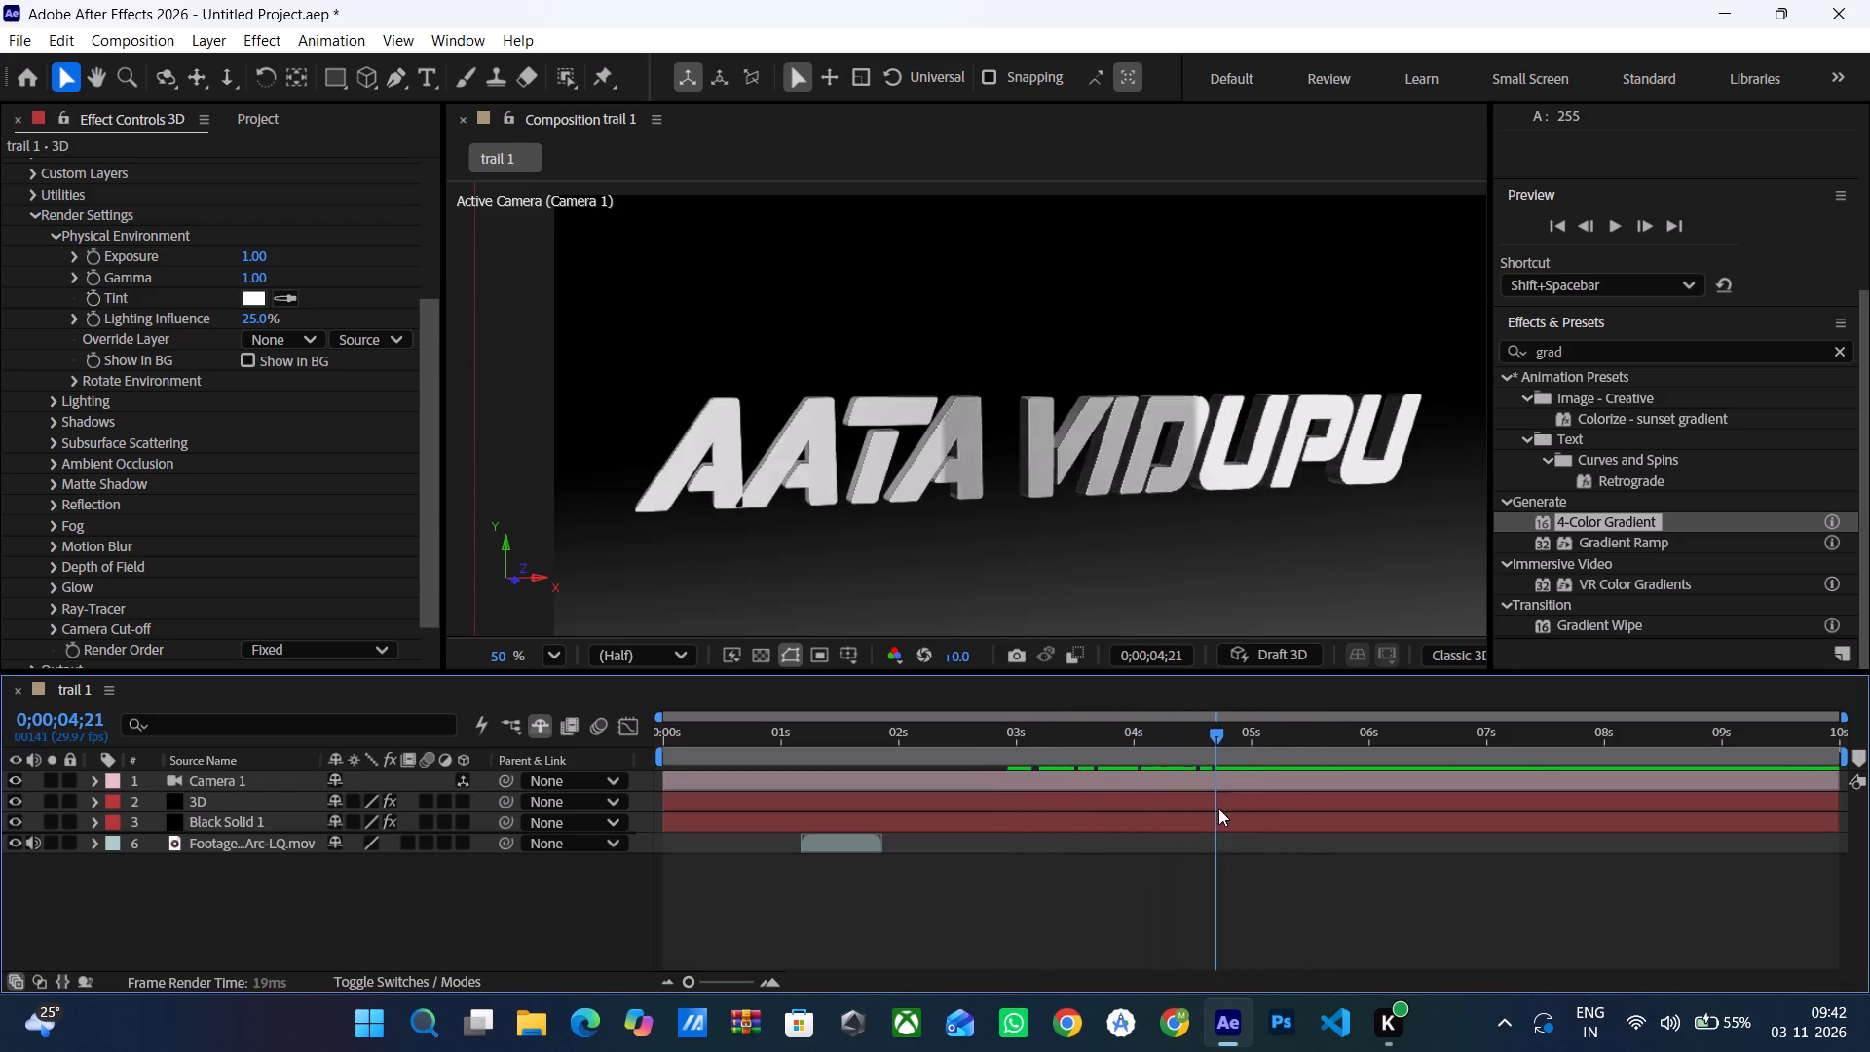
left_click_drag(1218, 808, 1300, 798)
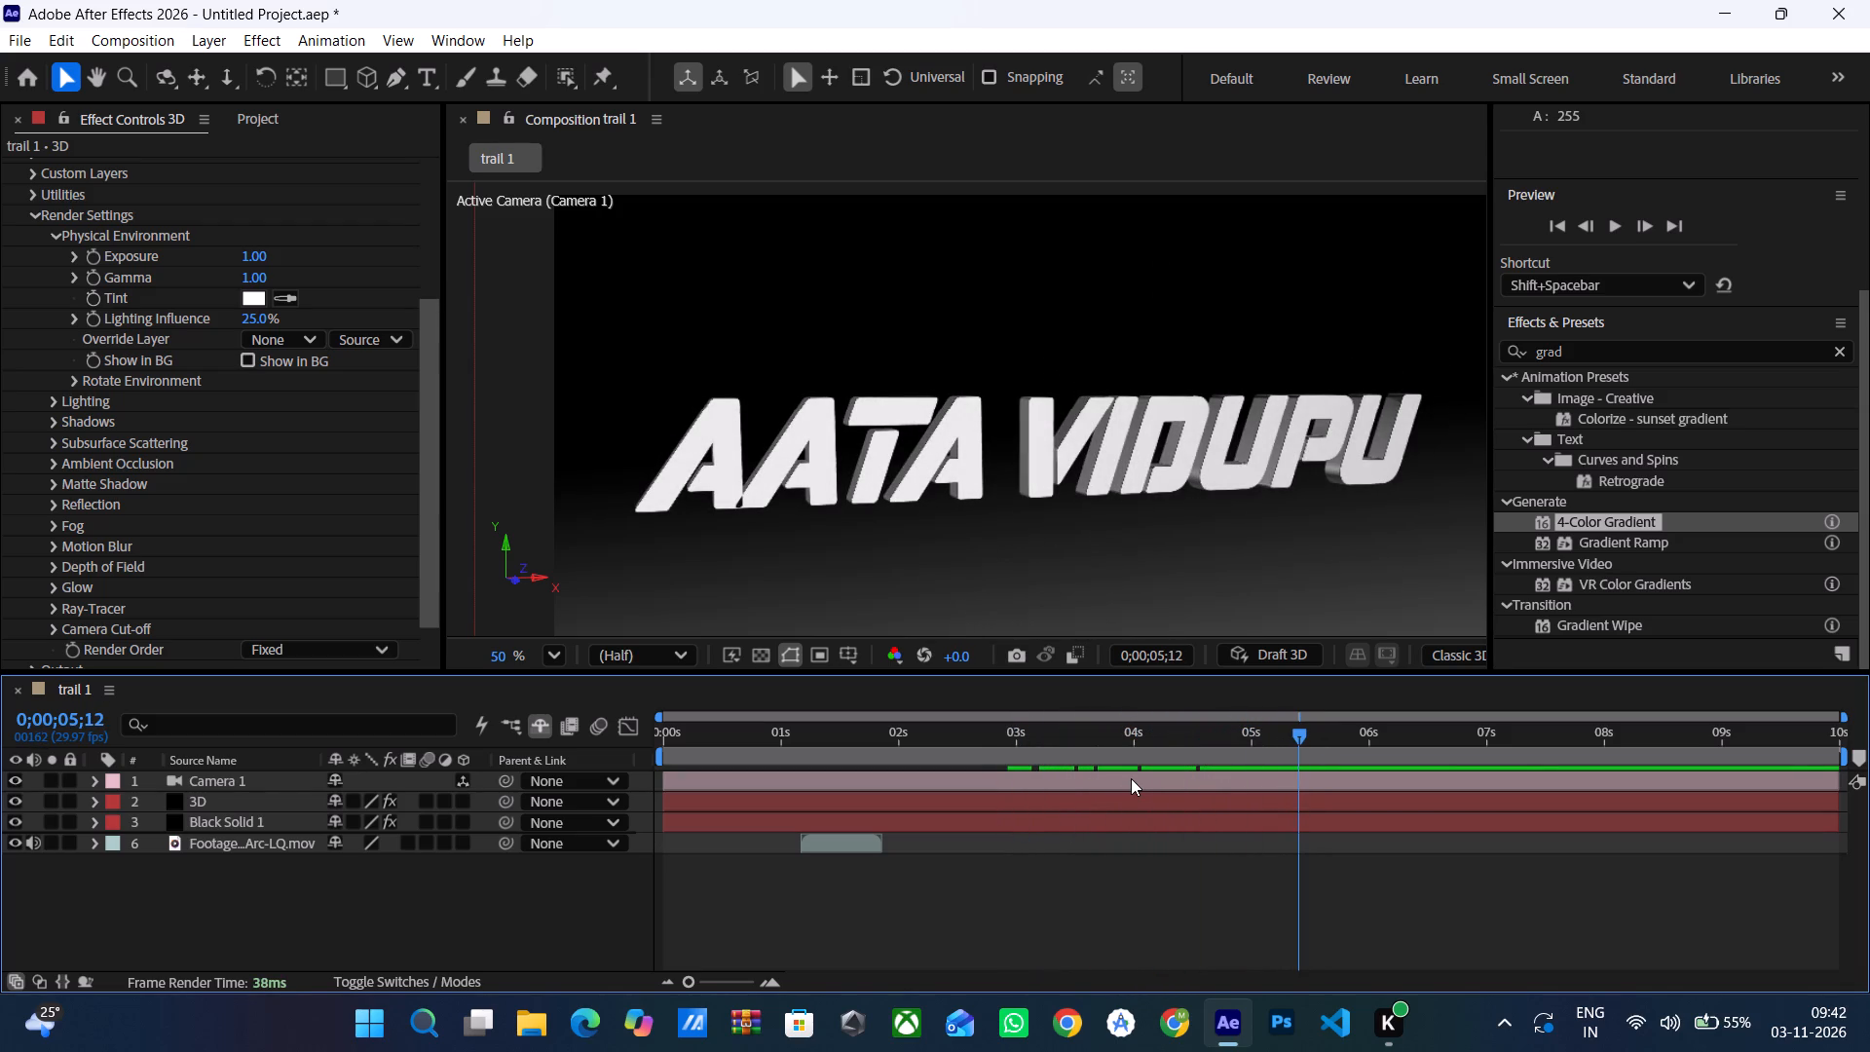
Reframe the whole title in the composition view and recheck its reflections between 0;00;04;18 and 0;00;05;11.
scroll(1158, 566, "down", 2)
scroll(1435, 394, "down", 1)
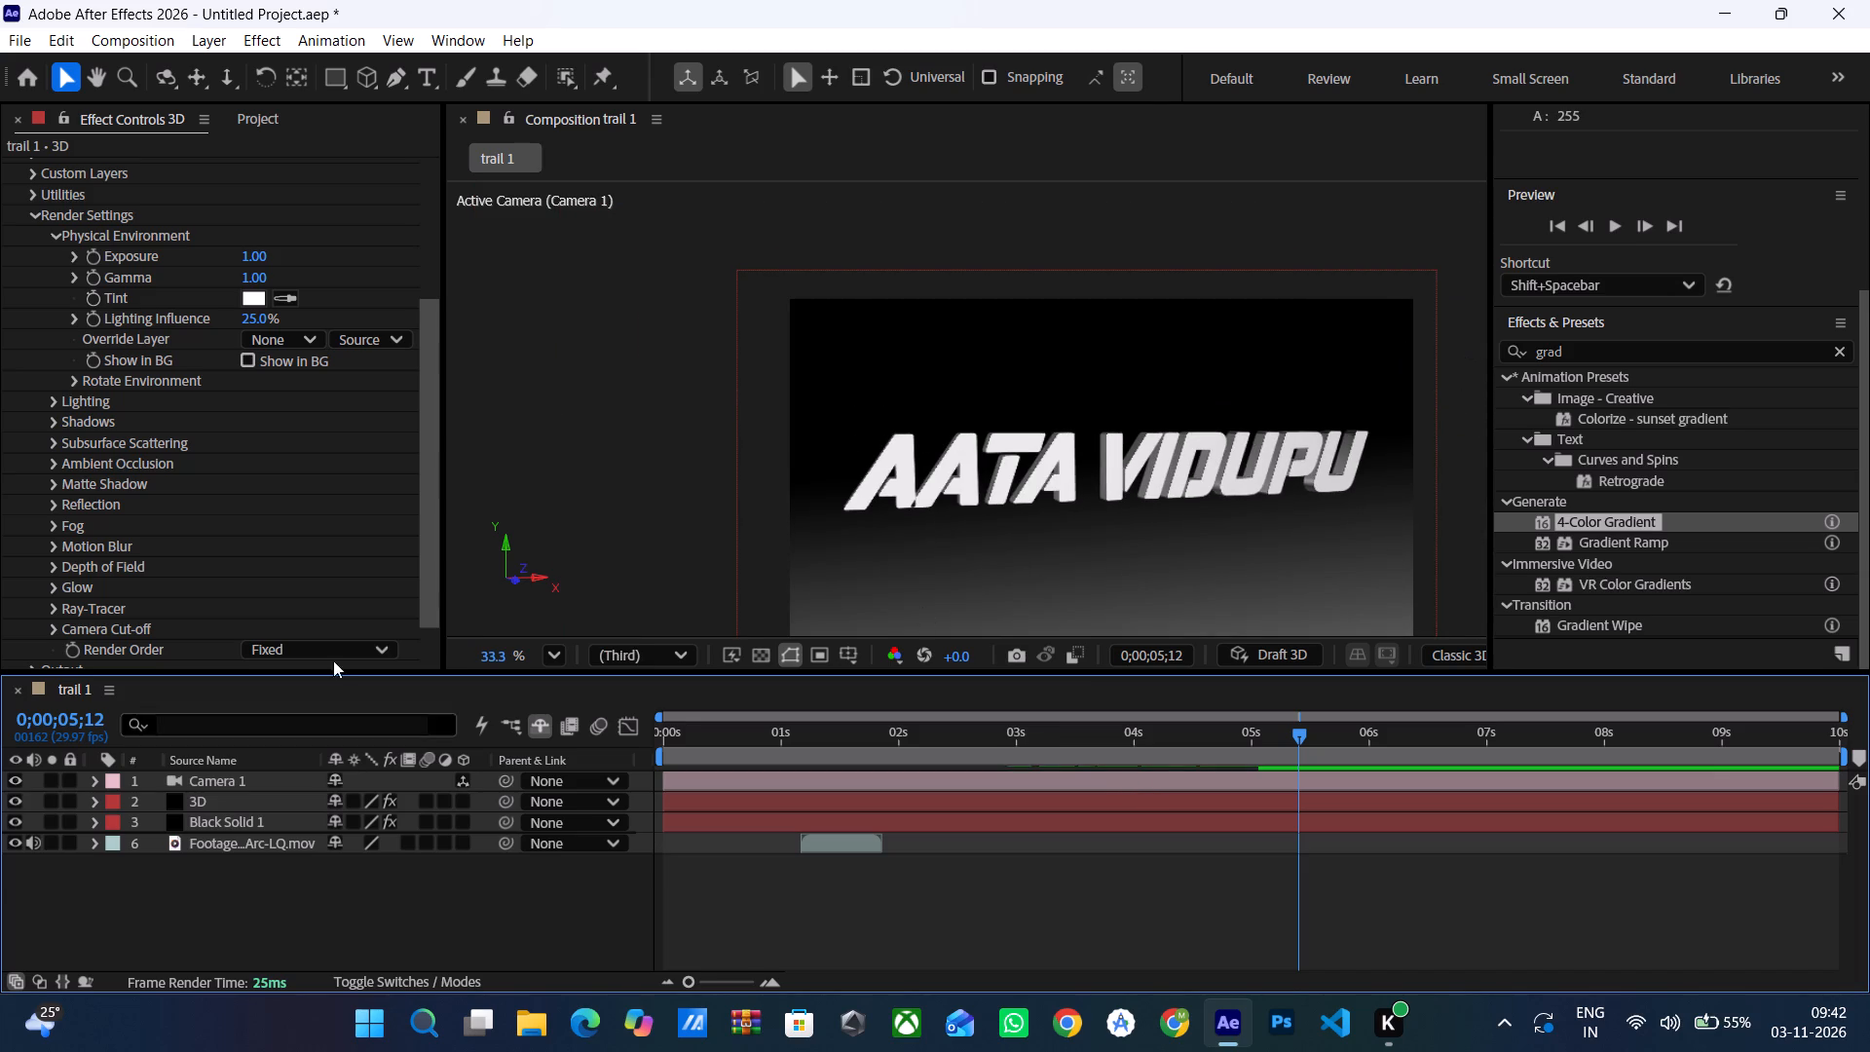
key("h")
left_click_drag(933, 433, 827, 372)
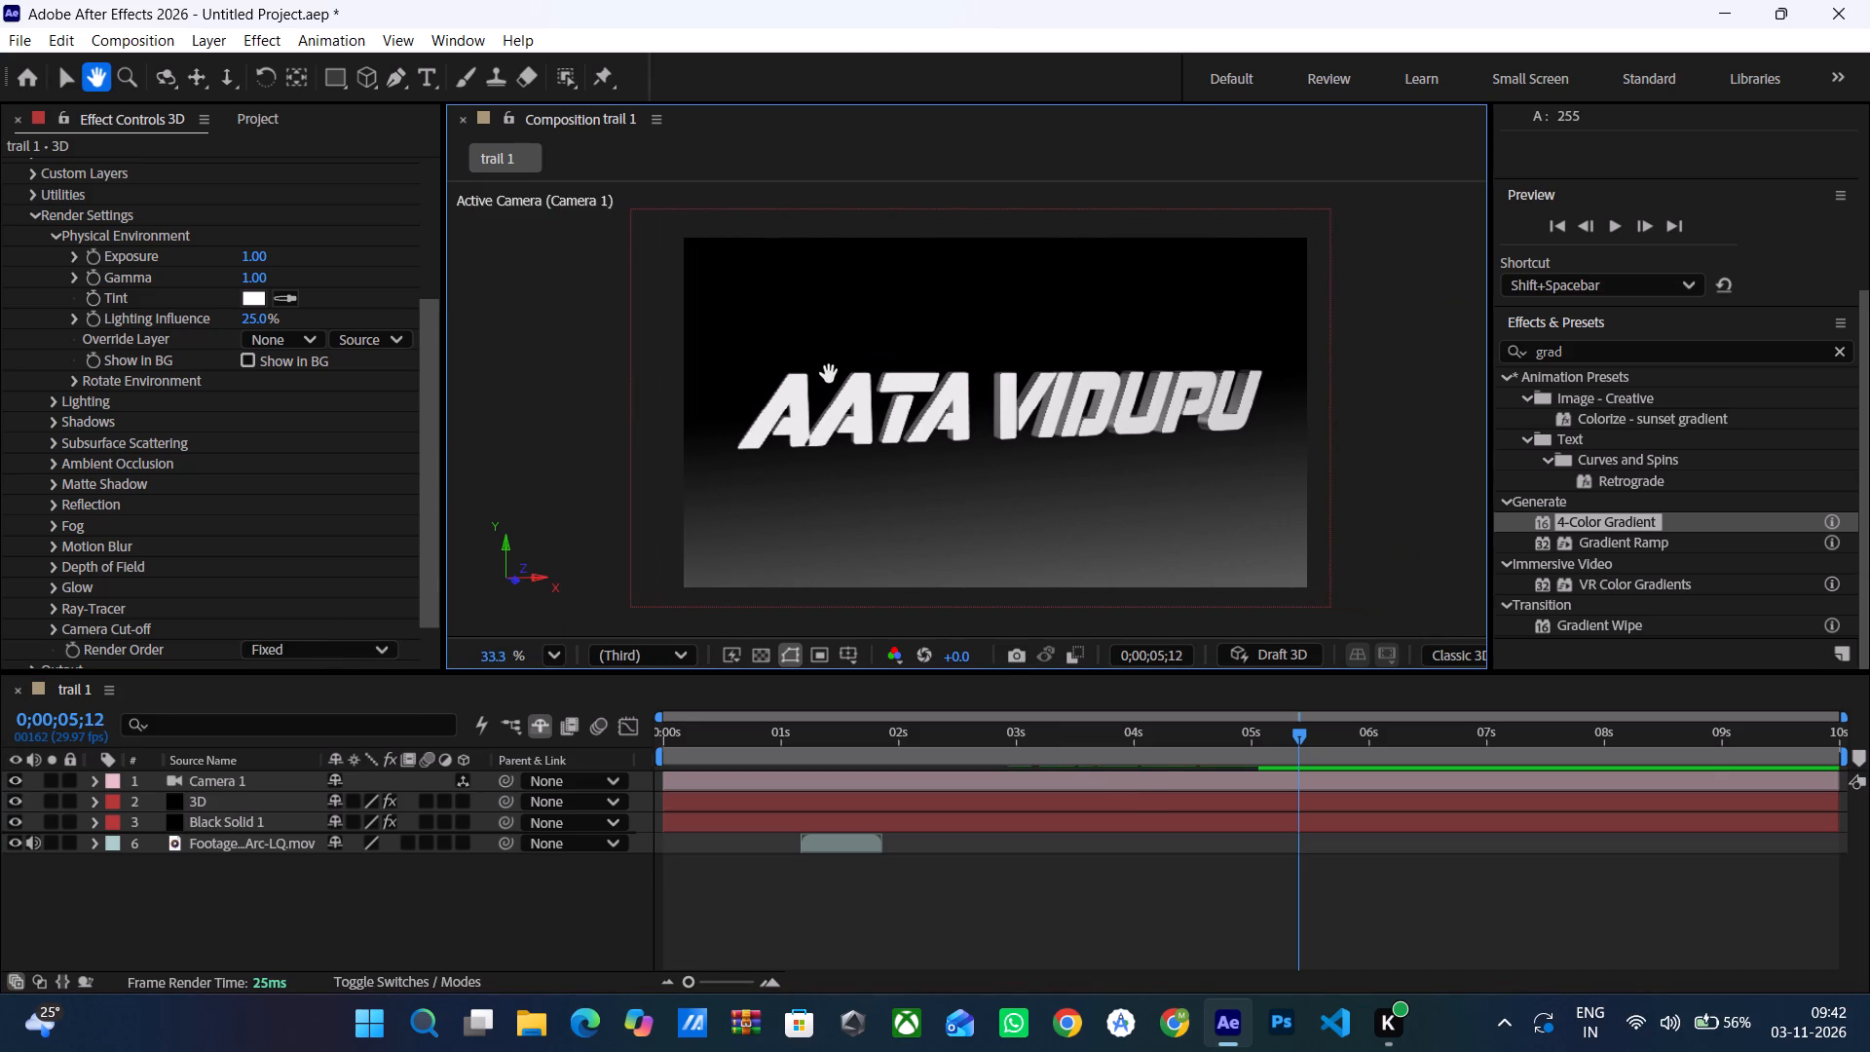
left_click_drag(1293, 725, 1151, 770)
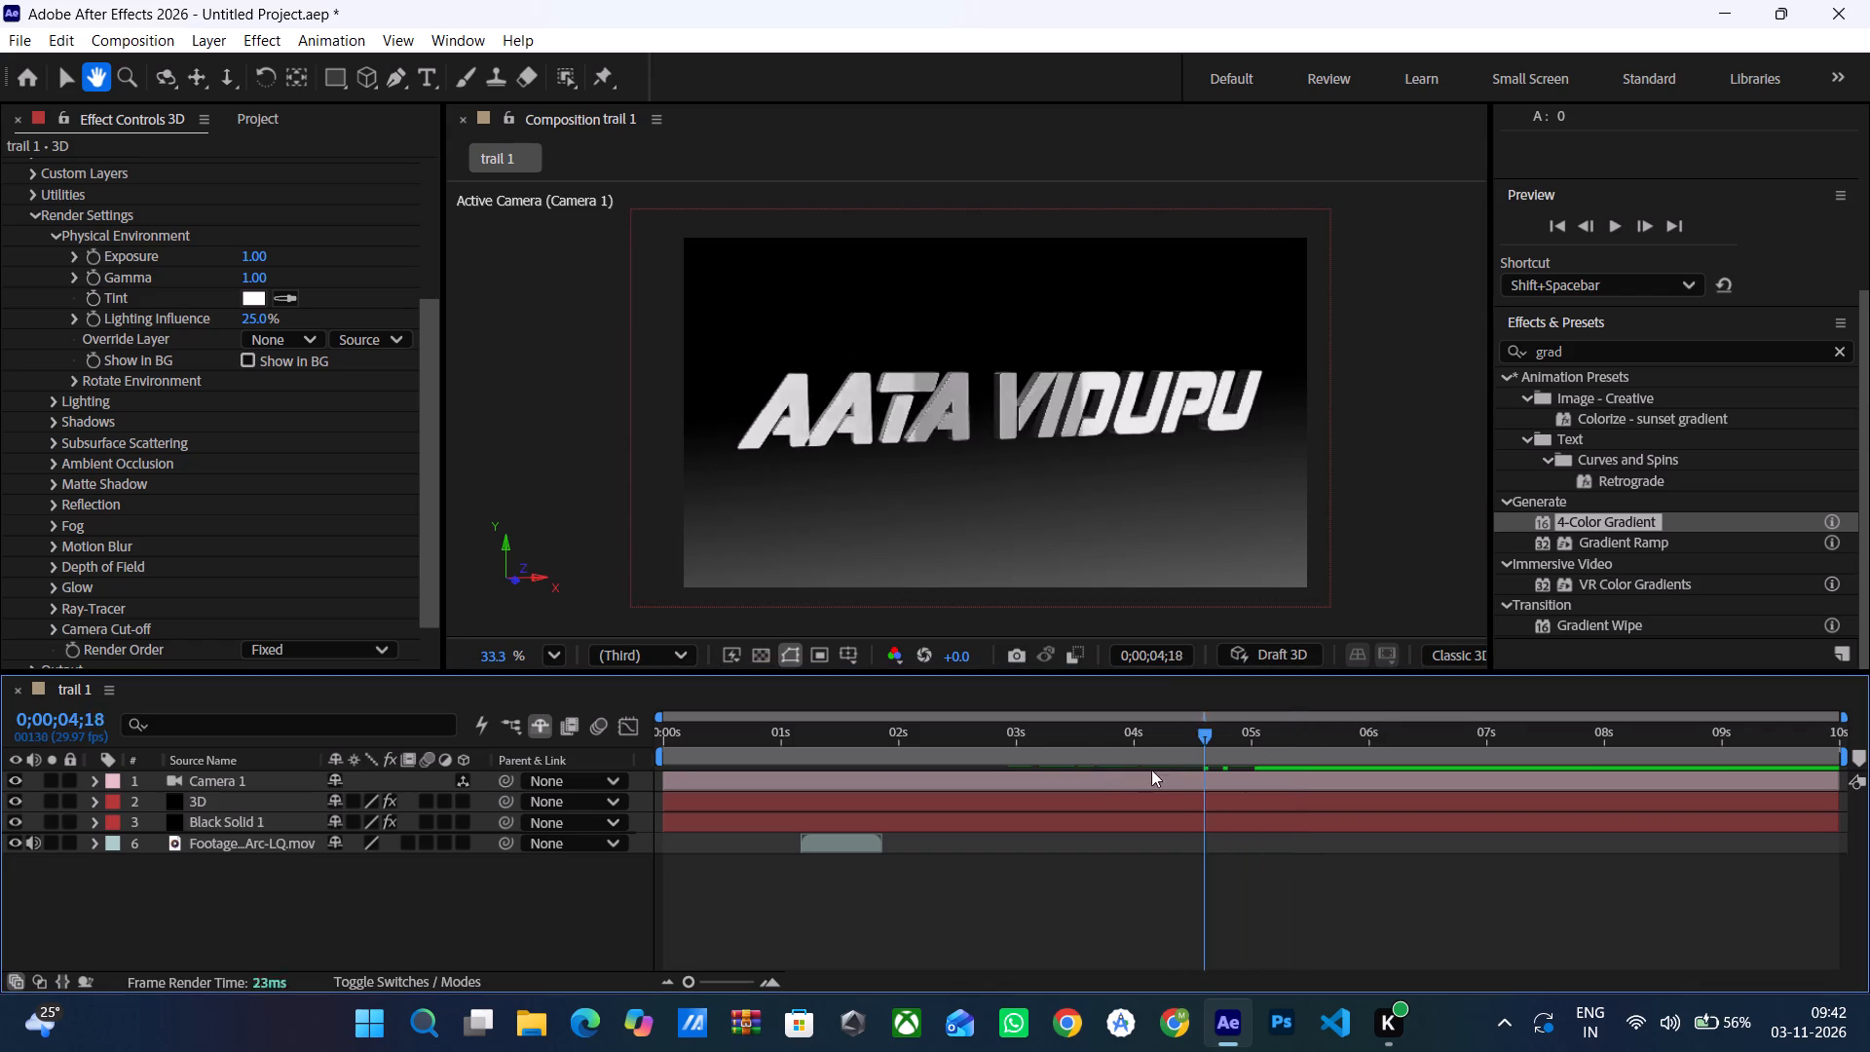
left_click_drag(1151, 770, 1277, 762)
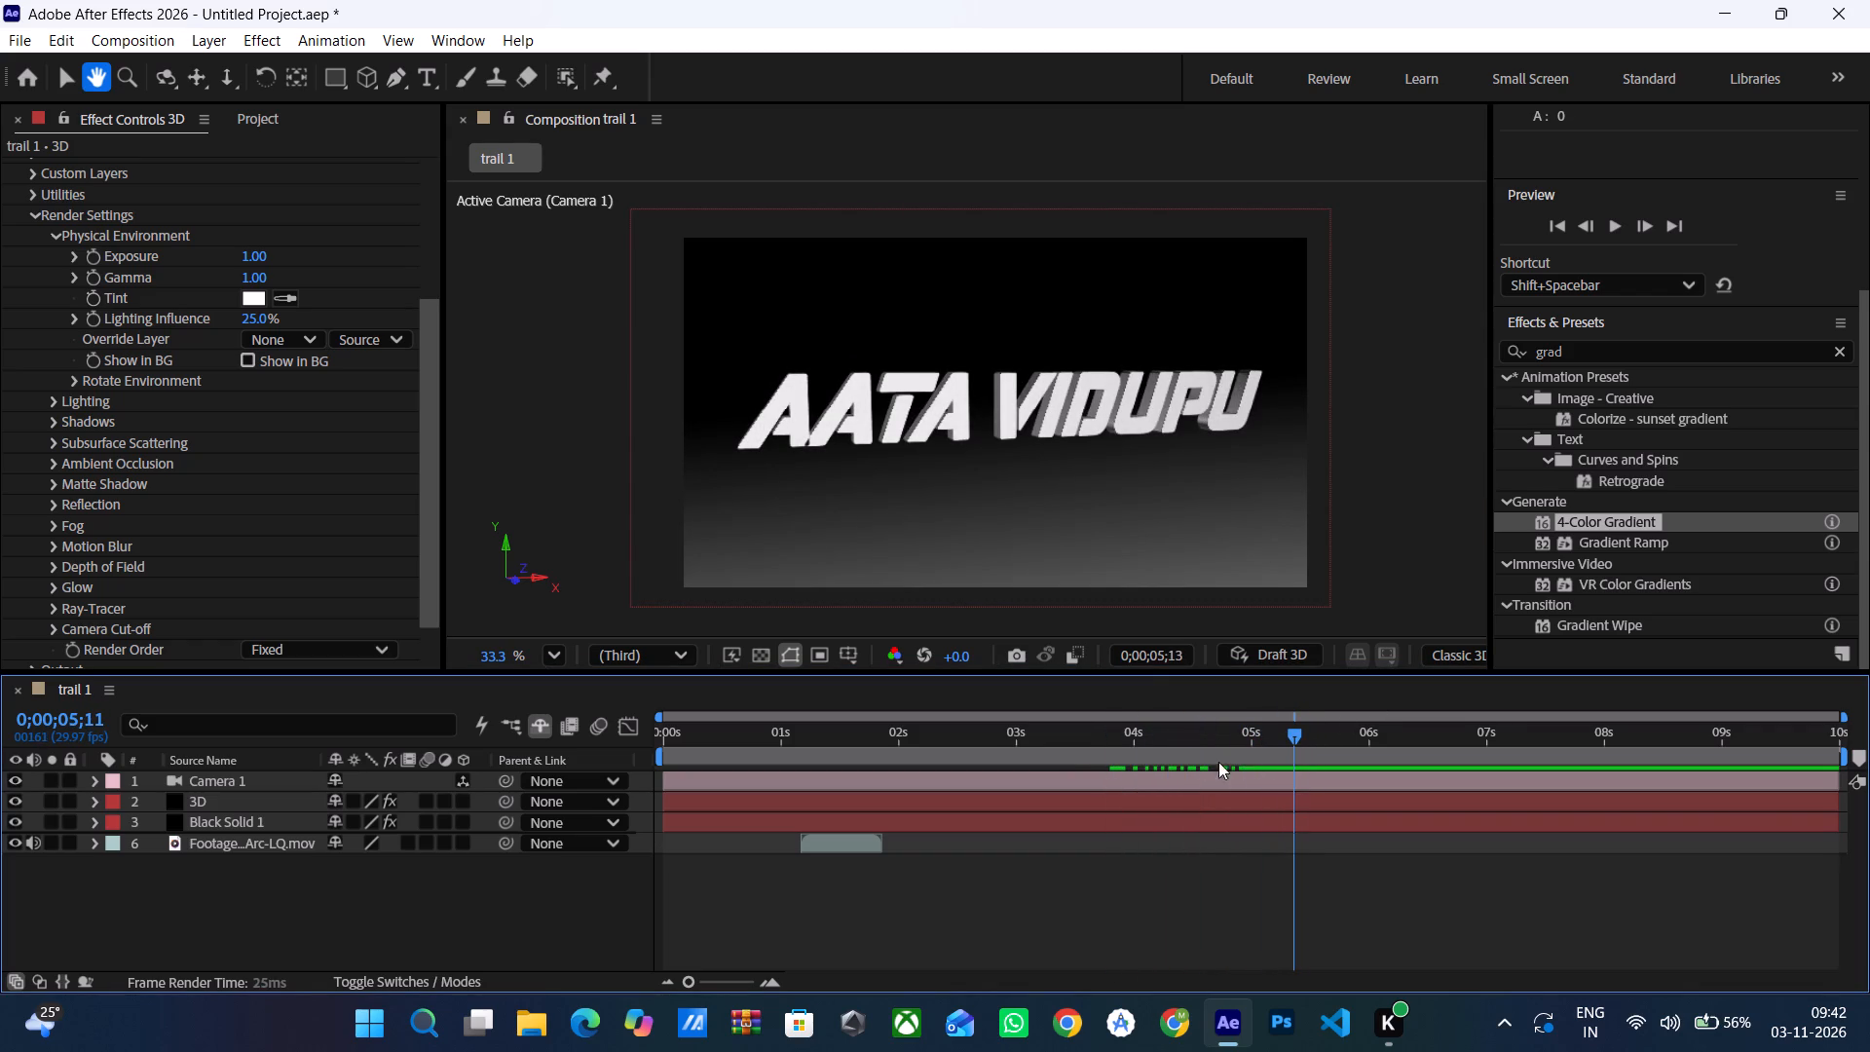
Move the Flash_Lightning_Arc-LQ.mov layer above Black Solid 1 so that it sits directly below the 3D layer.
key("v")
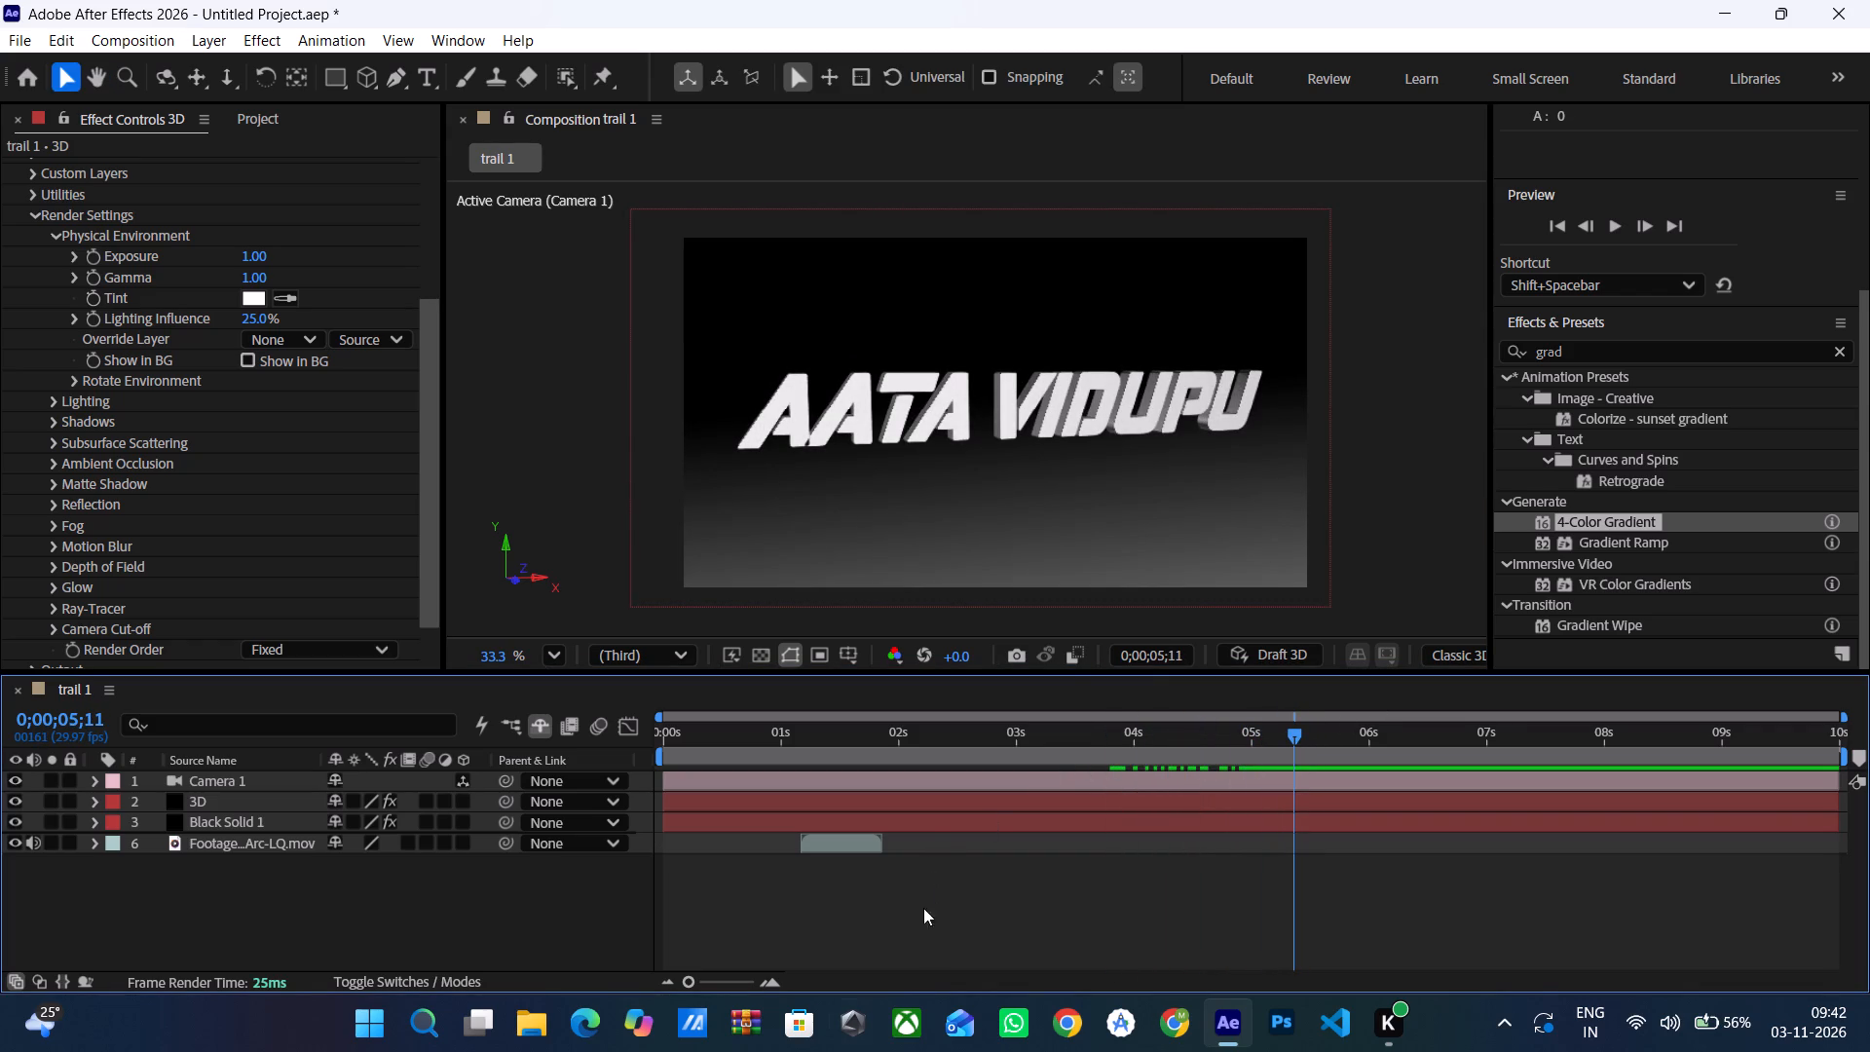
left_click_drag(1292, 736, 812, 820)
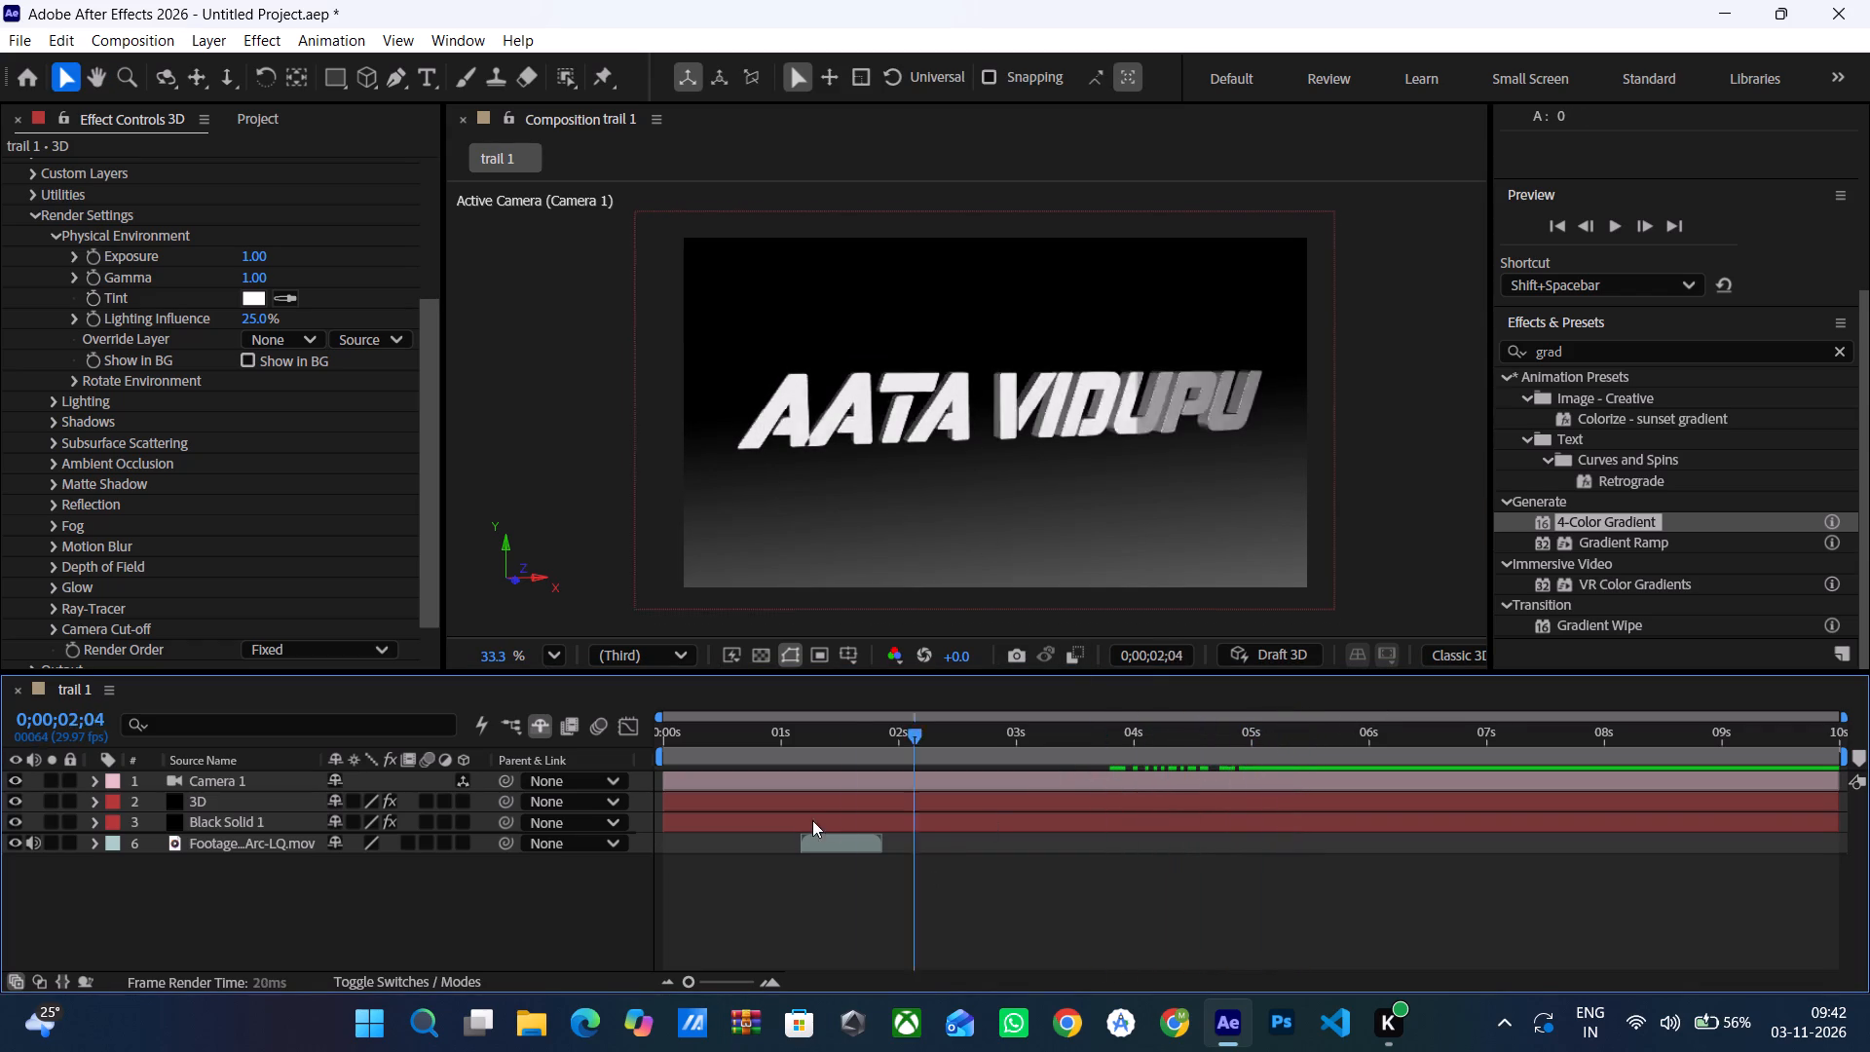
left_click_drag(812, 820, 916, 829)
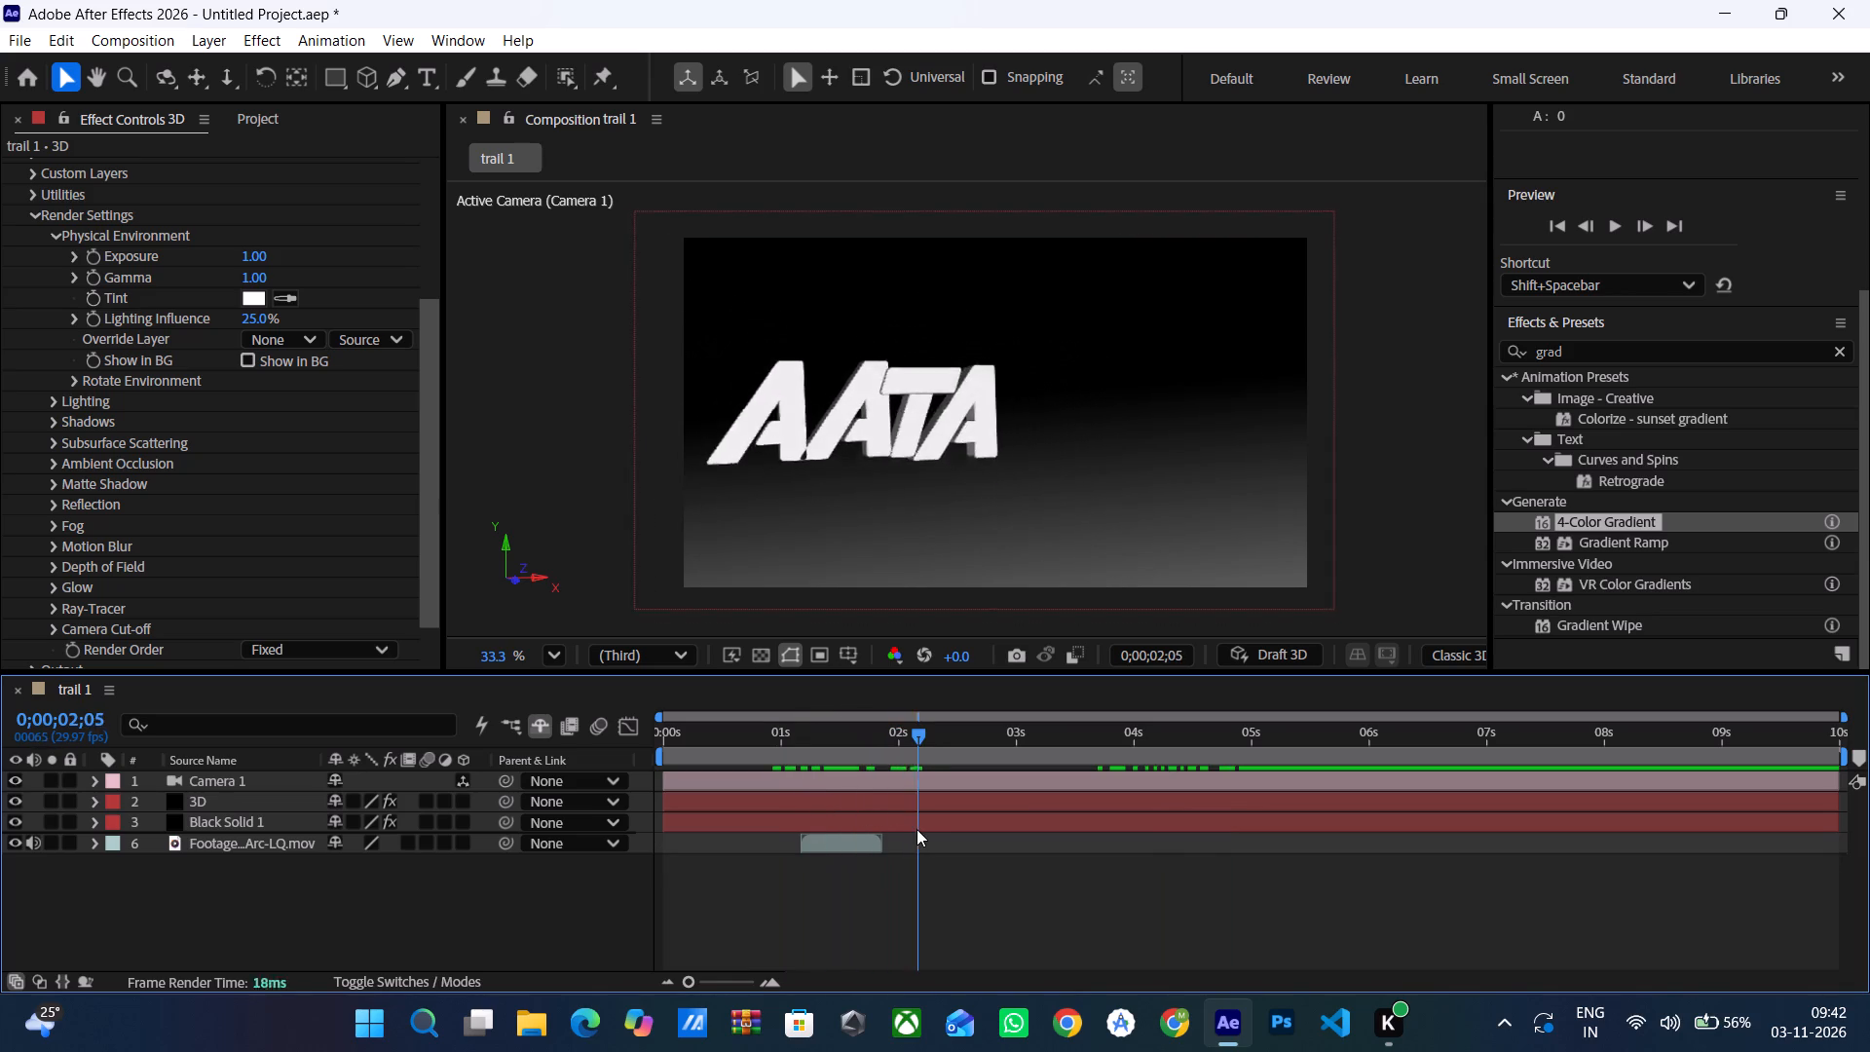
left_click_drag(916, 829, 853, 823)
left_click_drag(267, 847, 270, 839)
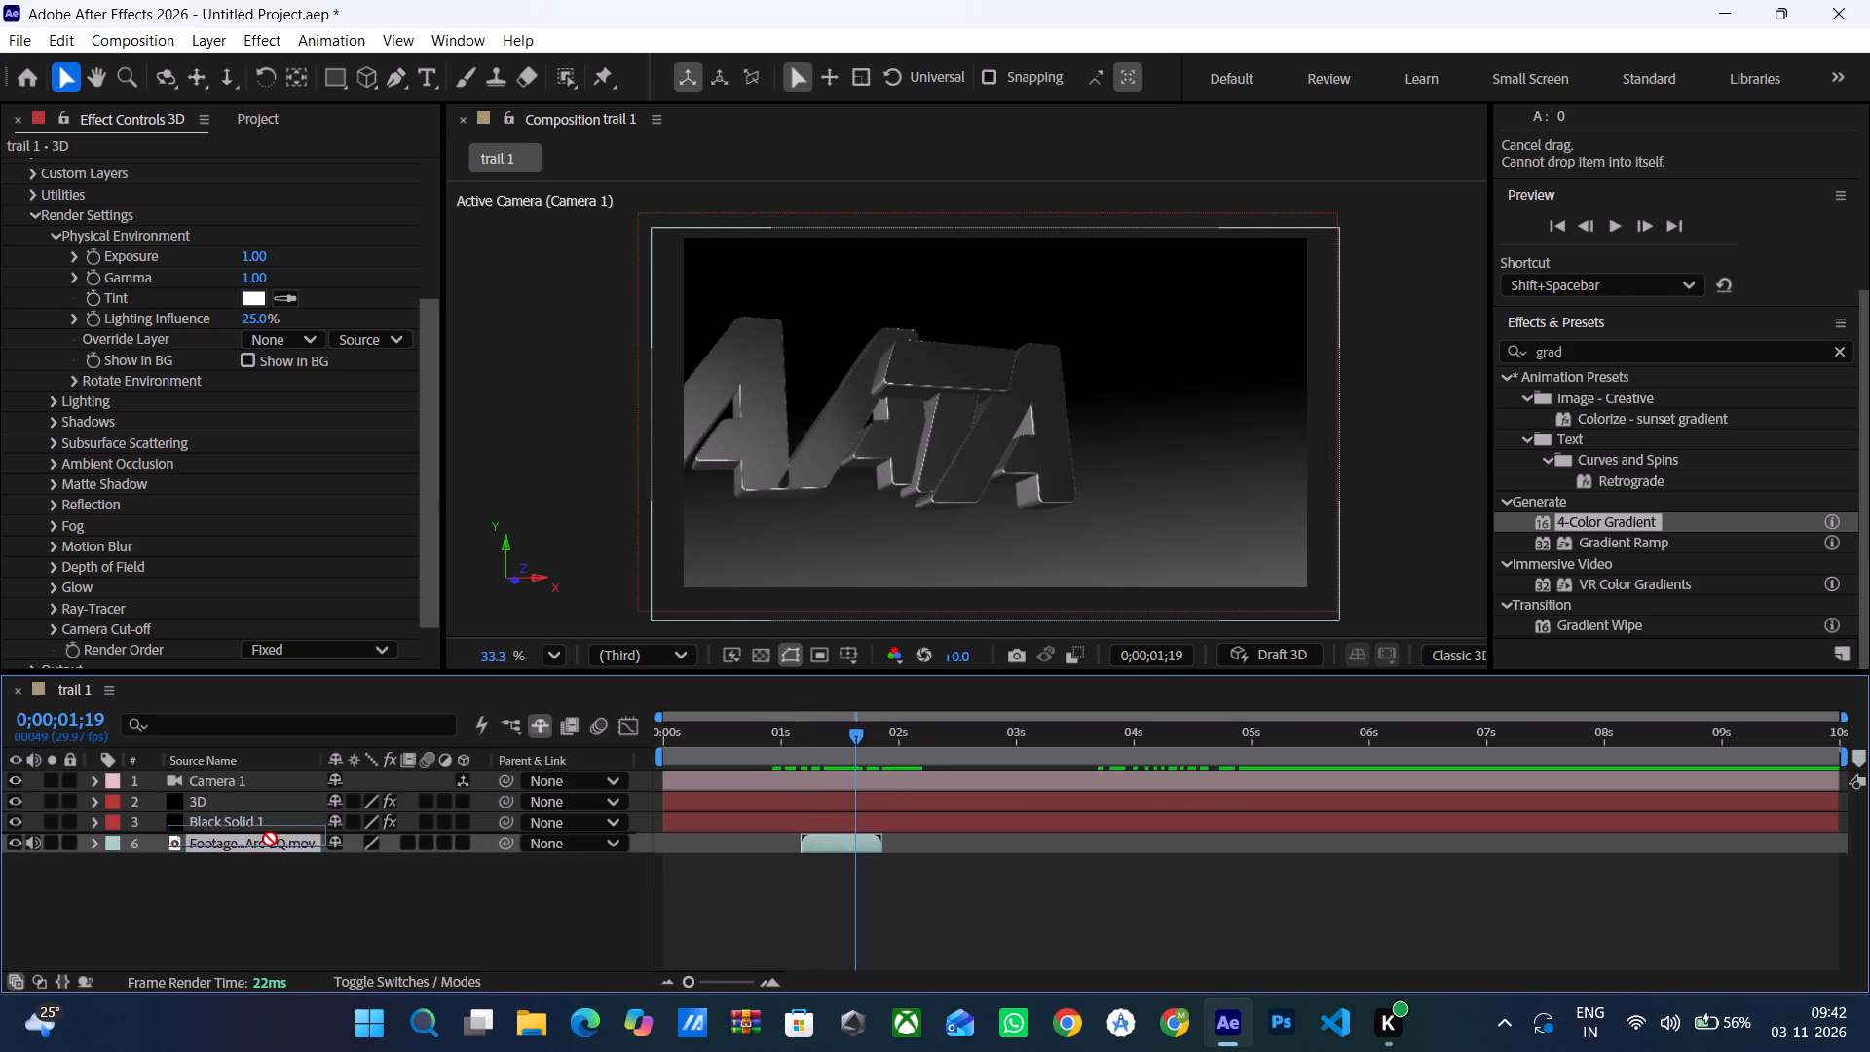
left_click_drag(270, 839, 267, 819)
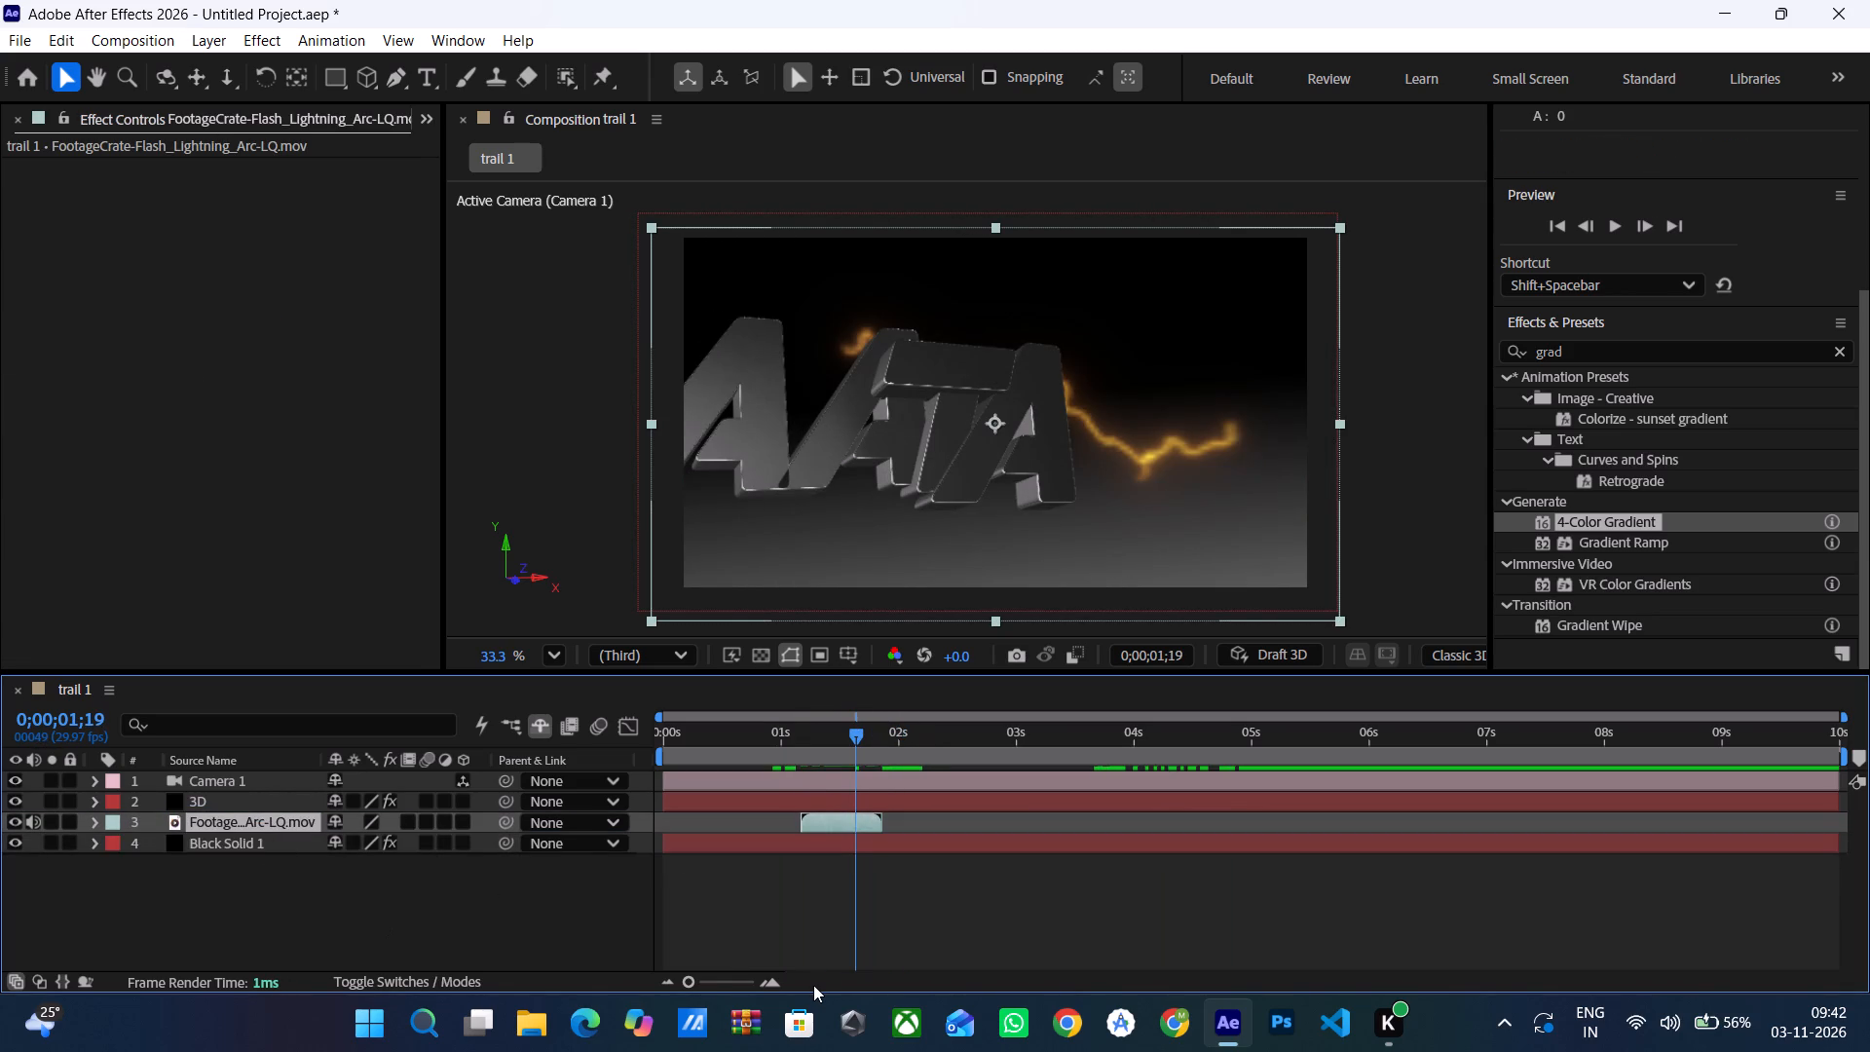
Check the lightning against the AATA letters and shift its clip 22 frames later in the timeline.
left_click_drag(867, 725, 759, 770)
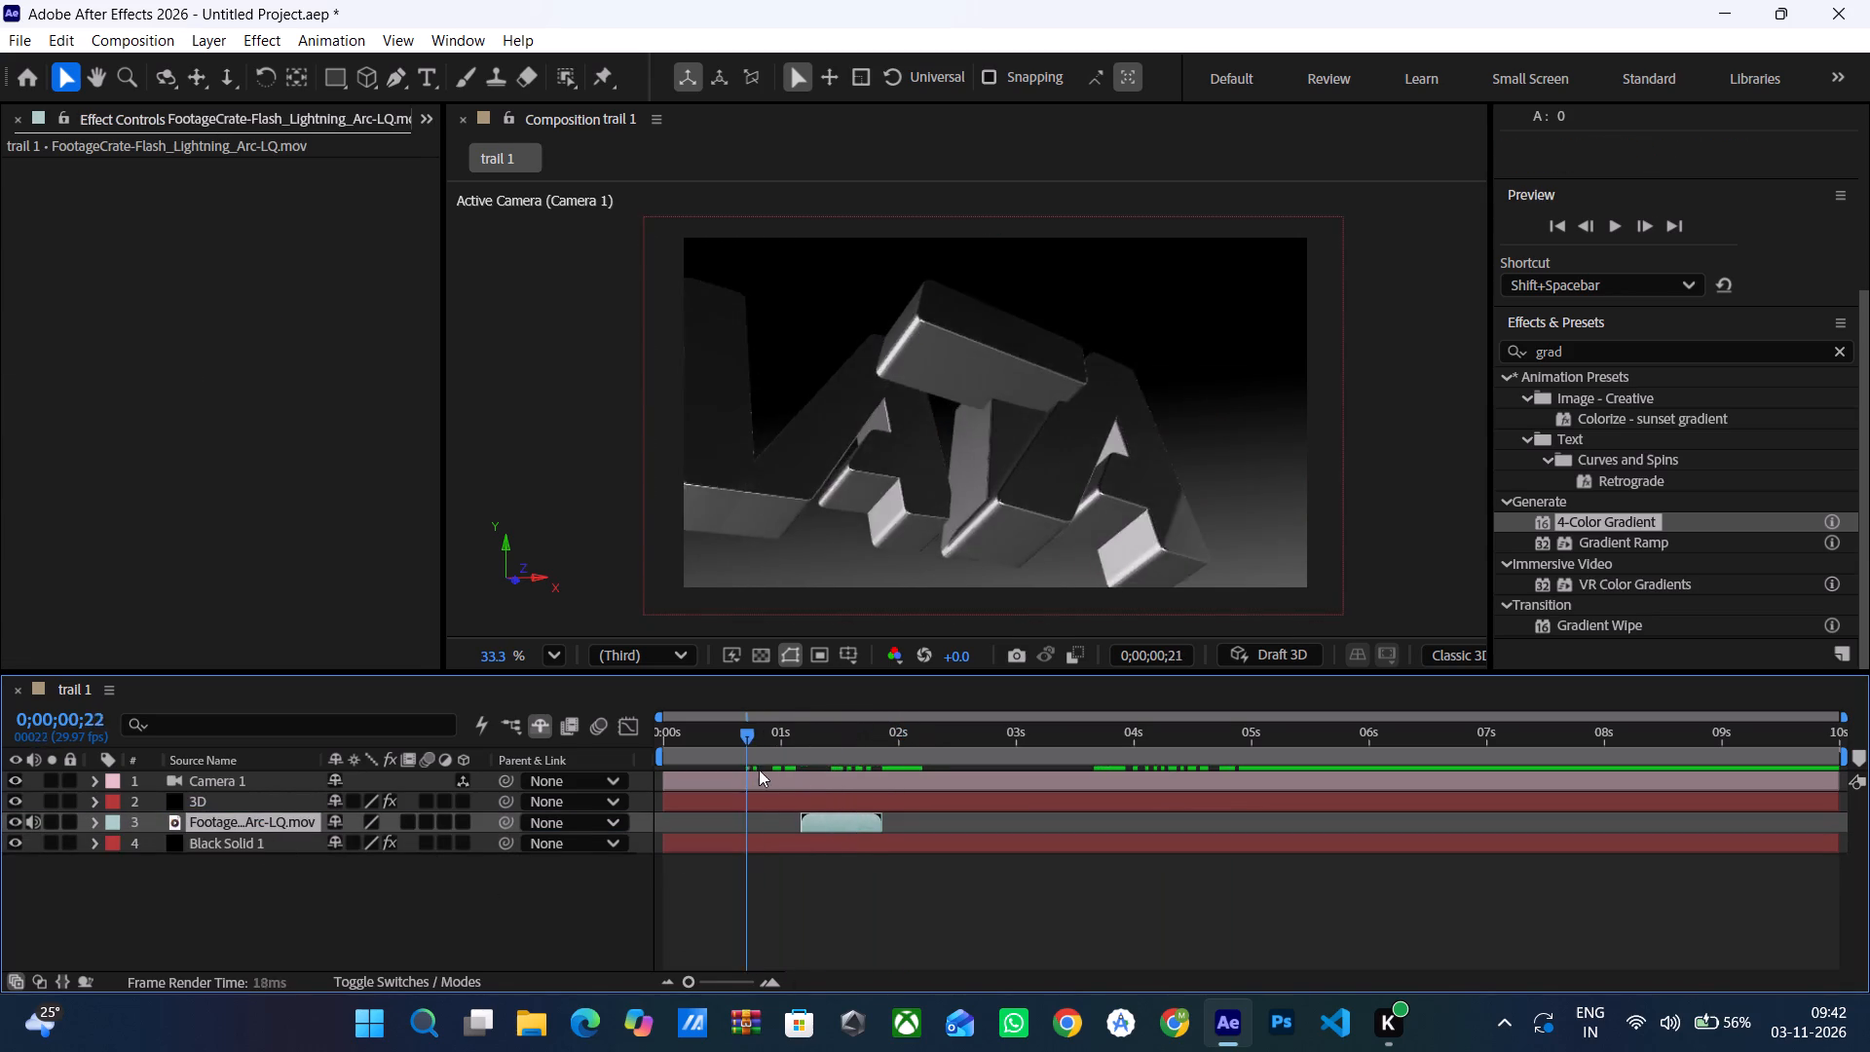
left_click_drag(759, 770, 859, 760)
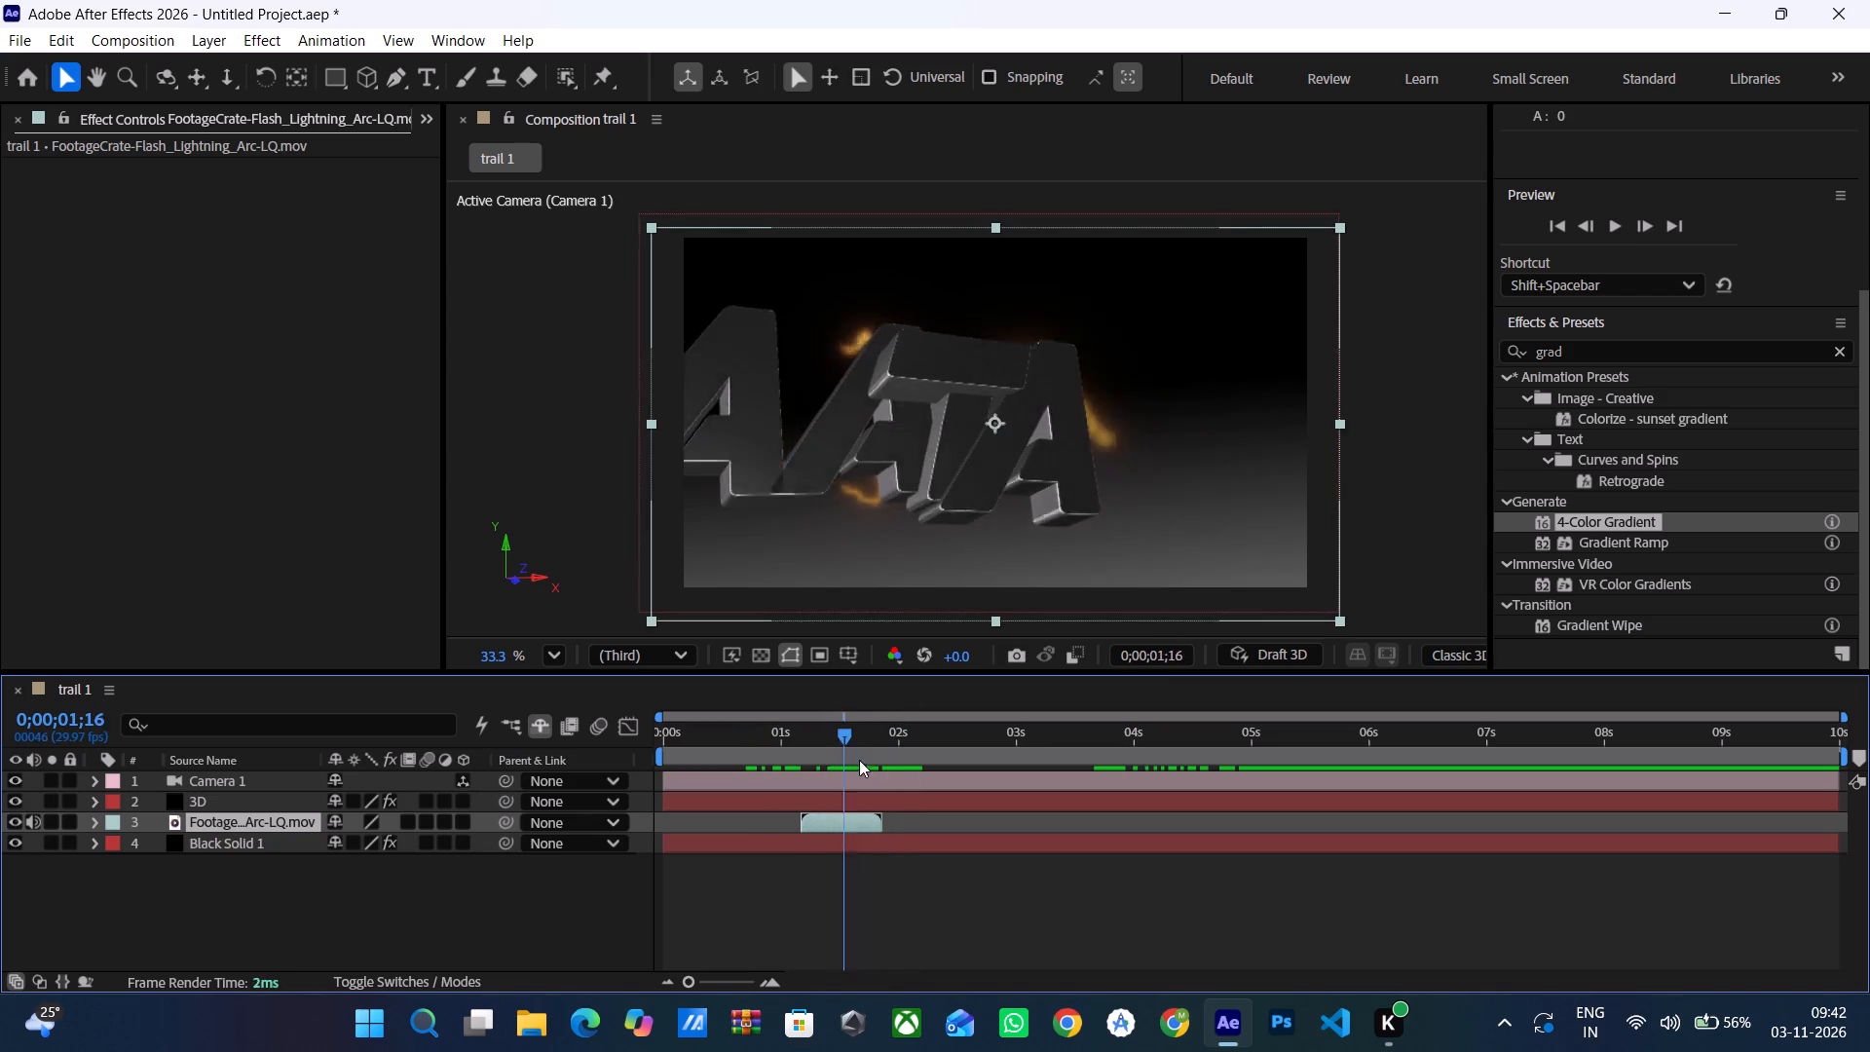
left_click_drag(859, 760, 841, 763)
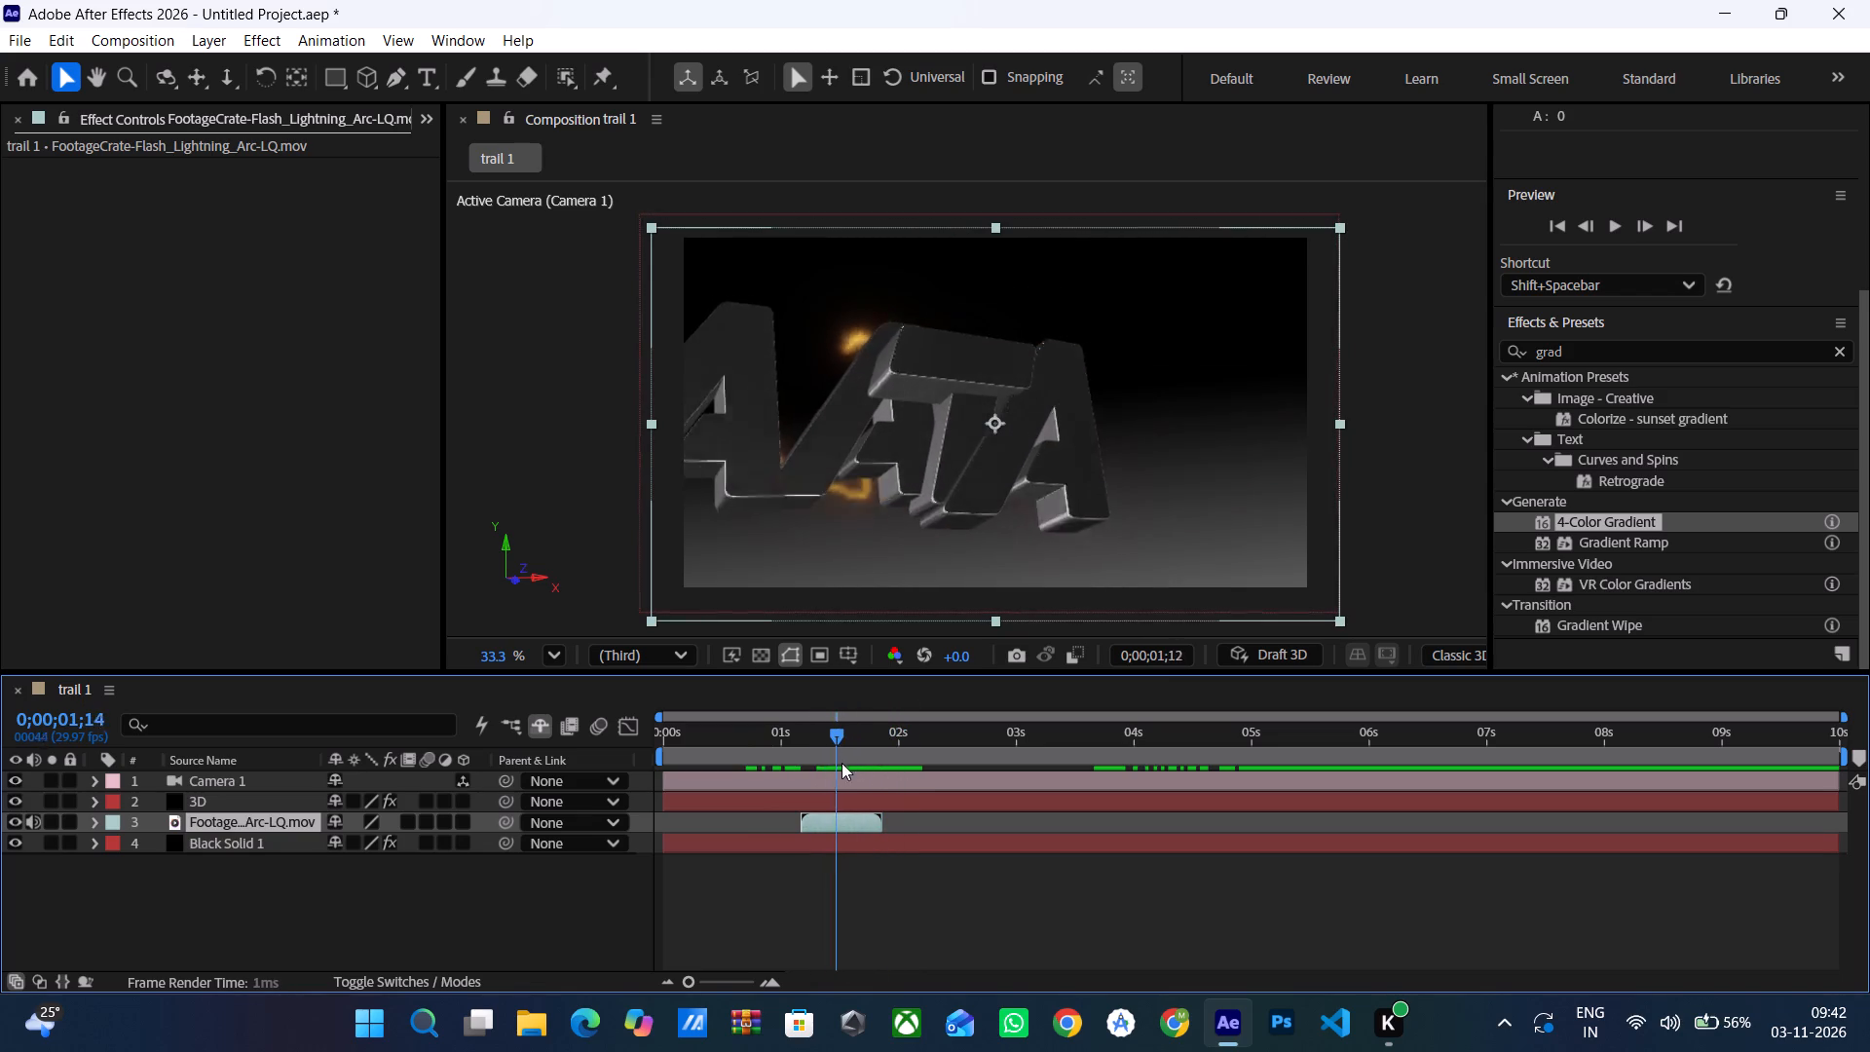
left_click_drag(841, 763, 742, 786)
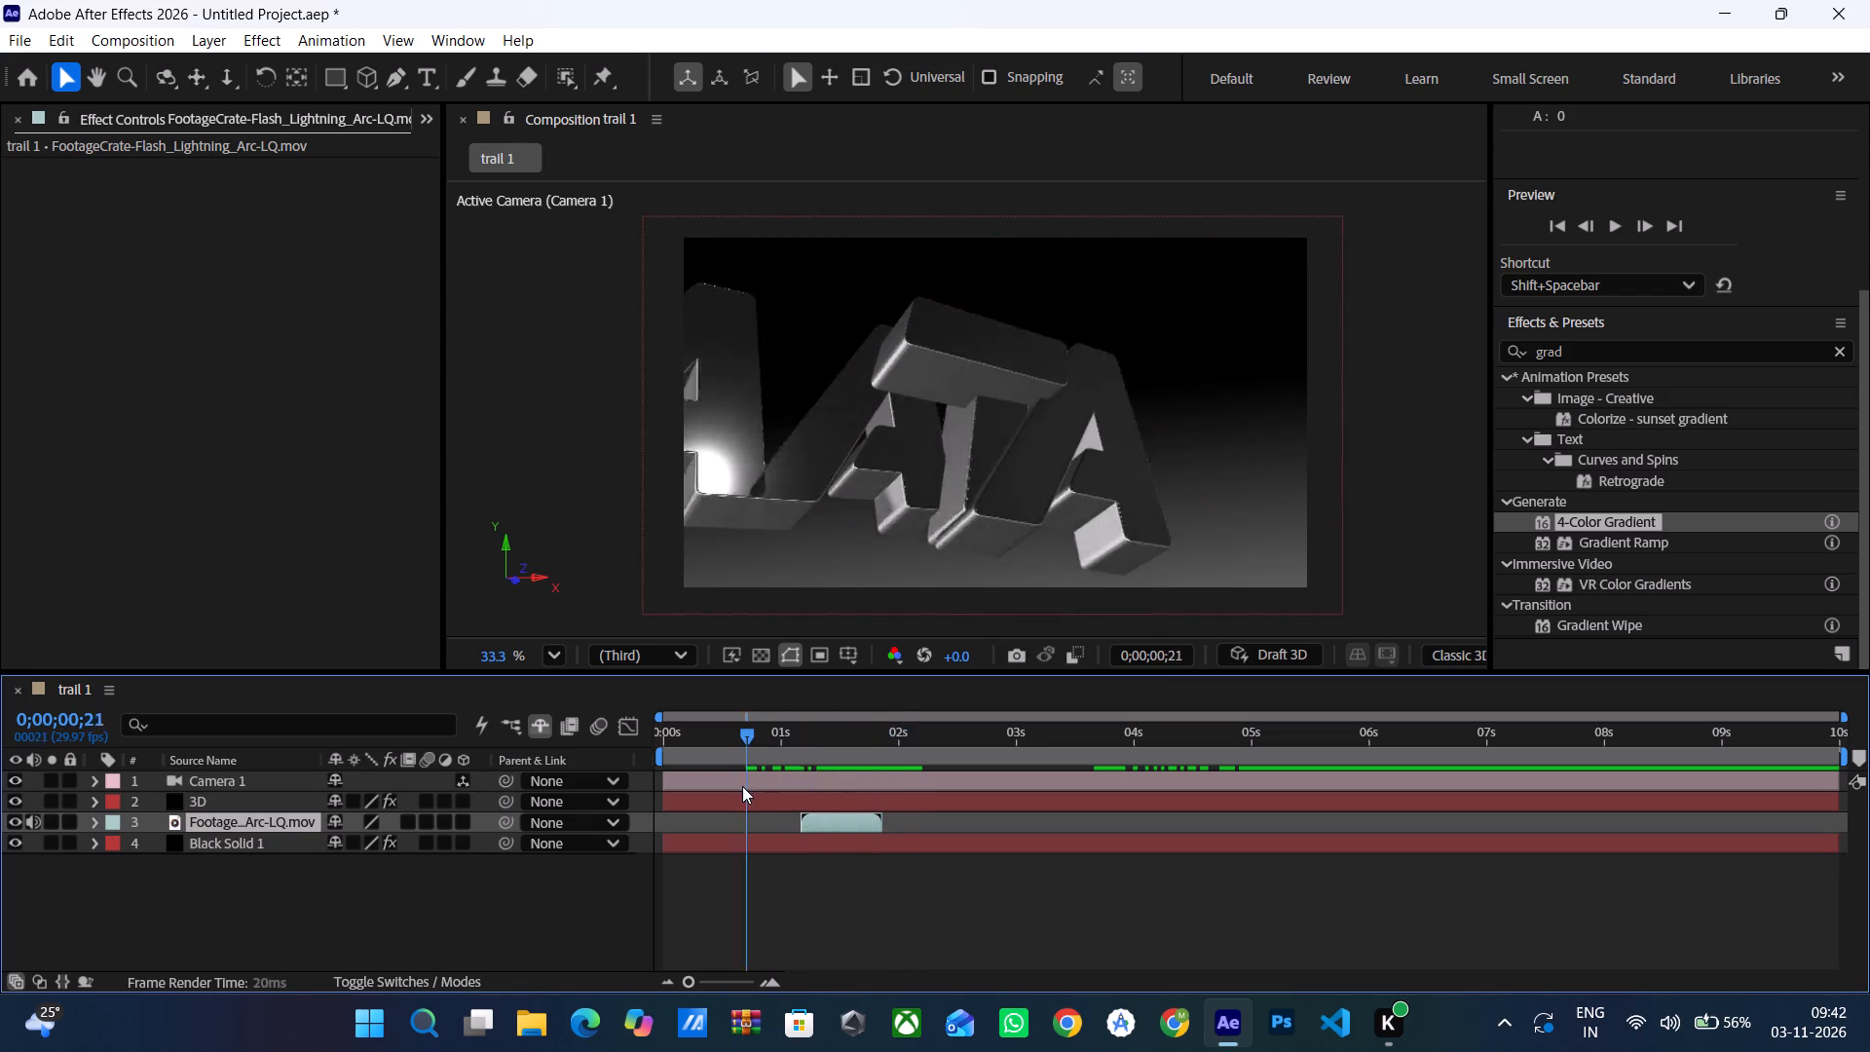
left_click_drag(742, 786, 917, 801)
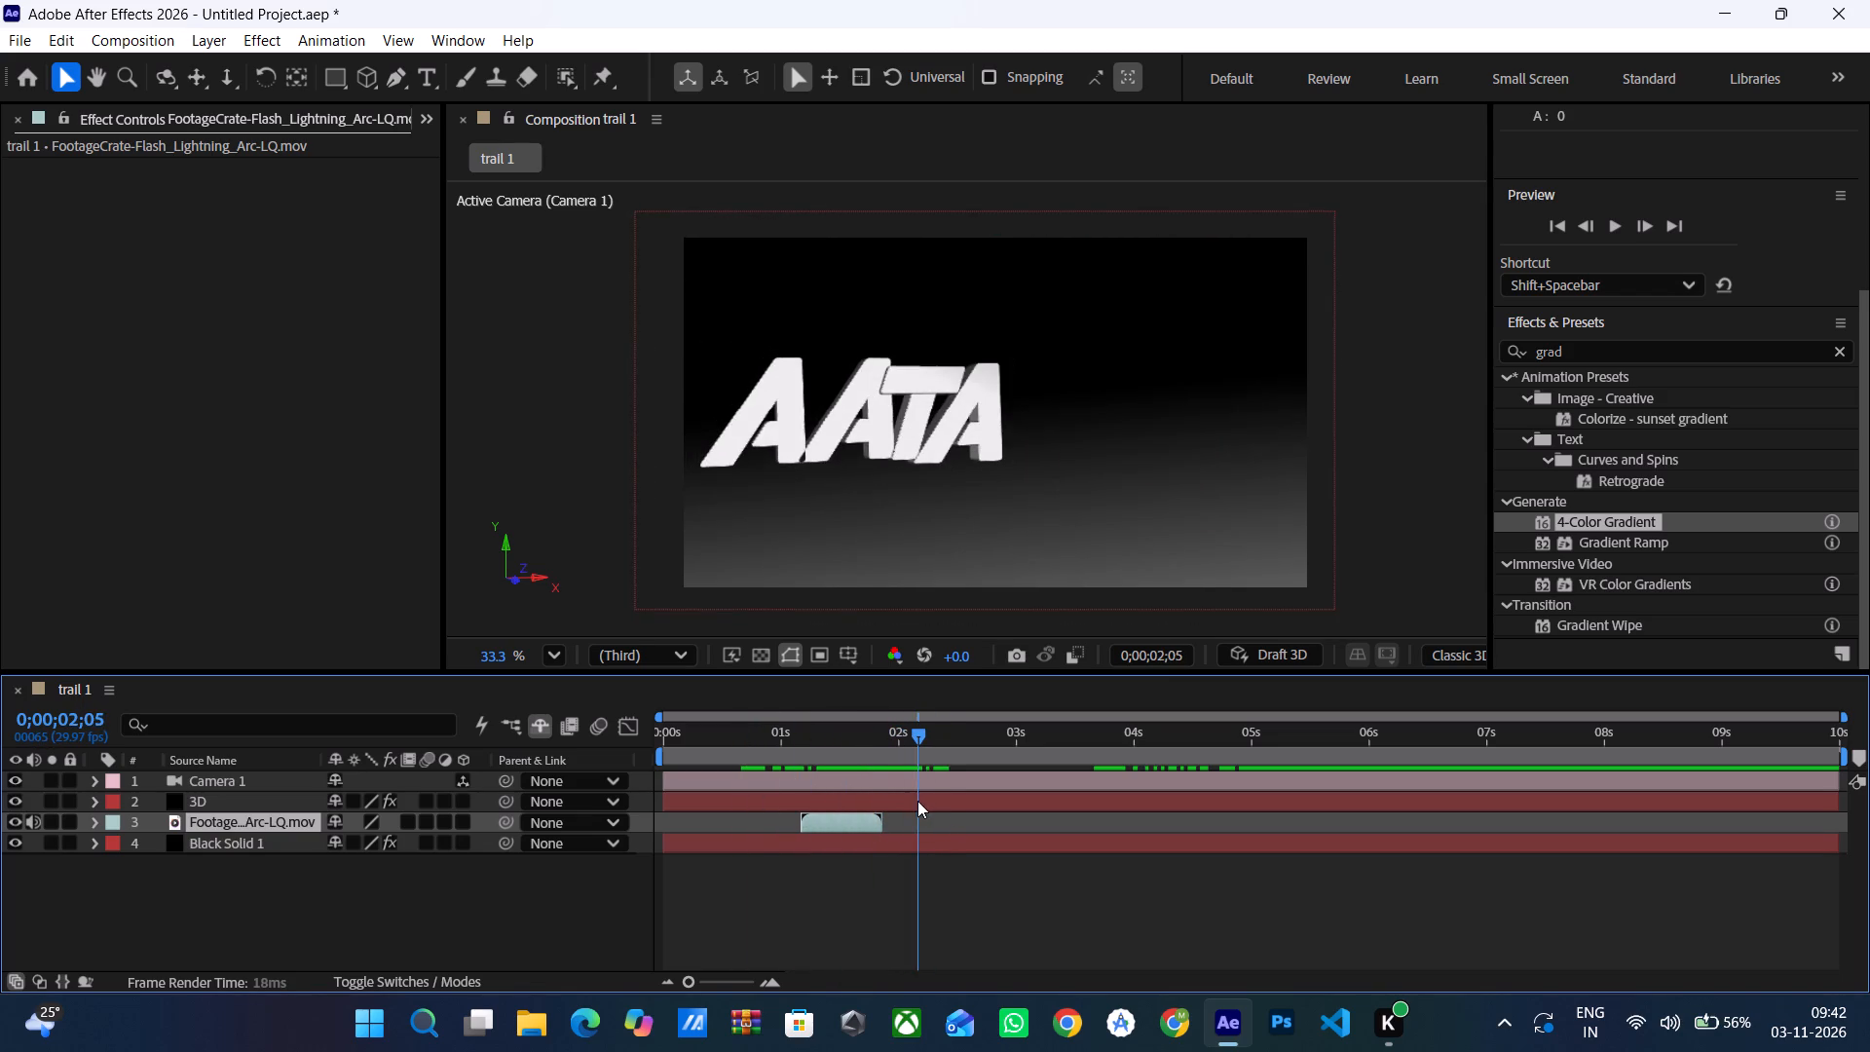
left_click_drag(917, 801, 904, 803)
left_click_drag(841, 825, 927, 828)
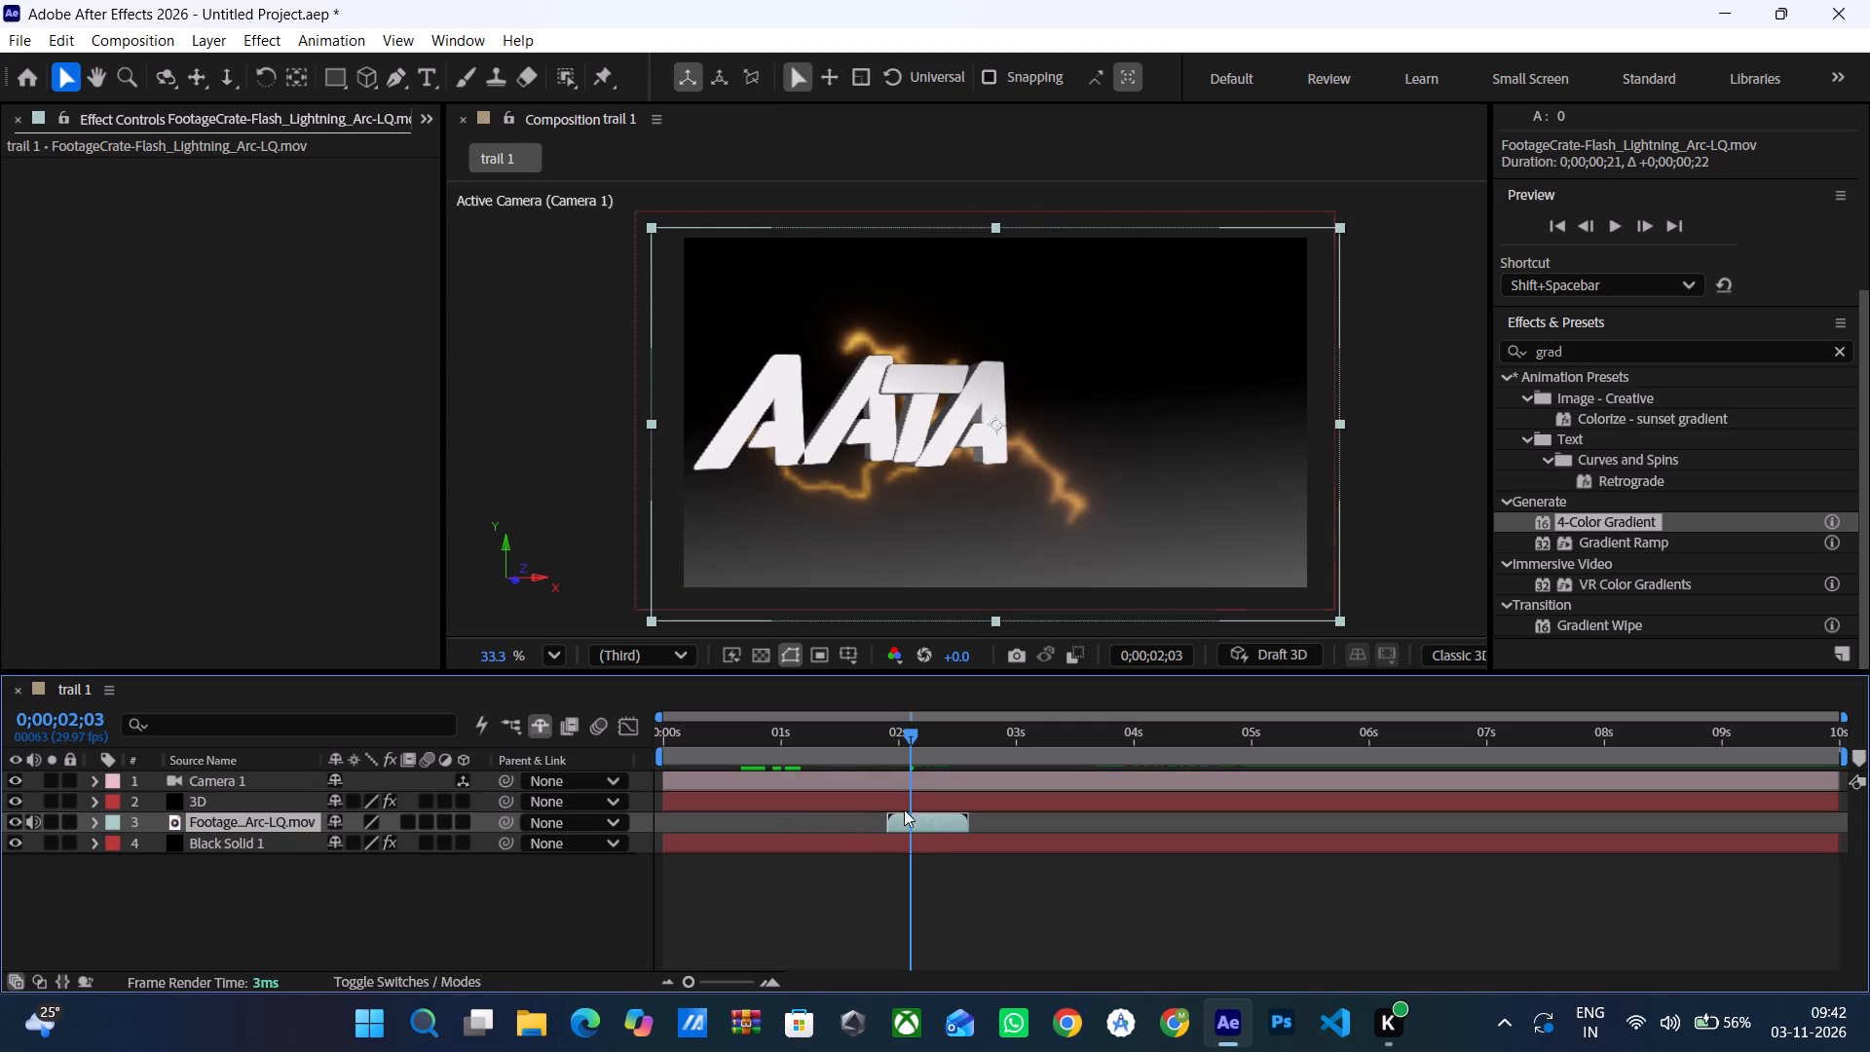
Recheck the timing up to VIDUPU's entrance and shift the first lightning clip another 8 frames later.
left_click_drag(915, 730, 944, 755)
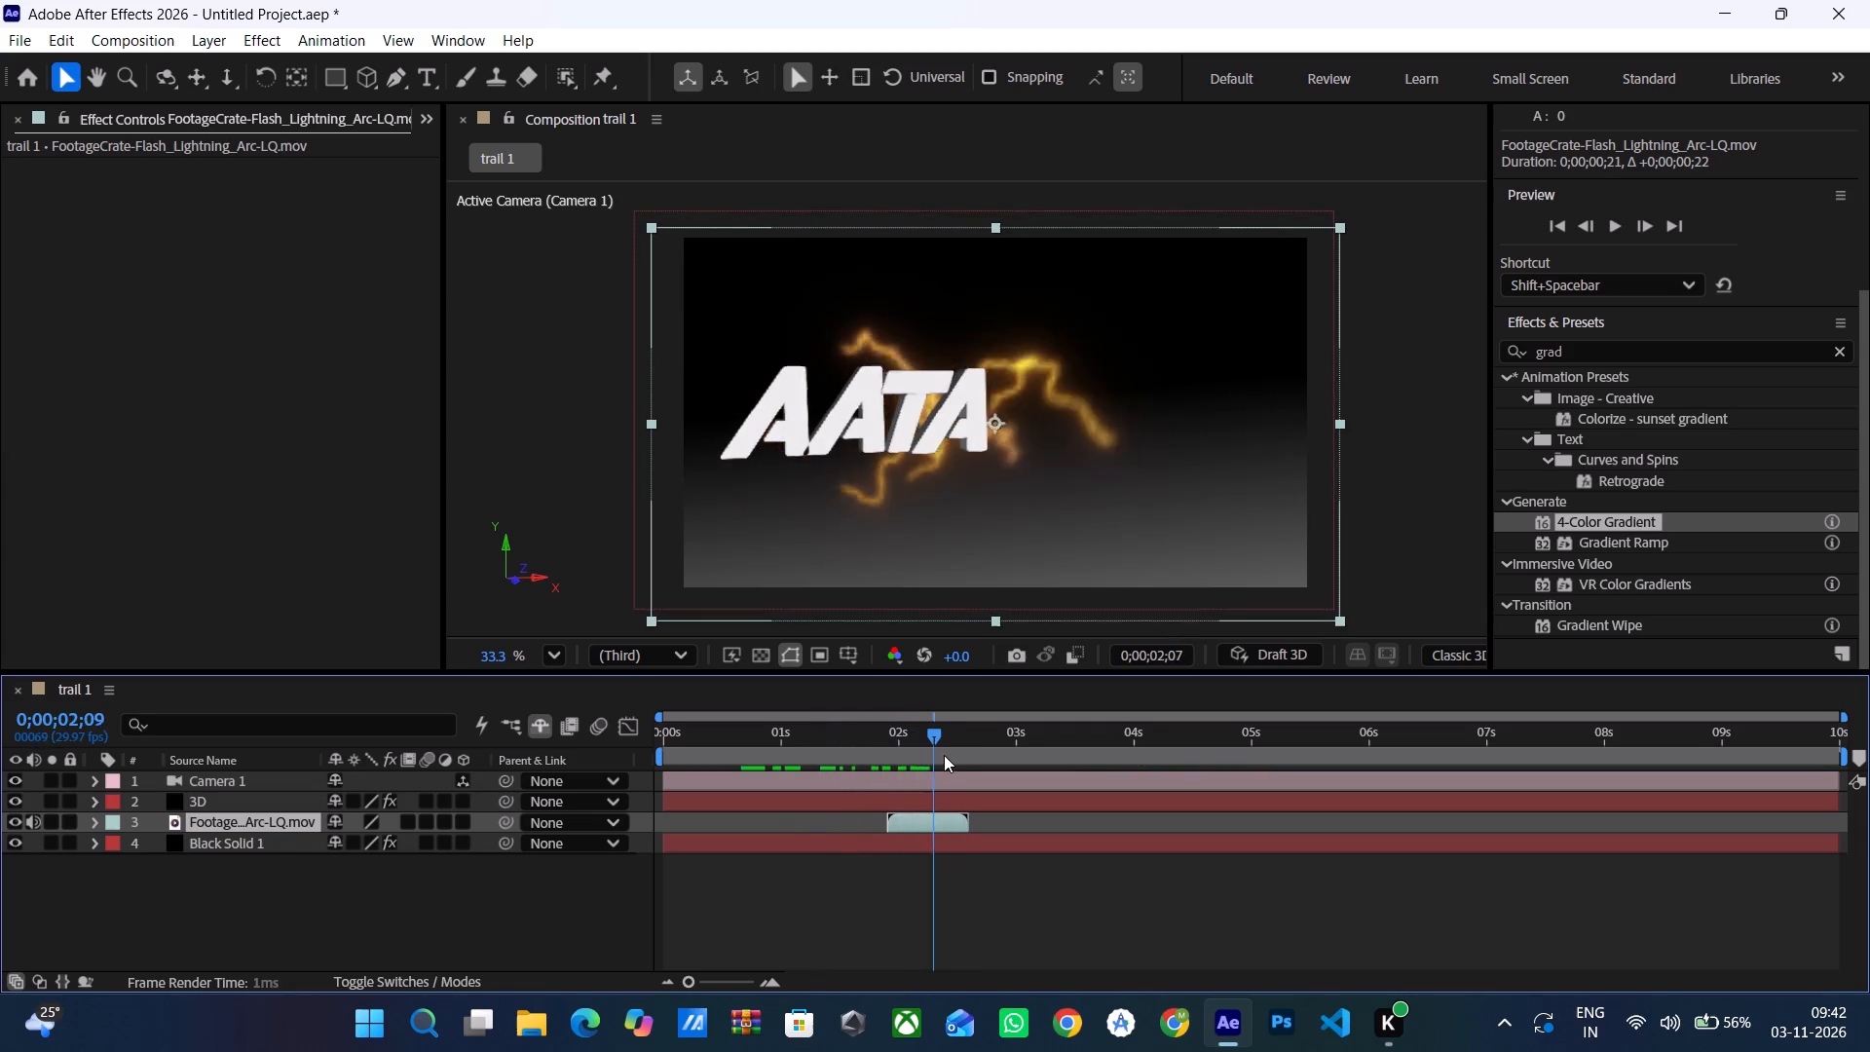
left_click_drag(944, 755, 1080, 771)
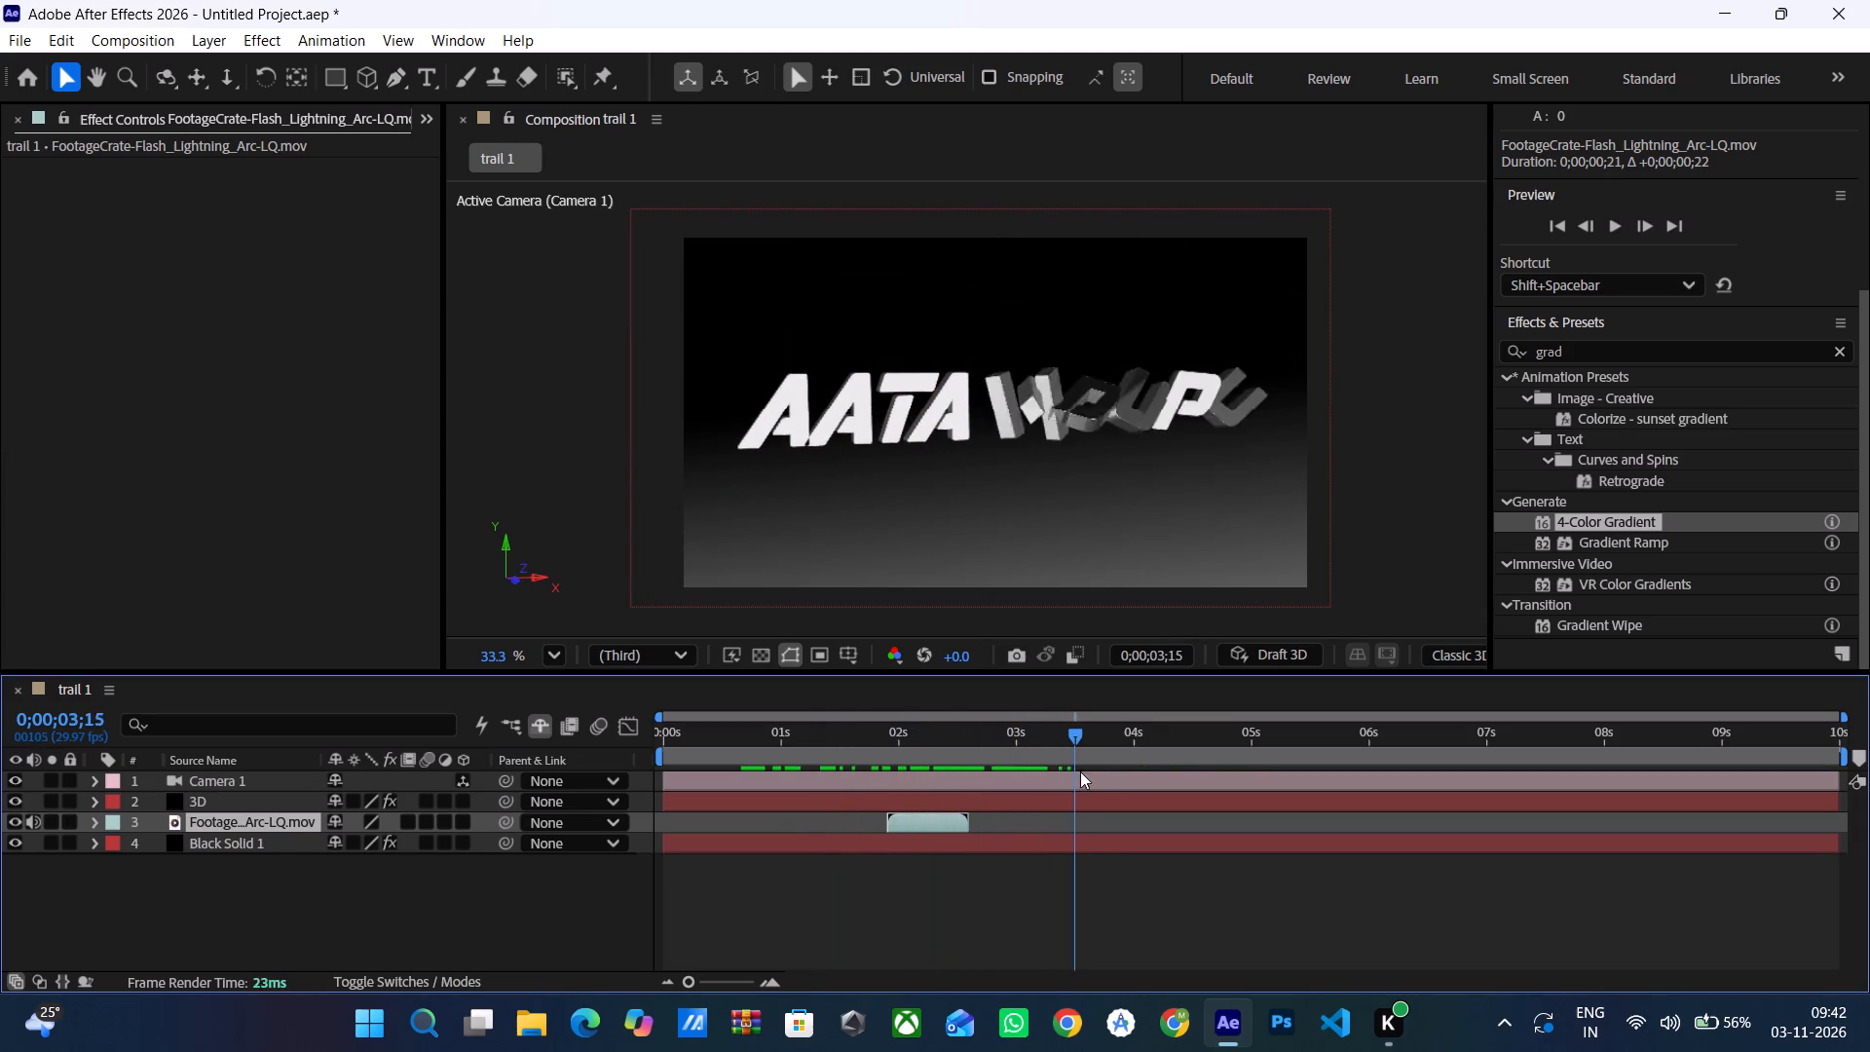
left_click_drag(1080, 771, 1032, 770)
left_click_drag(1019, 771, 1010, 772)
left_click_drag(1027, 739, 1026, 739)
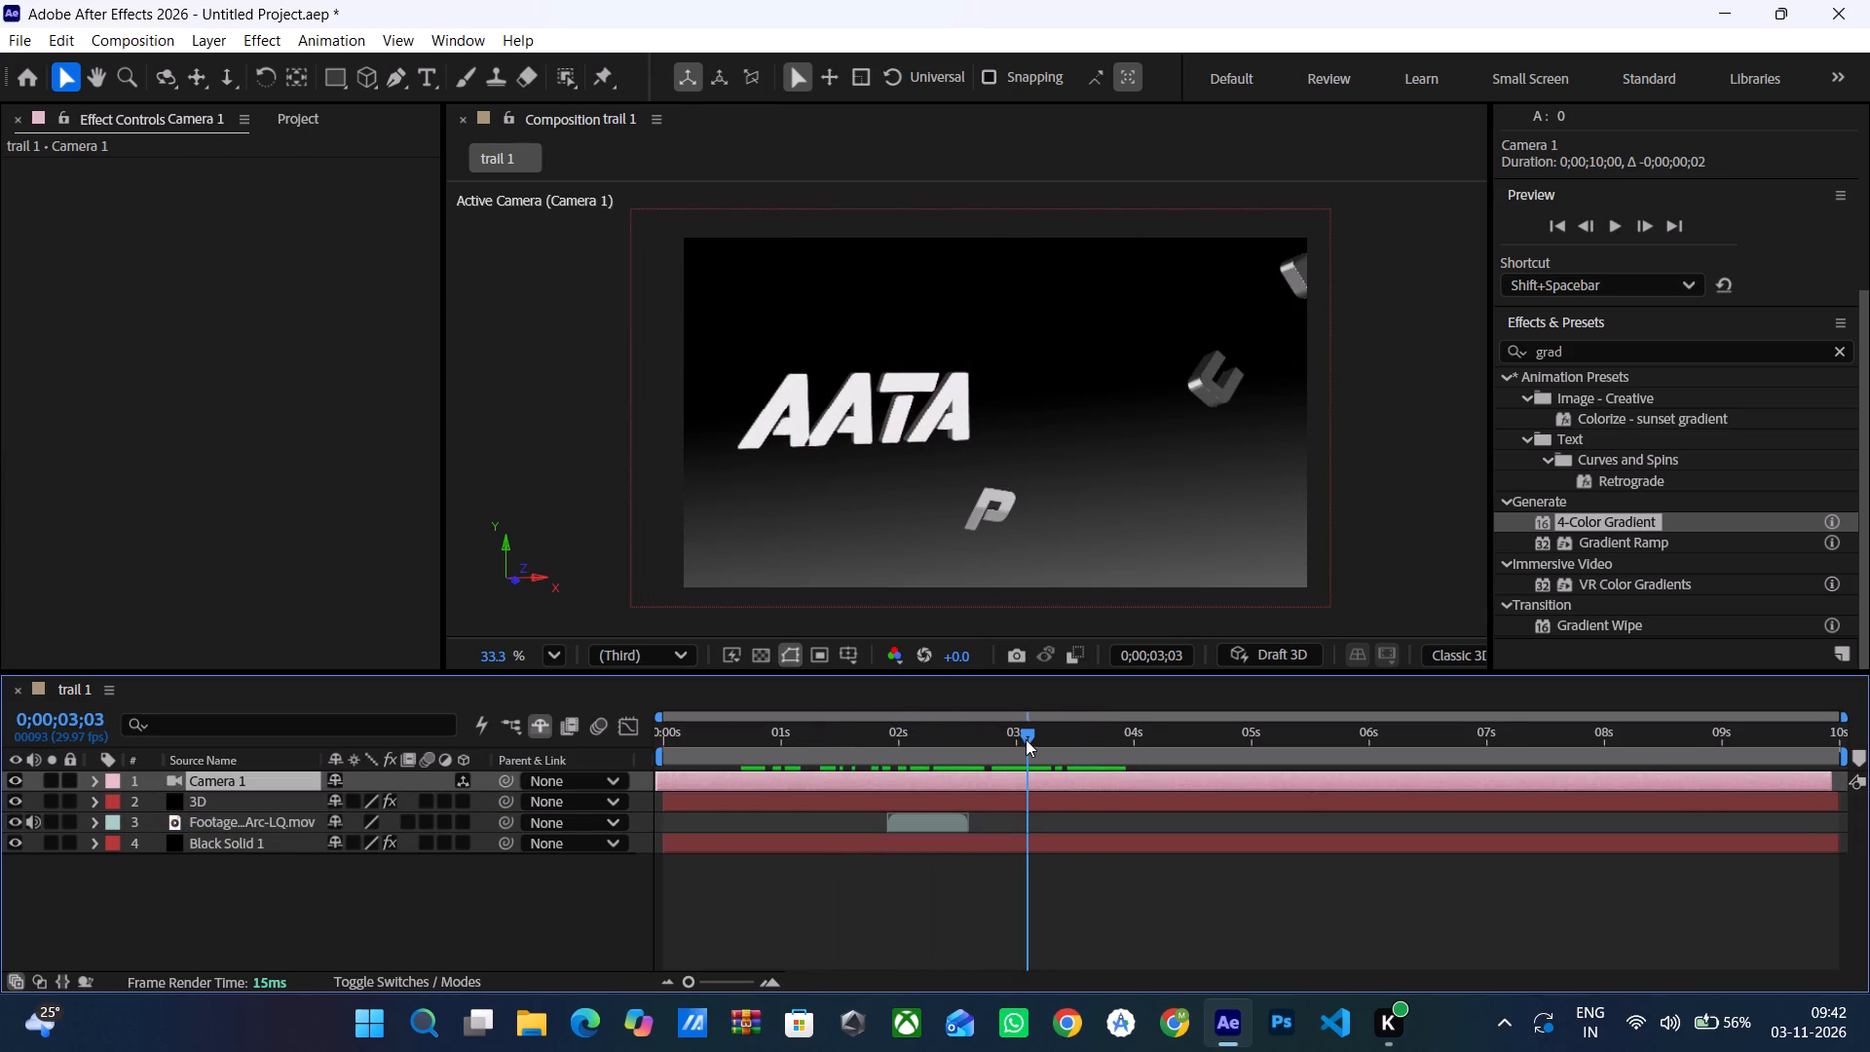
left_click_drag(1026, 739, 973, 738)
left_click_drag(919, 823, 952, 830)
Review the lightning's new timing and the VIDUPU letters coming together, stopping at 0;00;03;22.
left_click_drag(977, 732, 972, 762)
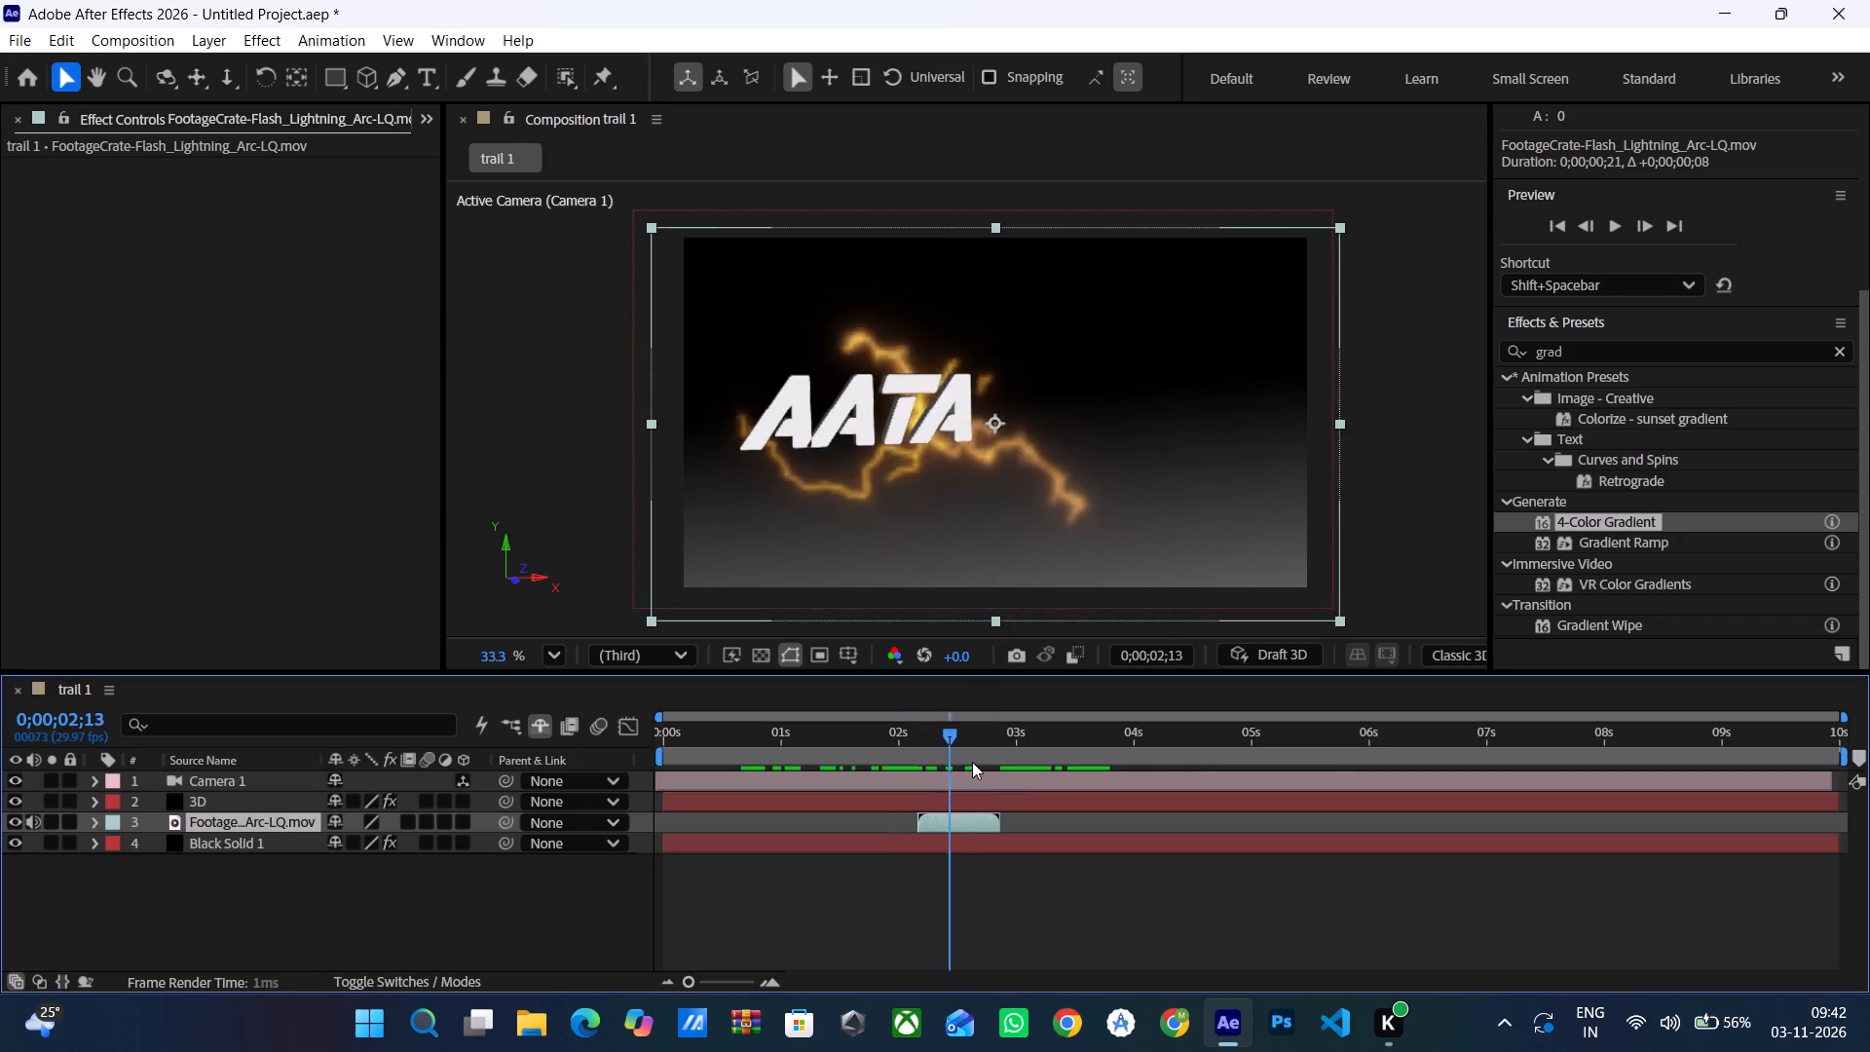
left_click_drag(972, 762, 1125, 782)
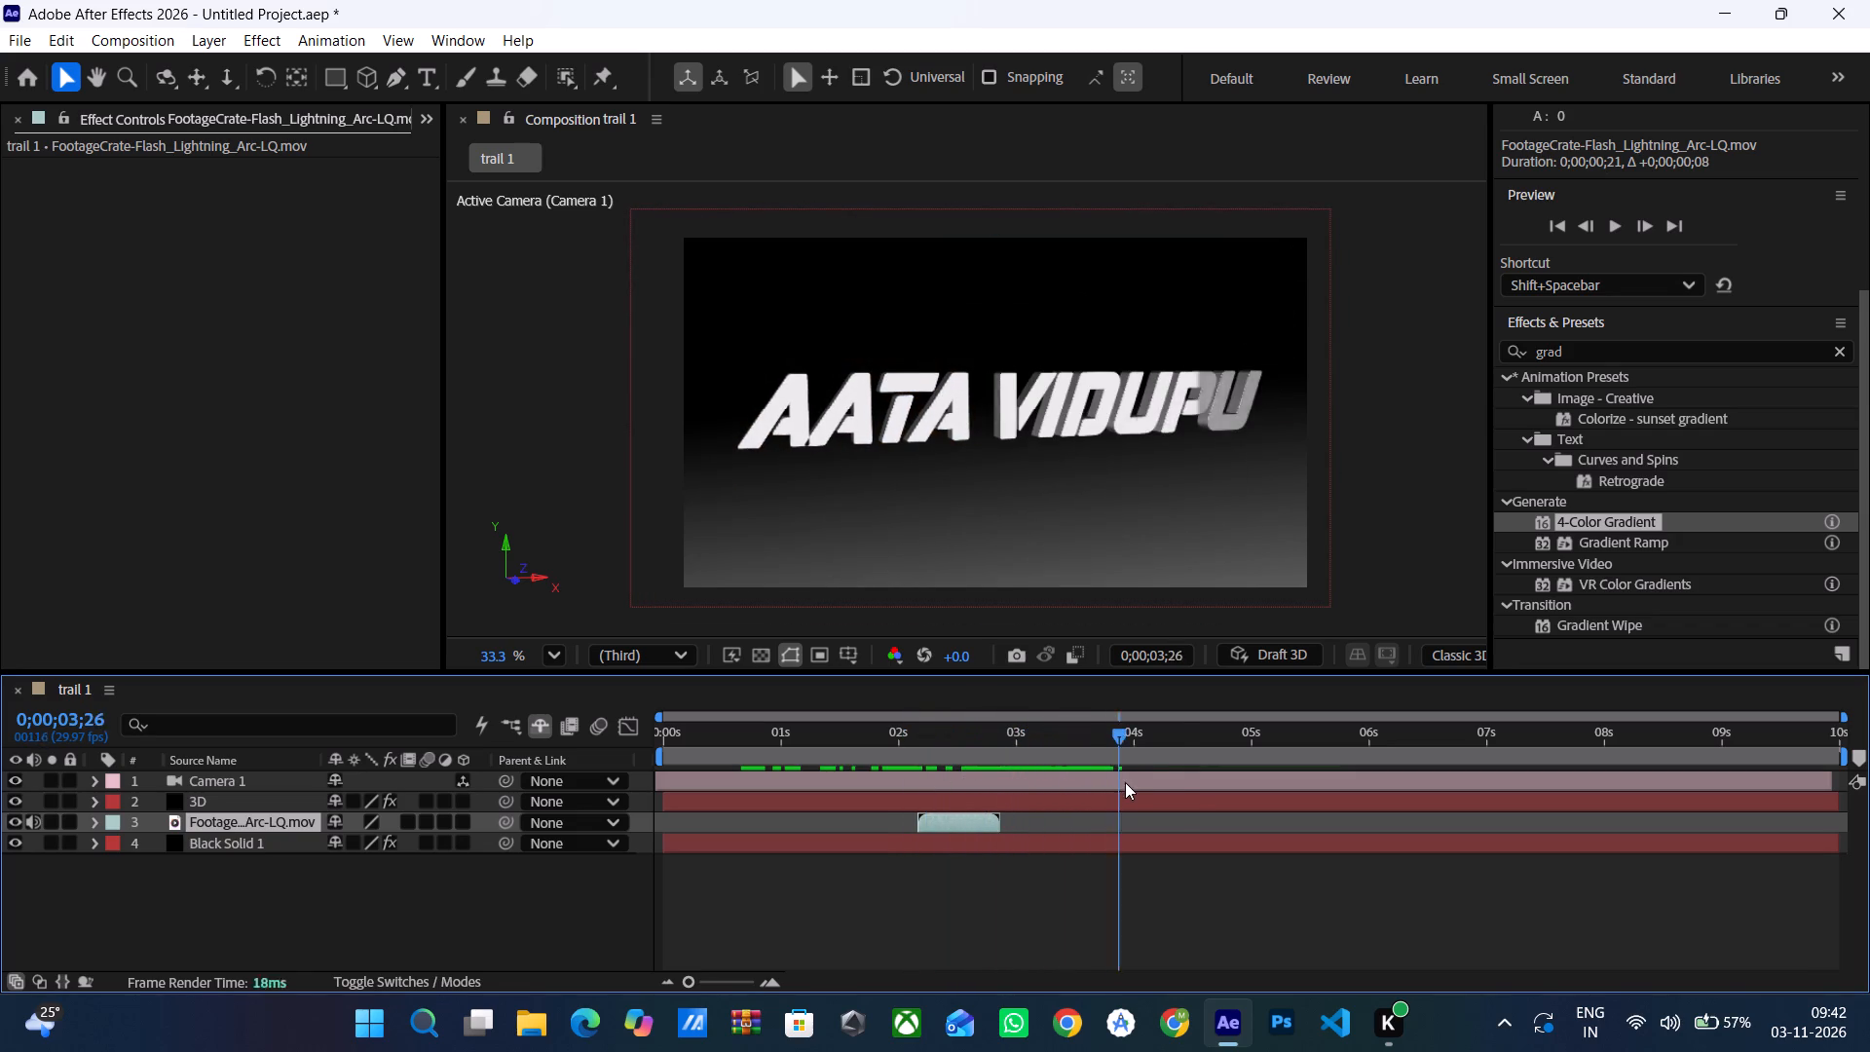
left_click_drag(1125, 782, 1180, 788)
left_click_drag(1178, 729, 1100, 749)
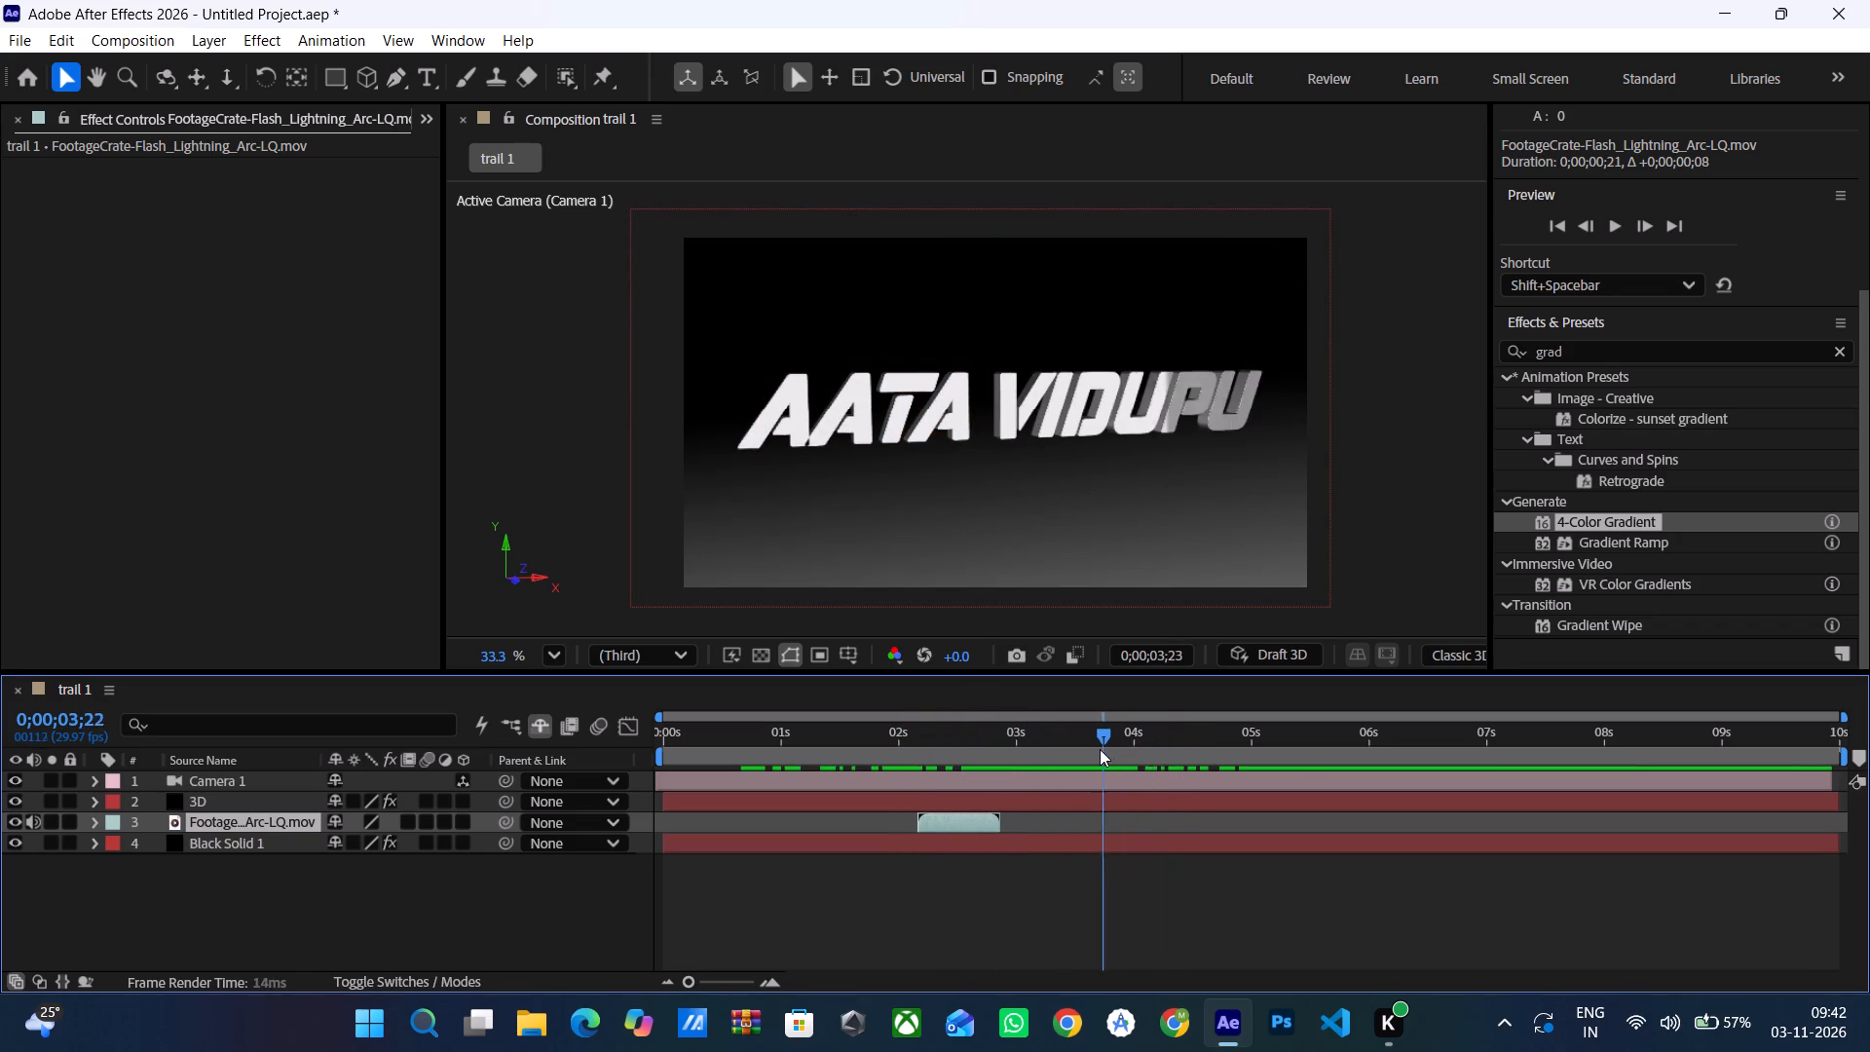
left_click_drag(1100, 749, 1085, 774)
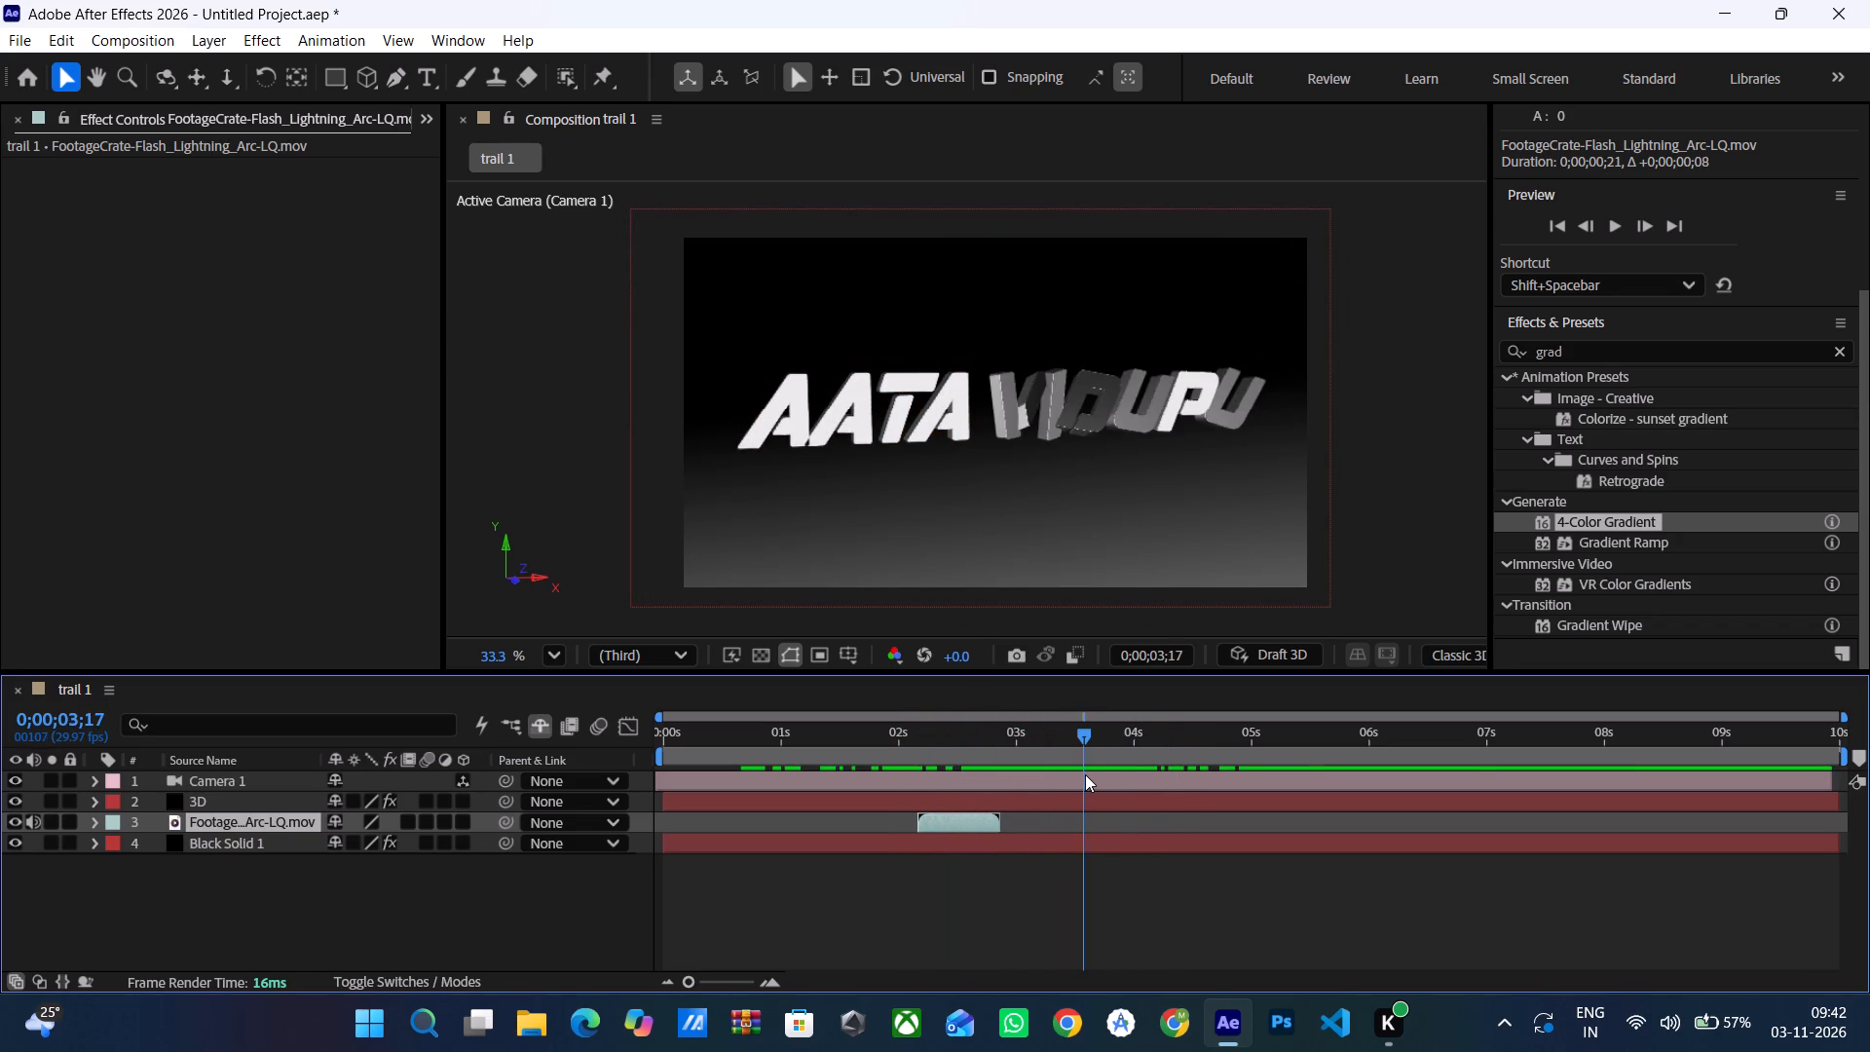
left_click_drag(1085, 774, 1105, 782)
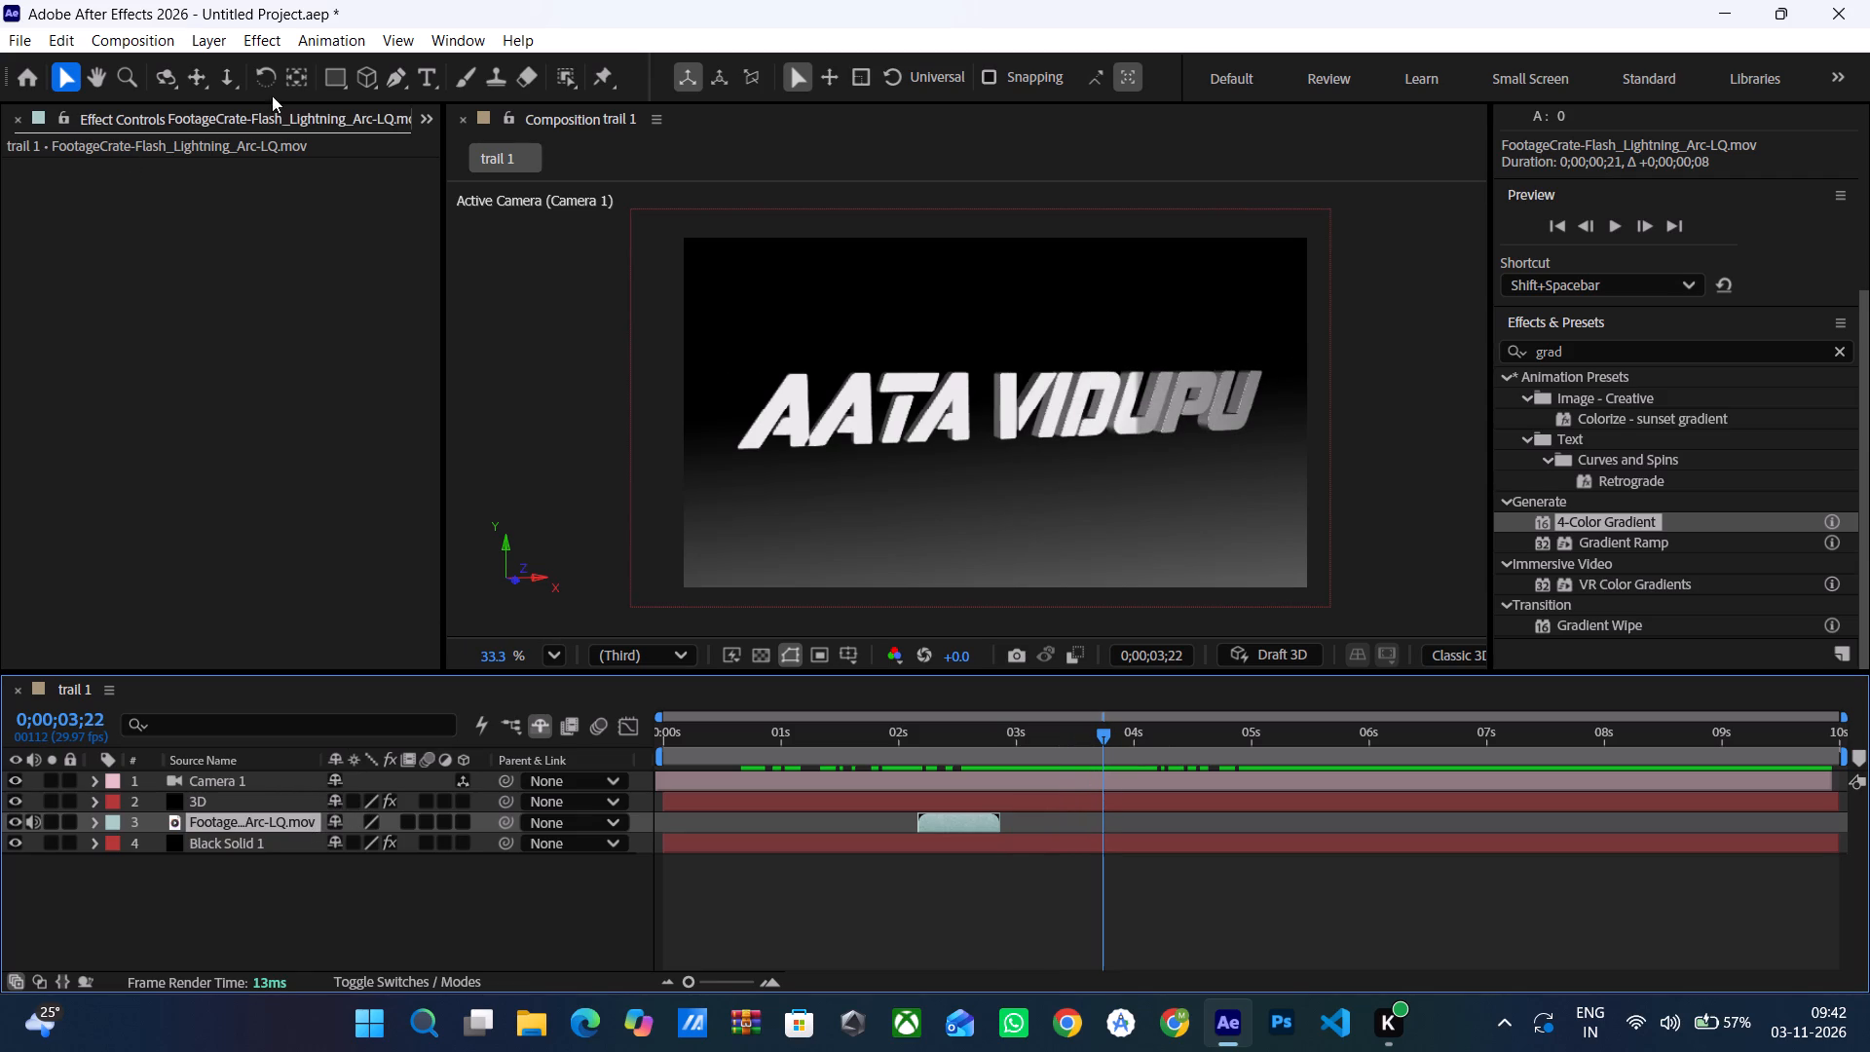
Import the footage file FootageCrate-Flash_Lightning_Arc_1-LQ (1) from Downloads into the project.
left_click(12, 125)
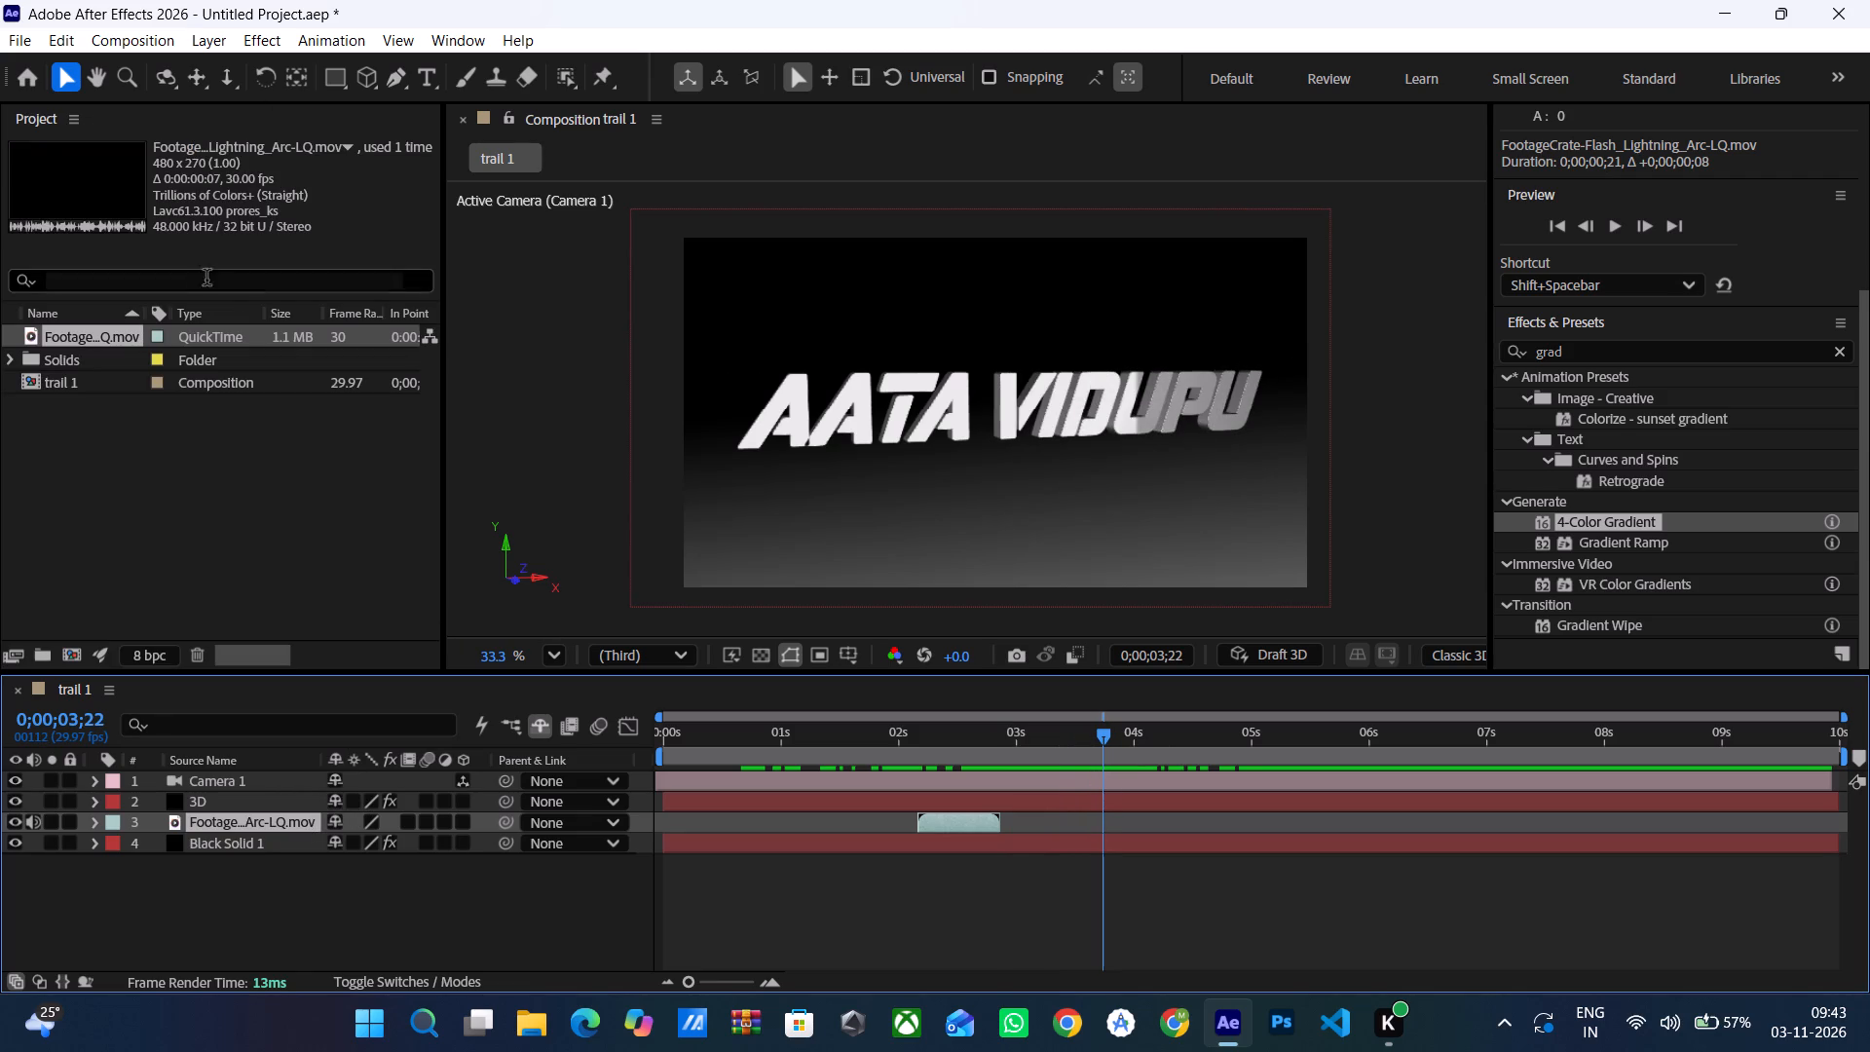
right_click(322, 418)
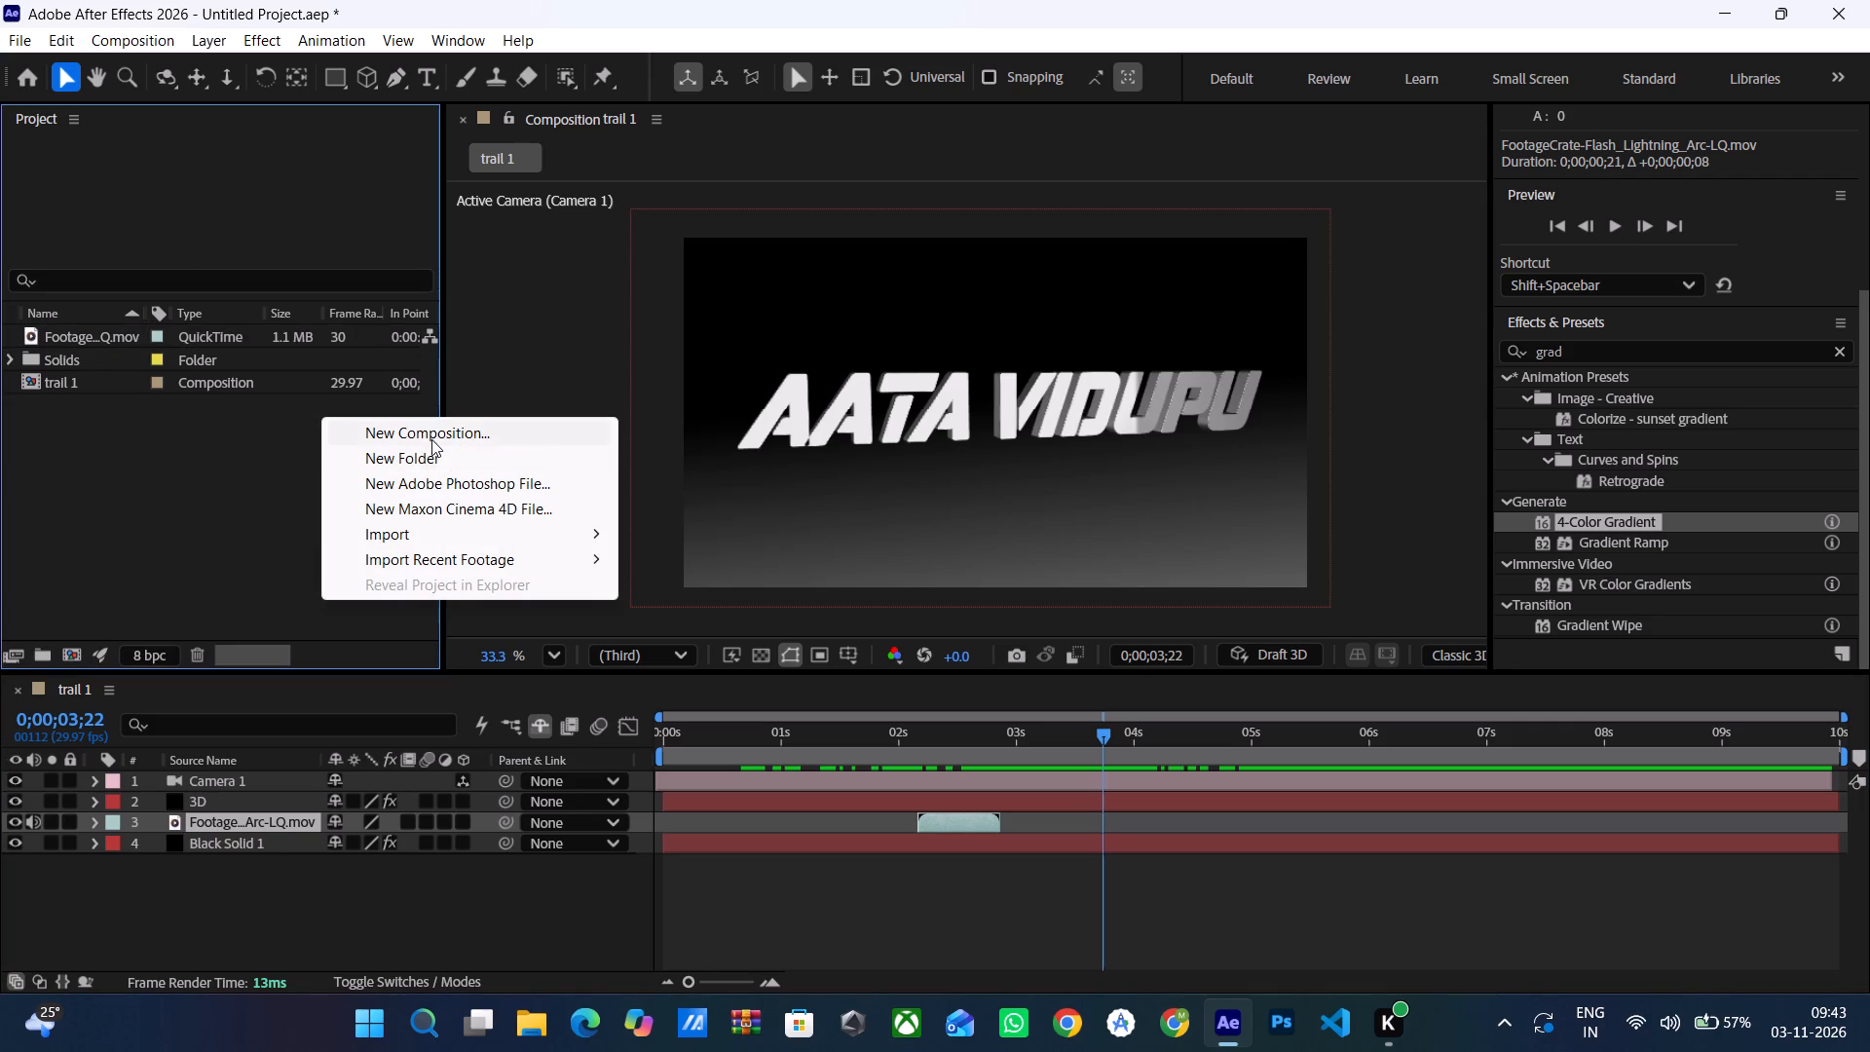
left_click(449, 539)
left_click(713, 543)
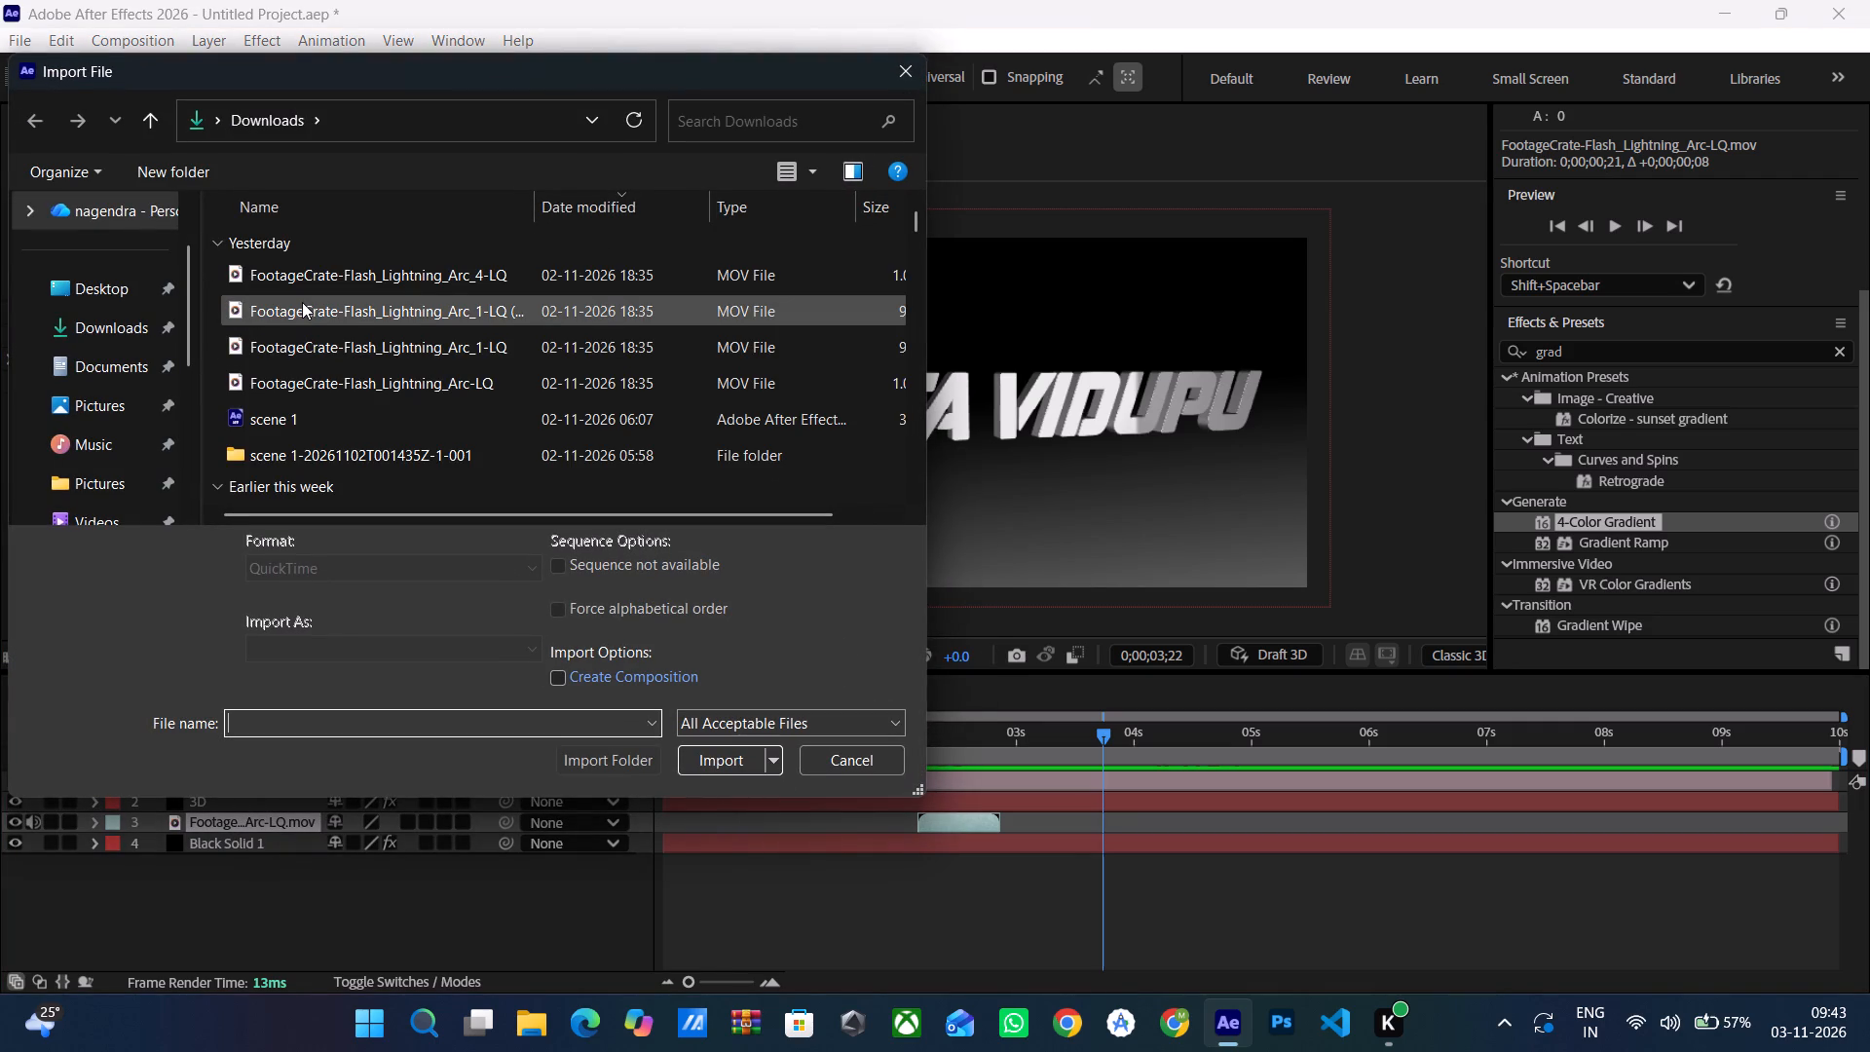
left_click(302, 302)
left_click(703, 763)
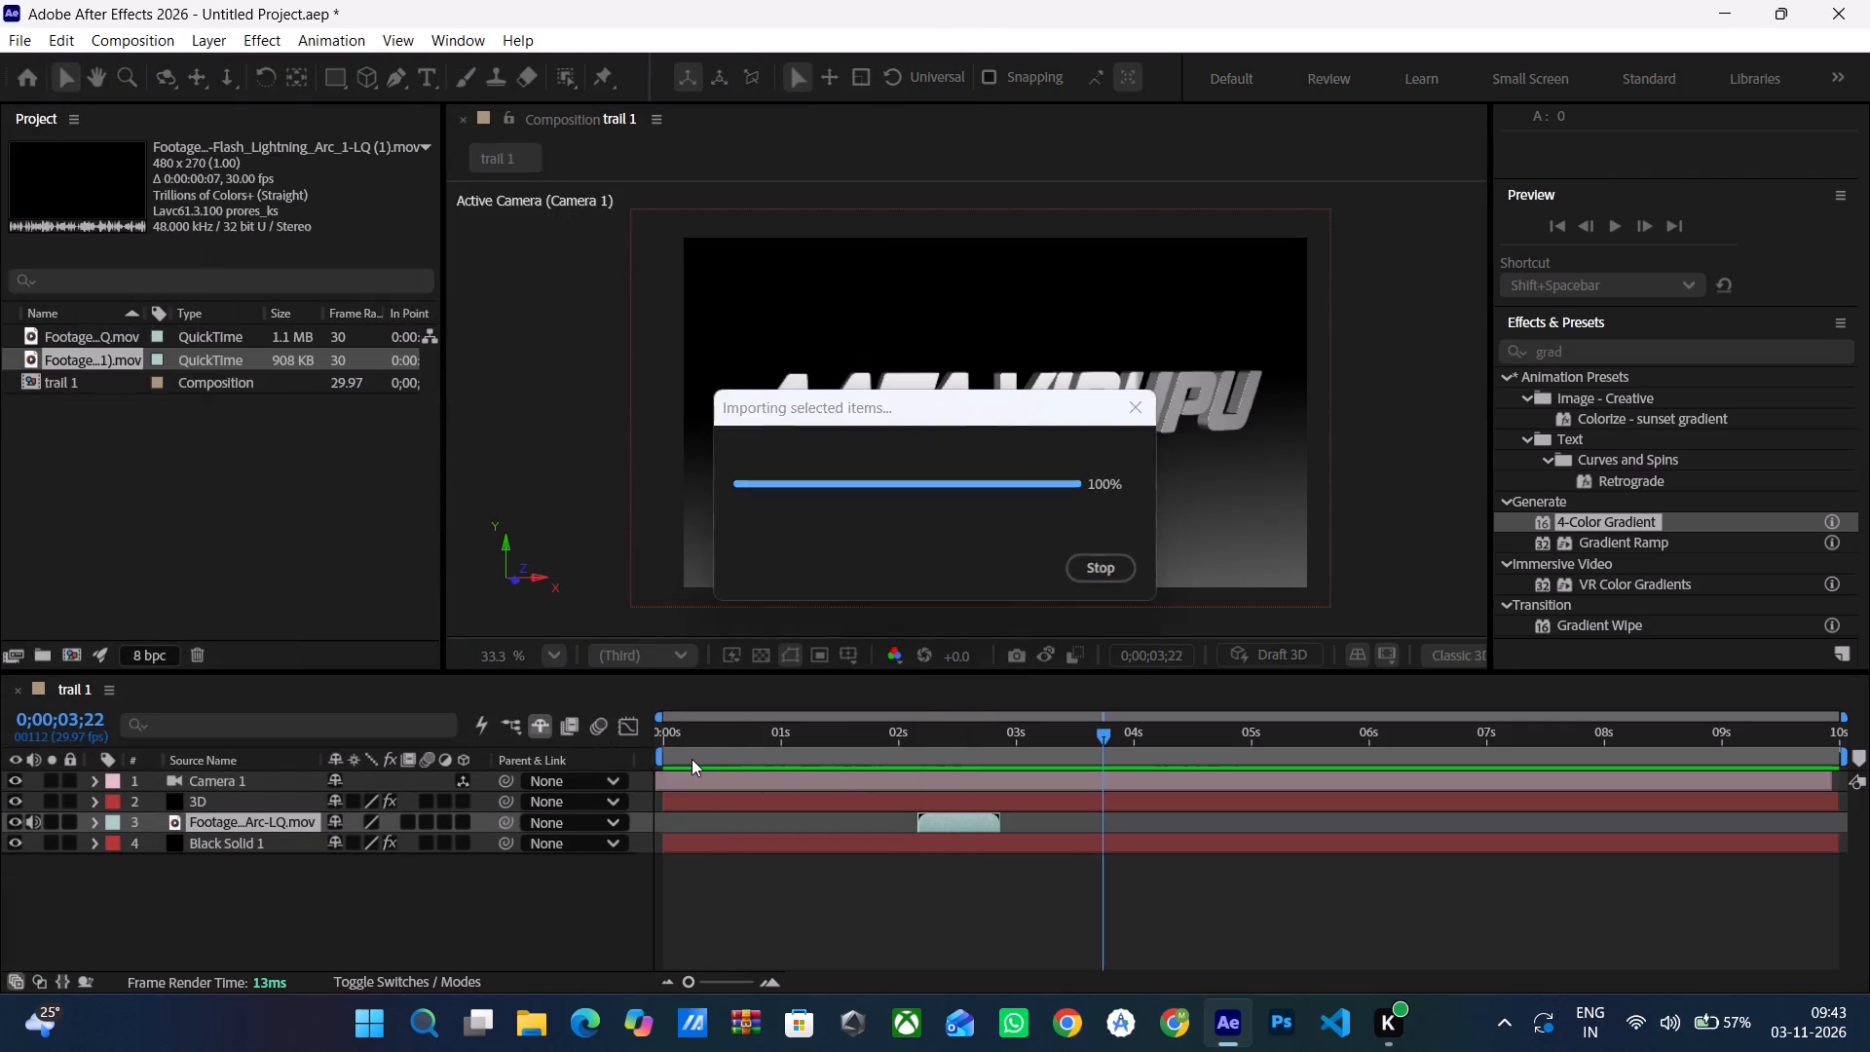
Add the Flash_Lightning_Arc_1-LQ (1).mov footage to trail 1 between the first lightning layer and Black Solid 1.
left_click_drag(112, 364, 191, 854)
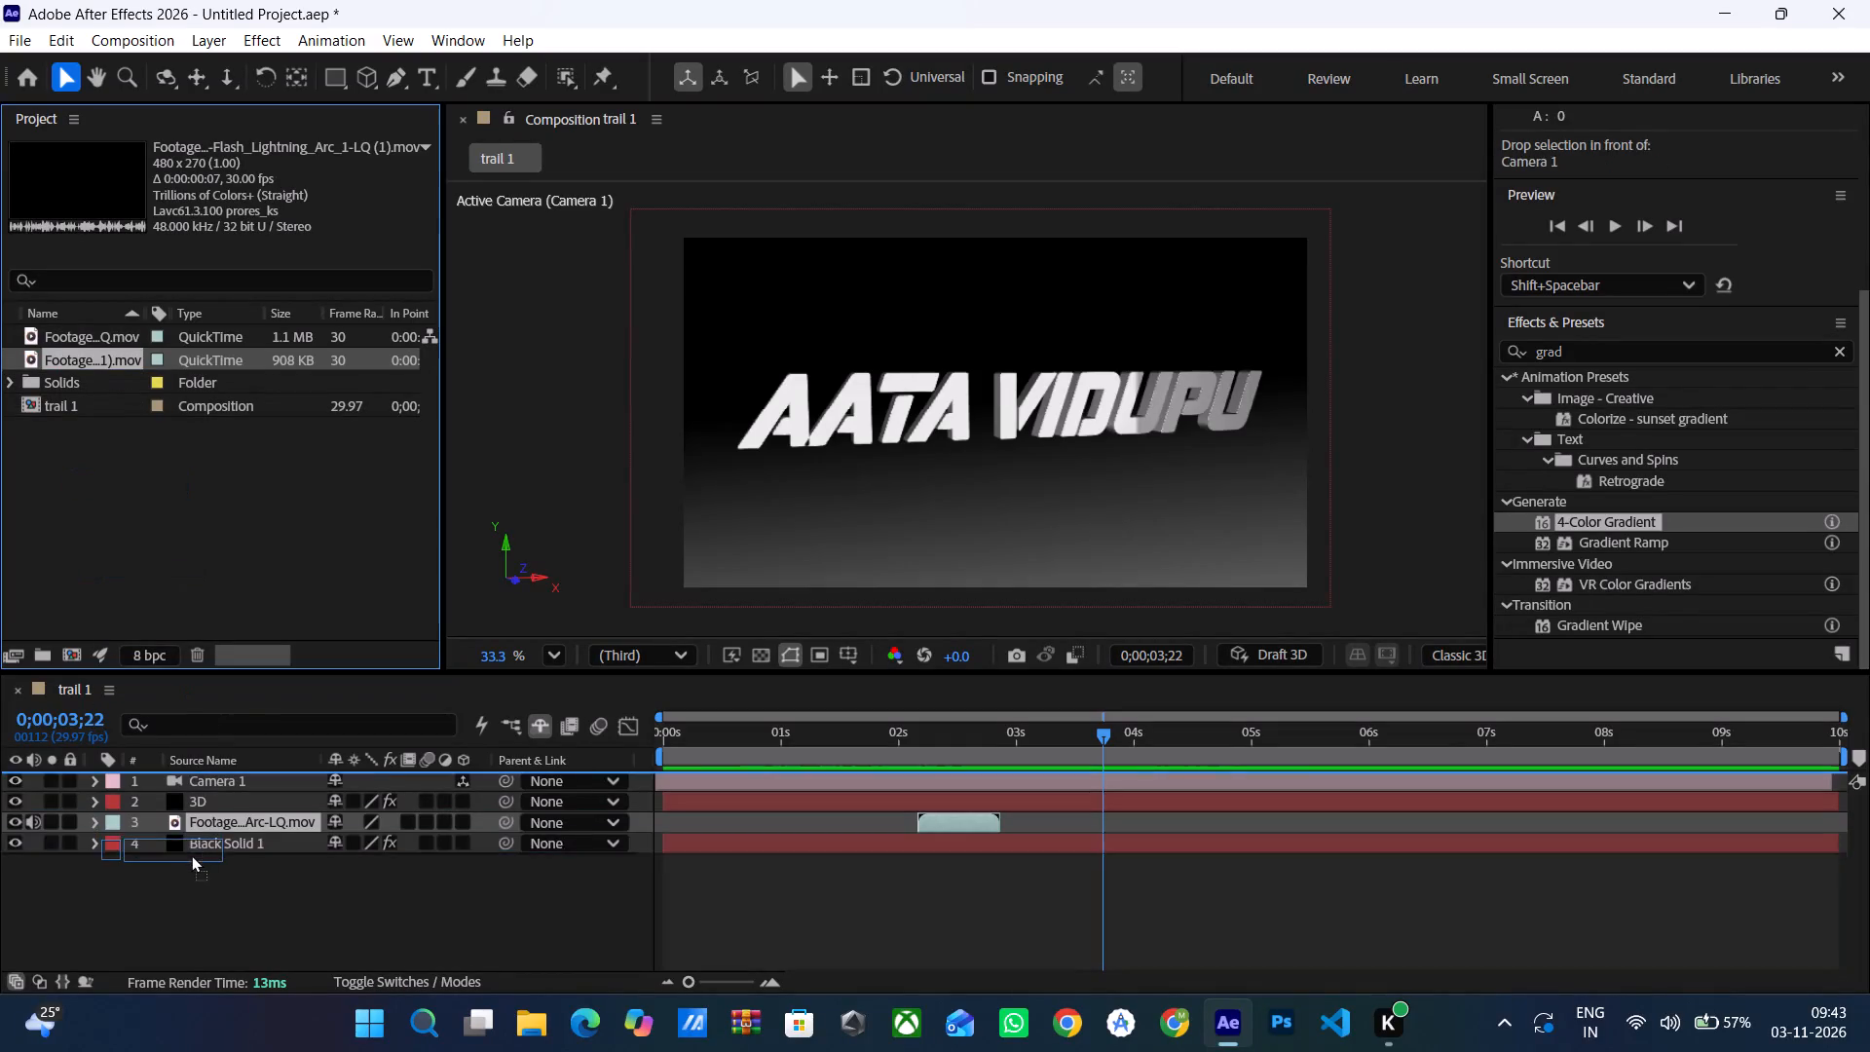
left_click_drag(191, 854, 180, 834)
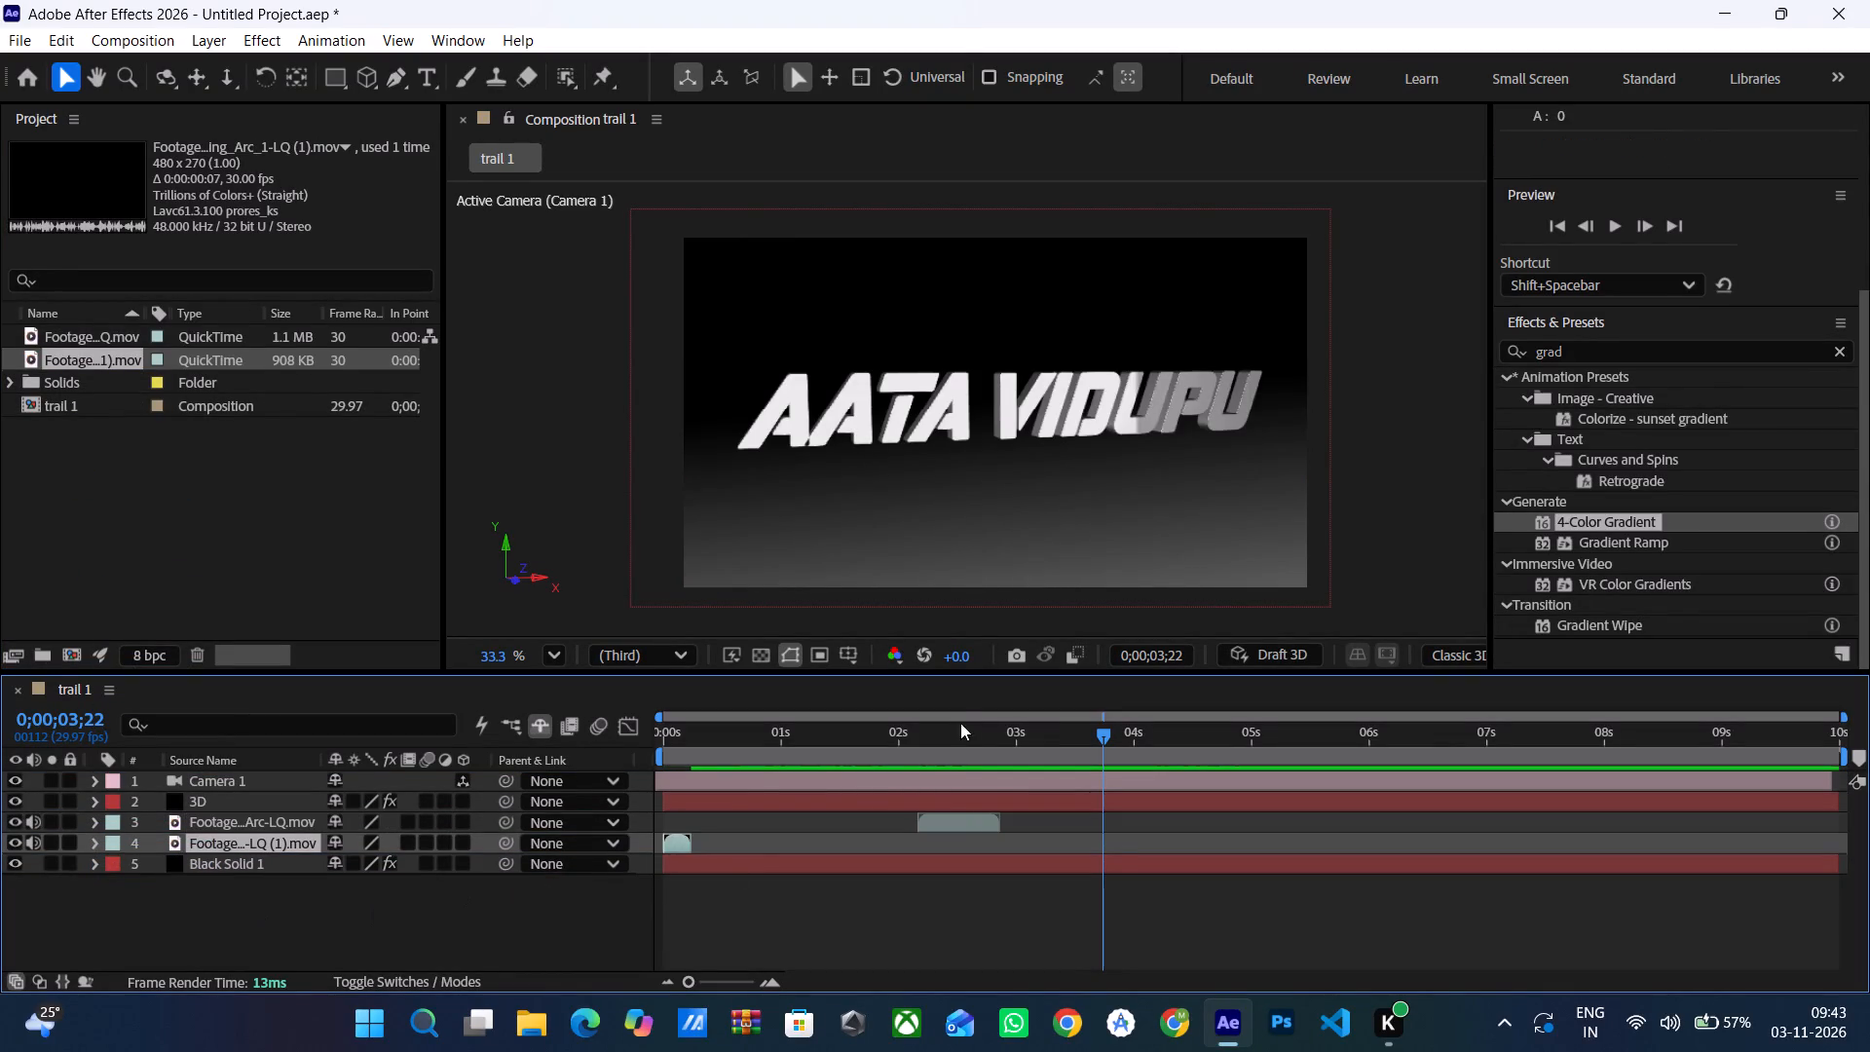
Time-stretch the Flash_Lightning_Arc_1-LQ (1).mov layer with a stretch factor of 300%, holding its in-point.
left_click(689, 844)
right_click(685, 844)
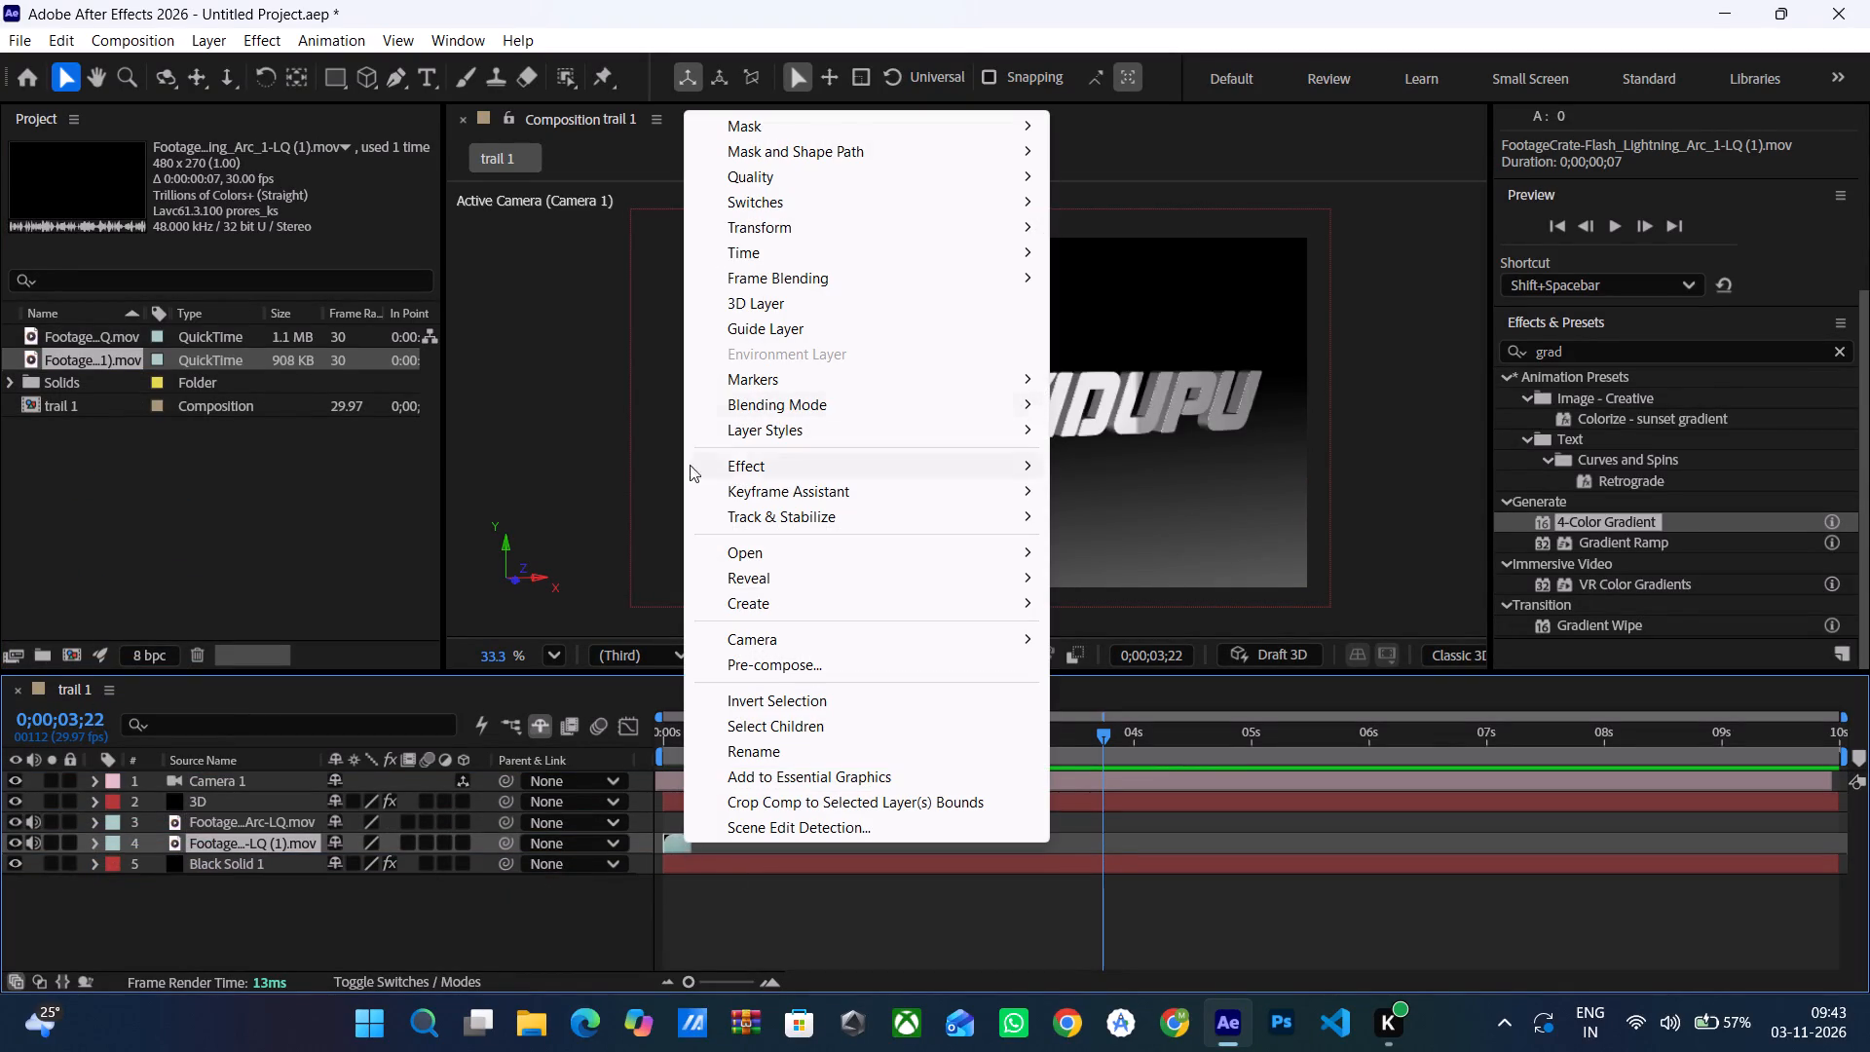
left_click(766, 249)
left_click(1095, 307)
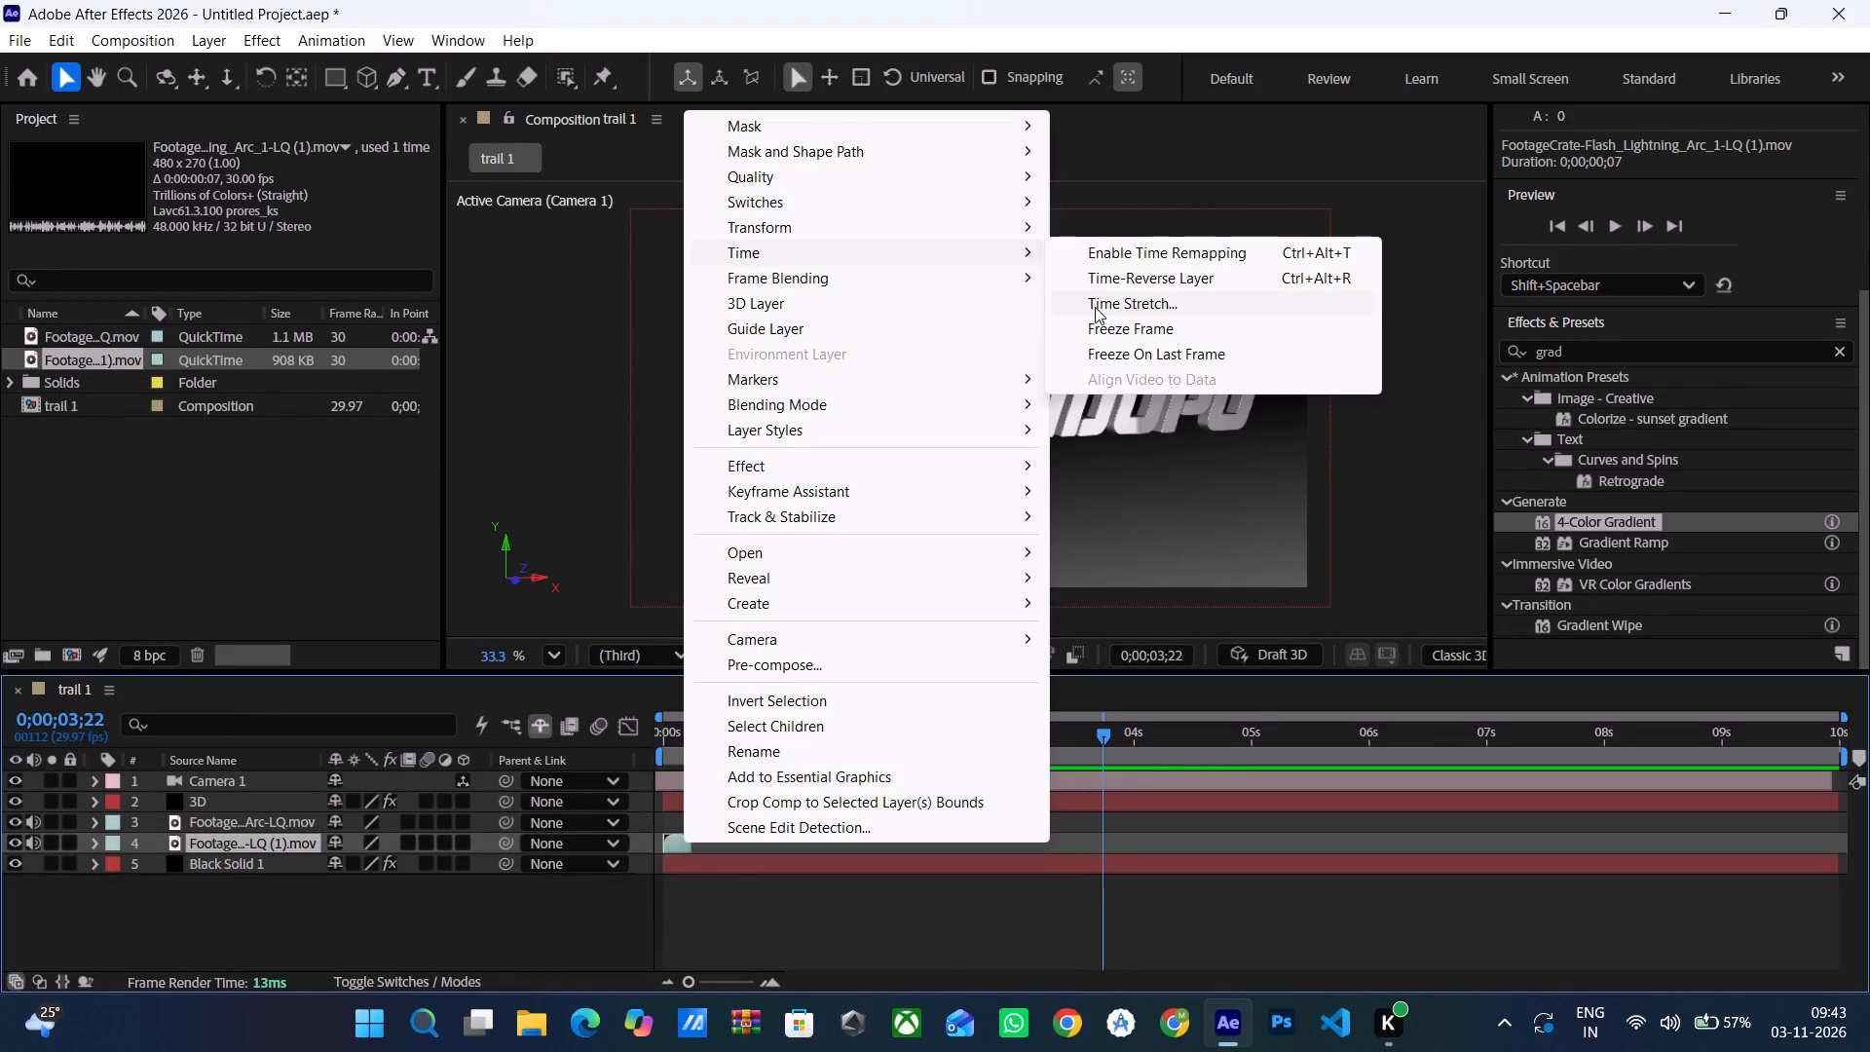
key("3")
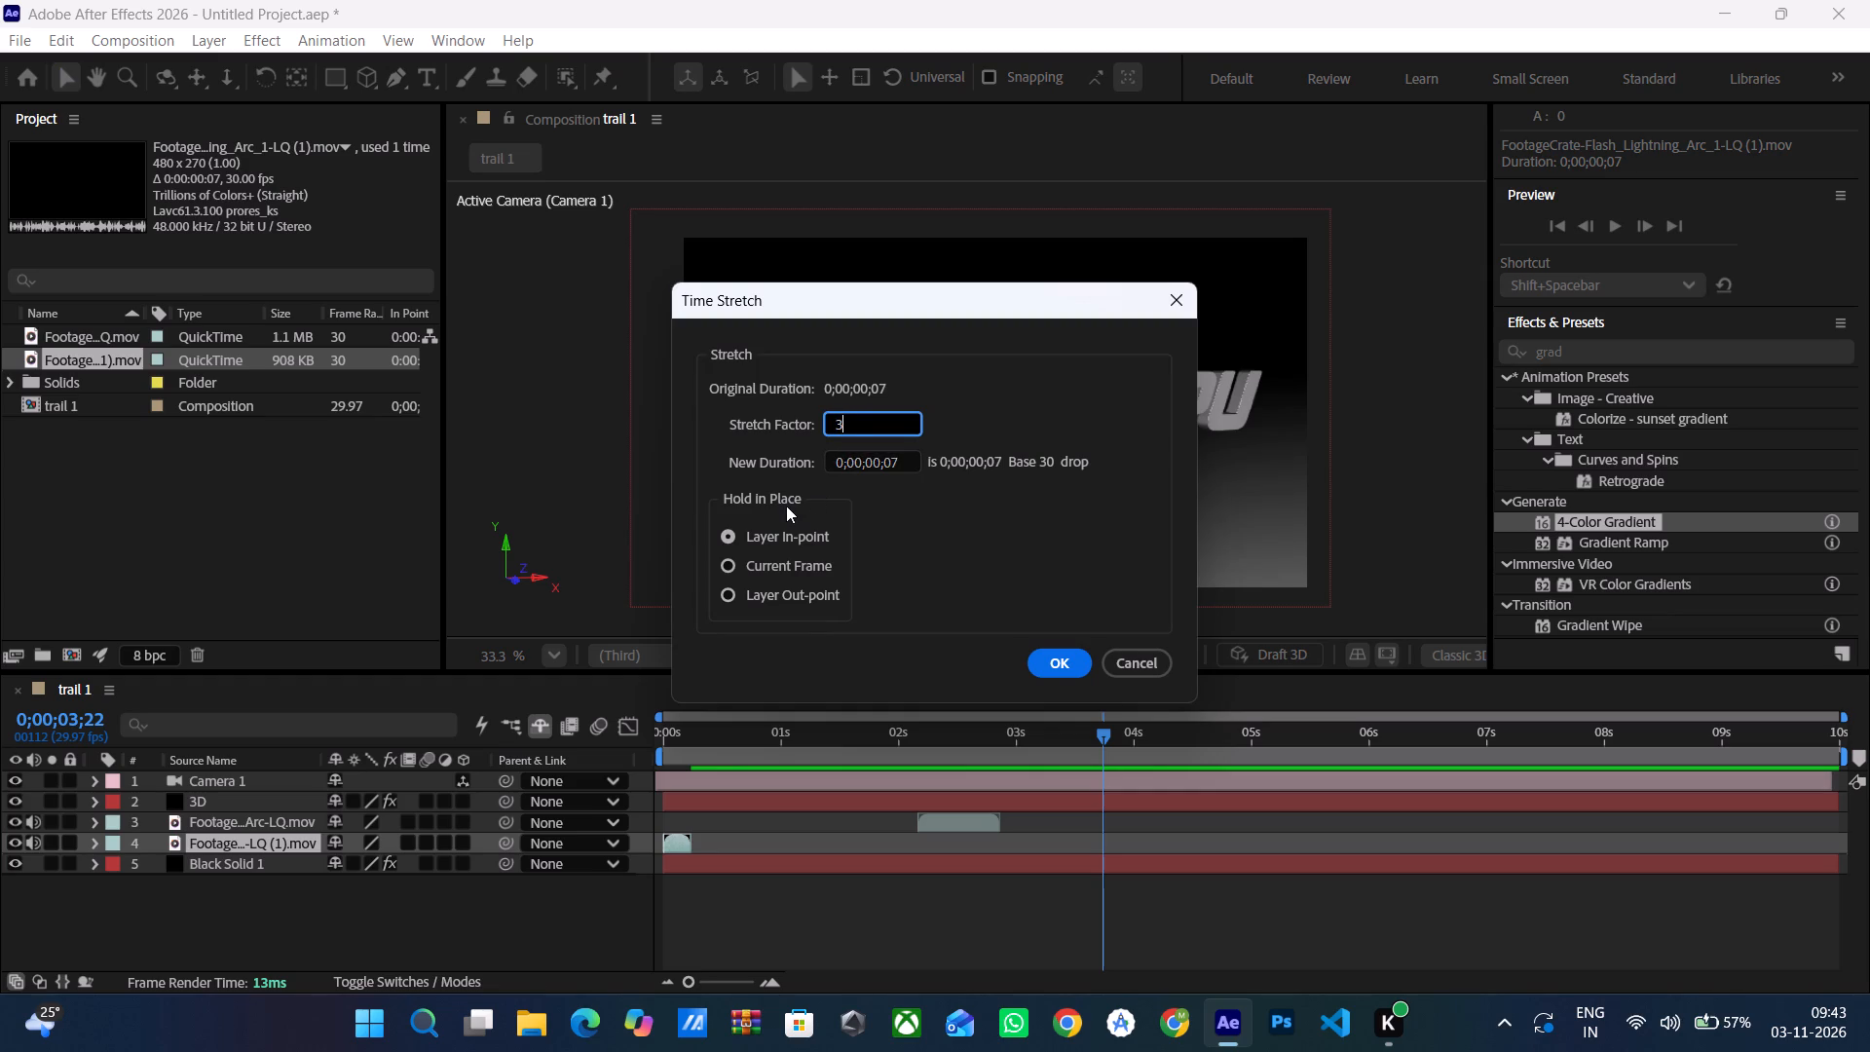
key("0")
key("0")
left_click(1046, 660)
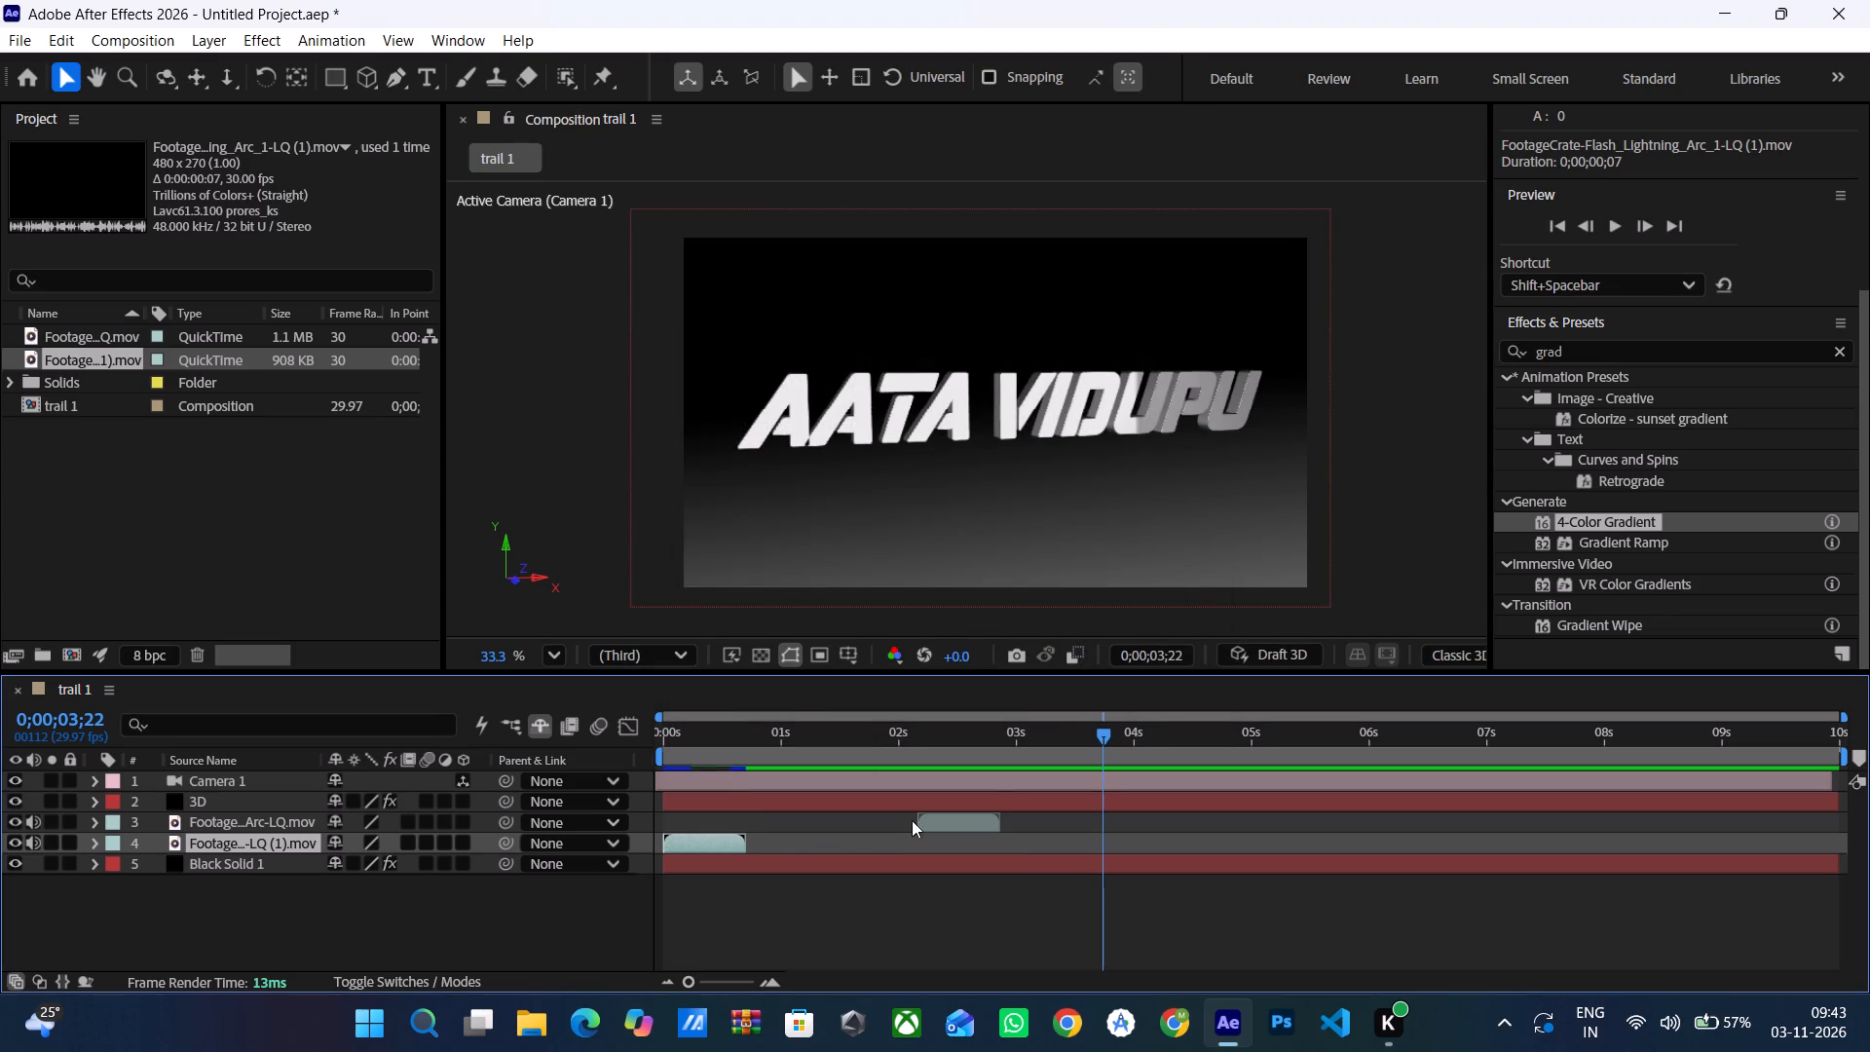
Shift the second lightning clip later by 0;00;03;19 so it plays as VIDUPU comes together.
left_click_drag(712, 849, 1145, 813)
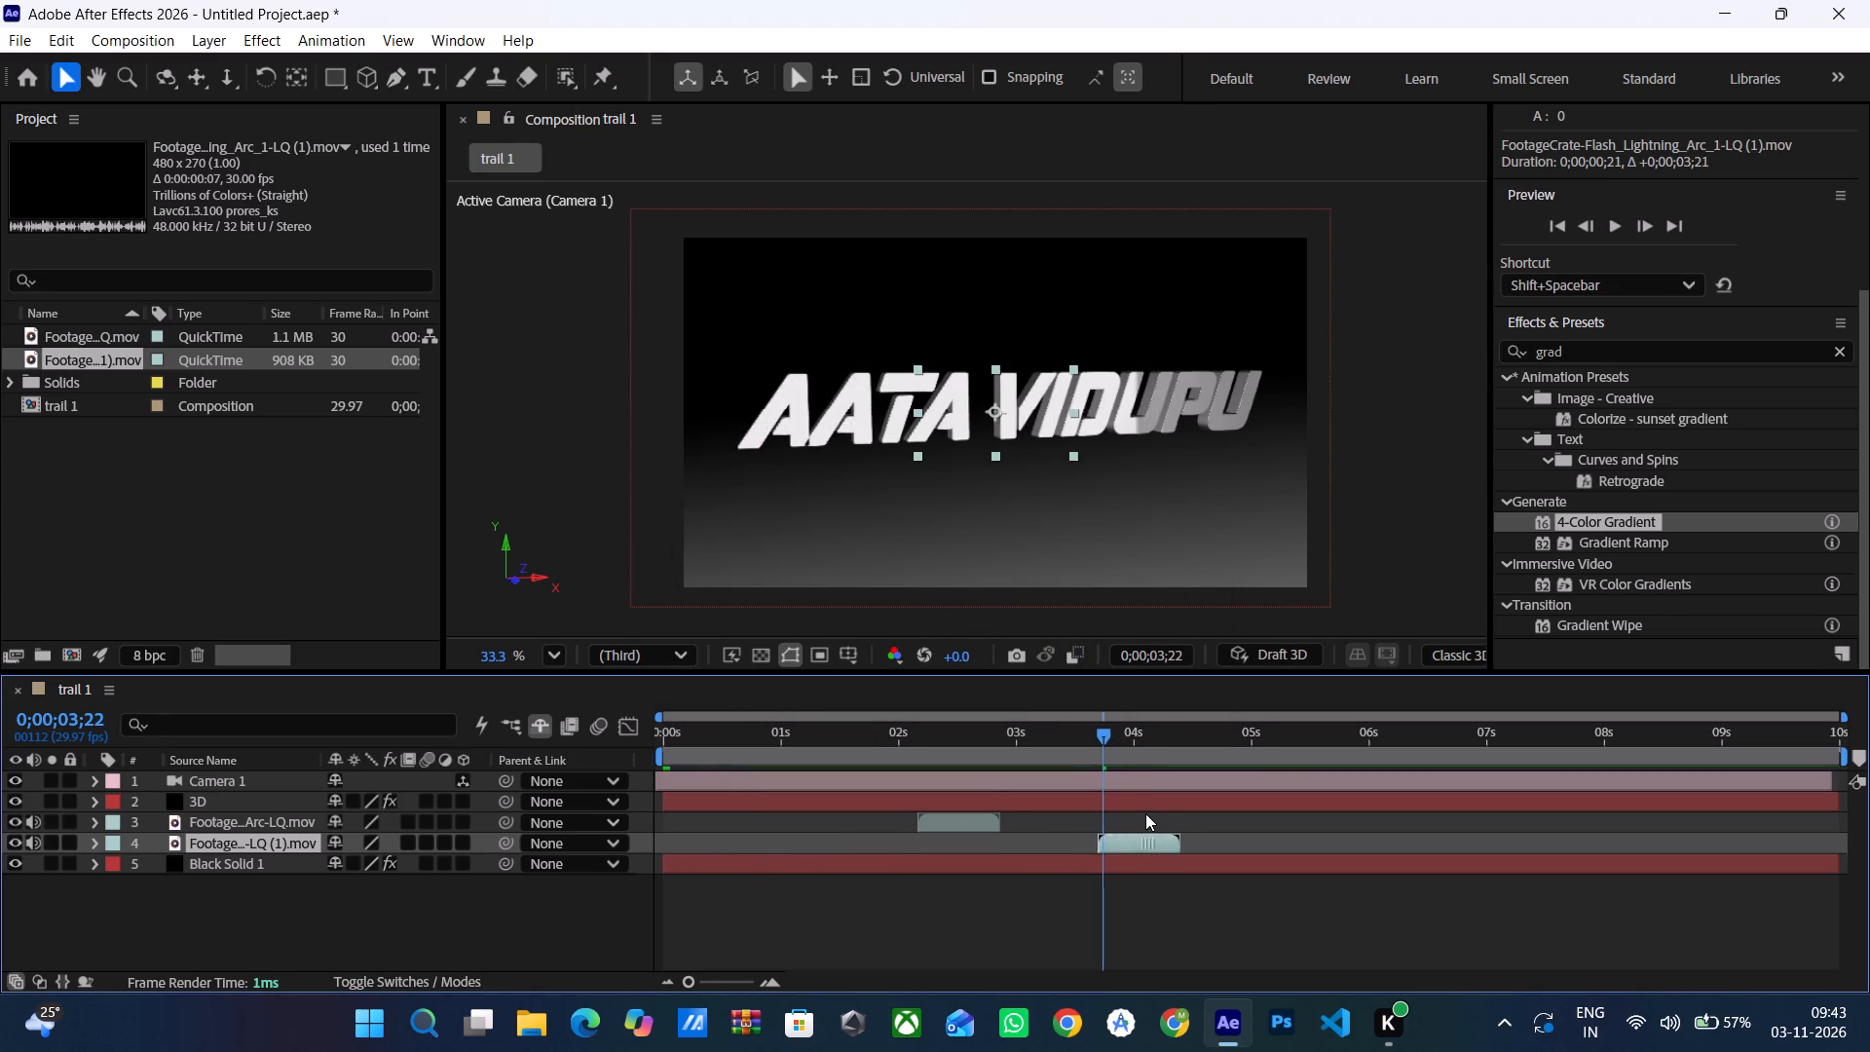
left_click_drag(1145, 813, 1140, 814)
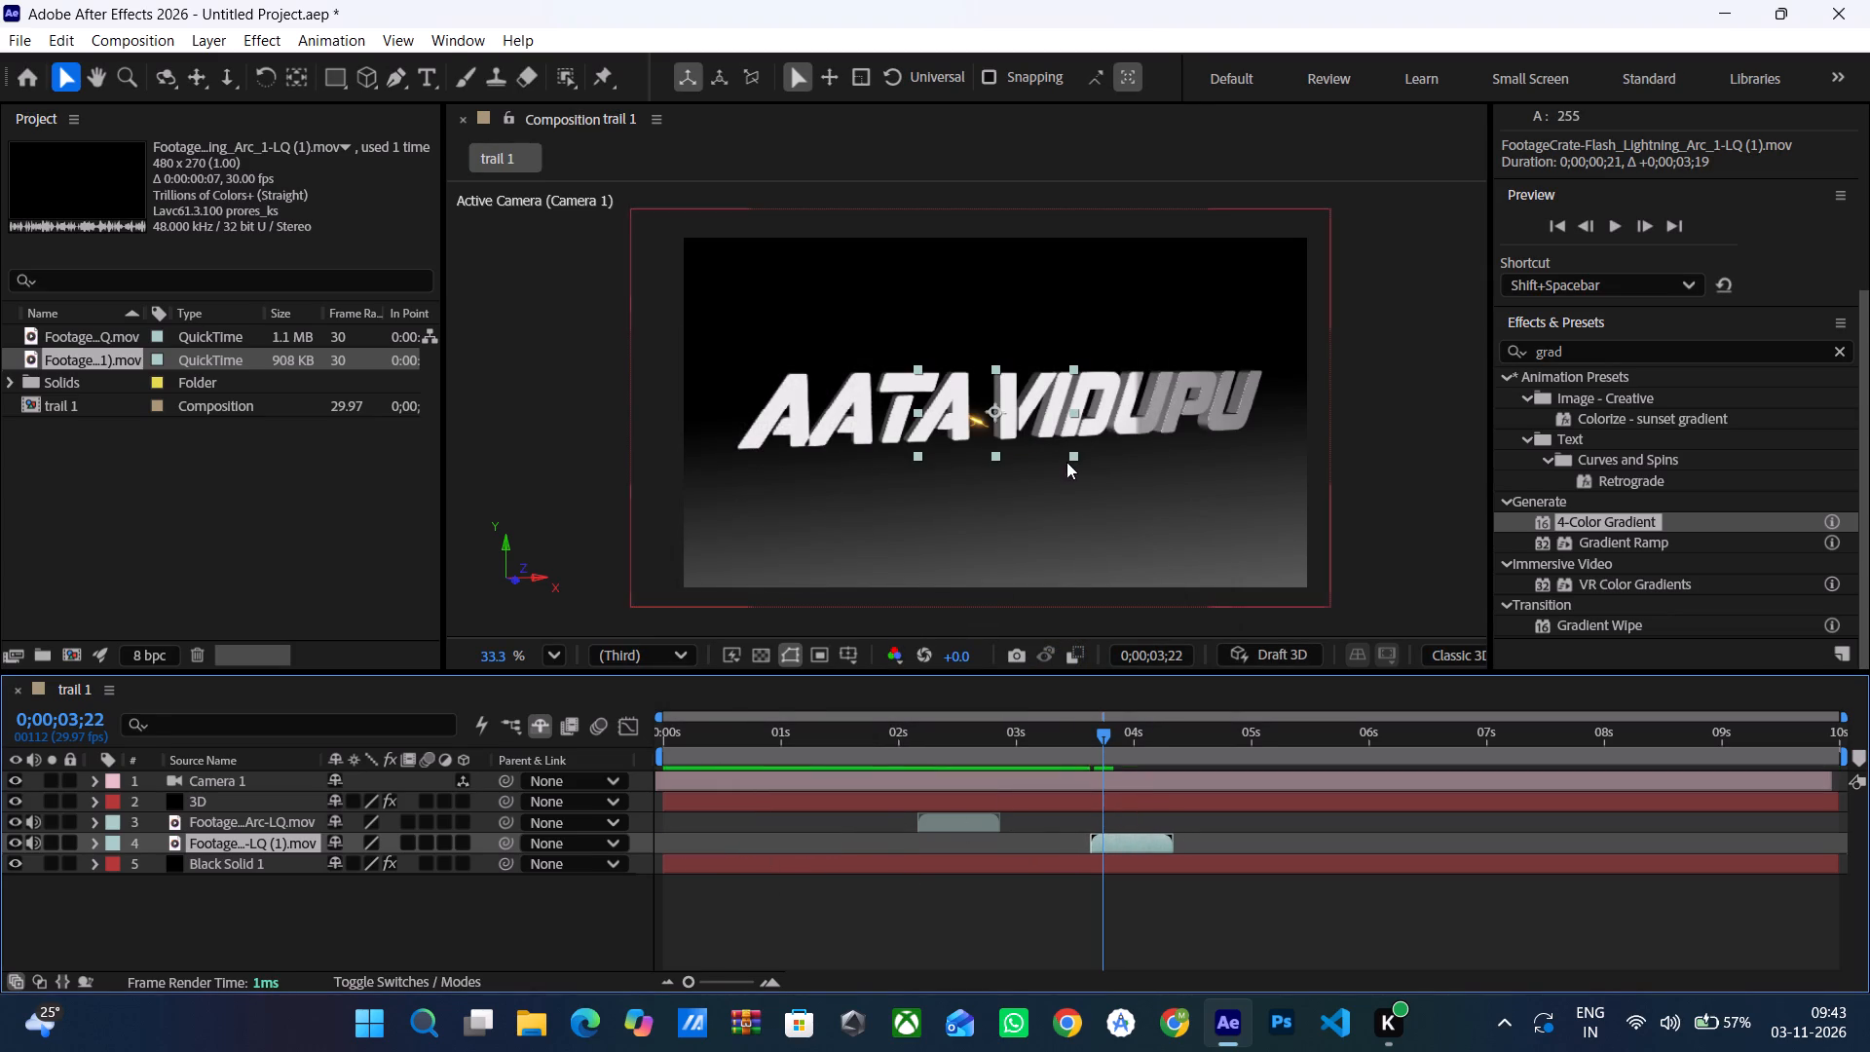
Enlarge the second lightning layer to about 523% by 447% and position it behind VIDUPU at about 1263, 396.
left_click_drag(1070, 457, 1352, 561)
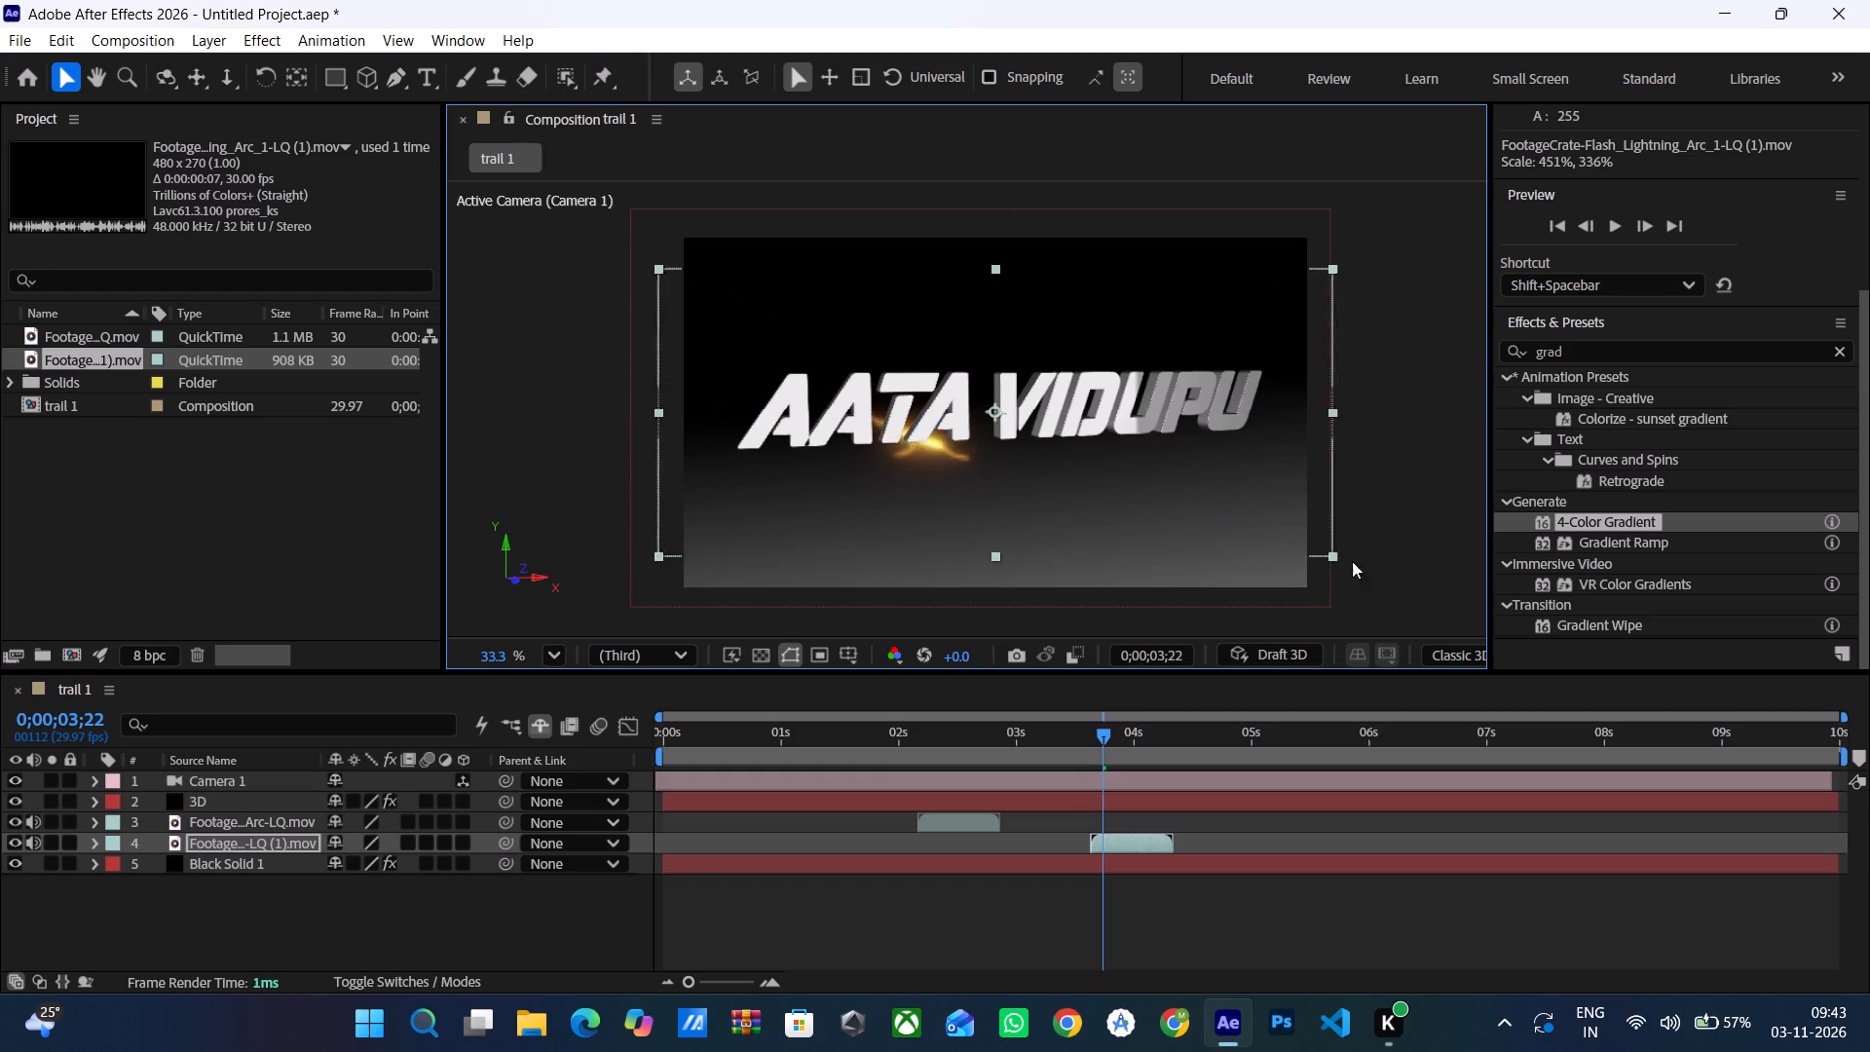
left_click_drag(1352, 561, 1398, 609)
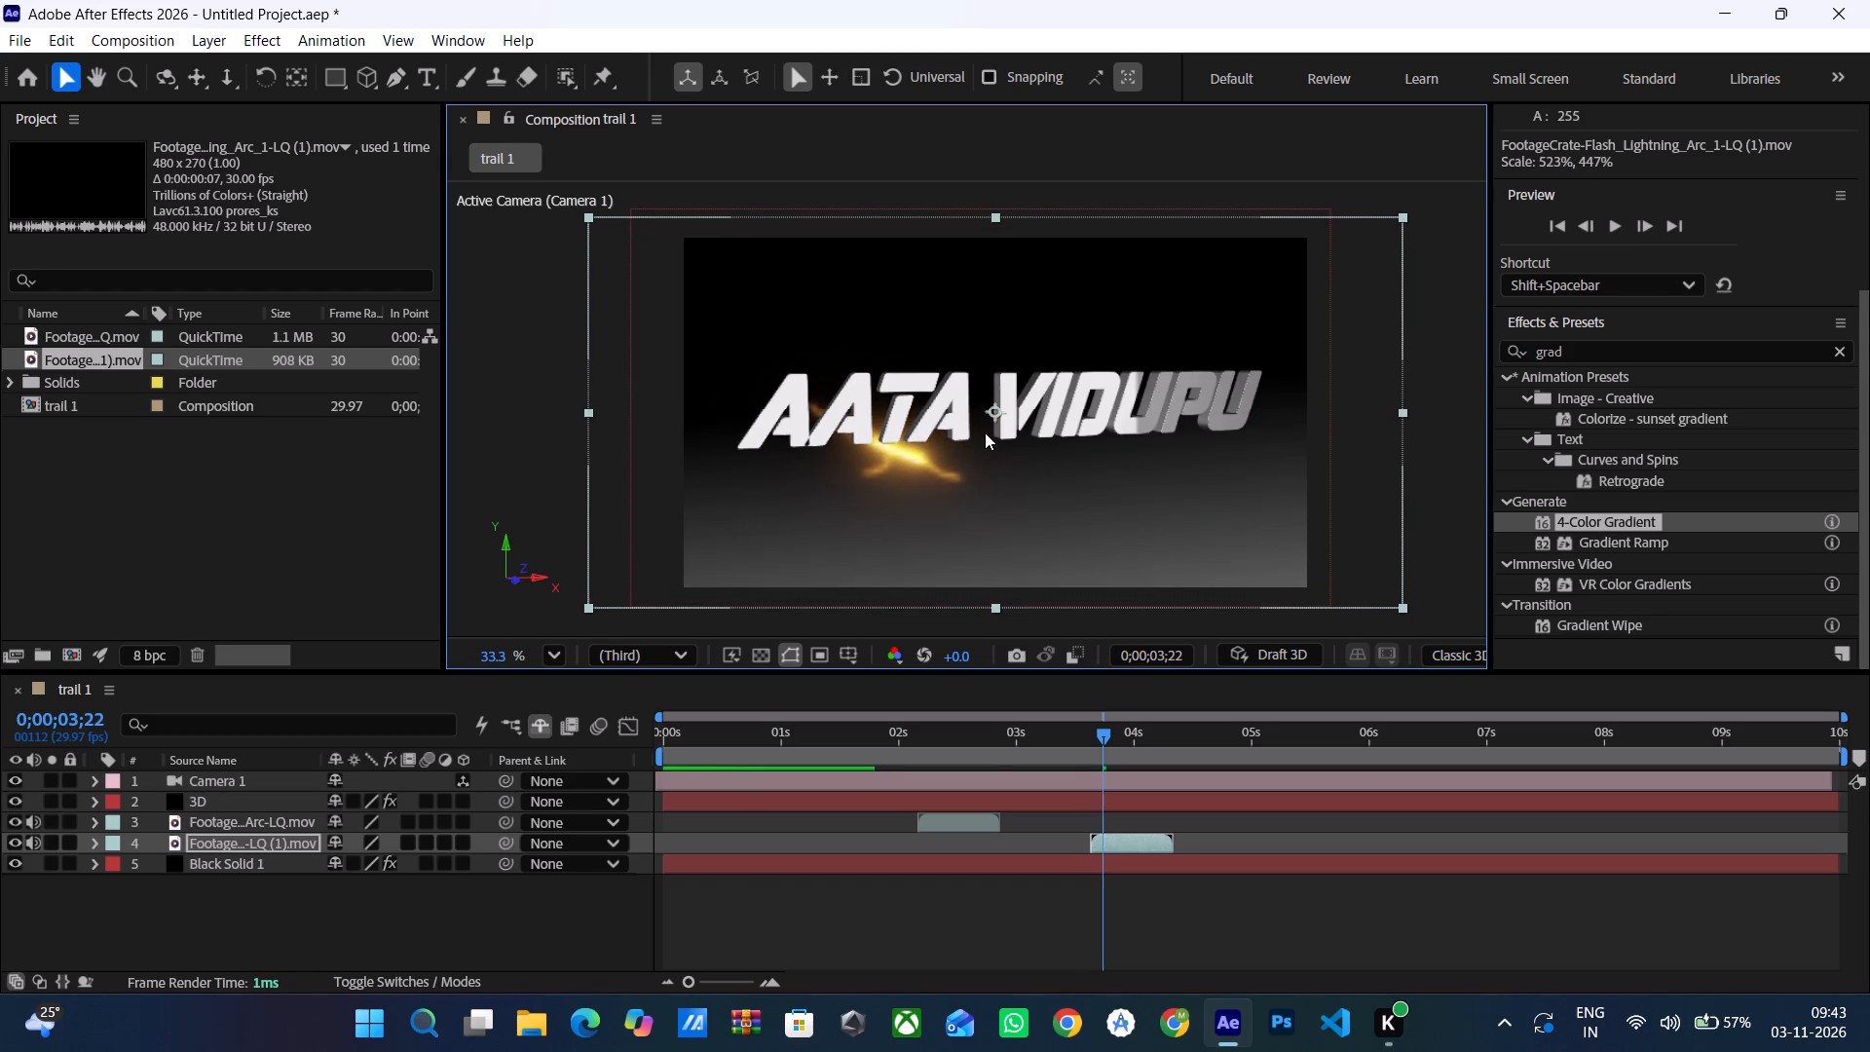
left_click_drag(979, 416, 1079, 372)
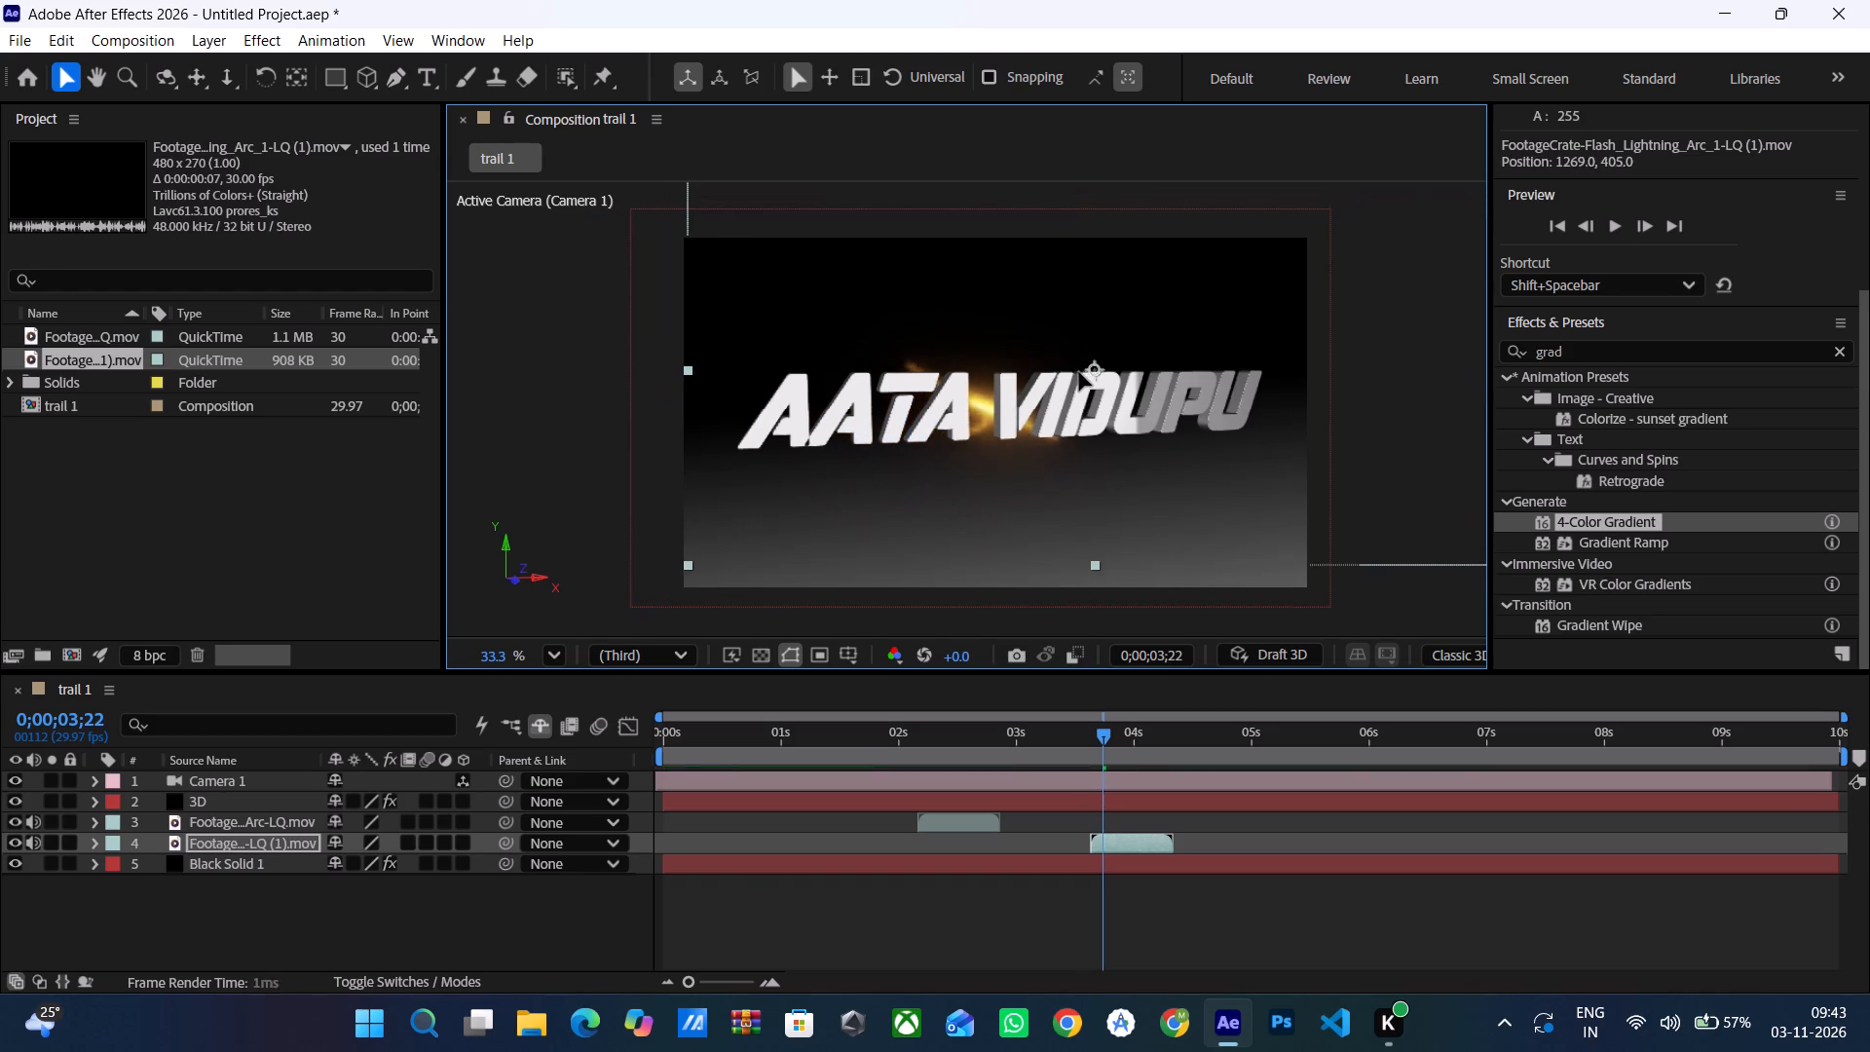
left_click_drag(1079, 372, 1077, 369)
Scrub around the two lightning flashes and preview trail 1 from the start to check the second flash's timing and placement.
left_click_drag(1103, 735, 974, 775)
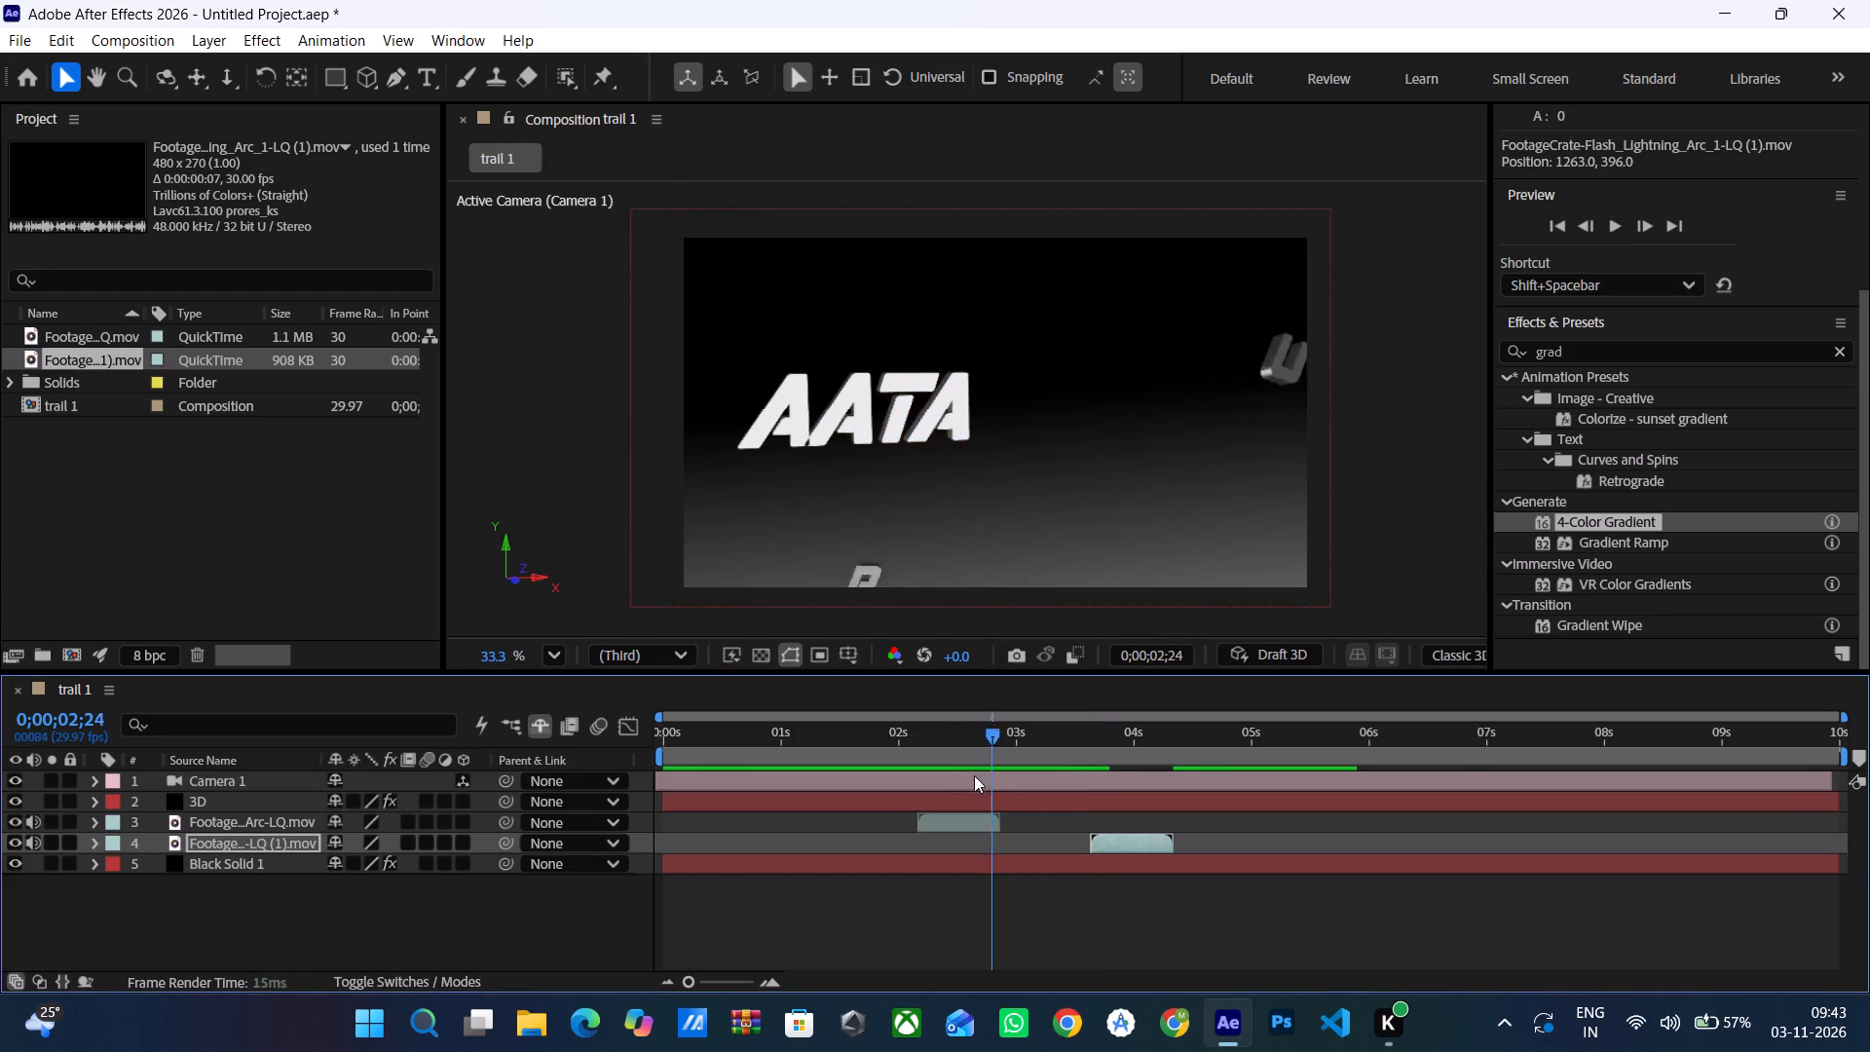
left_click_drag(974, 775, 1210, 757)
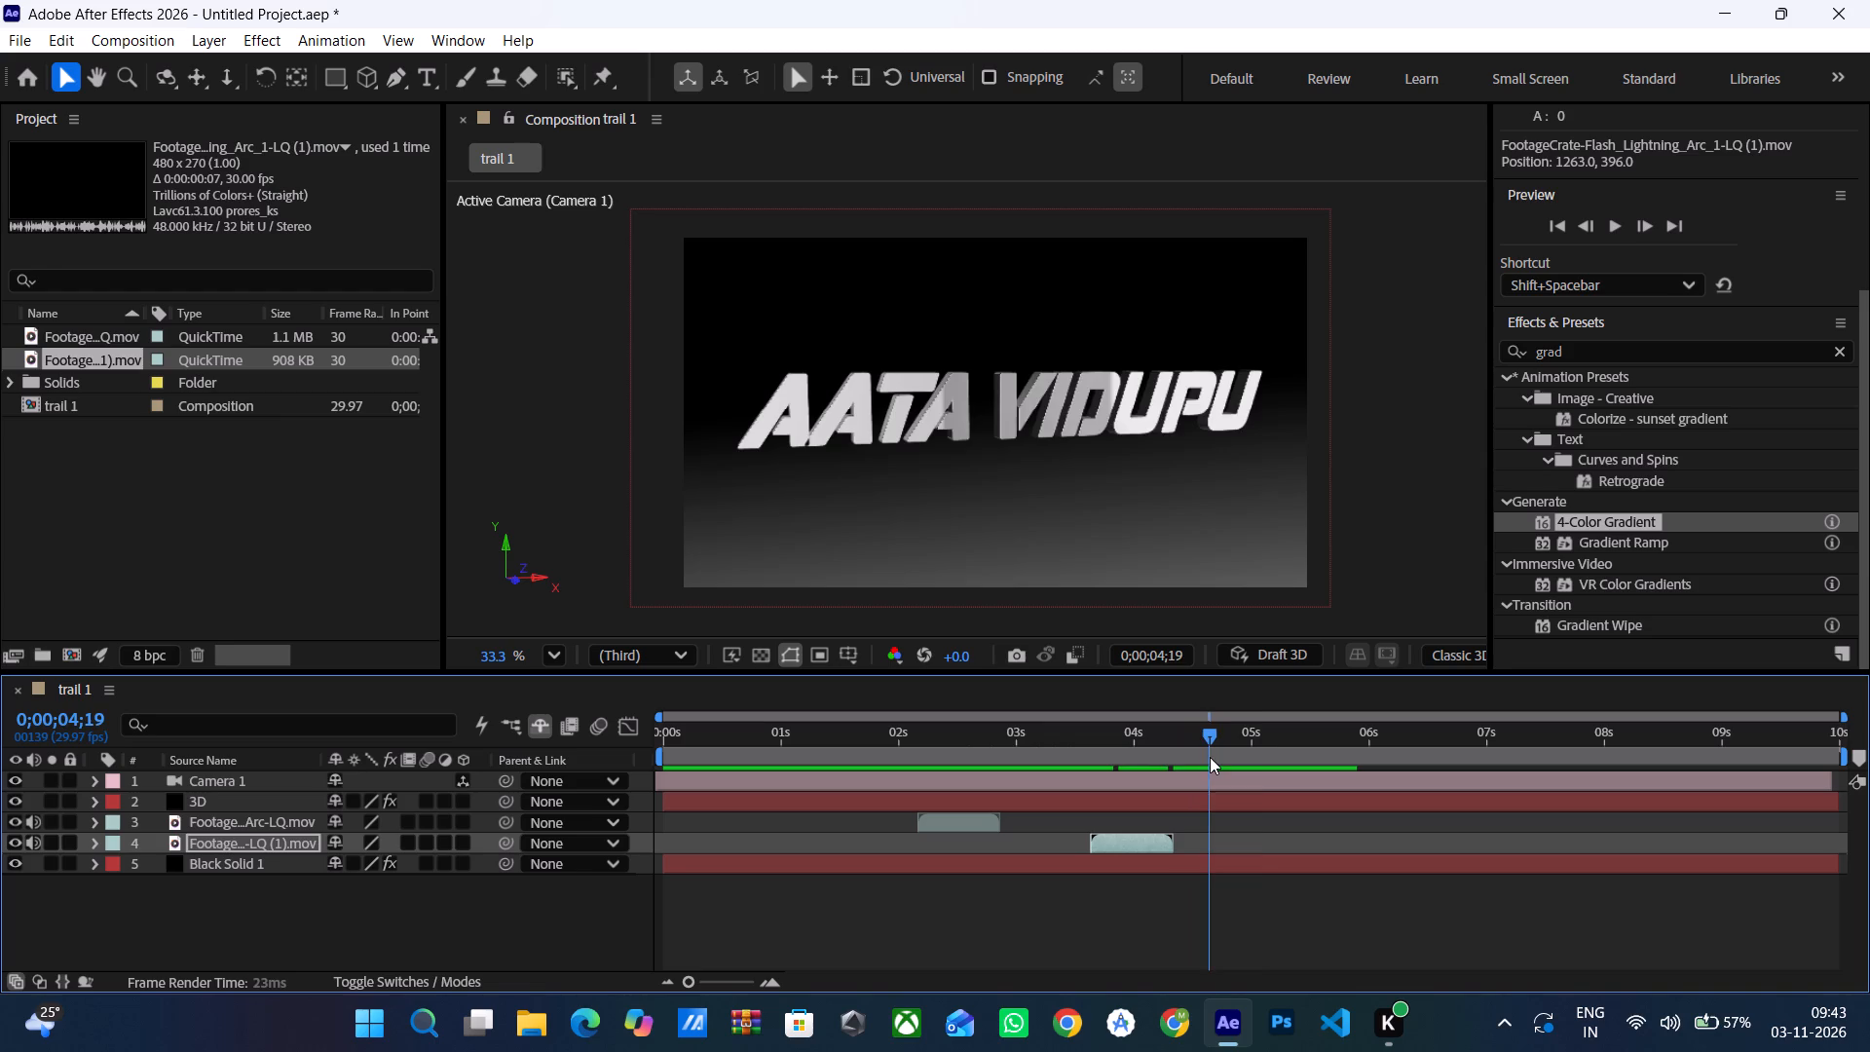
left_click_drag(1210, 757, 1161, 782)
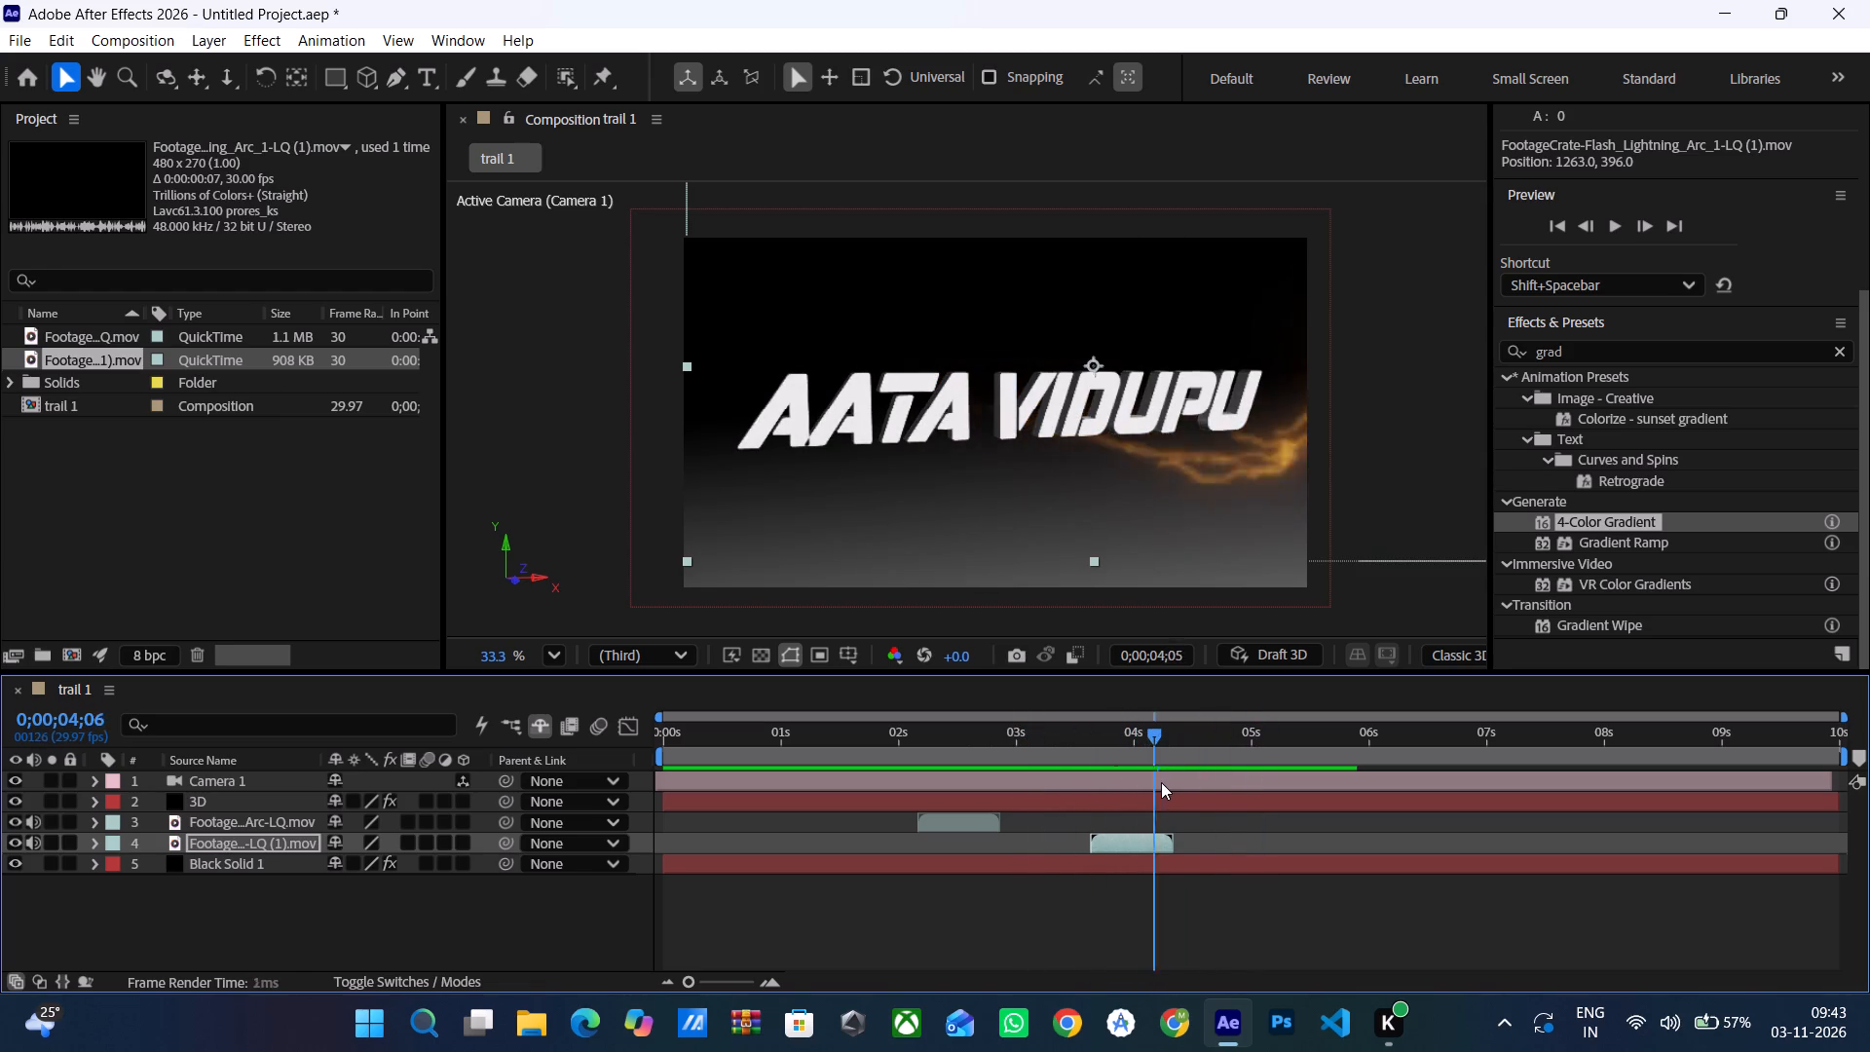
left_click_drag(1161, 782, 1137, 794)
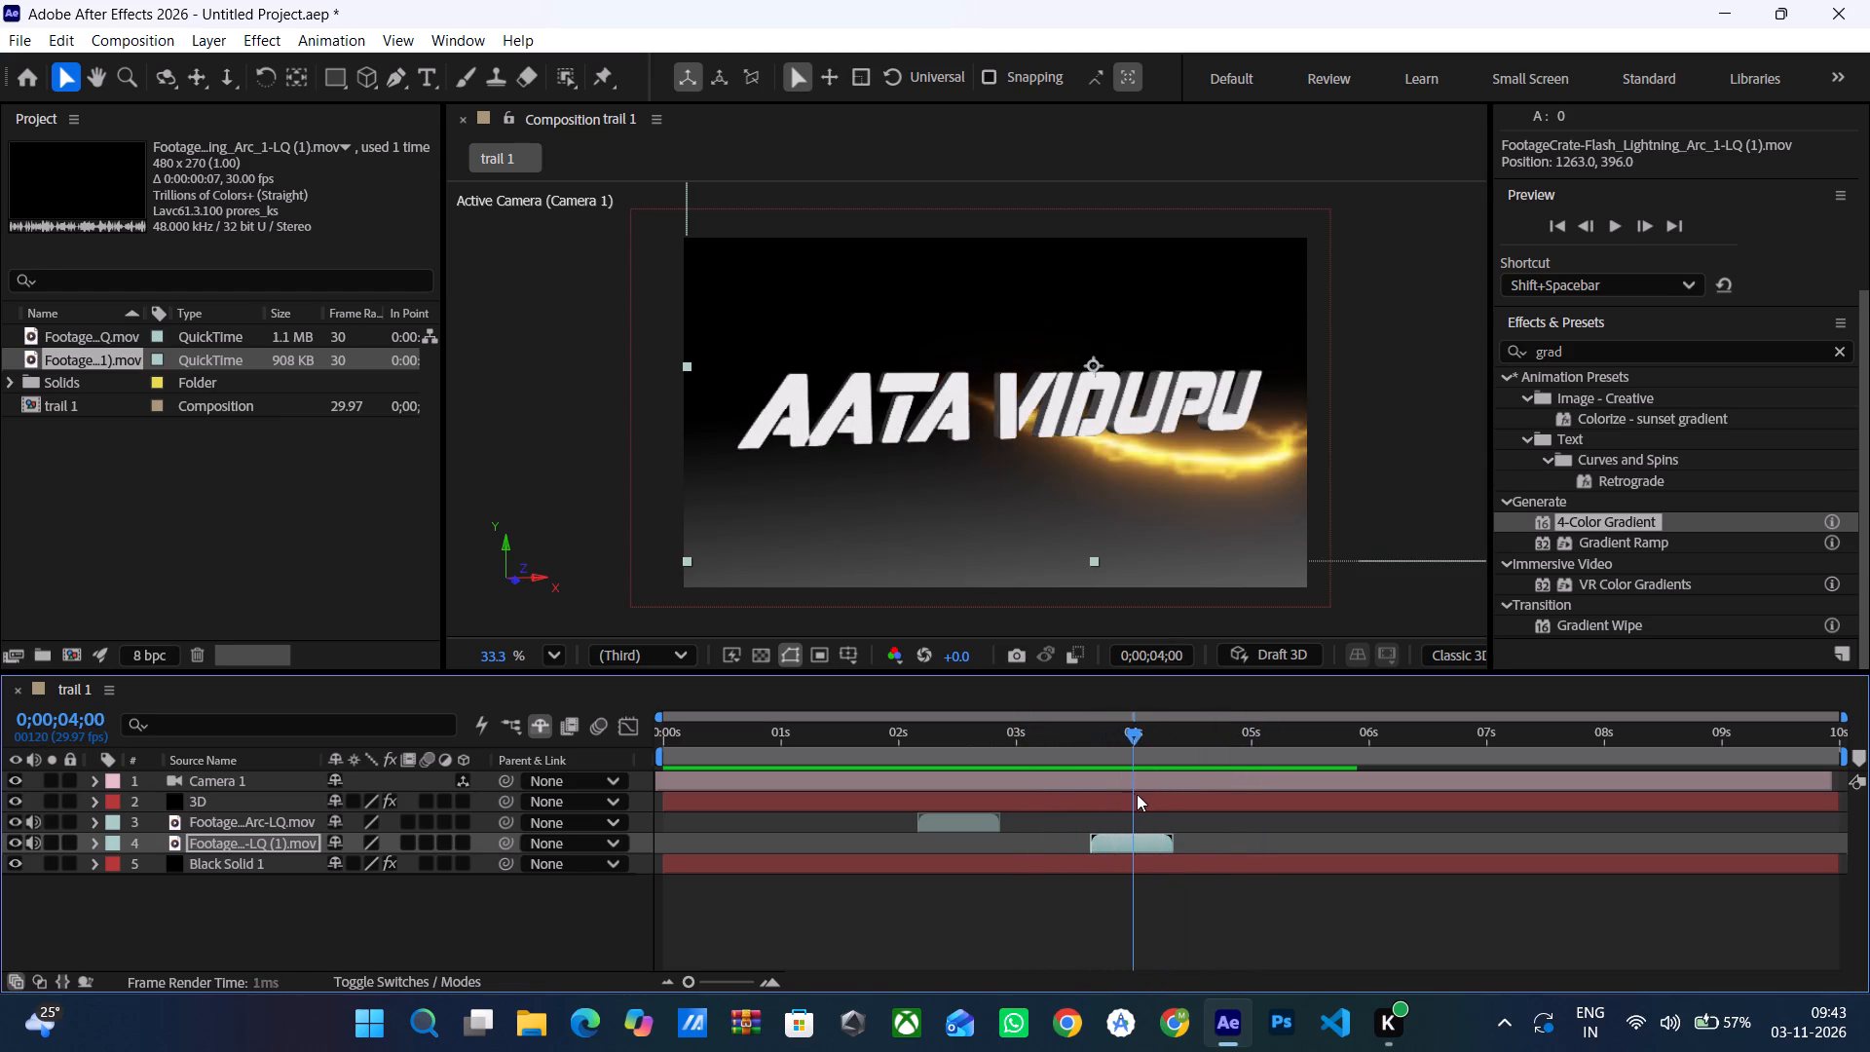
left_click_drag(1137, 794, 1136, 805)
left_click_drag(1136, 805, 595, 938)
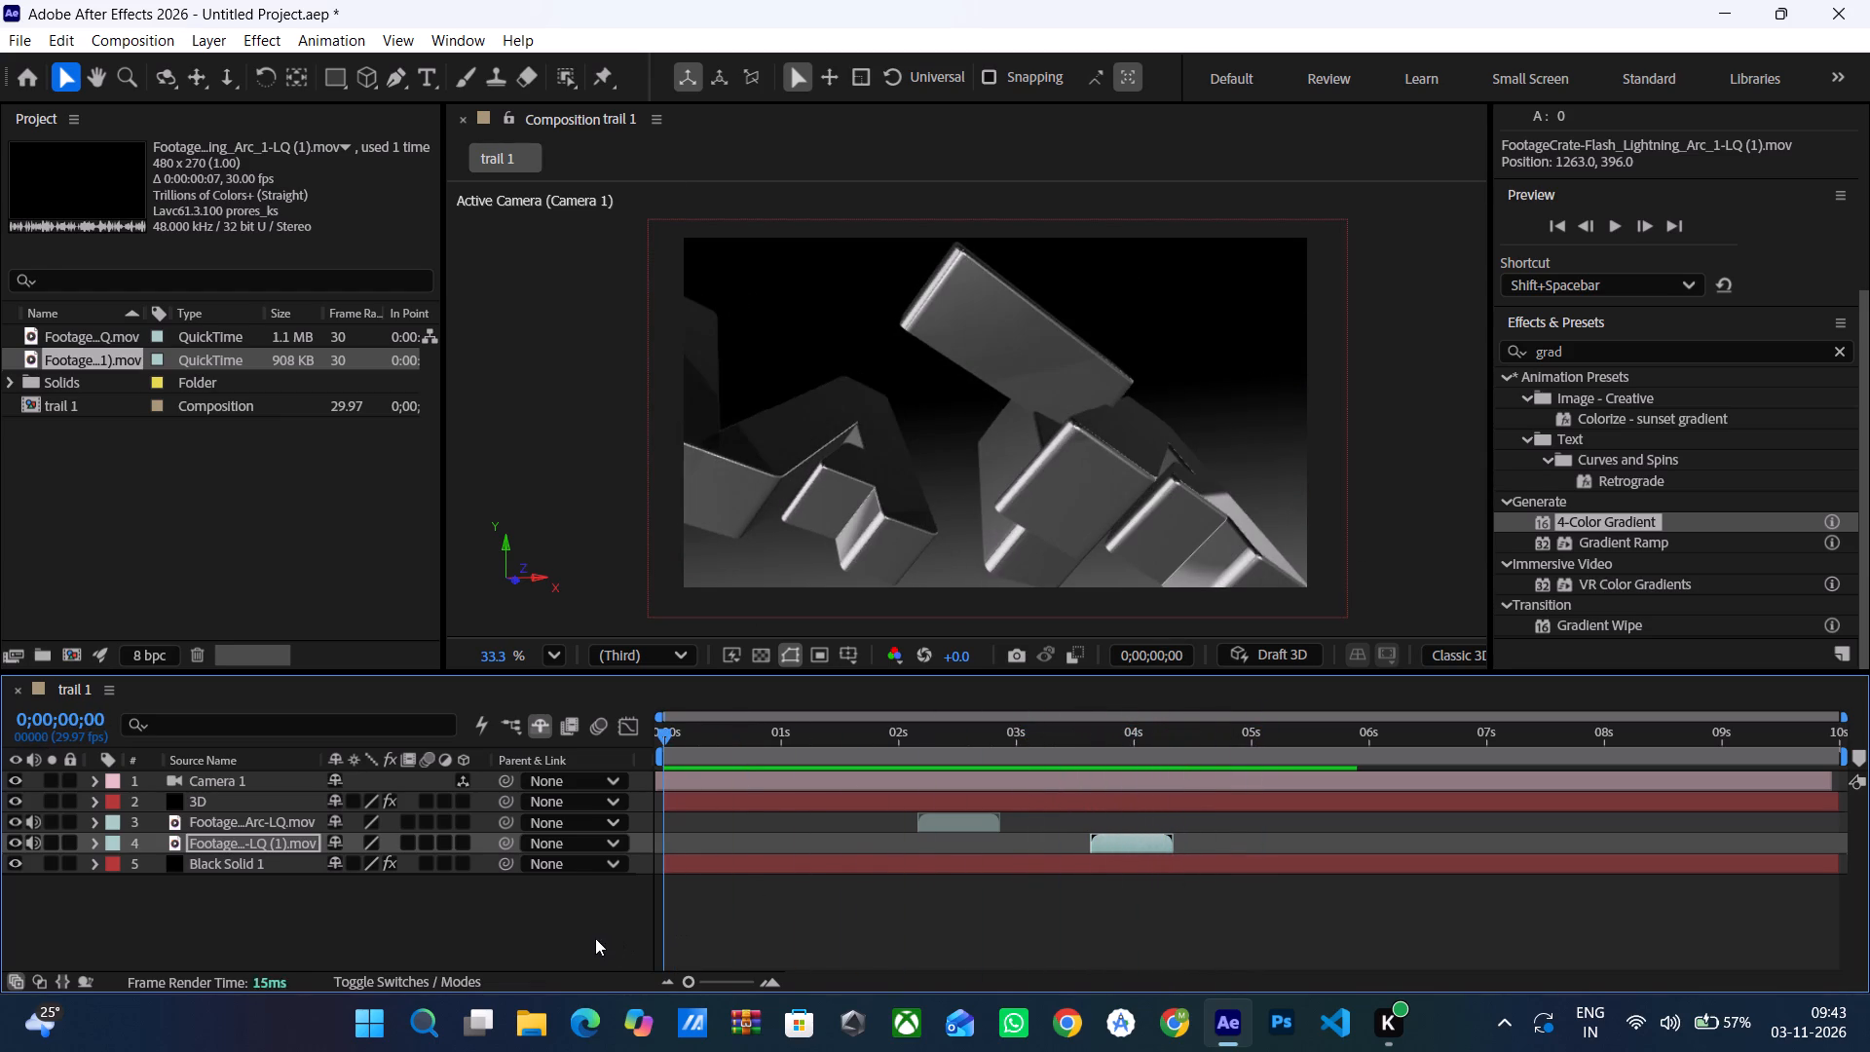
left_click_drag(595, 938, 593, 939)
key("space")
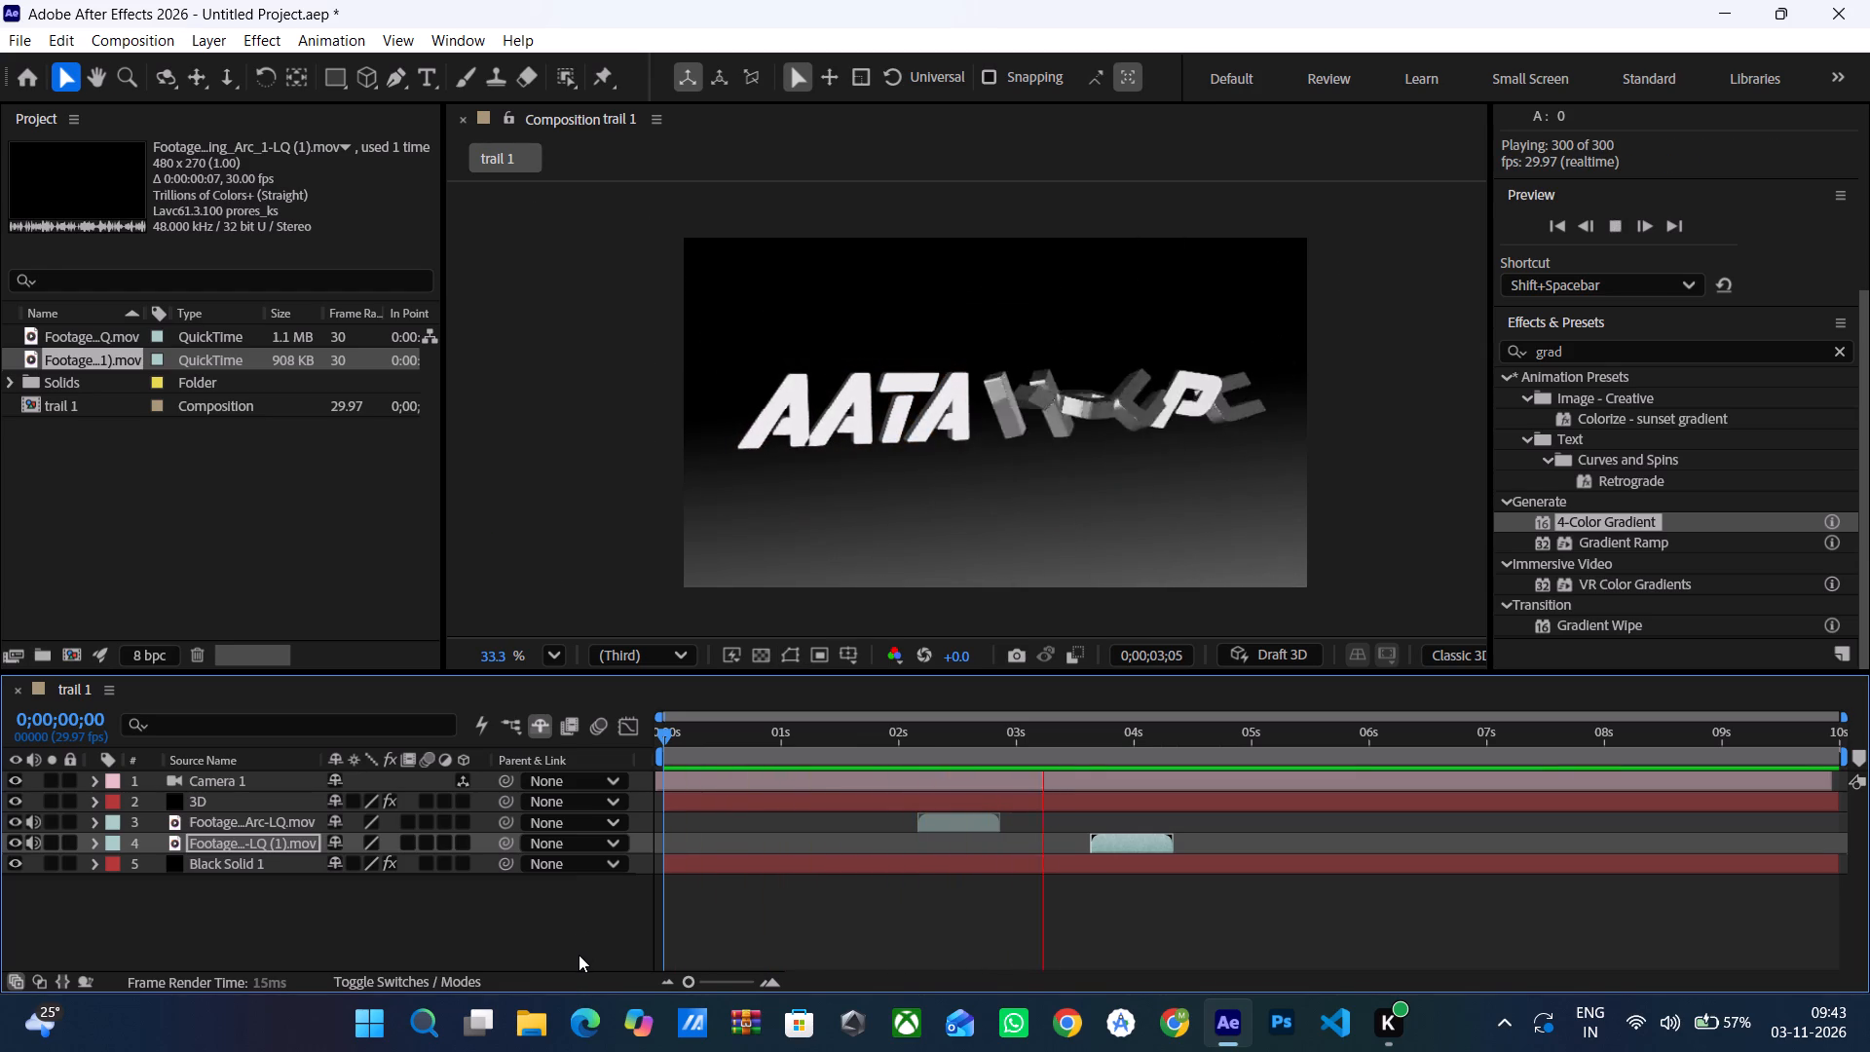
Shift the second lightning clip slightly later so it starts just before the 4-second mark.
left_click(1094, 850)
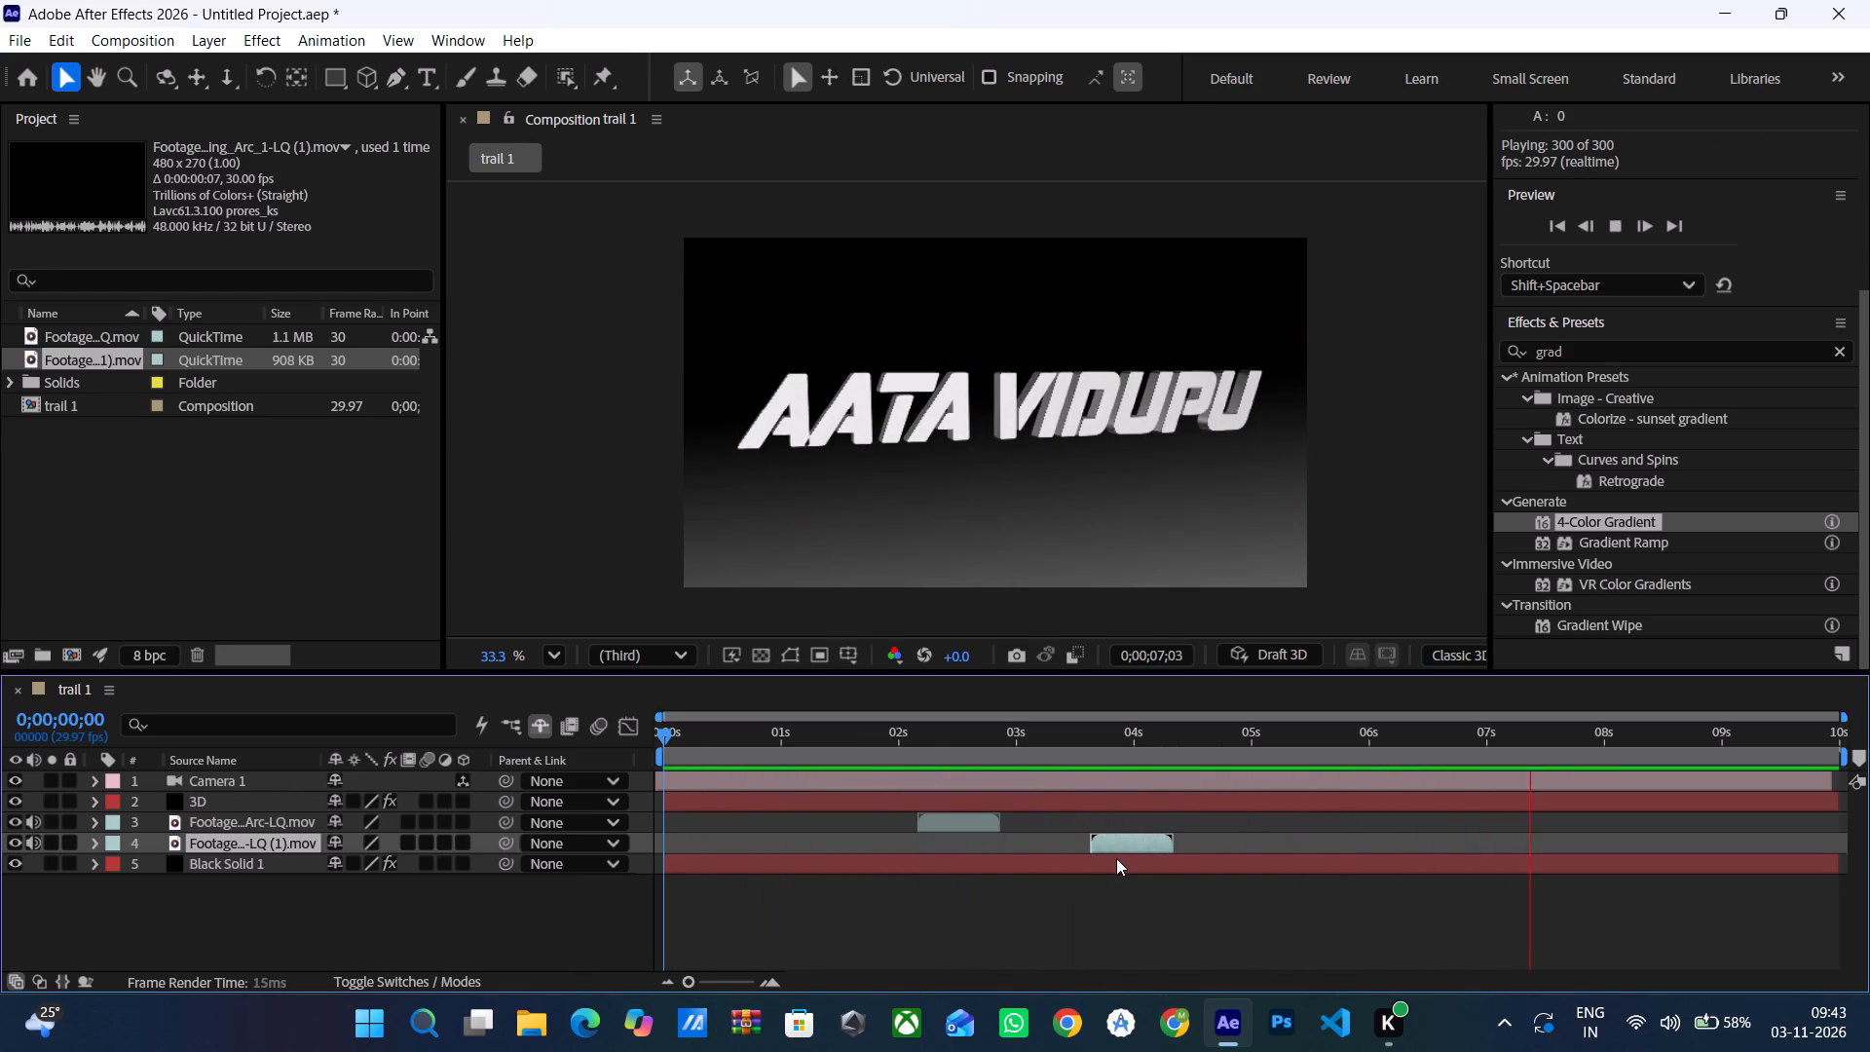
left_click_drag(1119, 838, 1142, 849)
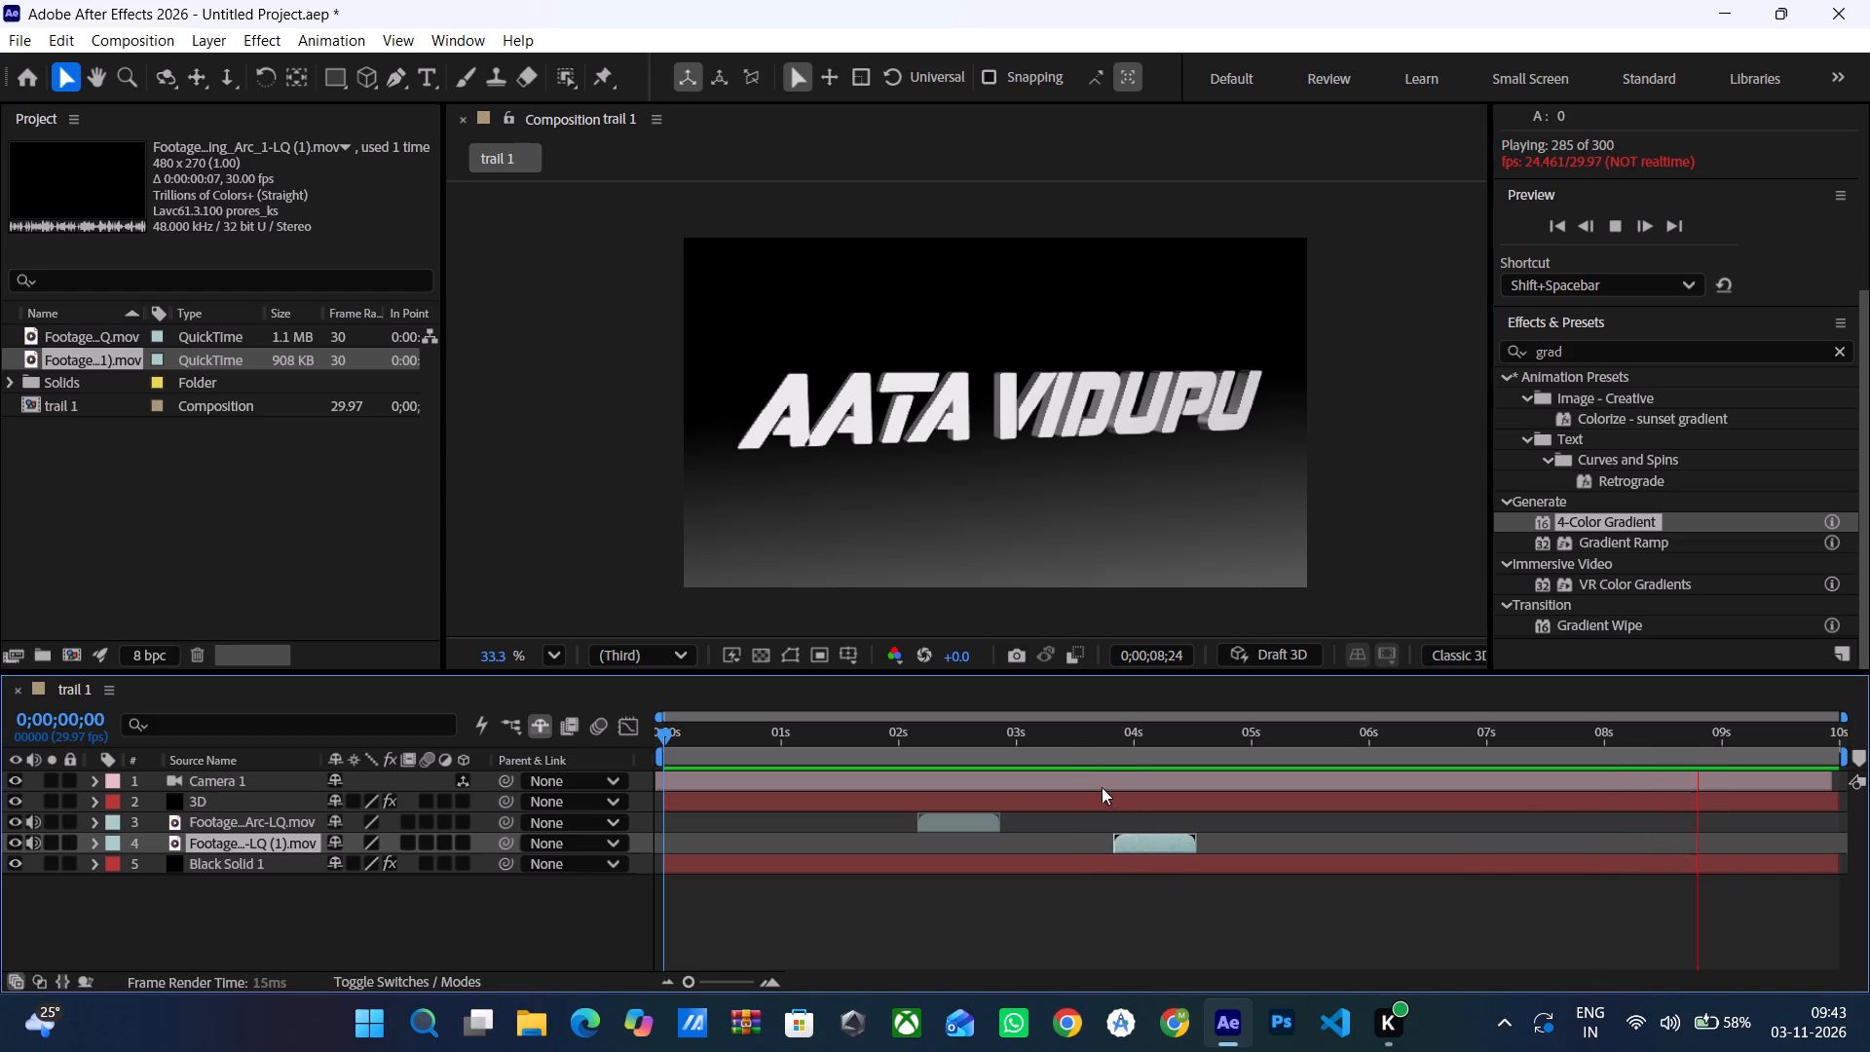
Scrub through the retimed second lightning flash behind VIDUPU and preview trail 1 from the start.
left_click(1099, 776)
left_click(1066, 727)
left_click_drag(1066, 728, 1125, 746)
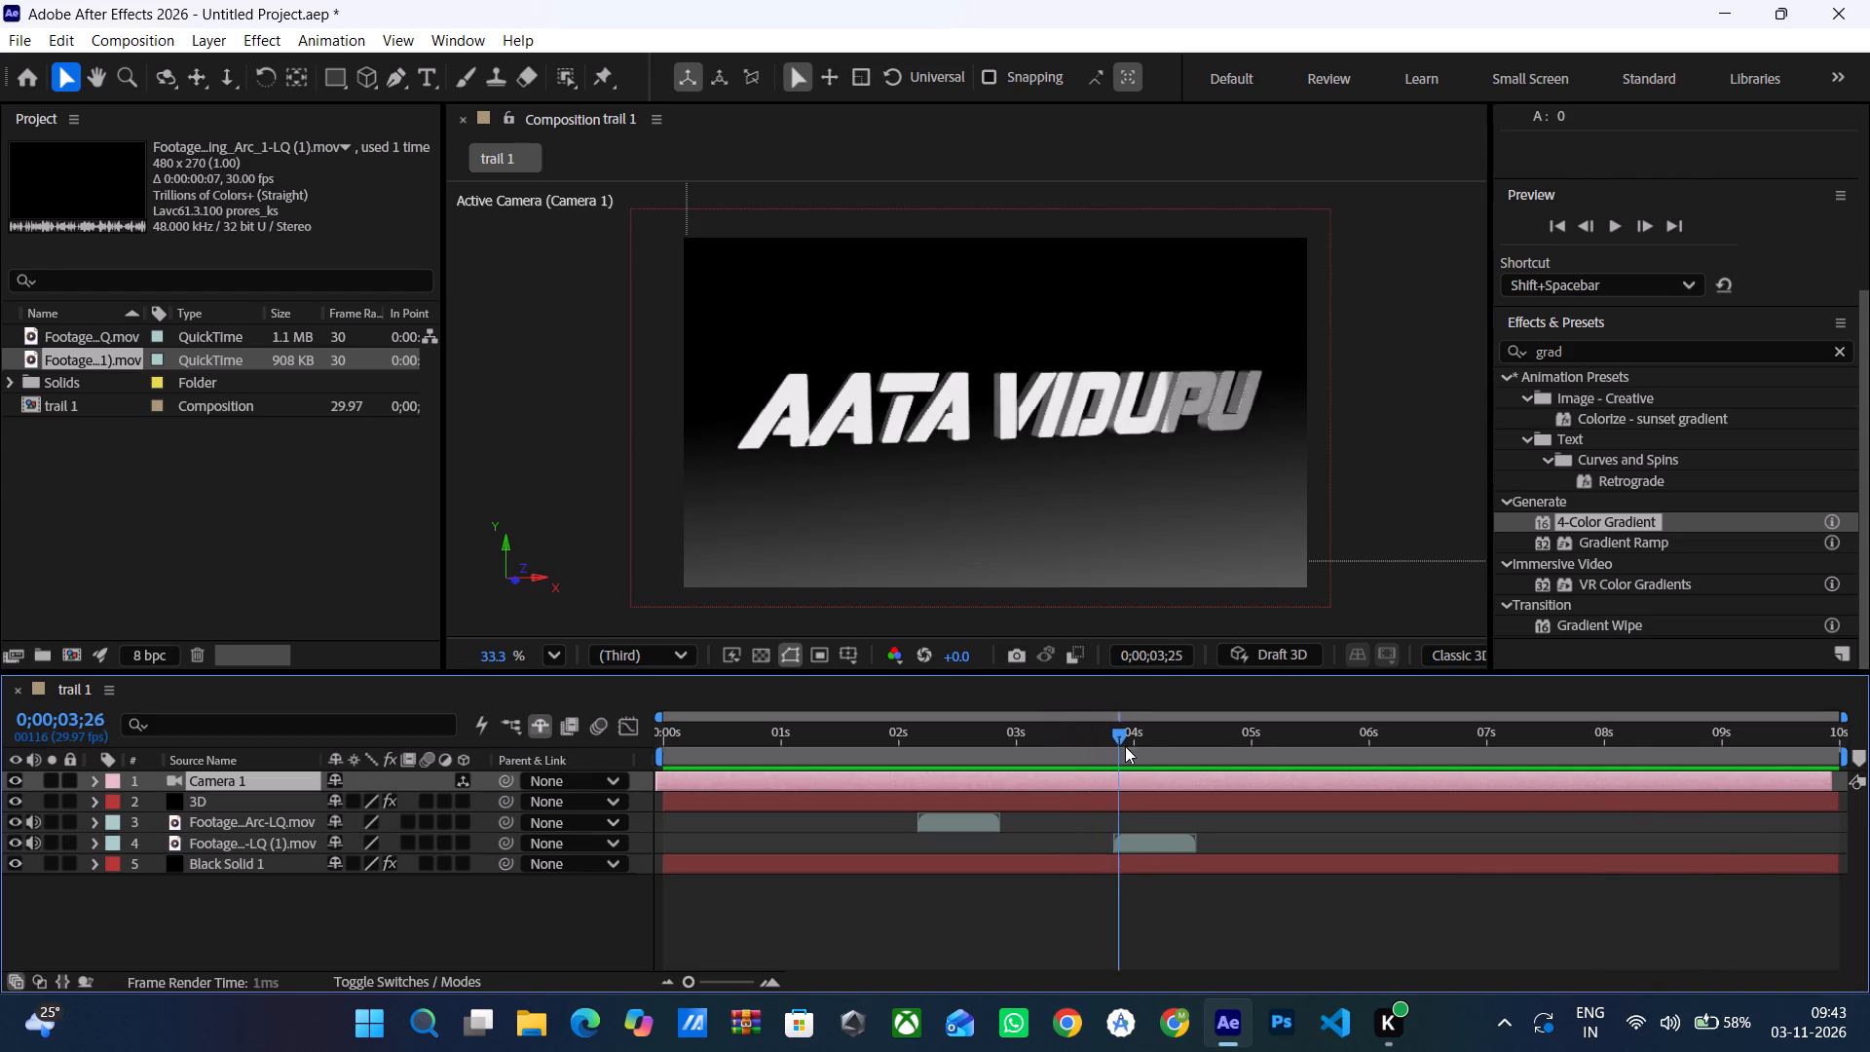
left_click_drag(1125, 746, 1161, 757)
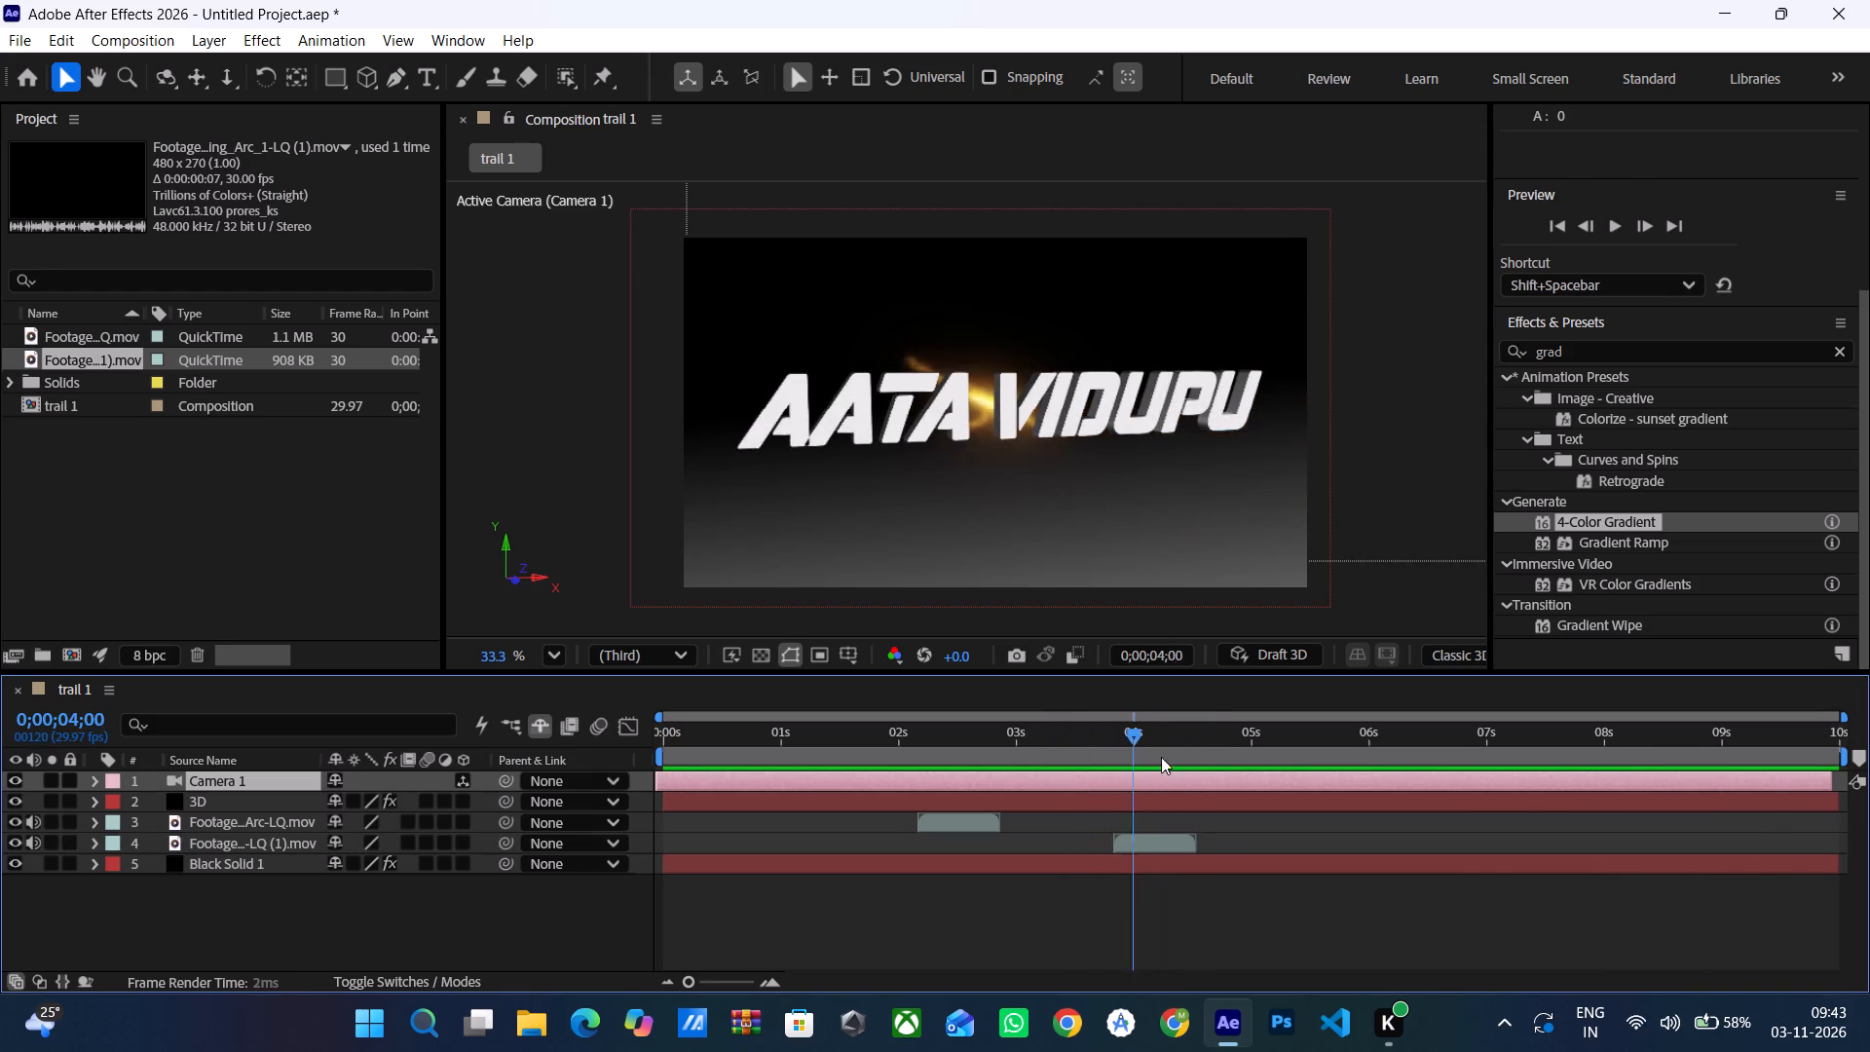
left_click_drag(1161, 757, 1163, 774)
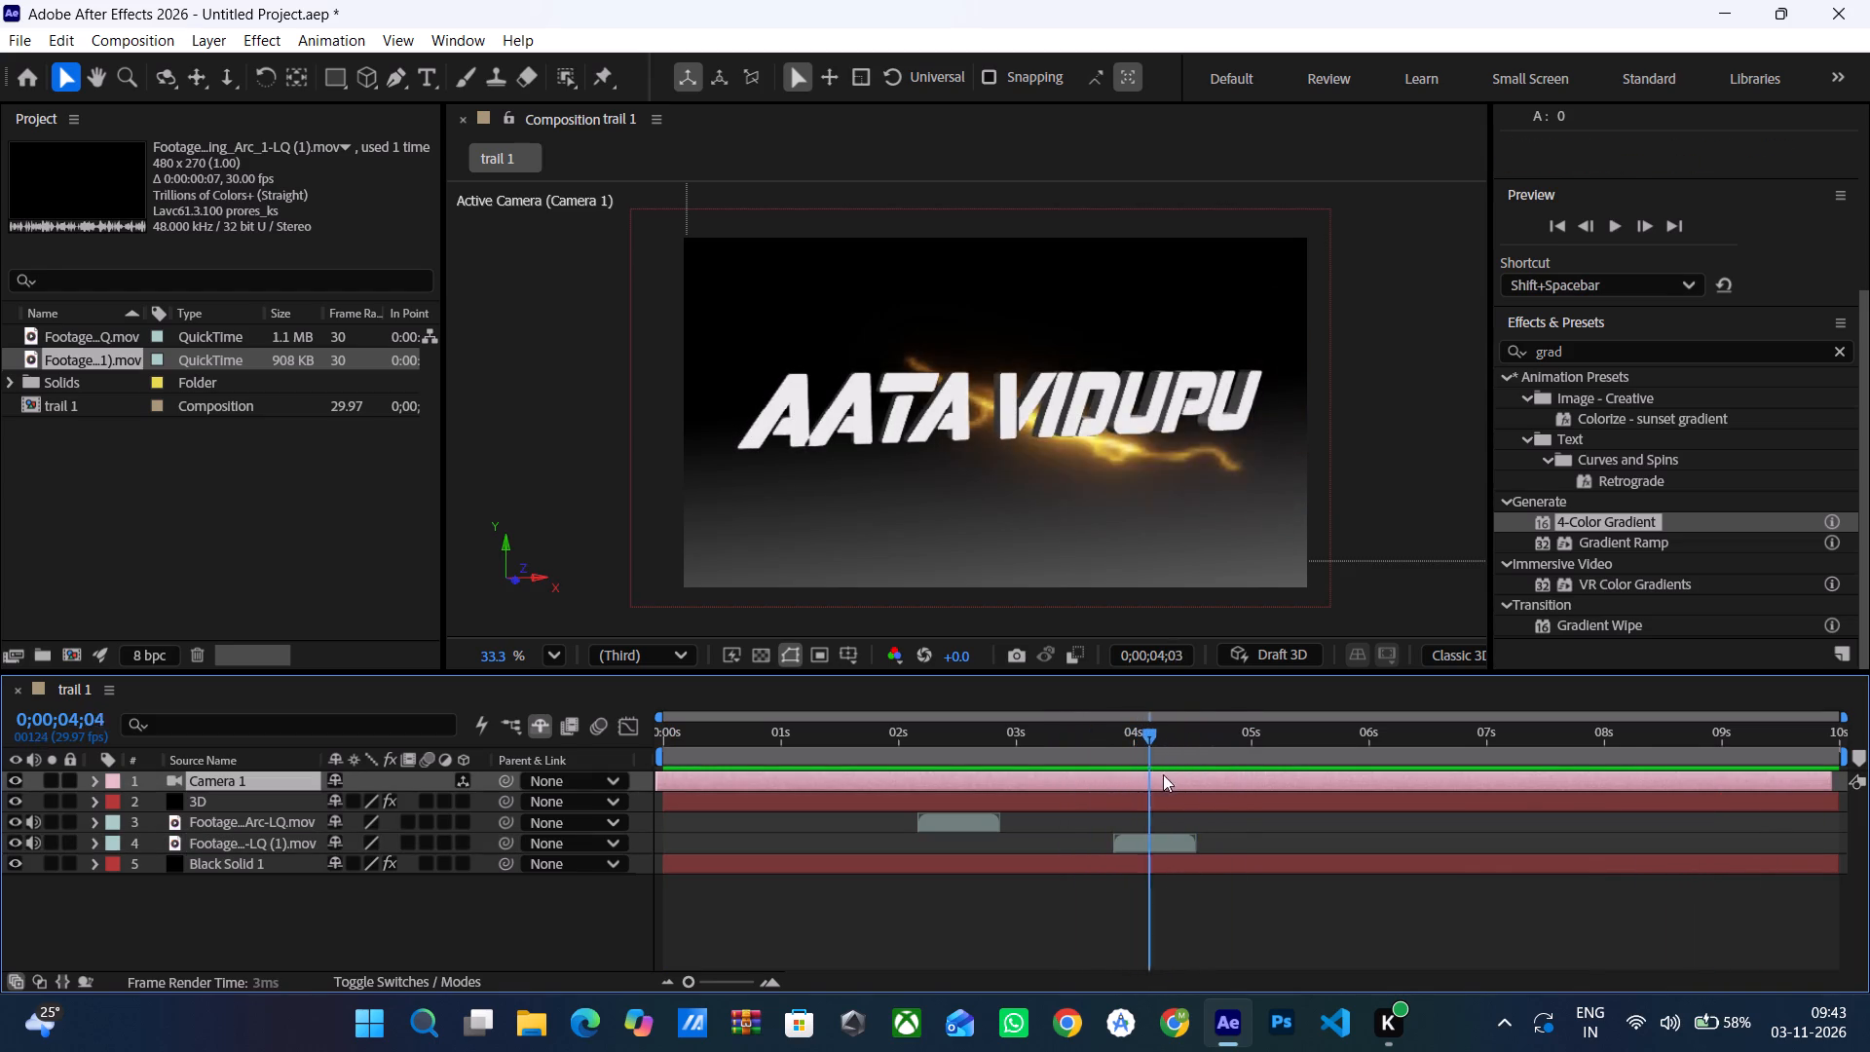
left_click_drag(1163, 774, 1171, 824)
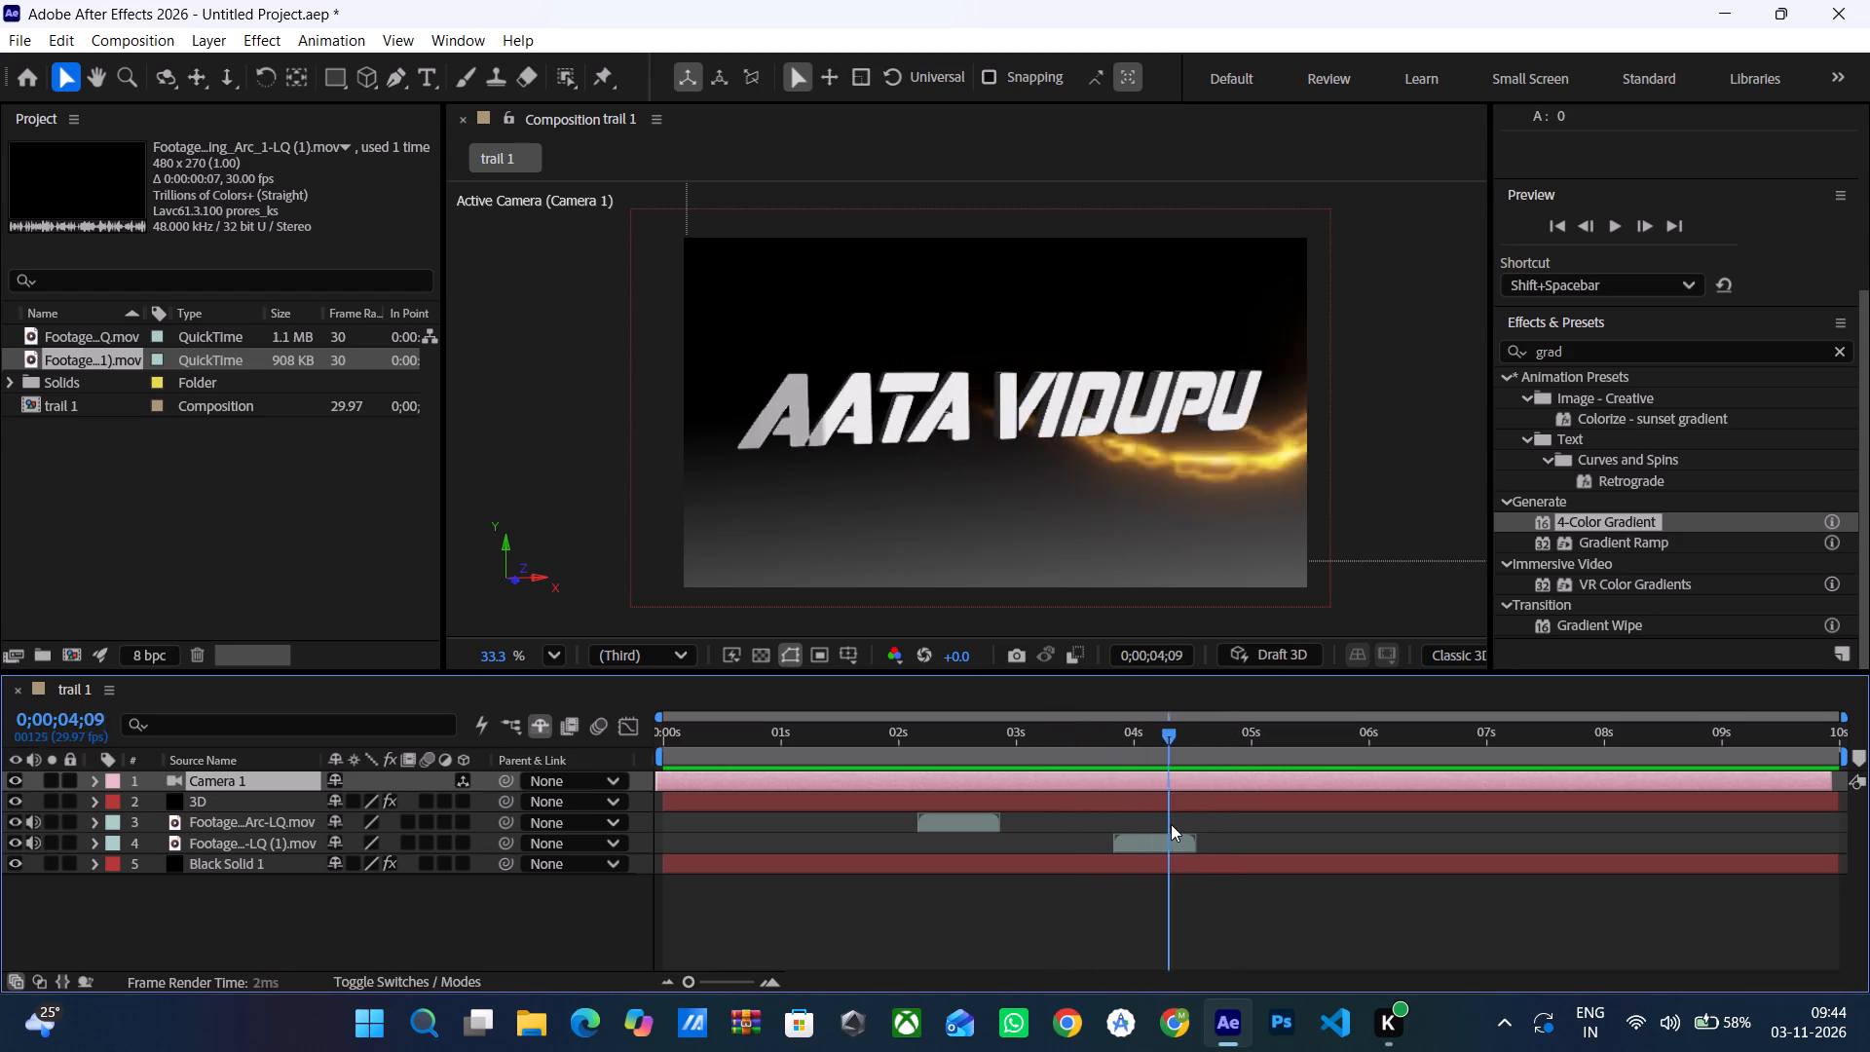
left_click_drag(1171, 824, 1307, 798)
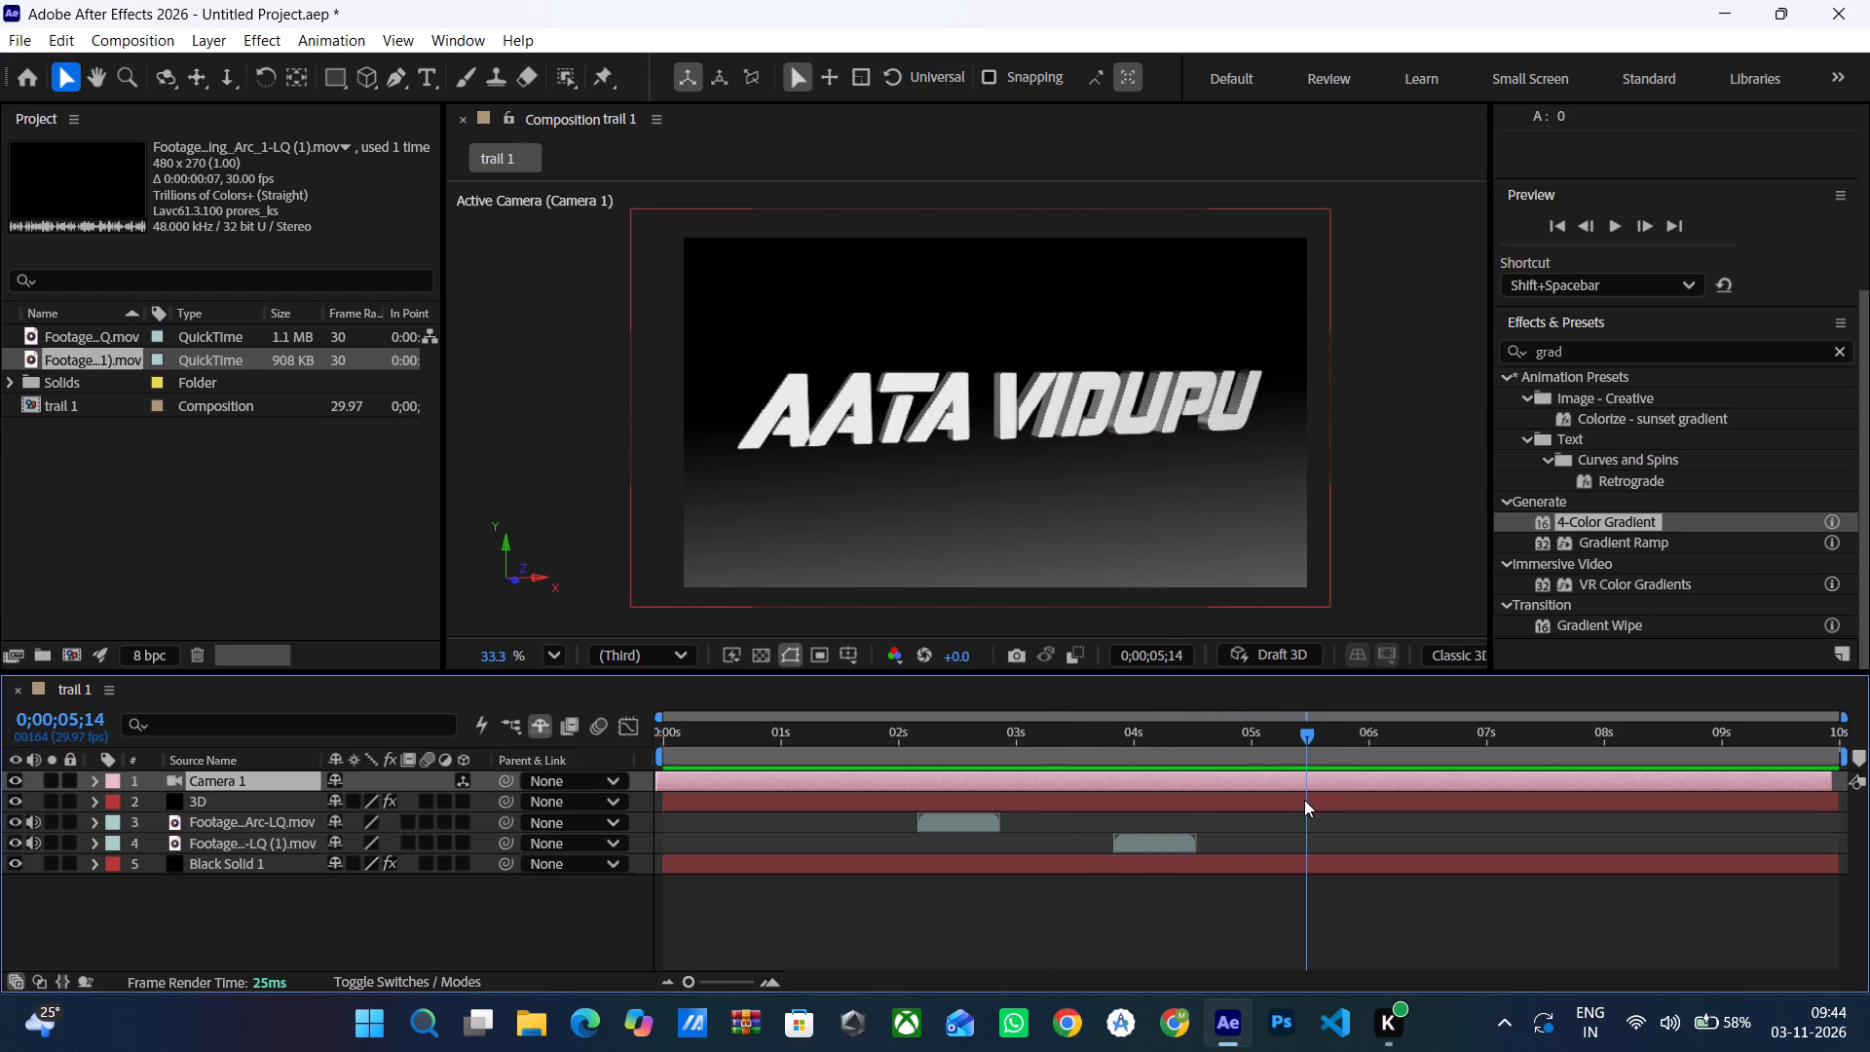
left_click_drag(1311, 728, 1165, 805)
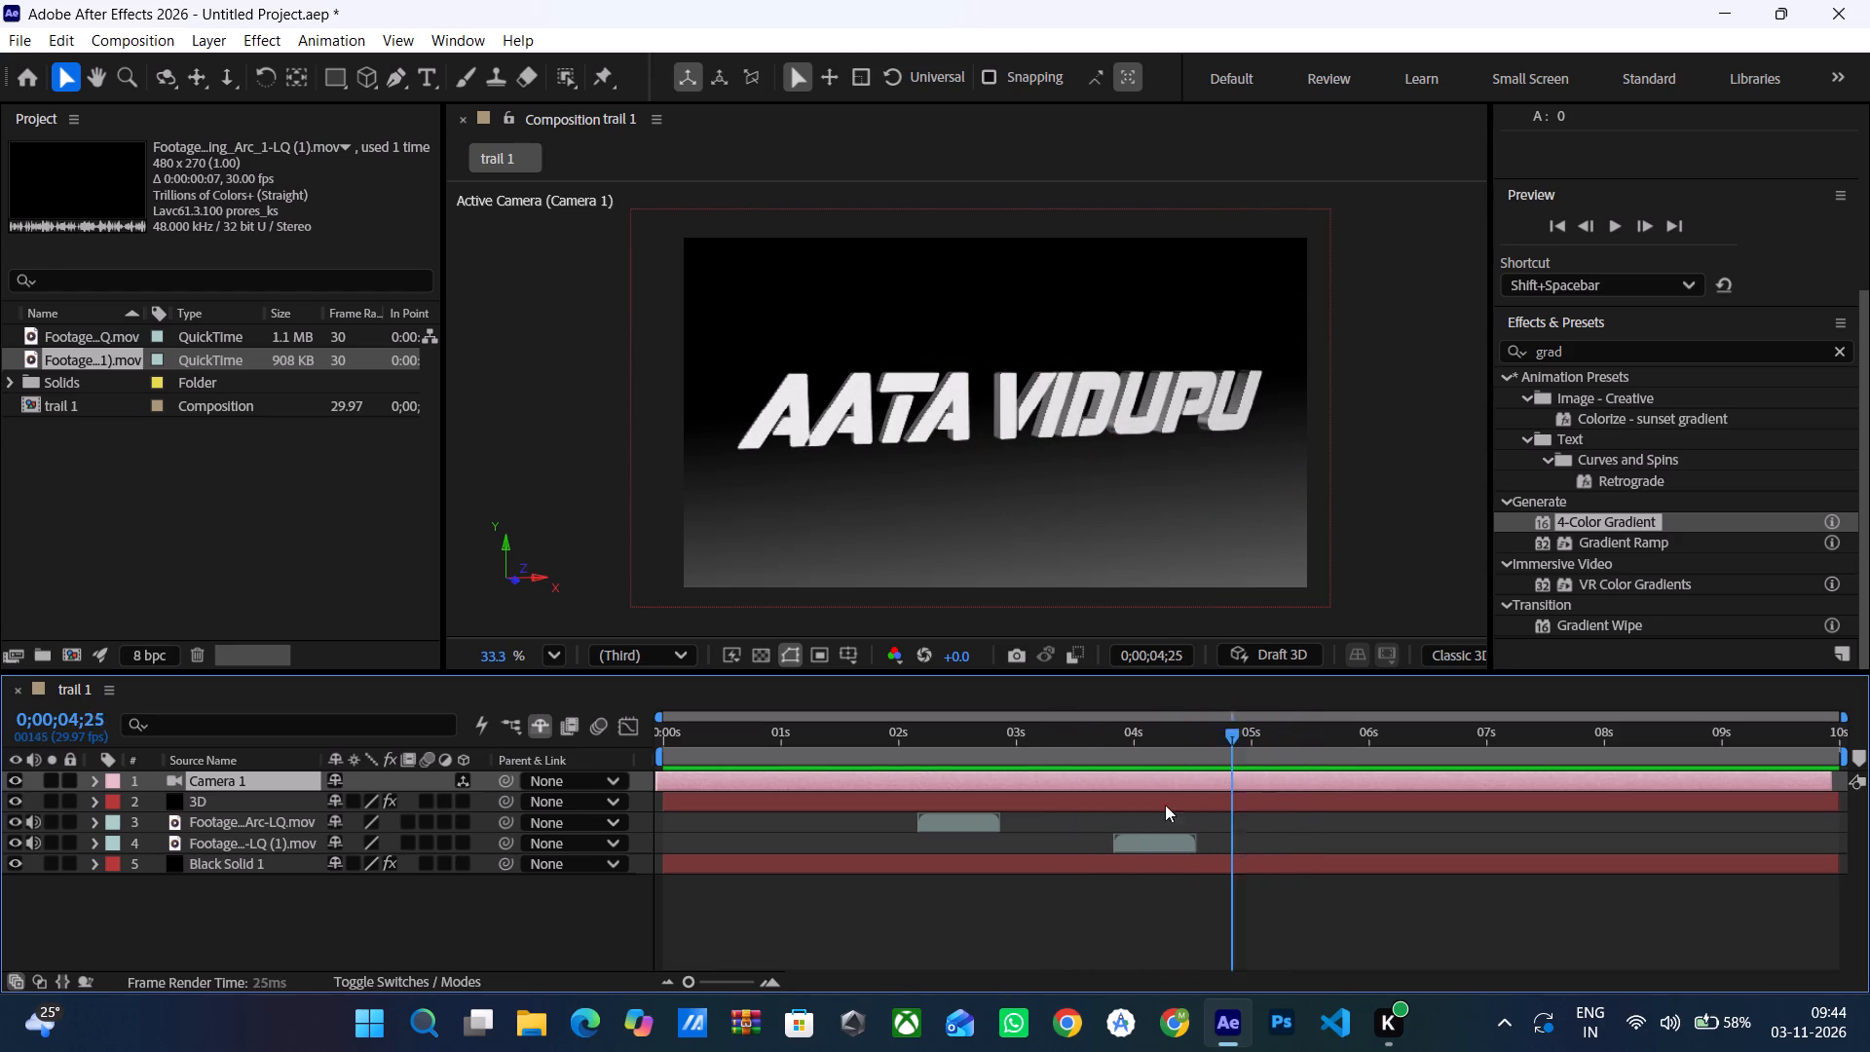
left_click_drag(1165, 805, 527, 984)
key("space")
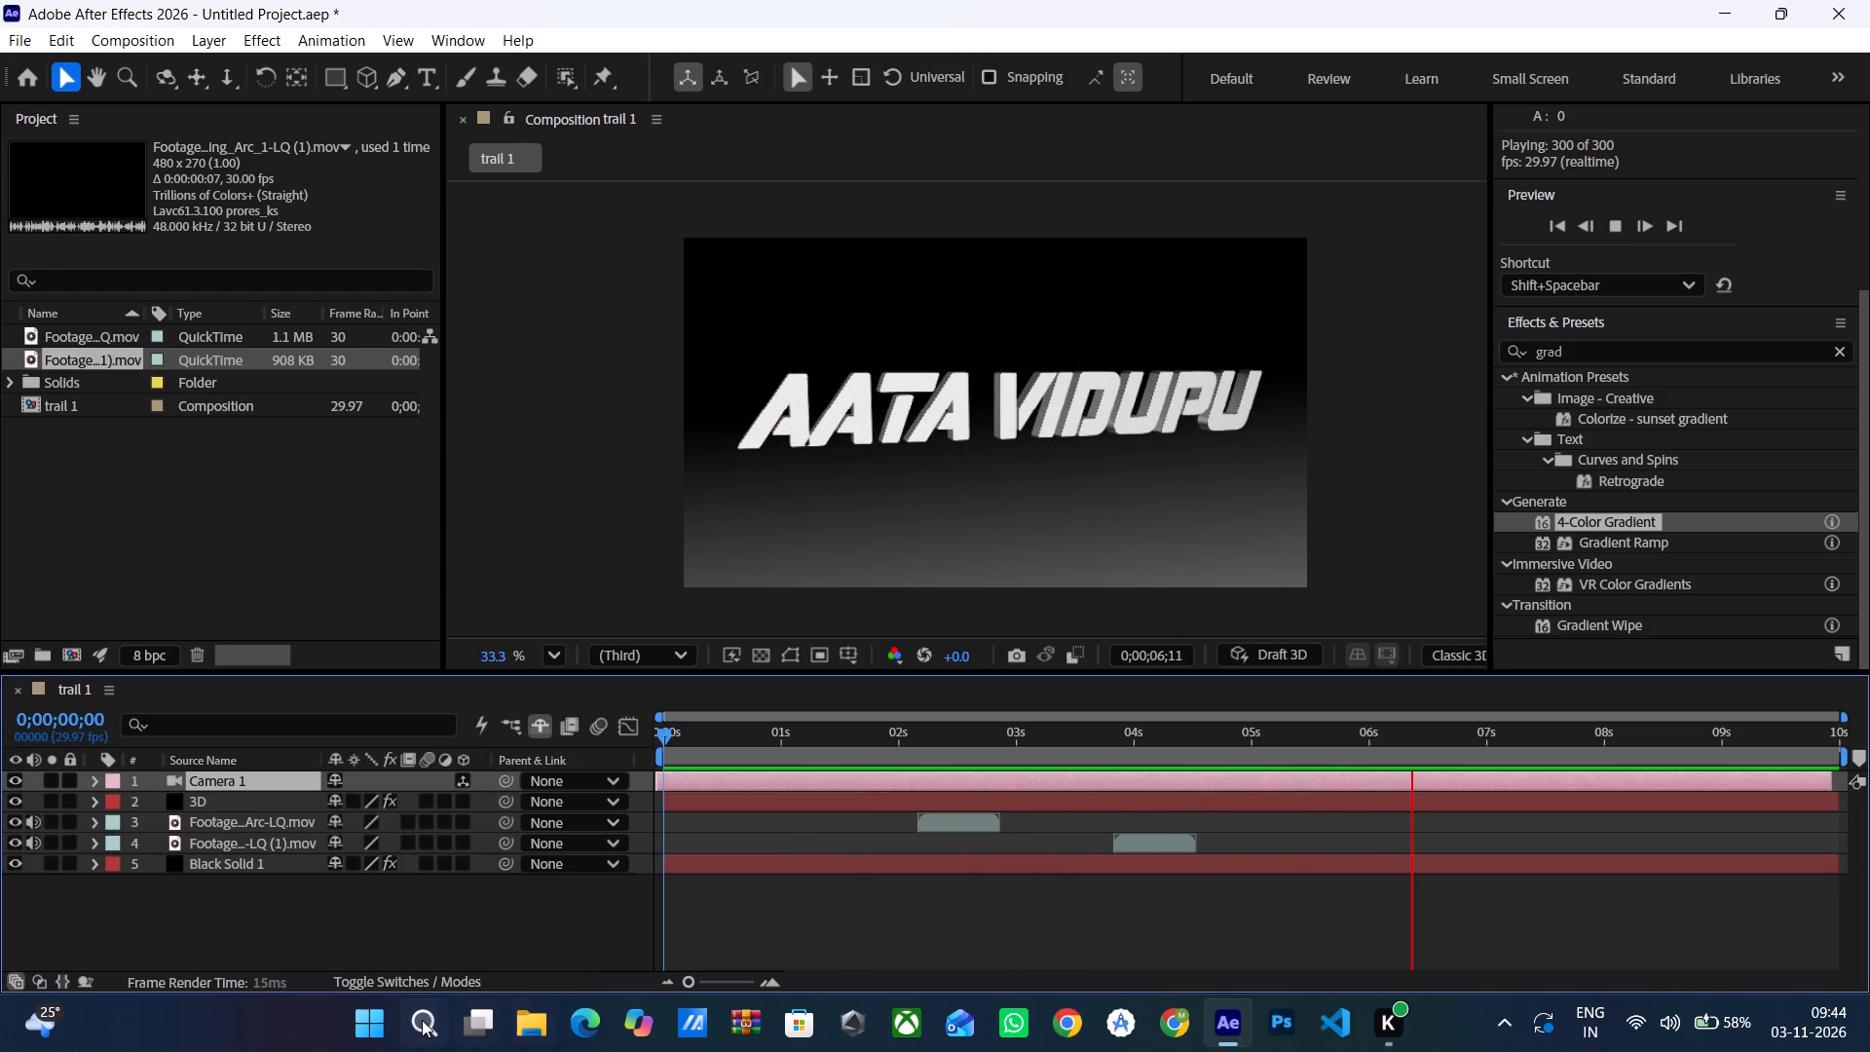
Import the FootageCrate-Flash_Lightning_Arc_4-LQ footage file from Downloads into the project.
right_click(211, 439)
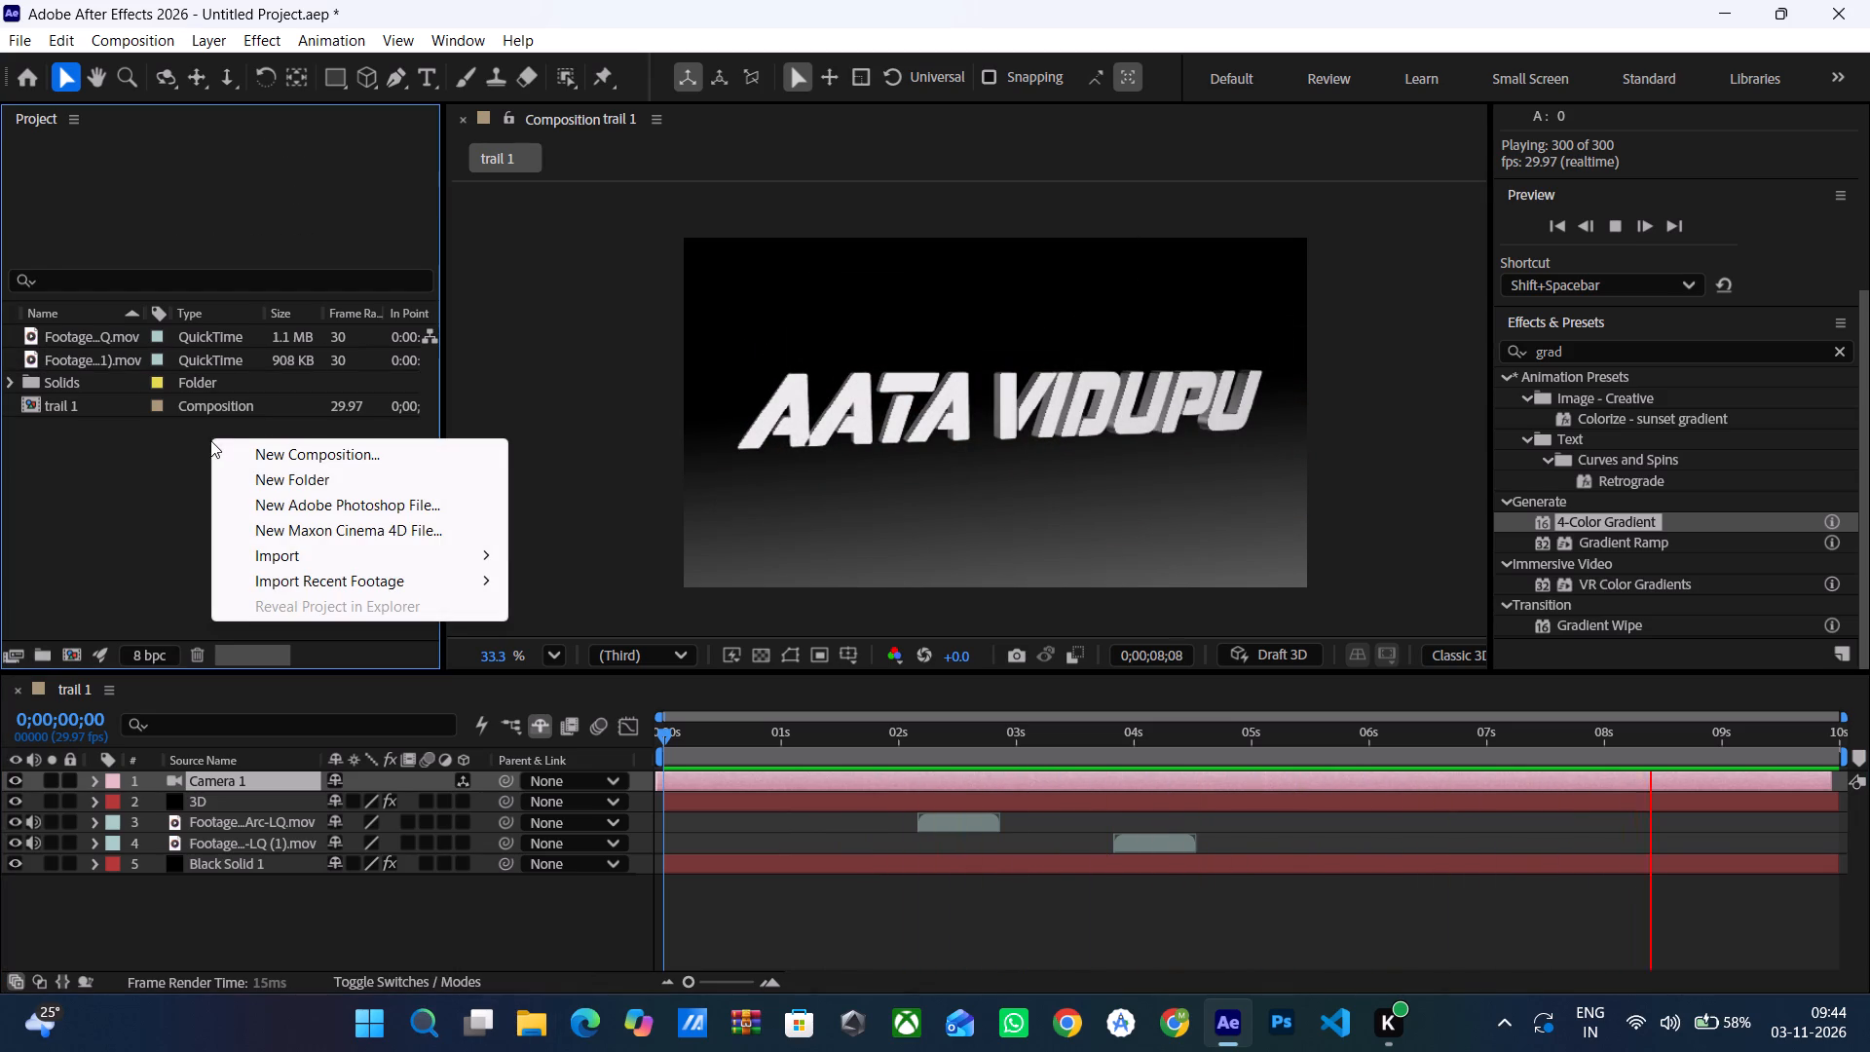
left_click(300, 564)
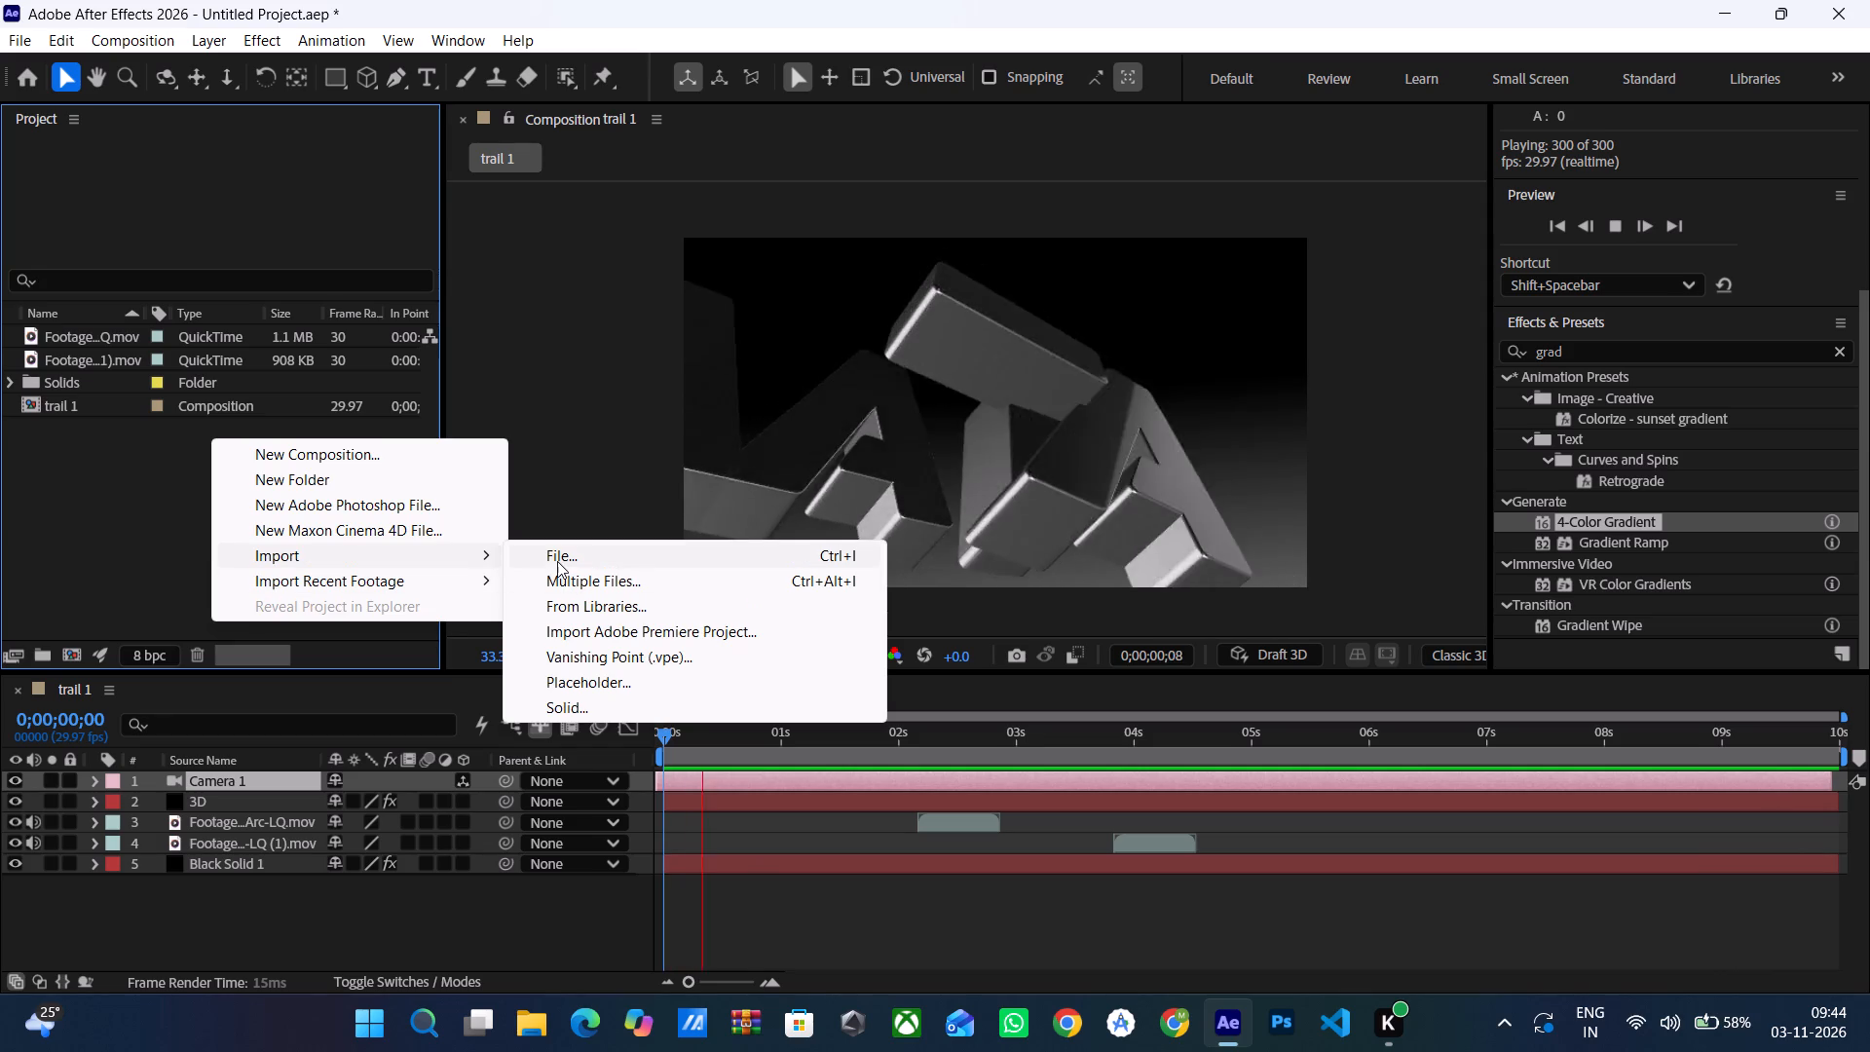
left_click(557, 560)
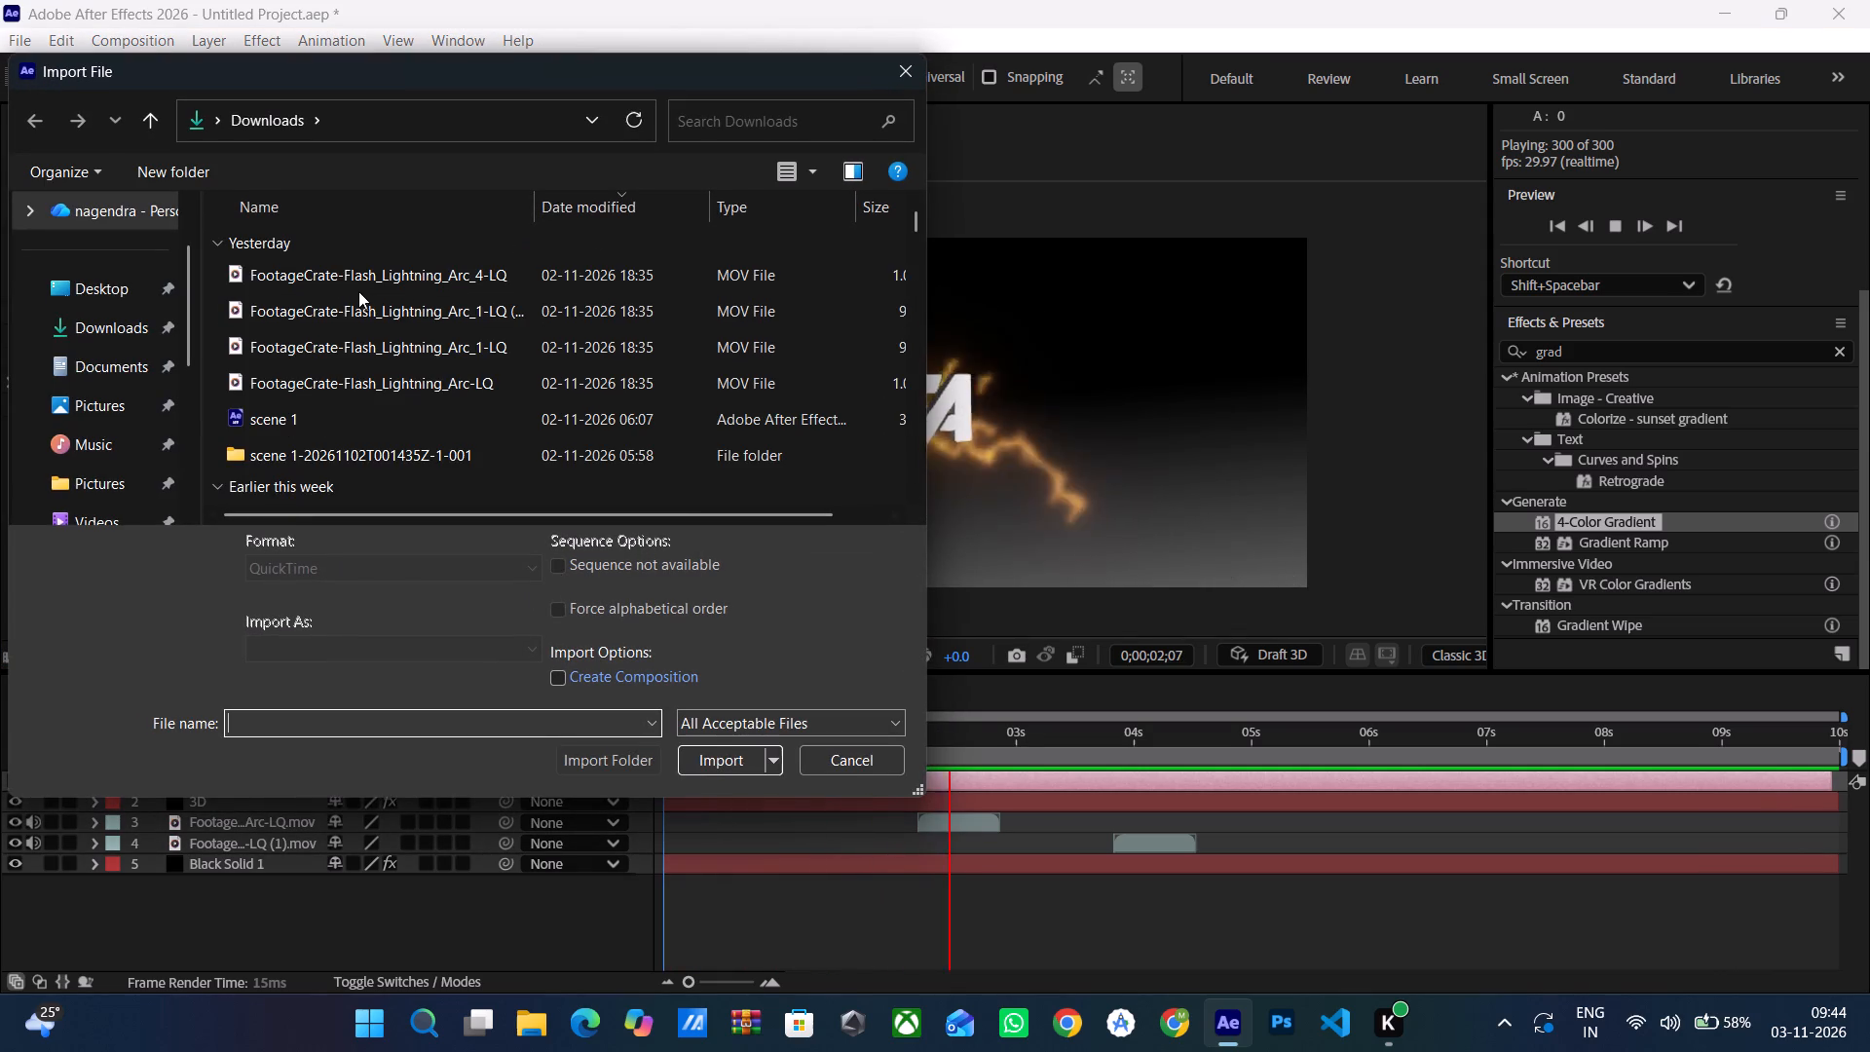
left_click(360, 289)
left_click(367, 286)
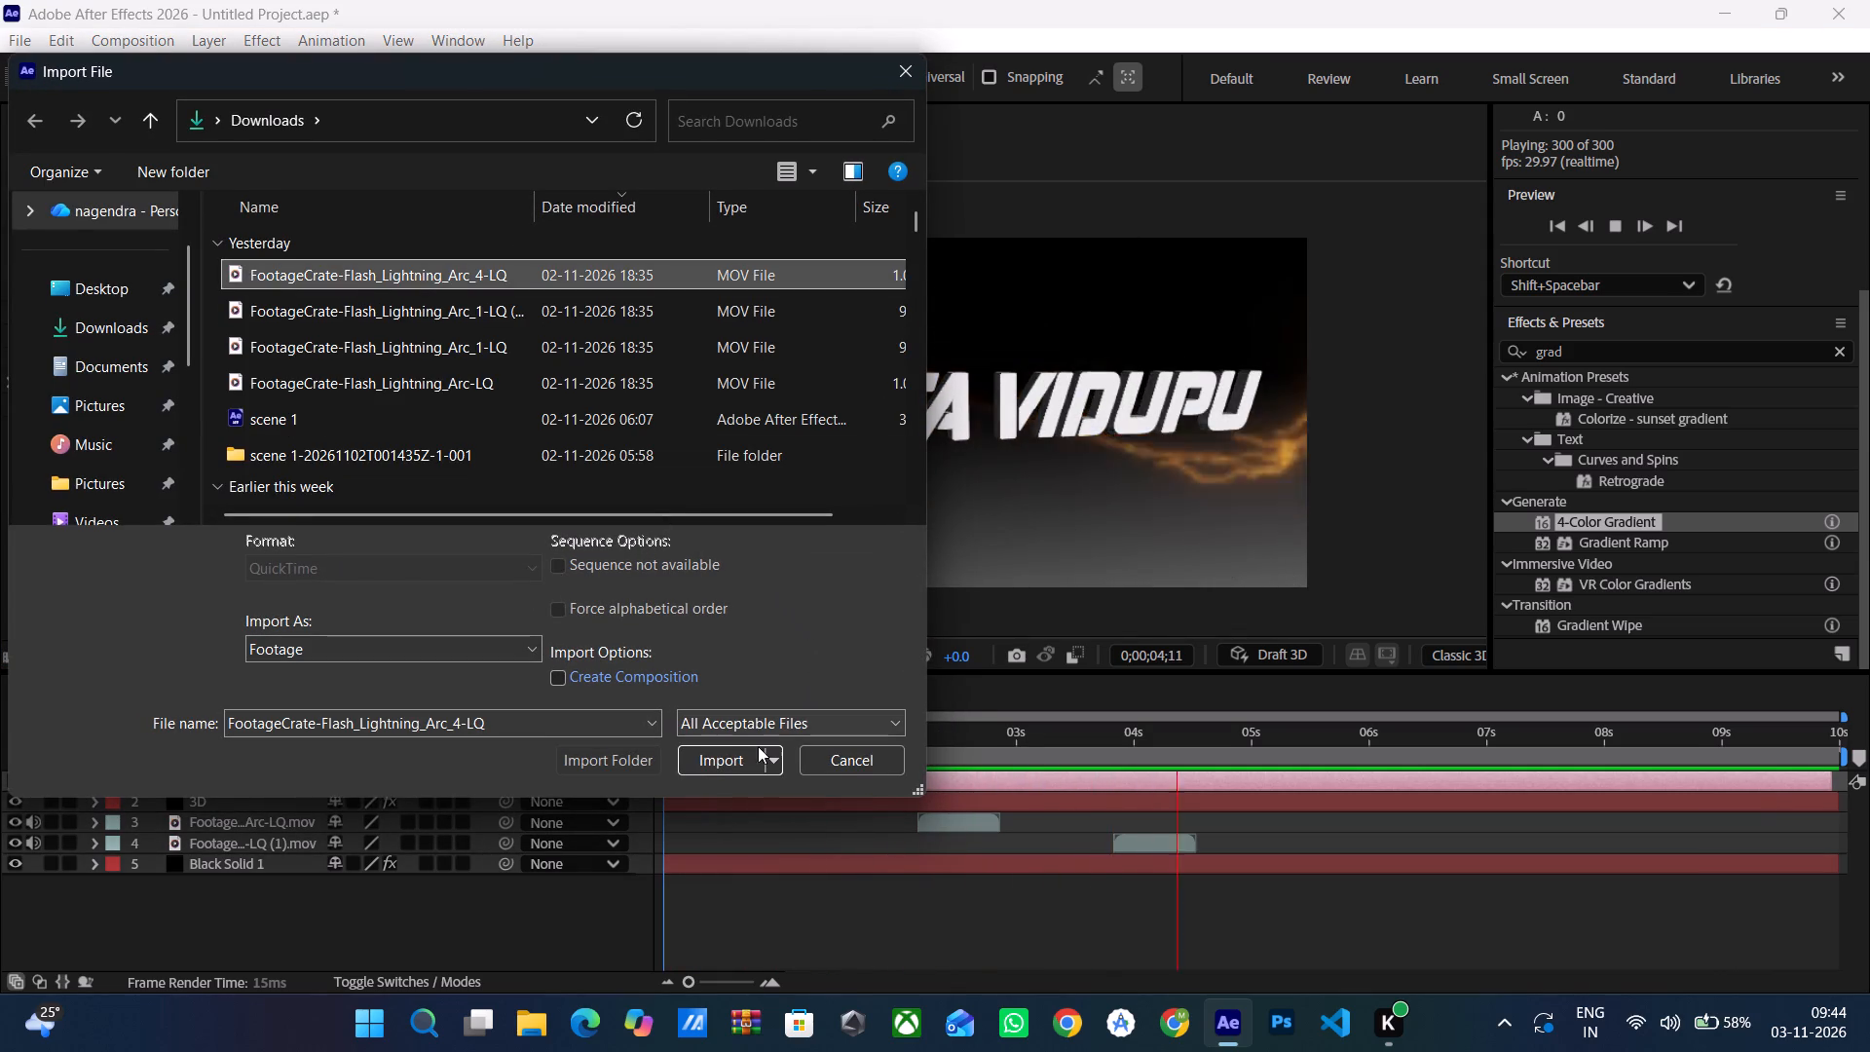
left_click(746, 770)
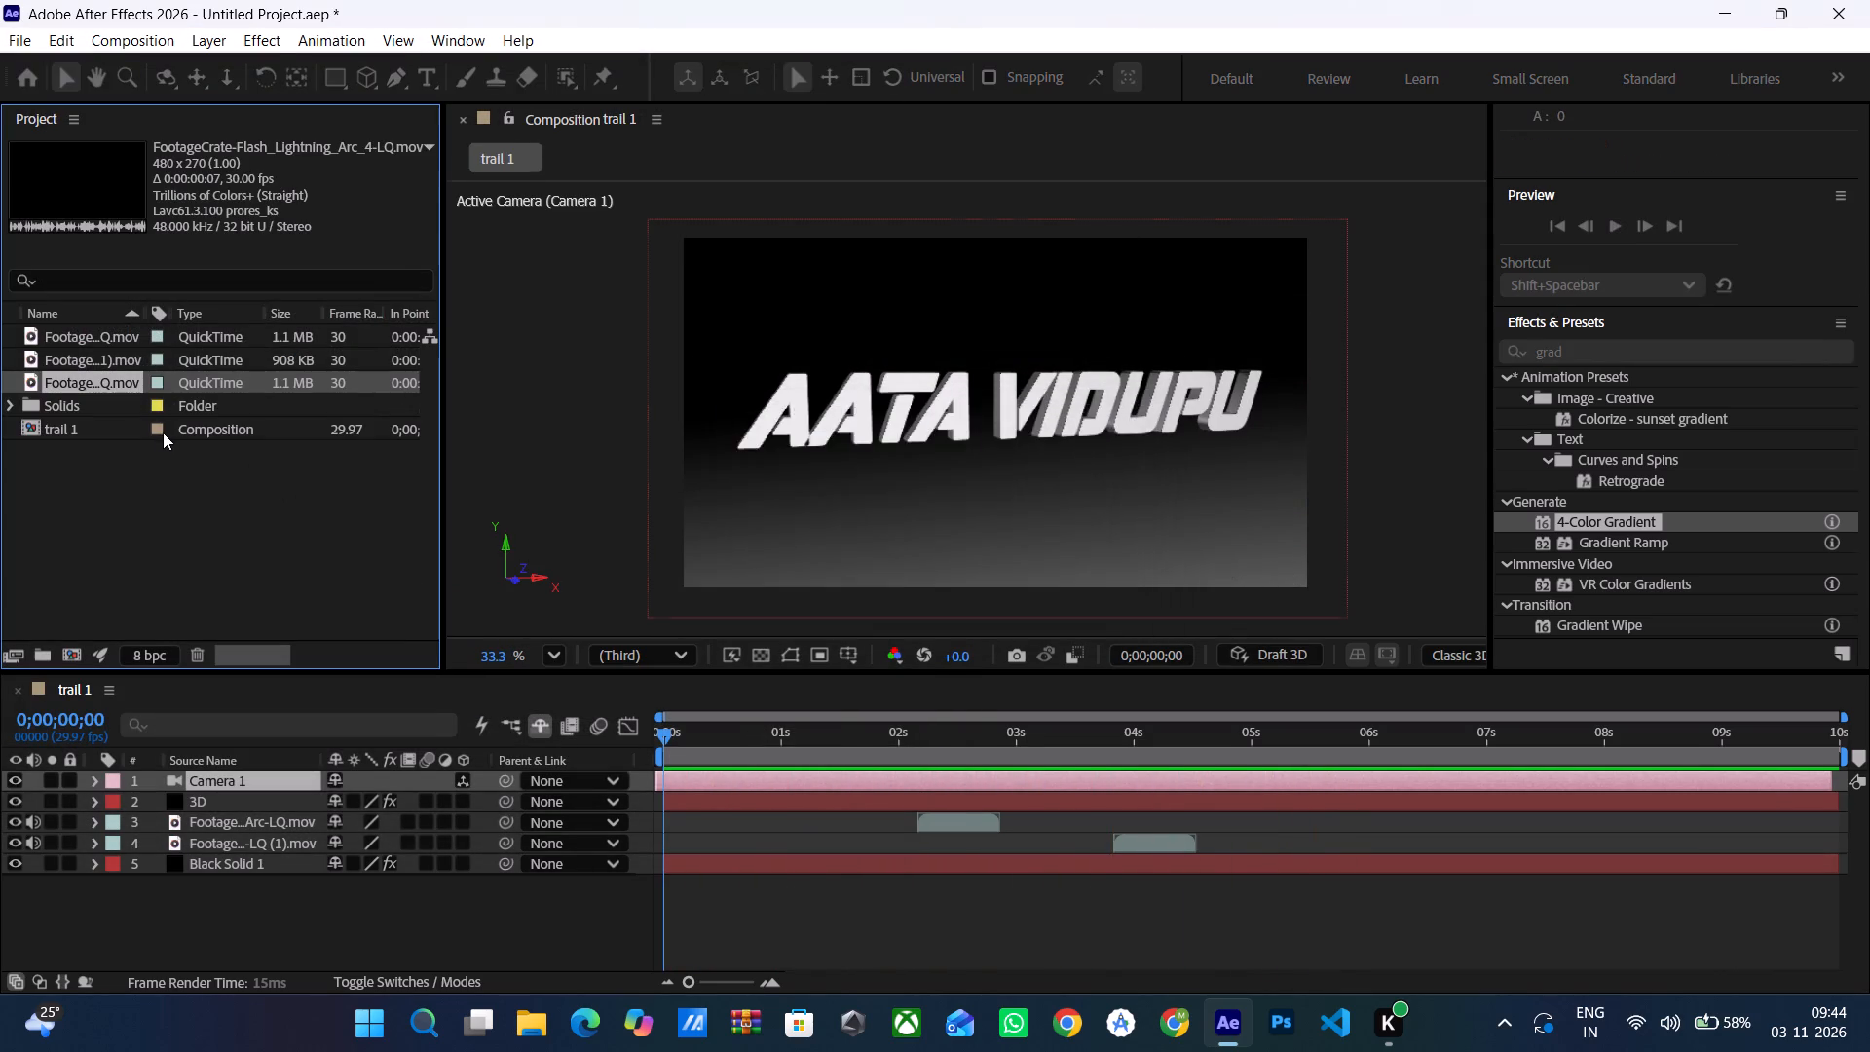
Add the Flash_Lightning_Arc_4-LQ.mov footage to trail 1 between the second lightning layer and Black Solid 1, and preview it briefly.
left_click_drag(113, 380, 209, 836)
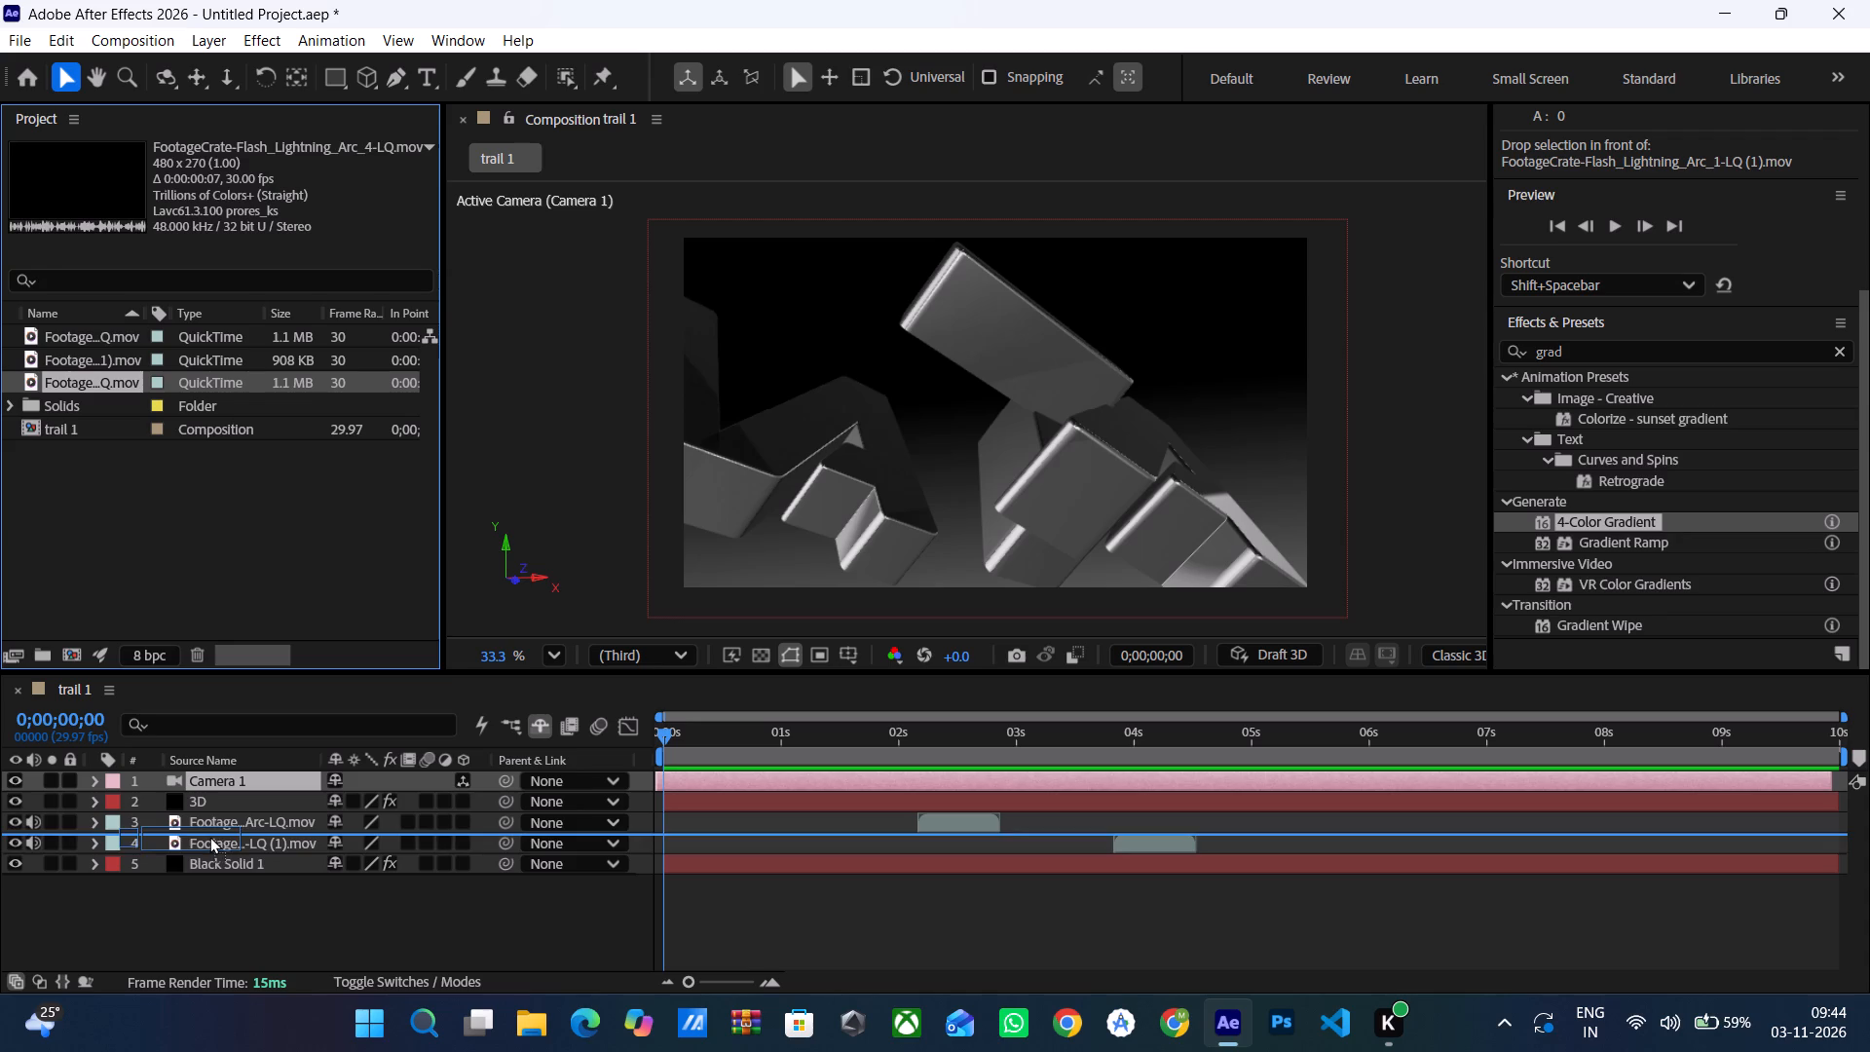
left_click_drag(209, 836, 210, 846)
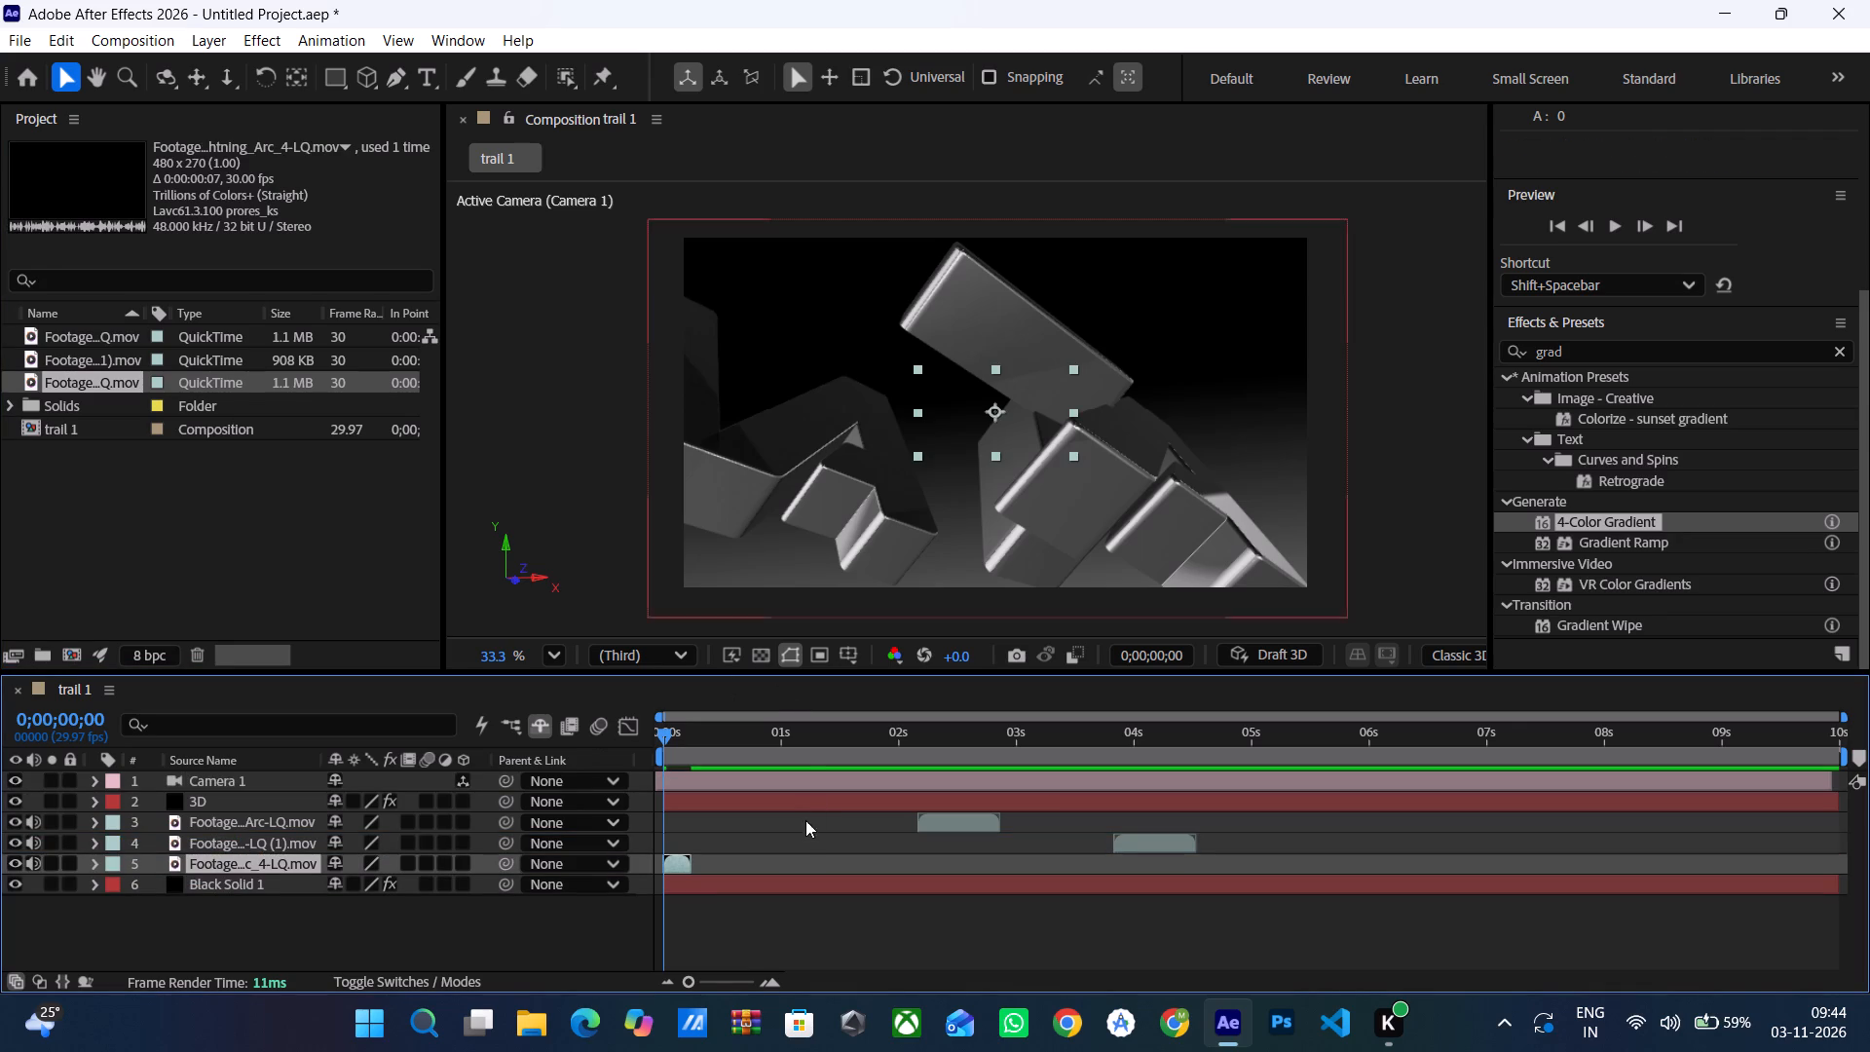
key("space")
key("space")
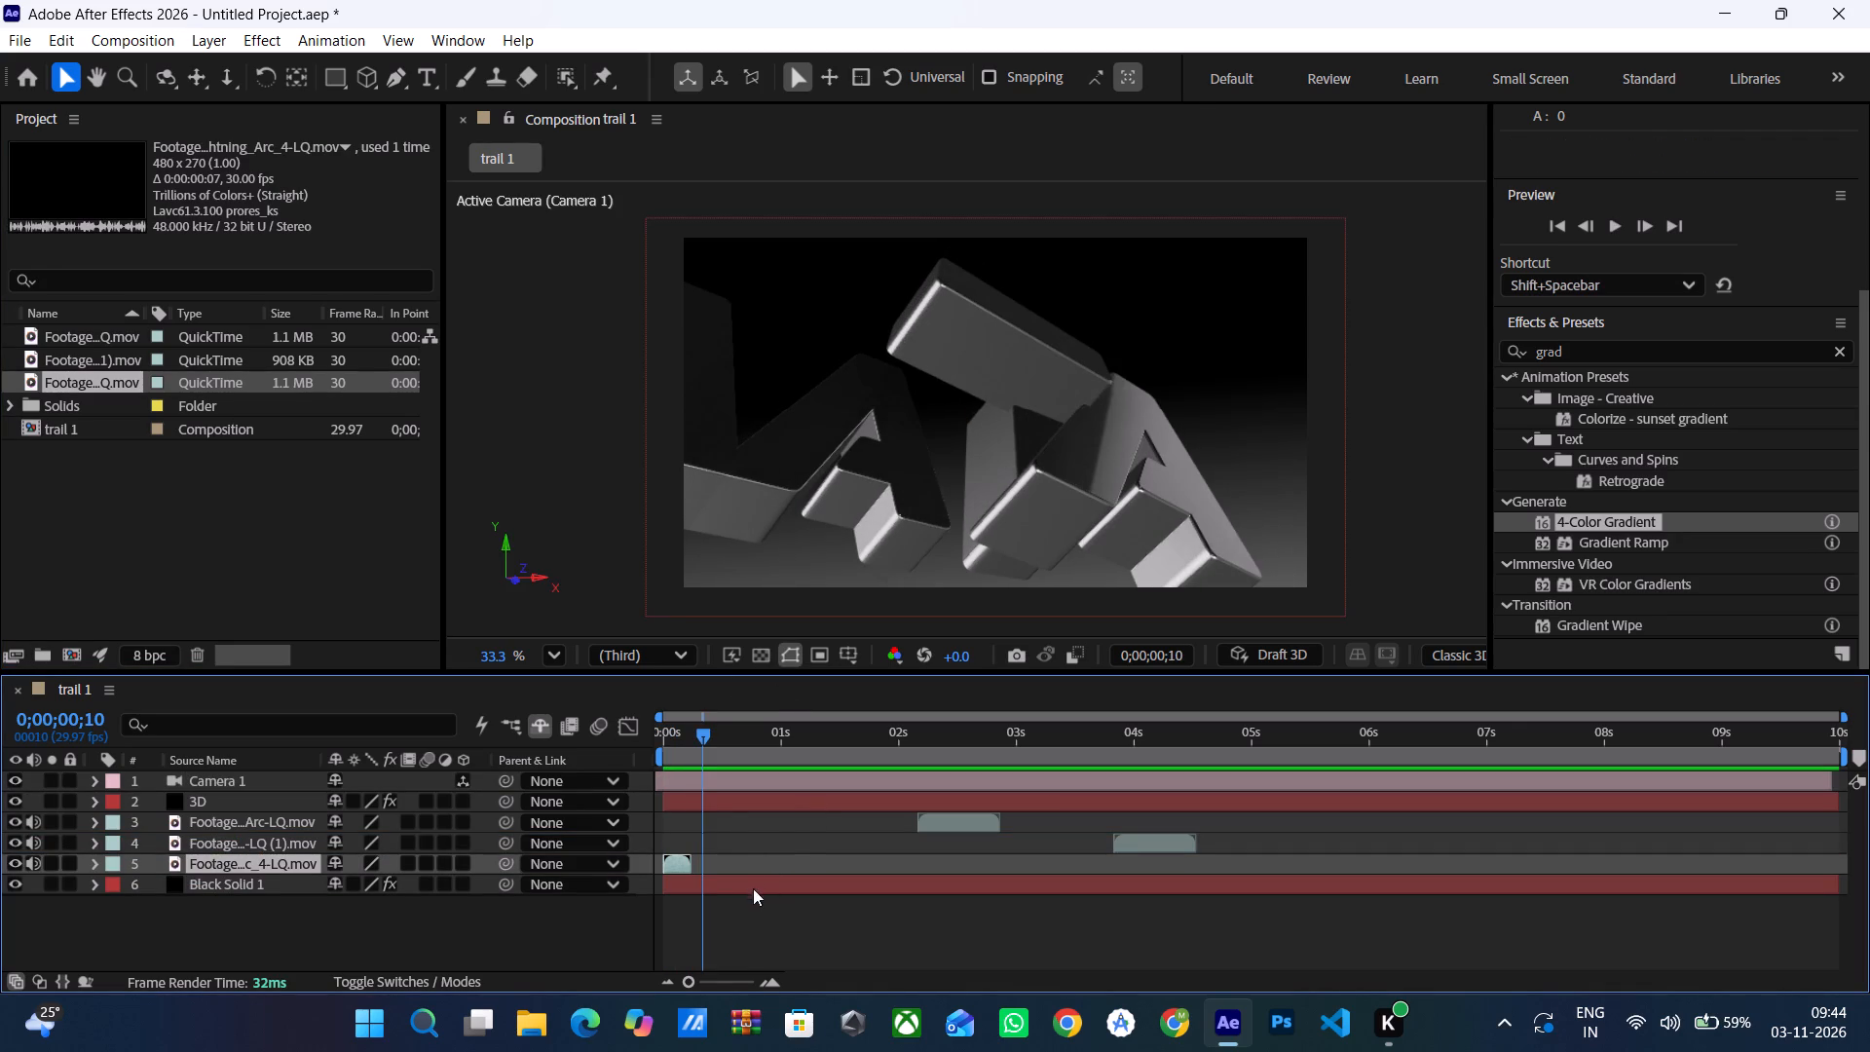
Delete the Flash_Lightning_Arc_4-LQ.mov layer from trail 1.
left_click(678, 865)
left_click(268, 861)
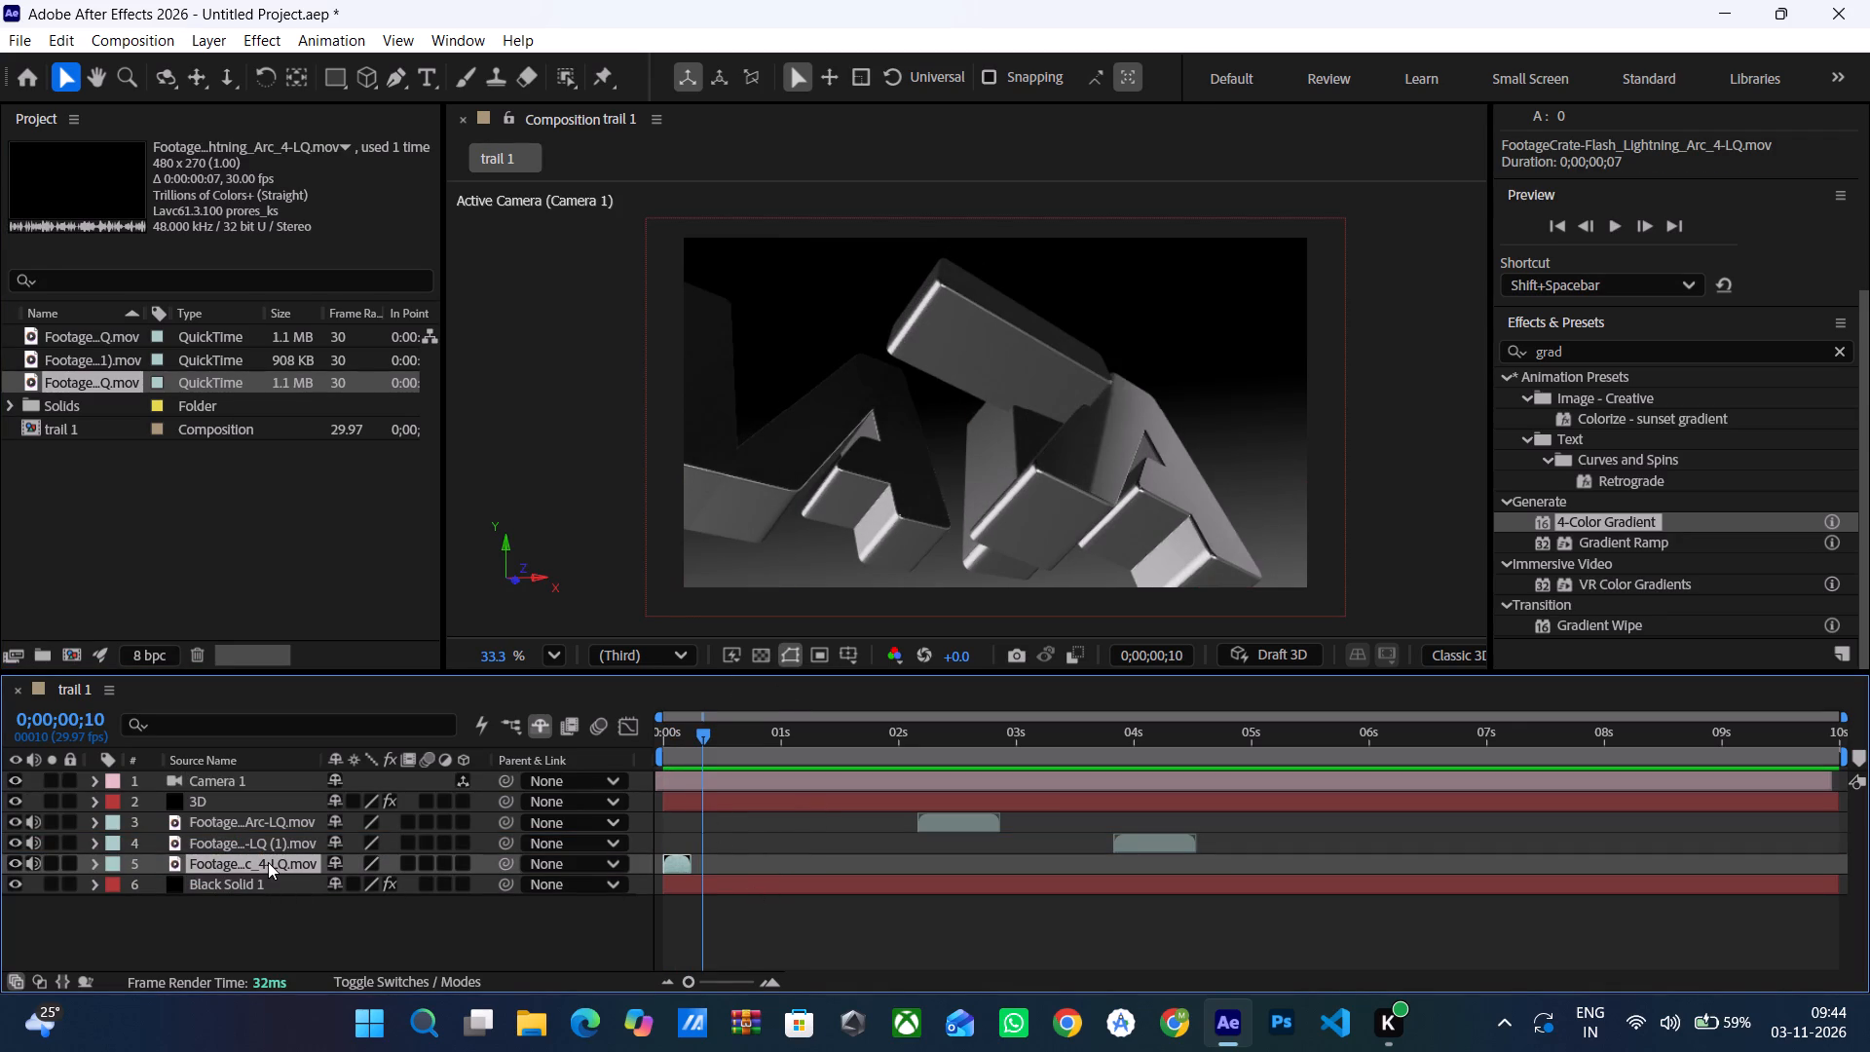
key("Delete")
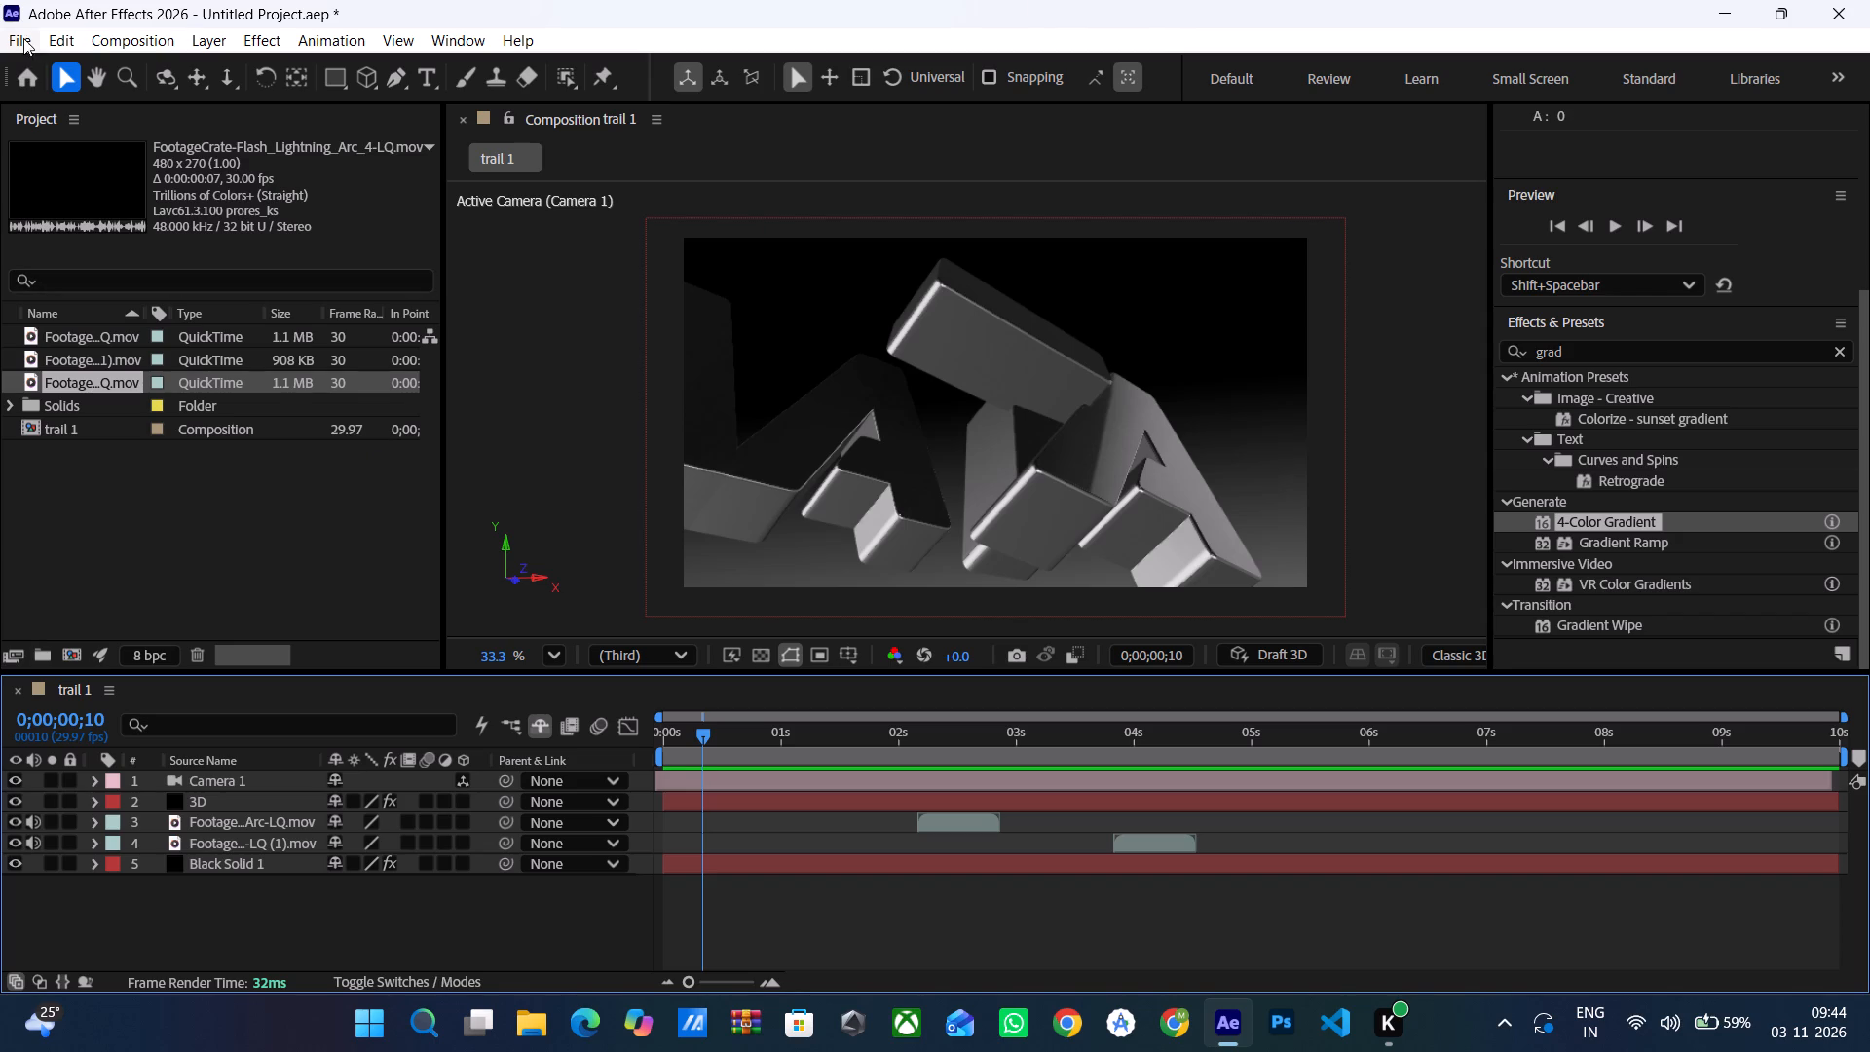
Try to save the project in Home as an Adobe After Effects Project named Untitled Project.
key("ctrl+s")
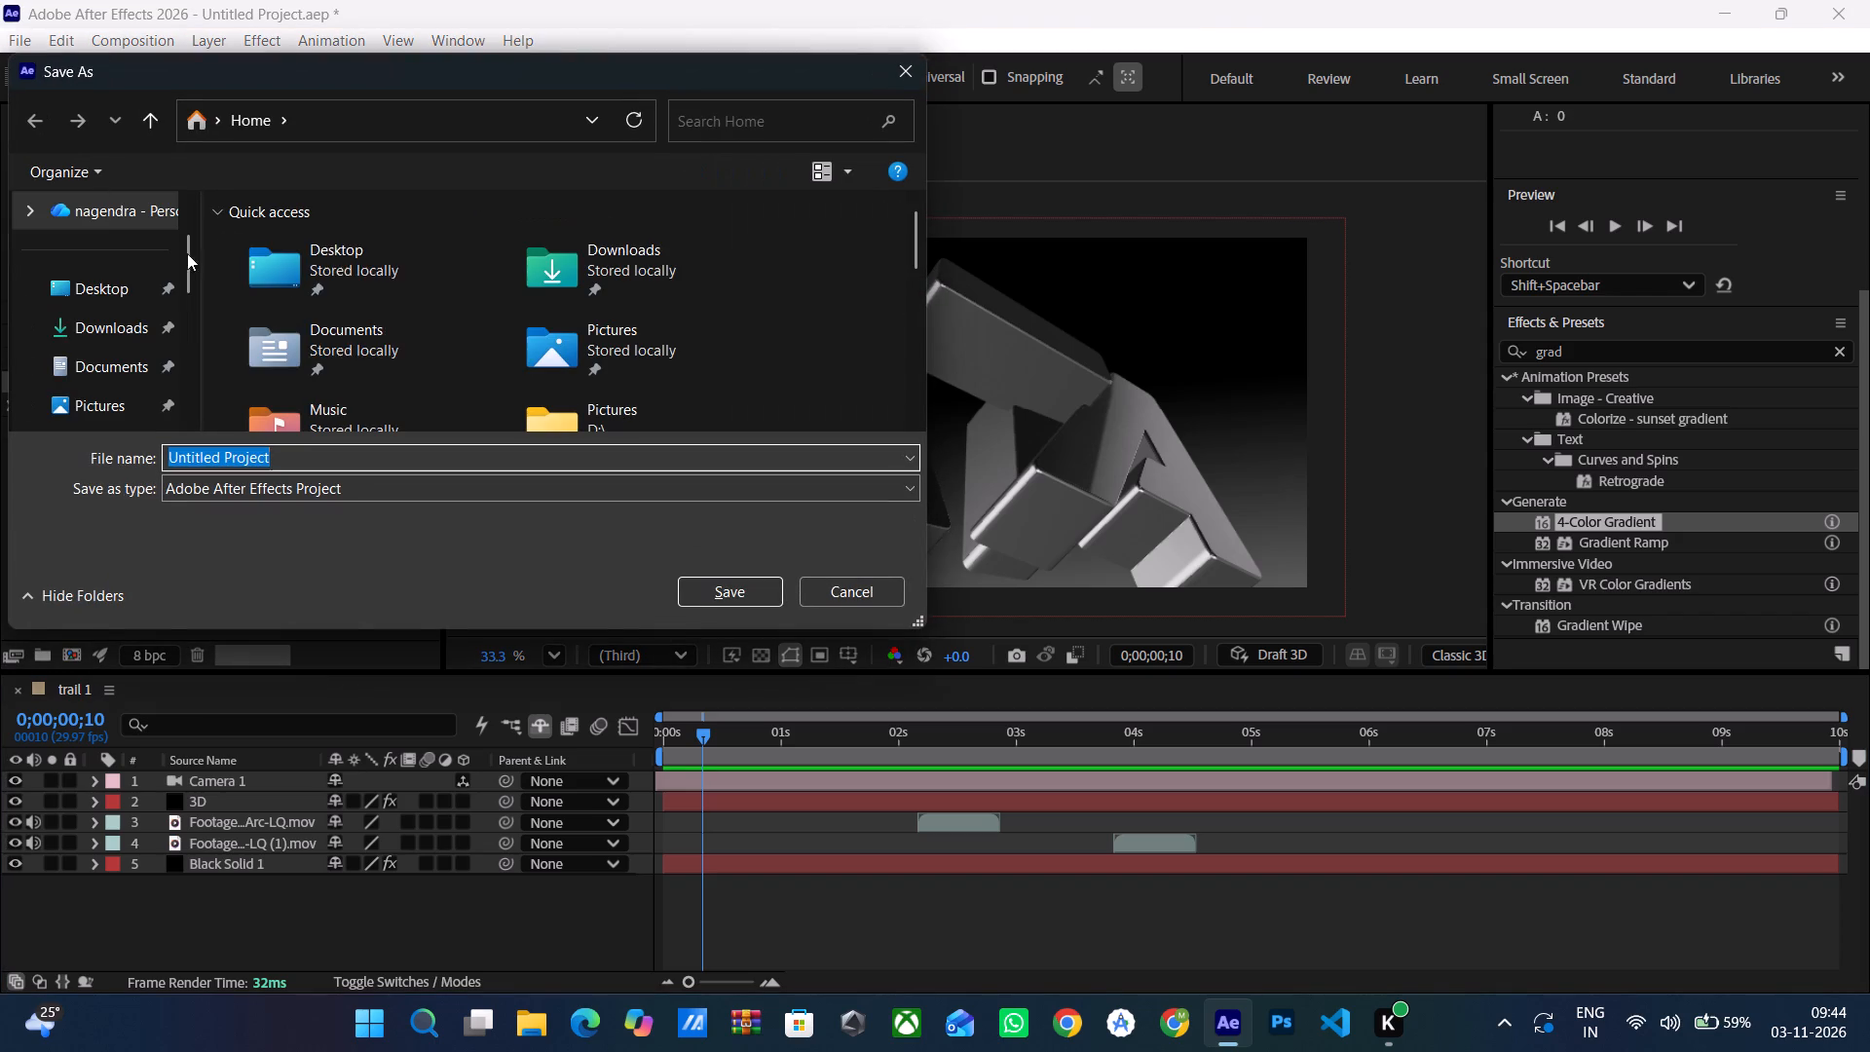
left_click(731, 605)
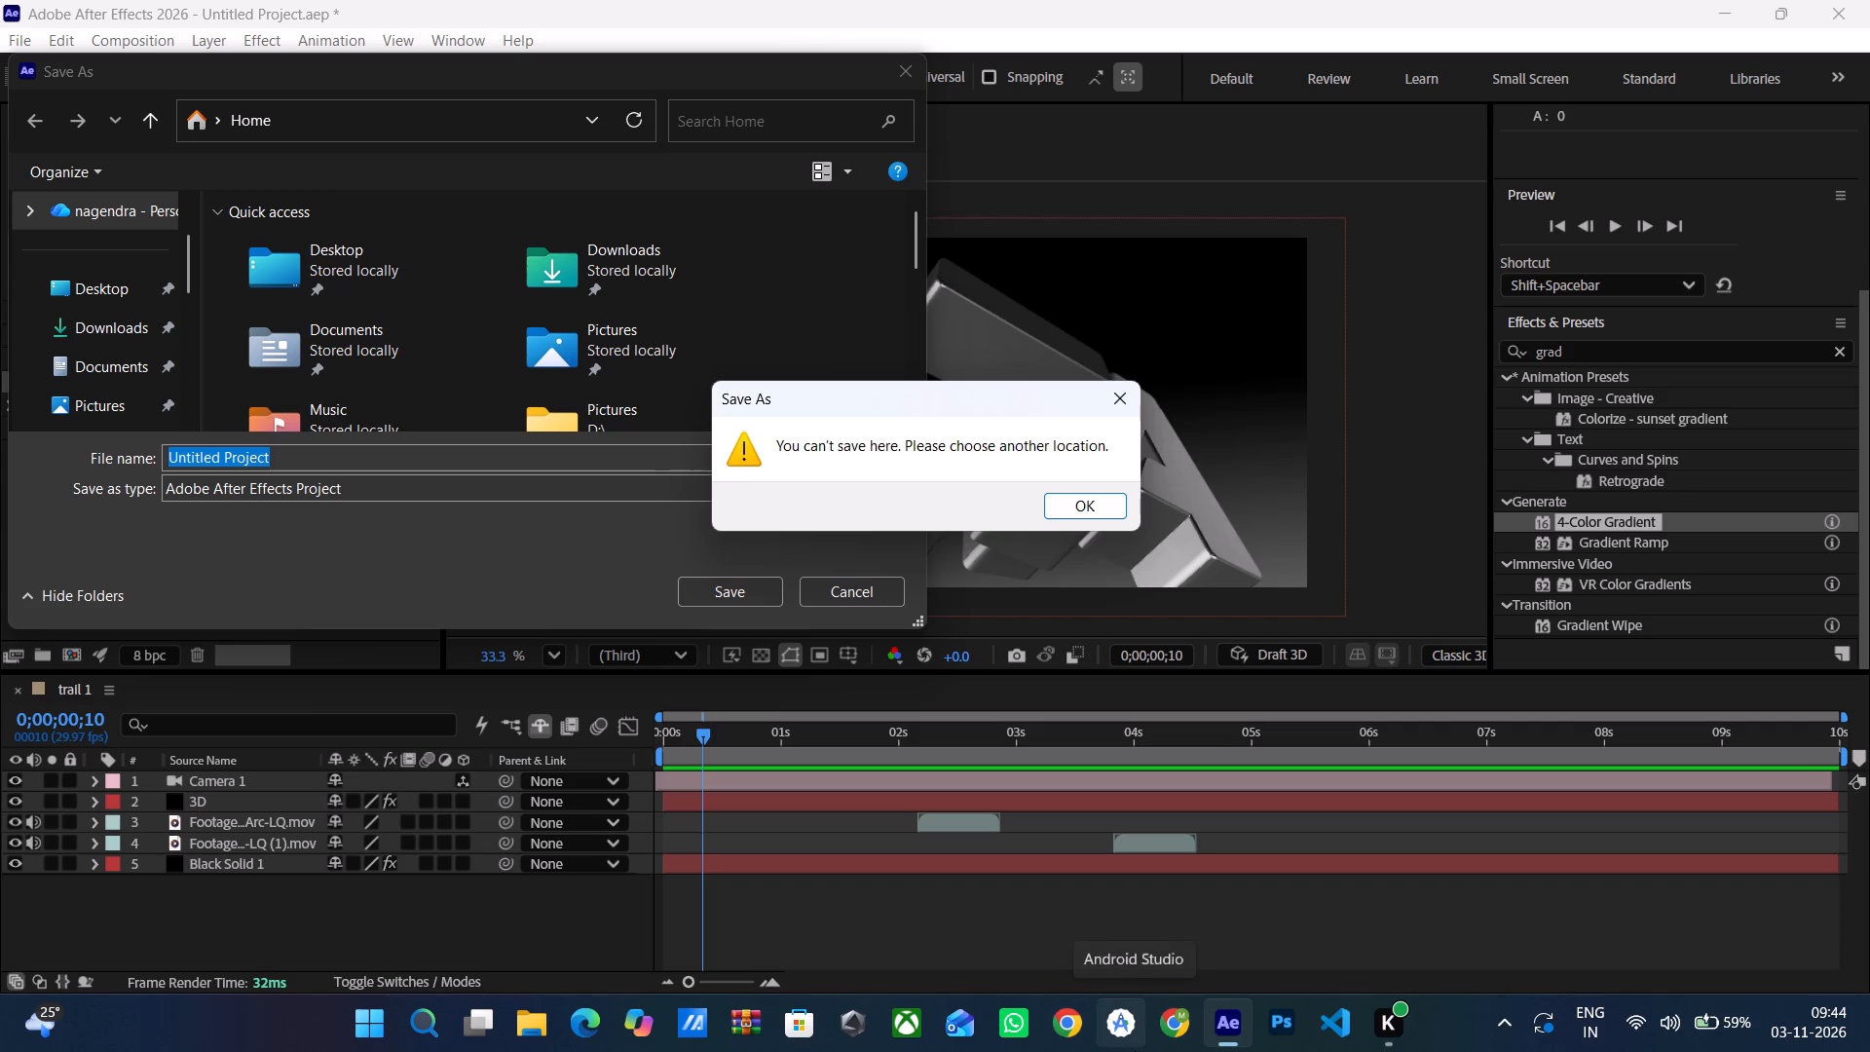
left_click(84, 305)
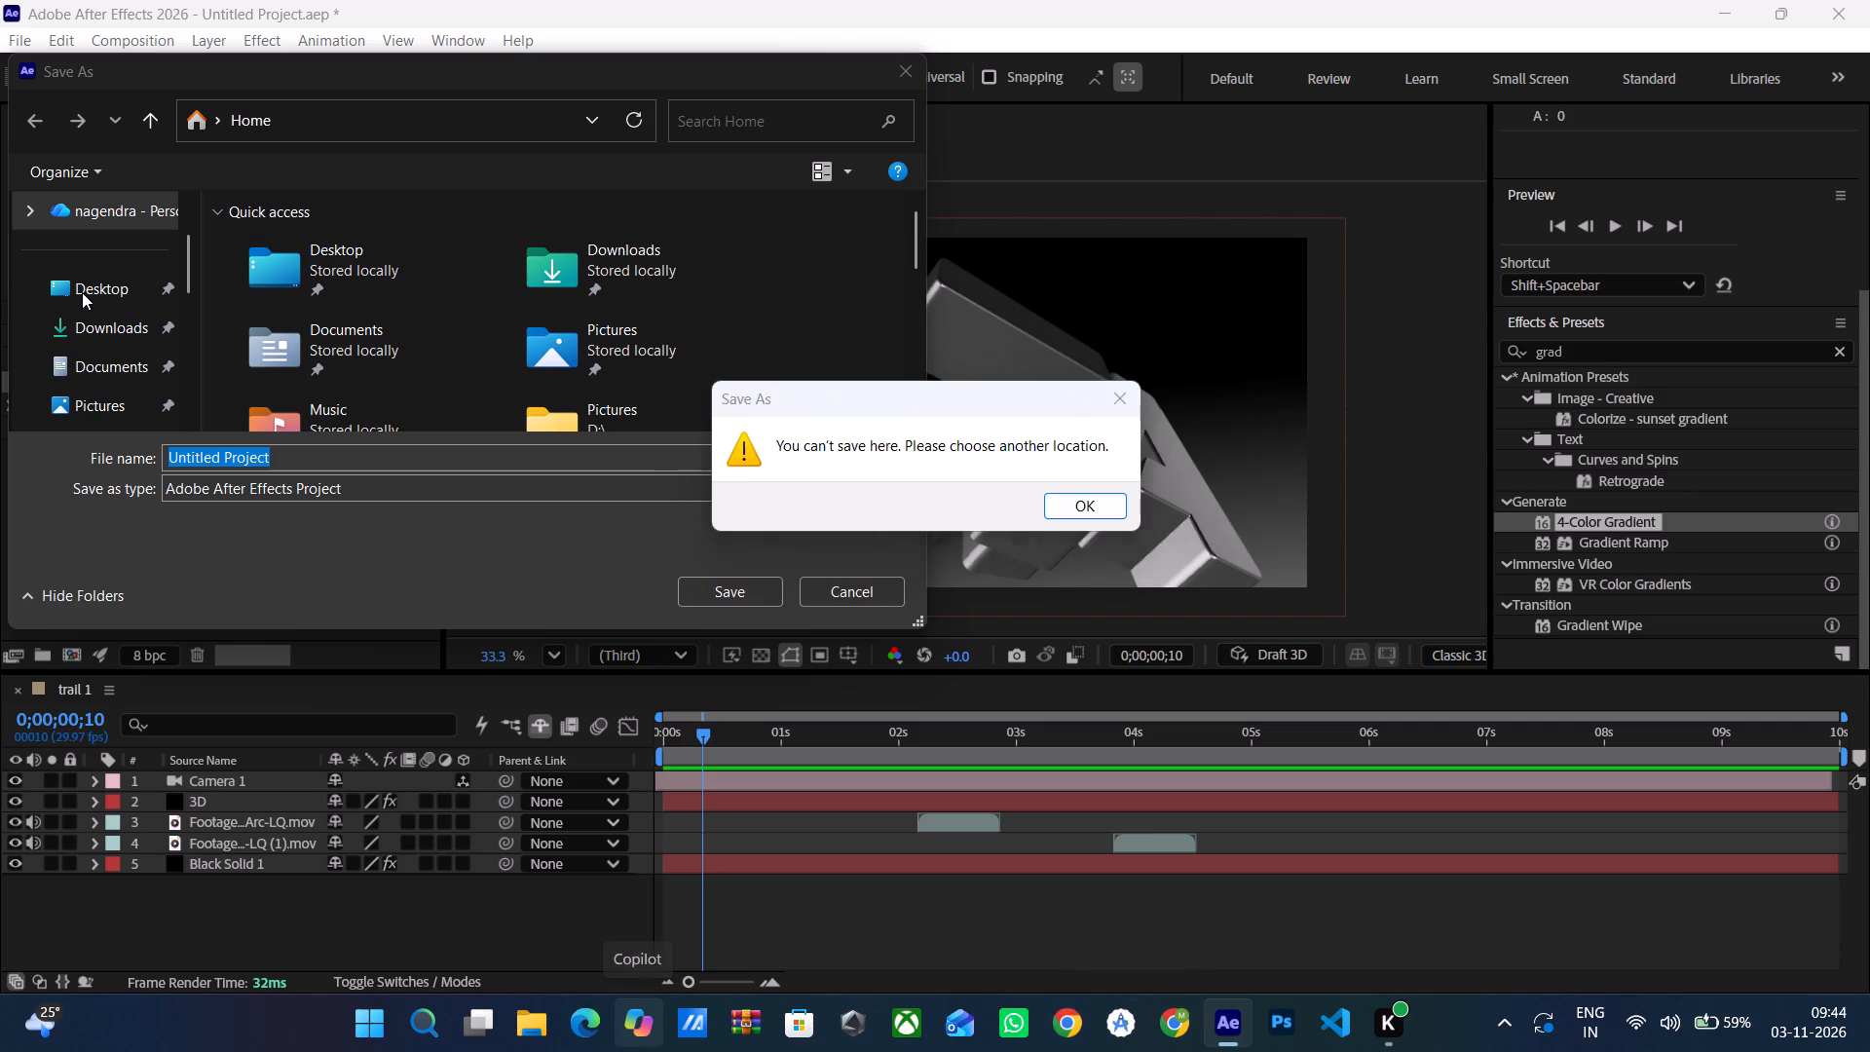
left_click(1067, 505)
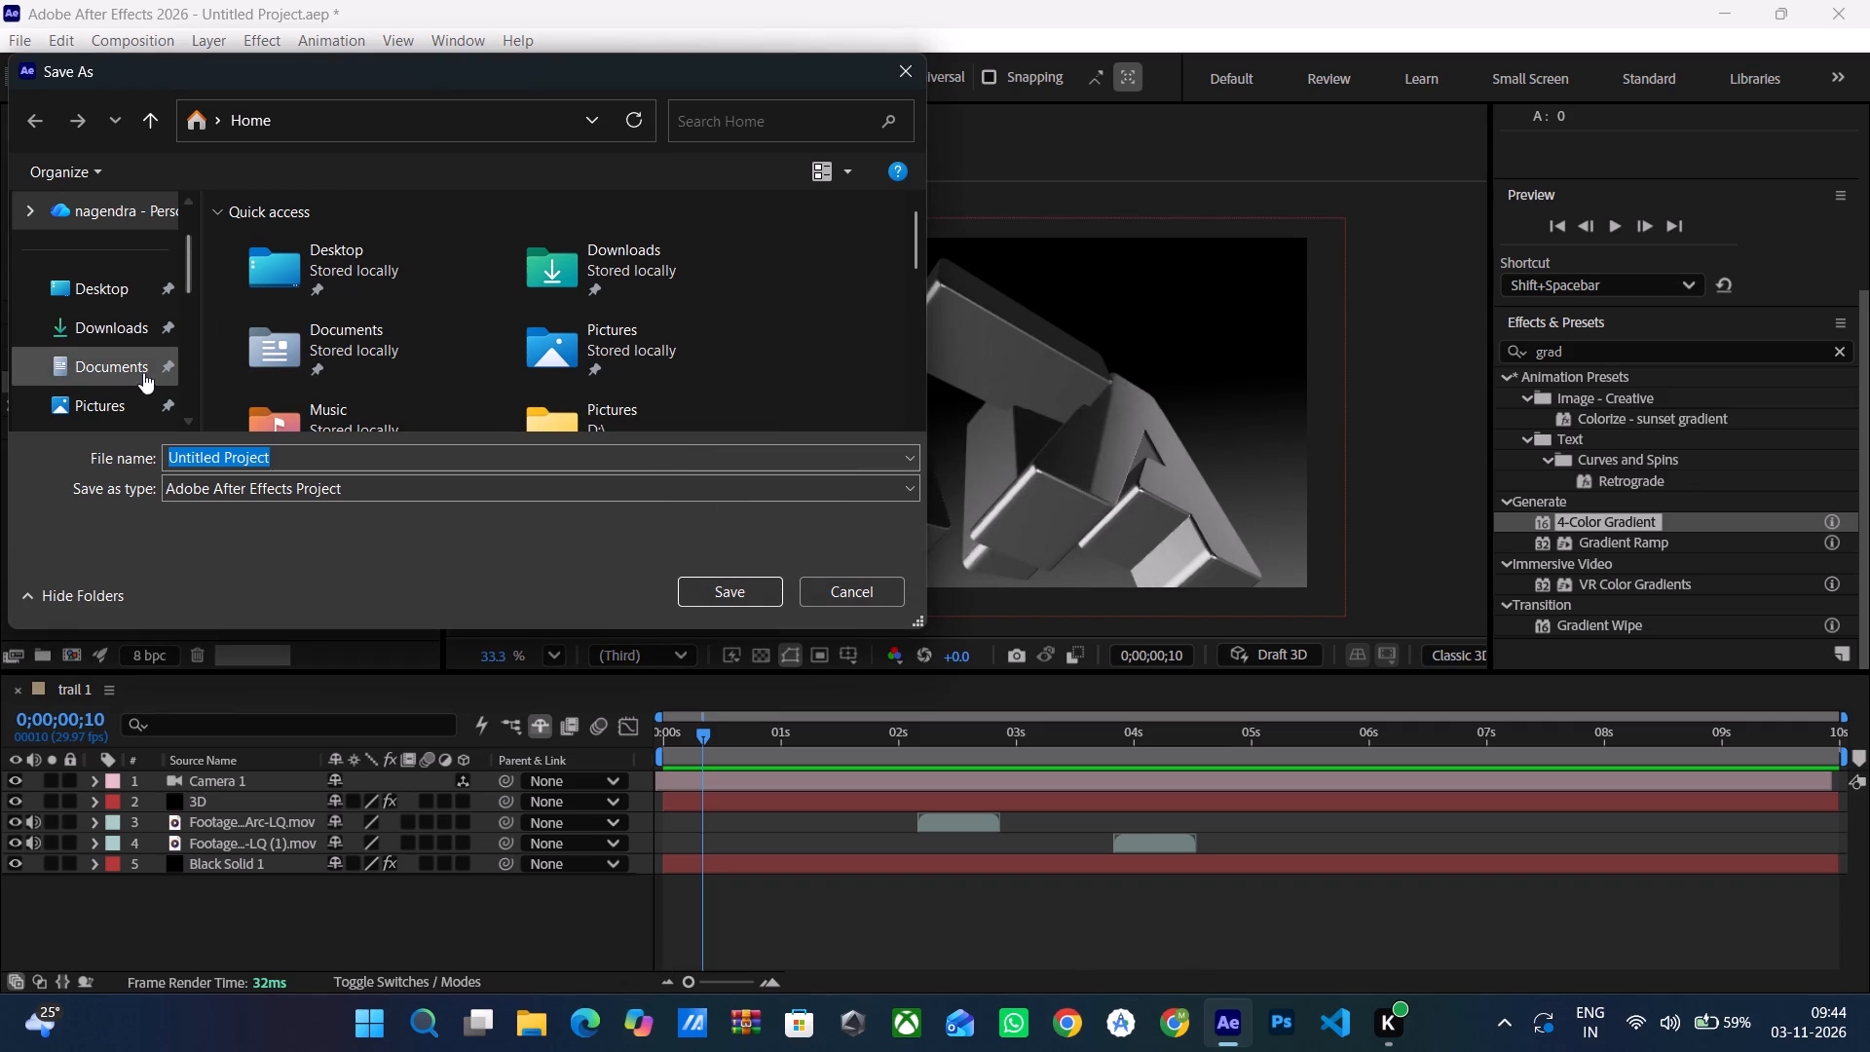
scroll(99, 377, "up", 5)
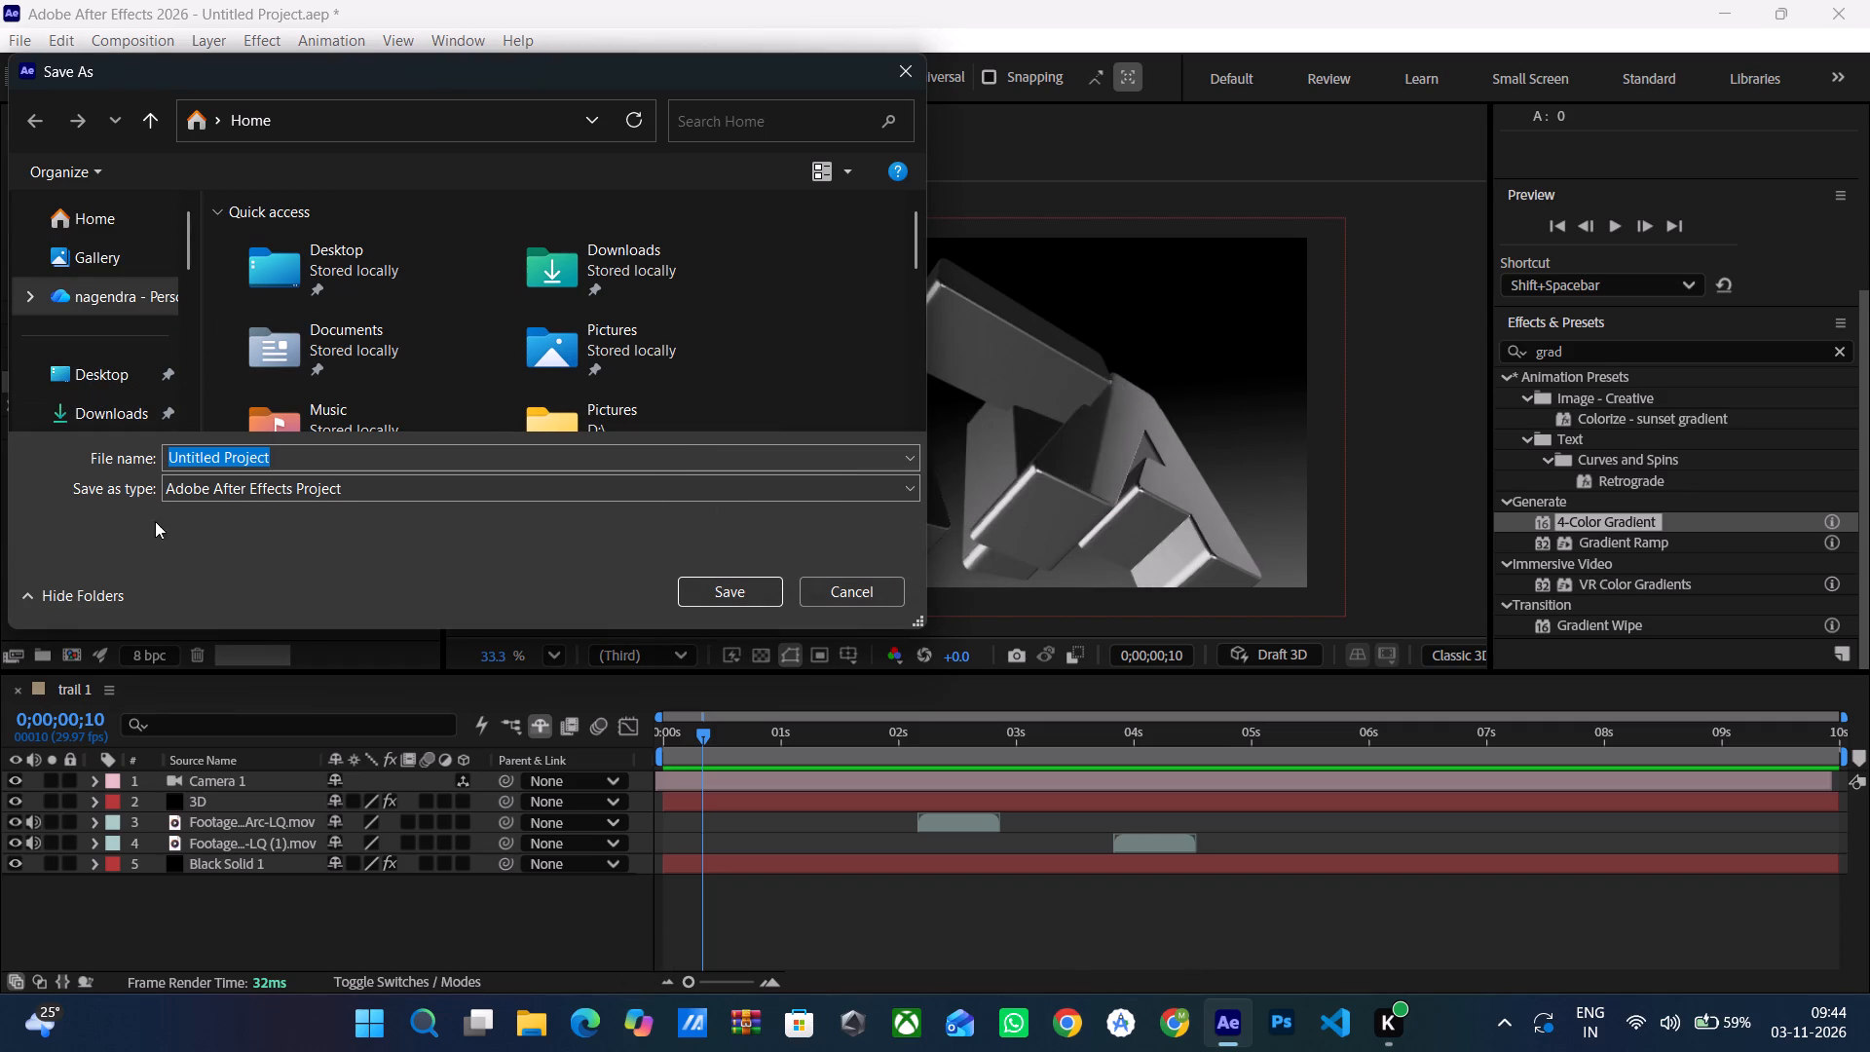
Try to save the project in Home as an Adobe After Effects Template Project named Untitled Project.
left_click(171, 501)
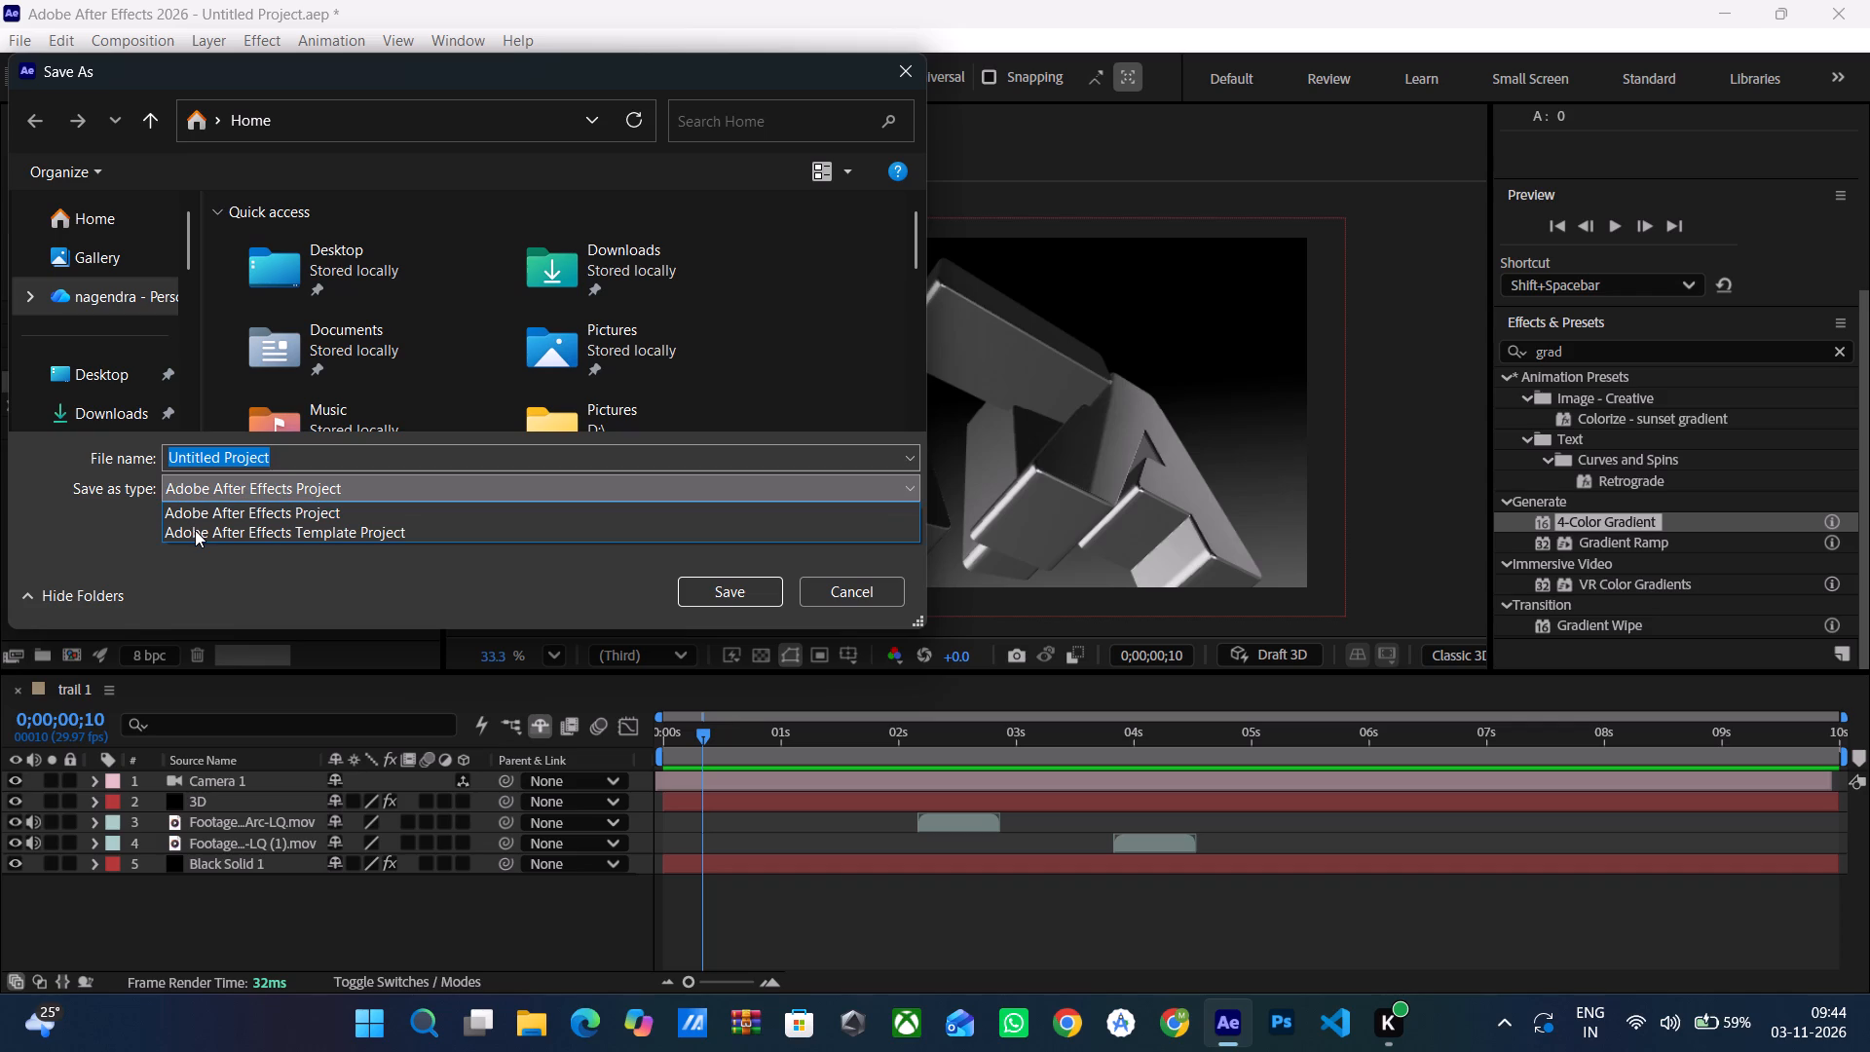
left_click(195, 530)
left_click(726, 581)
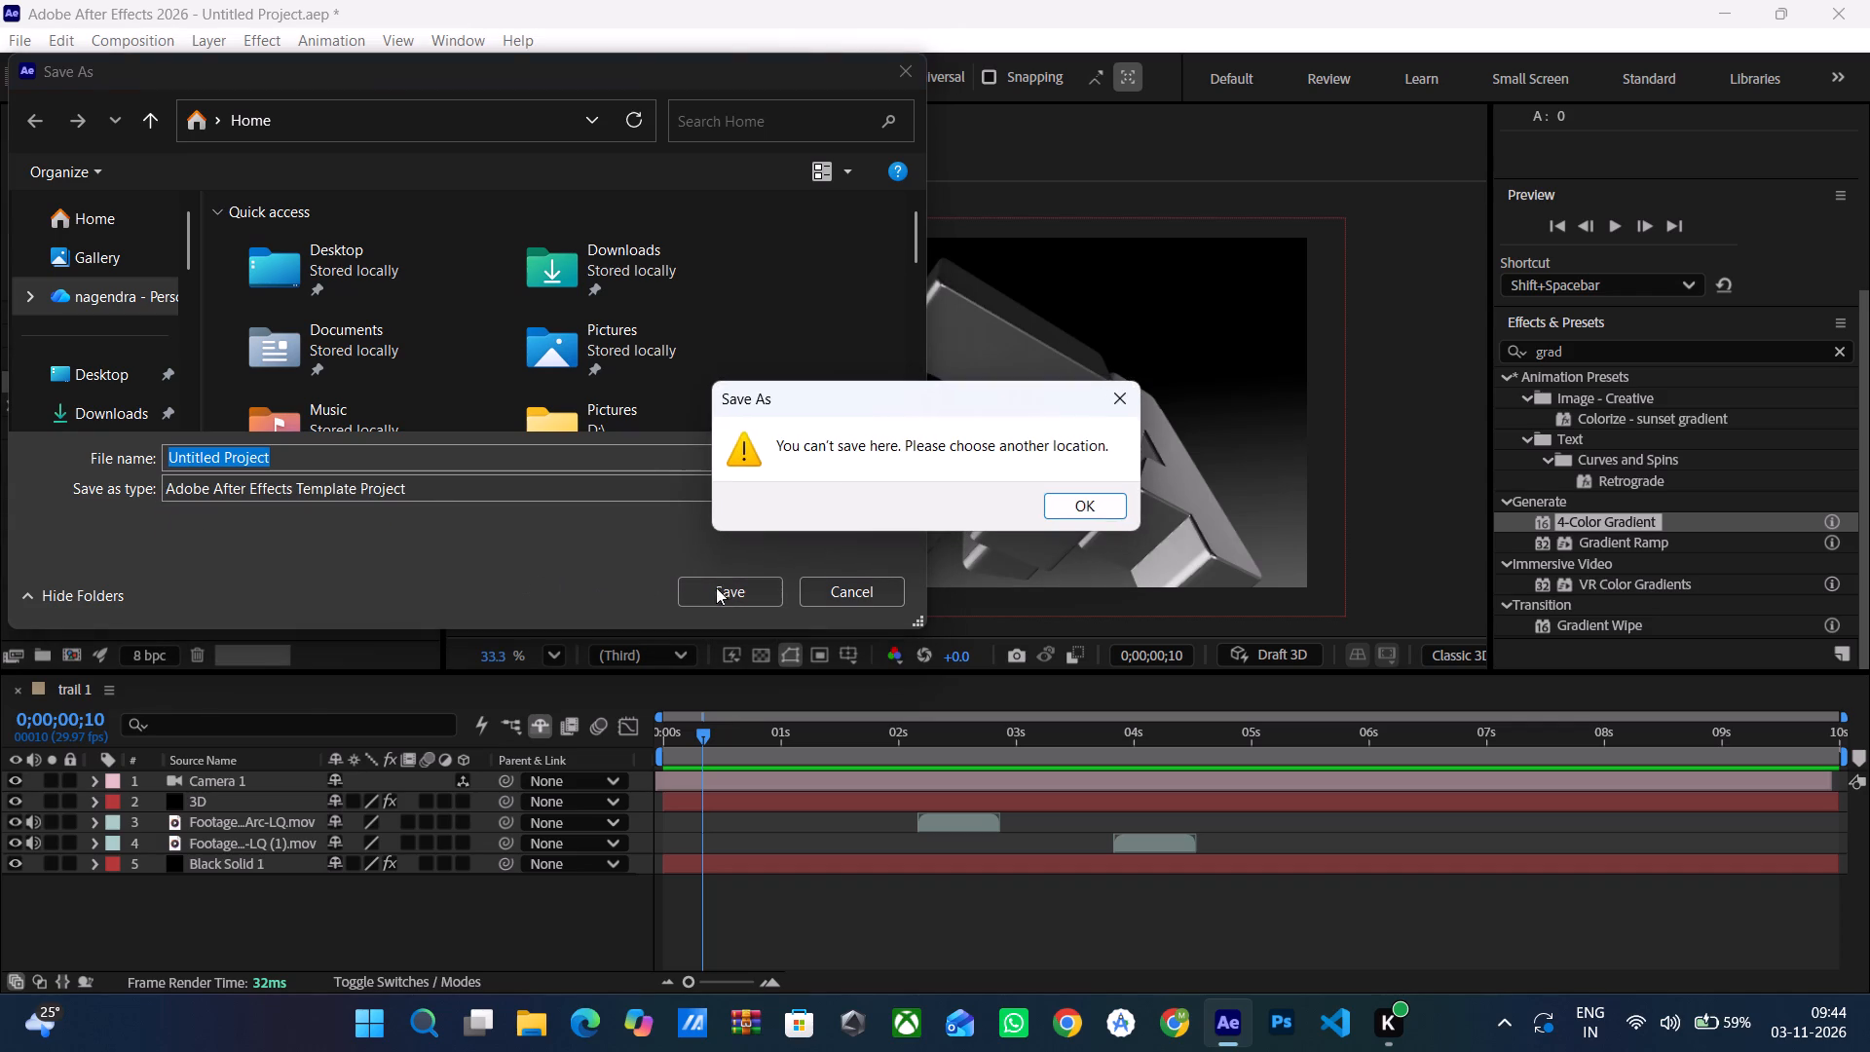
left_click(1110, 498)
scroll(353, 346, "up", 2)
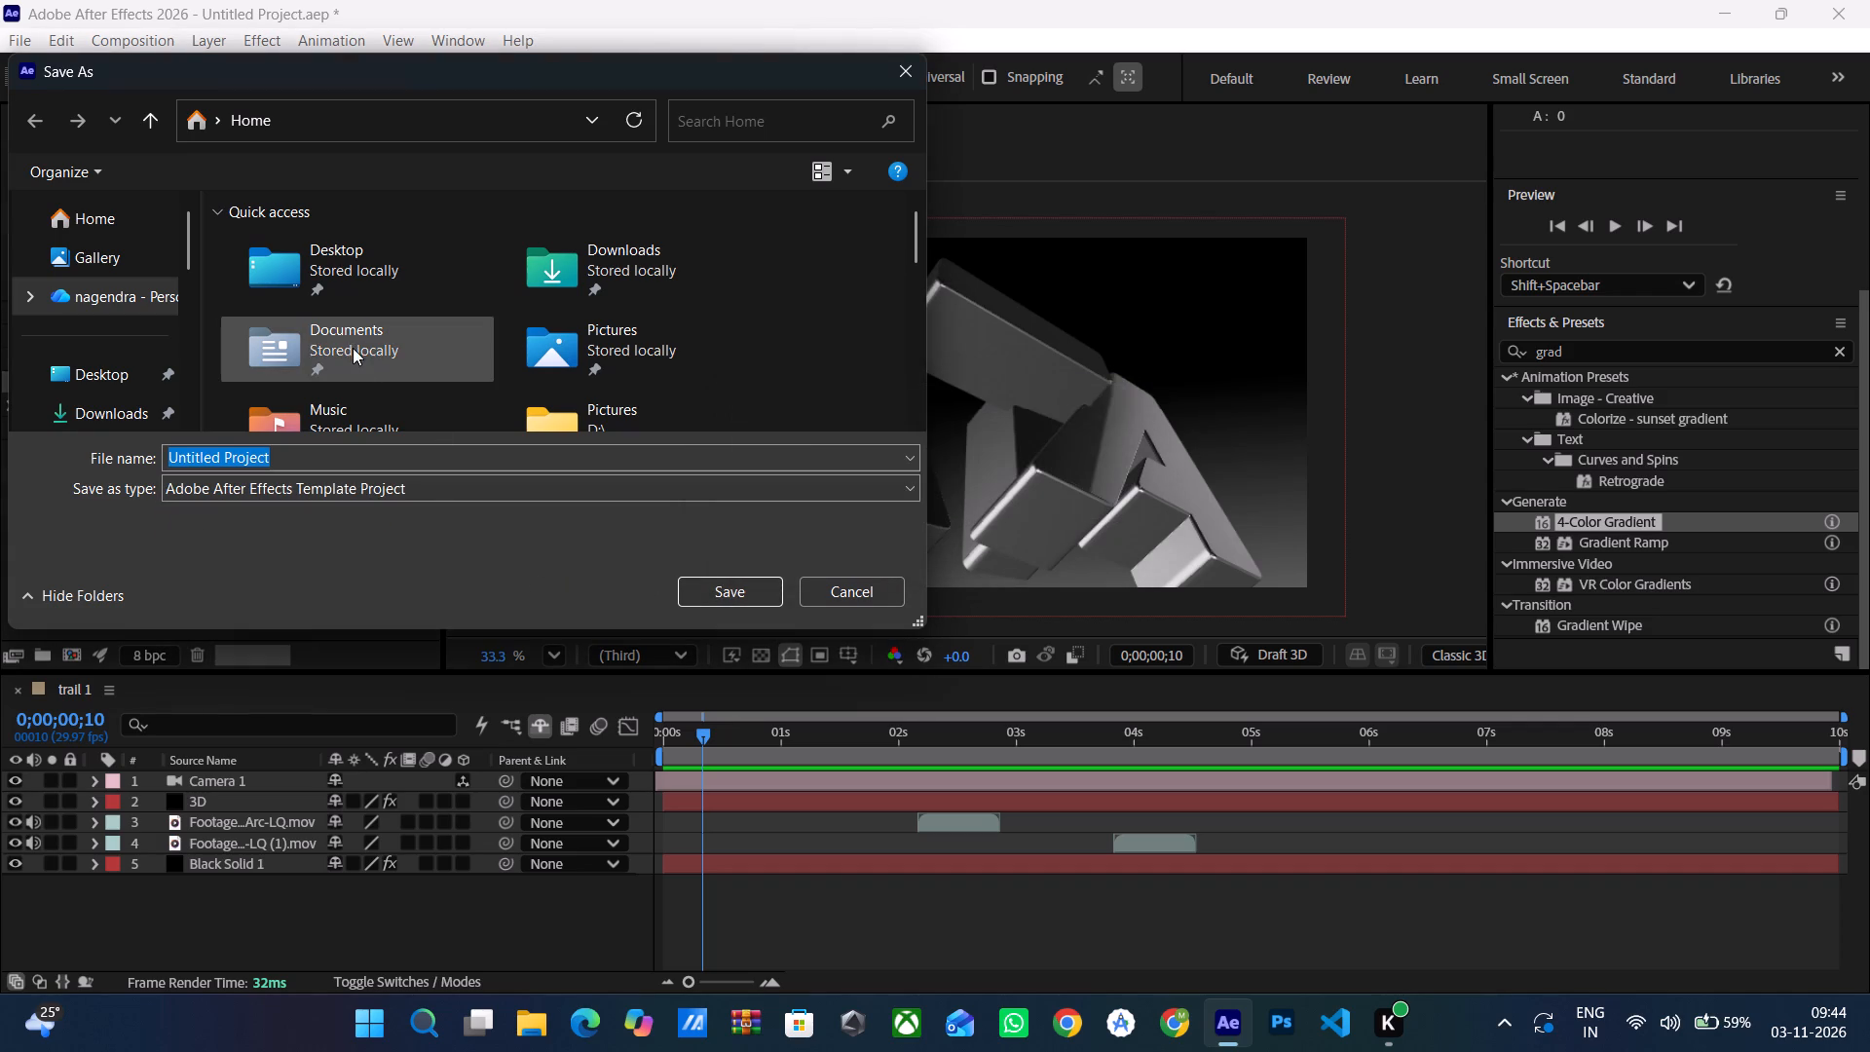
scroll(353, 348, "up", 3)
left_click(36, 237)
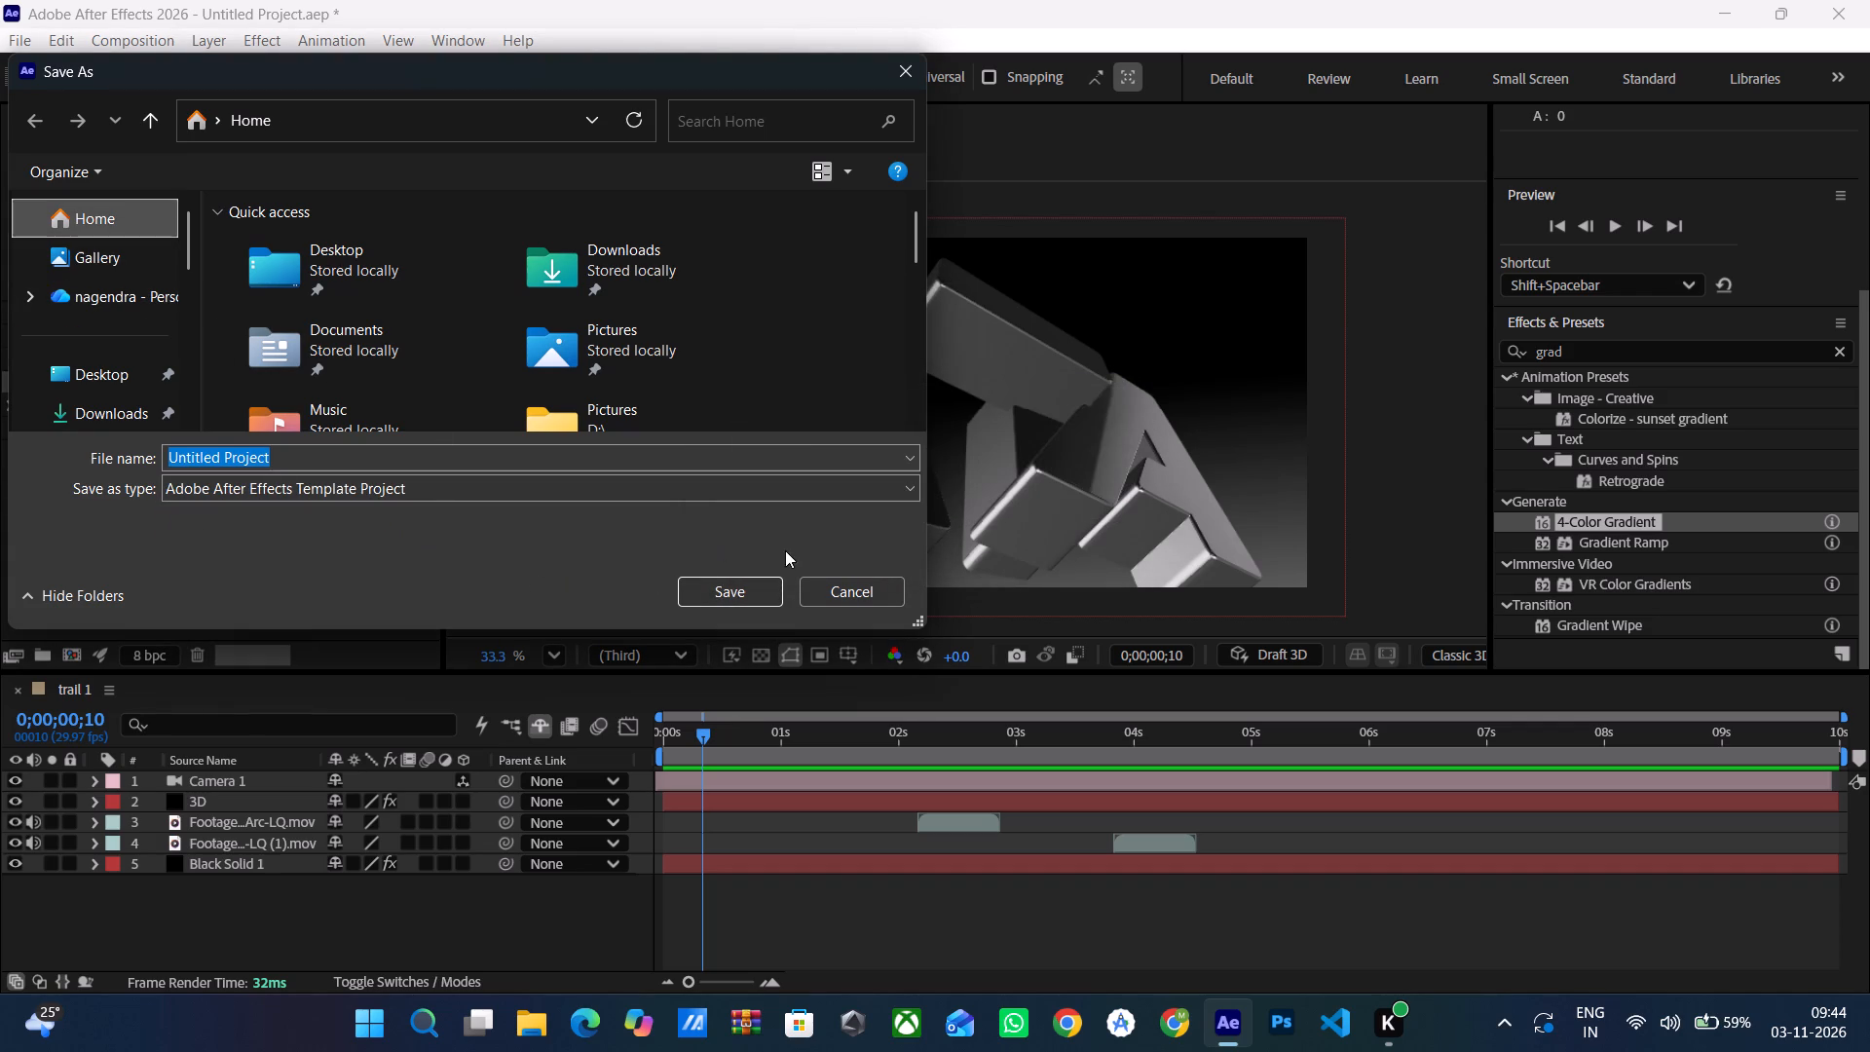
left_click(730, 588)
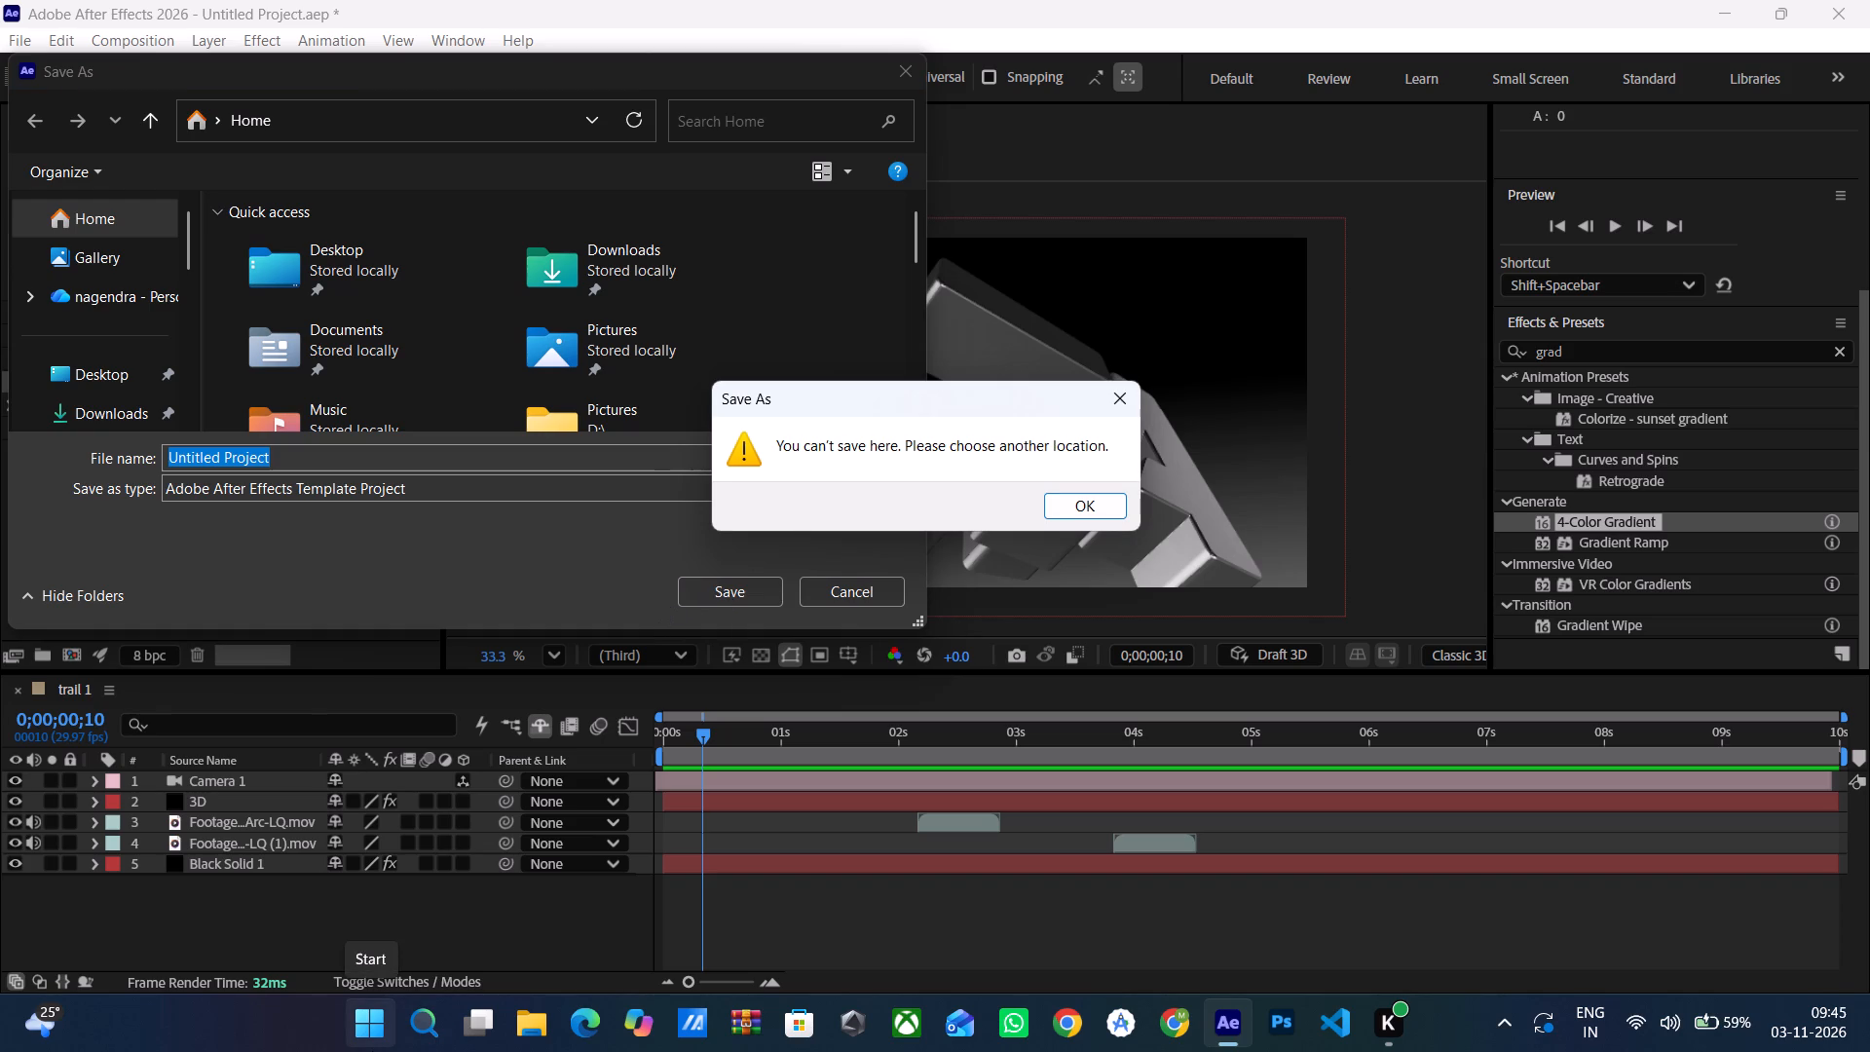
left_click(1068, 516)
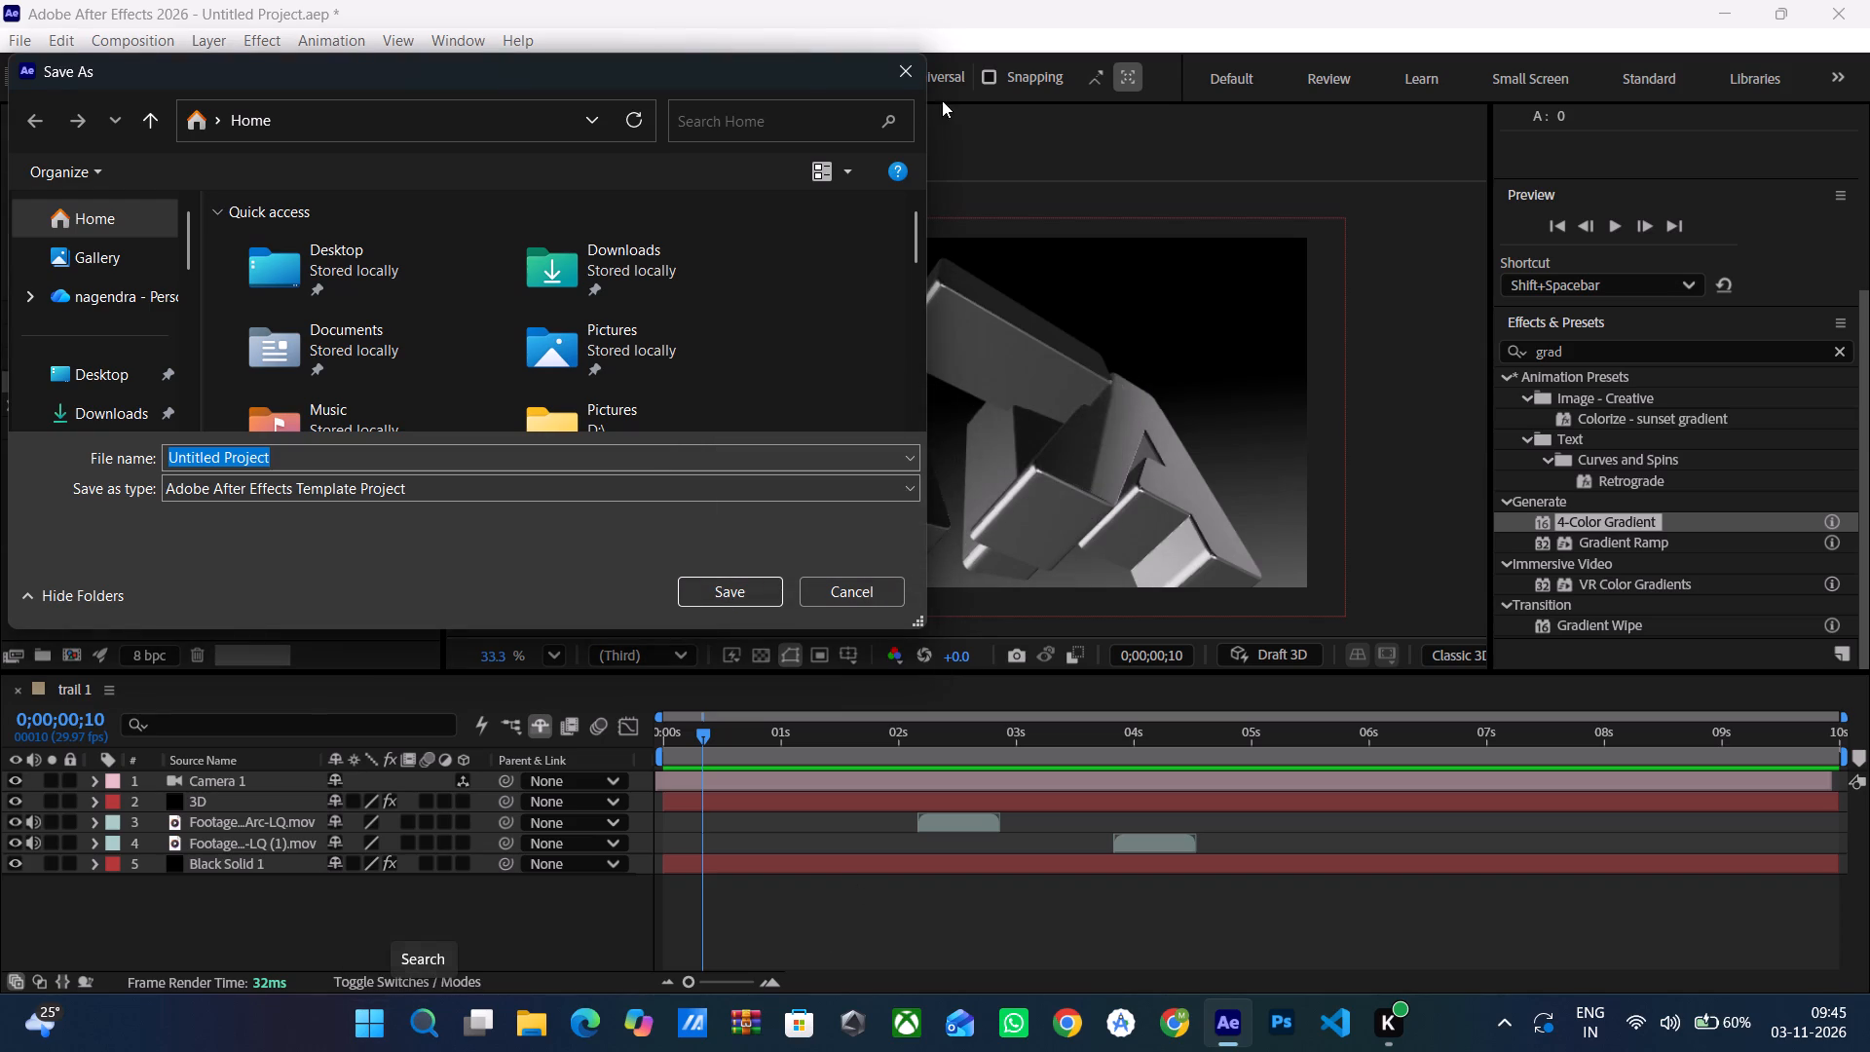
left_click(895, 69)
Review the Startup & Repair and Project preferences, including the auto-save interval and location.
left_click(12, 39)
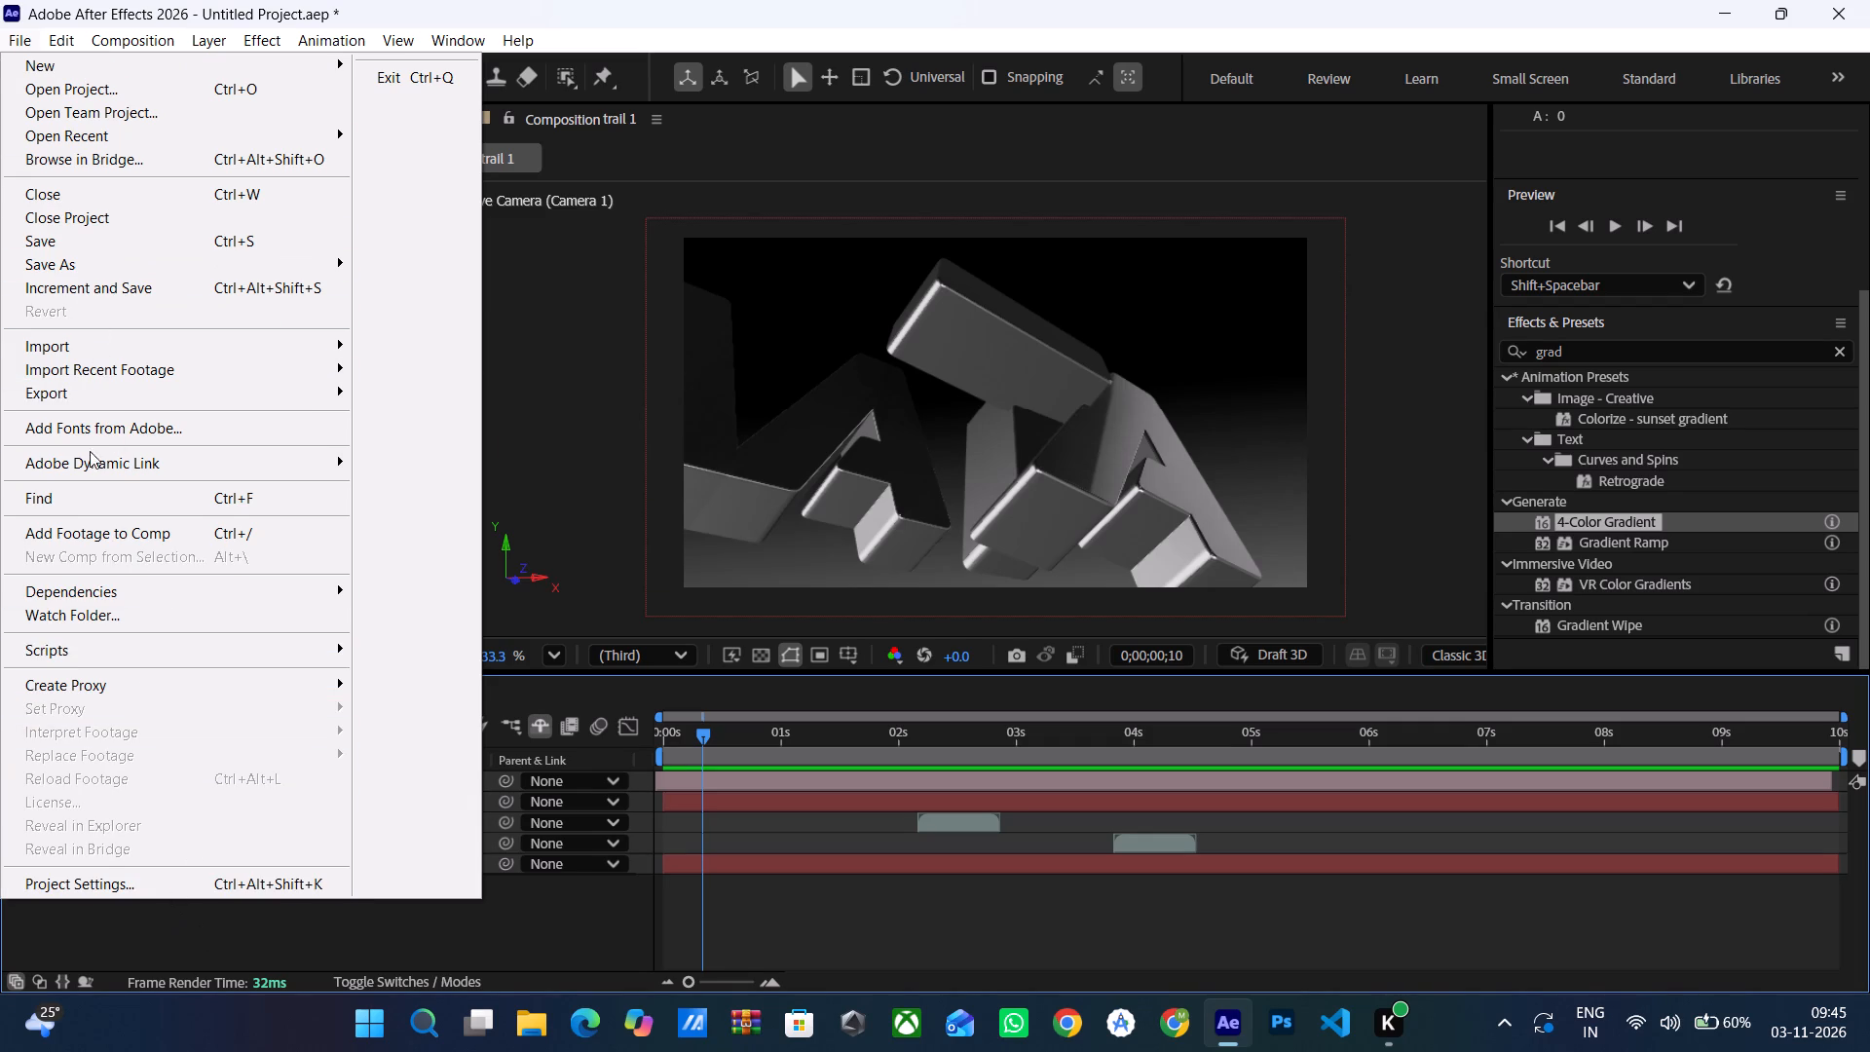
left_click(53, 32)
left_click(55, 33)
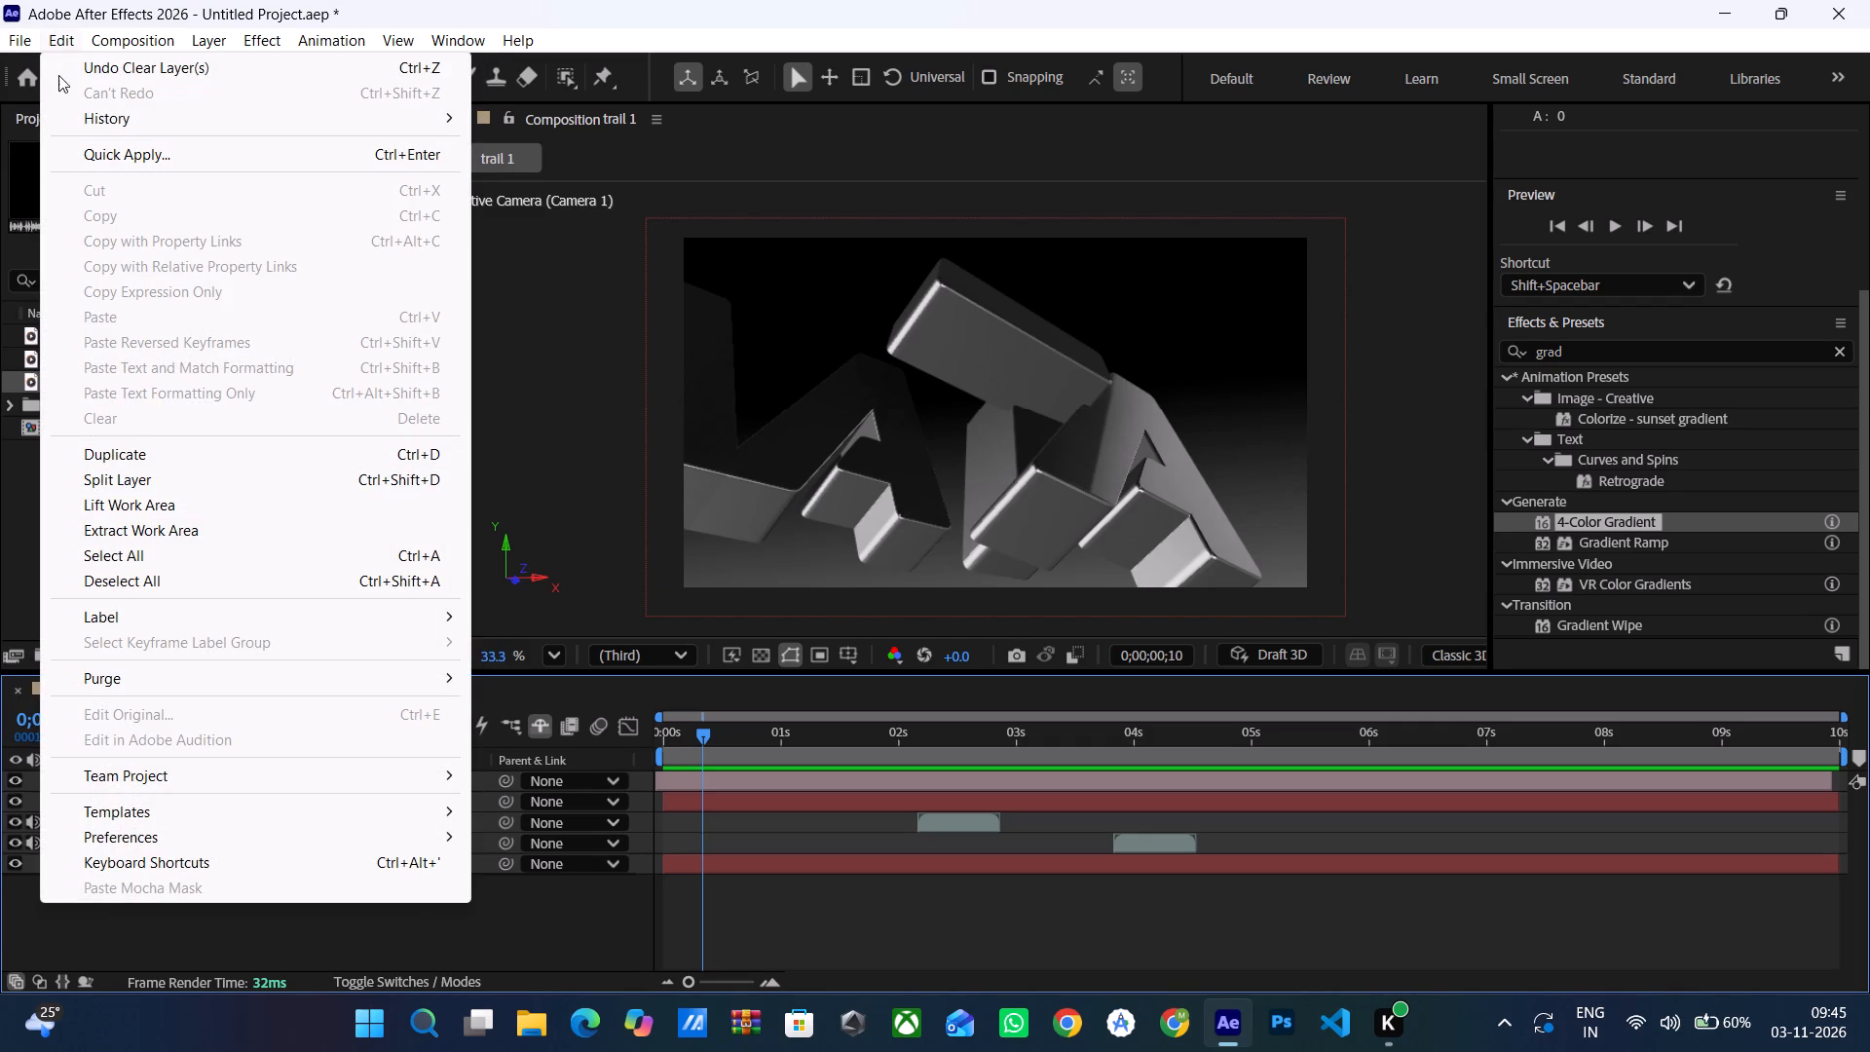
left_click(189, 834)
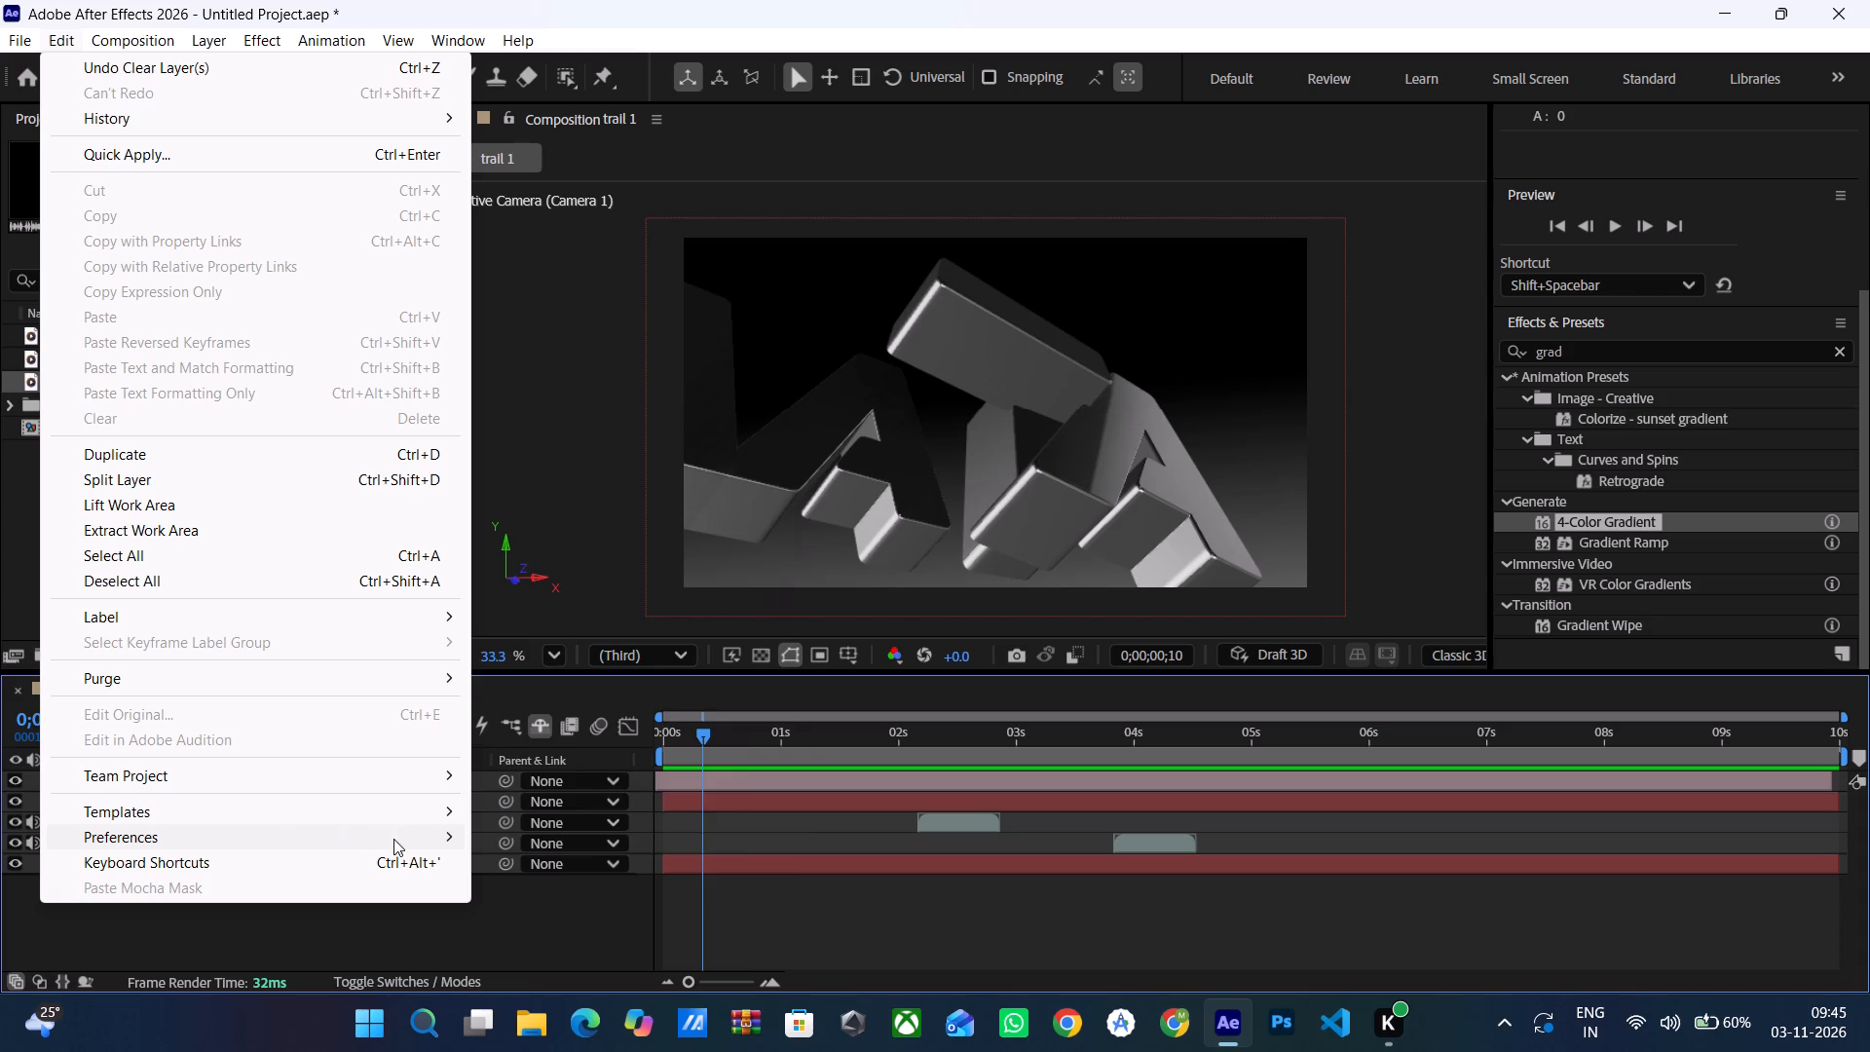
left_click(416, 844)
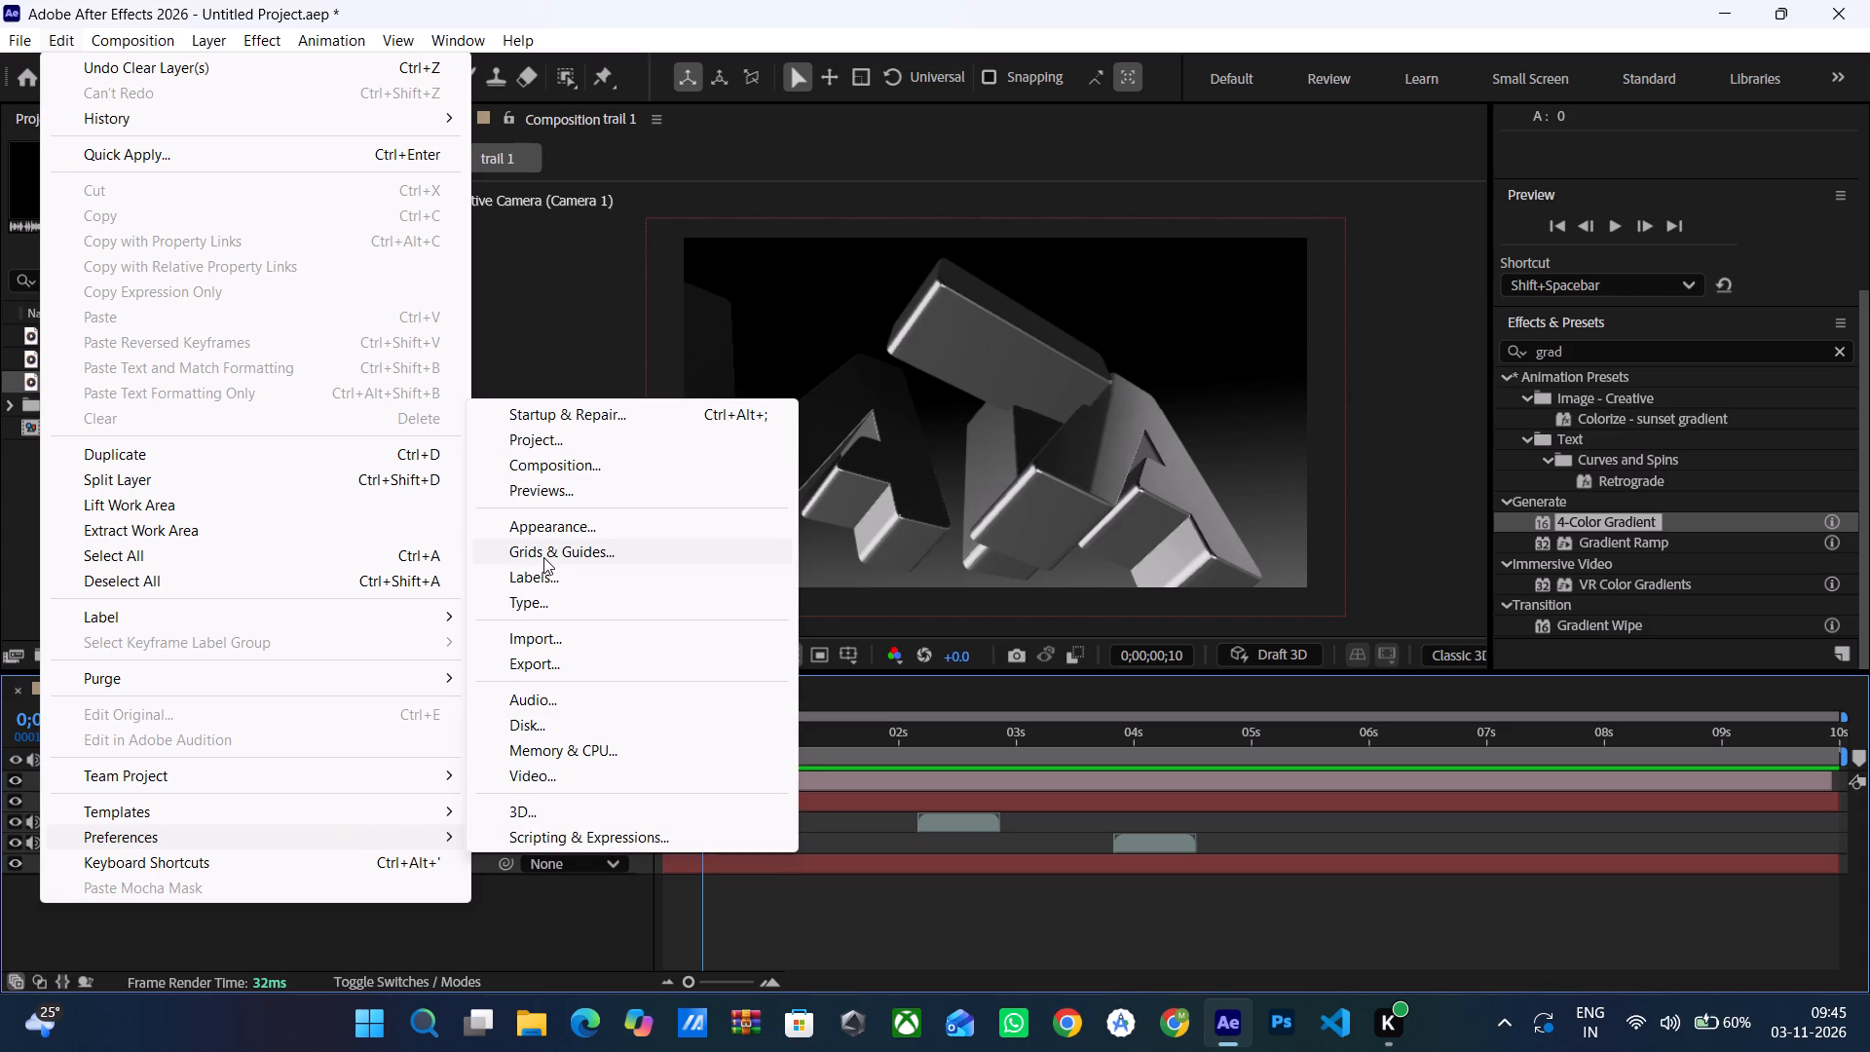
left_click(536, 416)
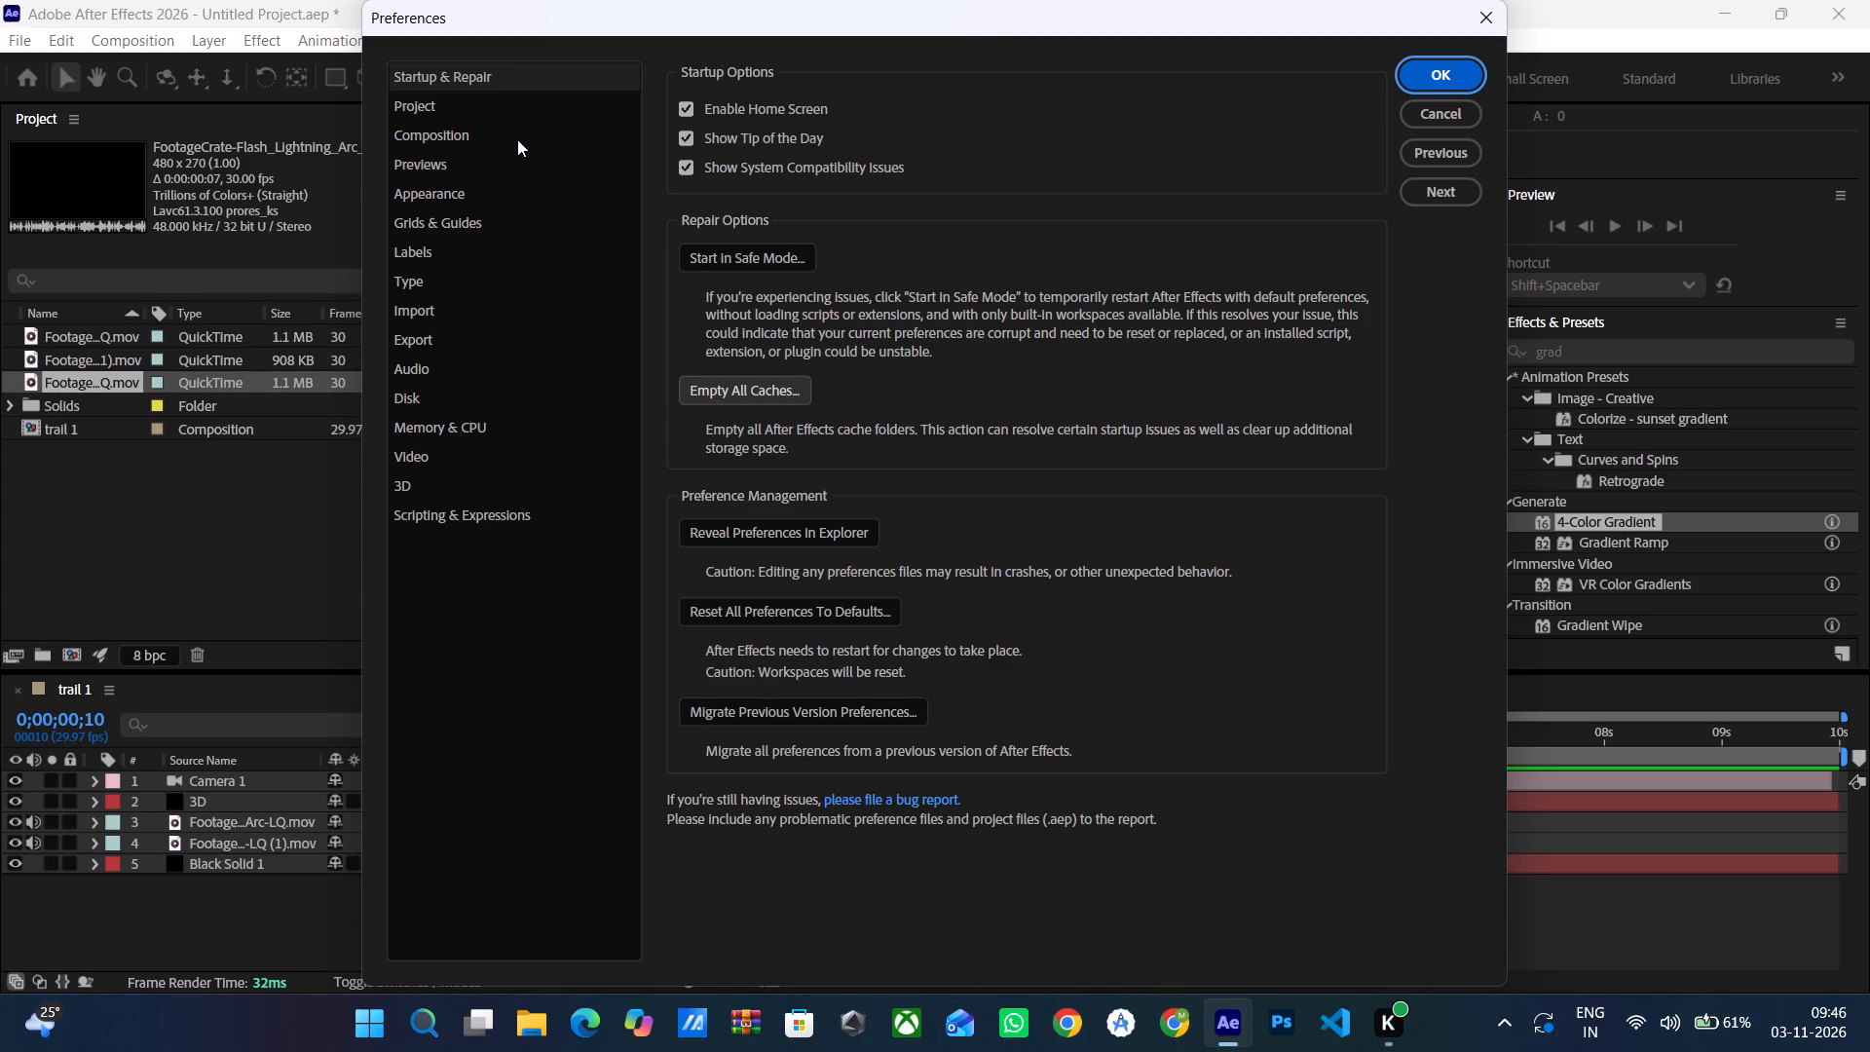
left_click(432, 108)
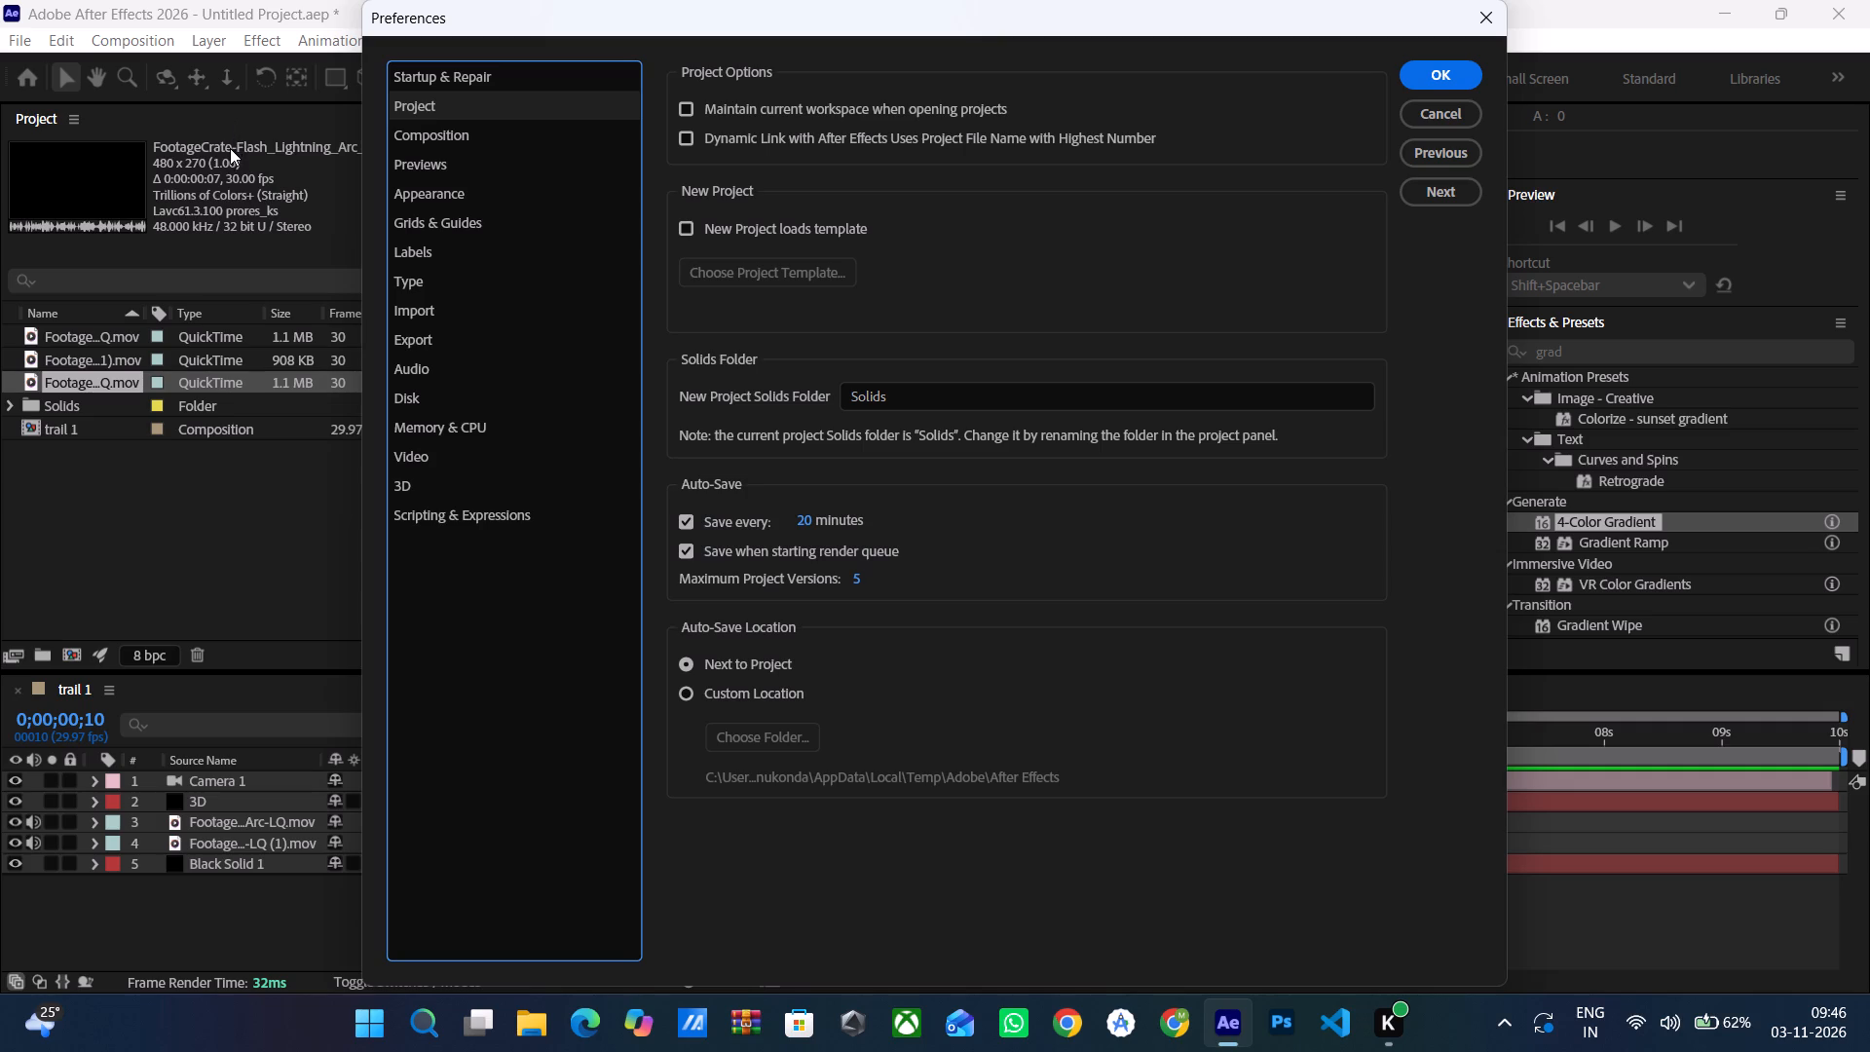
left_click(7, 41)
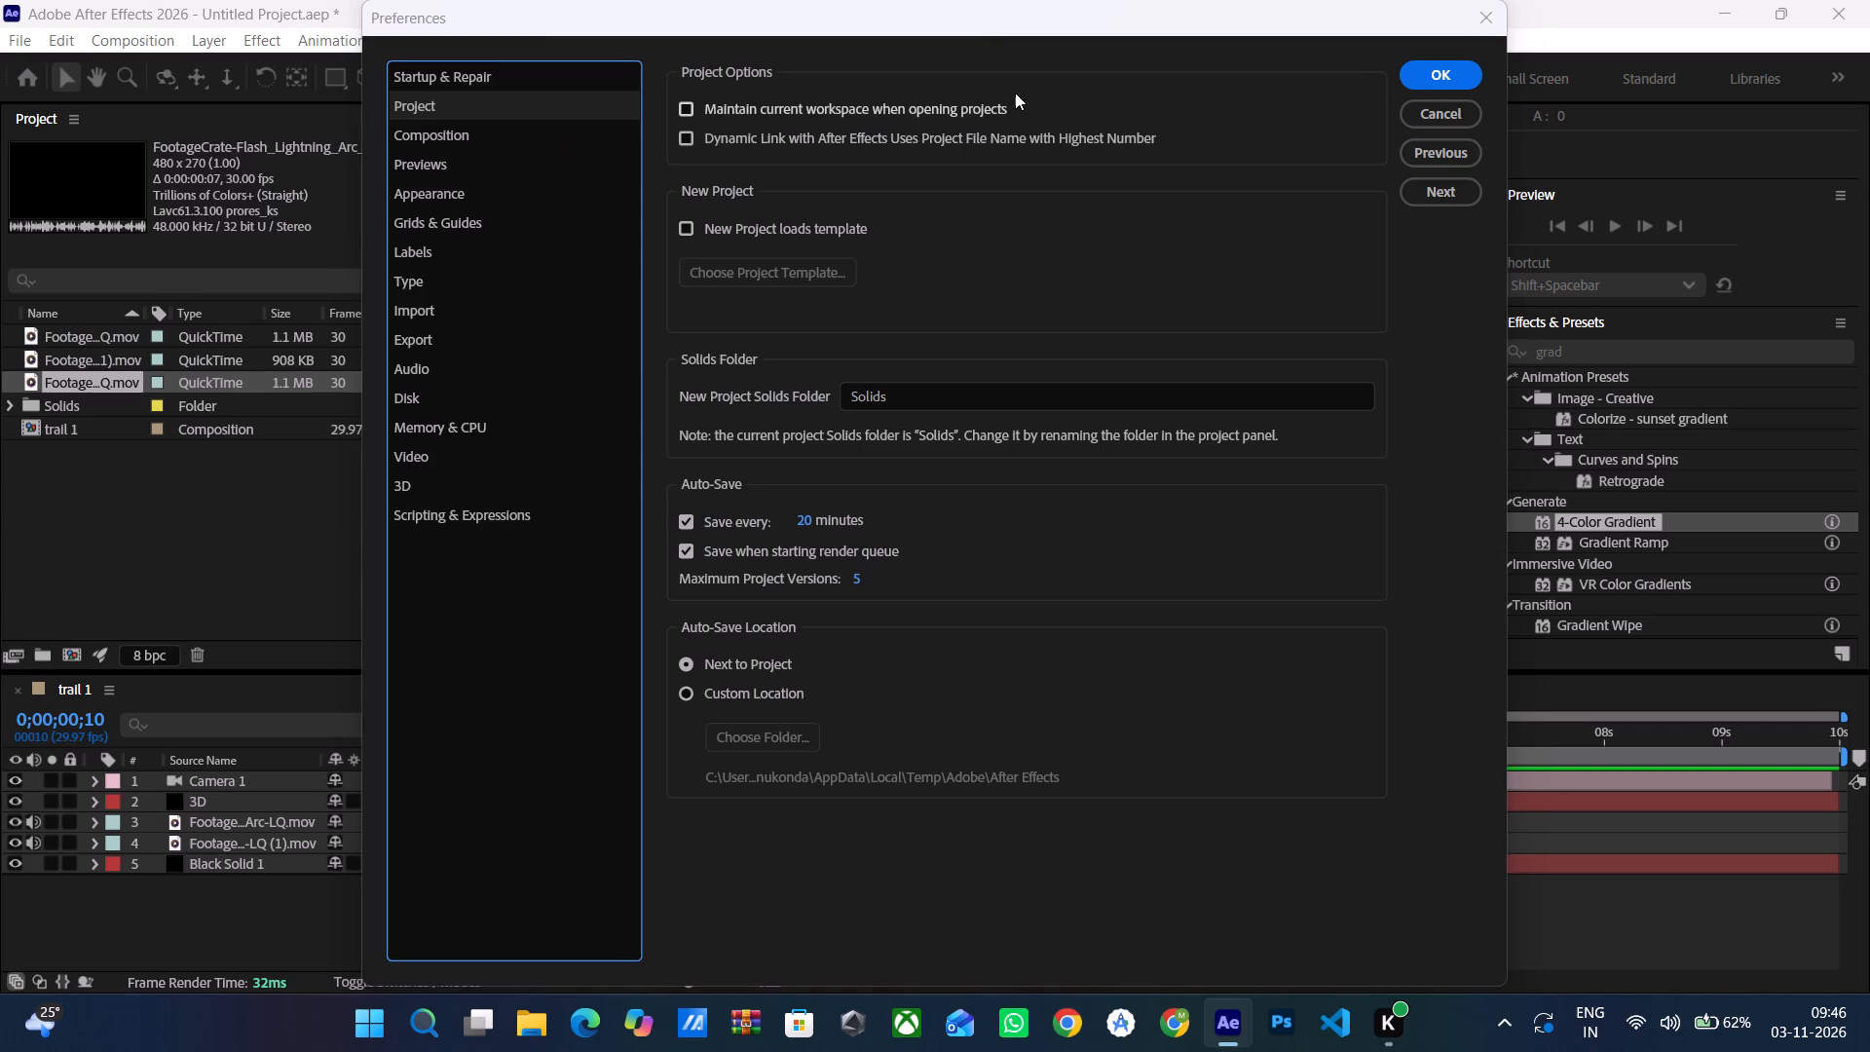
left_click(1438, 77)
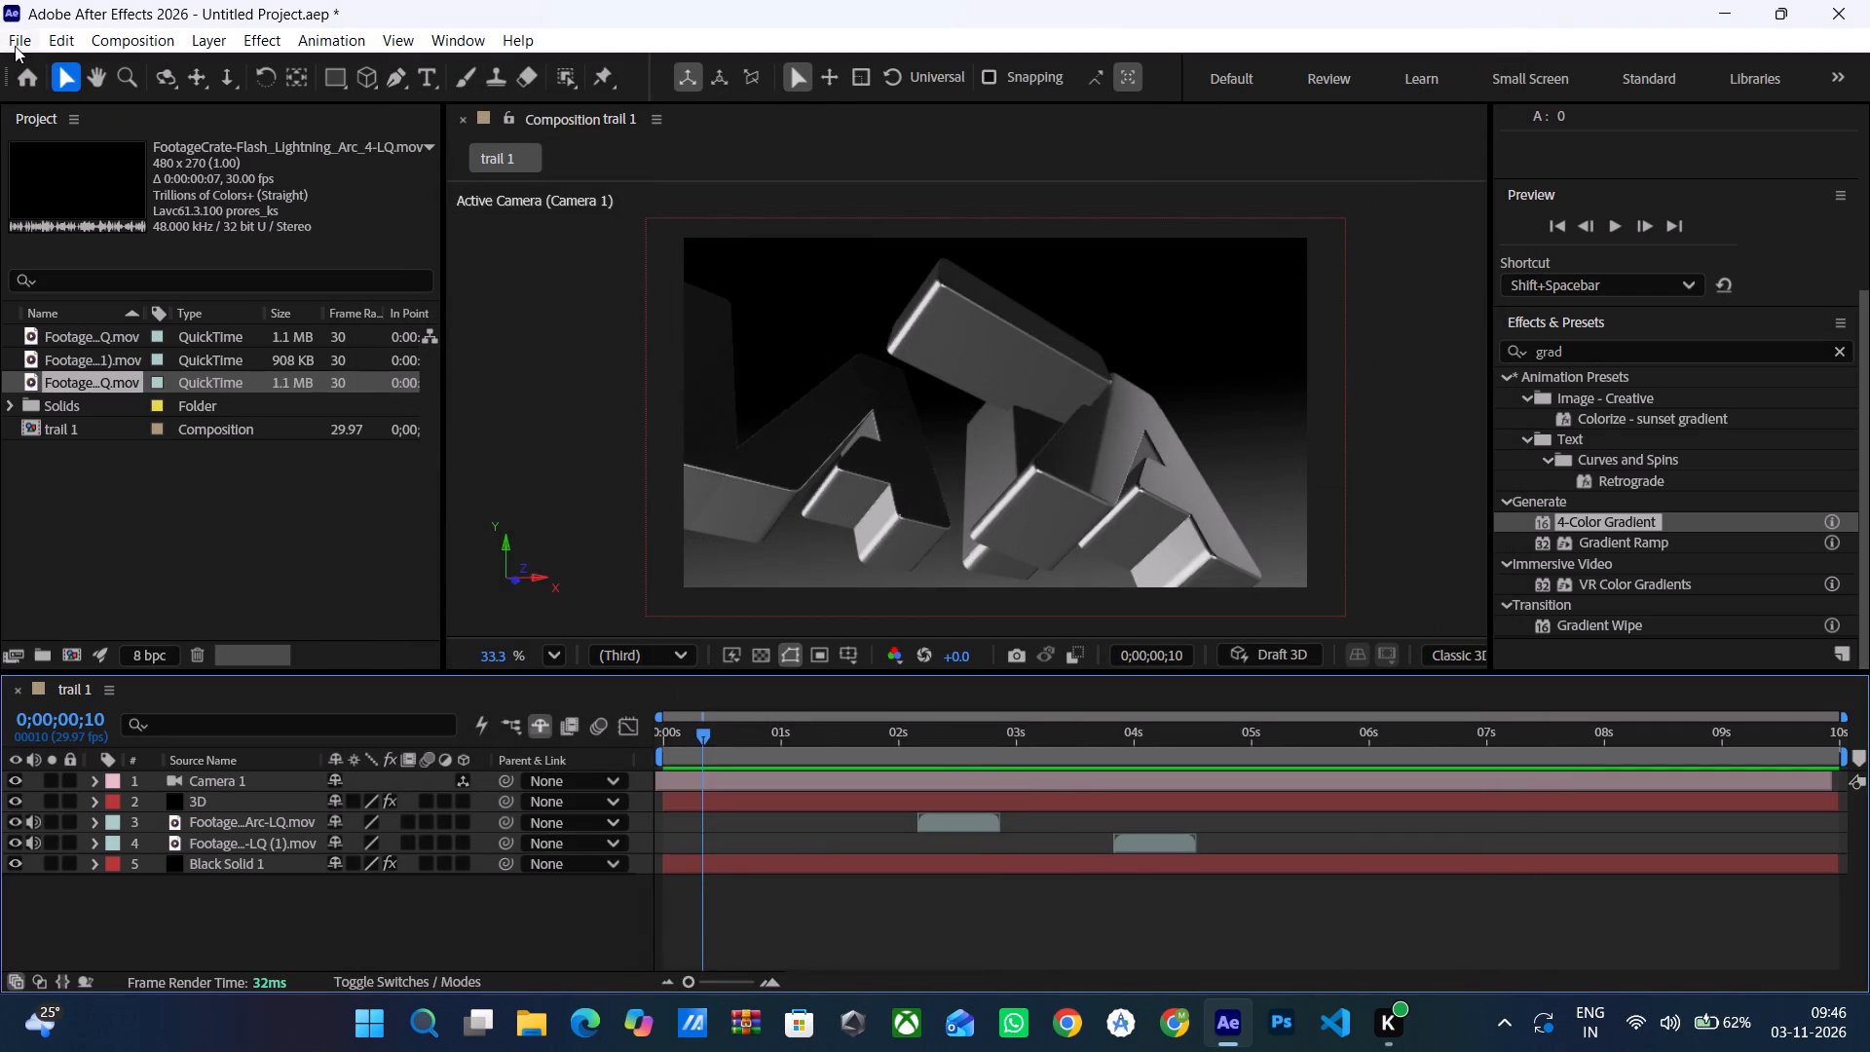
Purge all memory and disk cache, clearing the disk cache for all versions.
left_click(15, 45)
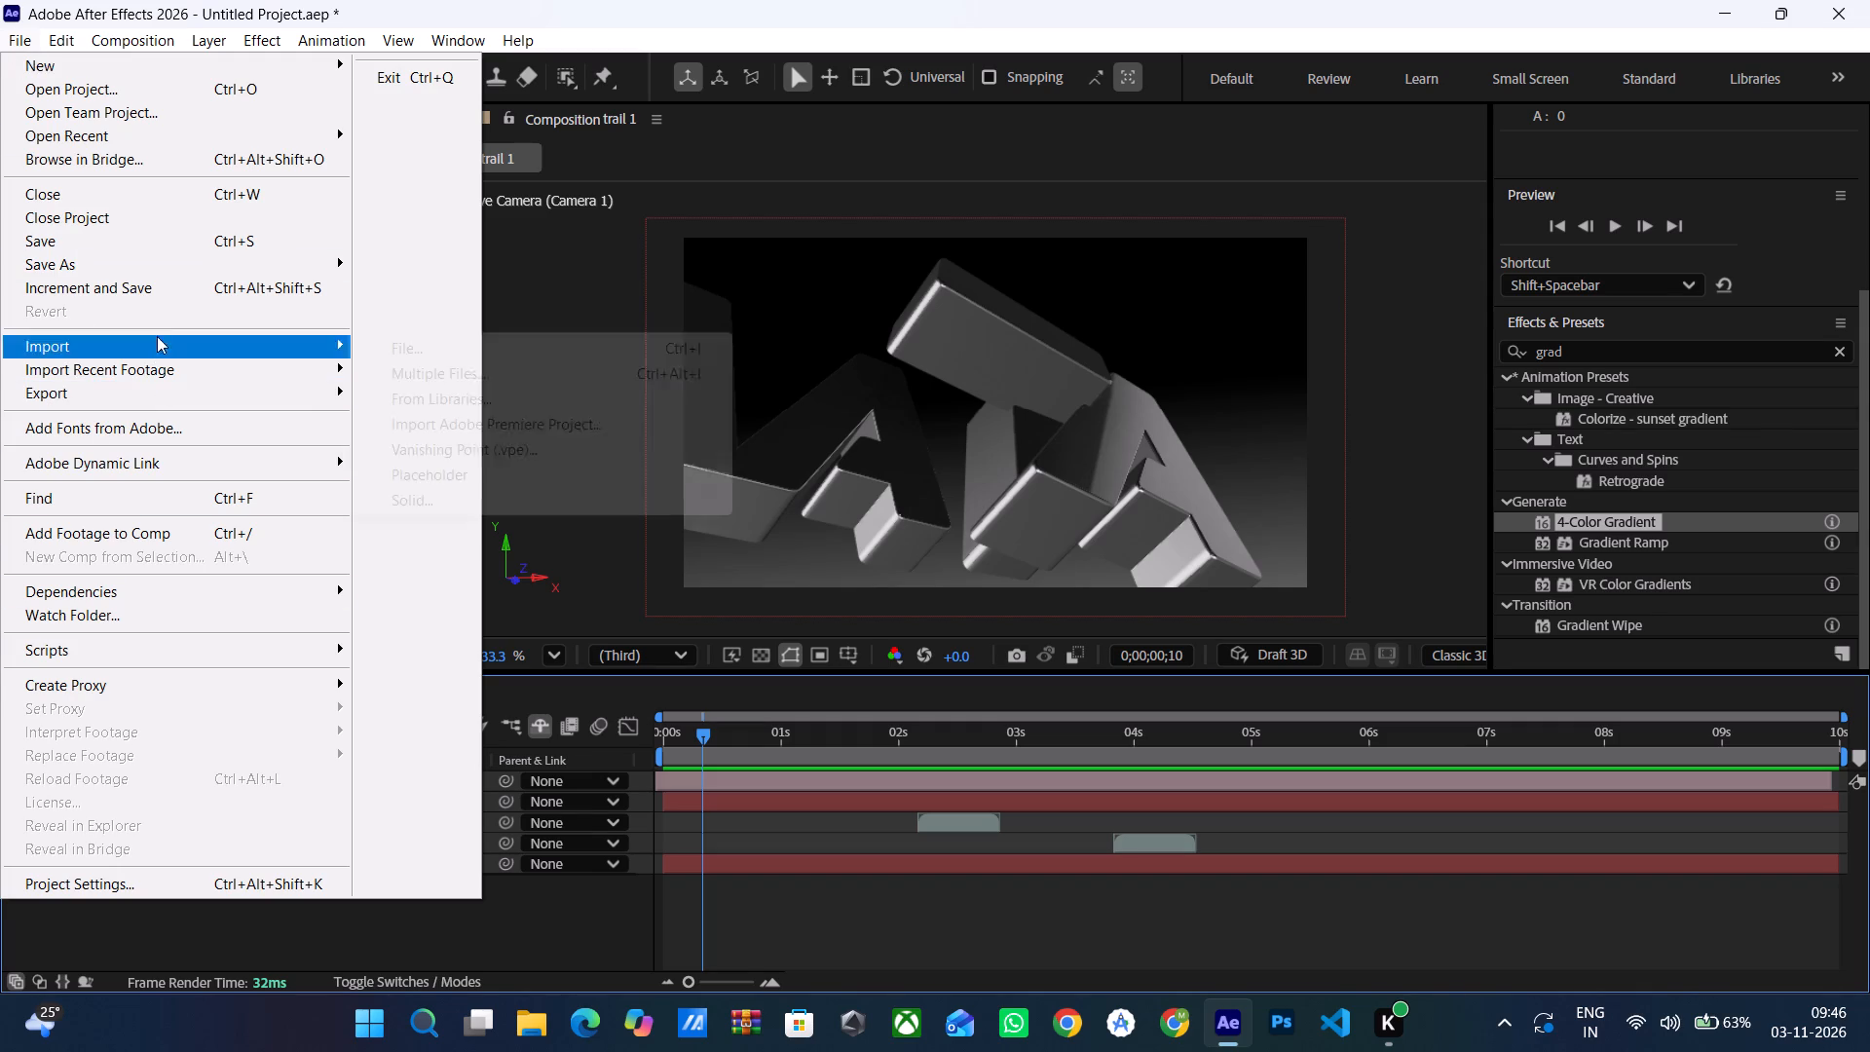
left_click(68, 33)
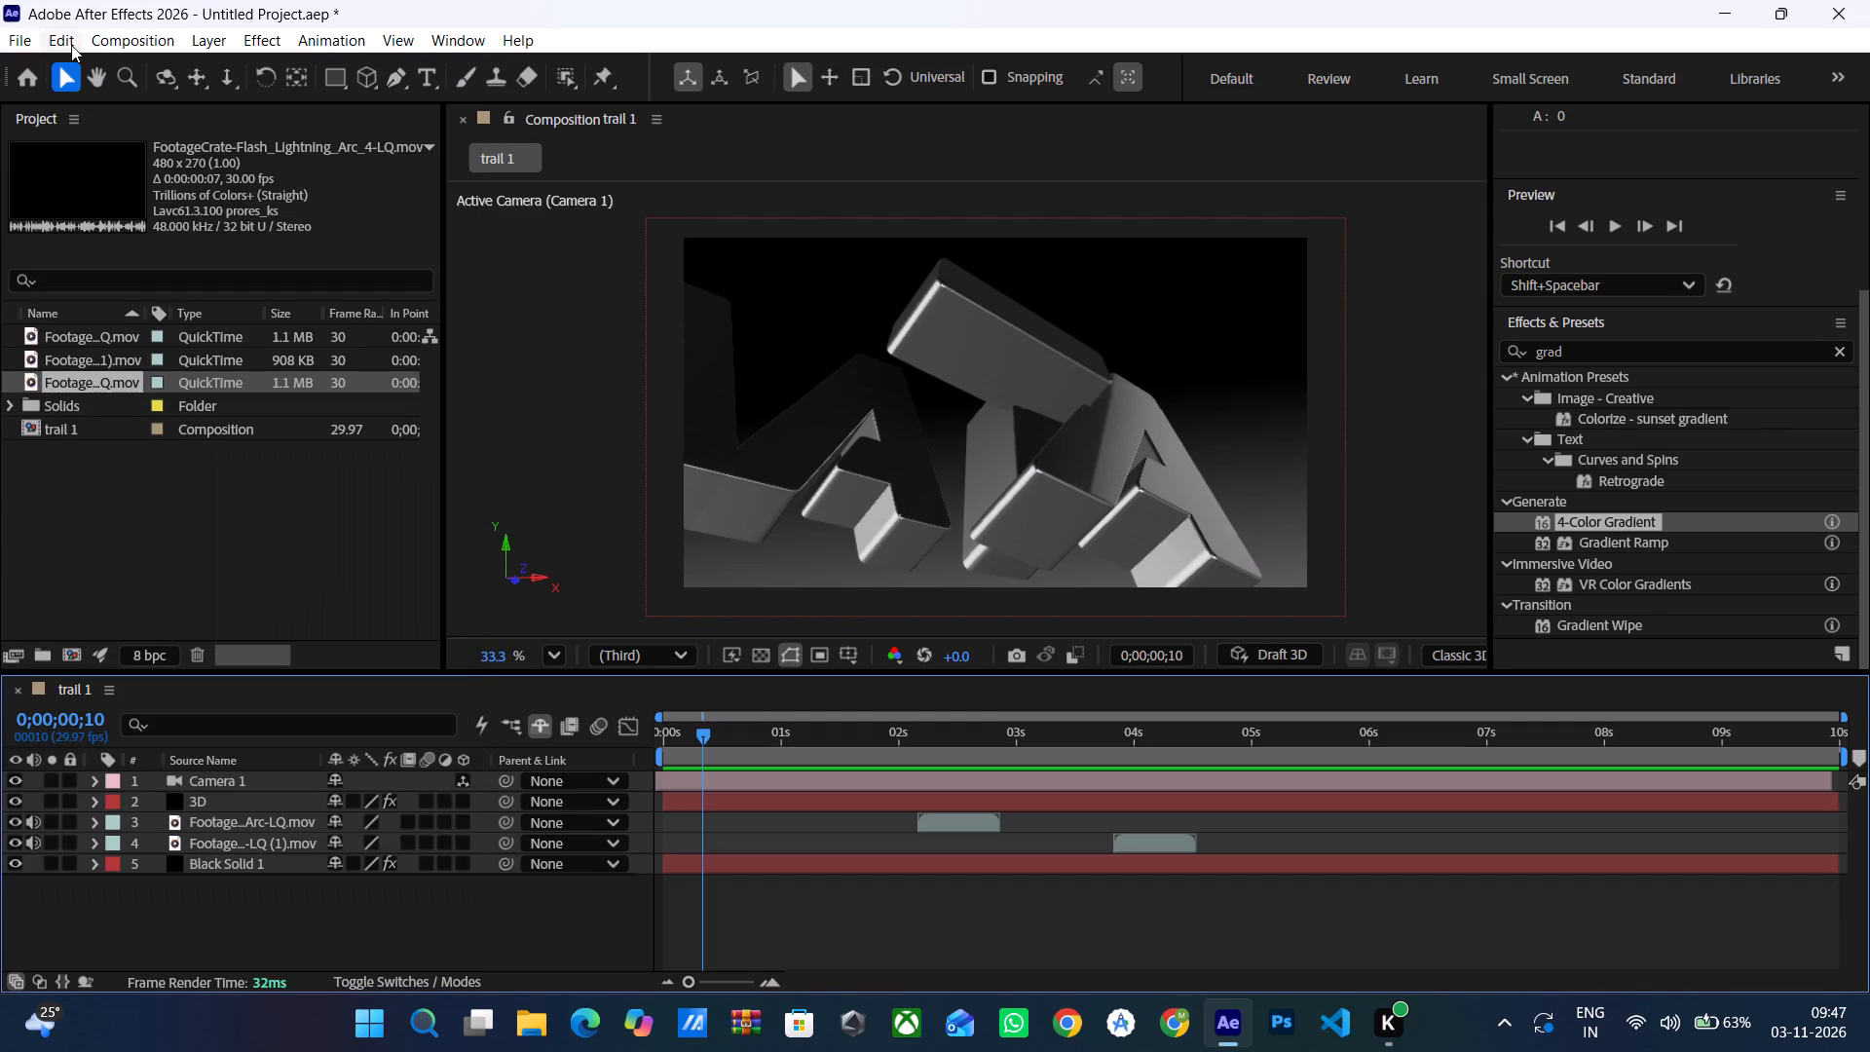
left_click(68, 34)
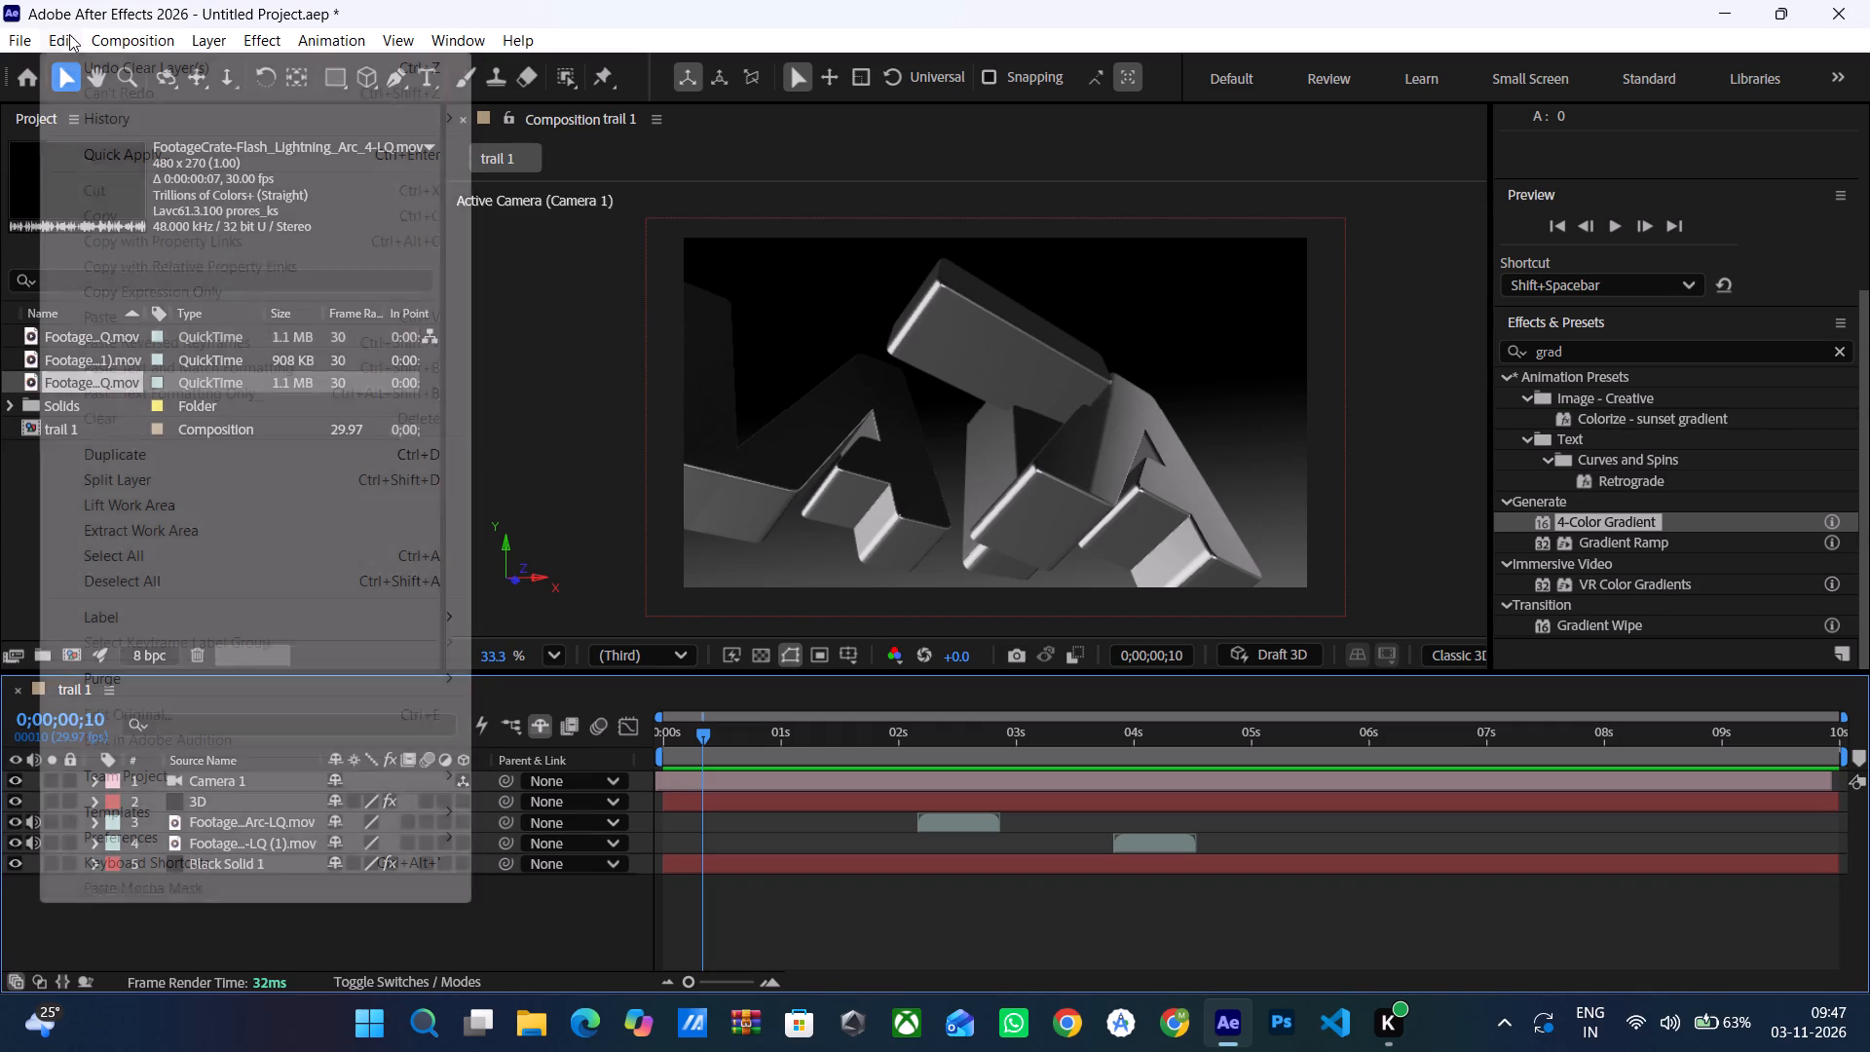
left_click(161, 674)
left_click(509, 678)
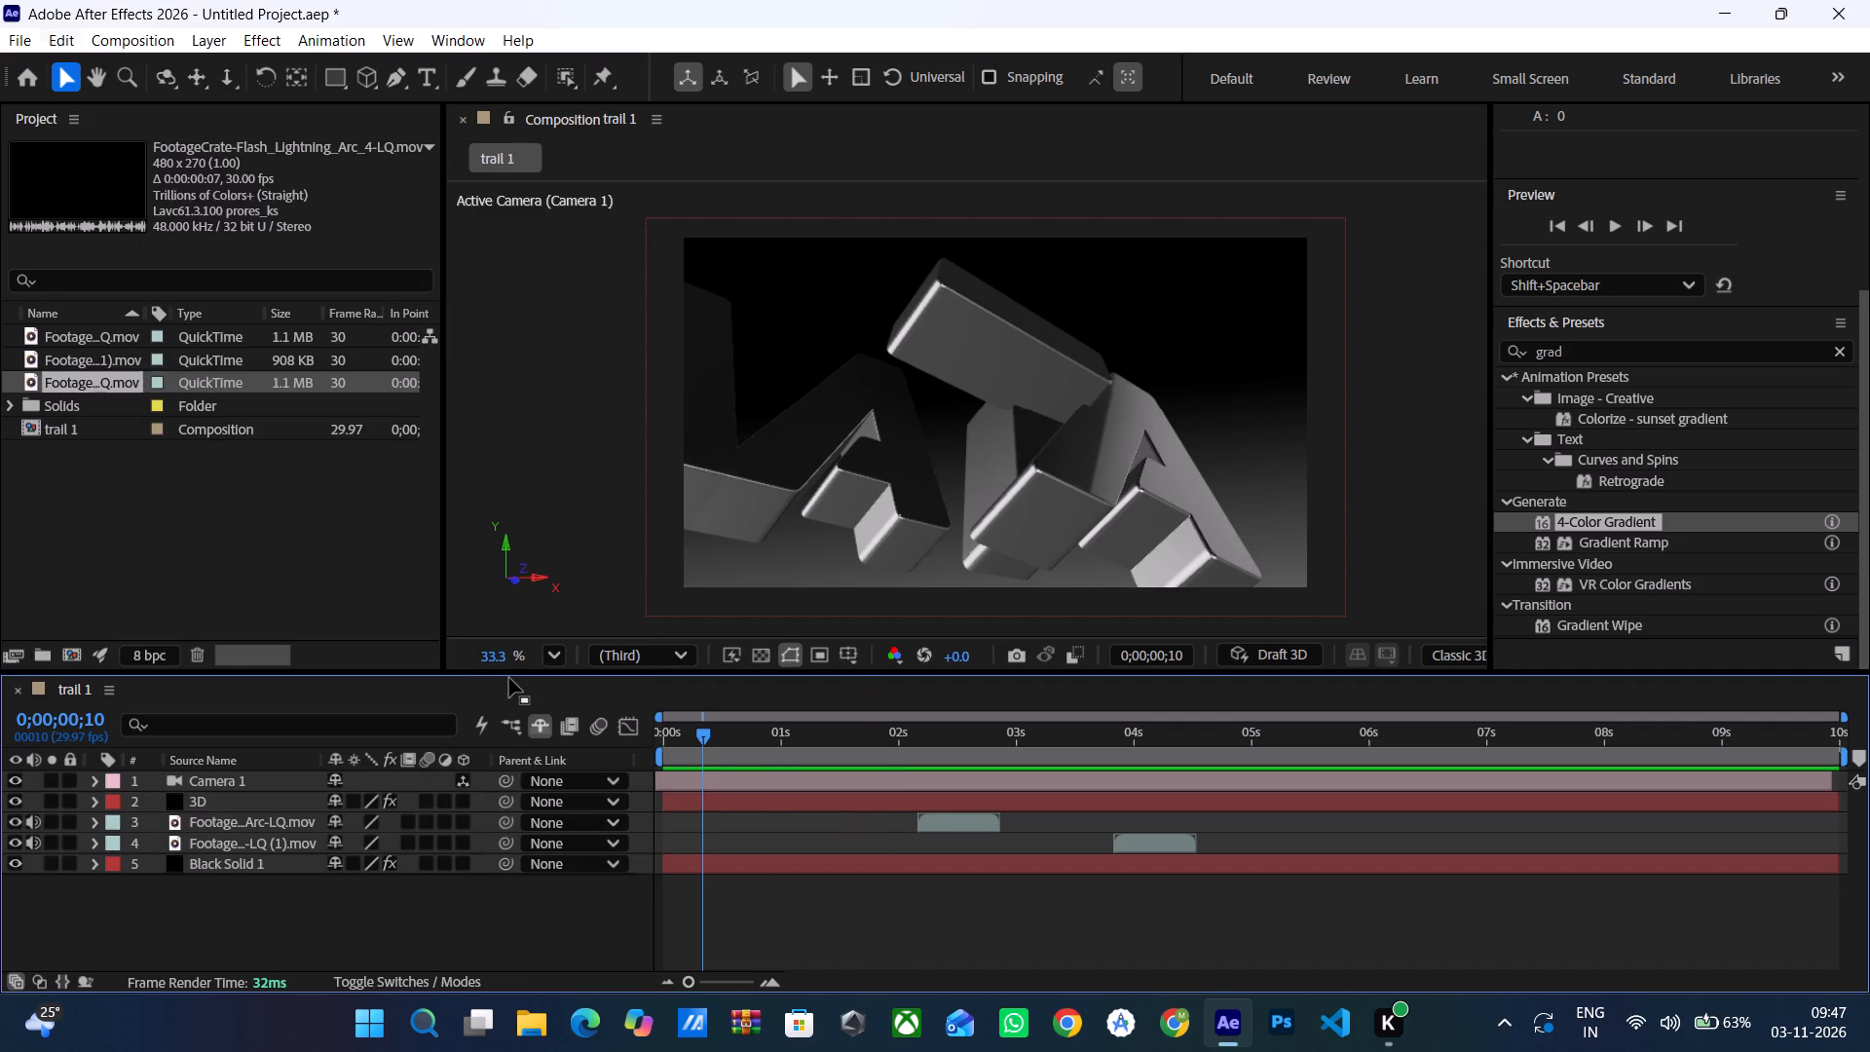
left_click(69, 38)
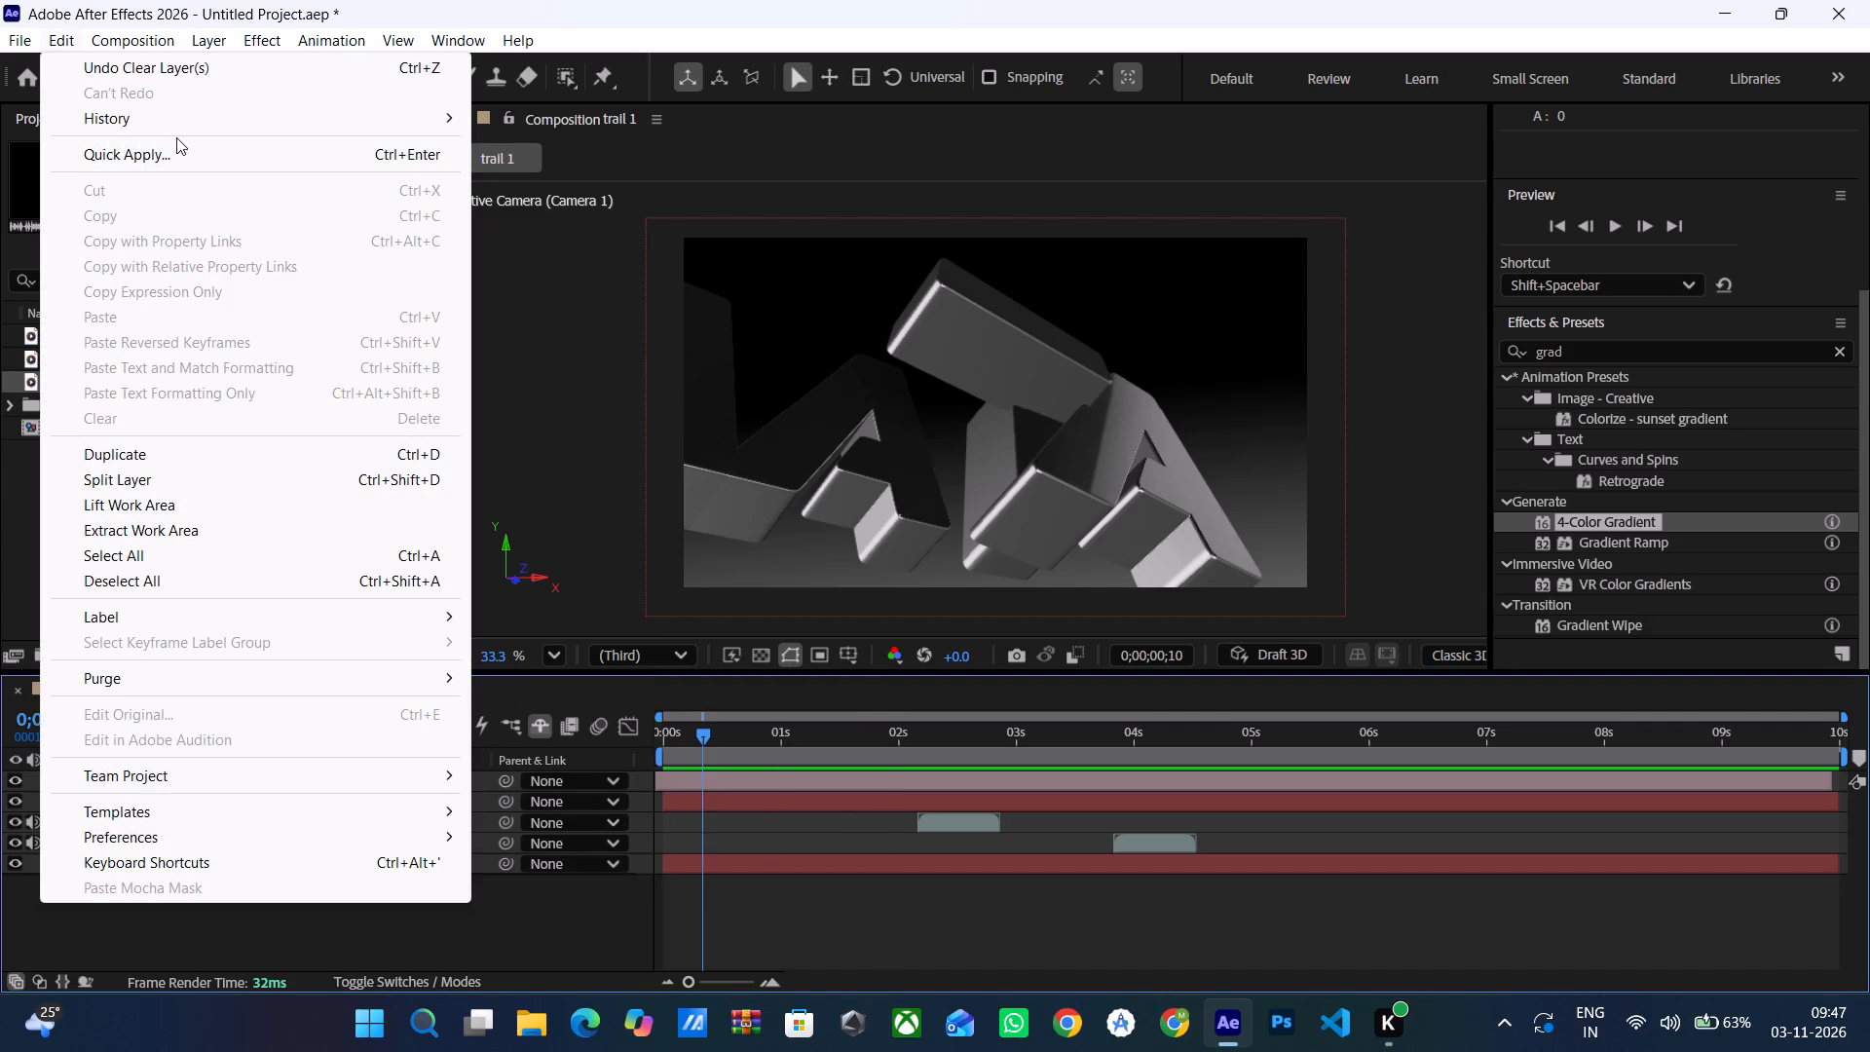
left_click(180, 670)
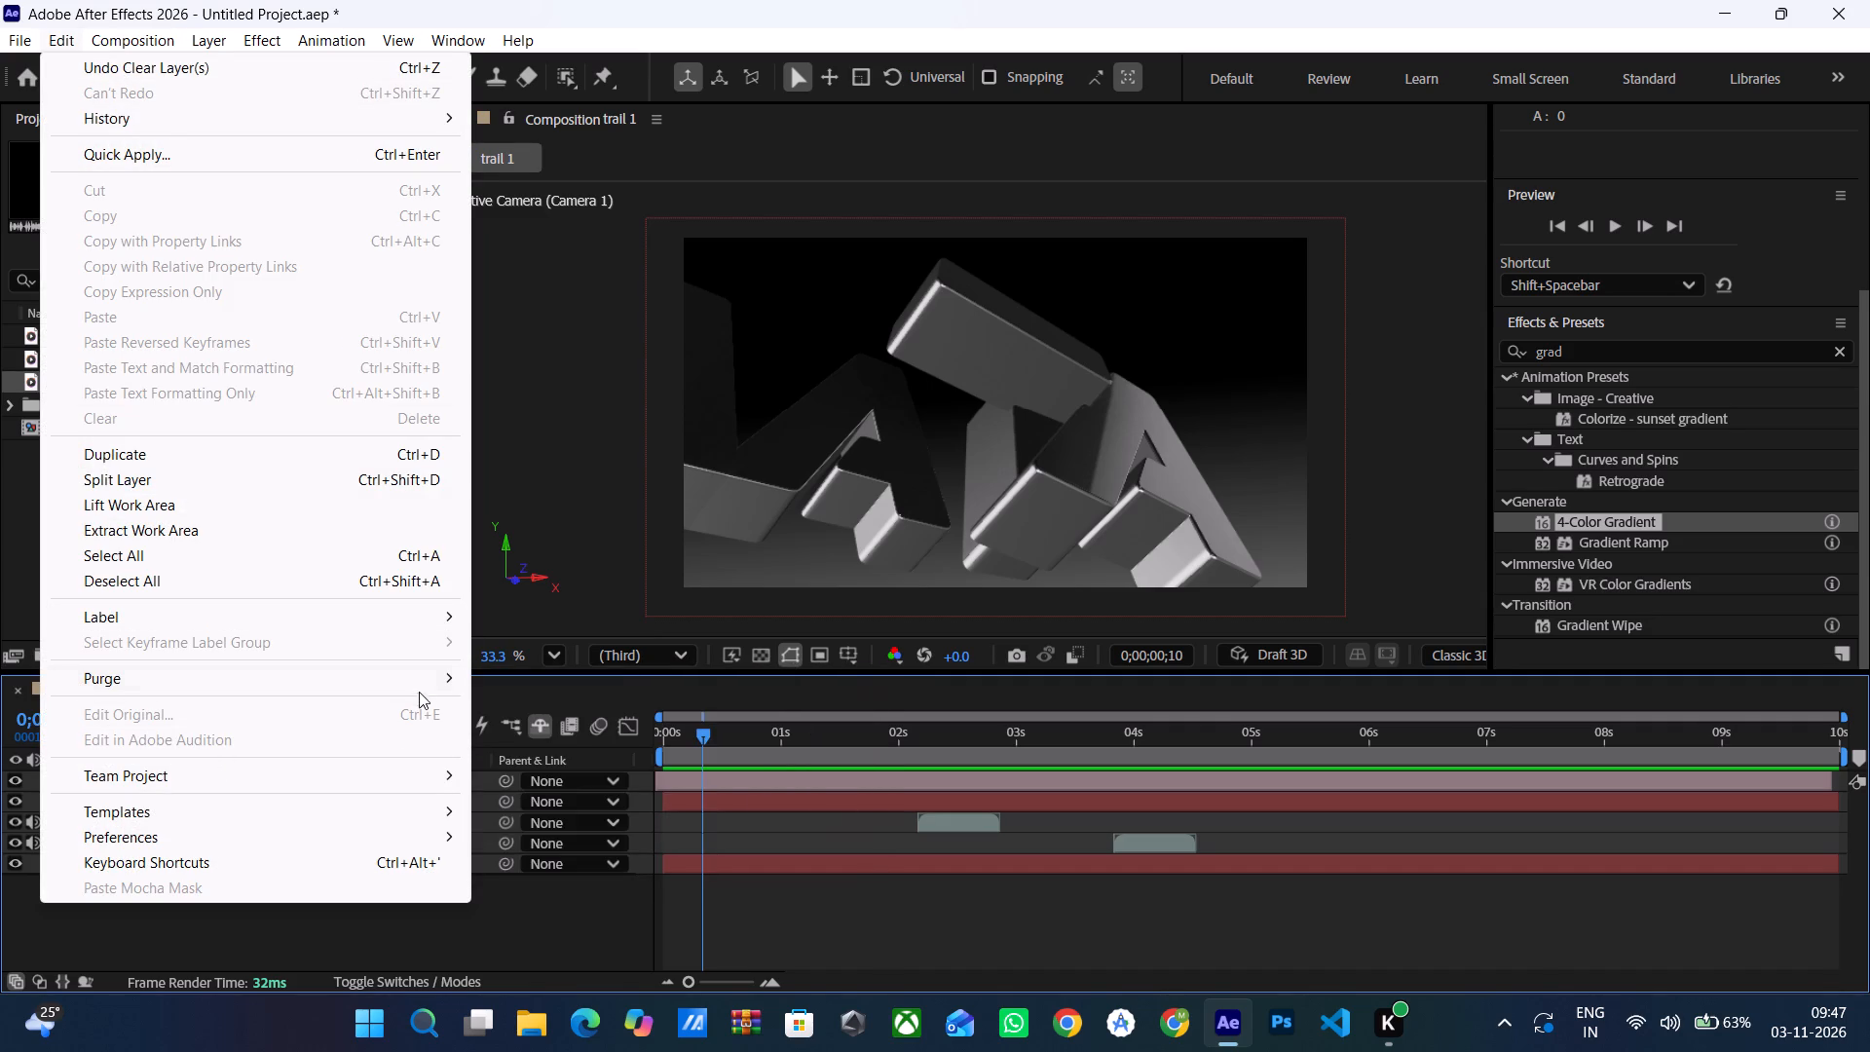
left_click(420, 680)
left_click(502, 673)
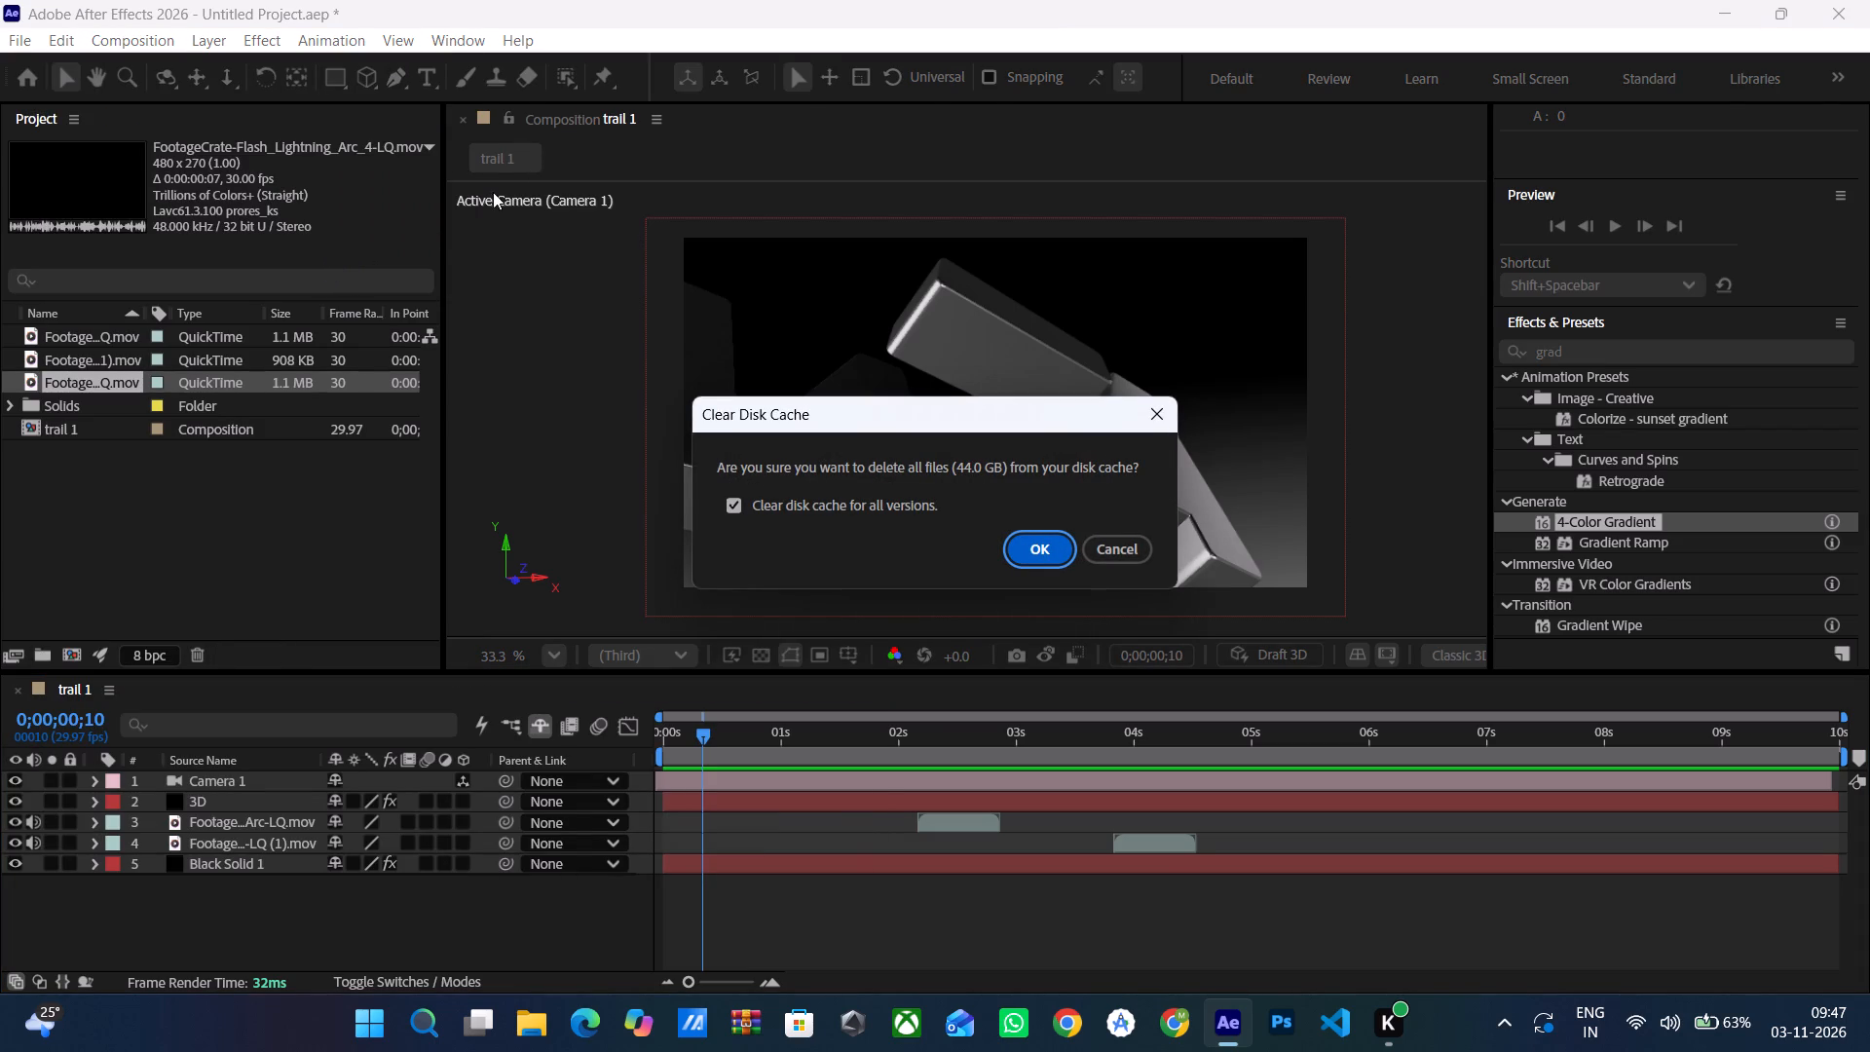
left_click(1042, 552)
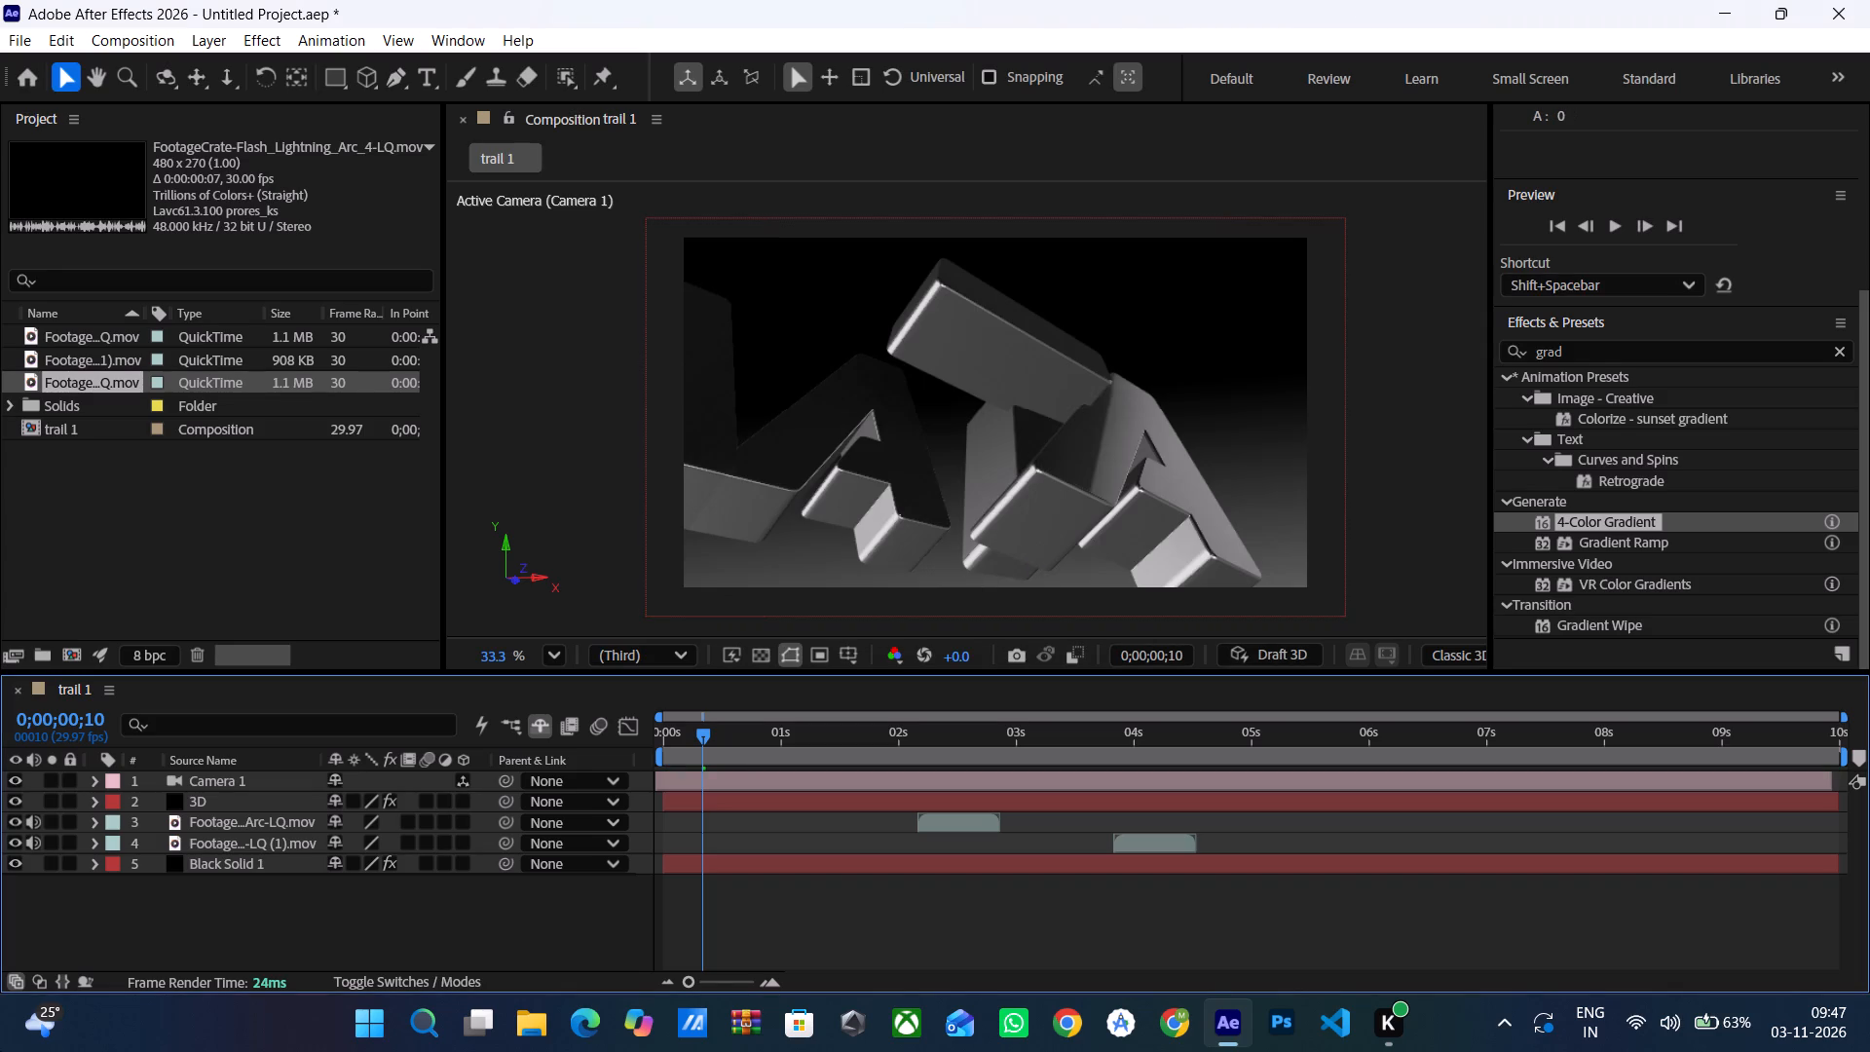
Look through the preference categories from Startup & Repair to Audio for the cache settings.
left_click(68, 33)
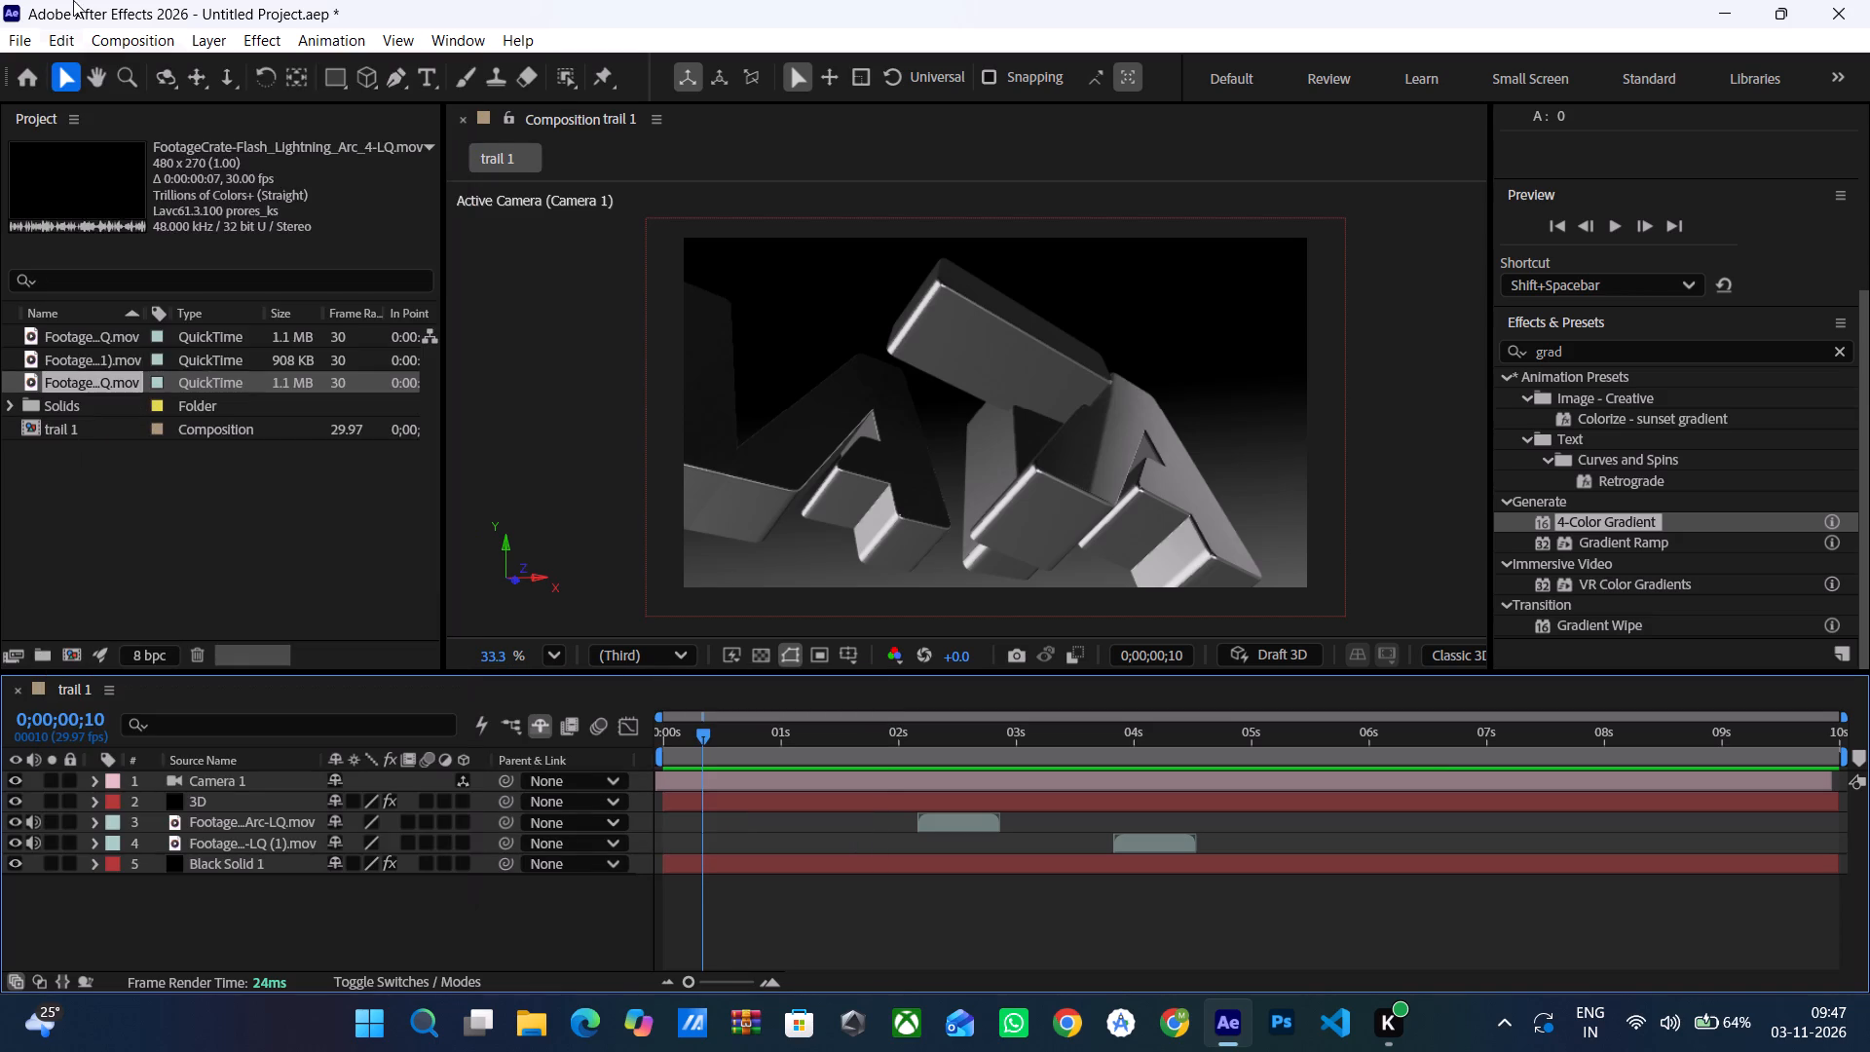
left_click(75, 32)
left_click(57, 31)
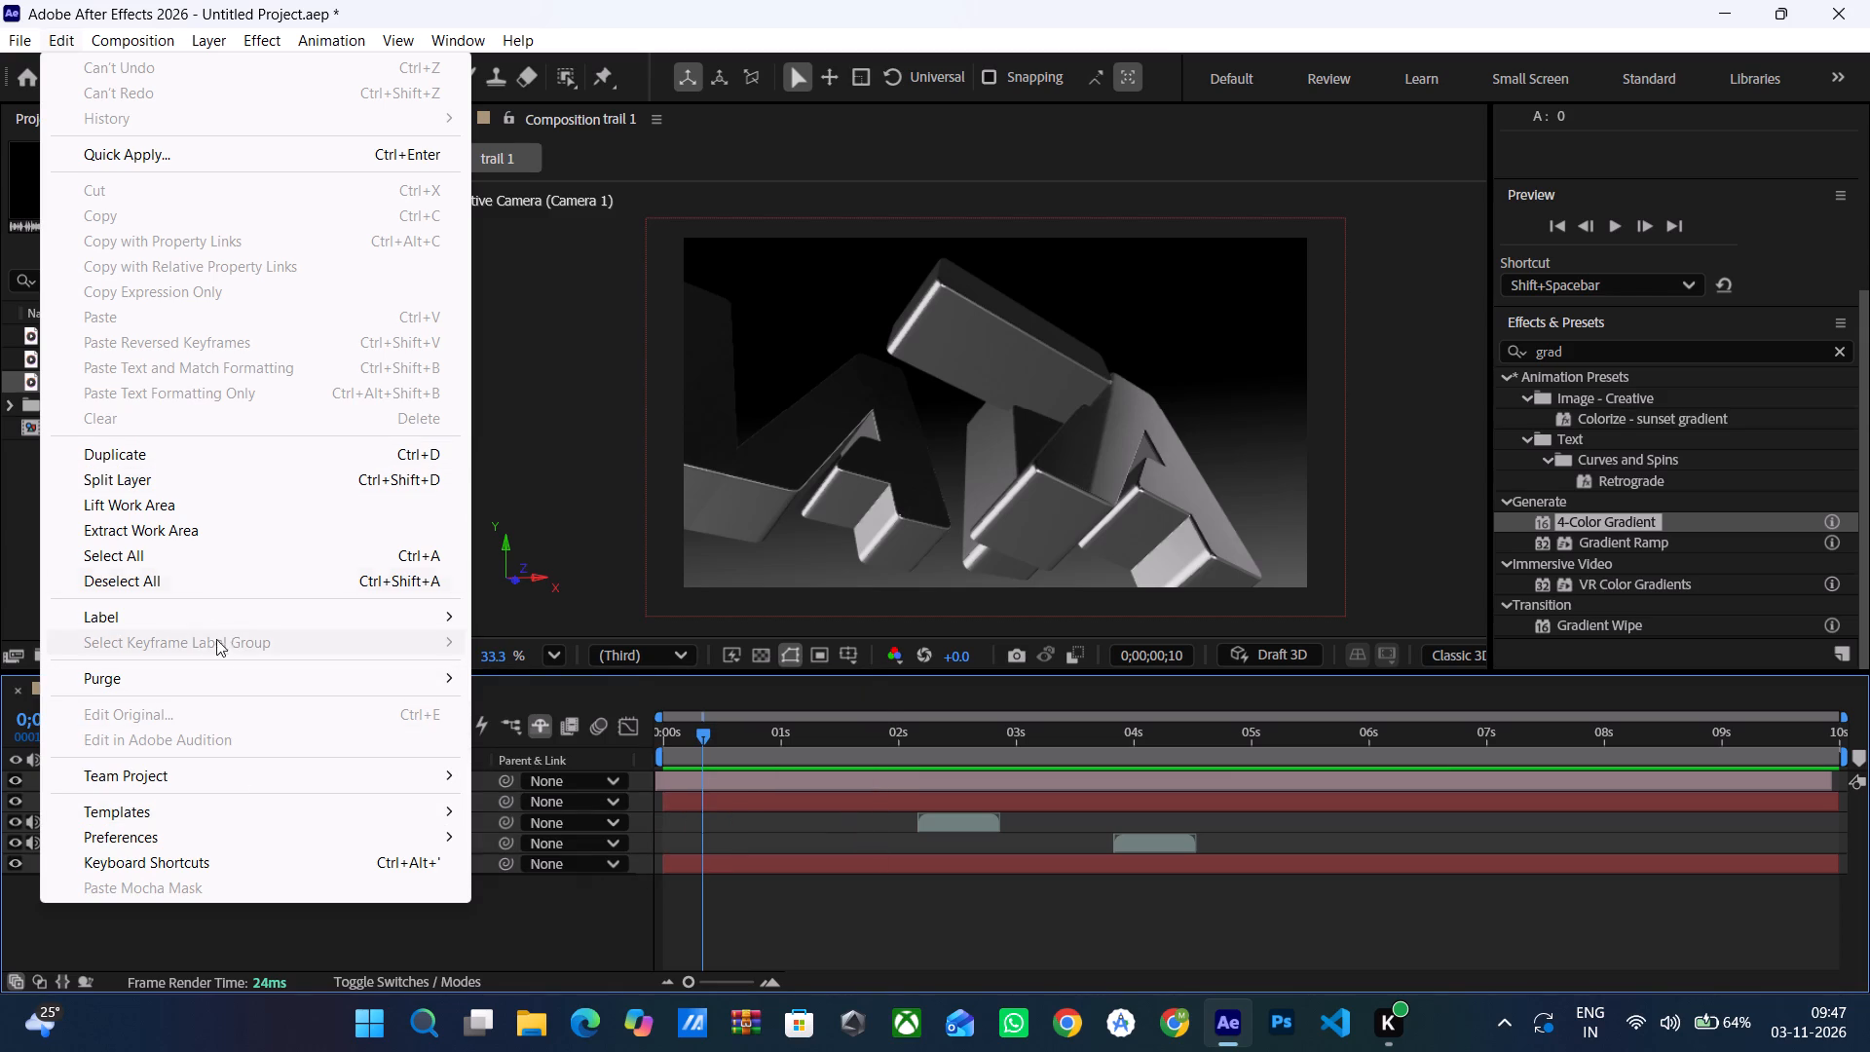
left_click(243, 834)
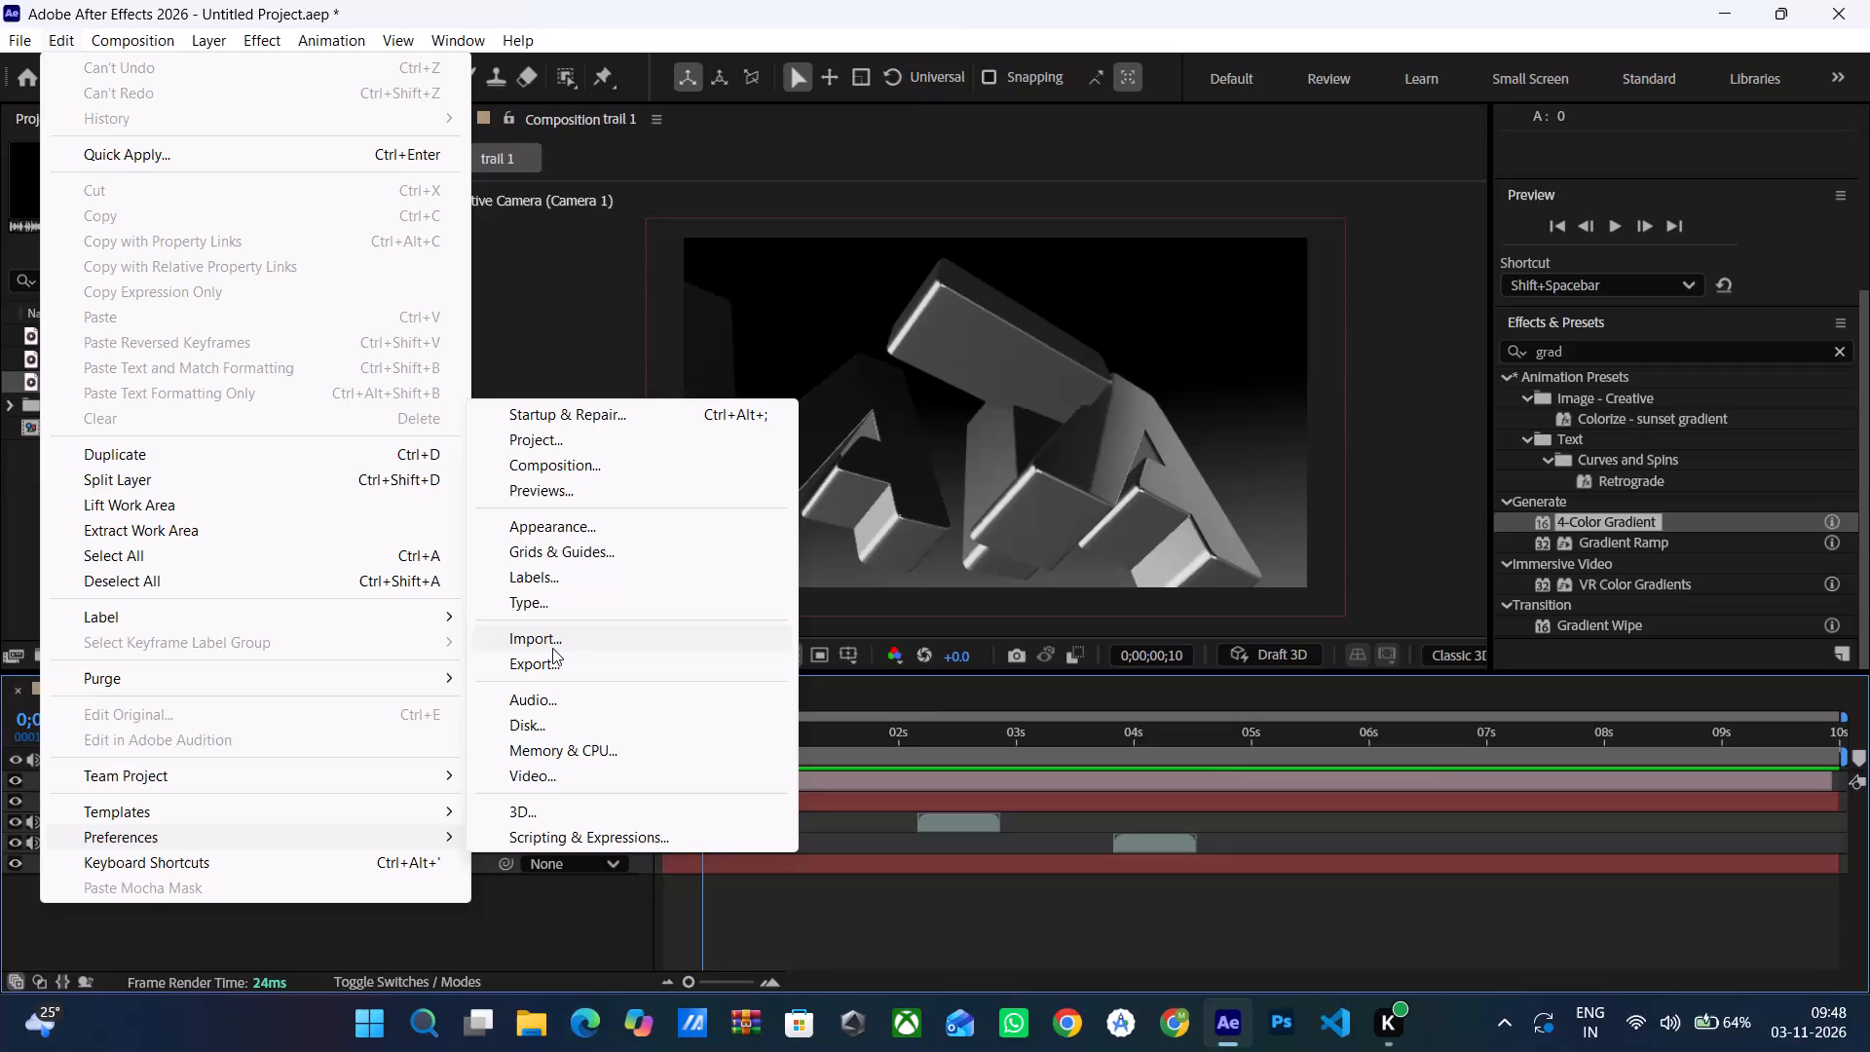
left_click(516, 420)
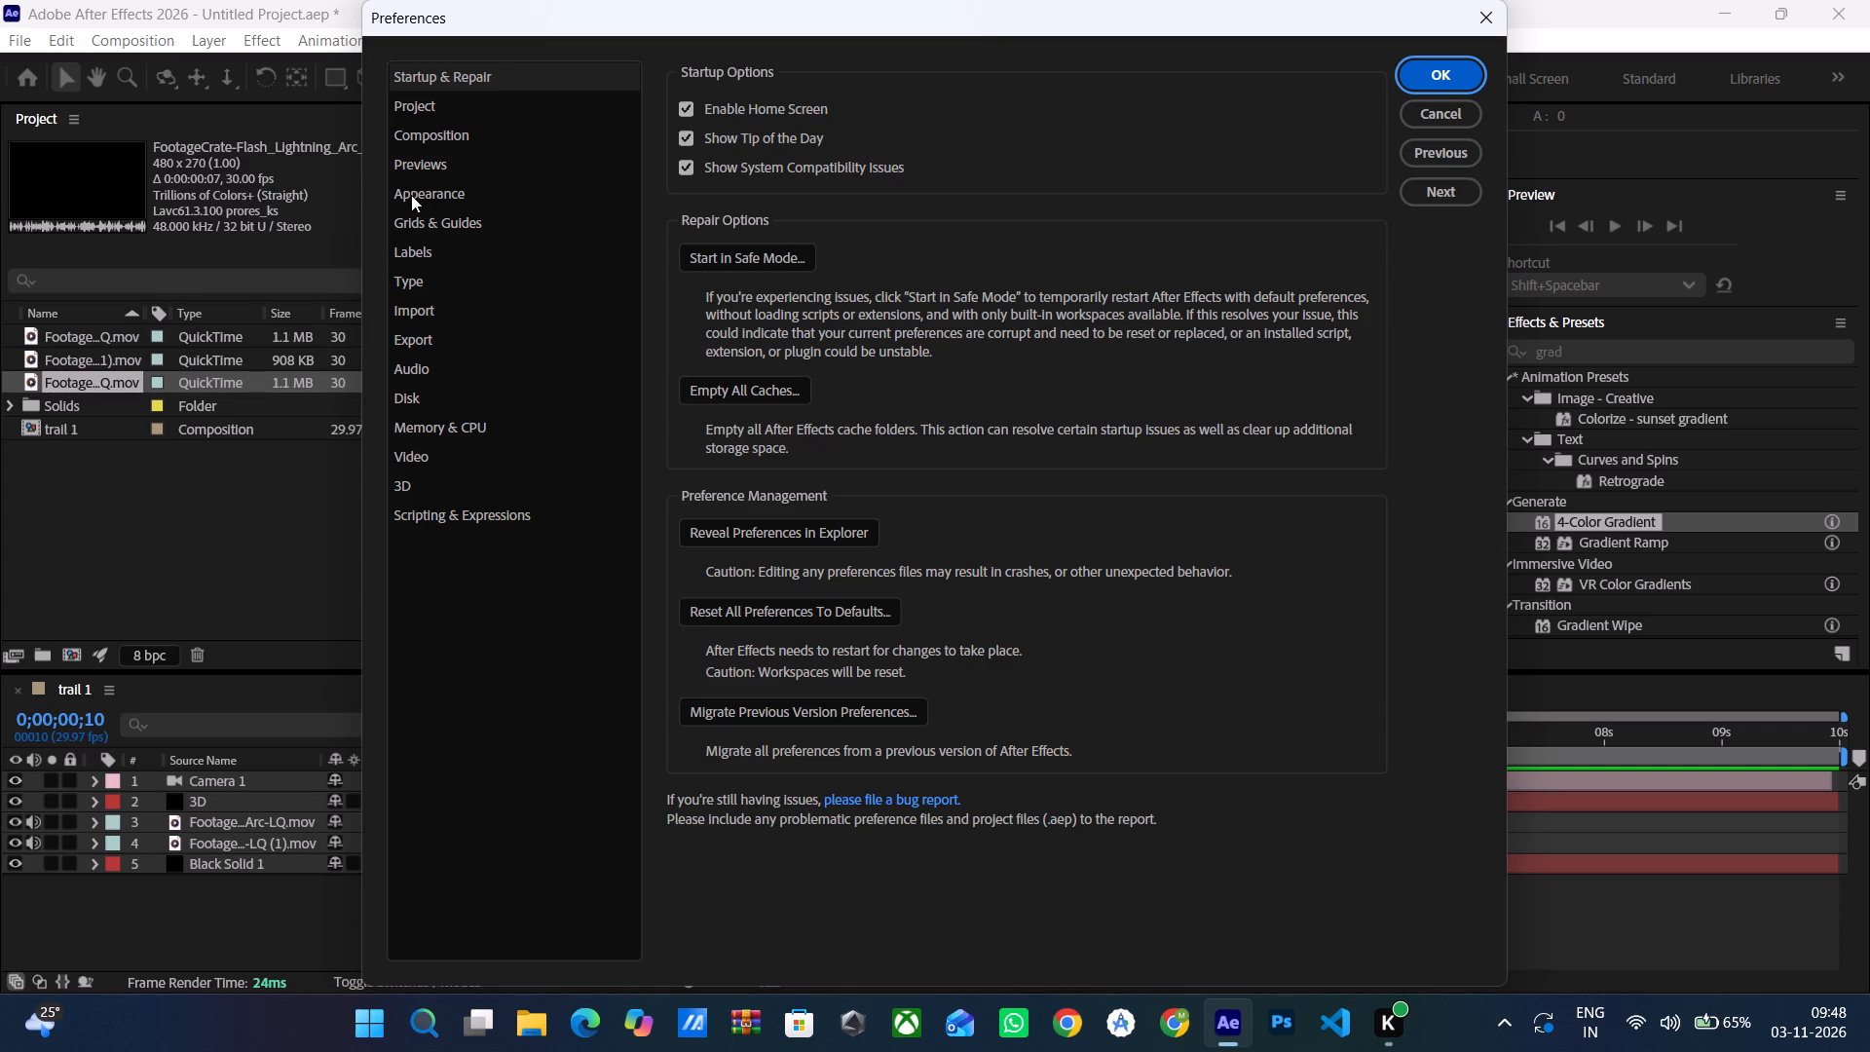
right_click(420, 400)
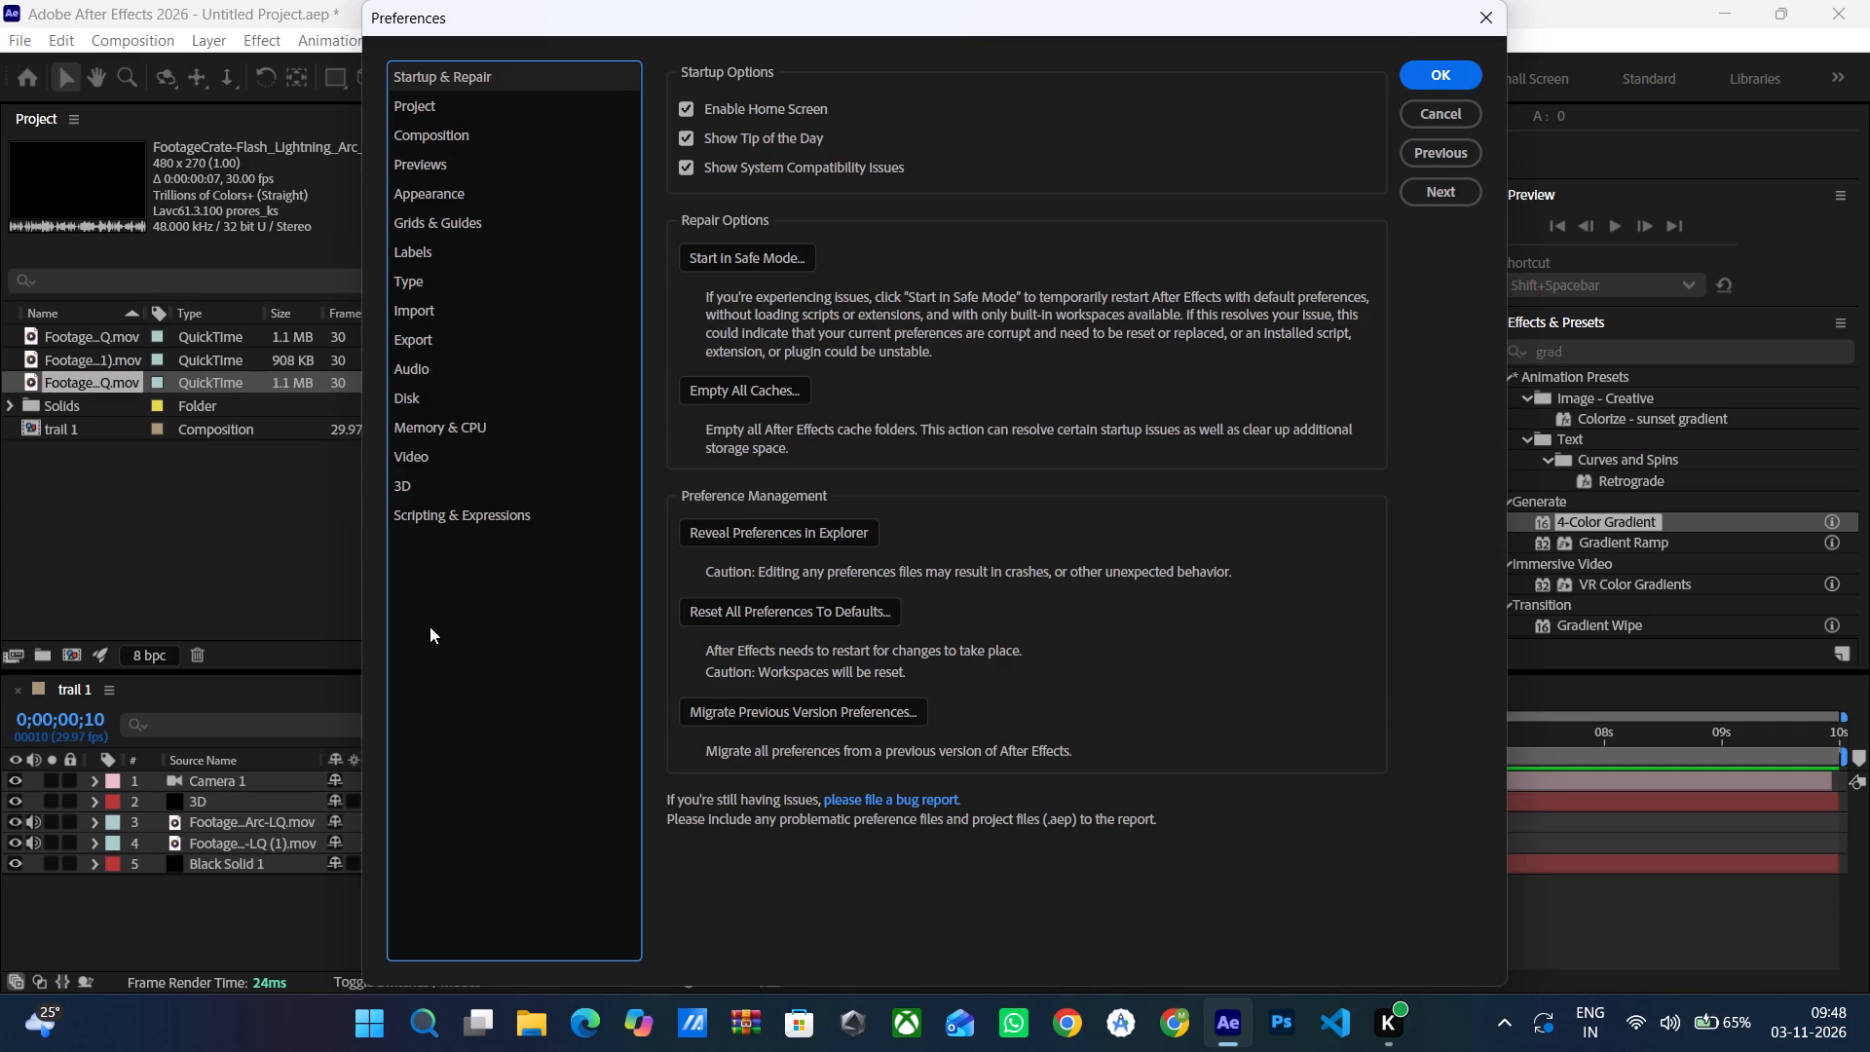
left_click(421, 606)
left_click(426, 103)
left_click(430, 130)
left_click(431, 169)
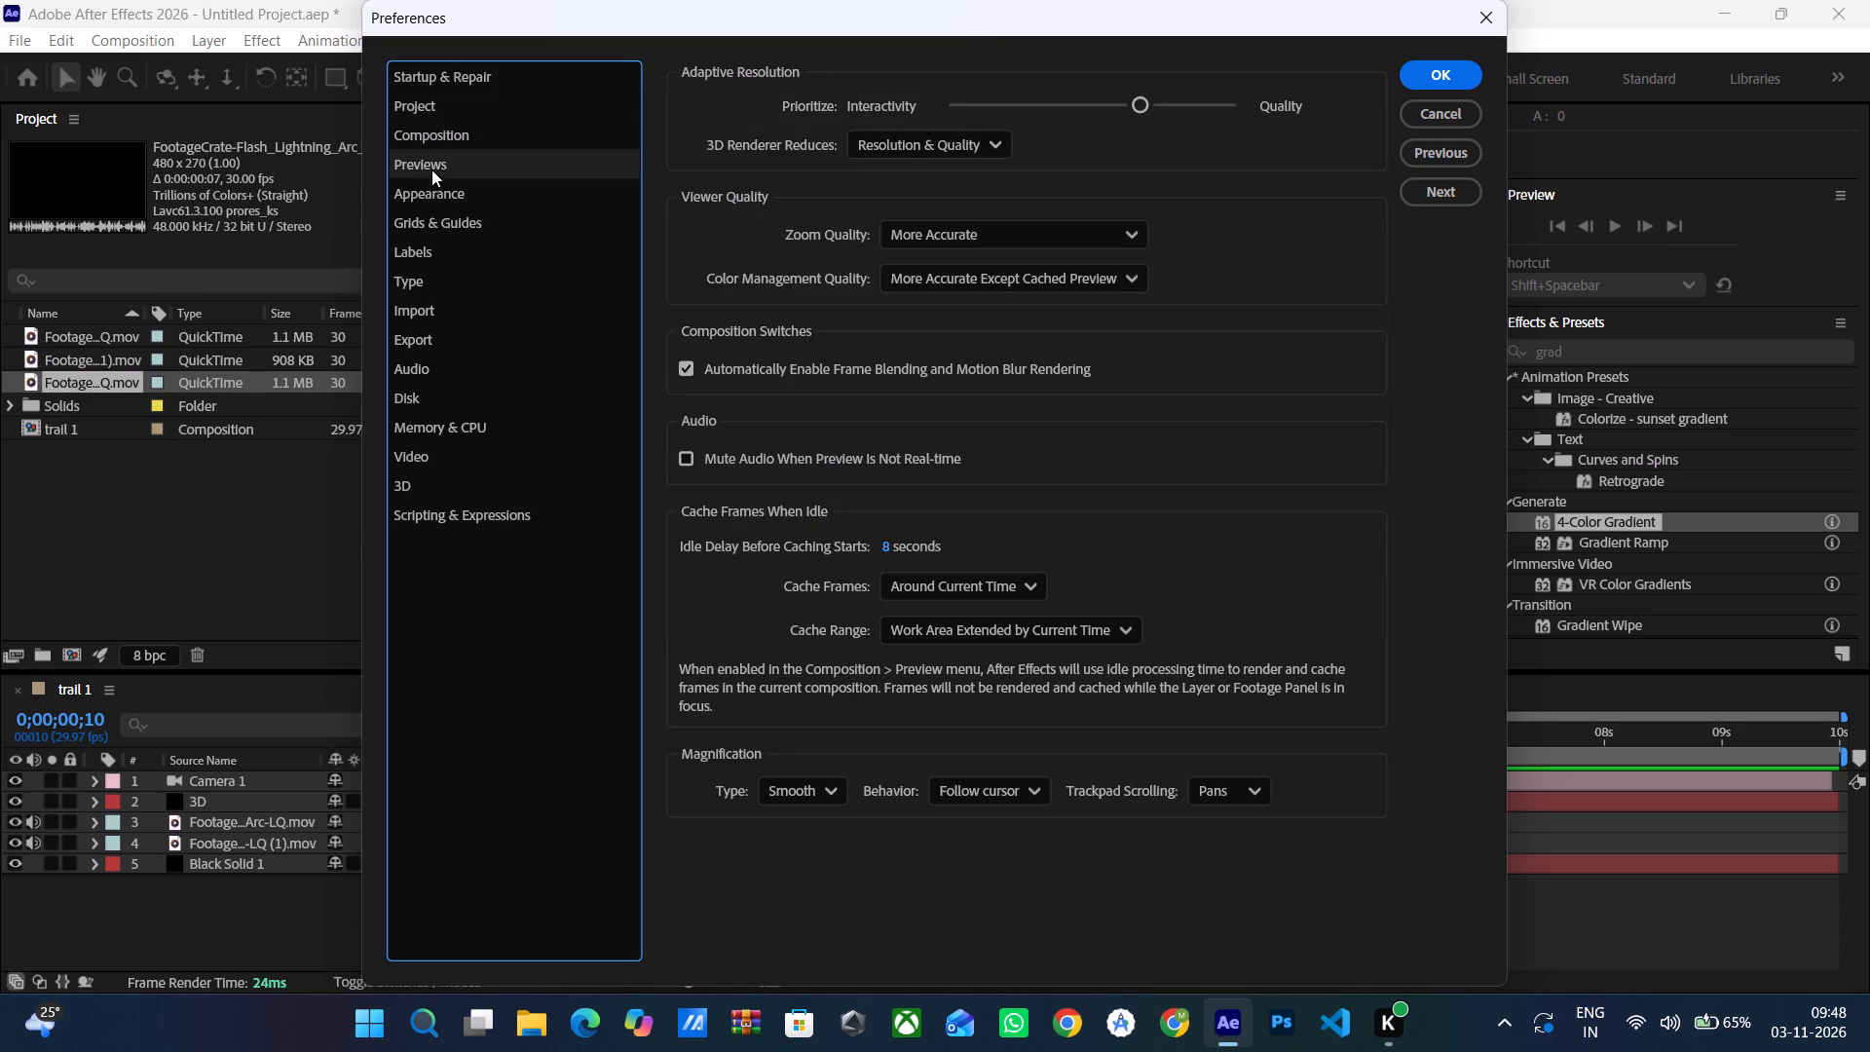
left_click(434, 195)
left_click(434, 231)
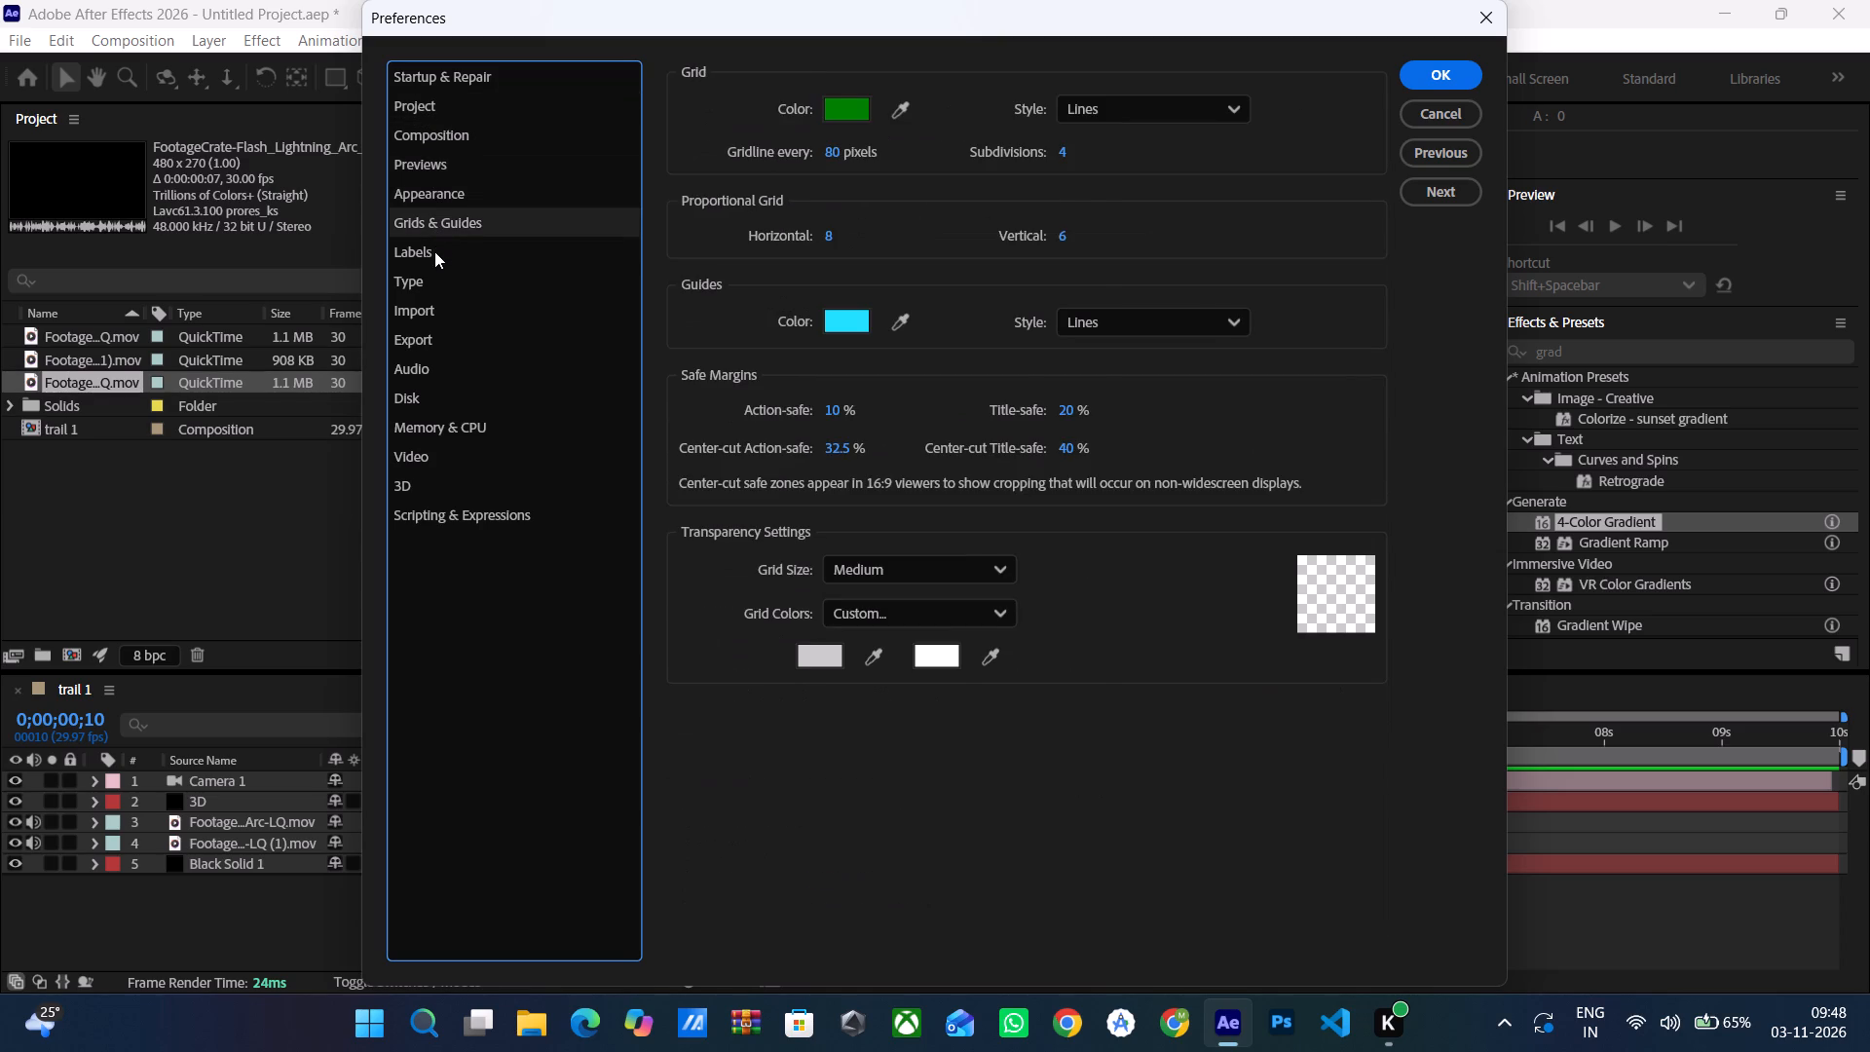
left_click(434, 256)
left_click(434, 282)
left_click(436, 317)
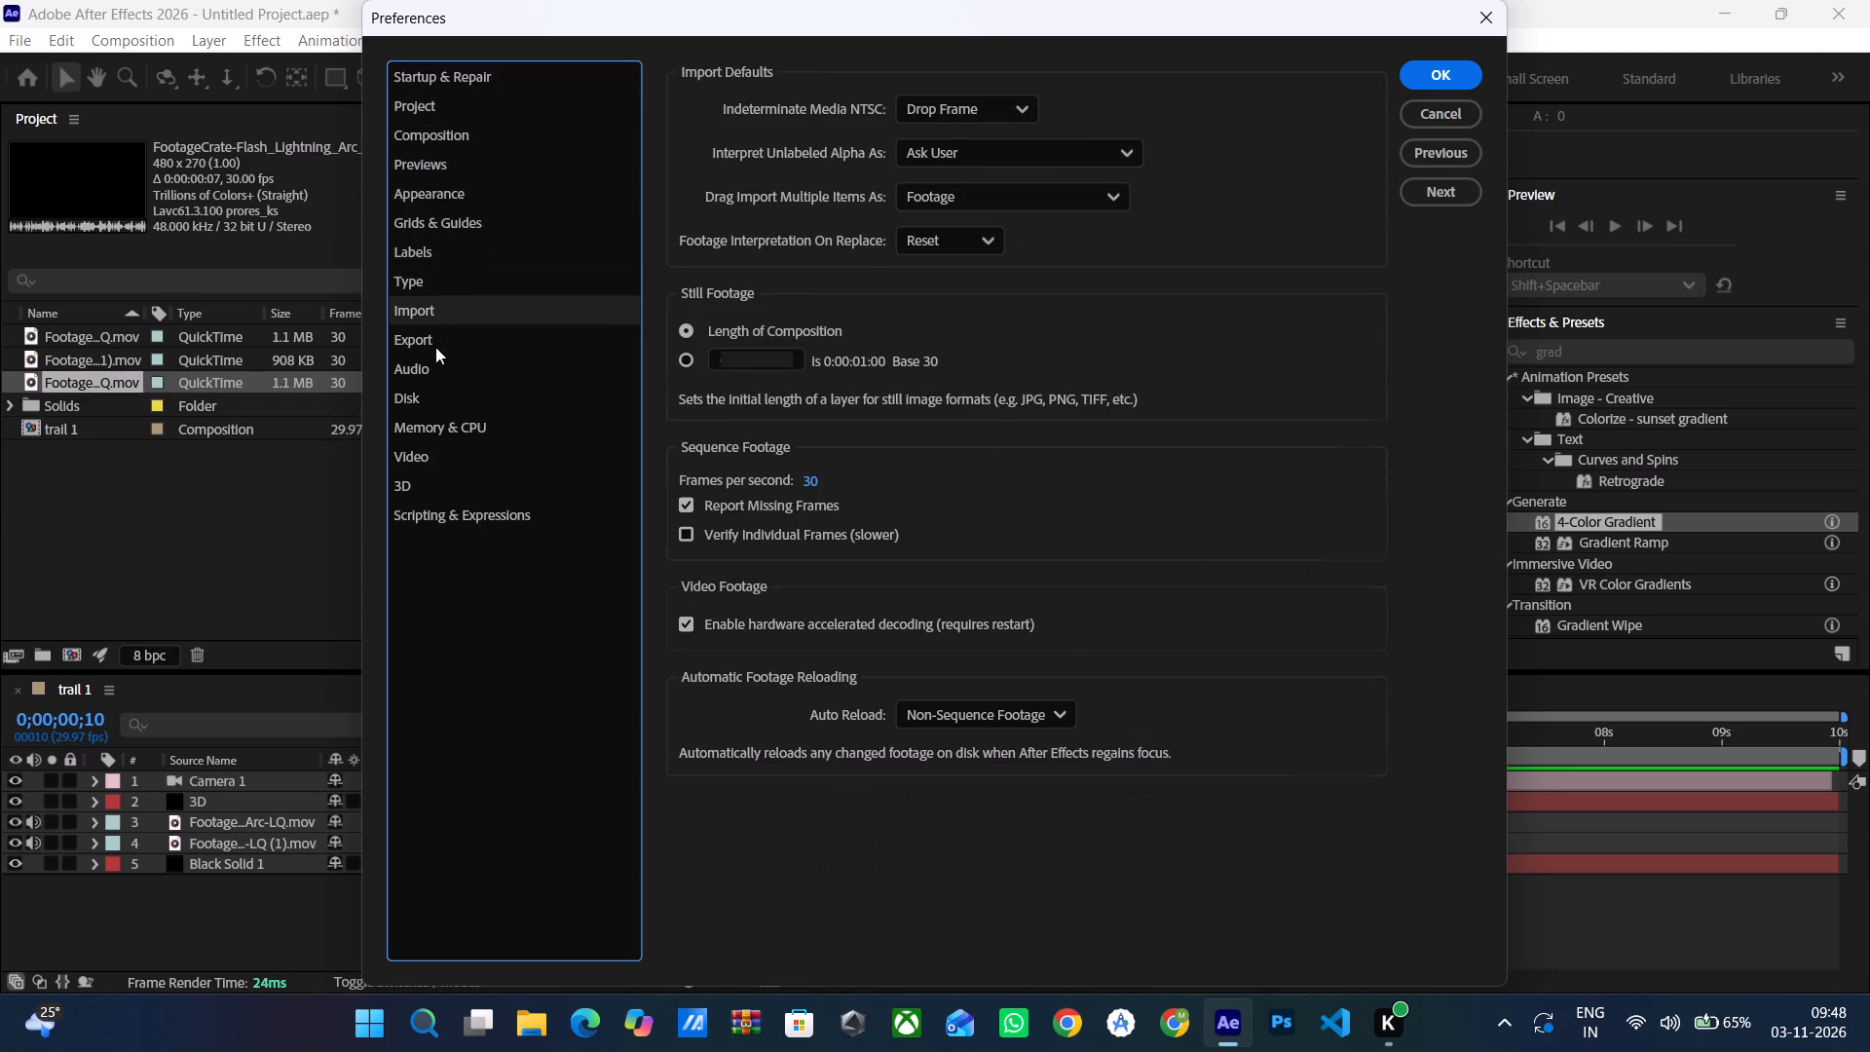
left_click(435, 347)
left_click(436, 366)
left_click(436, 394)
left_click(428, 380)
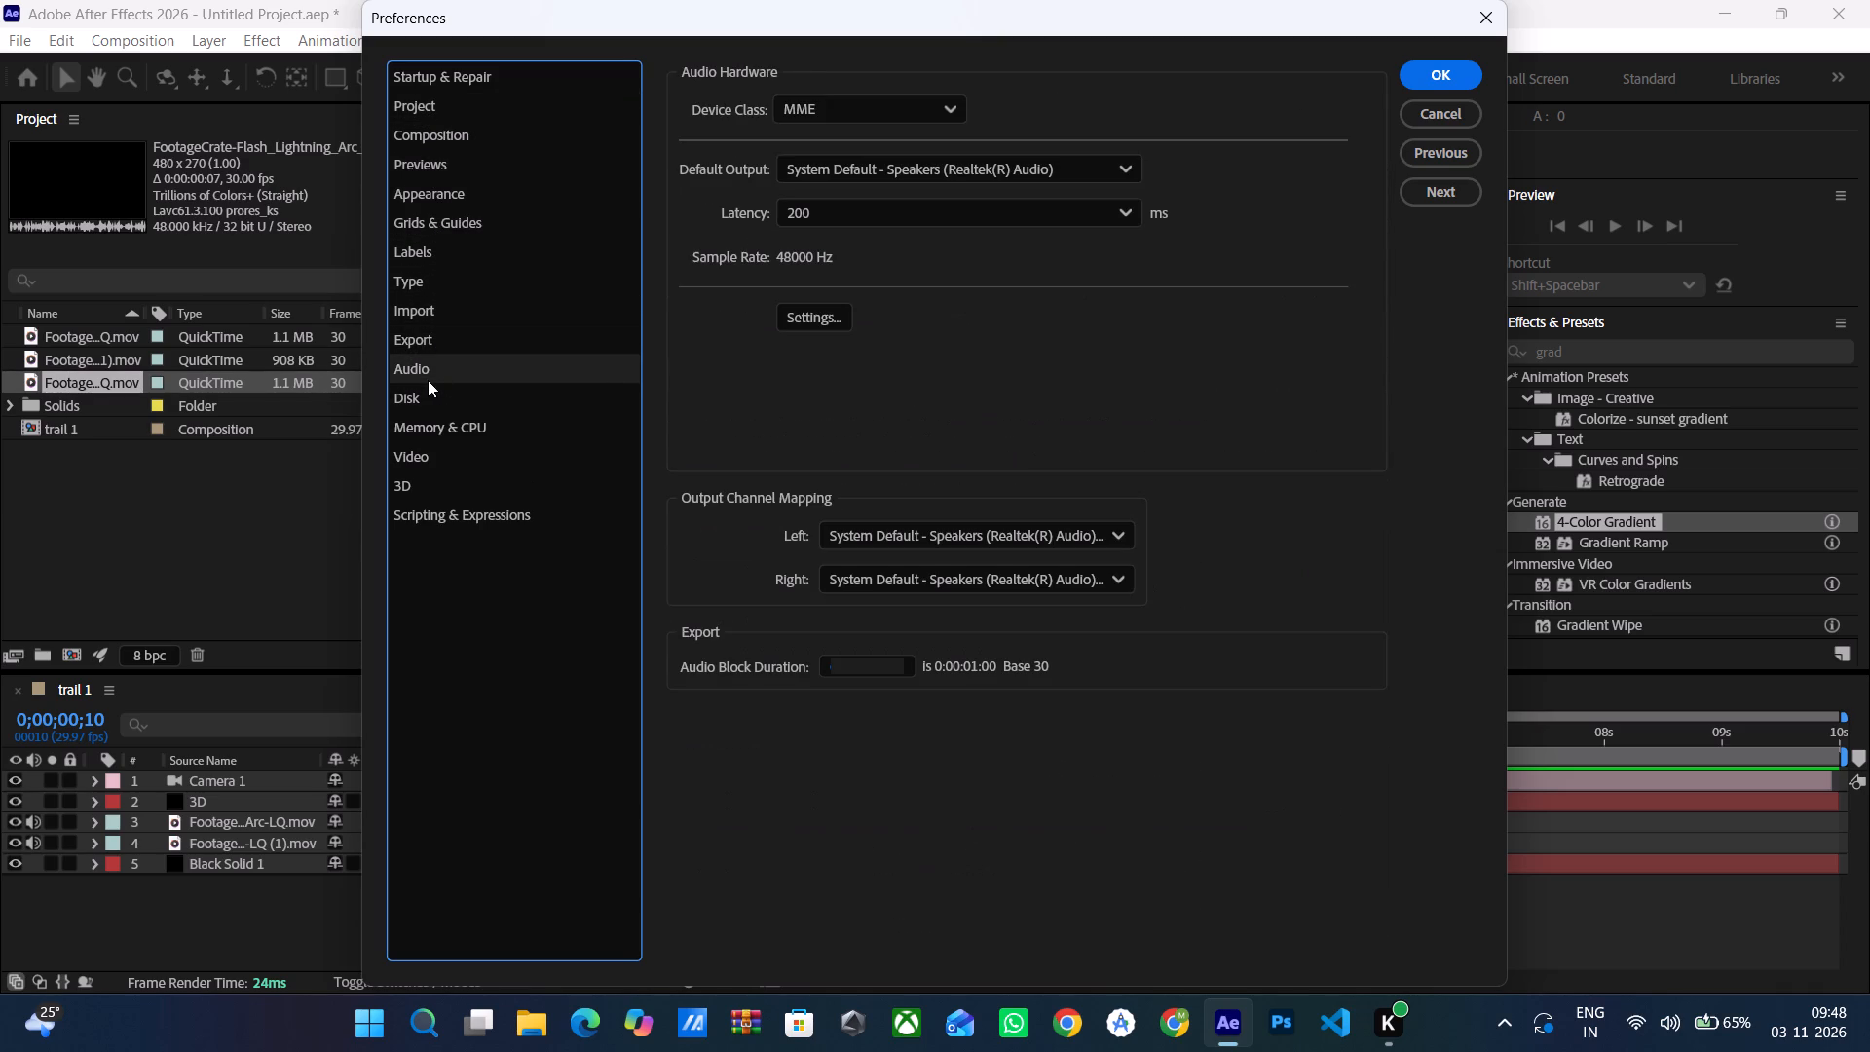
Set the Maximum Disk Cache Size to 100 GB in the Disk preferences.
left_click(436, 397)
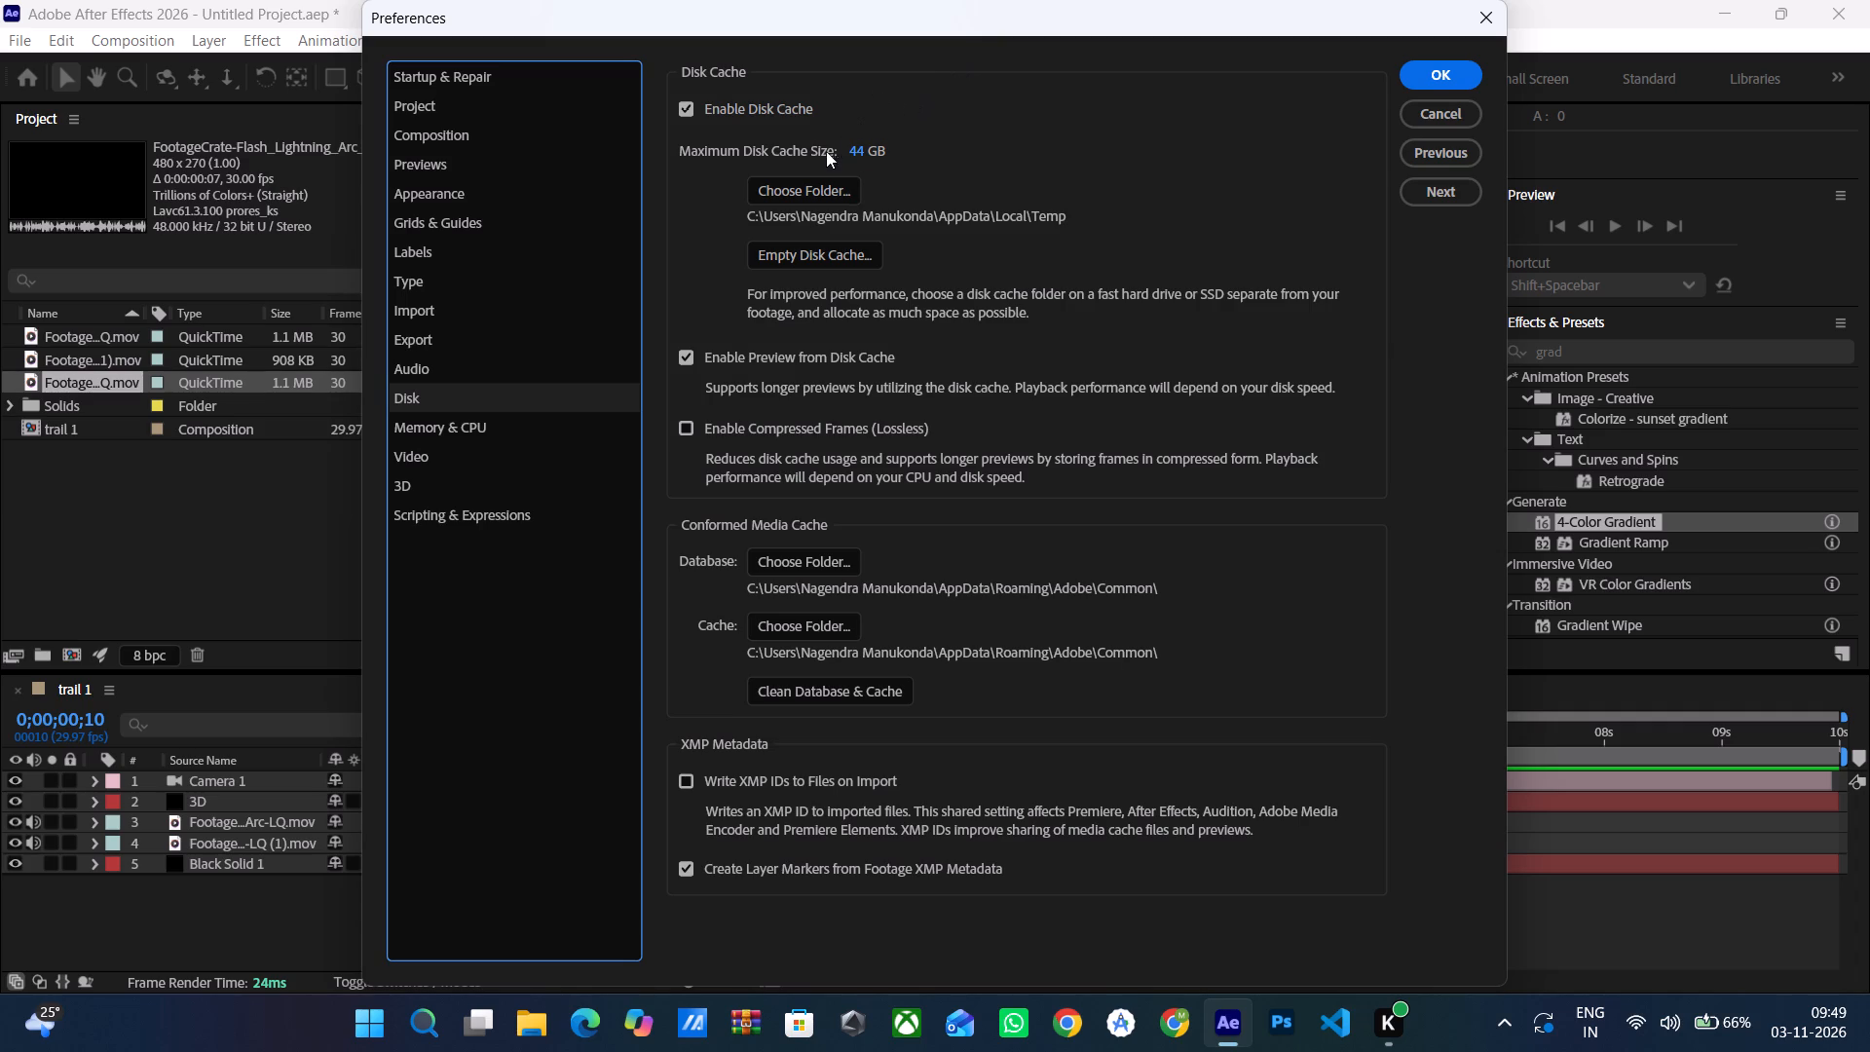
left_click_drag(857, 161, 925, 155)
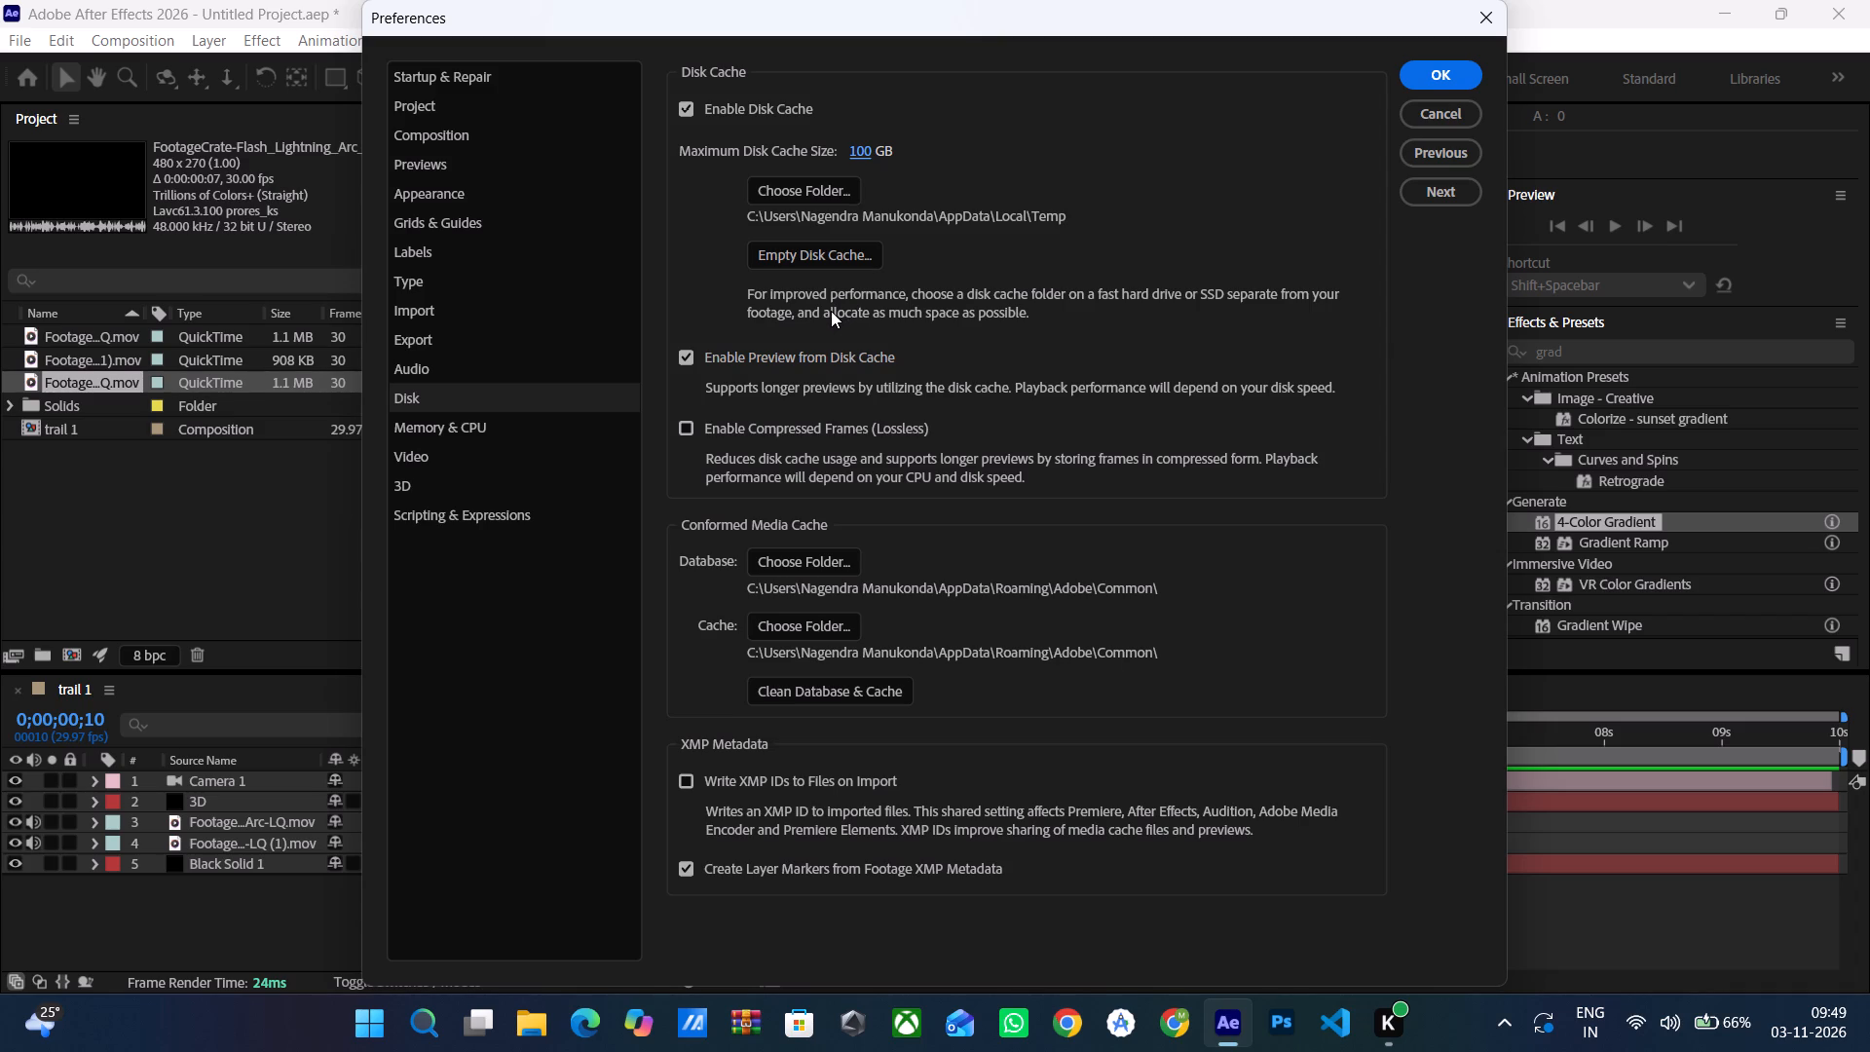
Set the Maximum Disk Cache Size to 61 GB, check the Memory & CPU preferences, and accept the preferences.
left_click_drag(867, 153, 853, 165)
left_click_drag(853, 165, 845, 177)
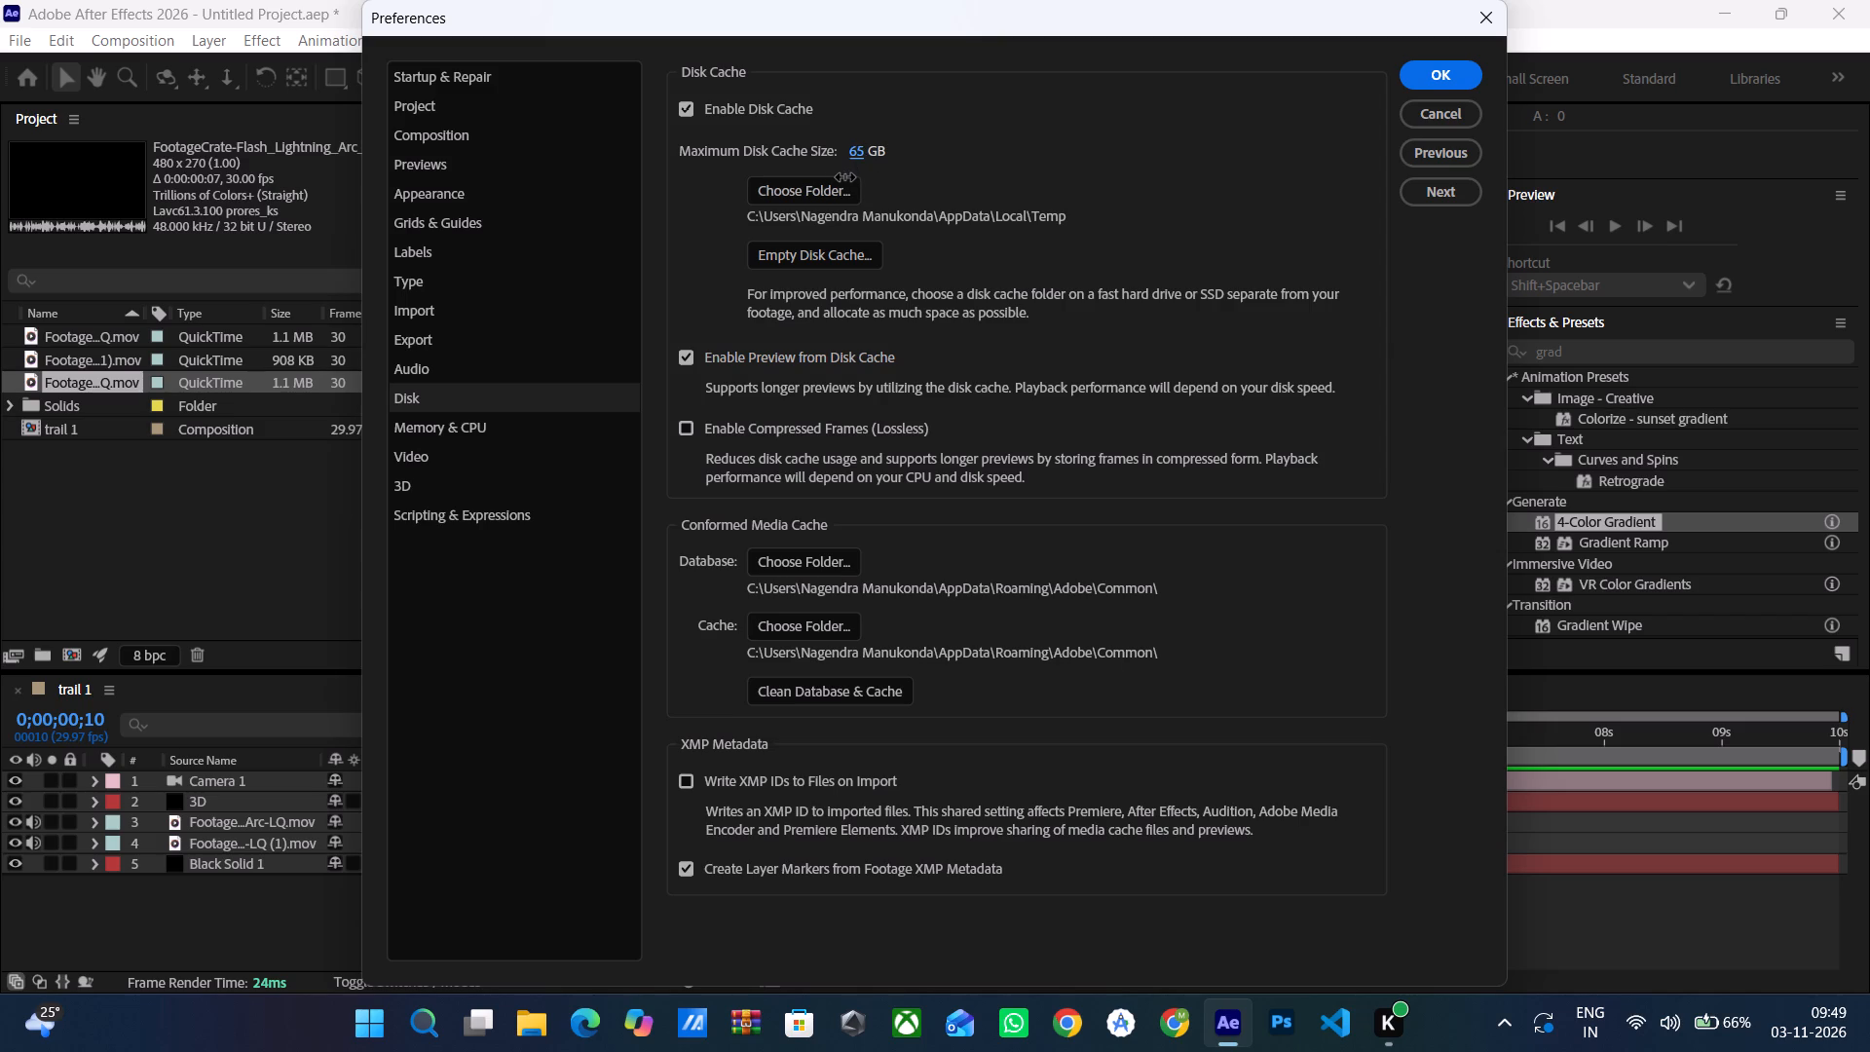
left_click_drag(845, 177, 841, 181)
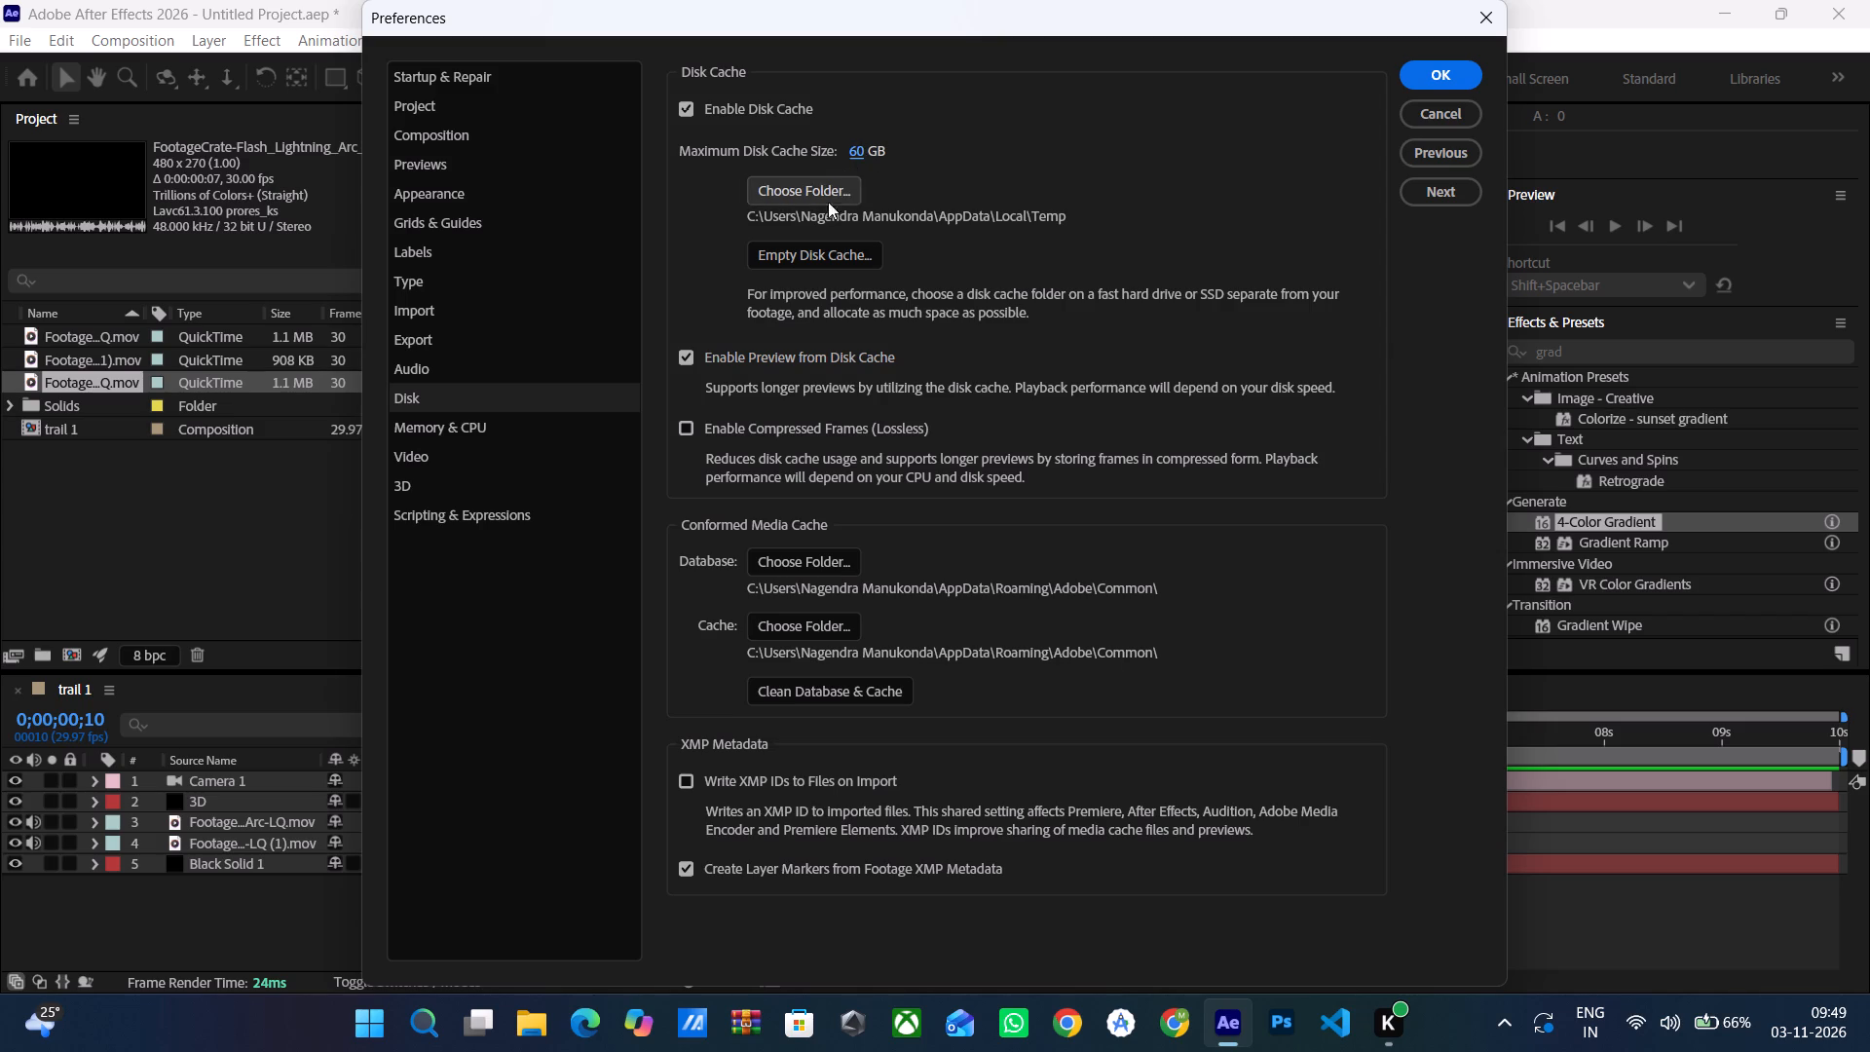
left_click_drag(856, 155, 857, 166)
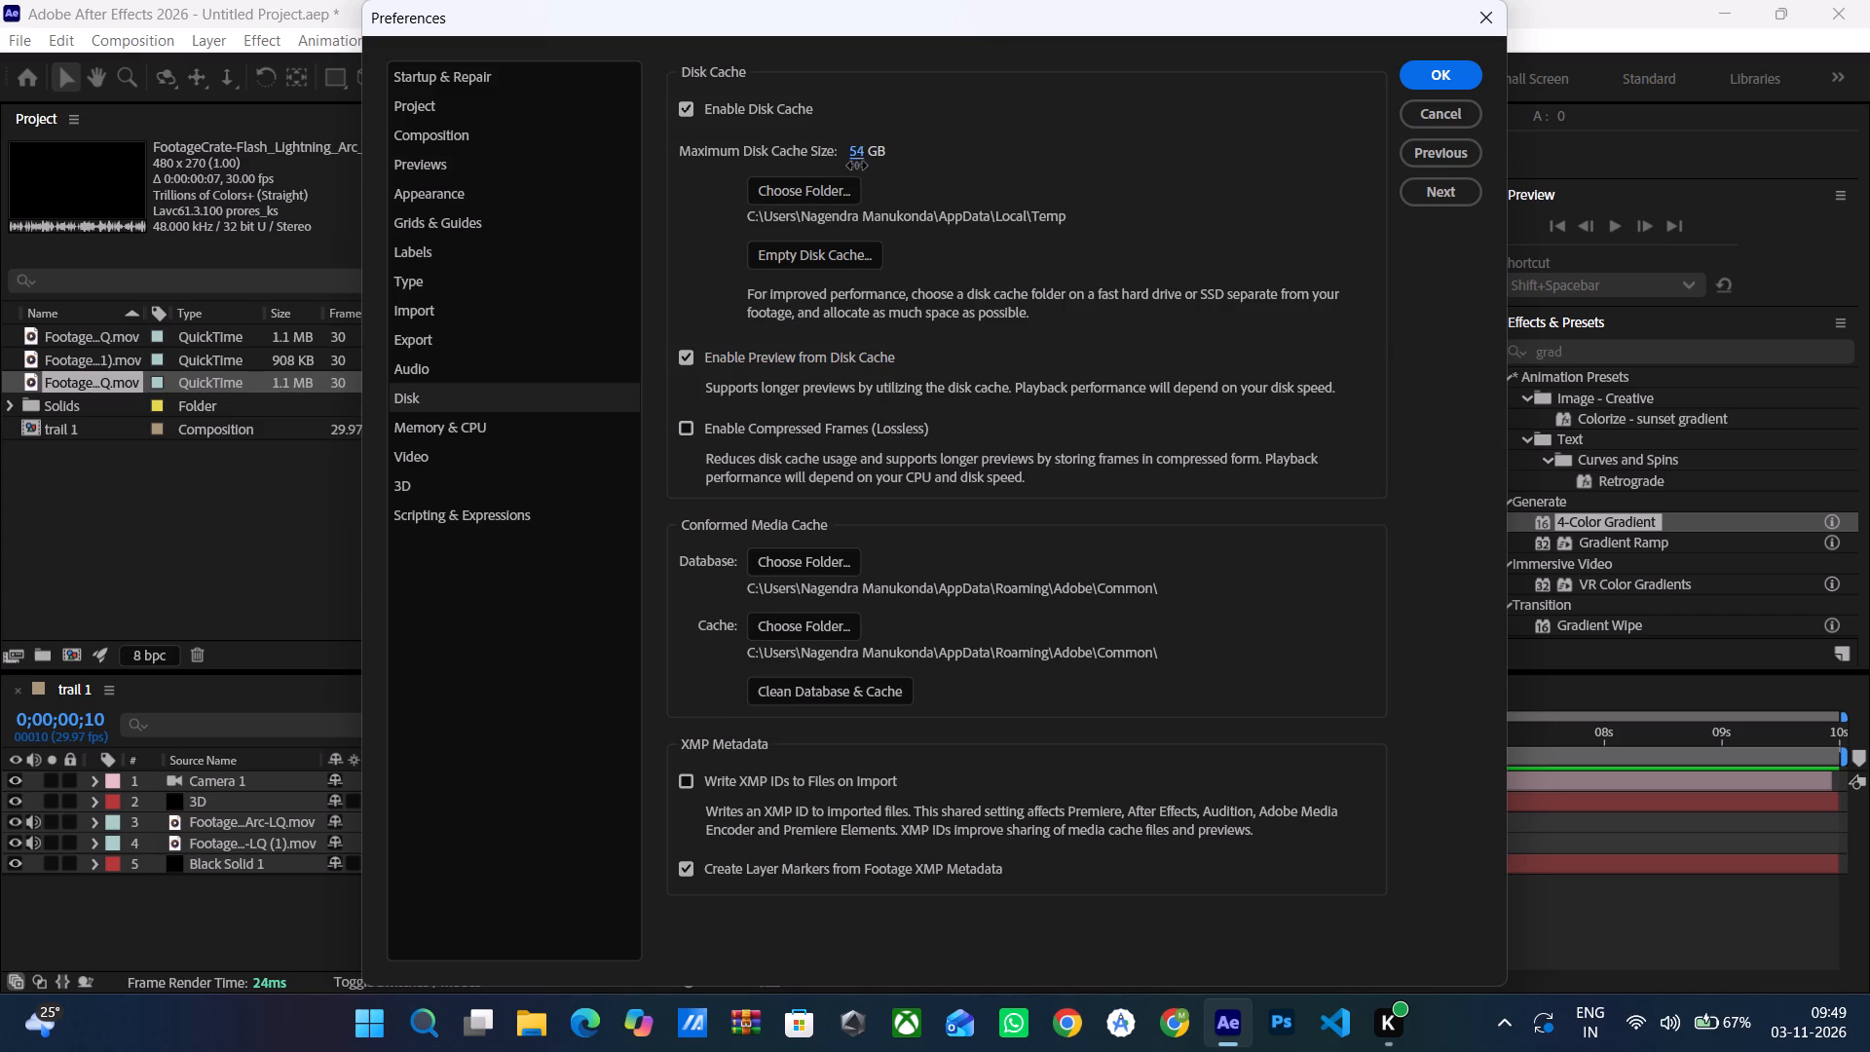
left_click_drag(857, 166, 874, 174)
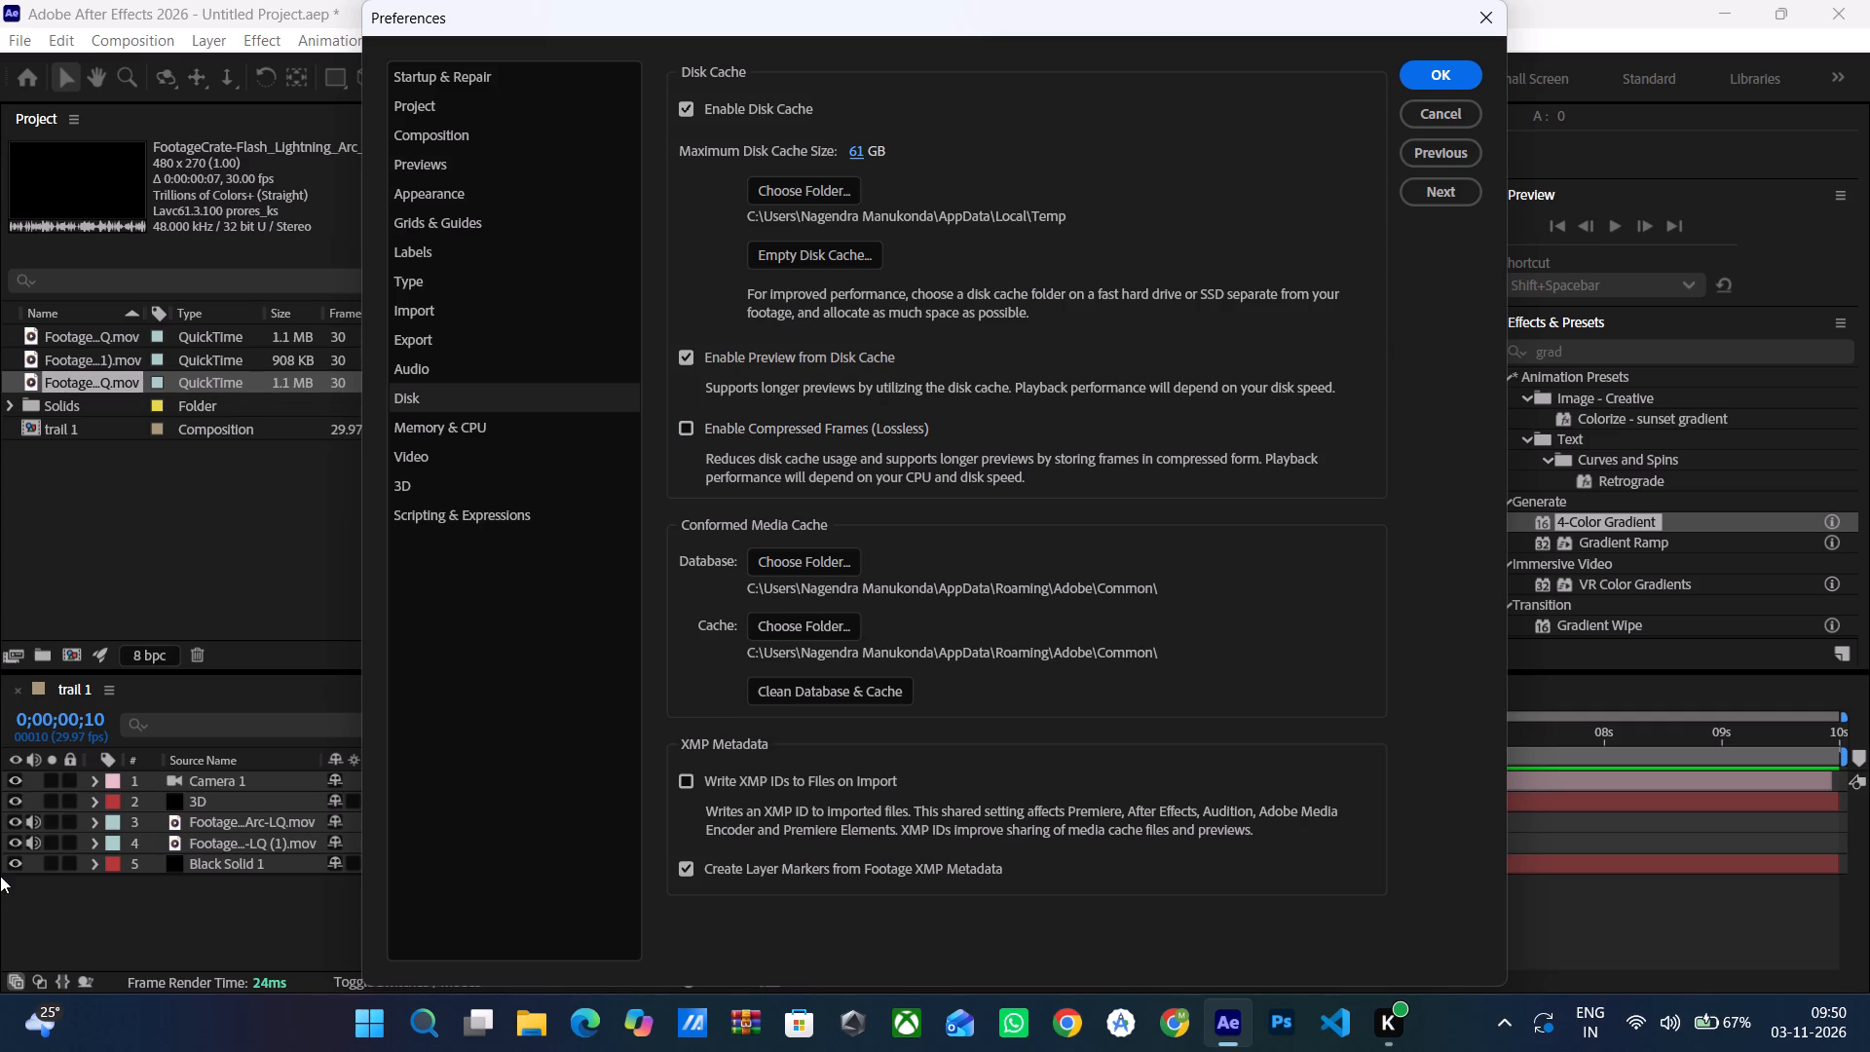
left_click(467, 432)
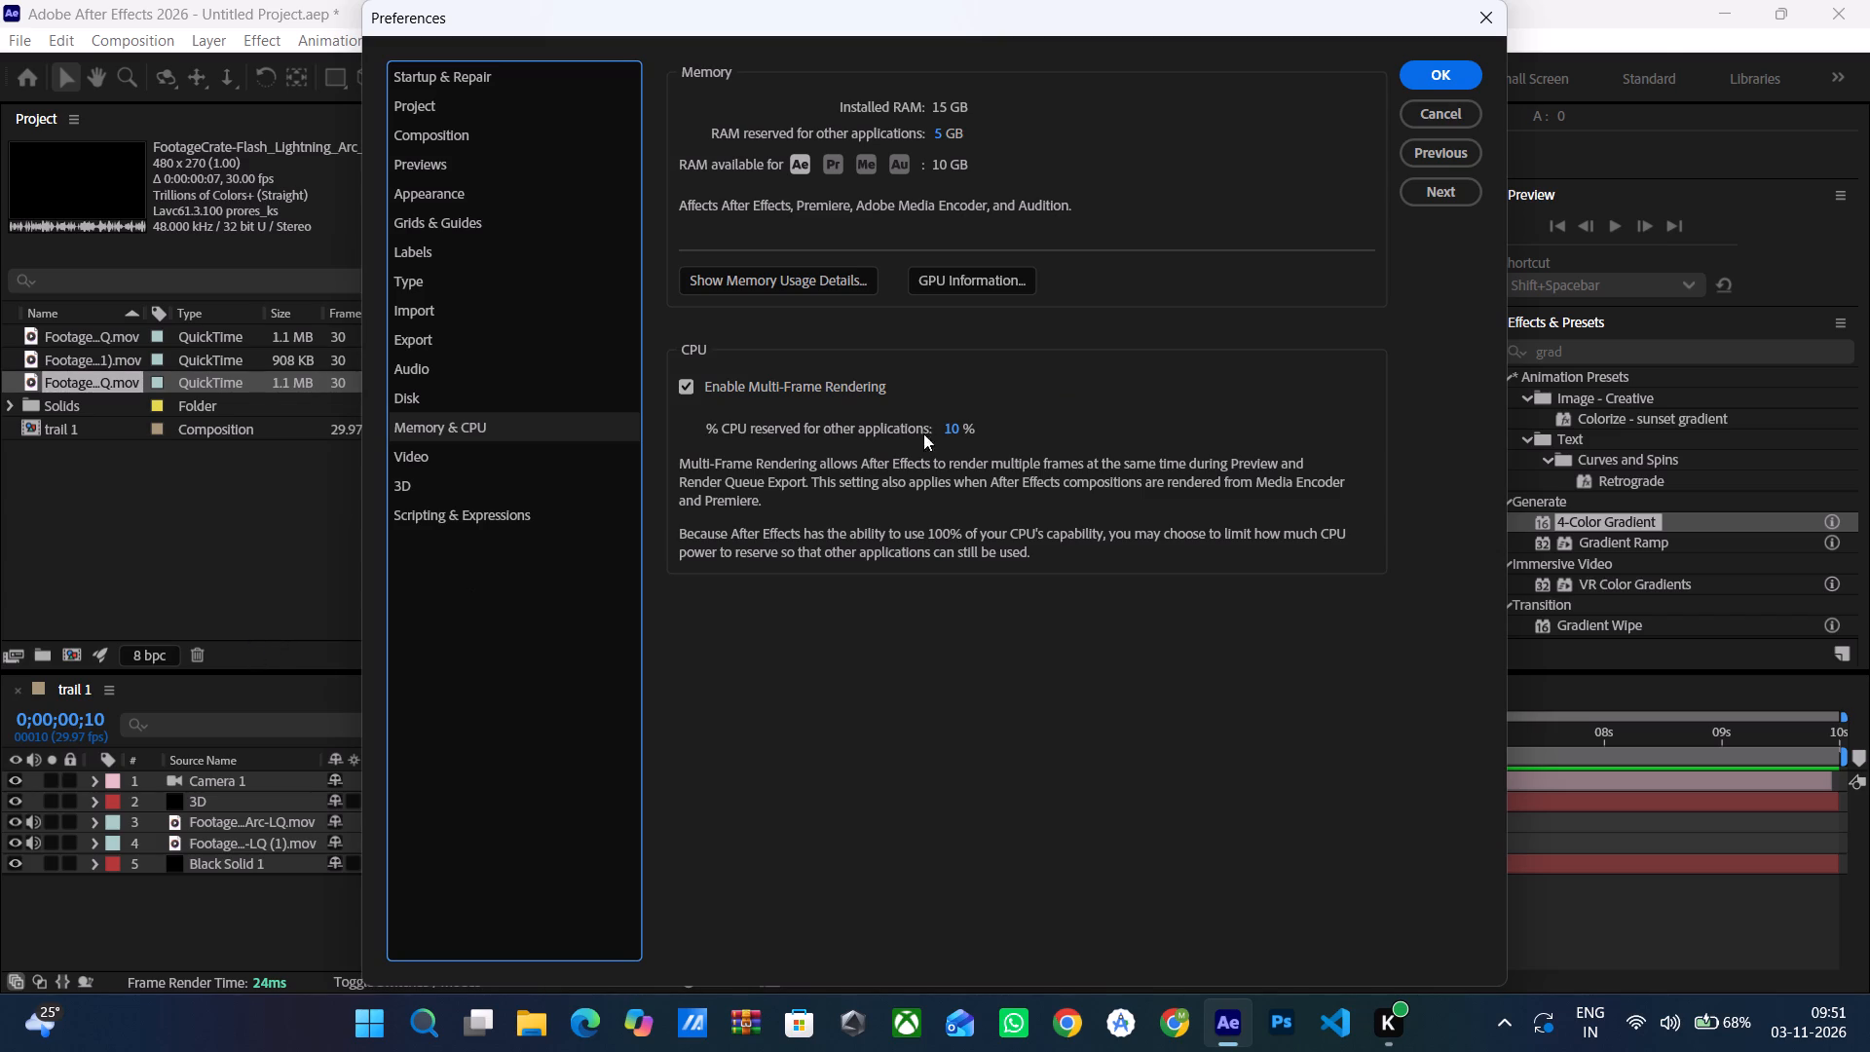
left_click(1424, 86)
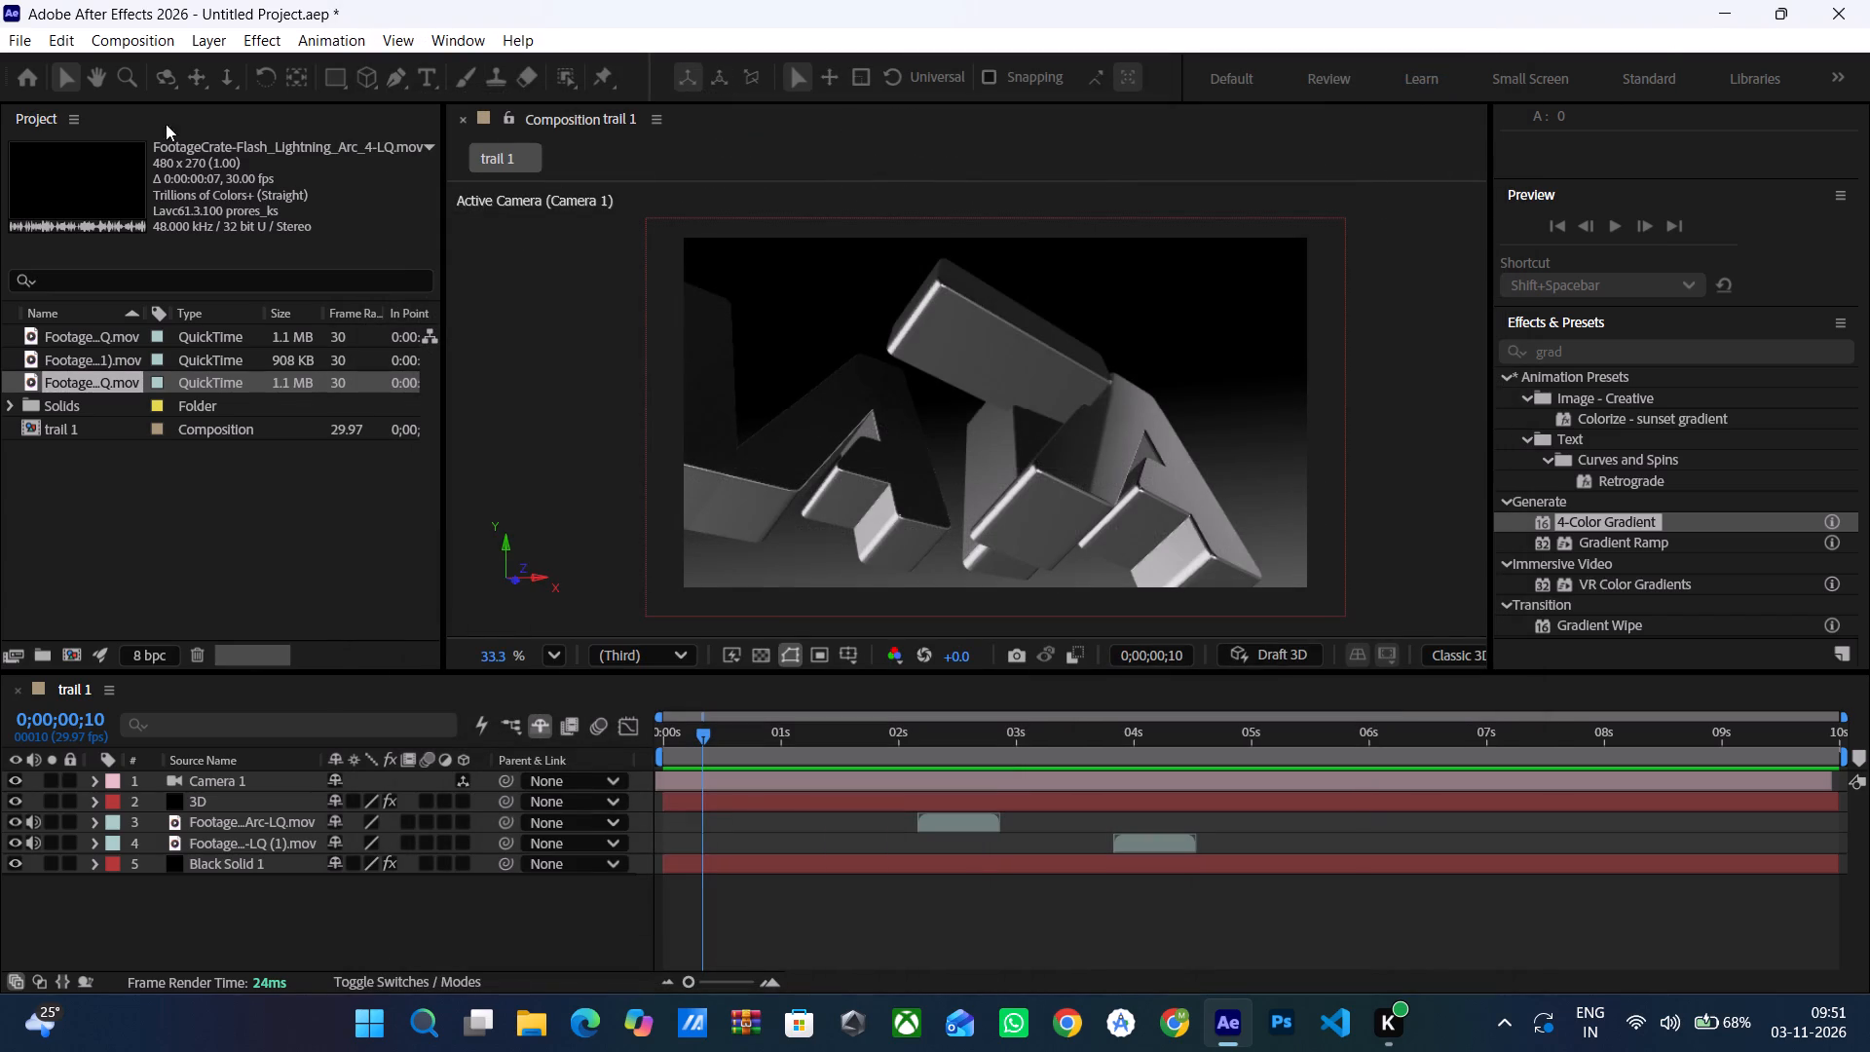
Select Mercury GPU Acceleration (CUDA) for Video Rendering and Effects in the Project Settings and accept them.
left_click(66, 40)
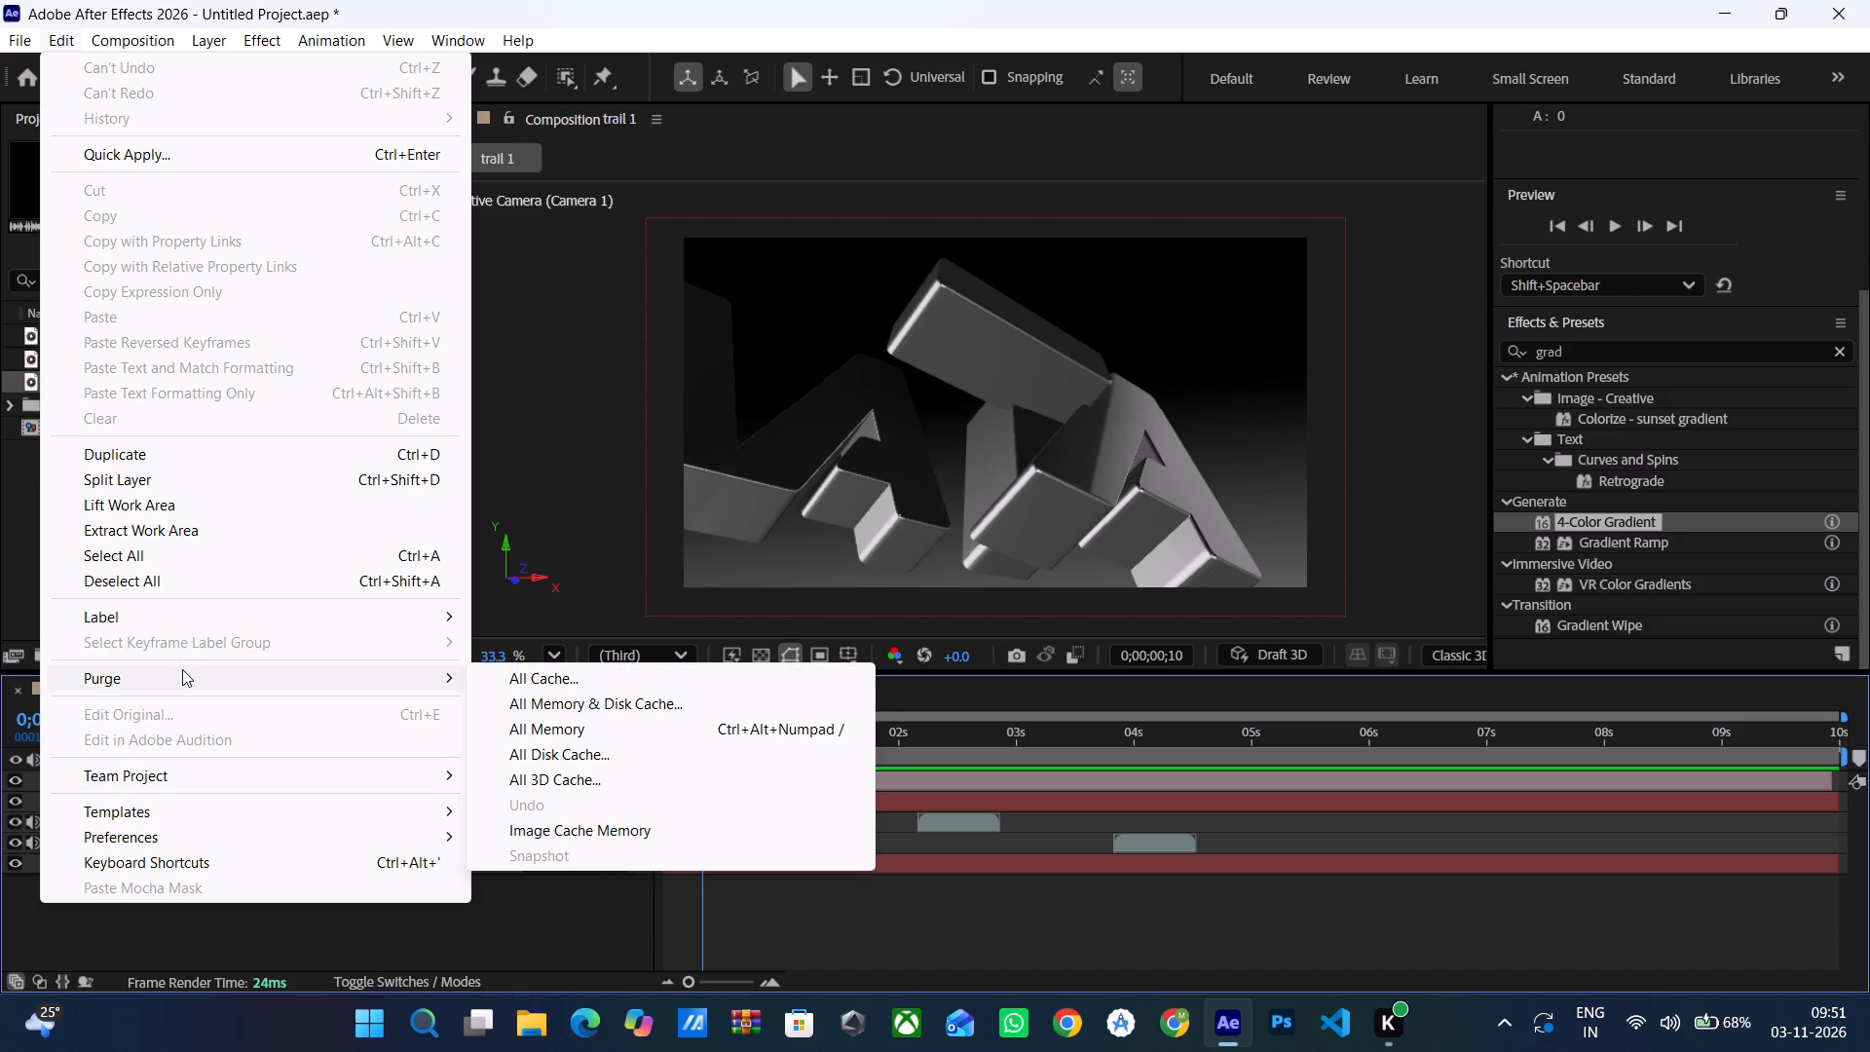
left_click(6, 53)
left_click(14, 31)
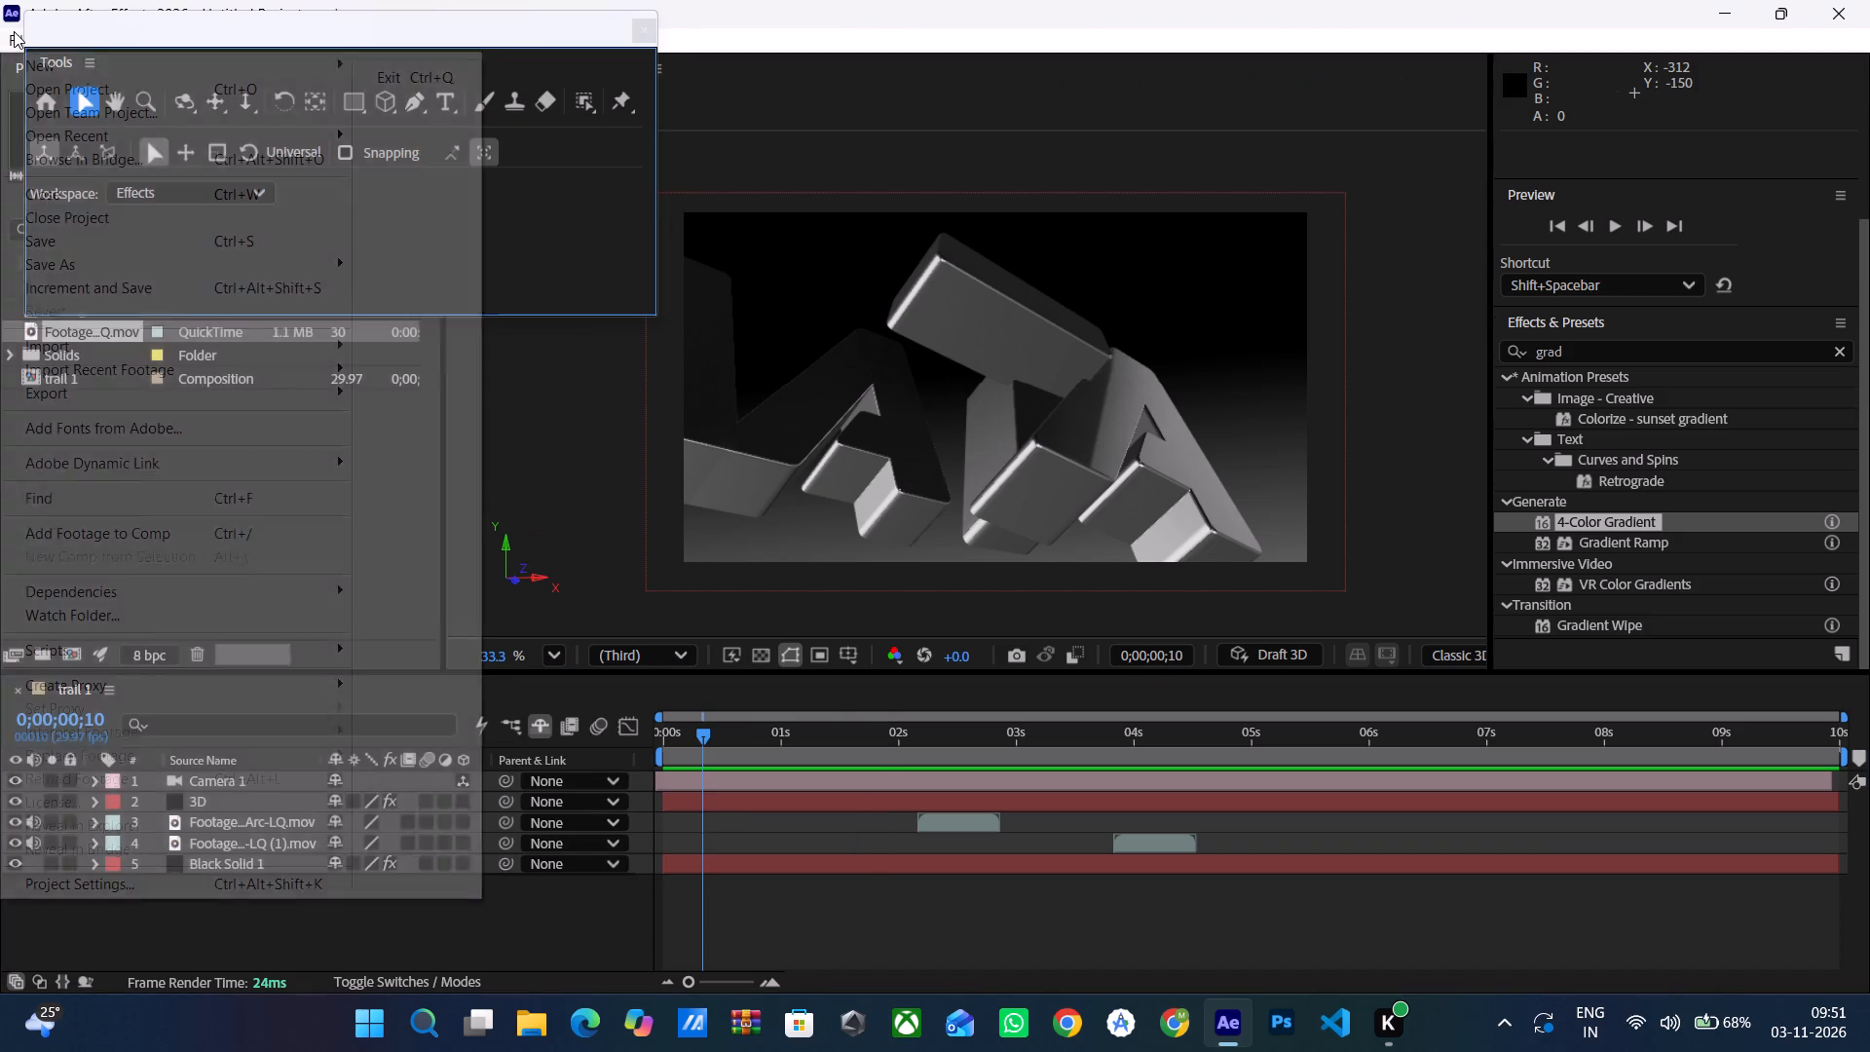
left_click(117, 874)
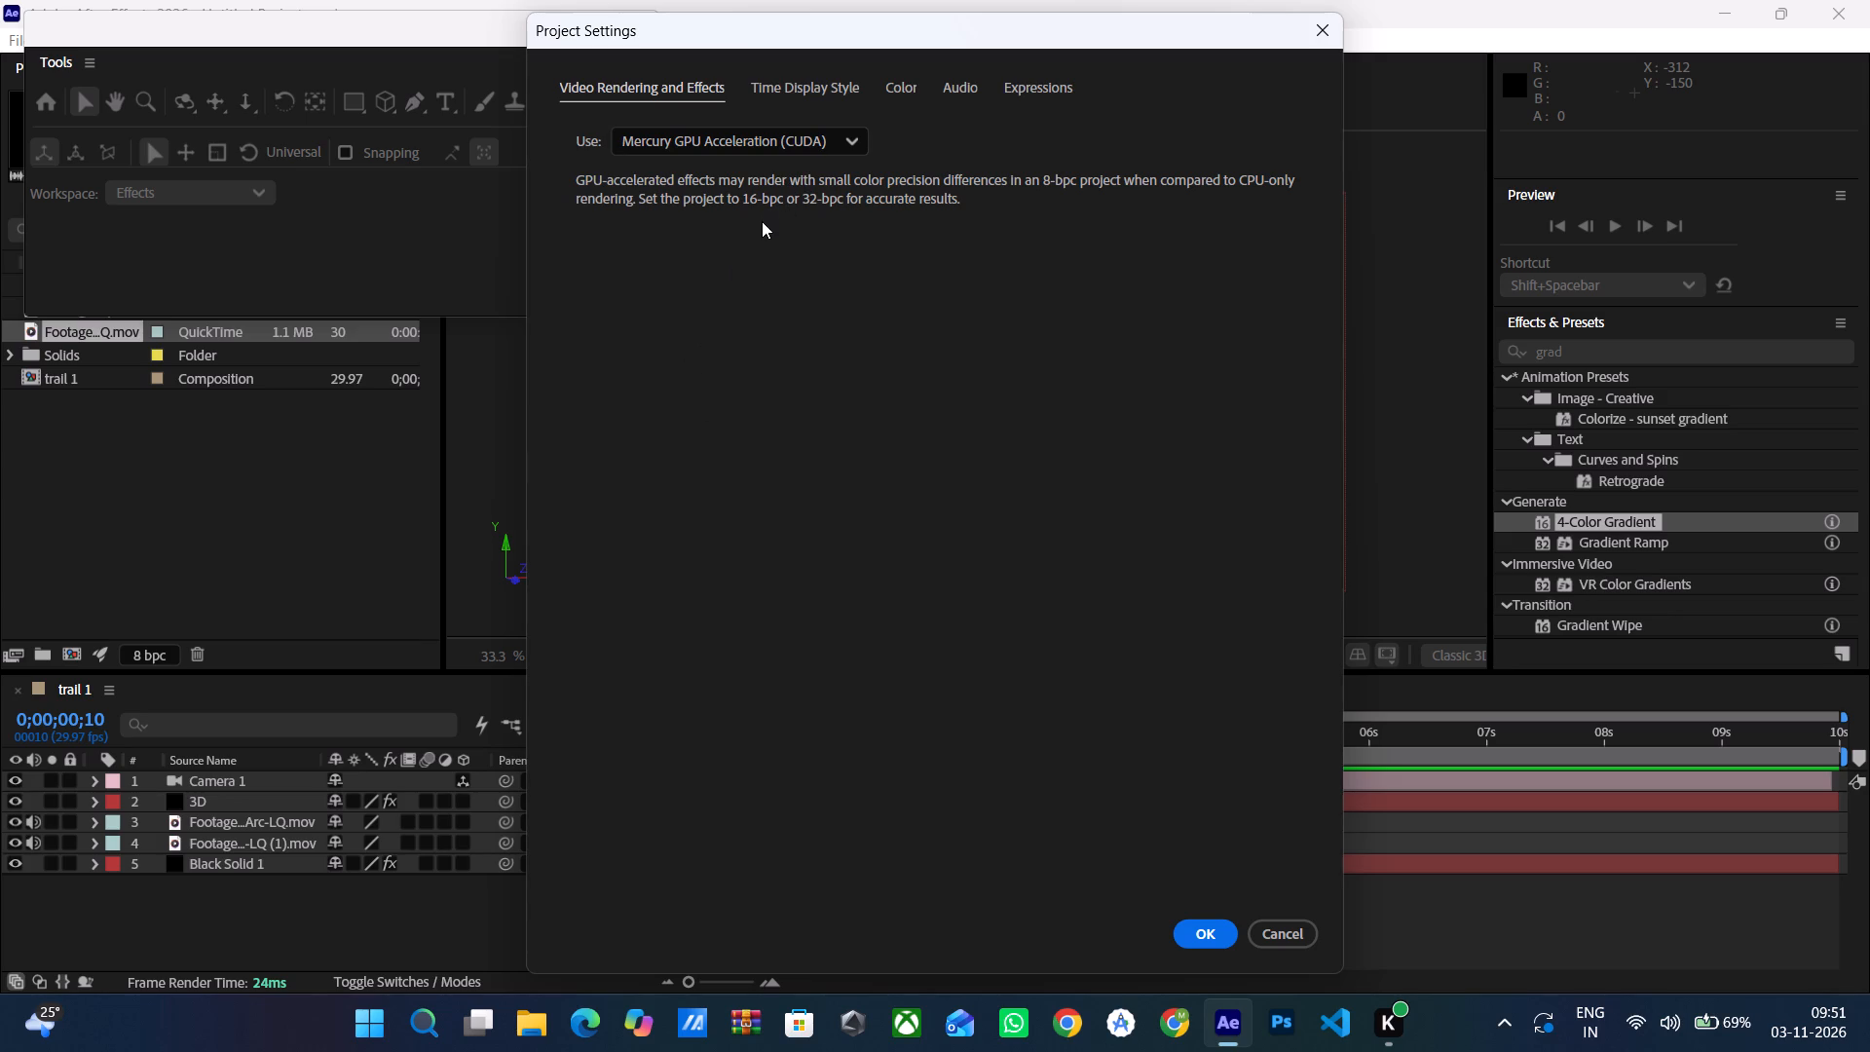
left_click(771, 137)
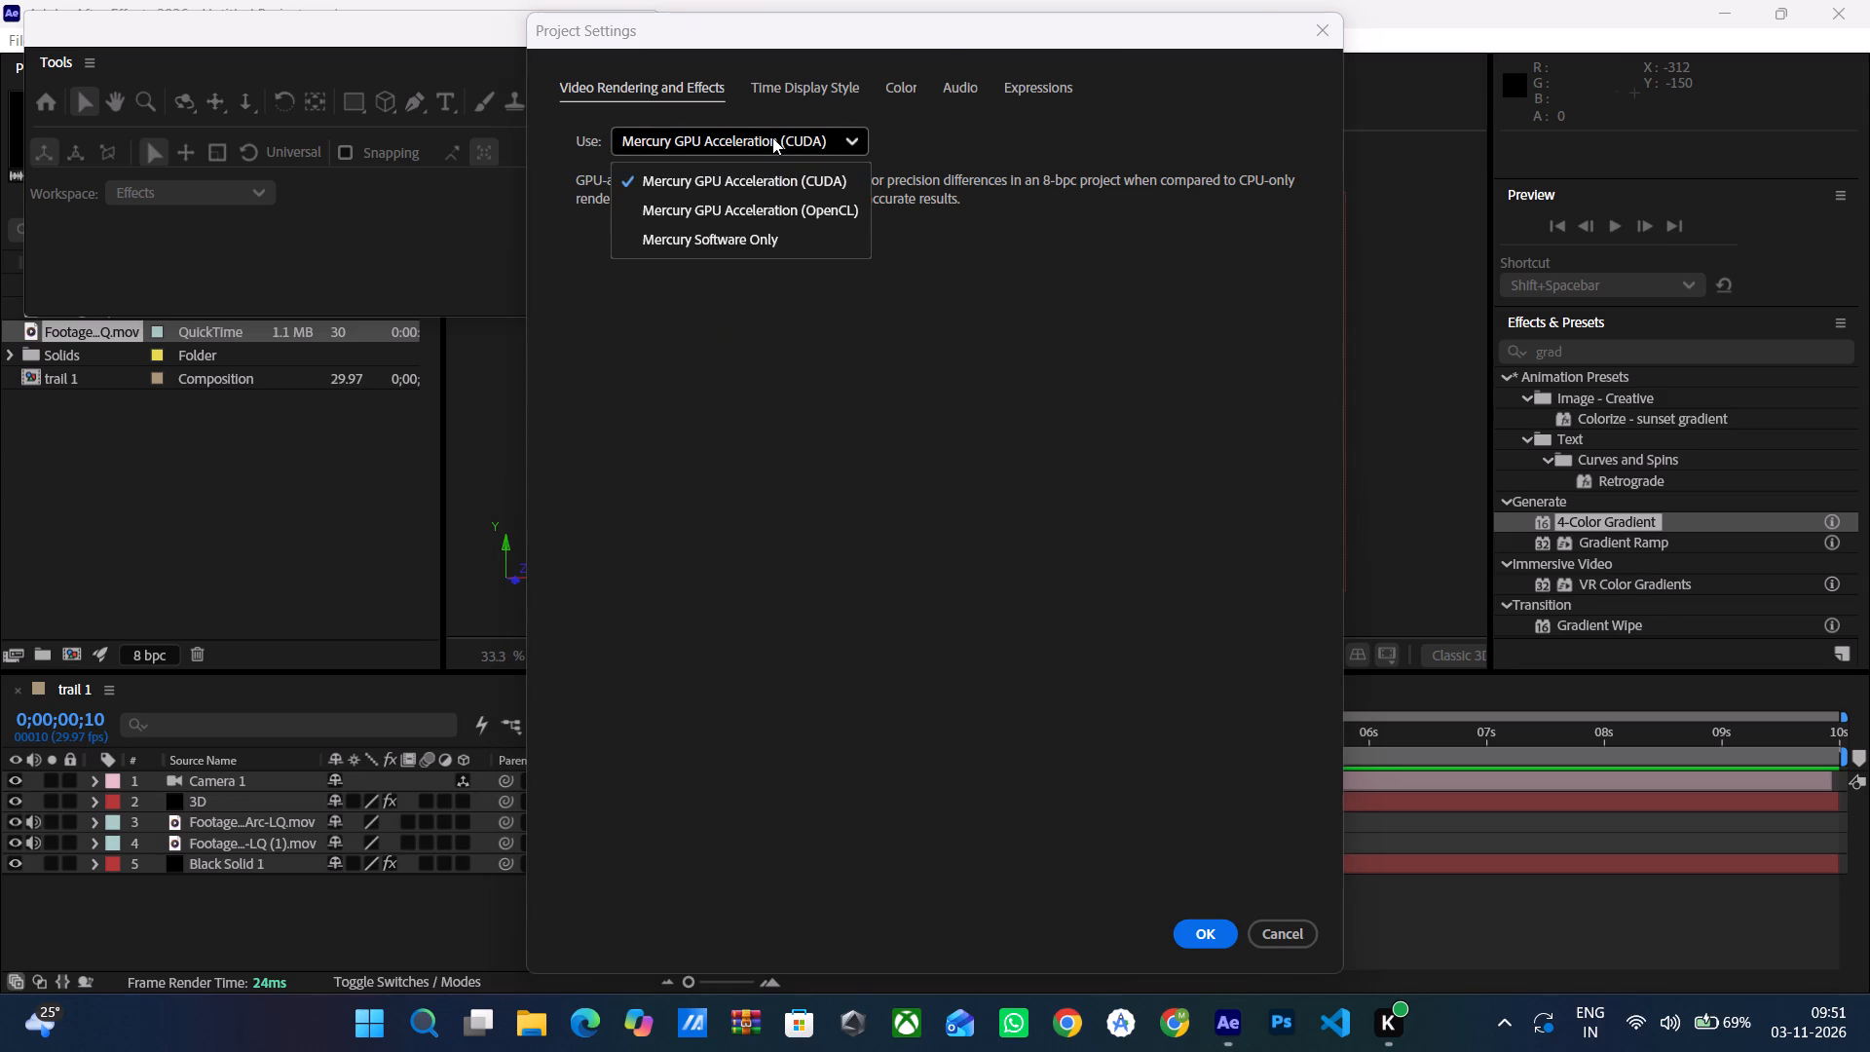
left_click(774, 179)
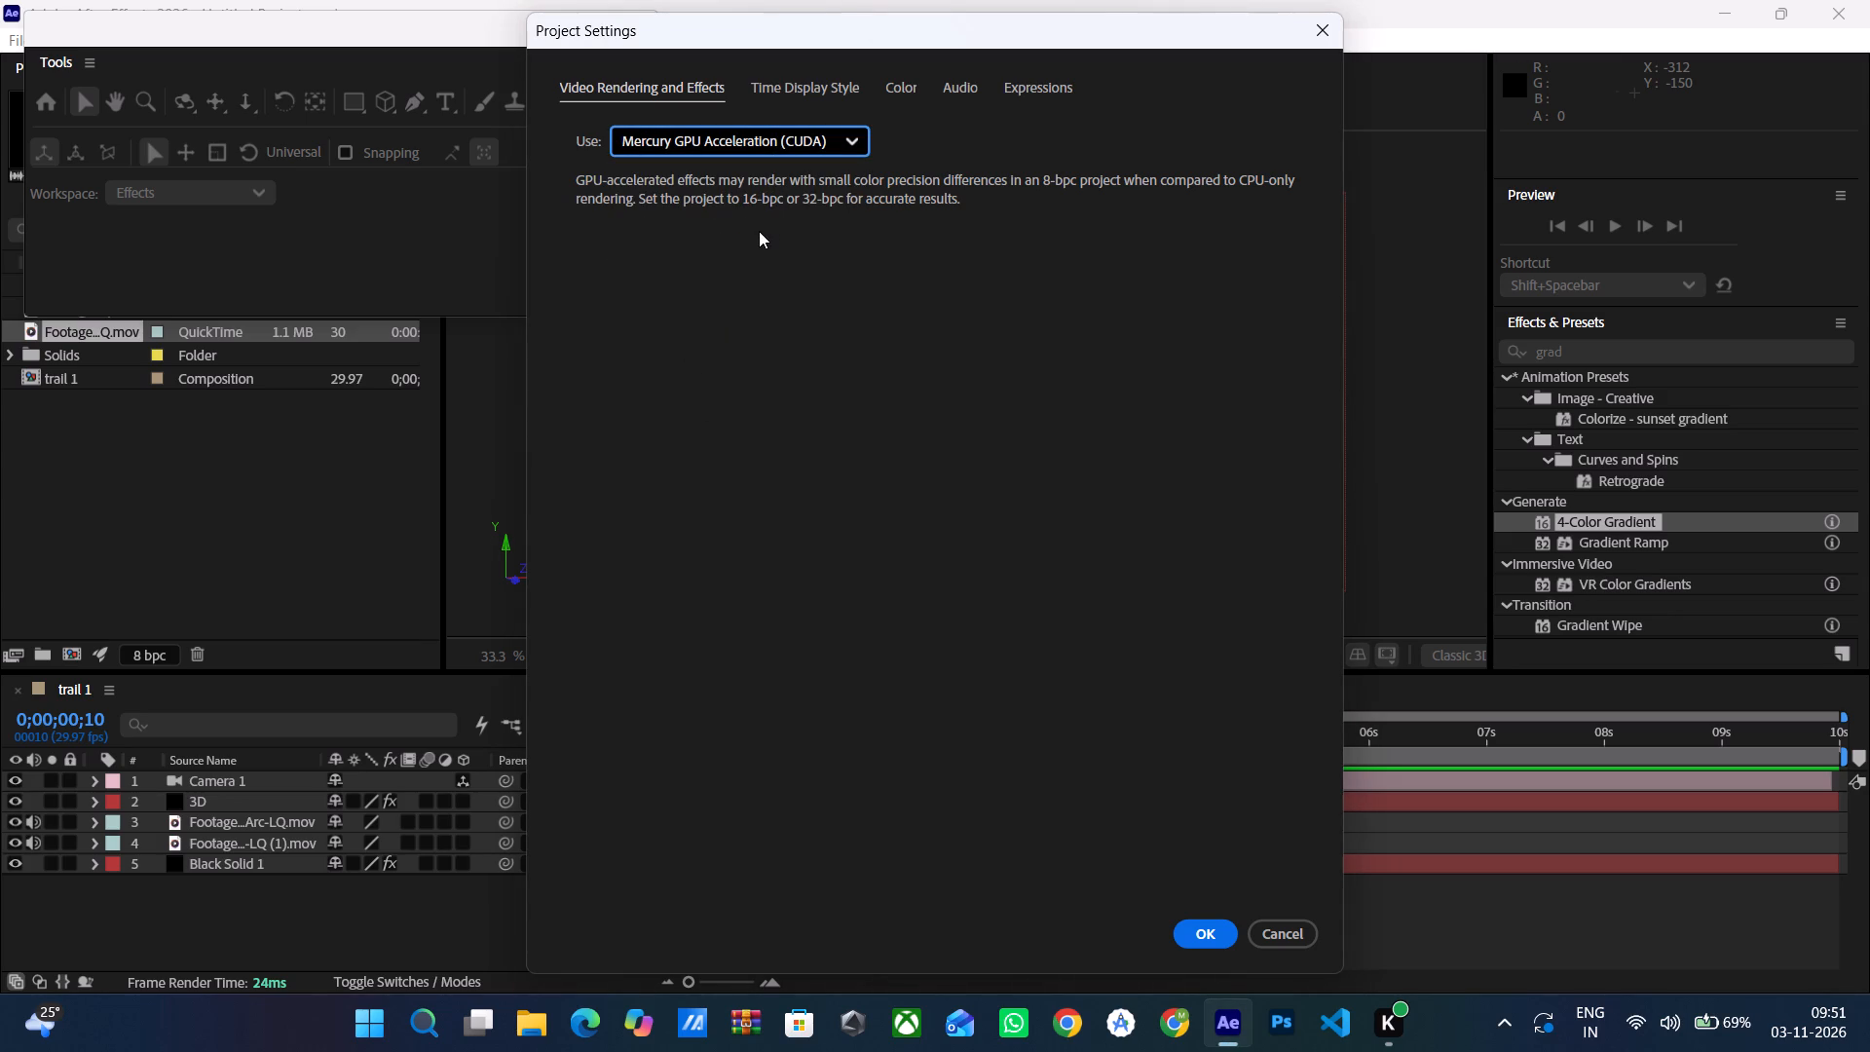
left_click(1205, 931)
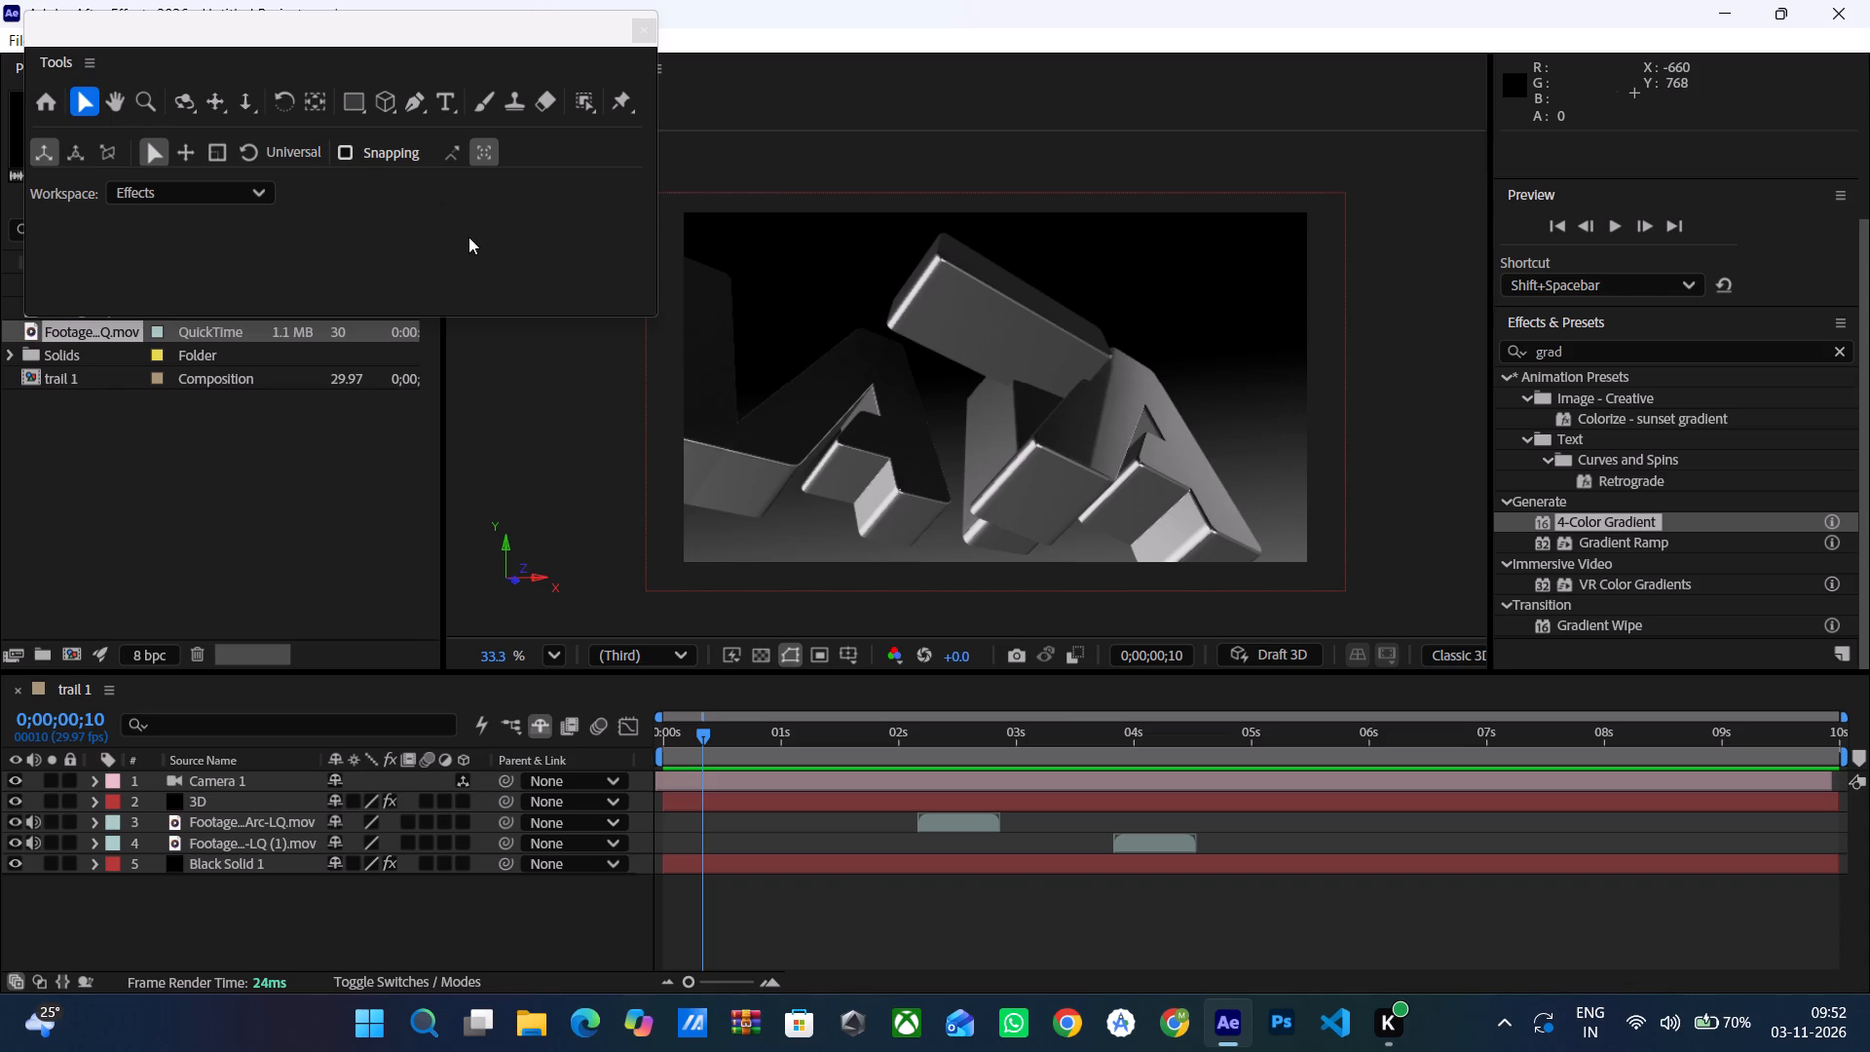
Close the floating Tools panel and reset the Effects workspace to its saved layout.
left_click(335, 452)
left_click(502, 427)
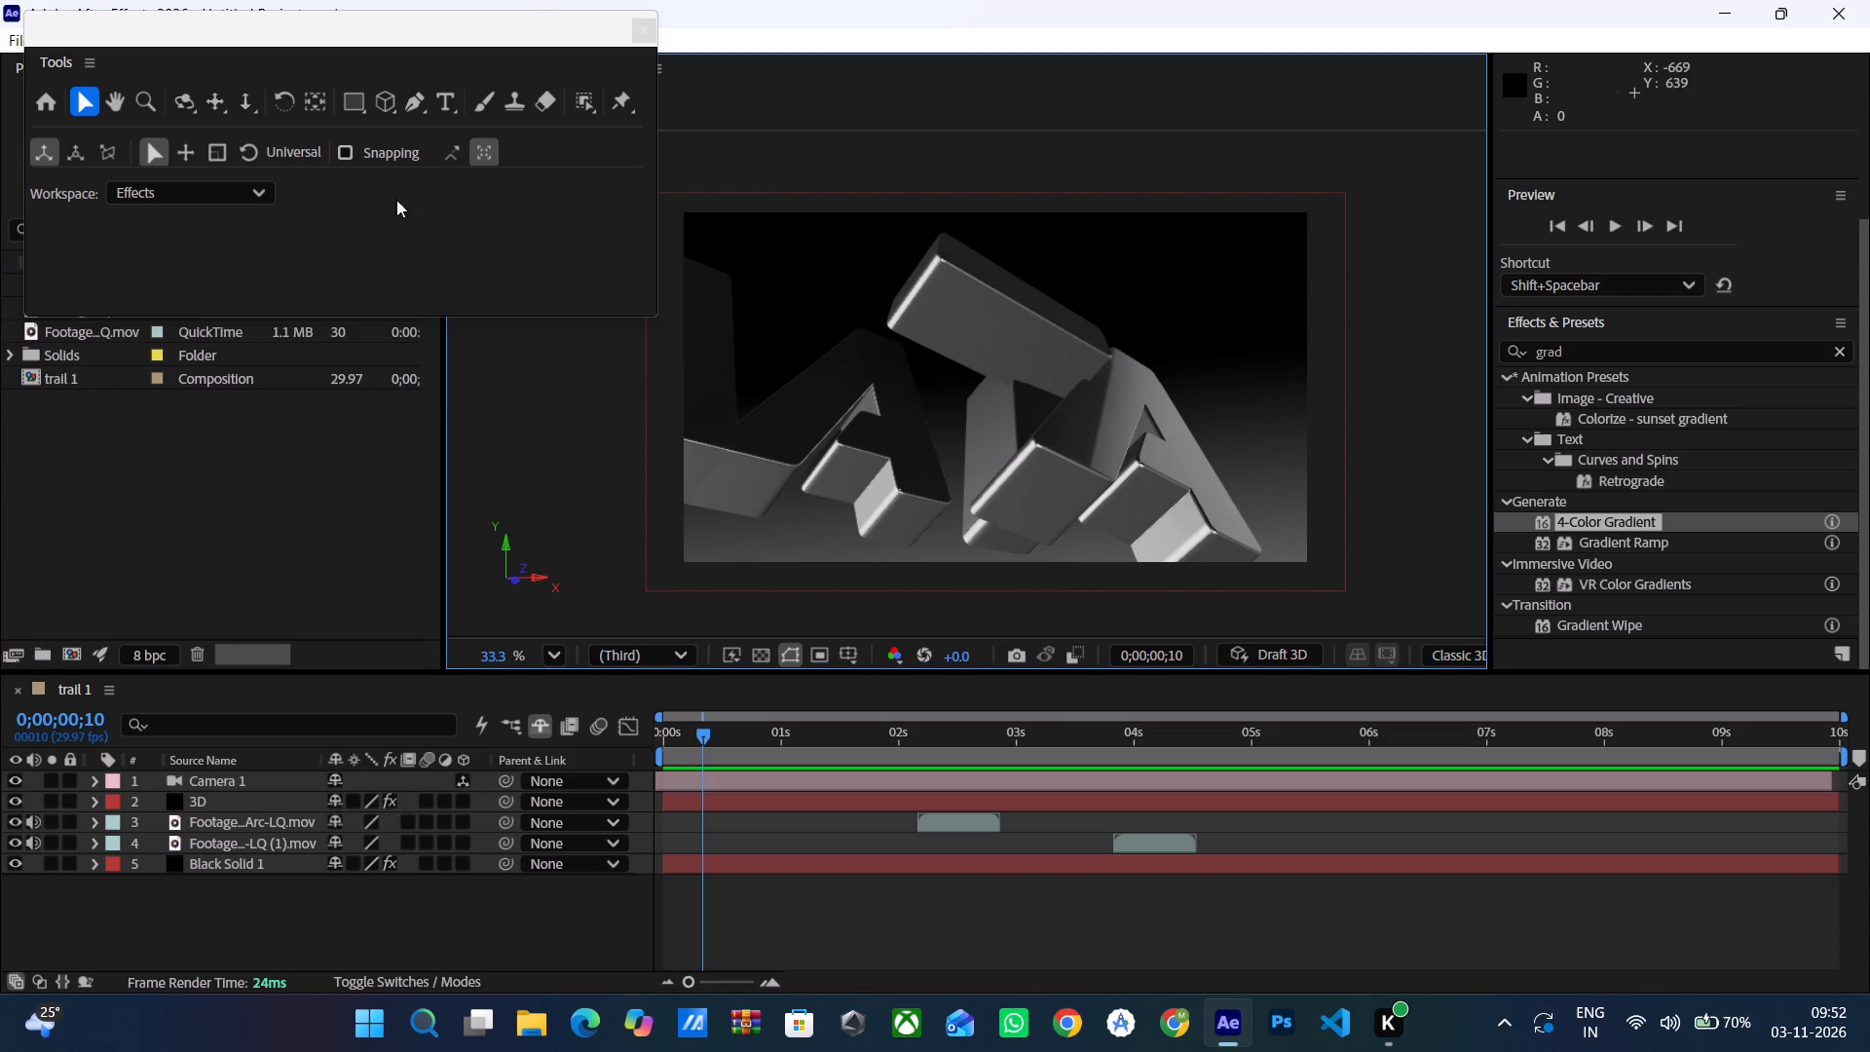
left_click_drag(309, 25, 319, 0)
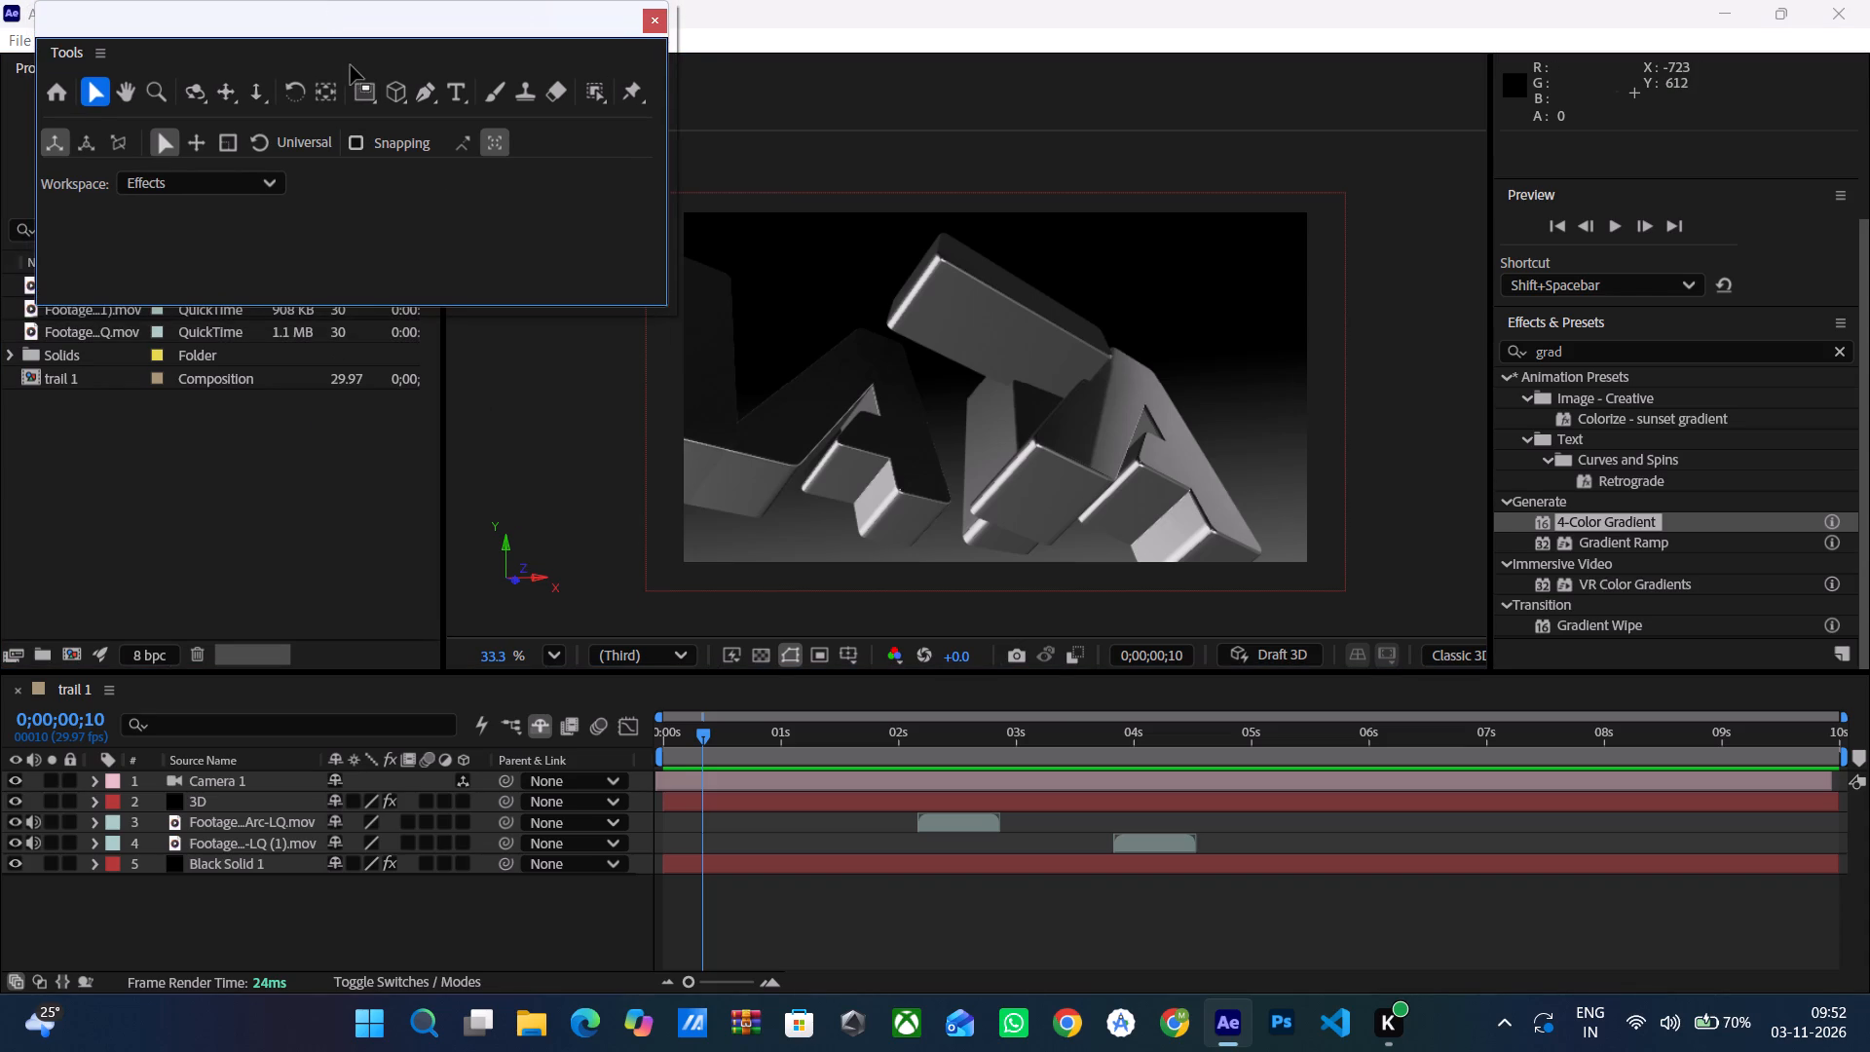
left_click_drag(383, 15, 439, 386)
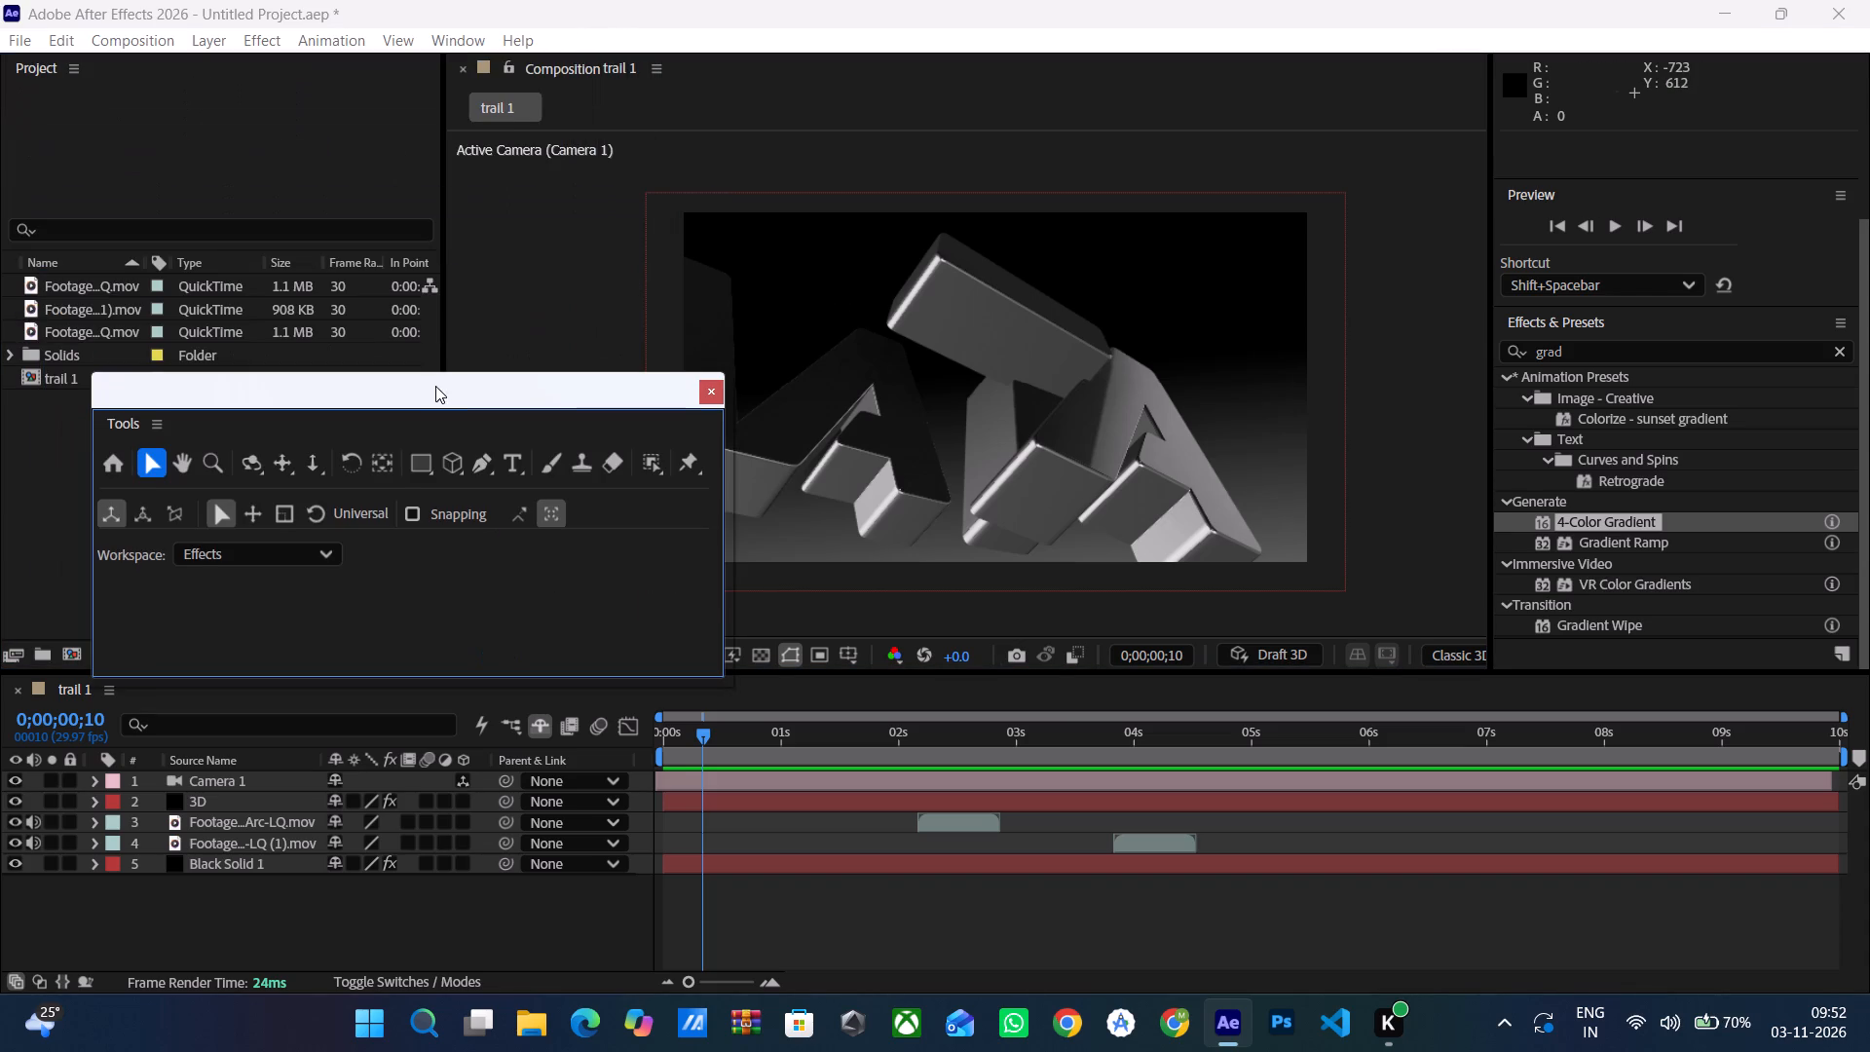
left_click(699, 393)
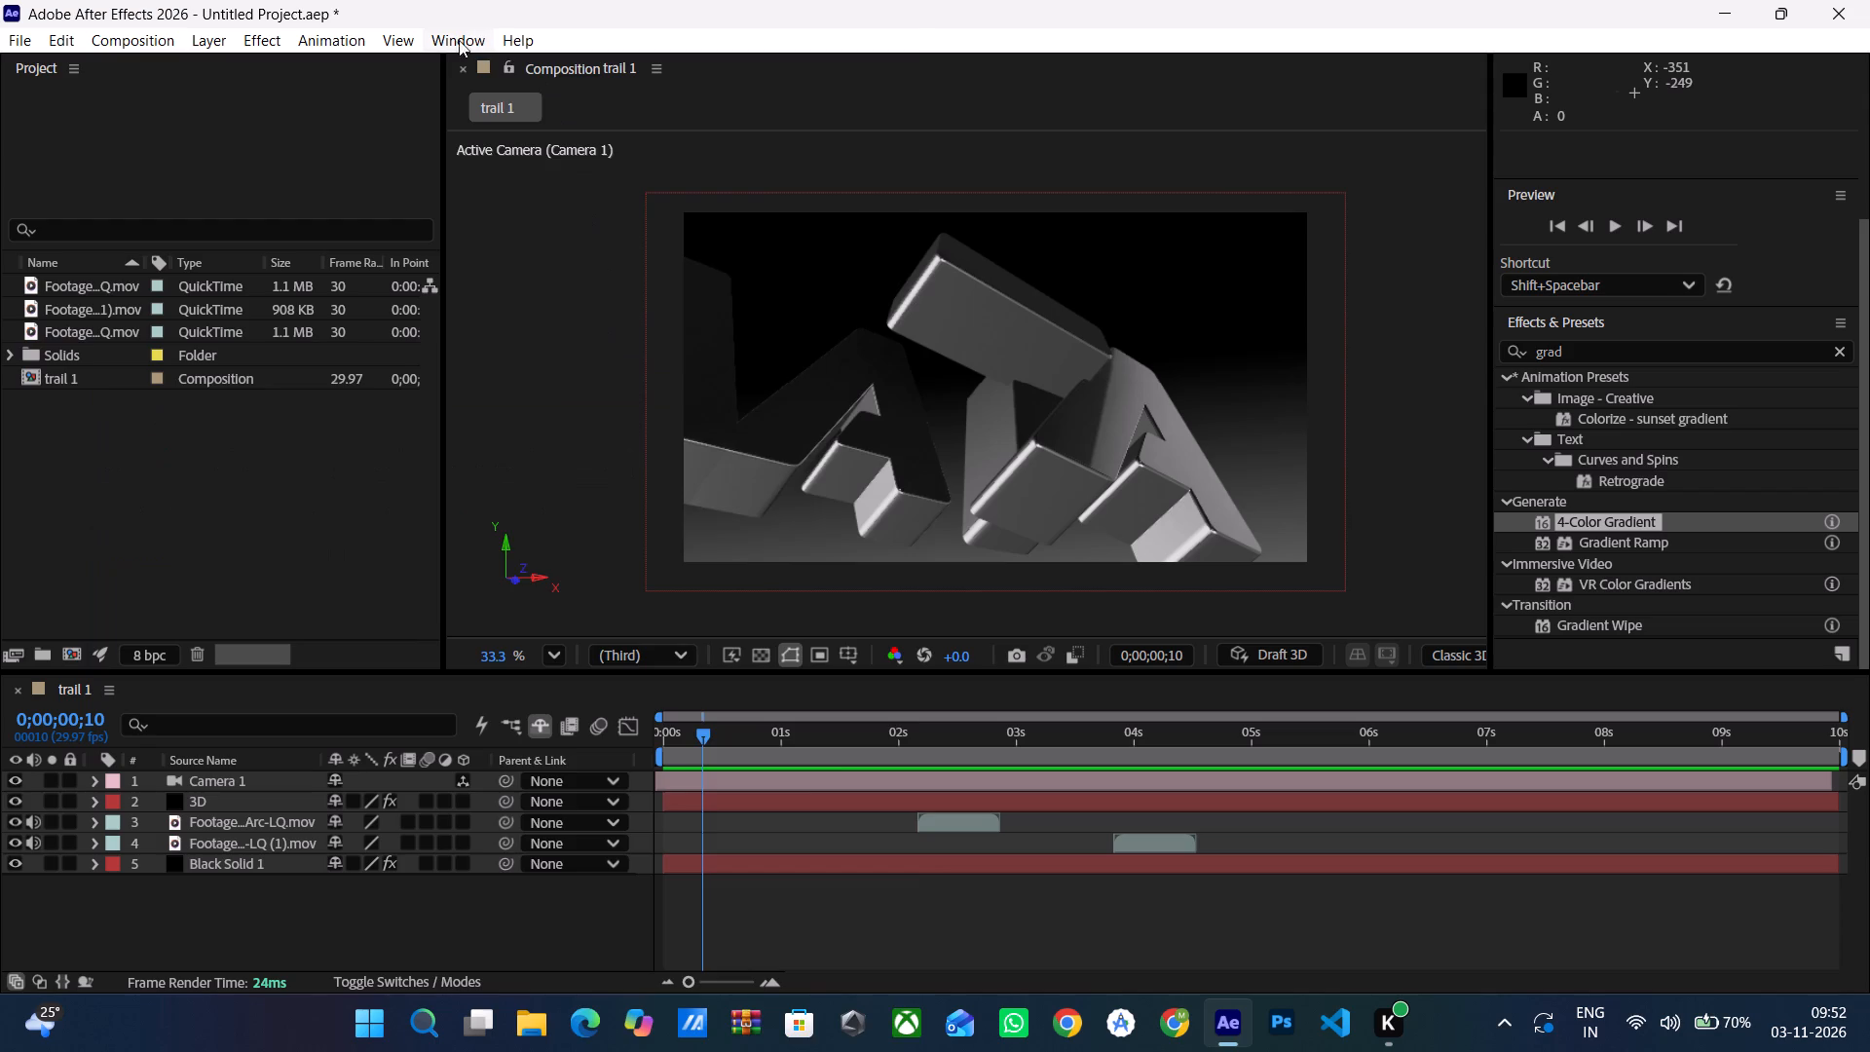
left_click(457, 43)
left_click(630, 62)
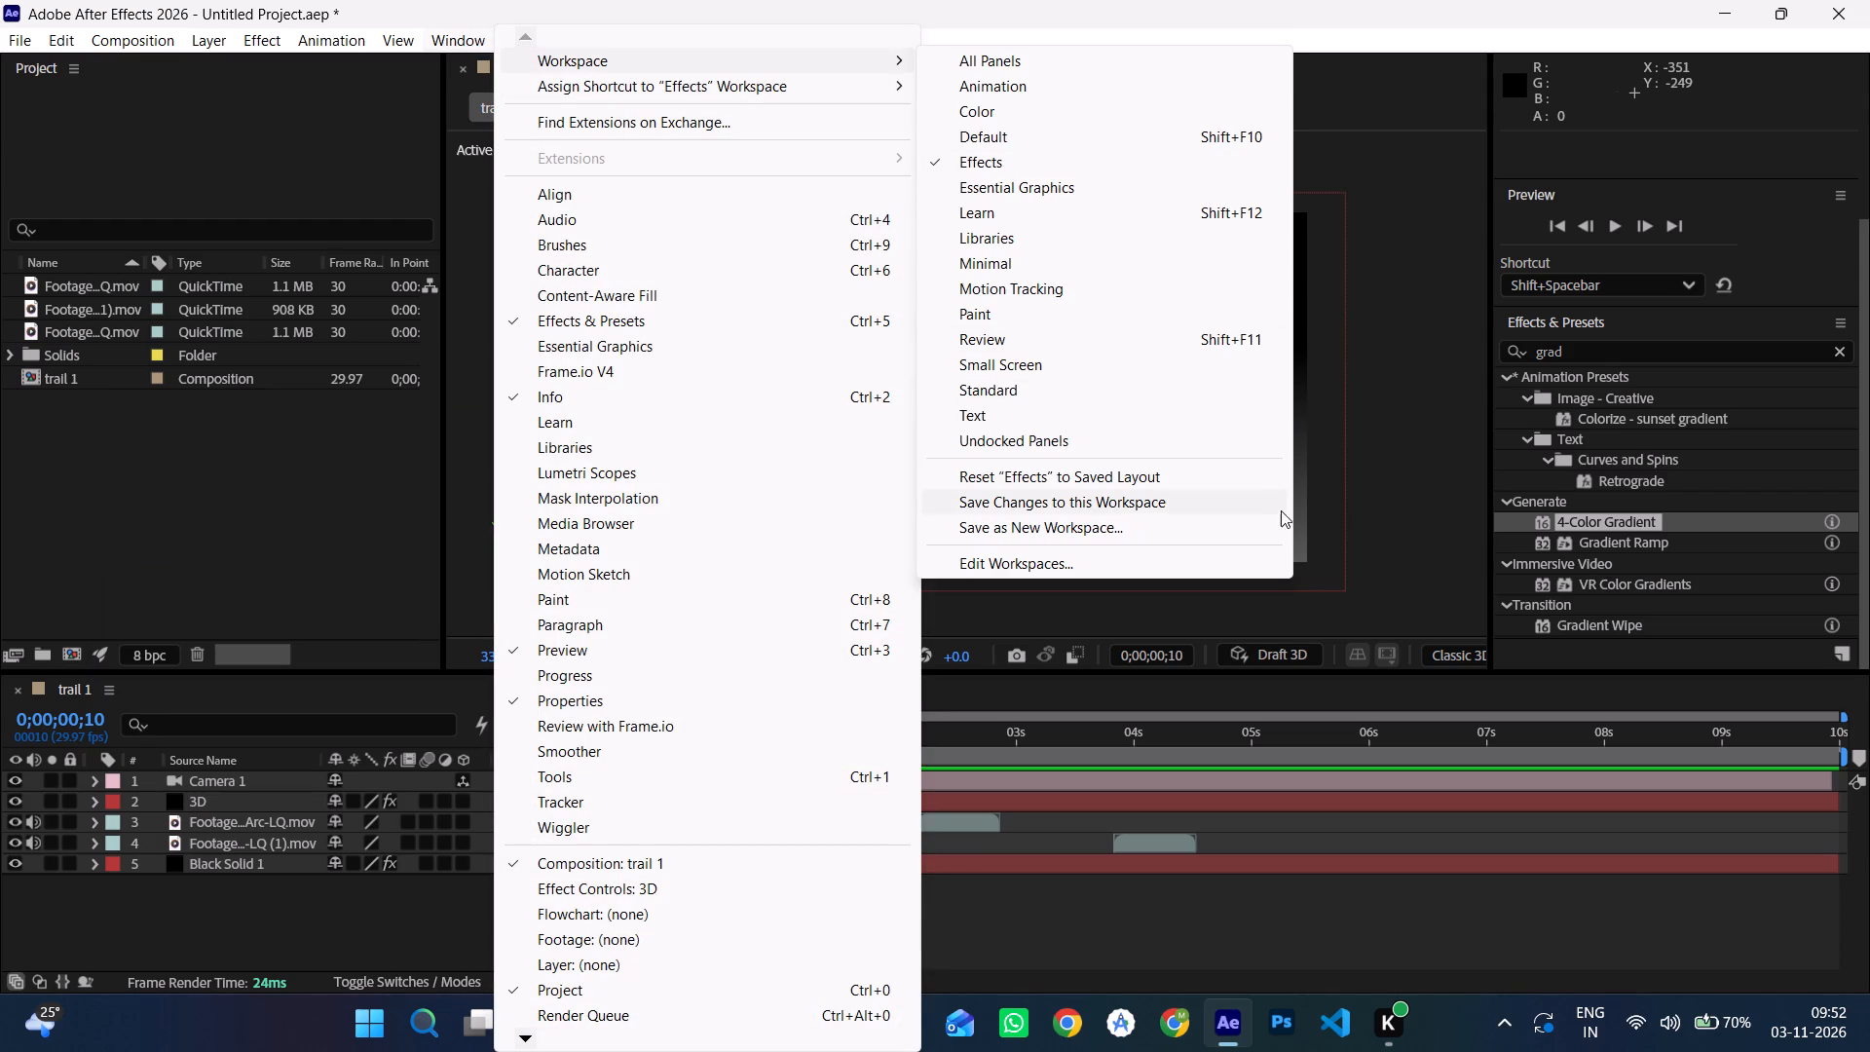
left_click(1222, 482)
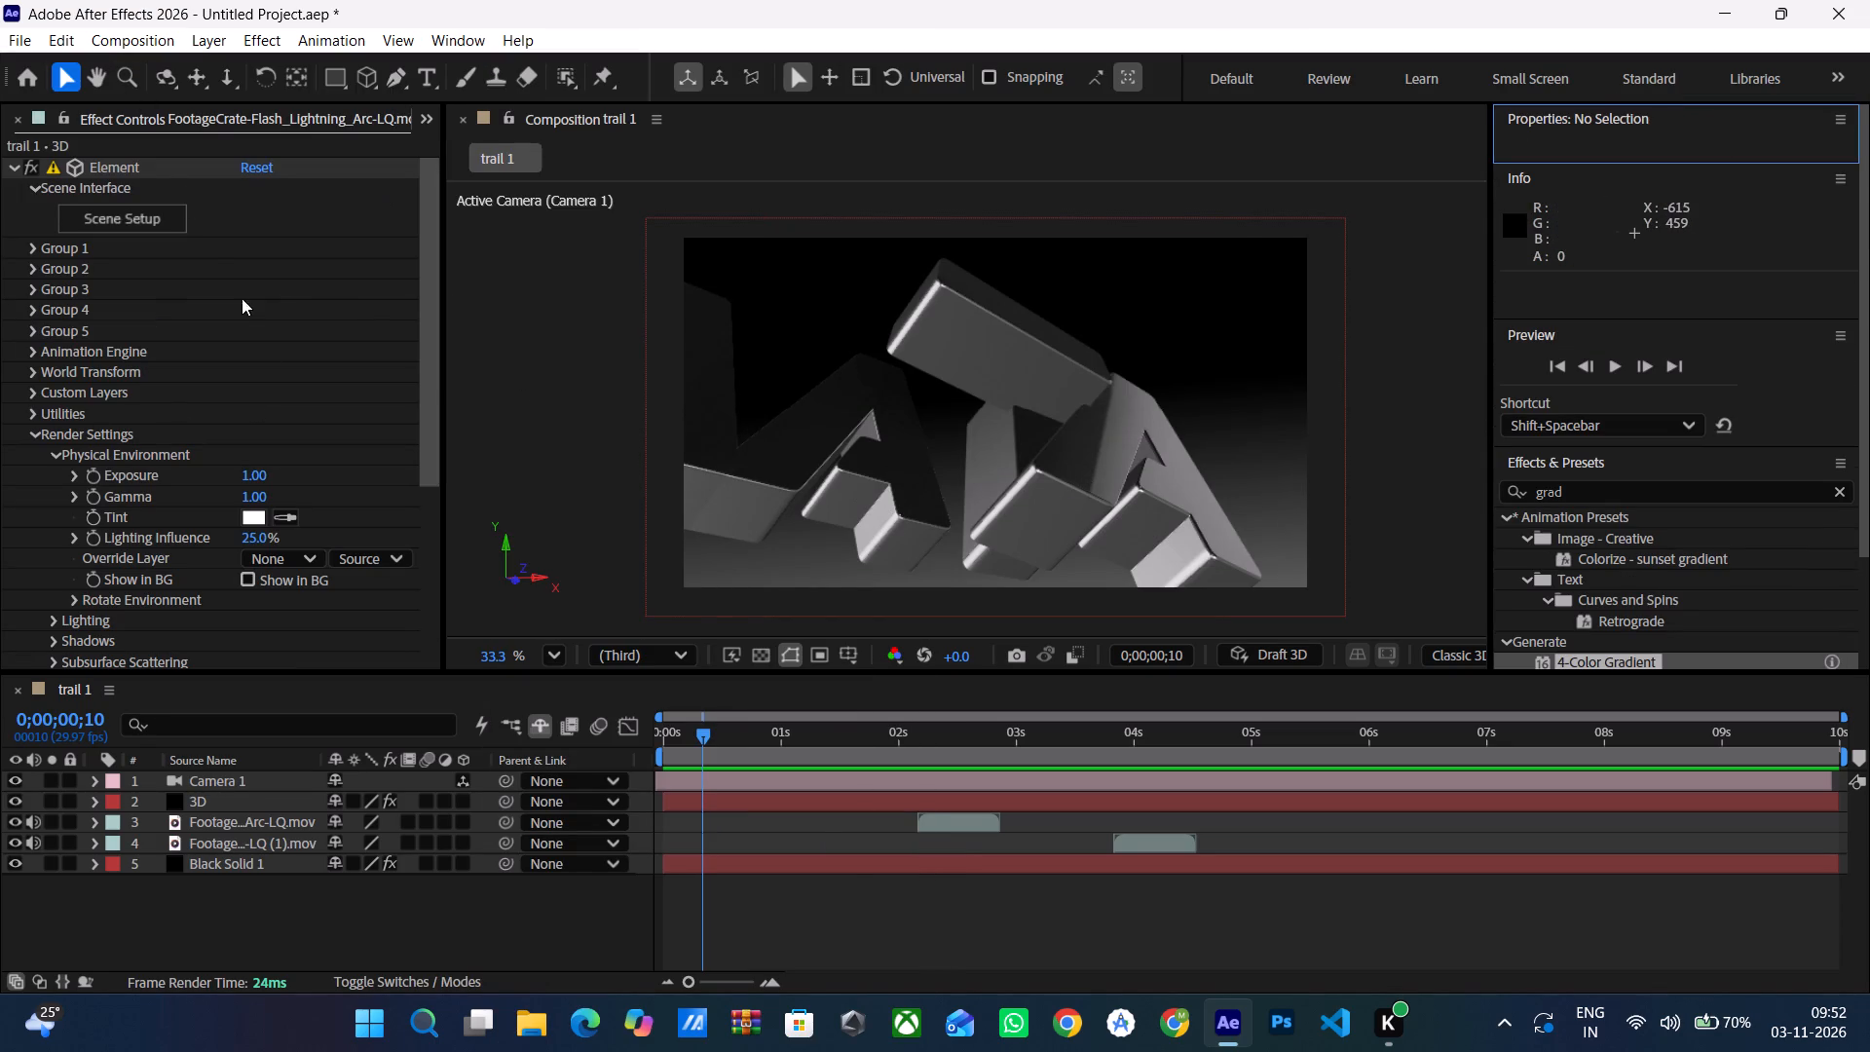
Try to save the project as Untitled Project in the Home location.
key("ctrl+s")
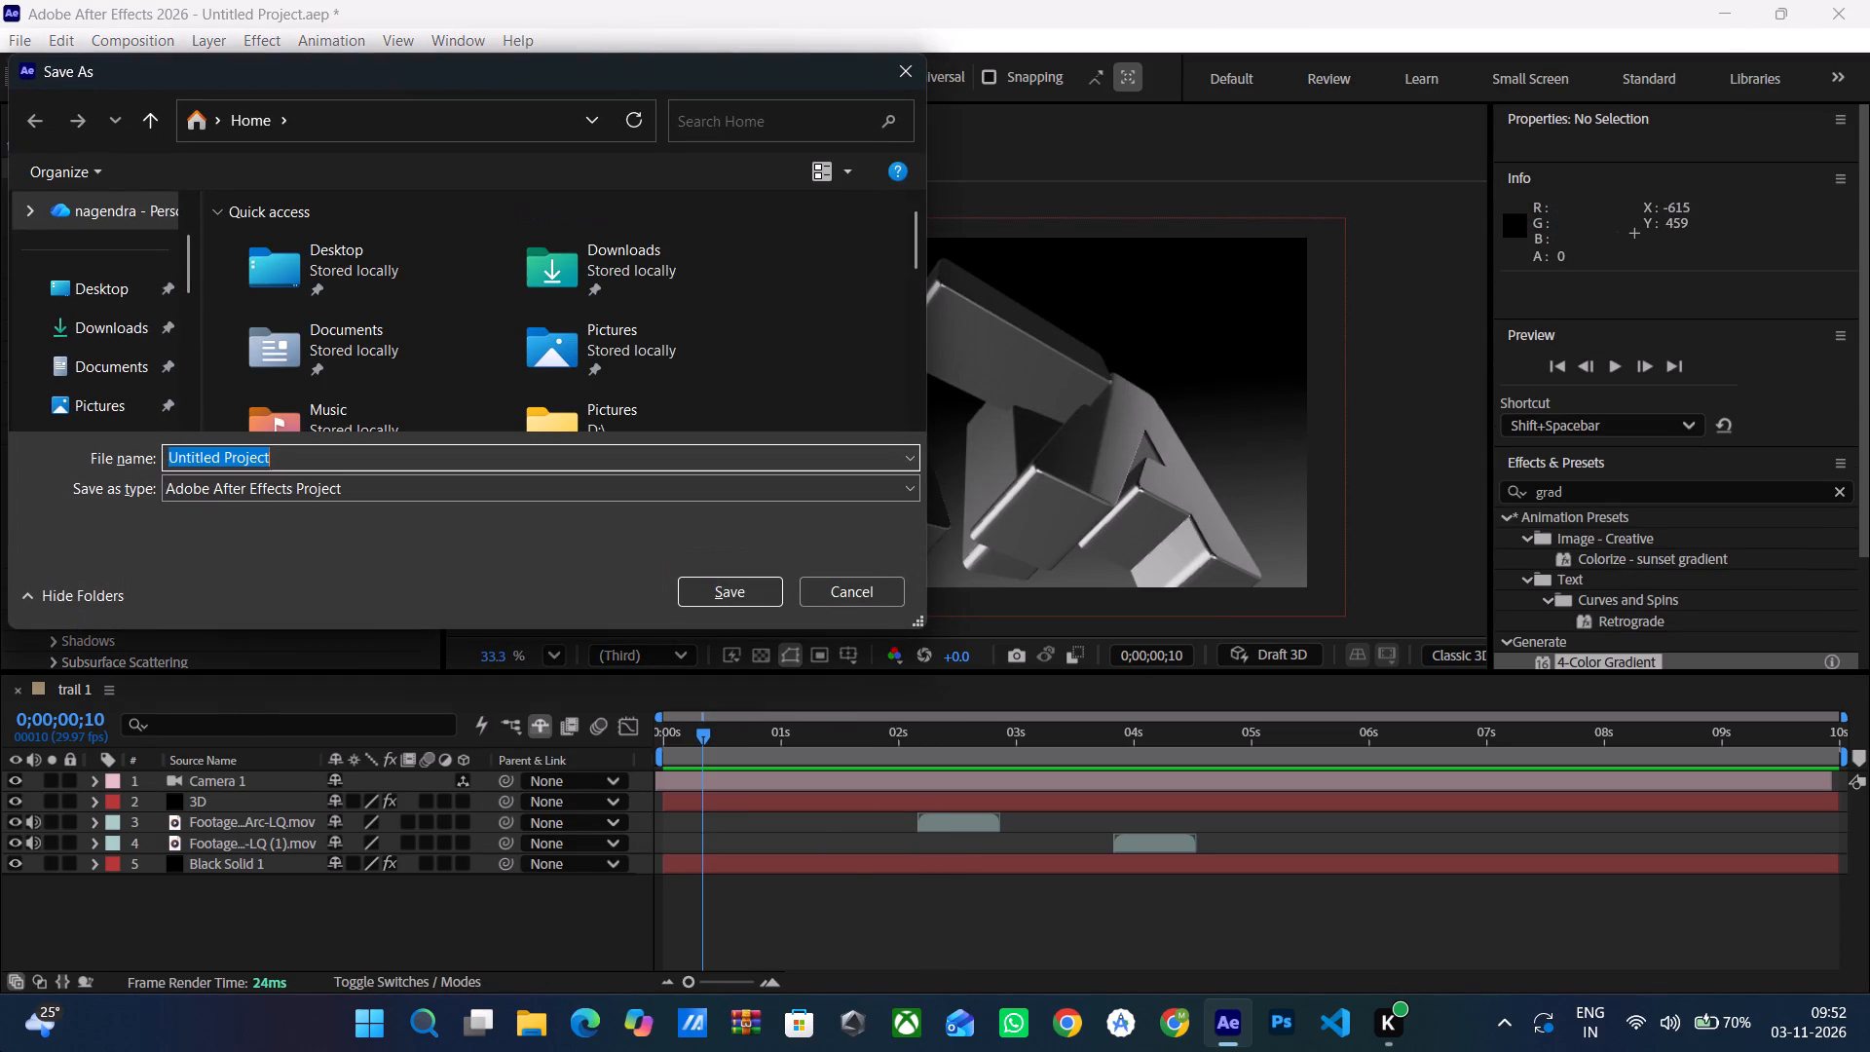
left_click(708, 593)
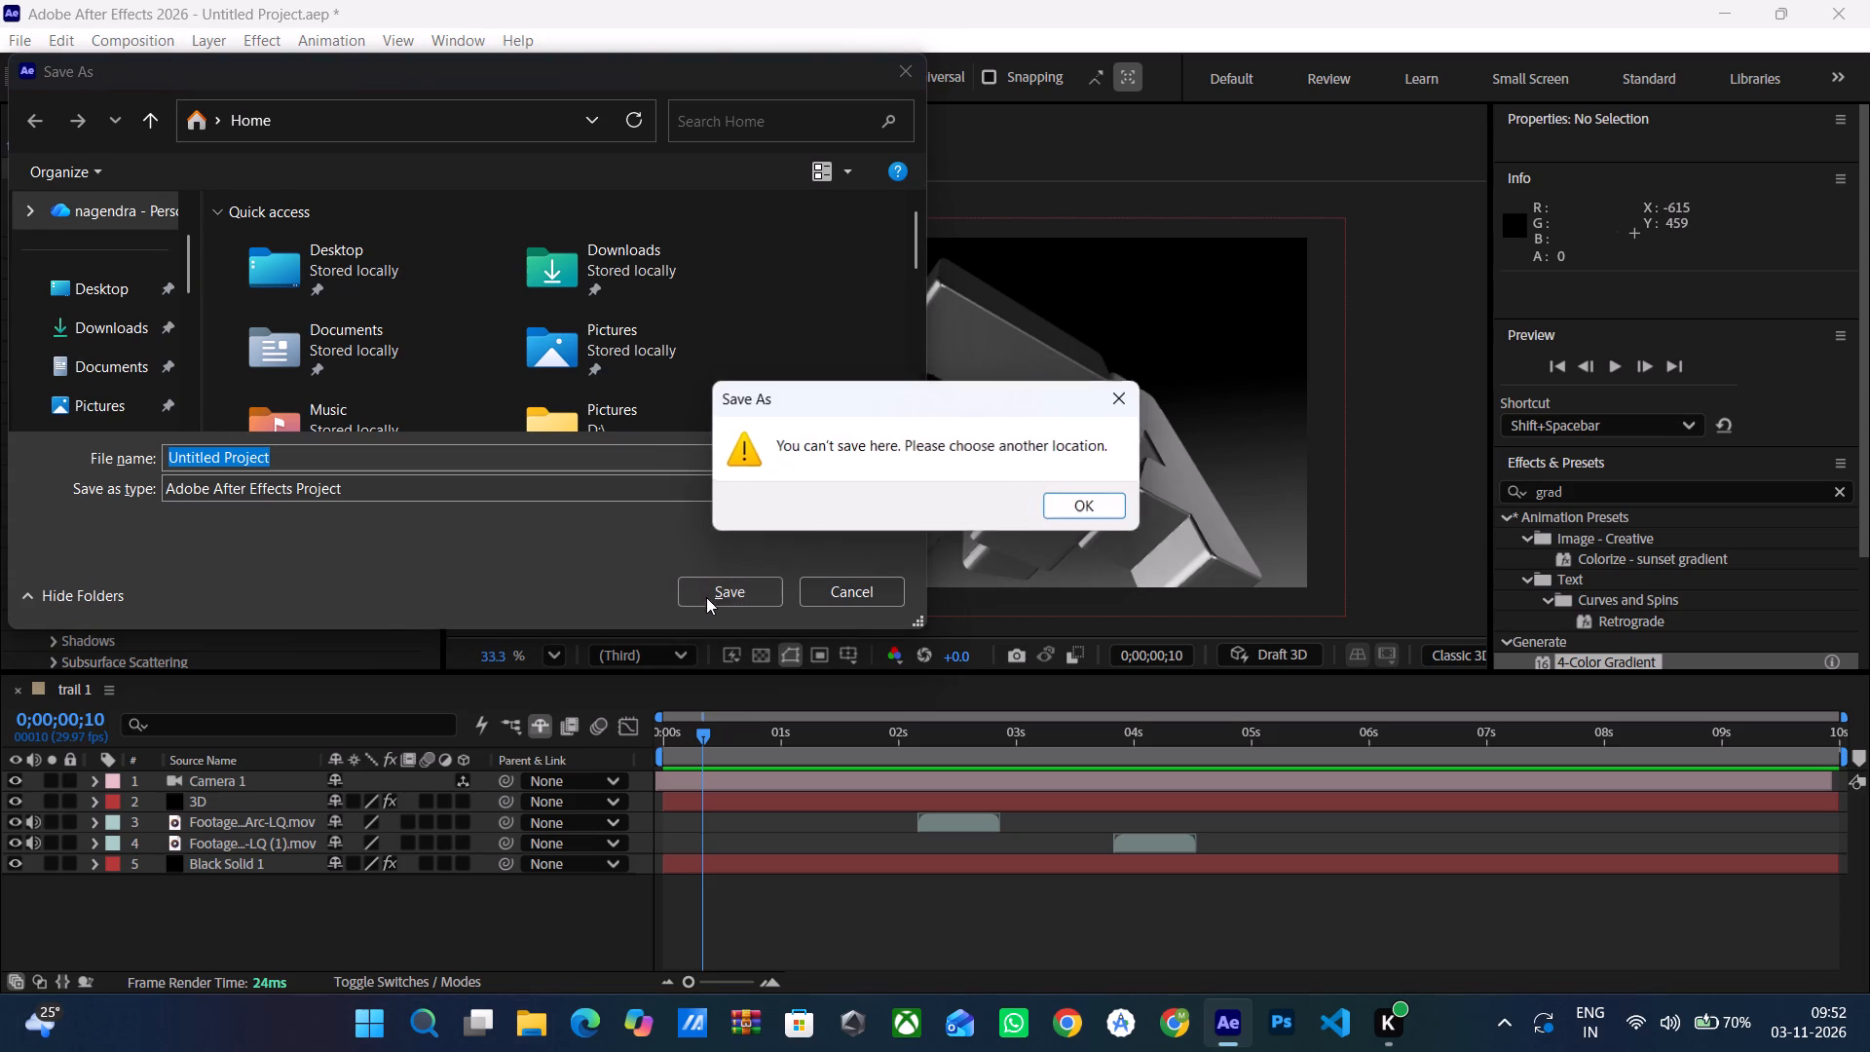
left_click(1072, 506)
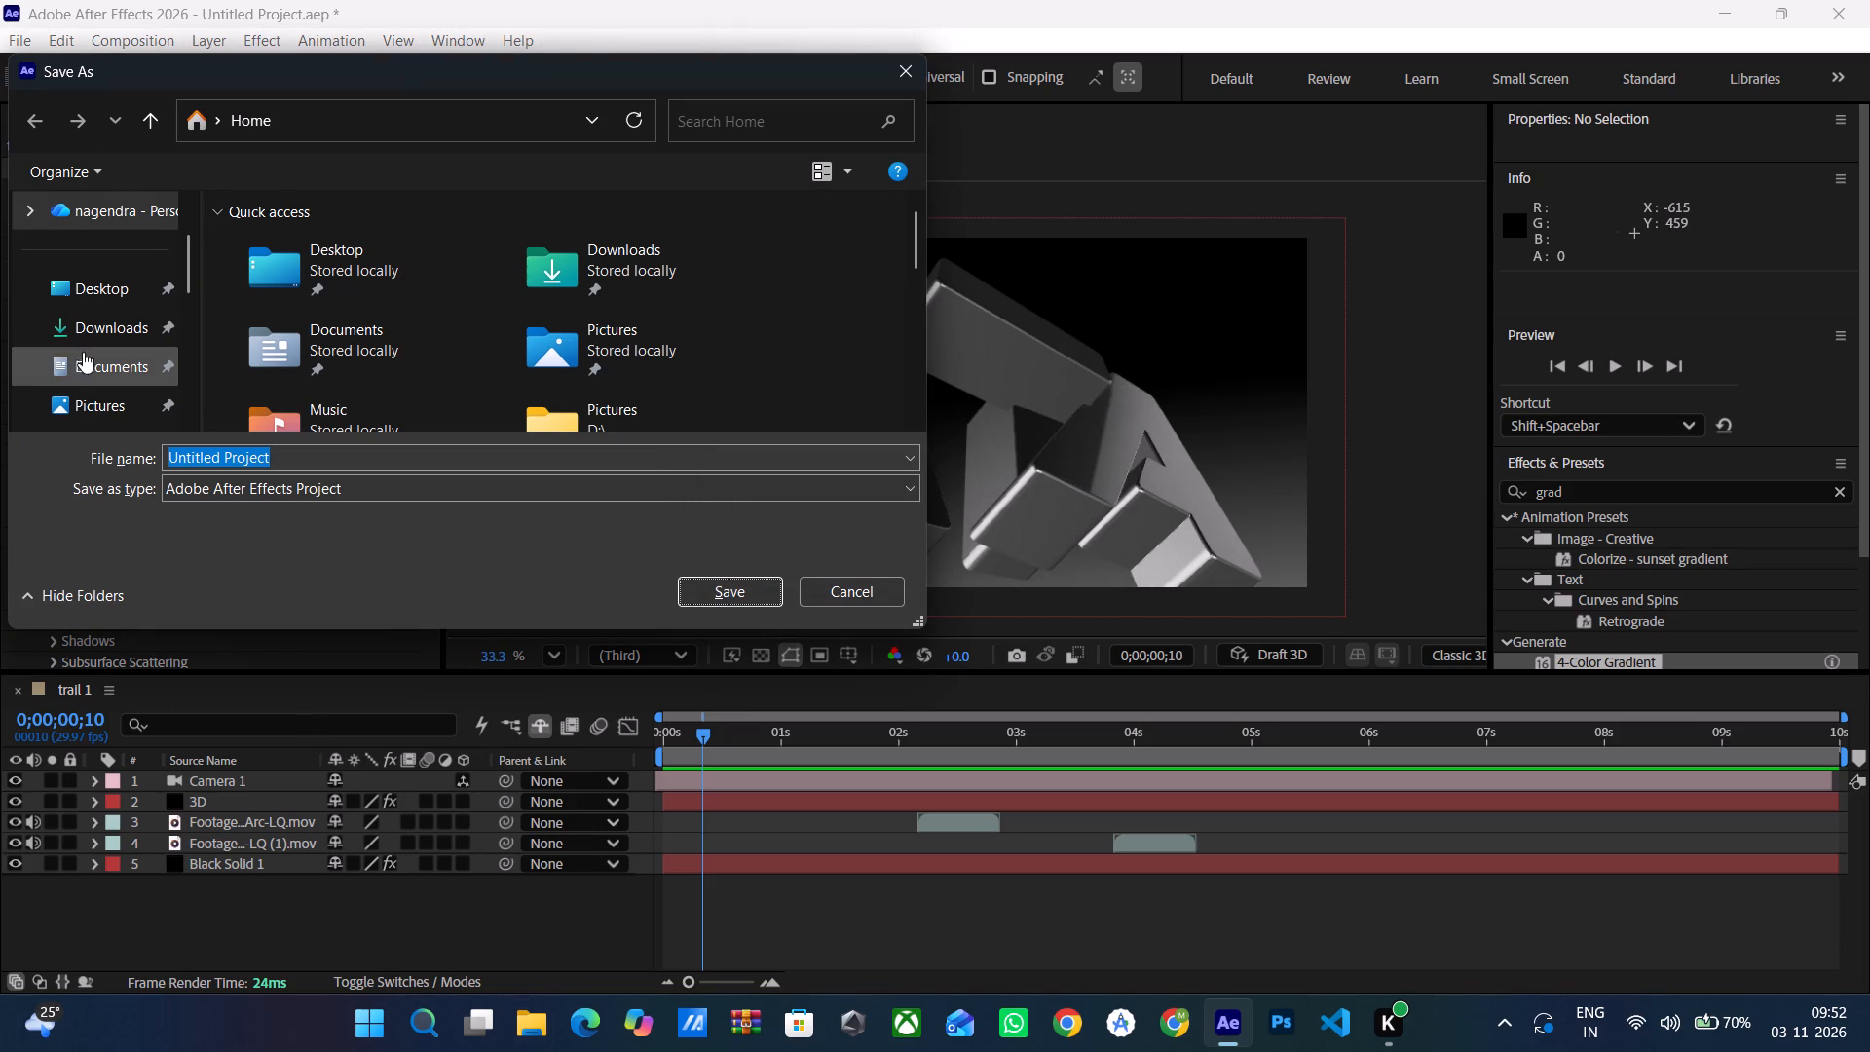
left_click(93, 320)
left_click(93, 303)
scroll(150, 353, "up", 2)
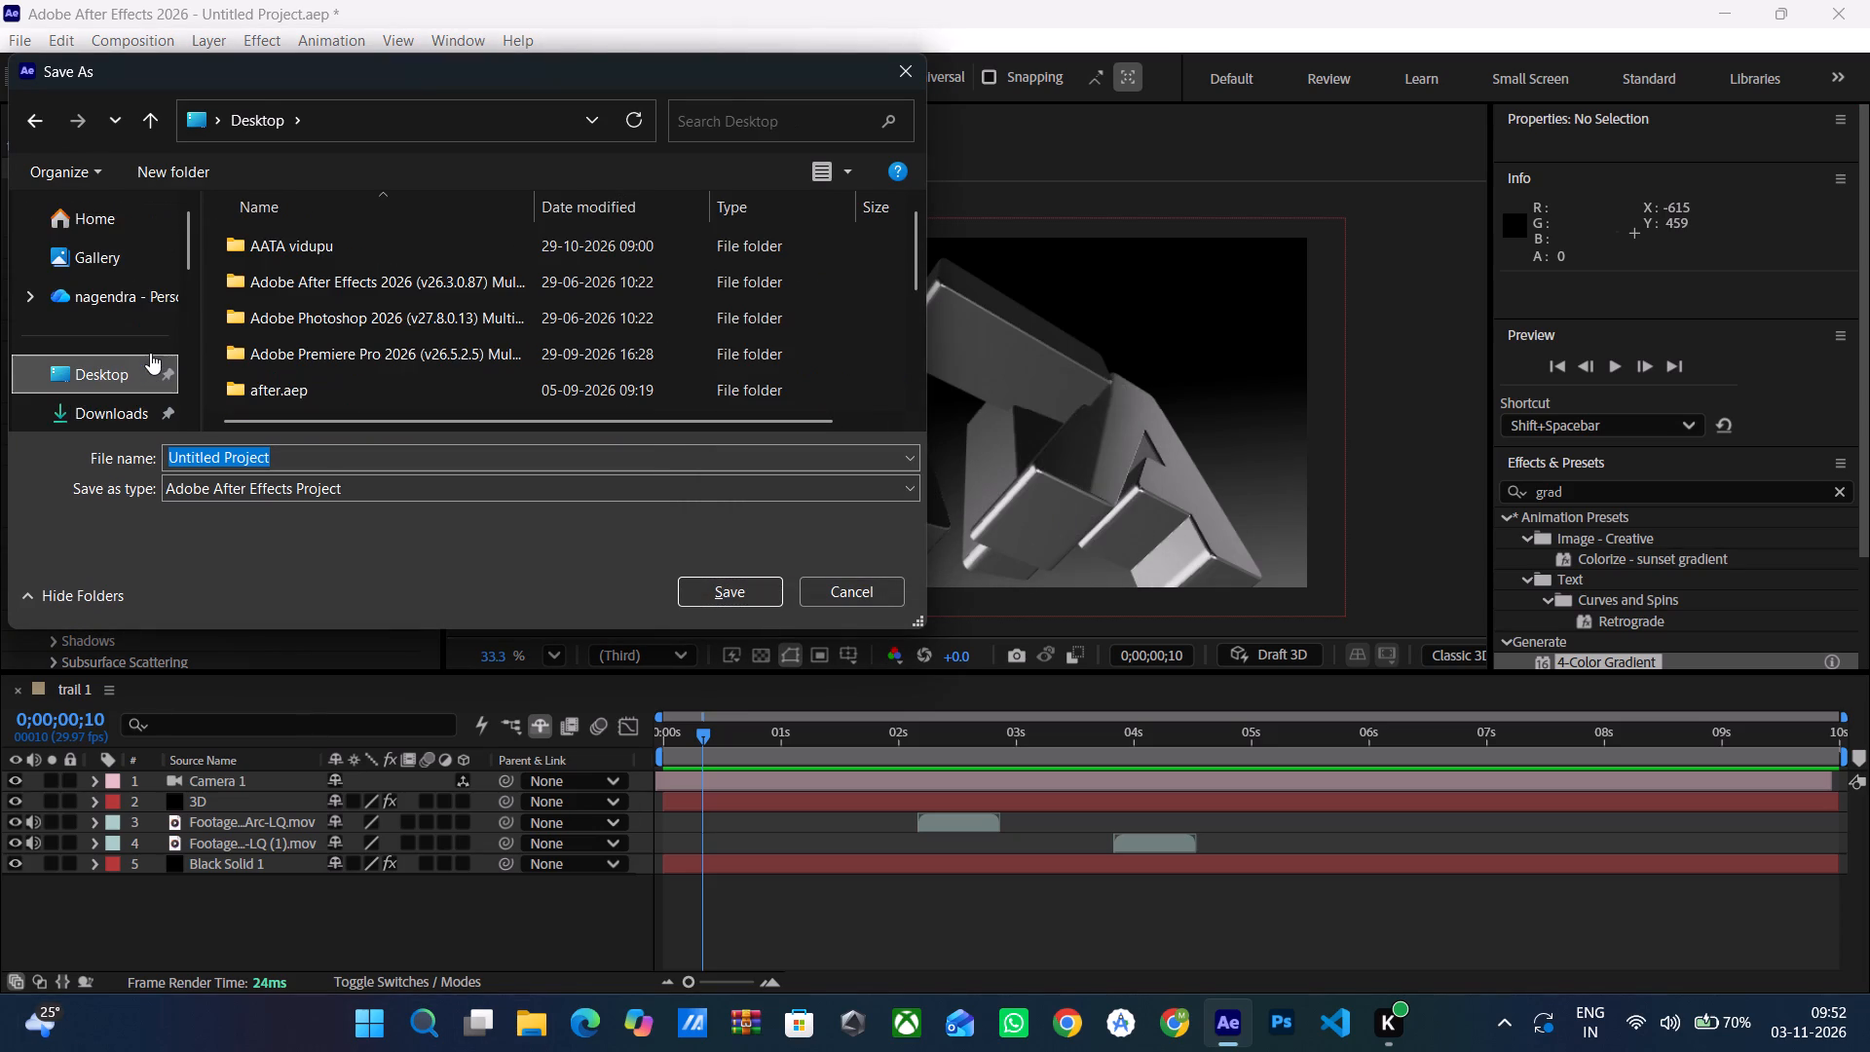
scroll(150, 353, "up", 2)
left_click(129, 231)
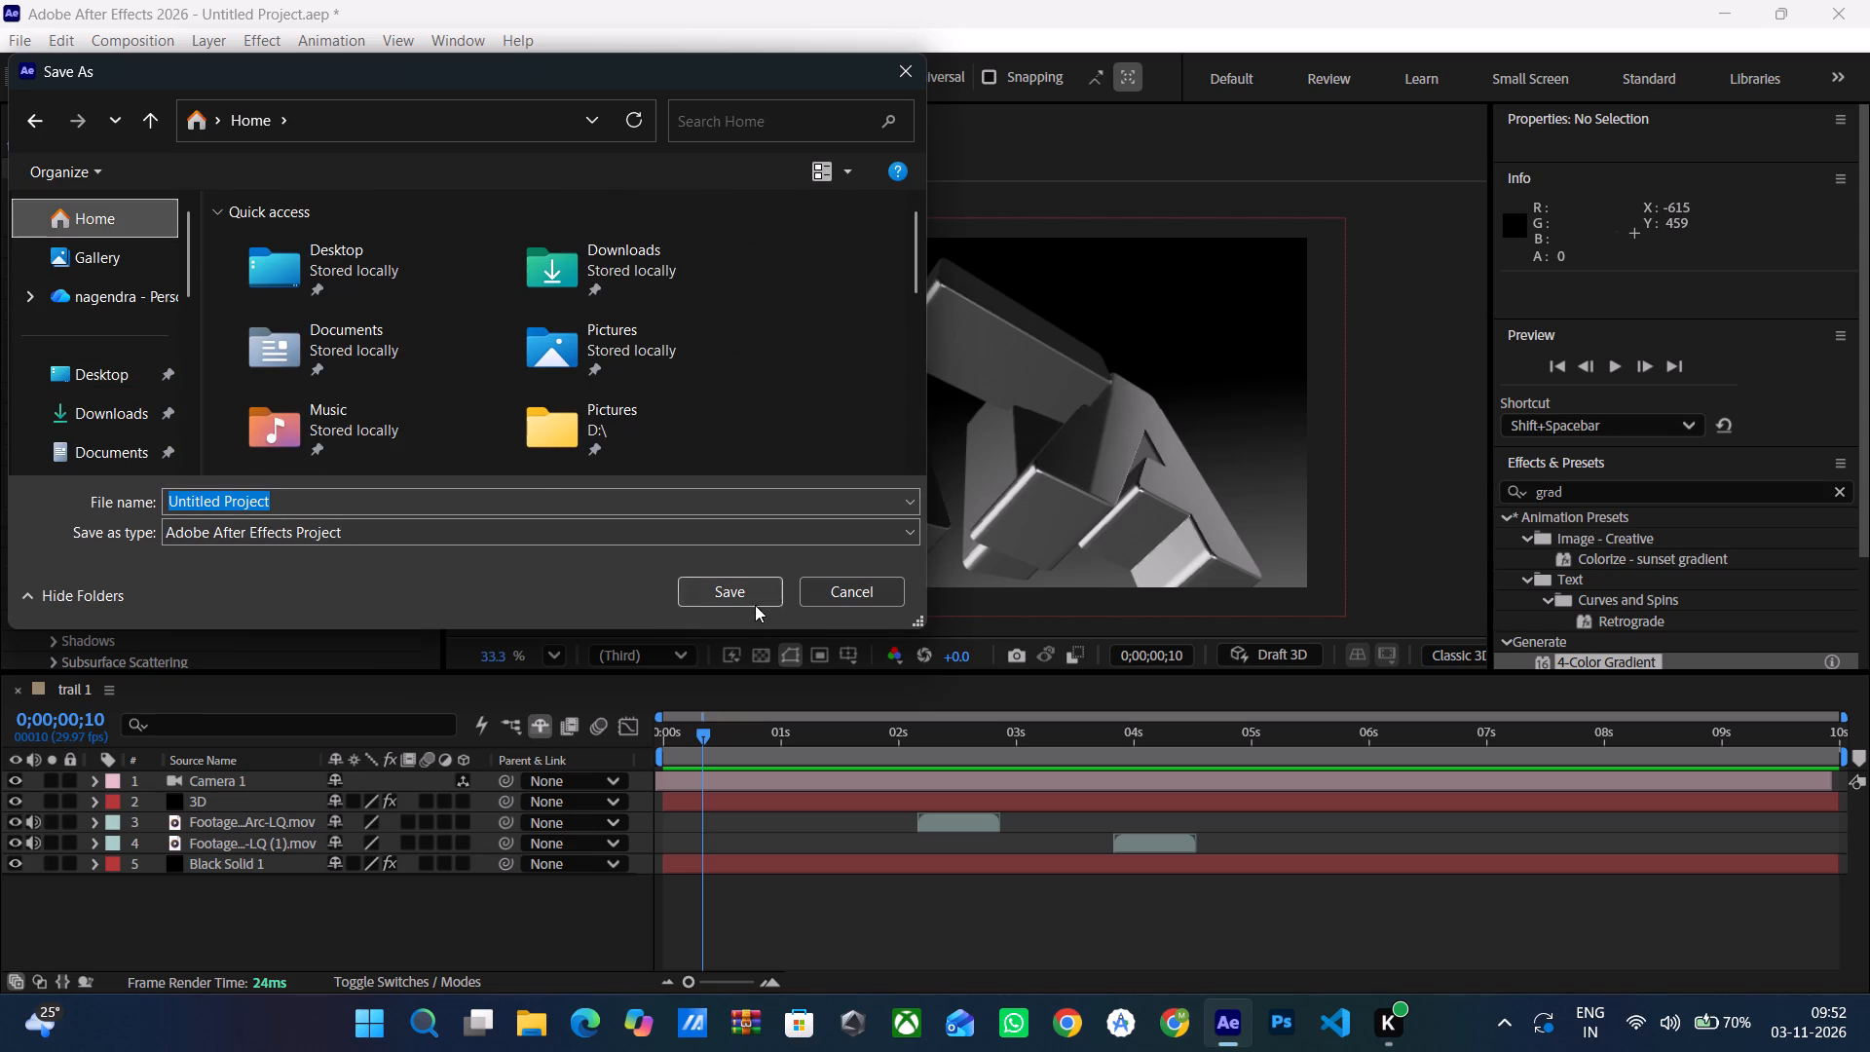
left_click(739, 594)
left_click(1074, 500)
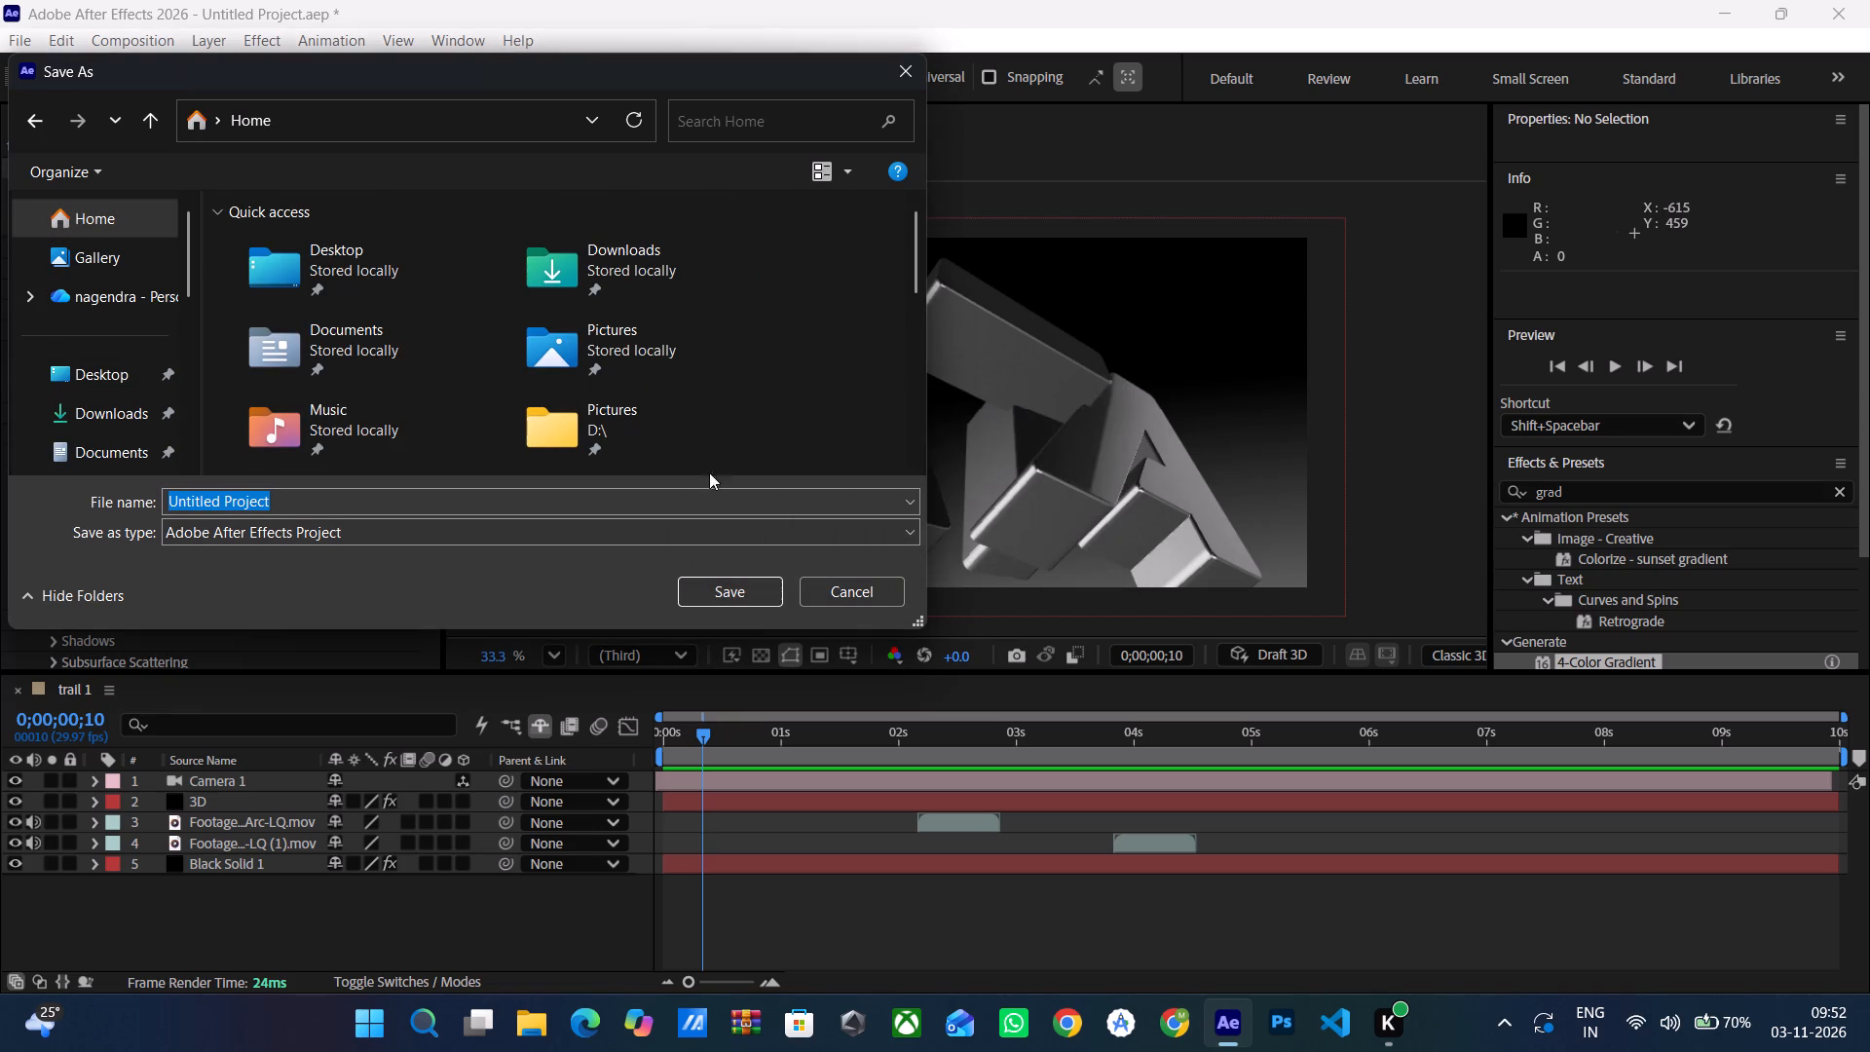
Save the project under the name "trail" in the after.aep folder on the Desktop.
left_click(115, 270)
left_click(138, 396)
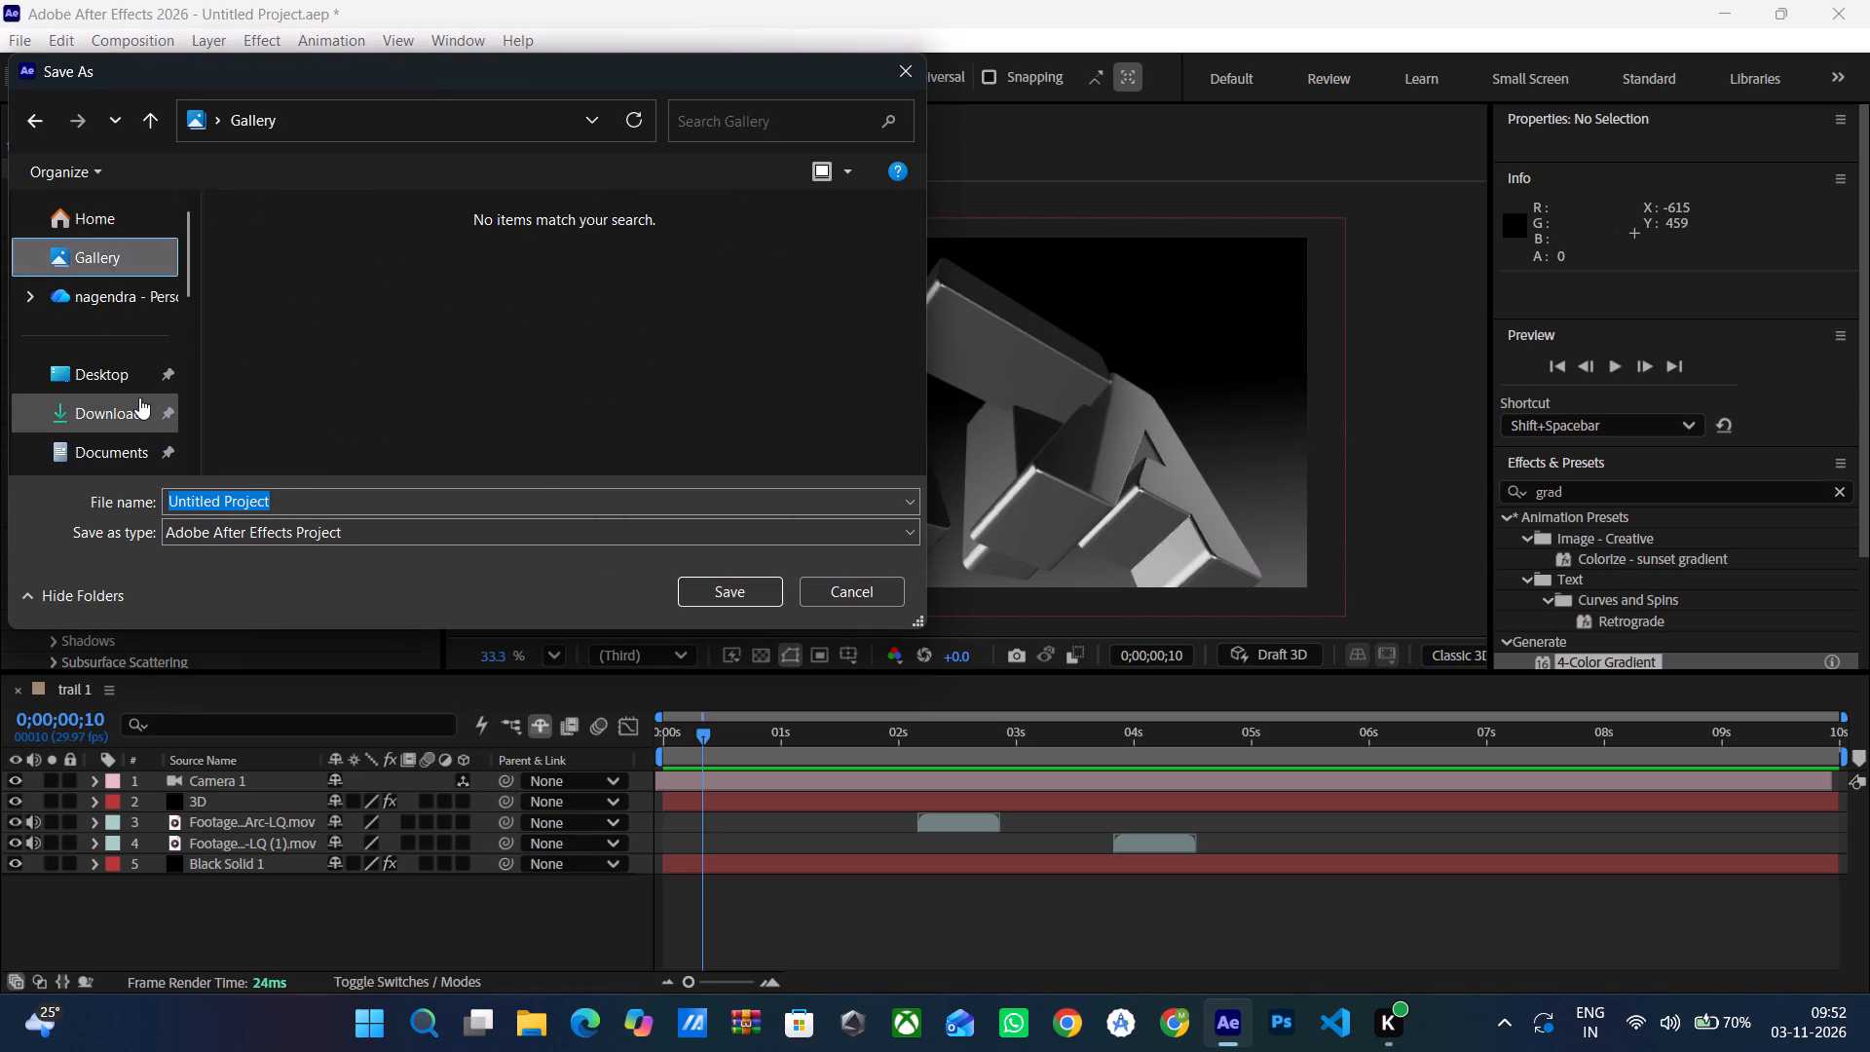
left_click(124, 335)
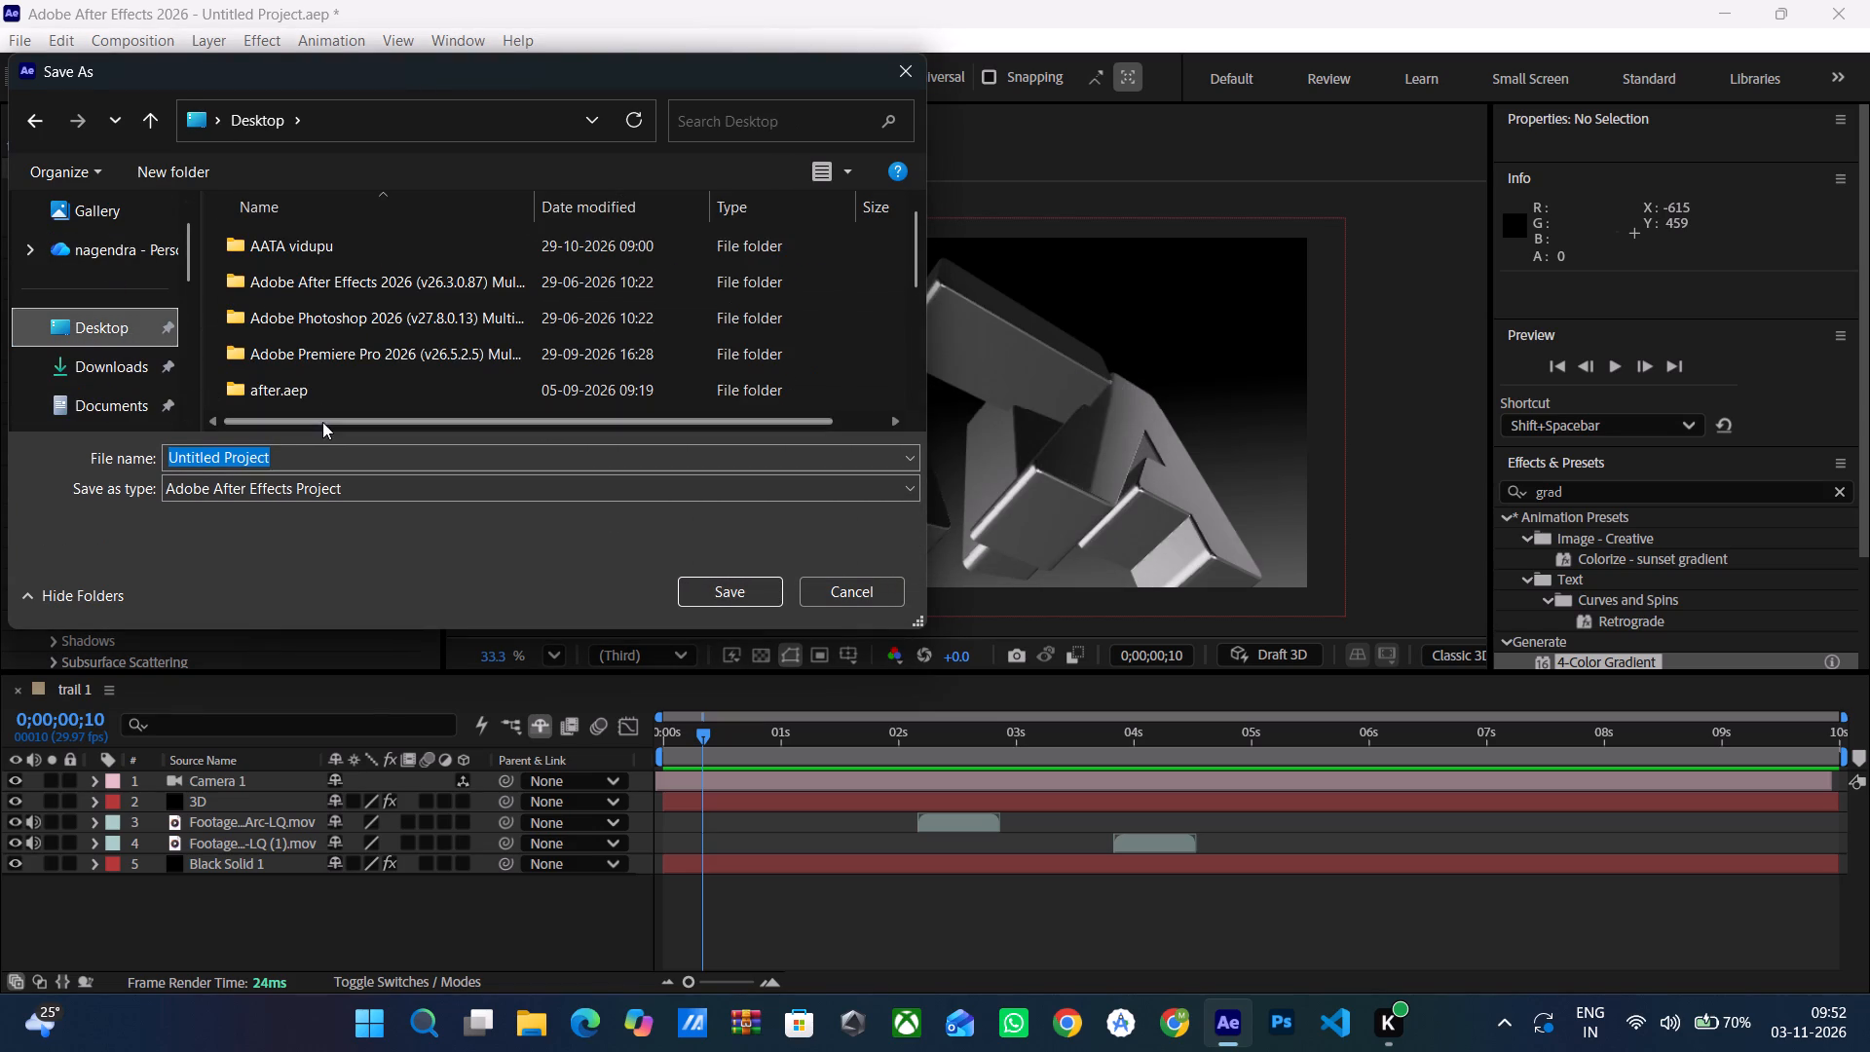
left_click(330, 277)
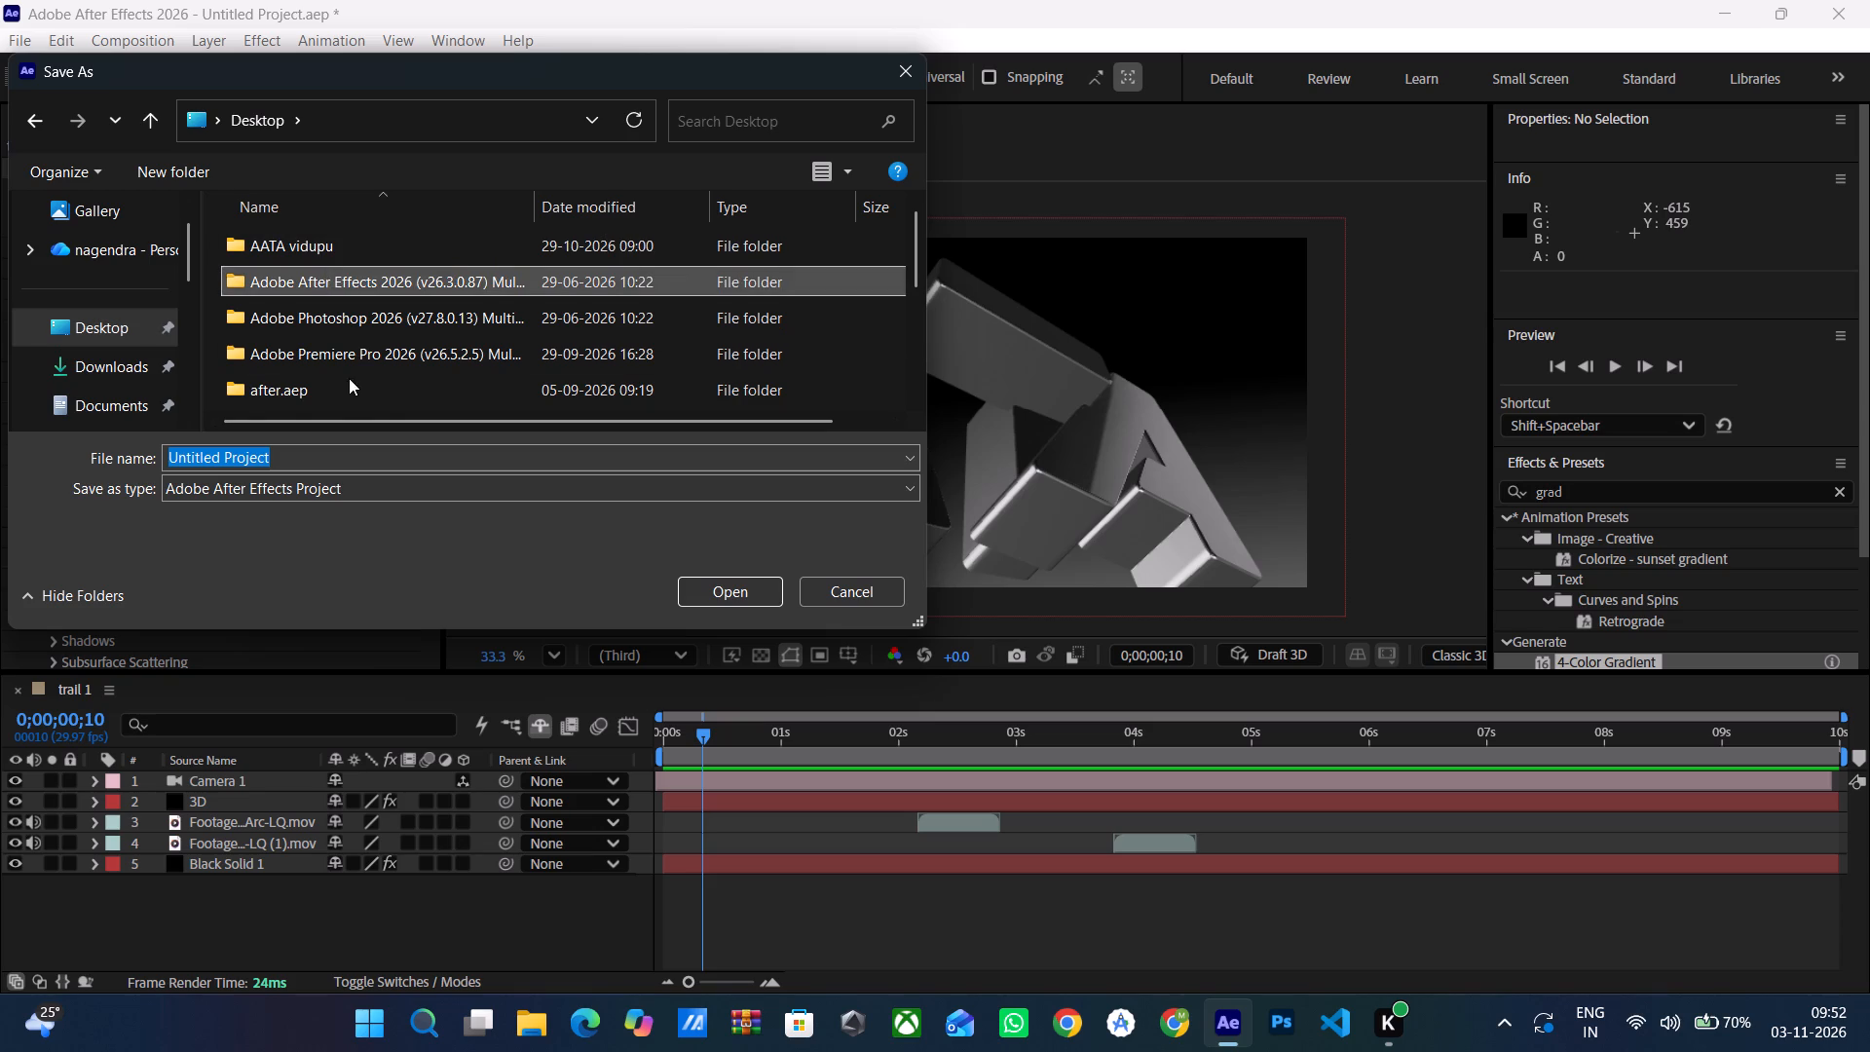
left_click(350, 380)
left_click(729, 582)
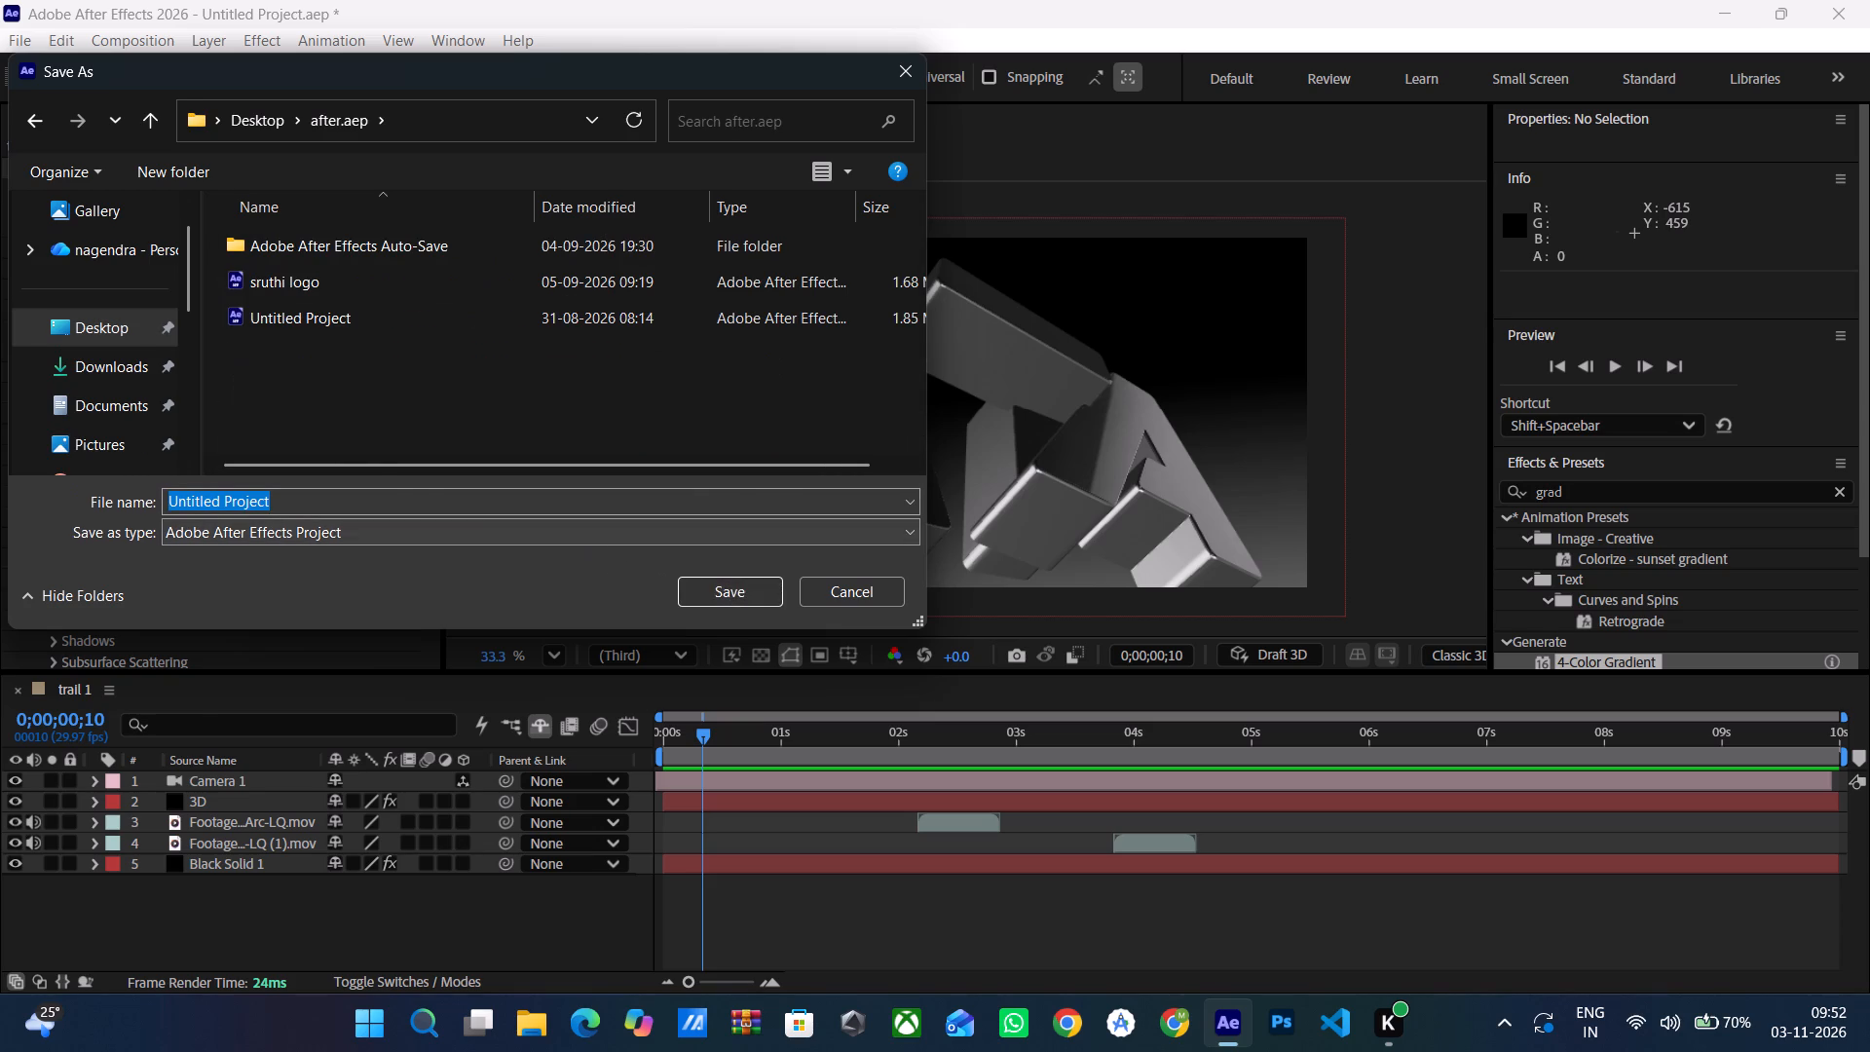
left_click(725, 603)
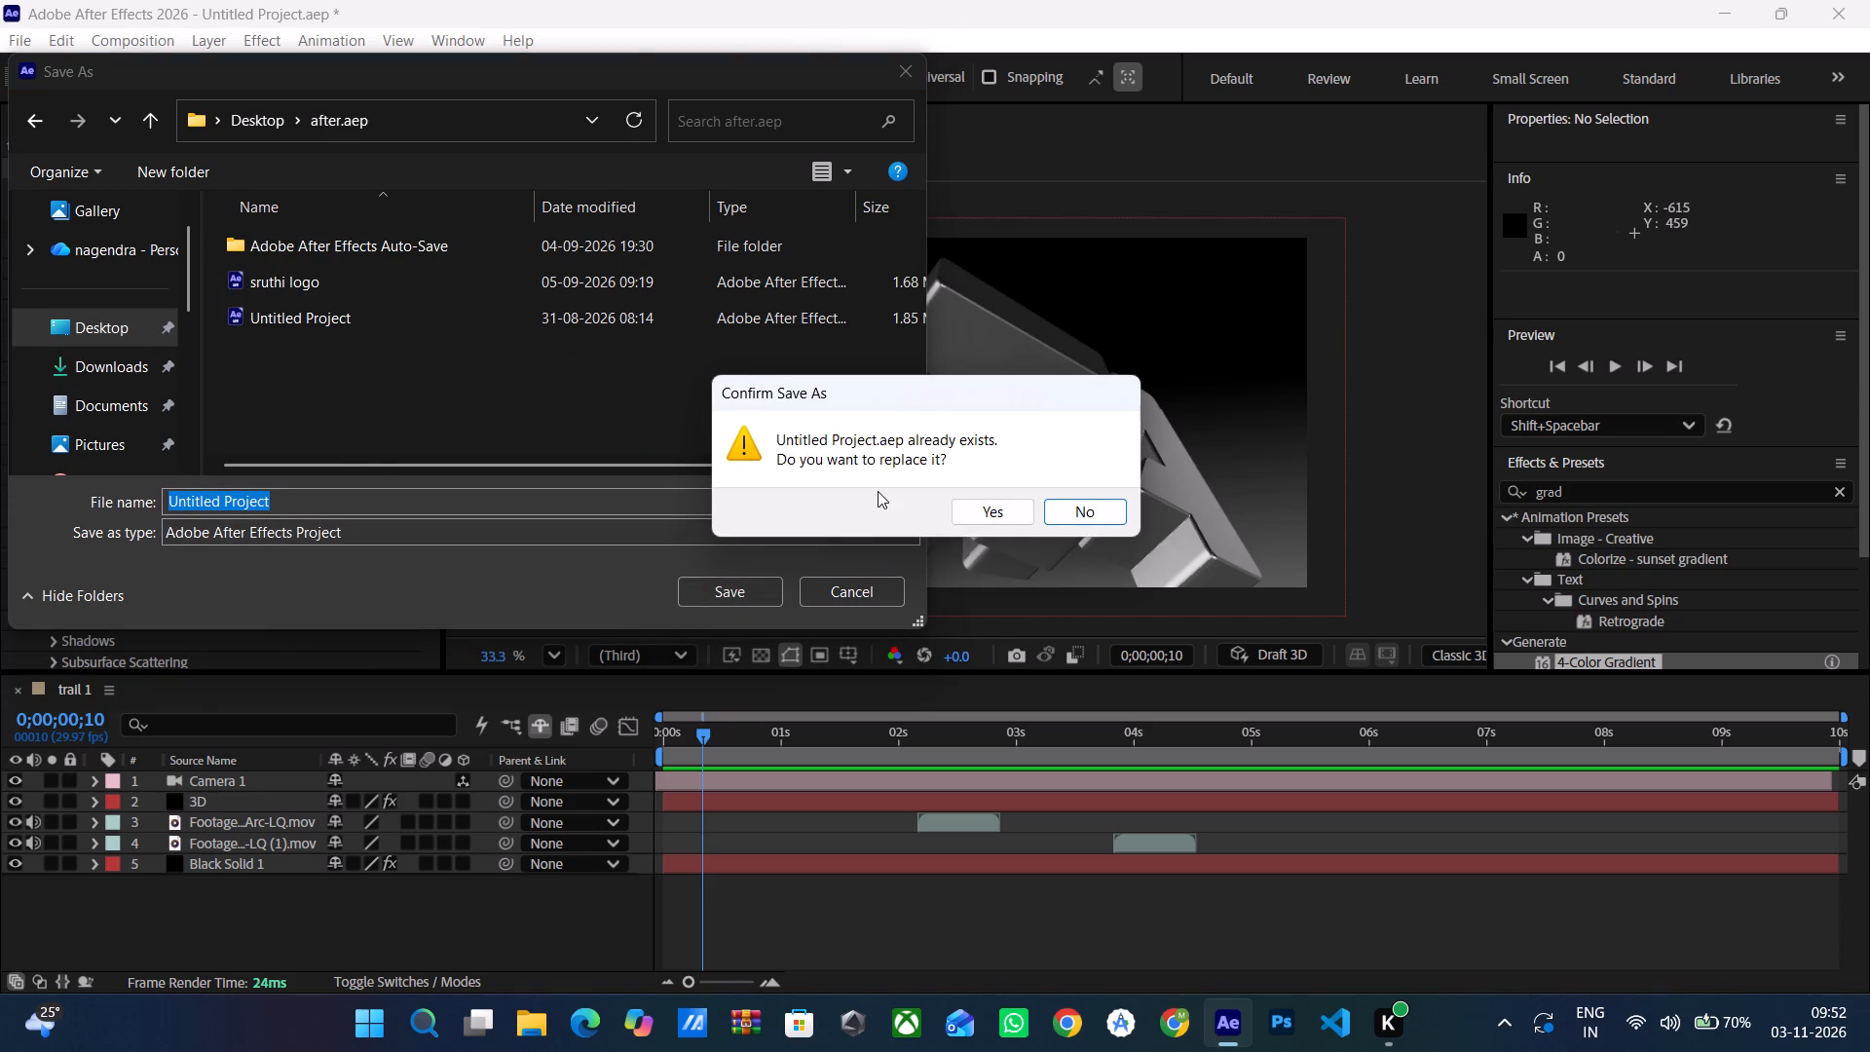
left_click(1062, 504)
left_click(401, 501)
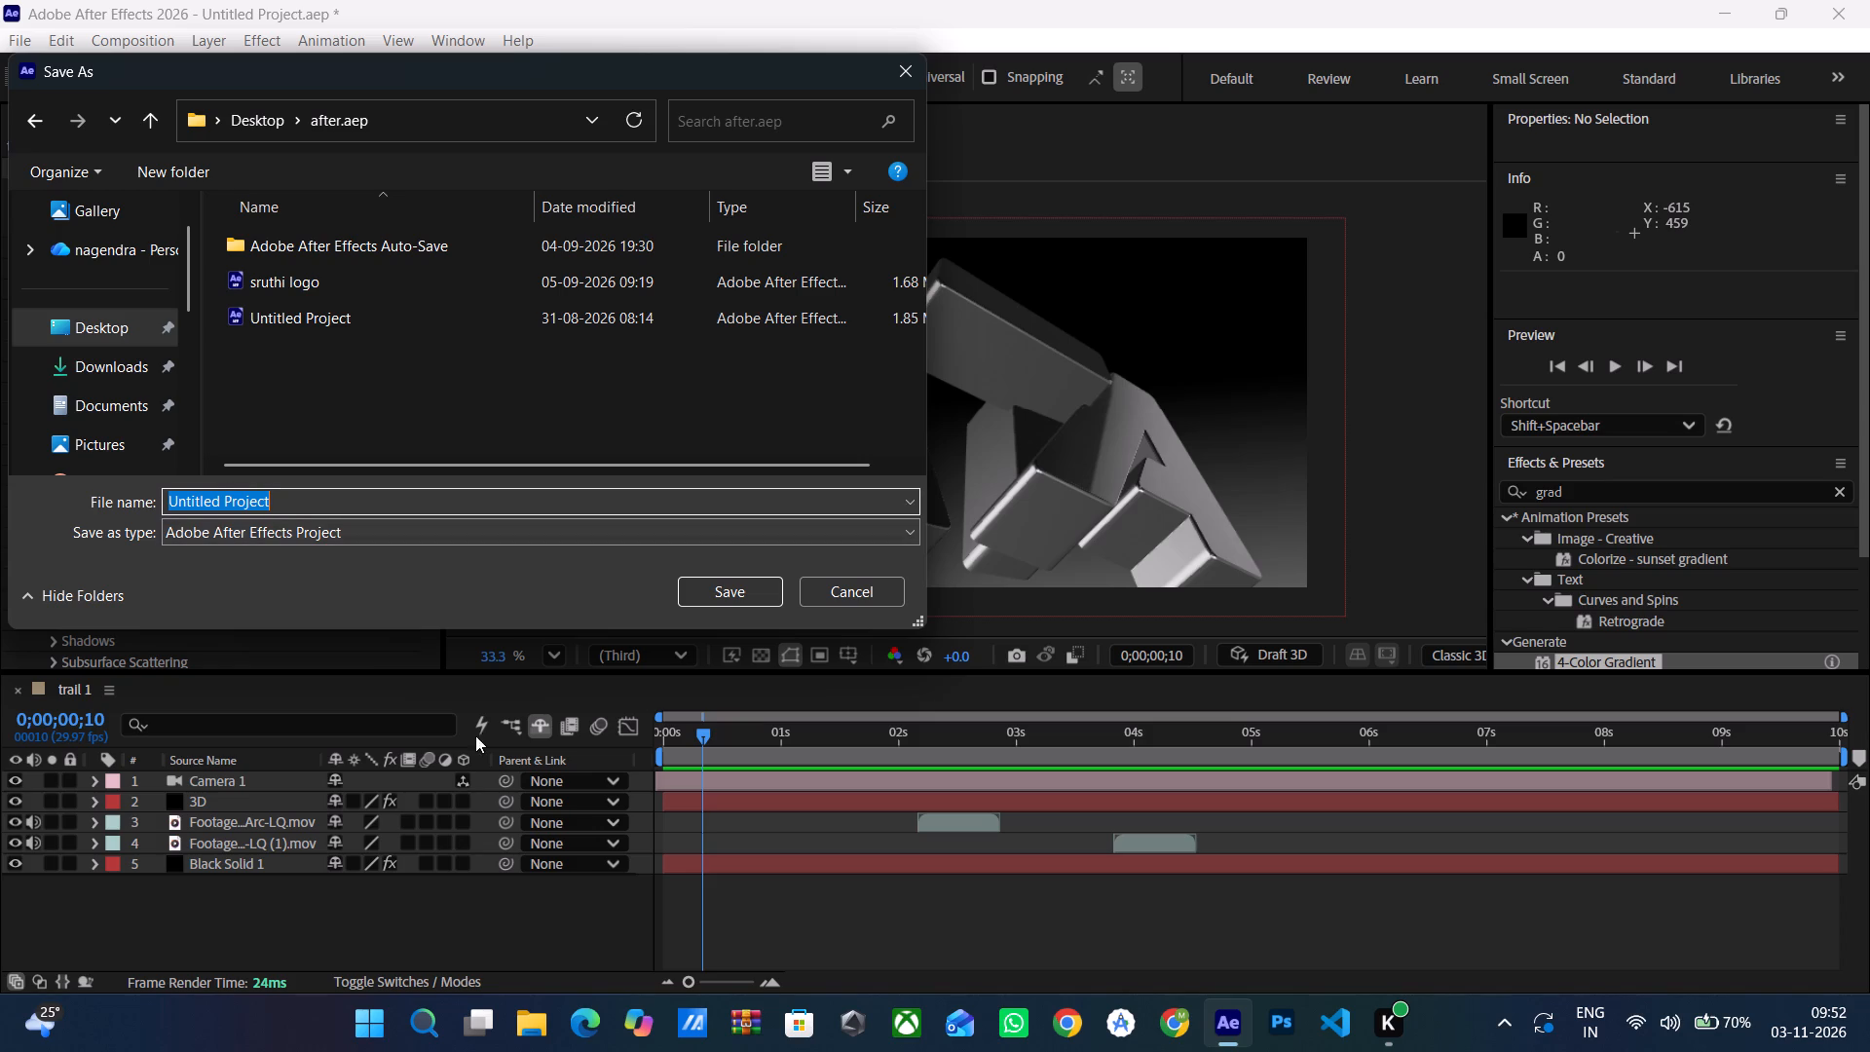
type("tr")
key("i")
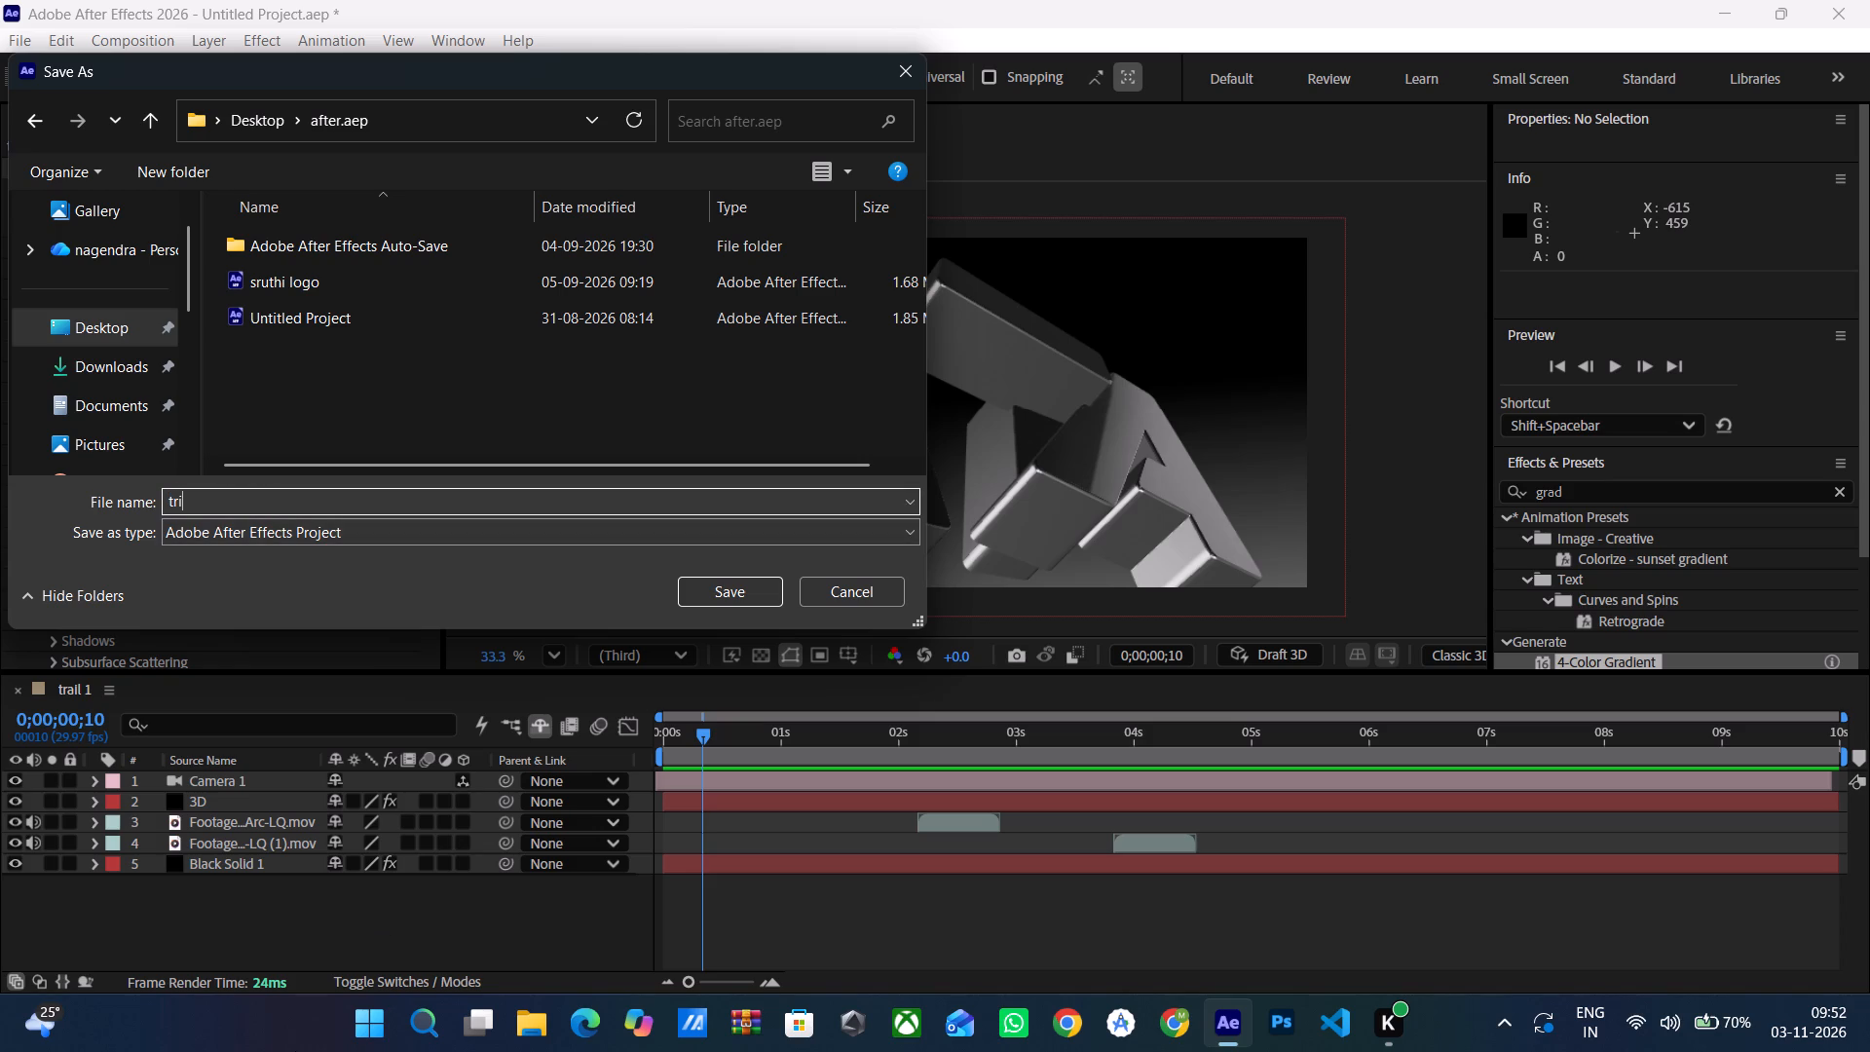
key("BackSpace")
type("ail")
key("Return")
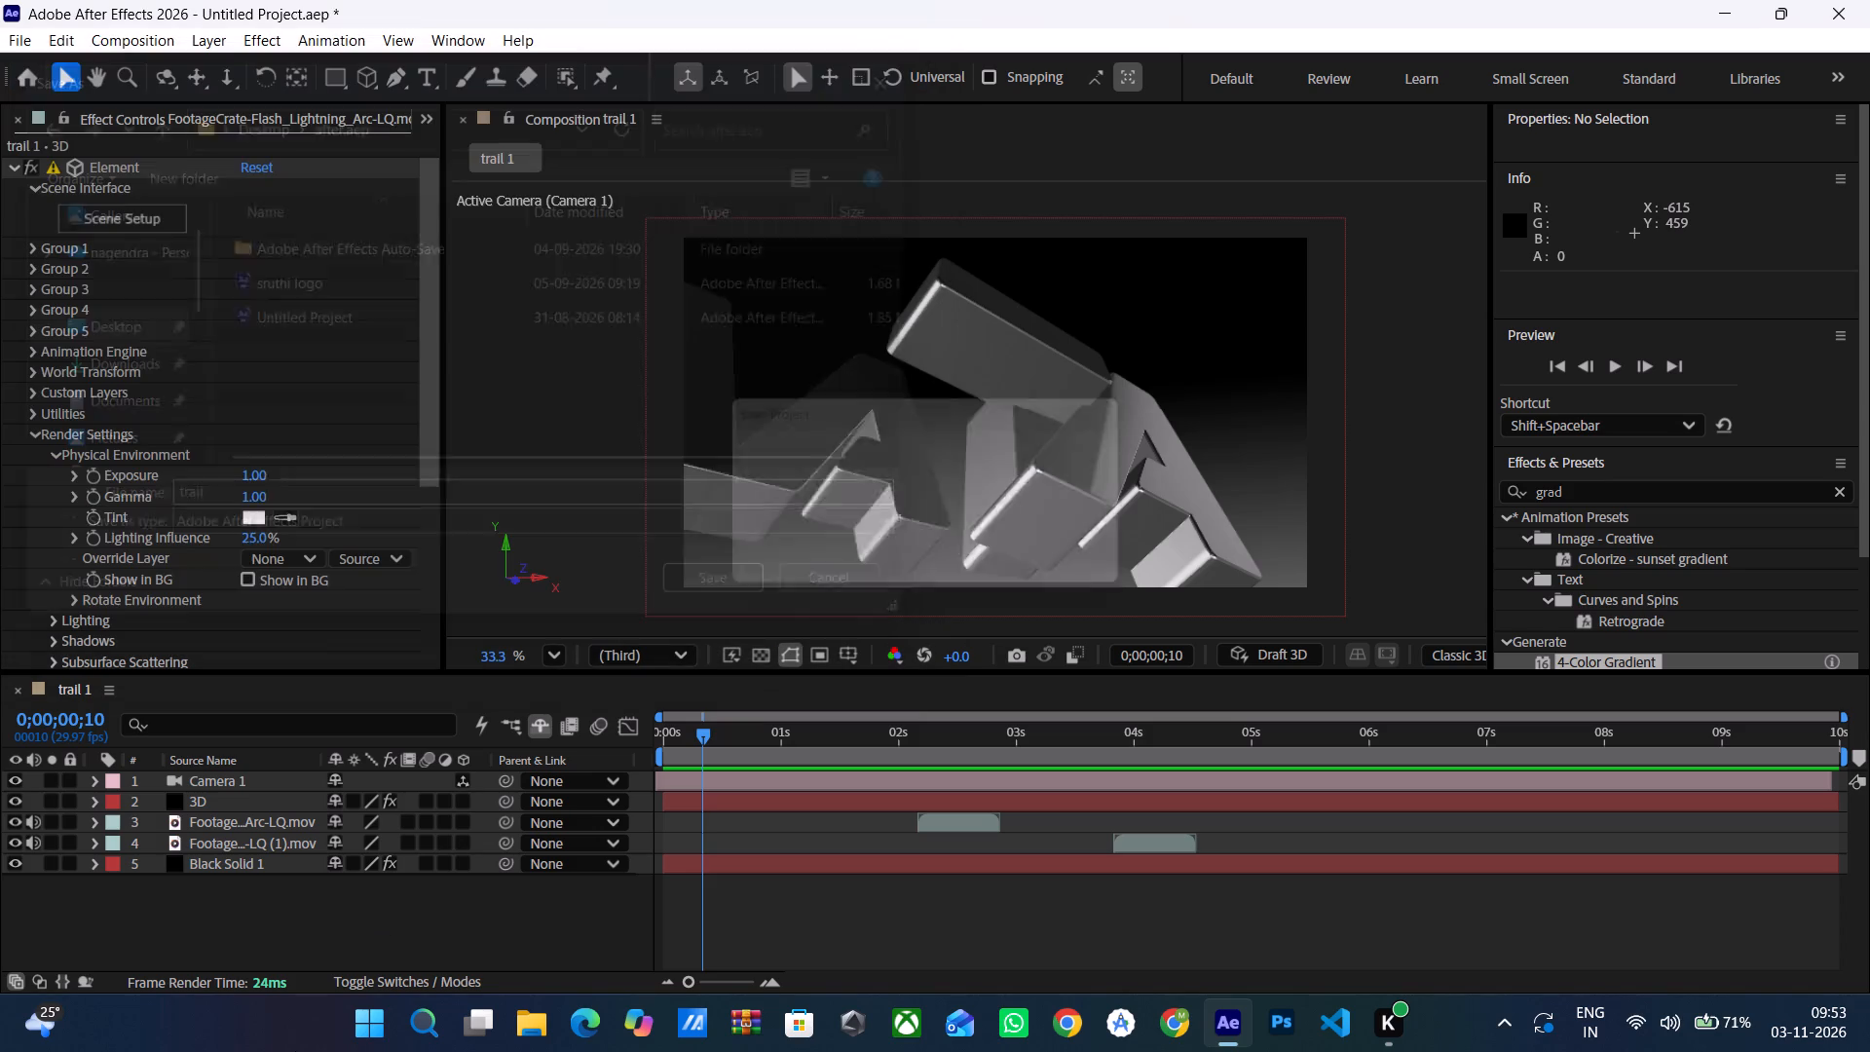
Close After Effects.
left_click(1868, 7)
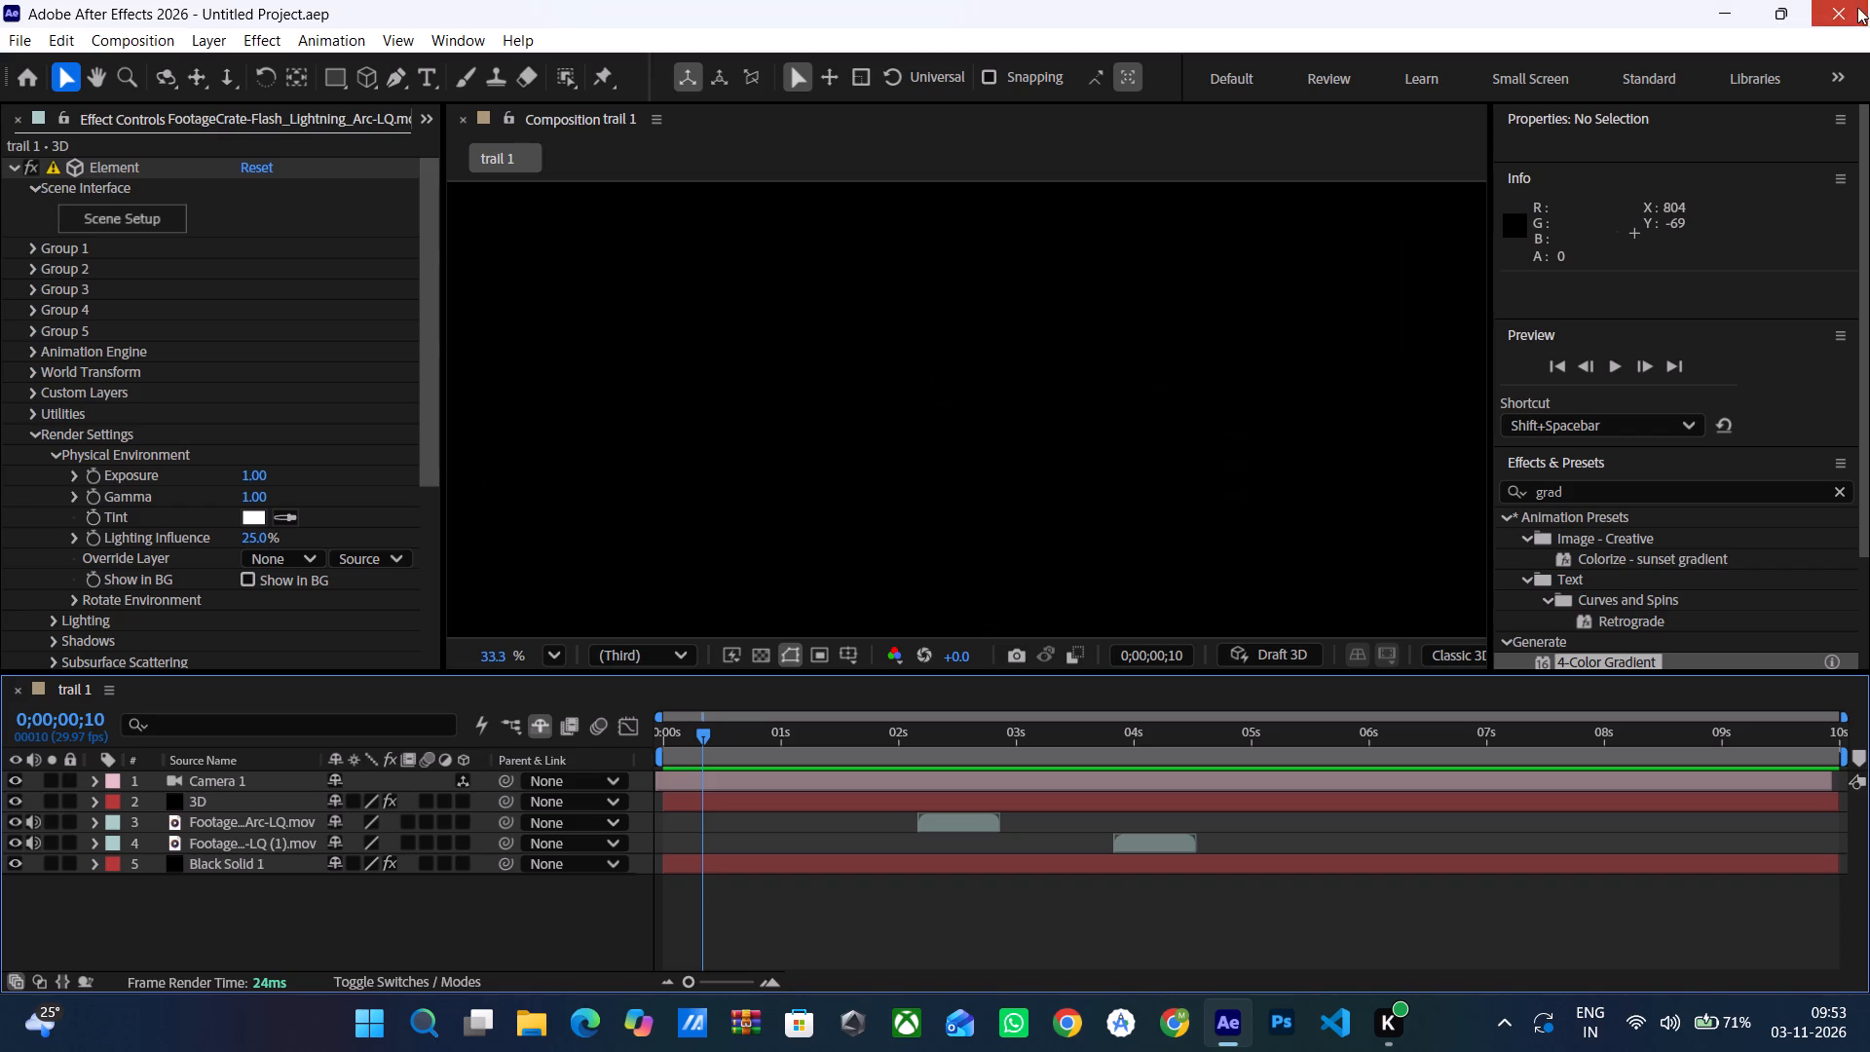